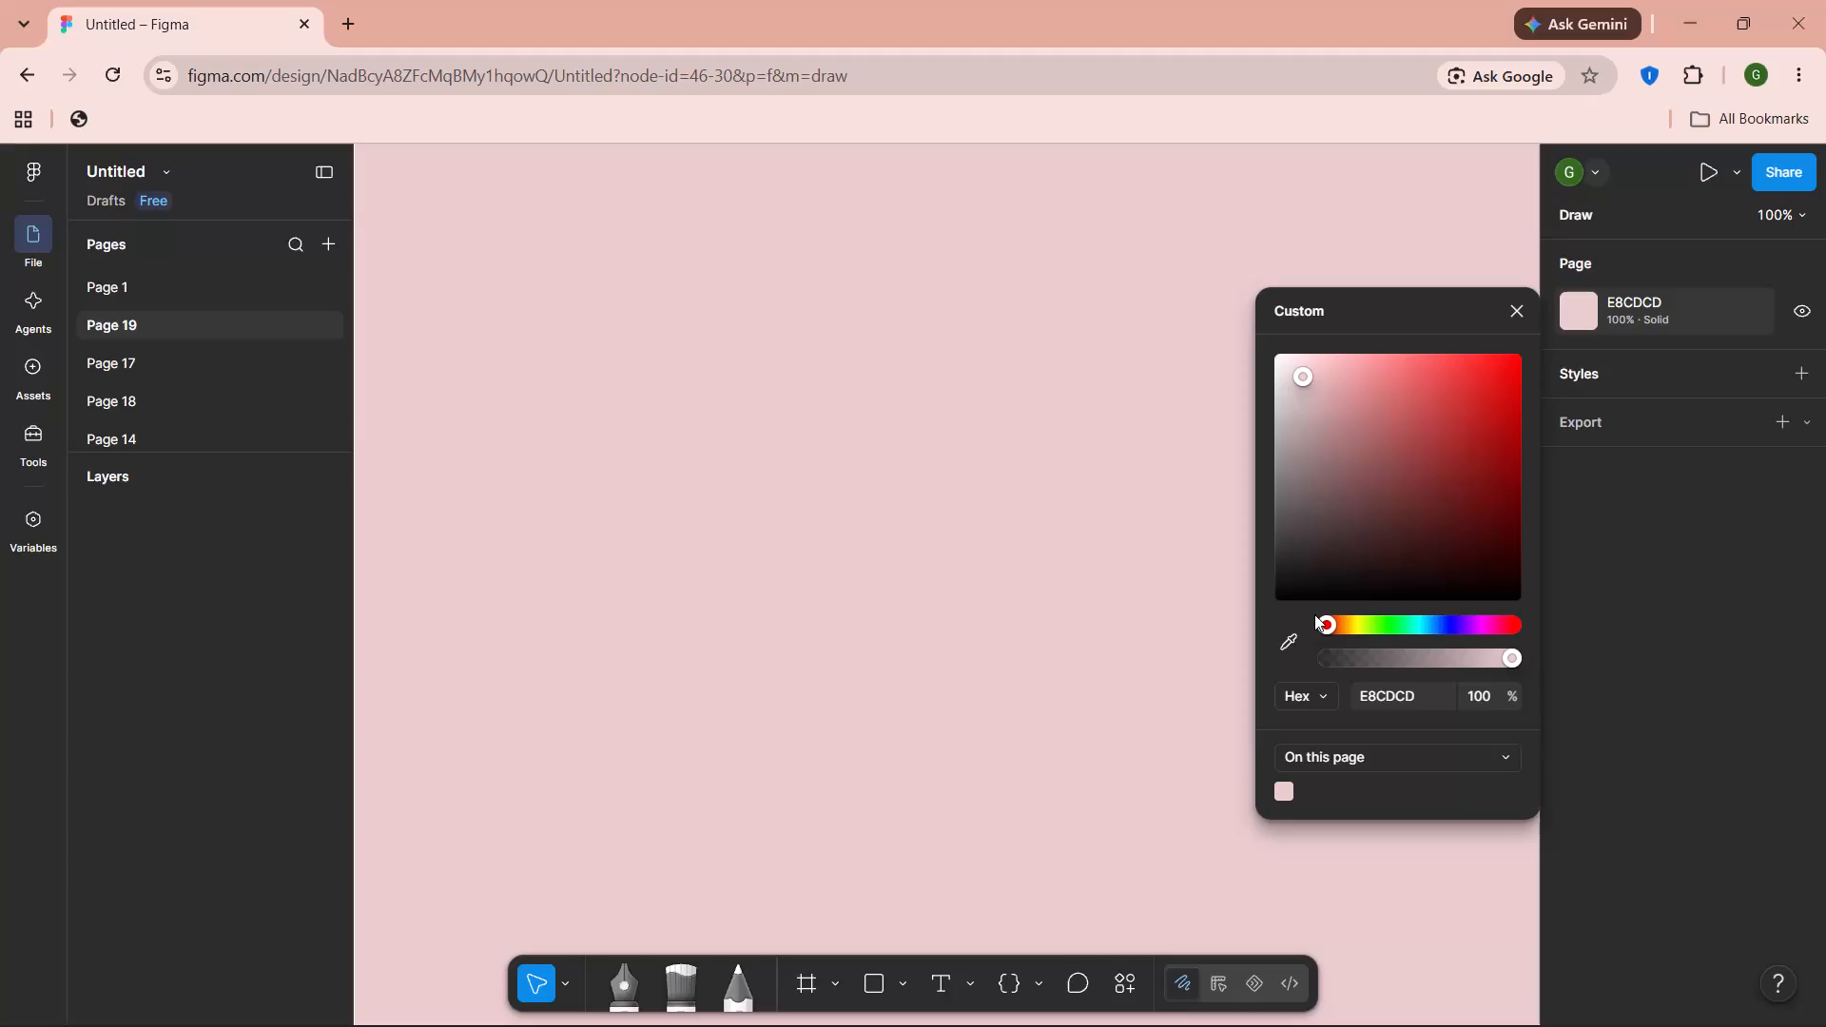
Change the page background colour to white, FFFFFF, and close the colour picker.
left_click_drag(1301, 378, 1263, 351)
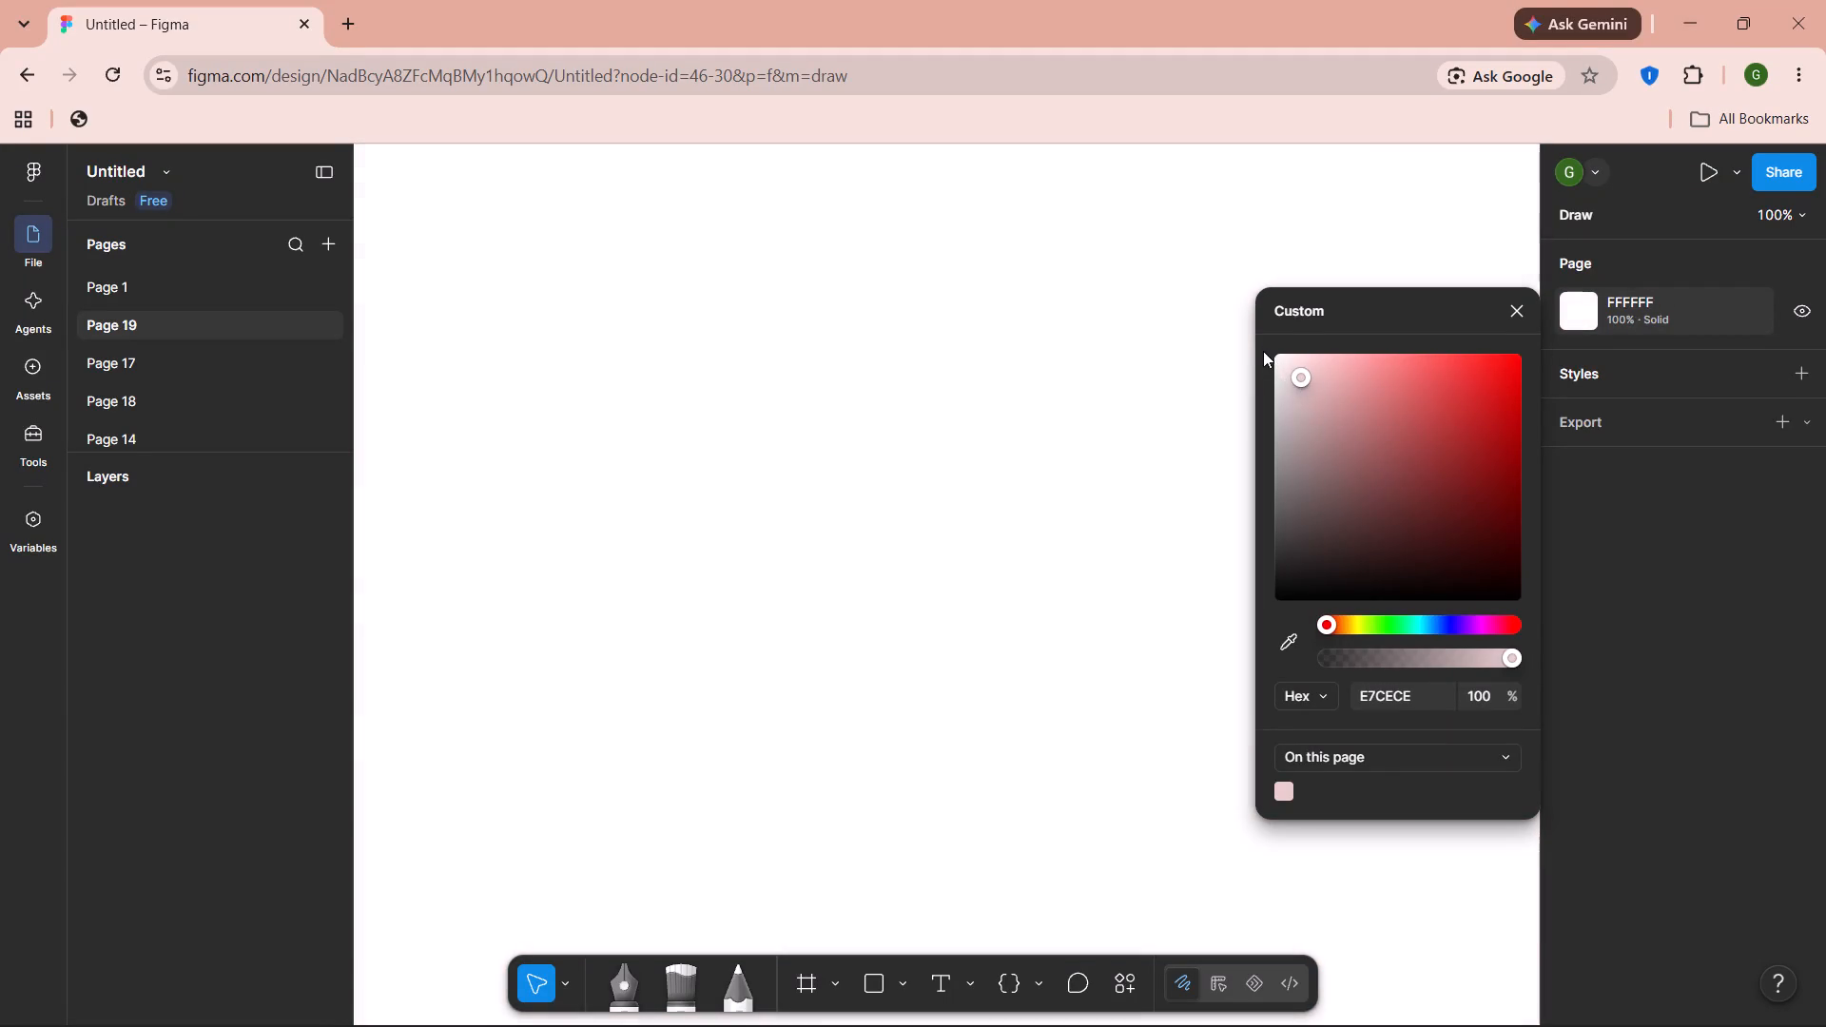
left_click_drag(1263, 351, 1243, 337)
left_click(1196, 336)
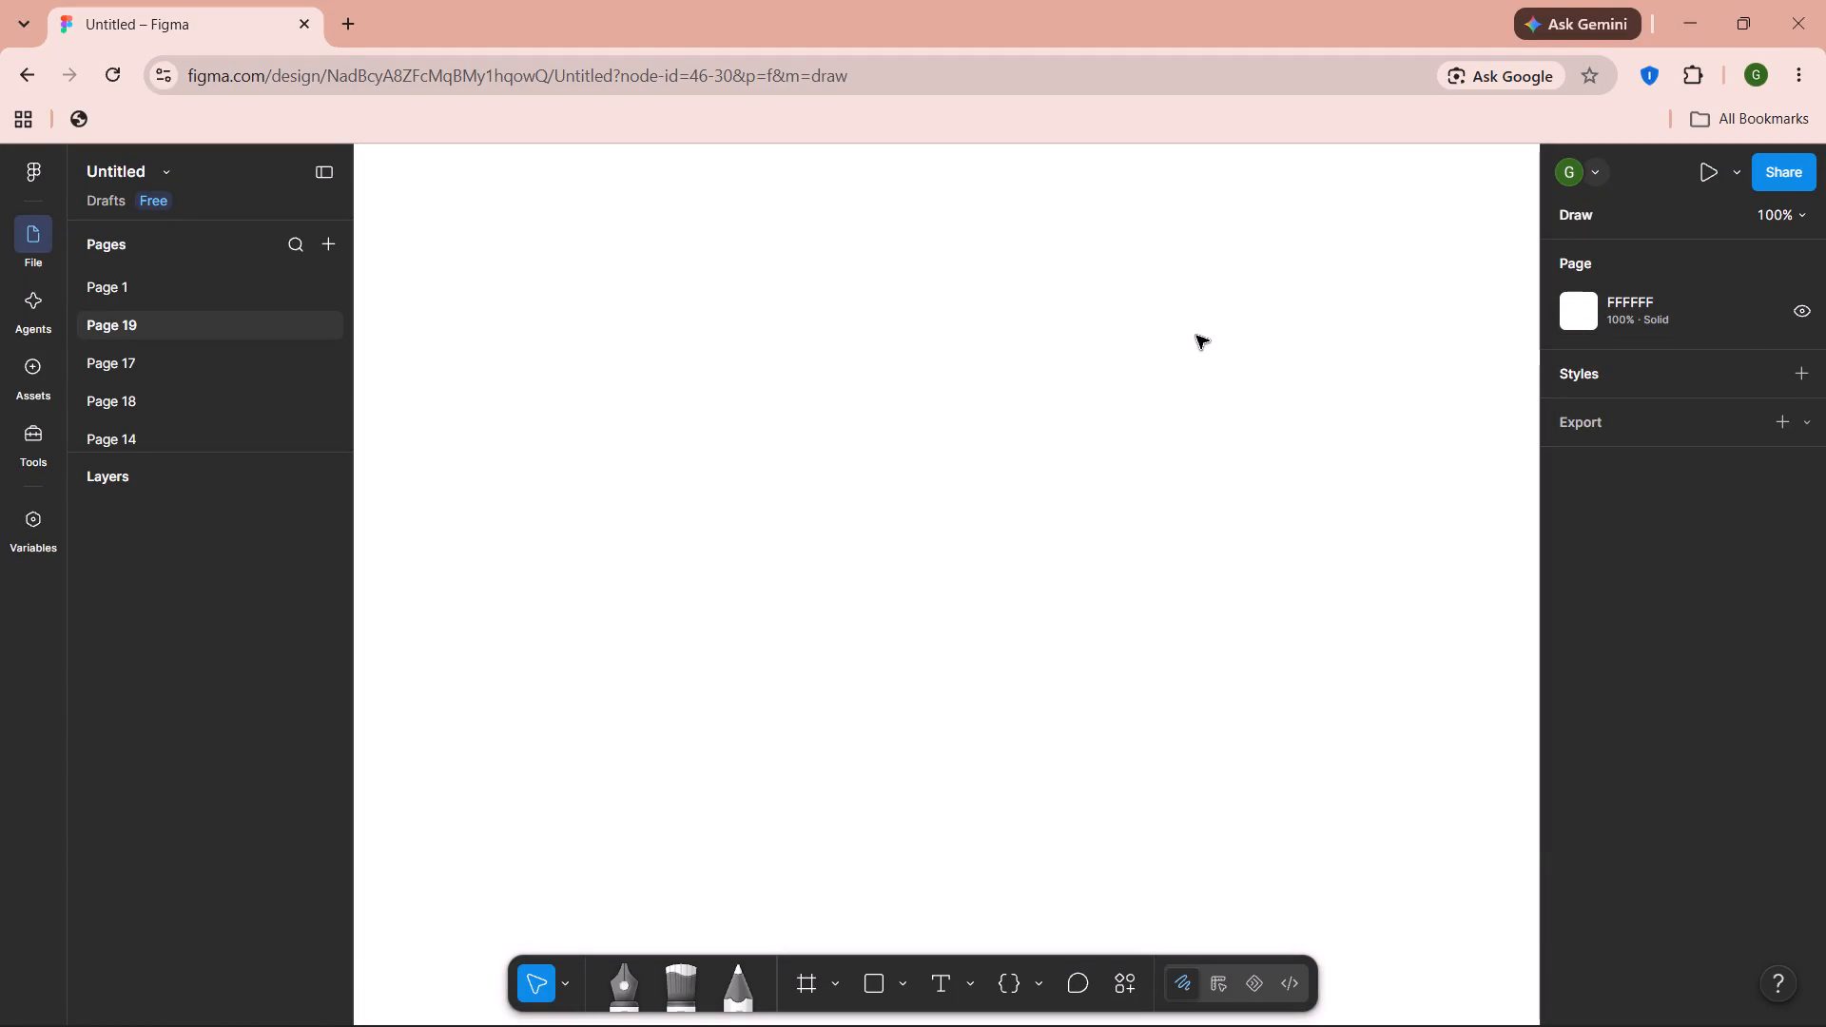
Draw a rectangle about 368 × 247 in the middle of the empty canvas and deselect it.
left_click(877, 988)
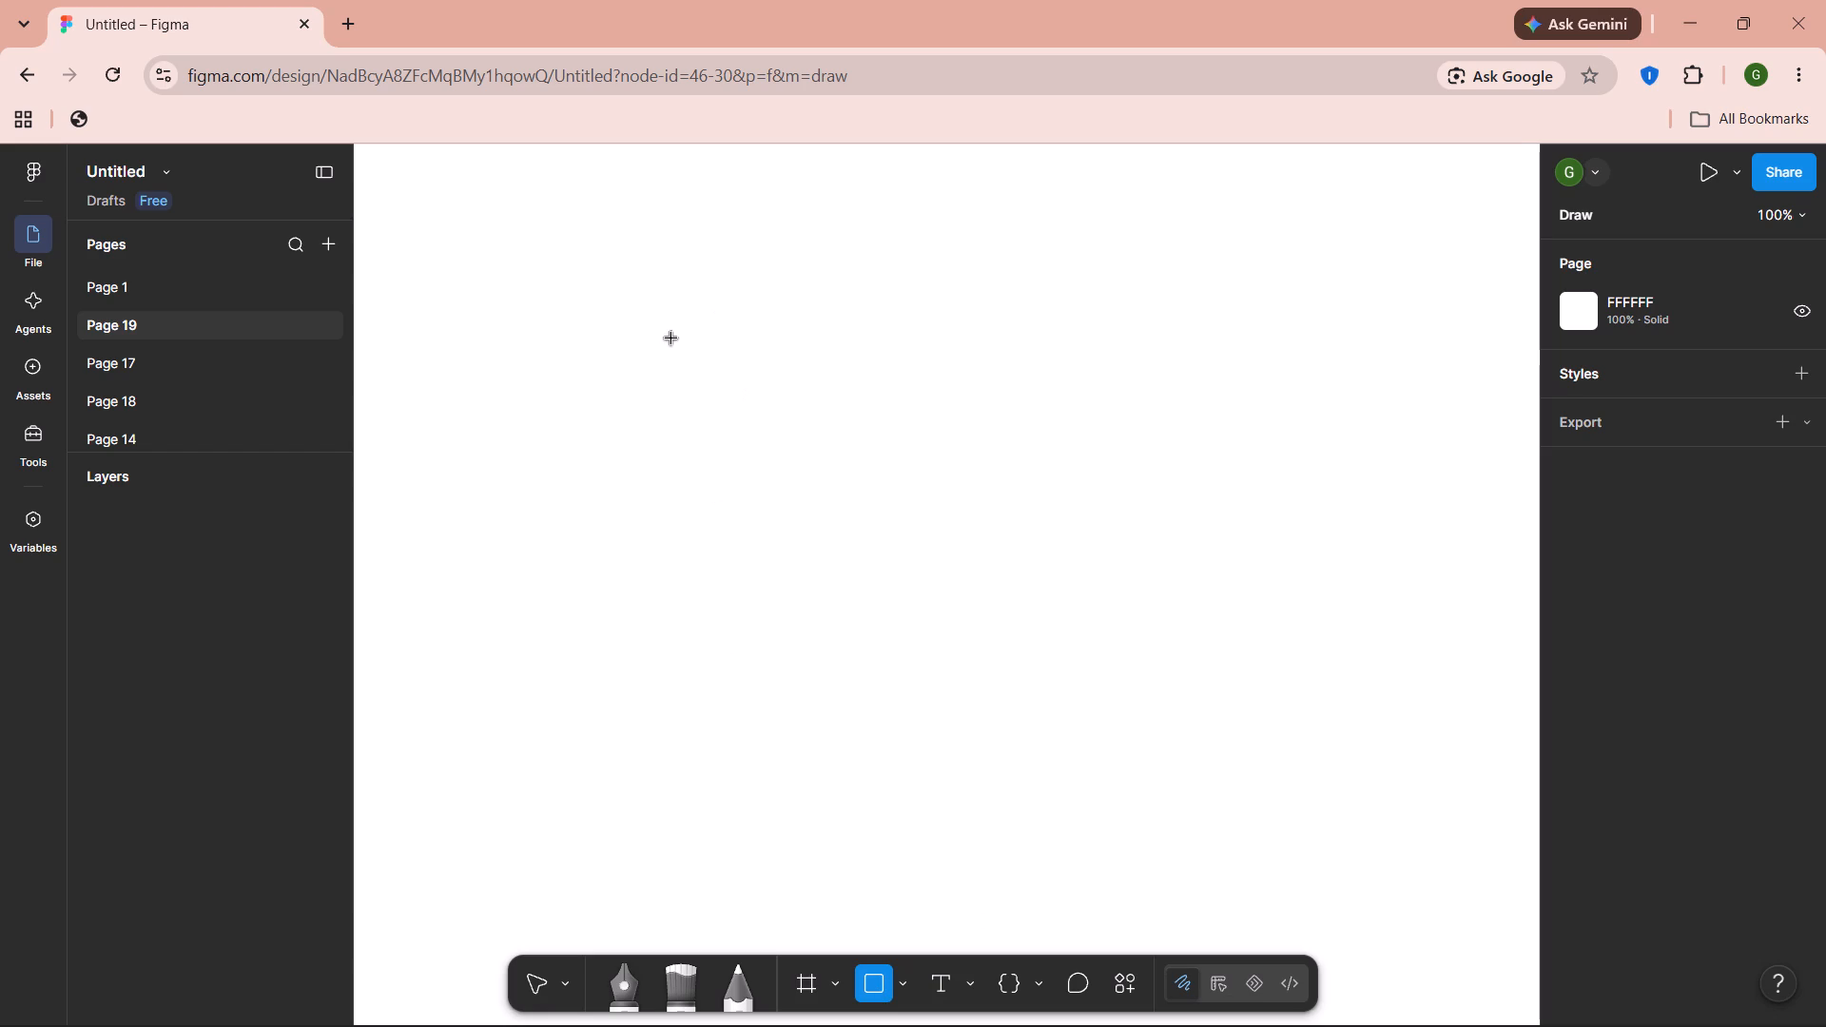
left_click_drag(671, 339, 772, 440)
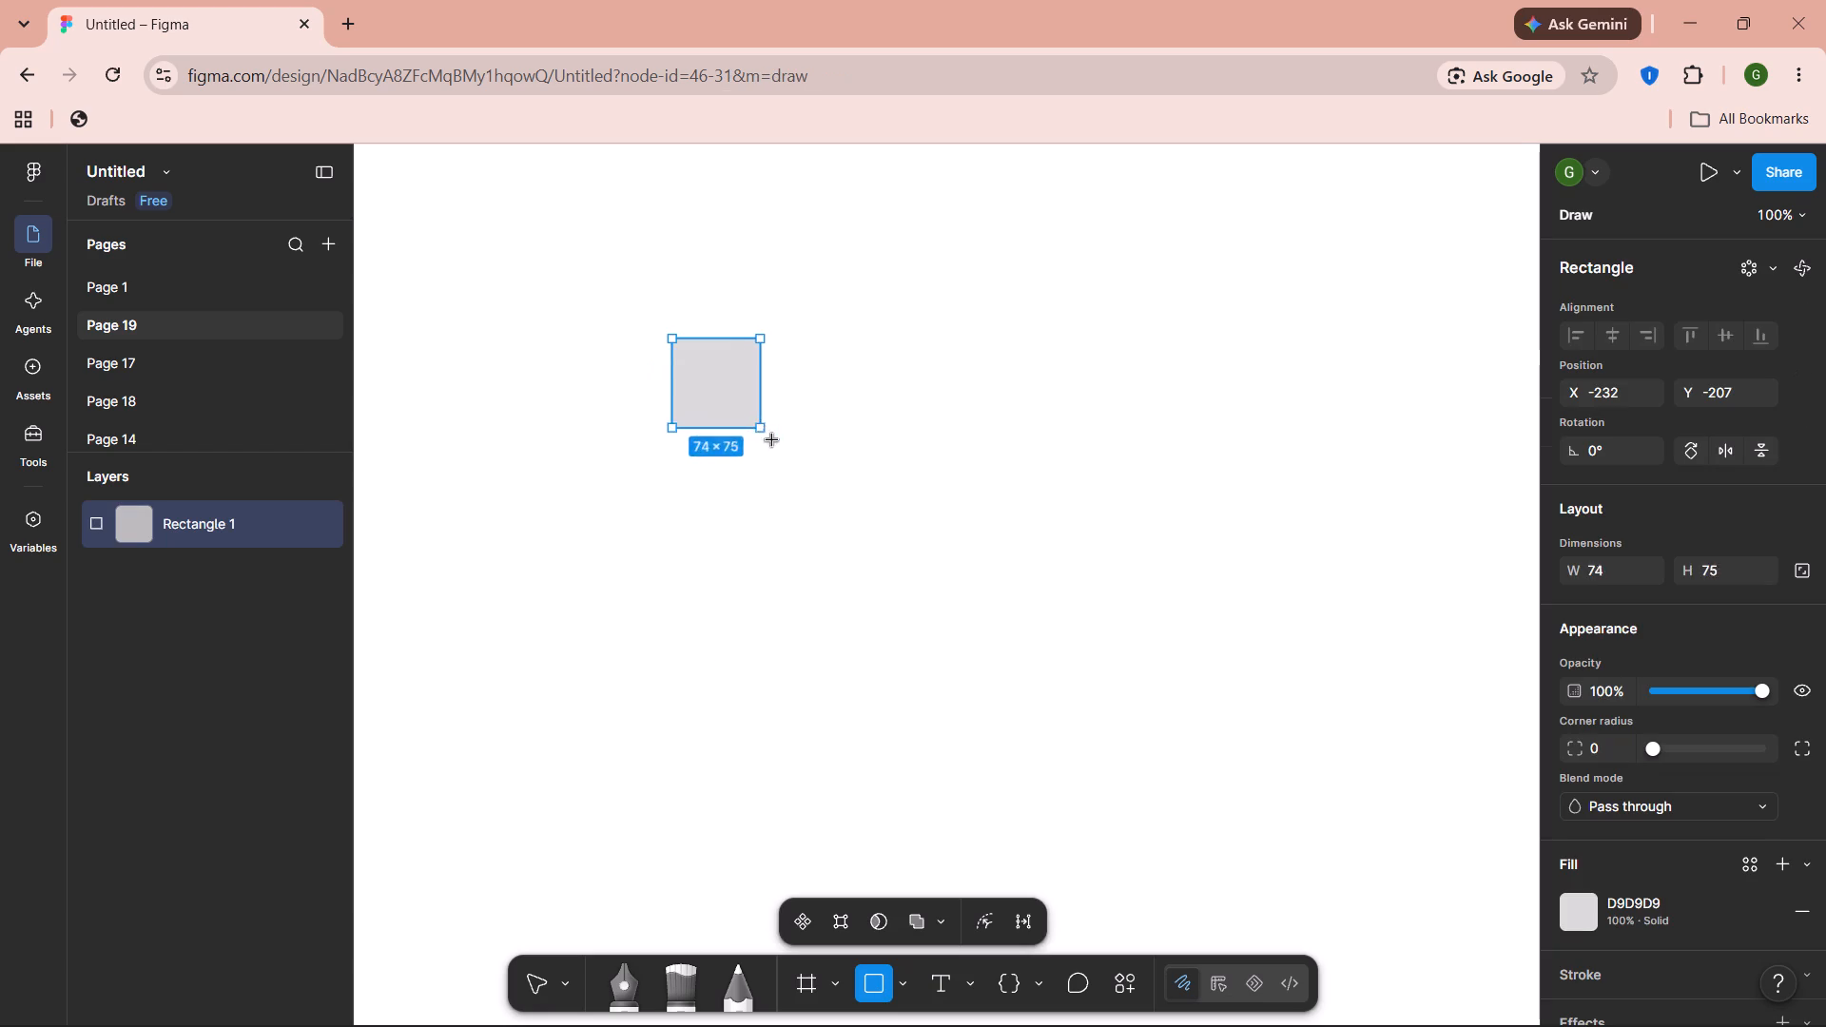
left_click_drag(772, 440, 982, 565)
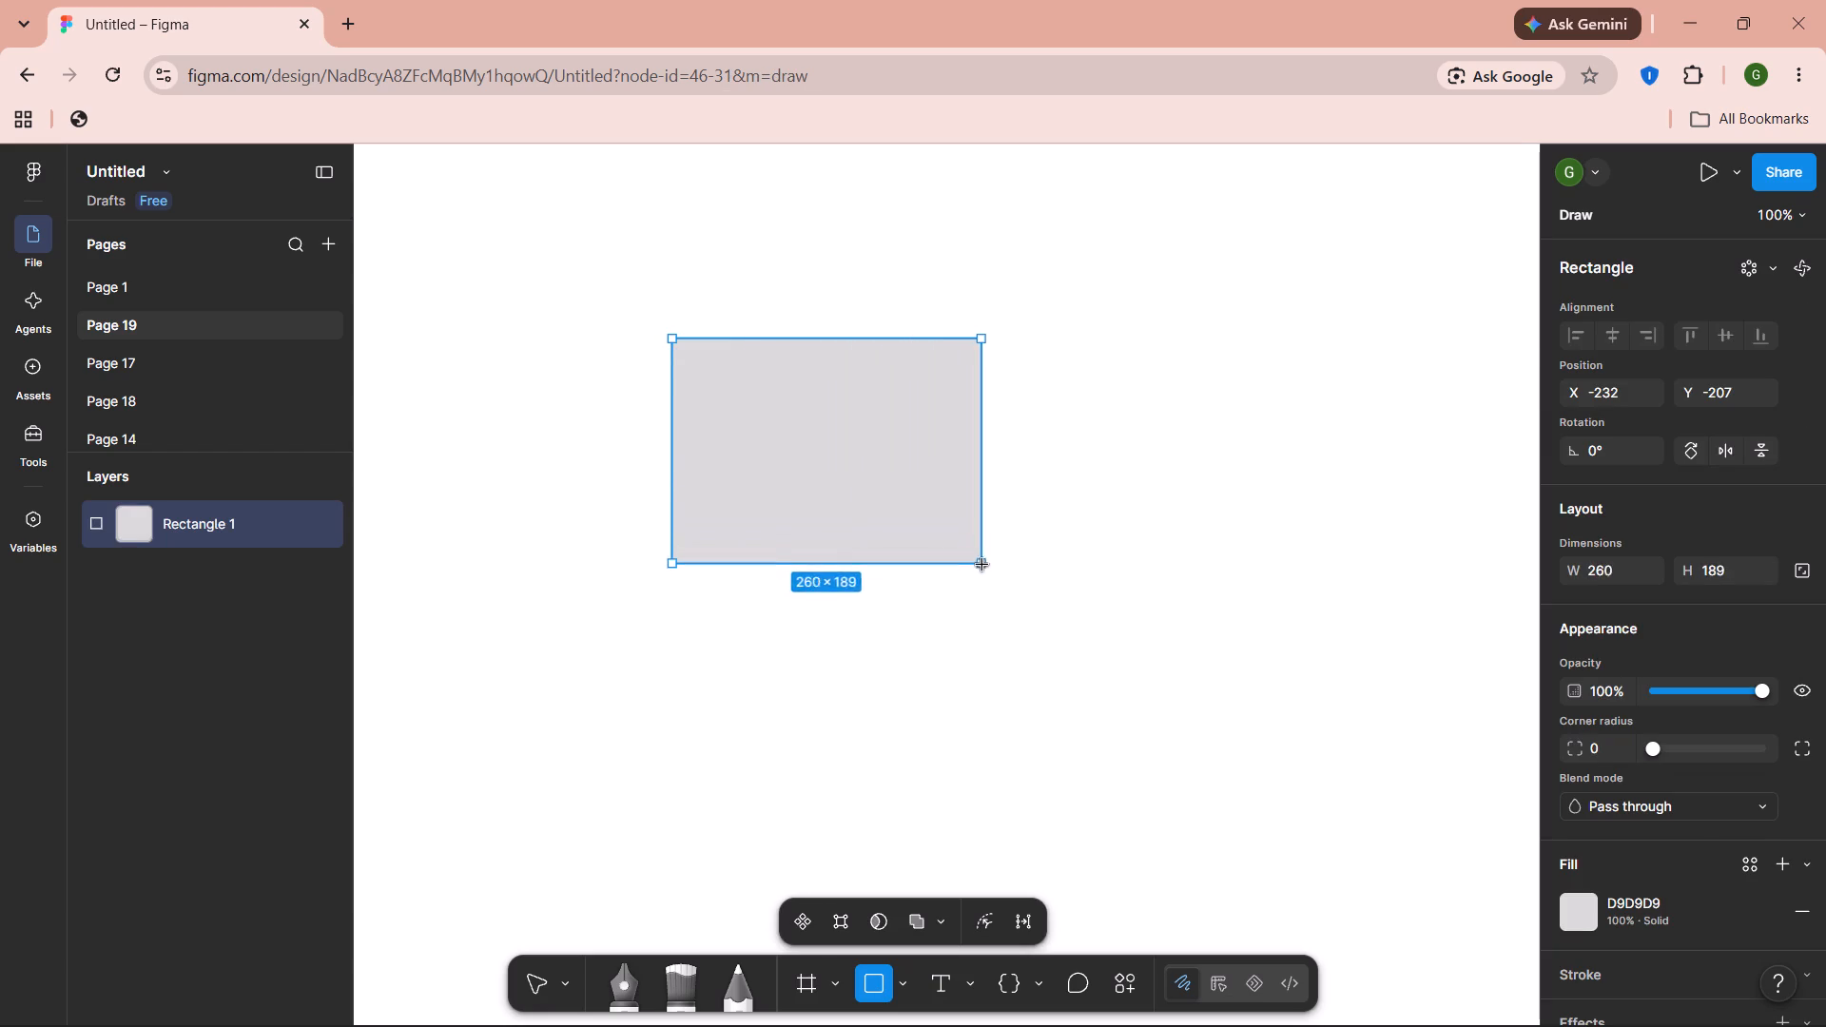
left_click_drag(982, 565, 1047, 596)
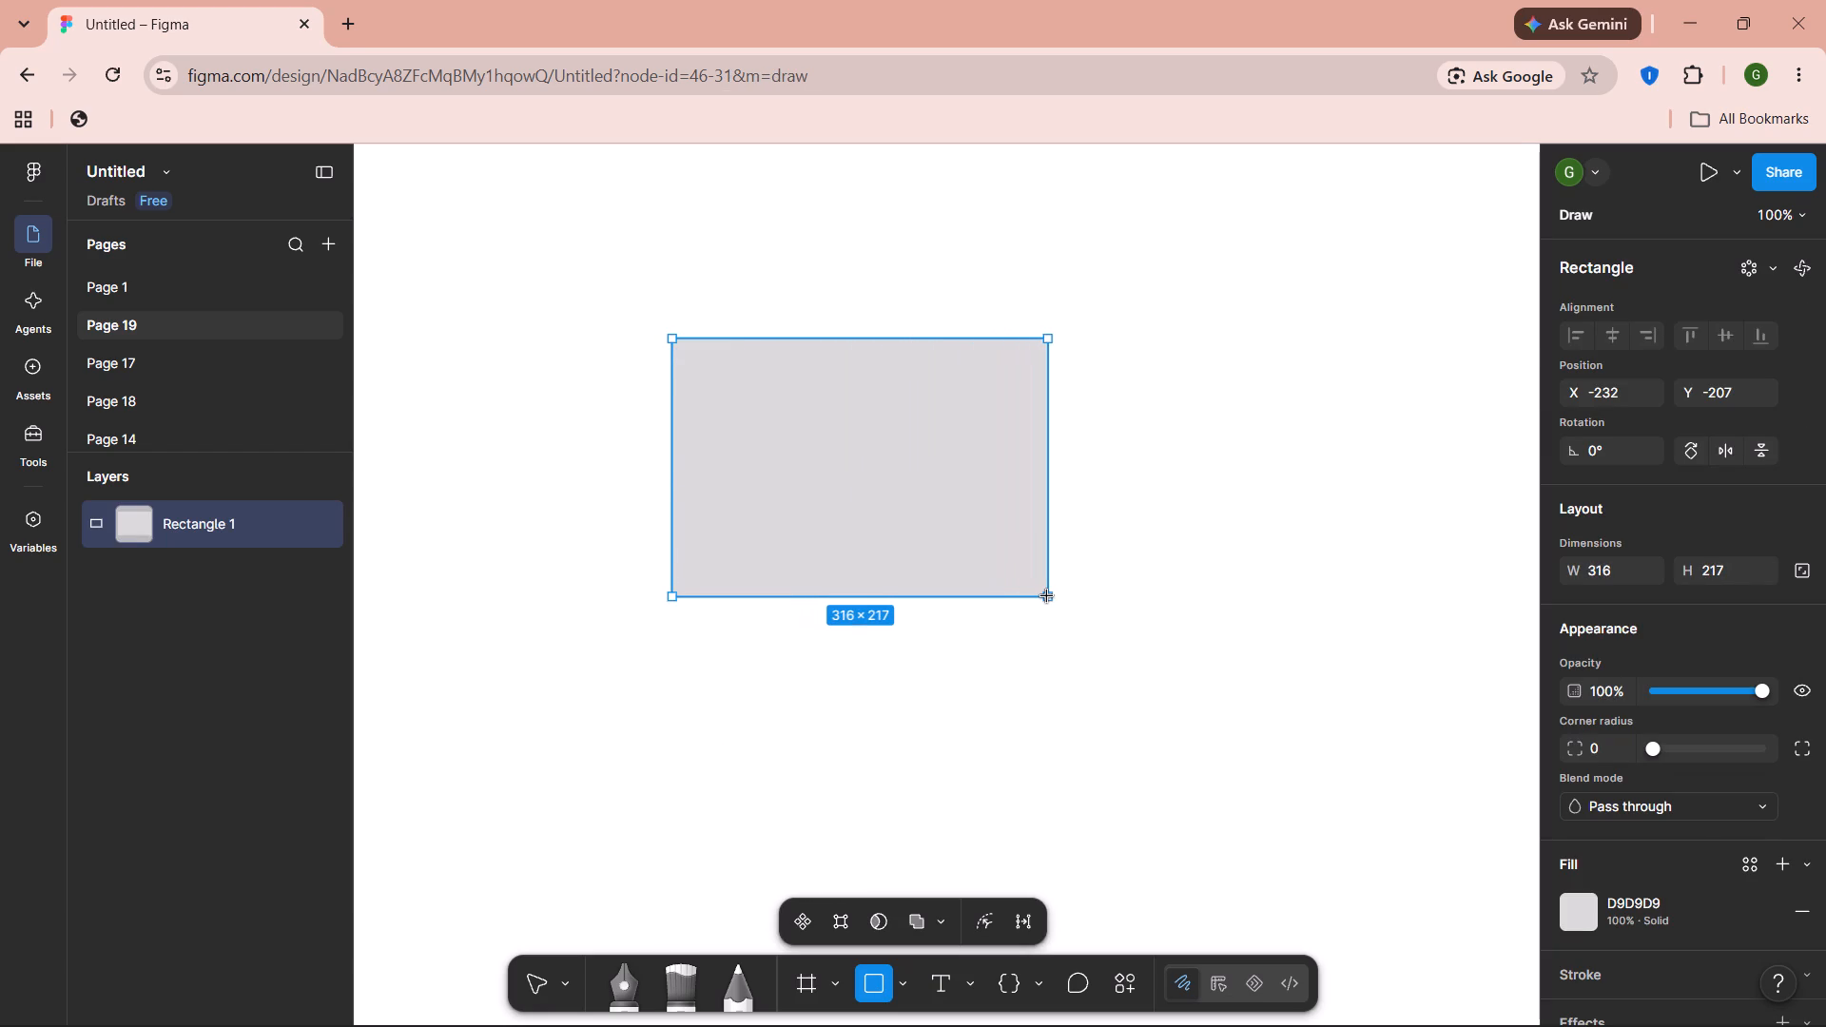
left_click_drag(1047, 596, 1078, 605)
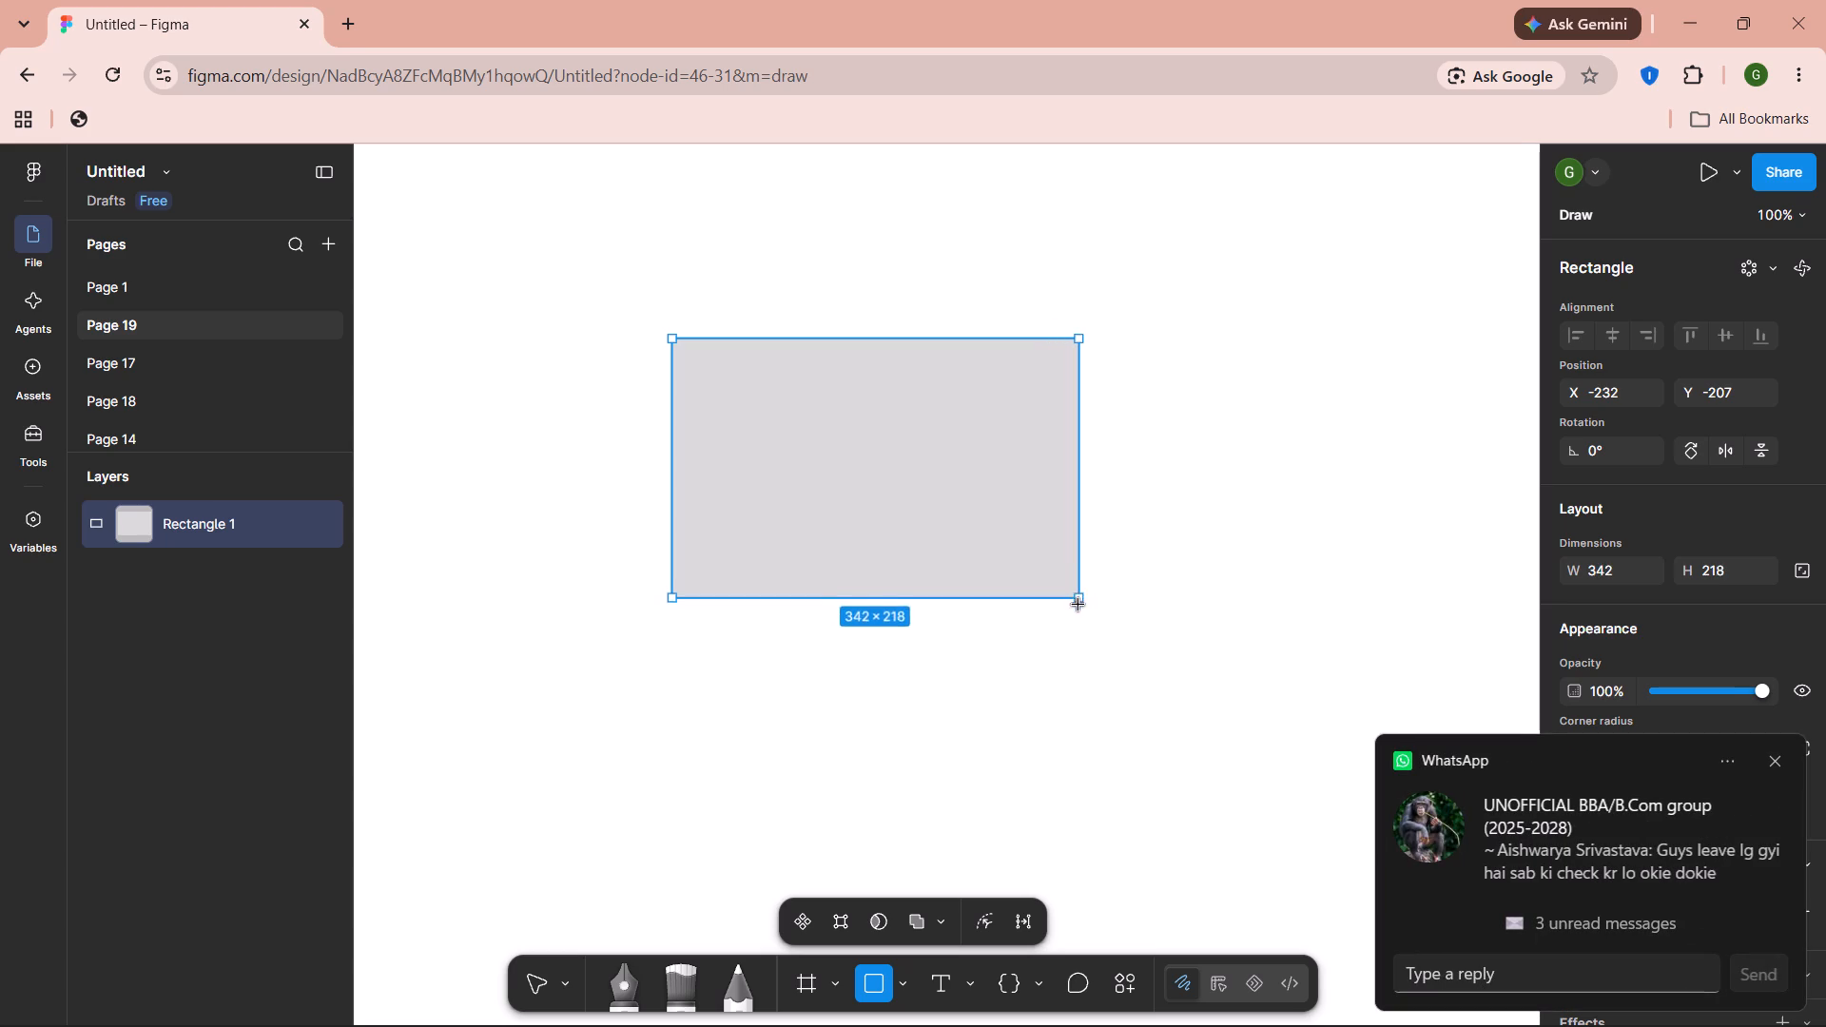
left_click_drag(1078, 605, 1100, 628)
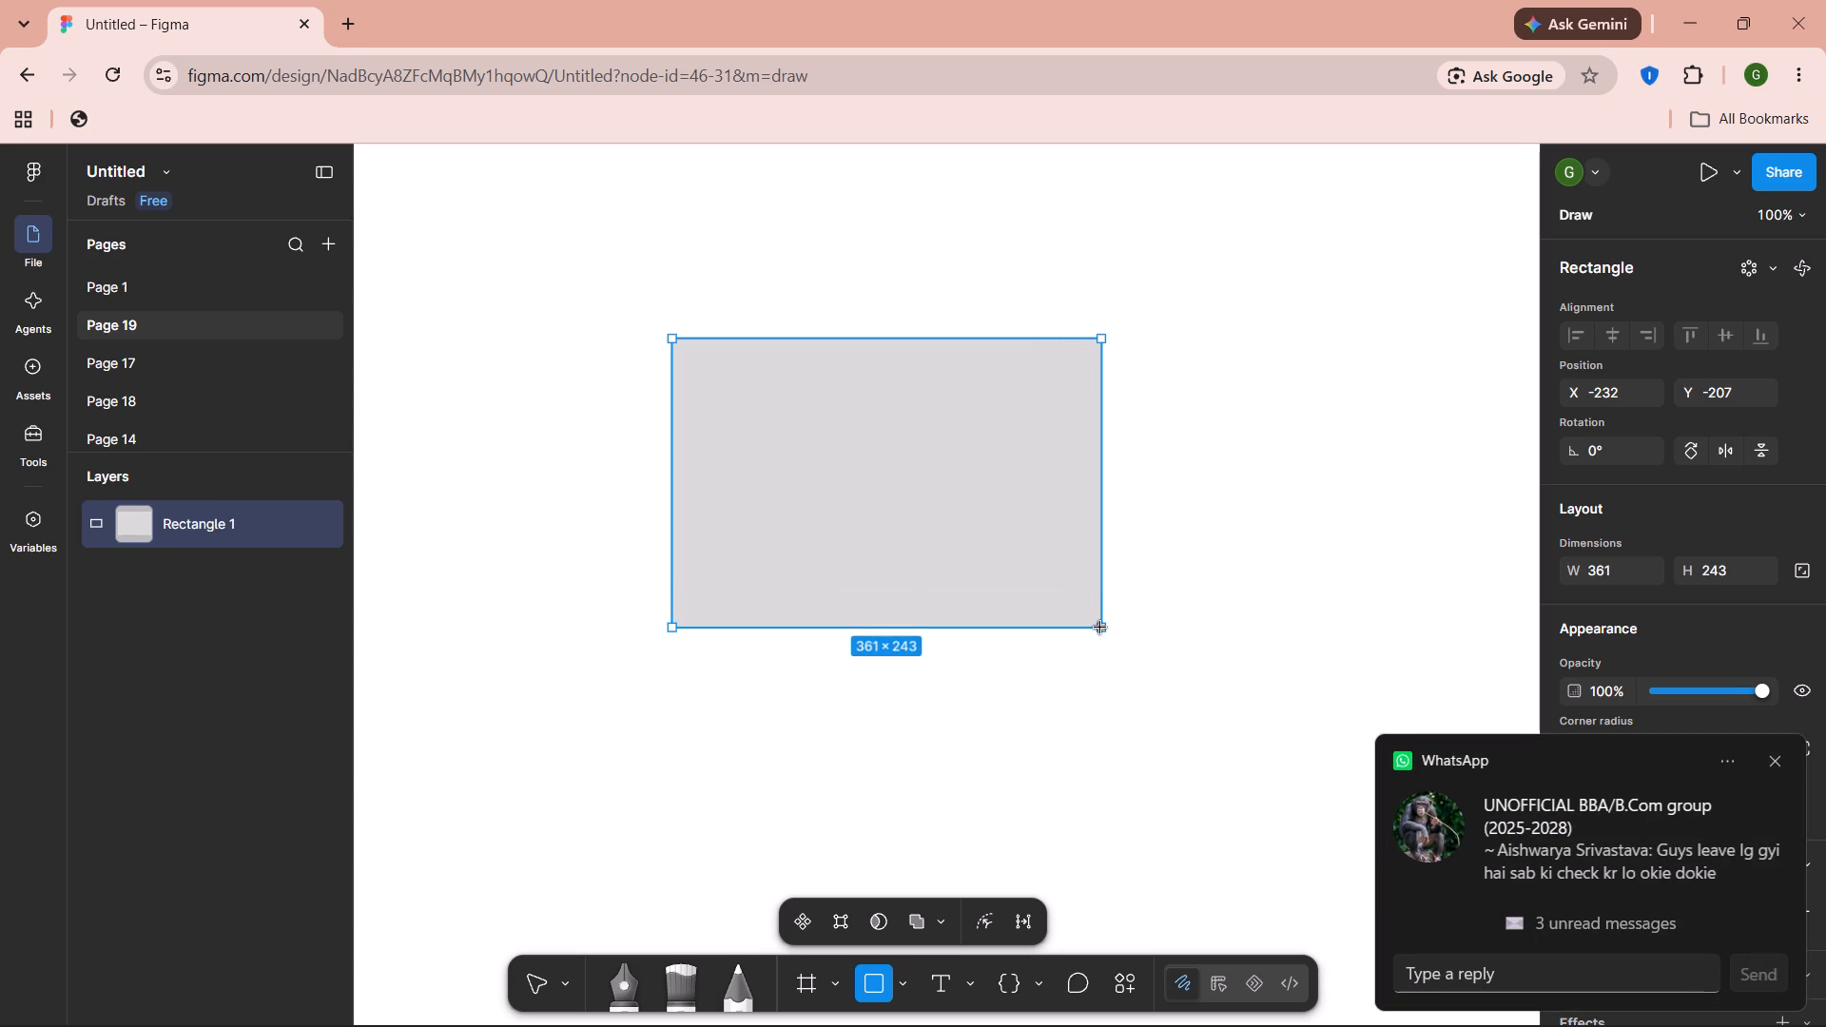
left_click_drag(1100, 628, 1109, 626)
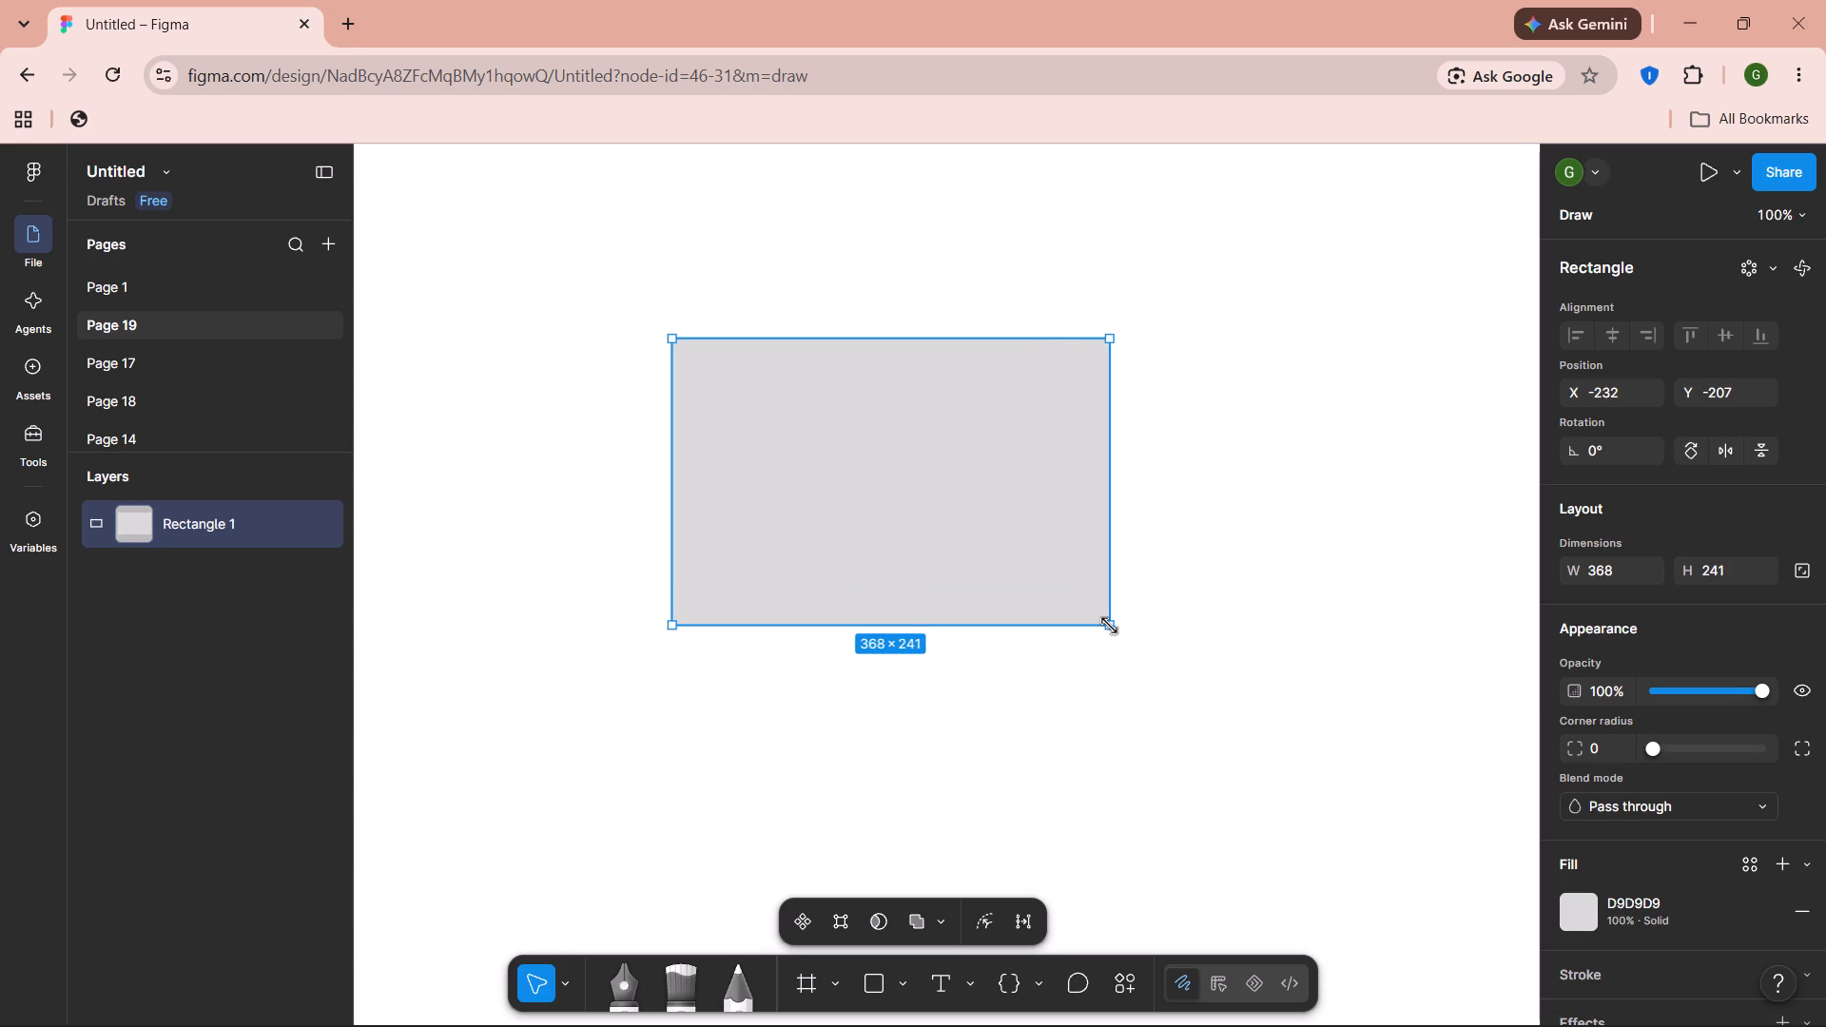
left_click(1109, 626)
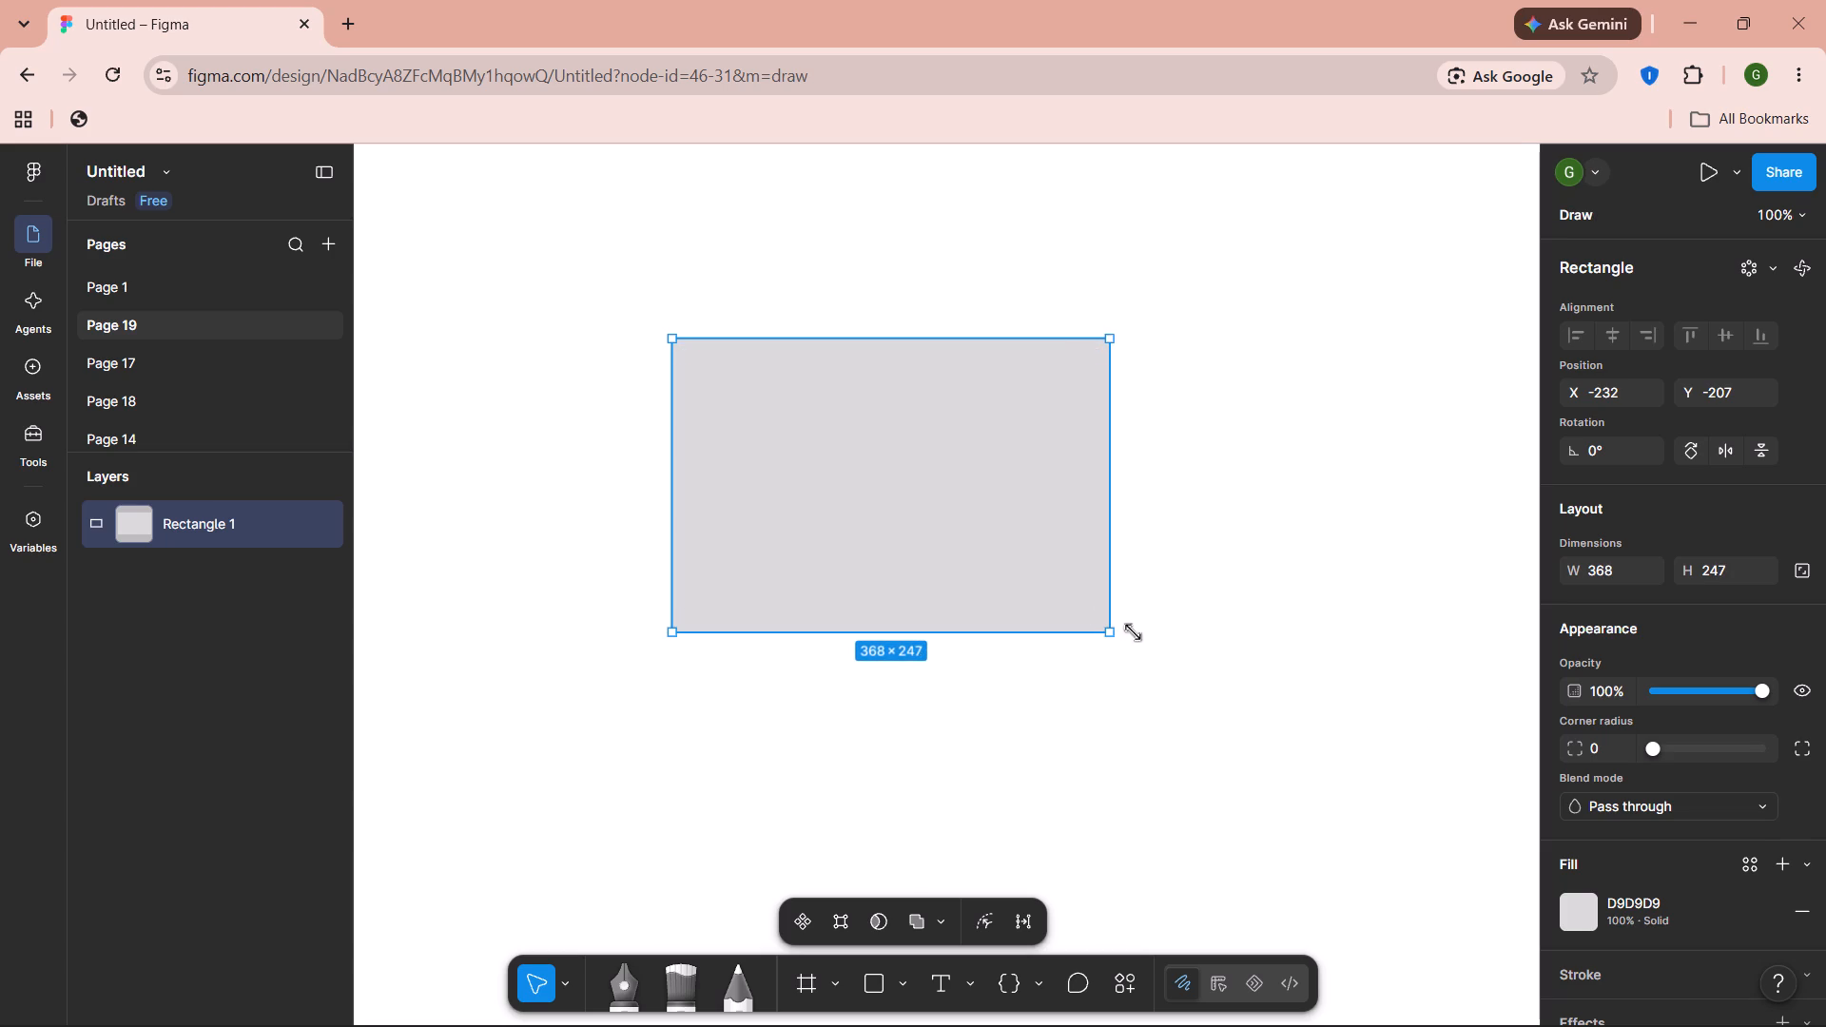
left_click(1228, 623)
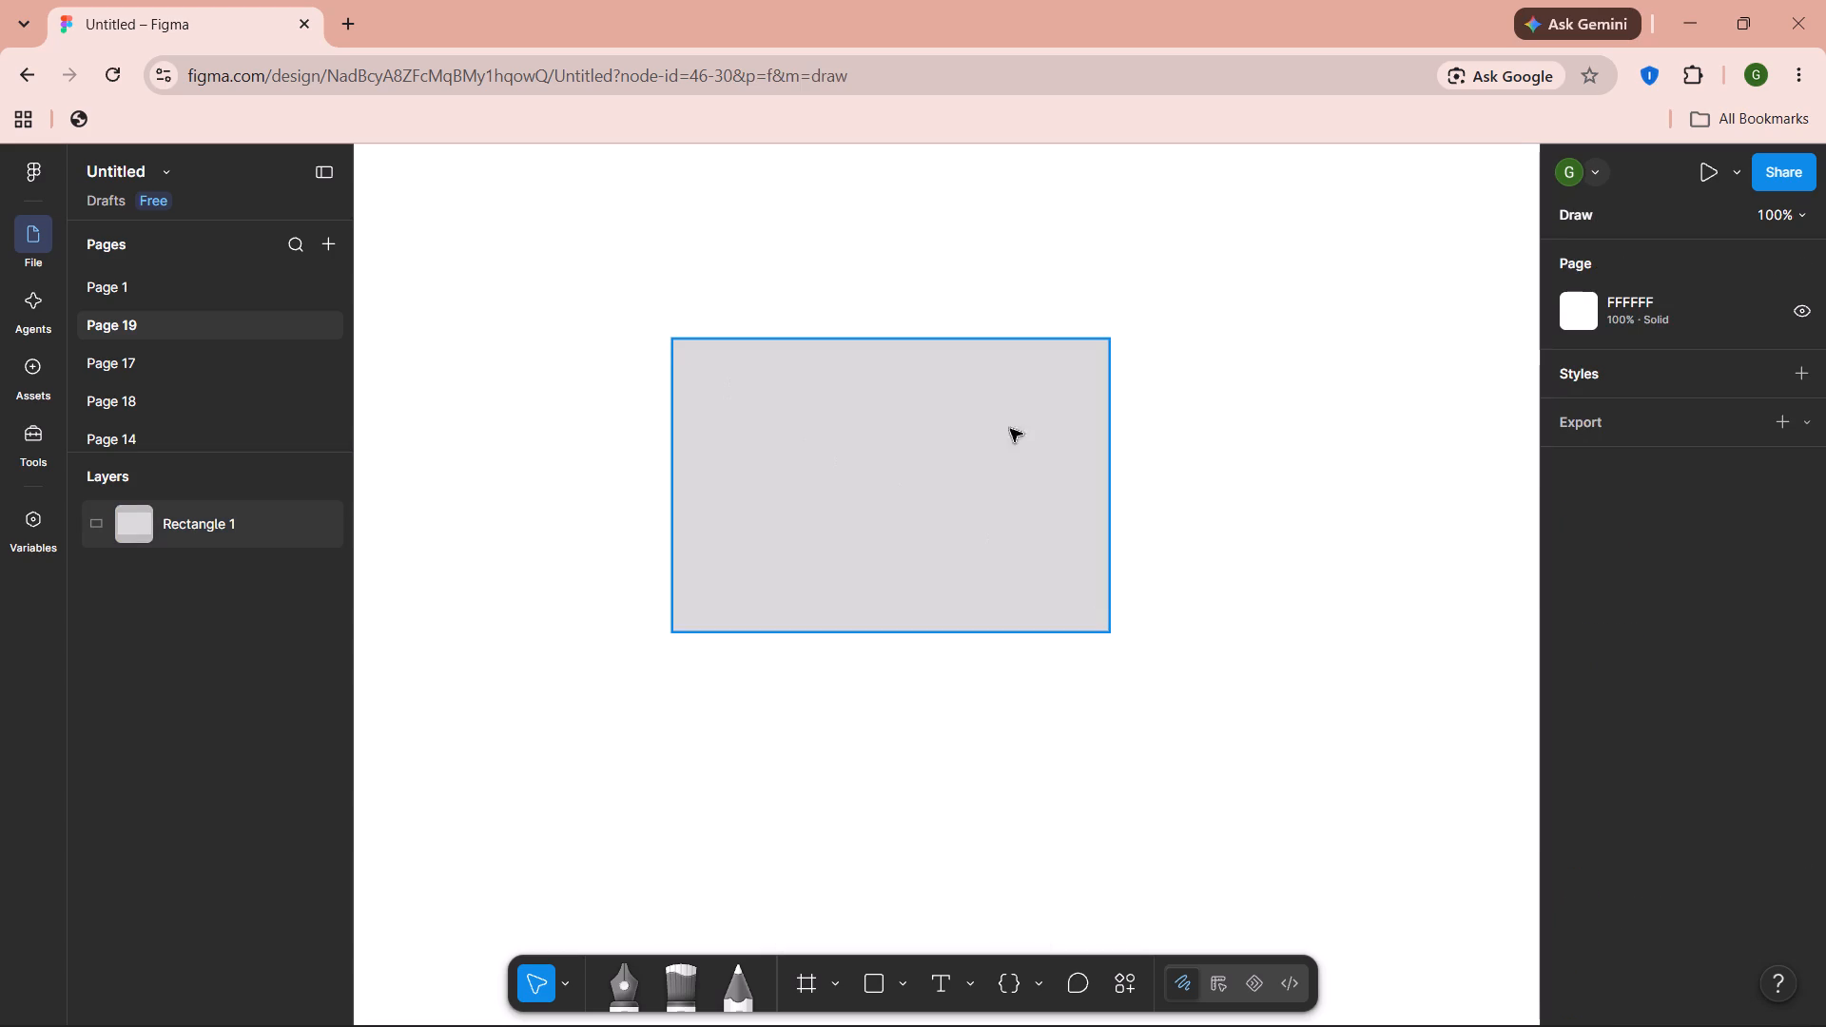
left_click(1381, 566)
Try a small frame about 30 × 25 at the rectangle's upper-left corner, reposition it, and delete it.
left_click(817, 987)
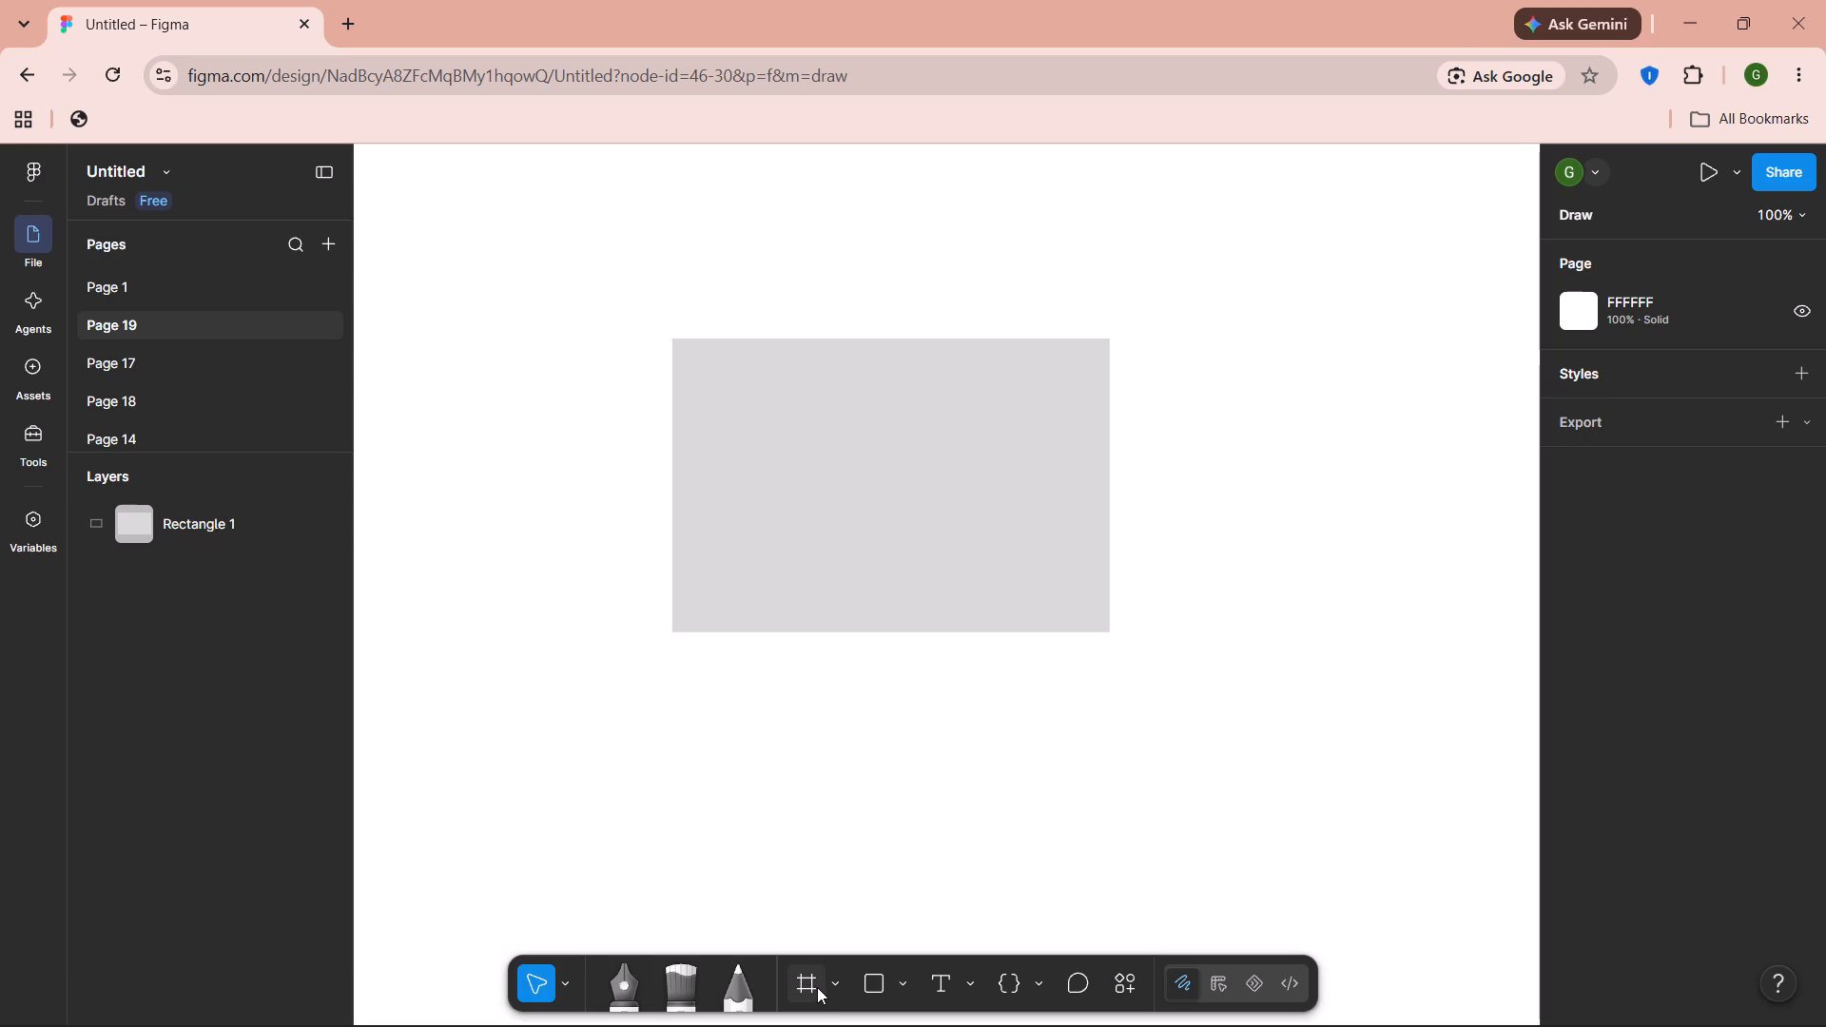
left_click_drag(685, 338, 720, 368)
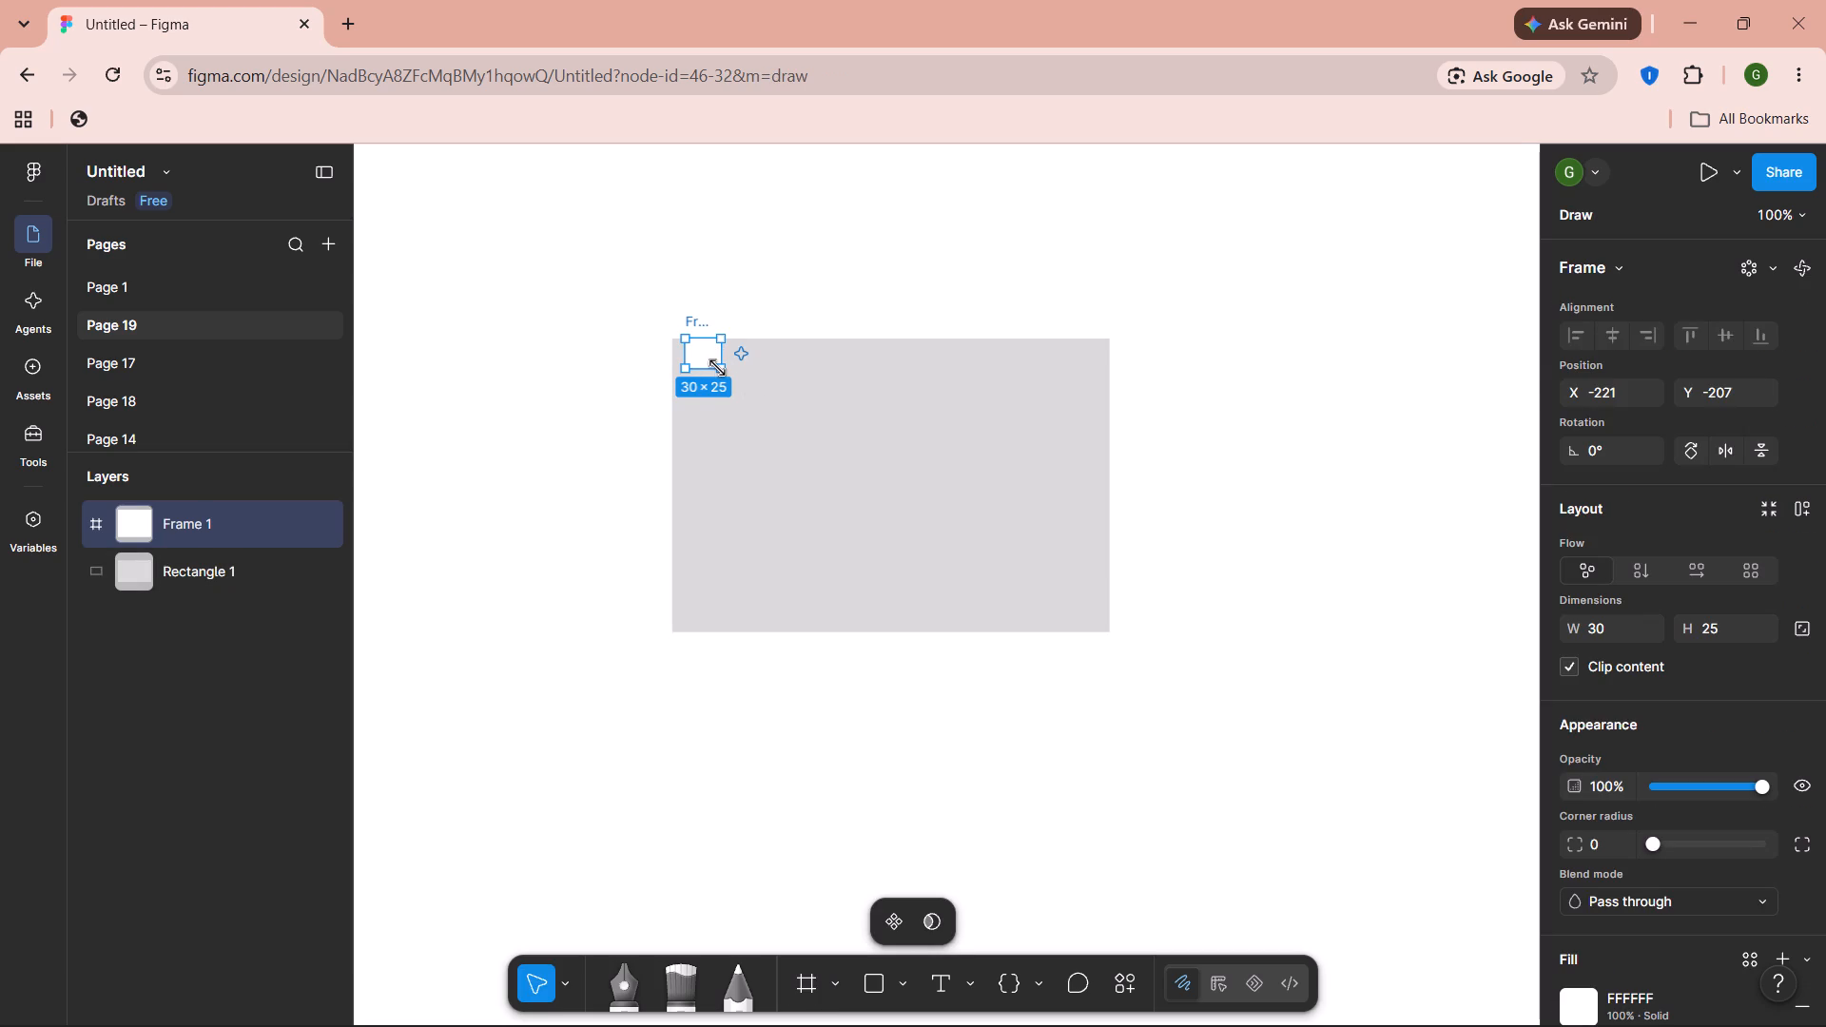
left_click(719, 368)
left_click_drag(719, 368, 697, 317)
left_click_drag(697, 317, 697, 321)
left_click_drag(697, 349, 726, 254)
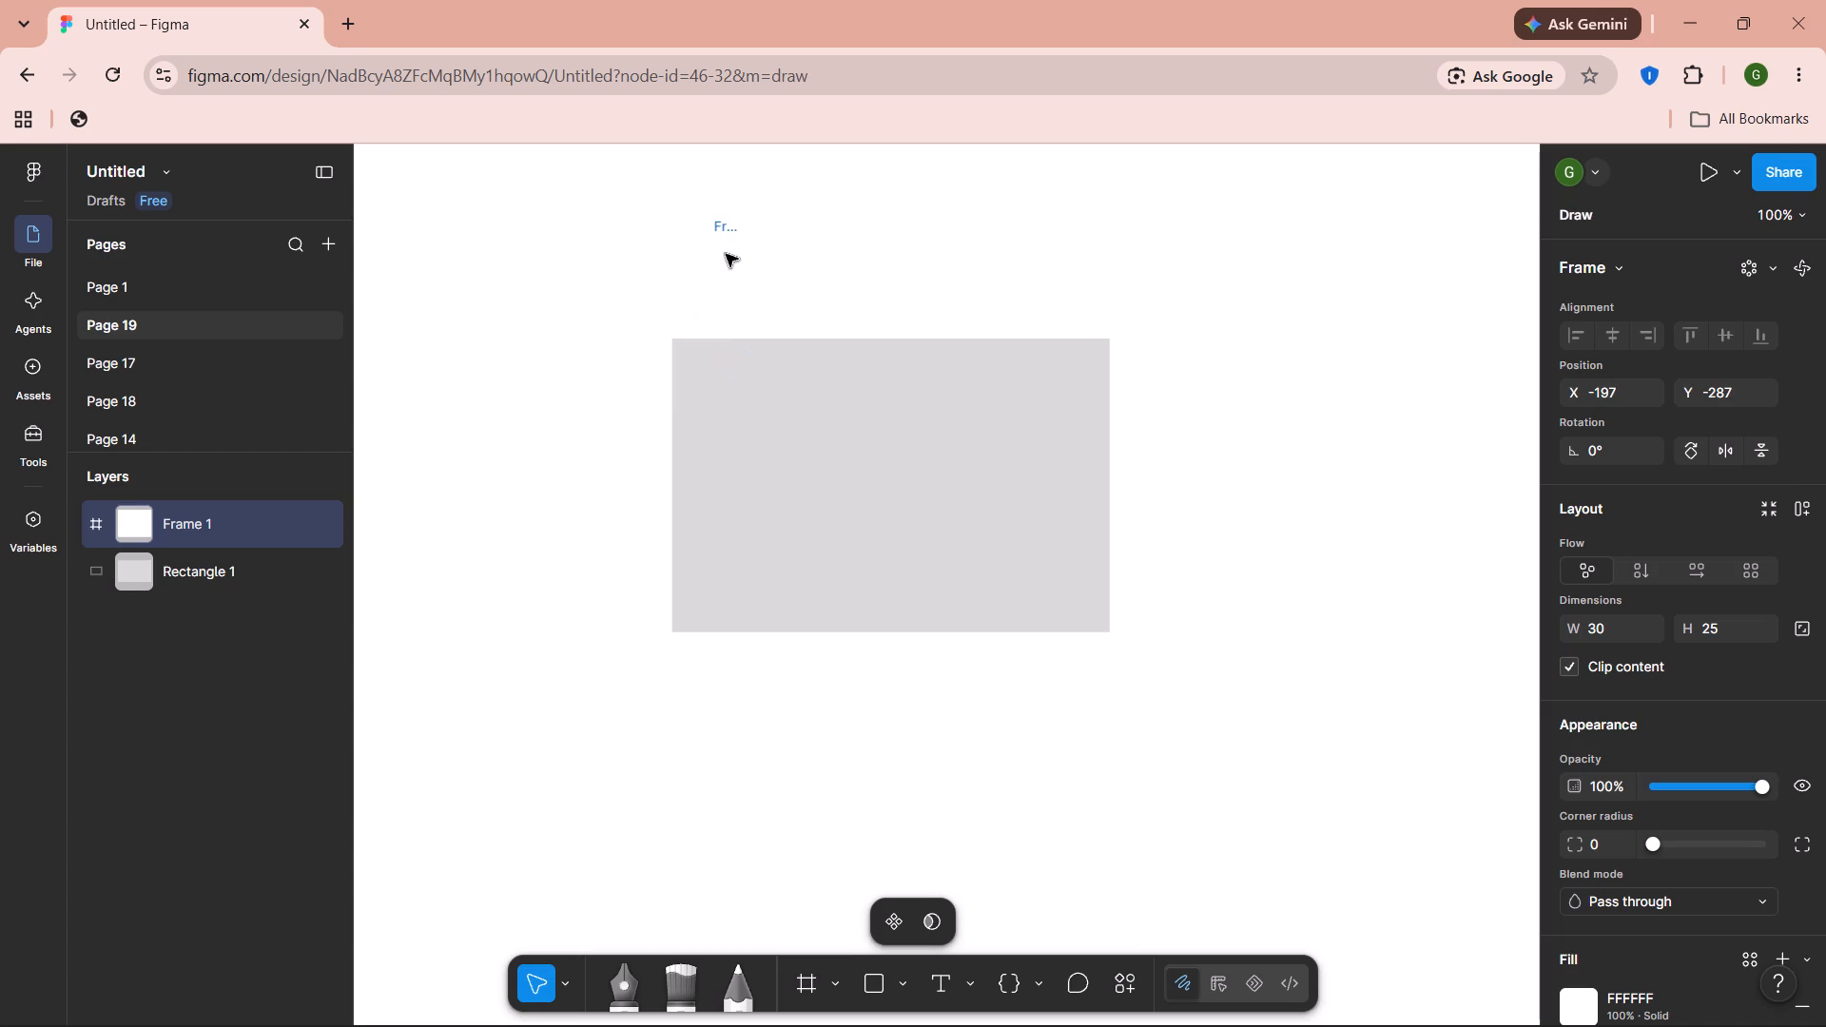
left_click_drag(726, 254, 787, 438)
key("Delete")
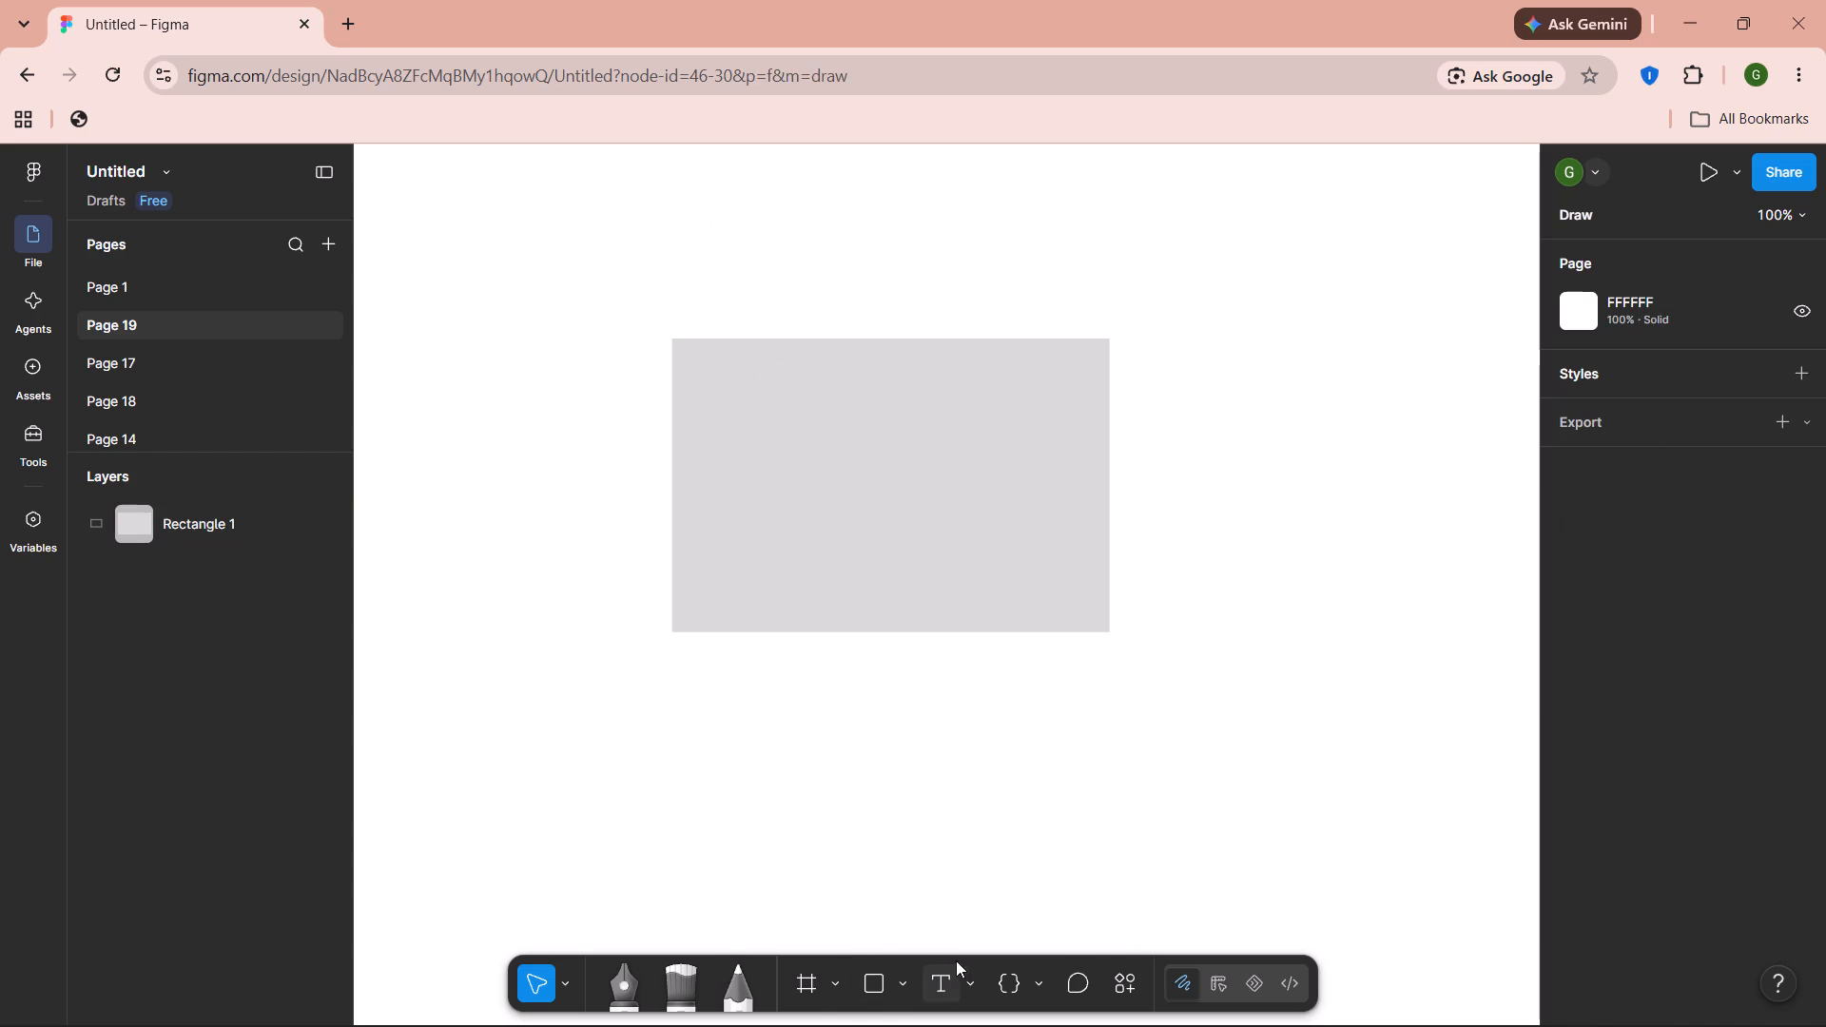
Draw a vertical line about 1 px long just inside the rectangle's upper-left corner.
left_click(891, 965)
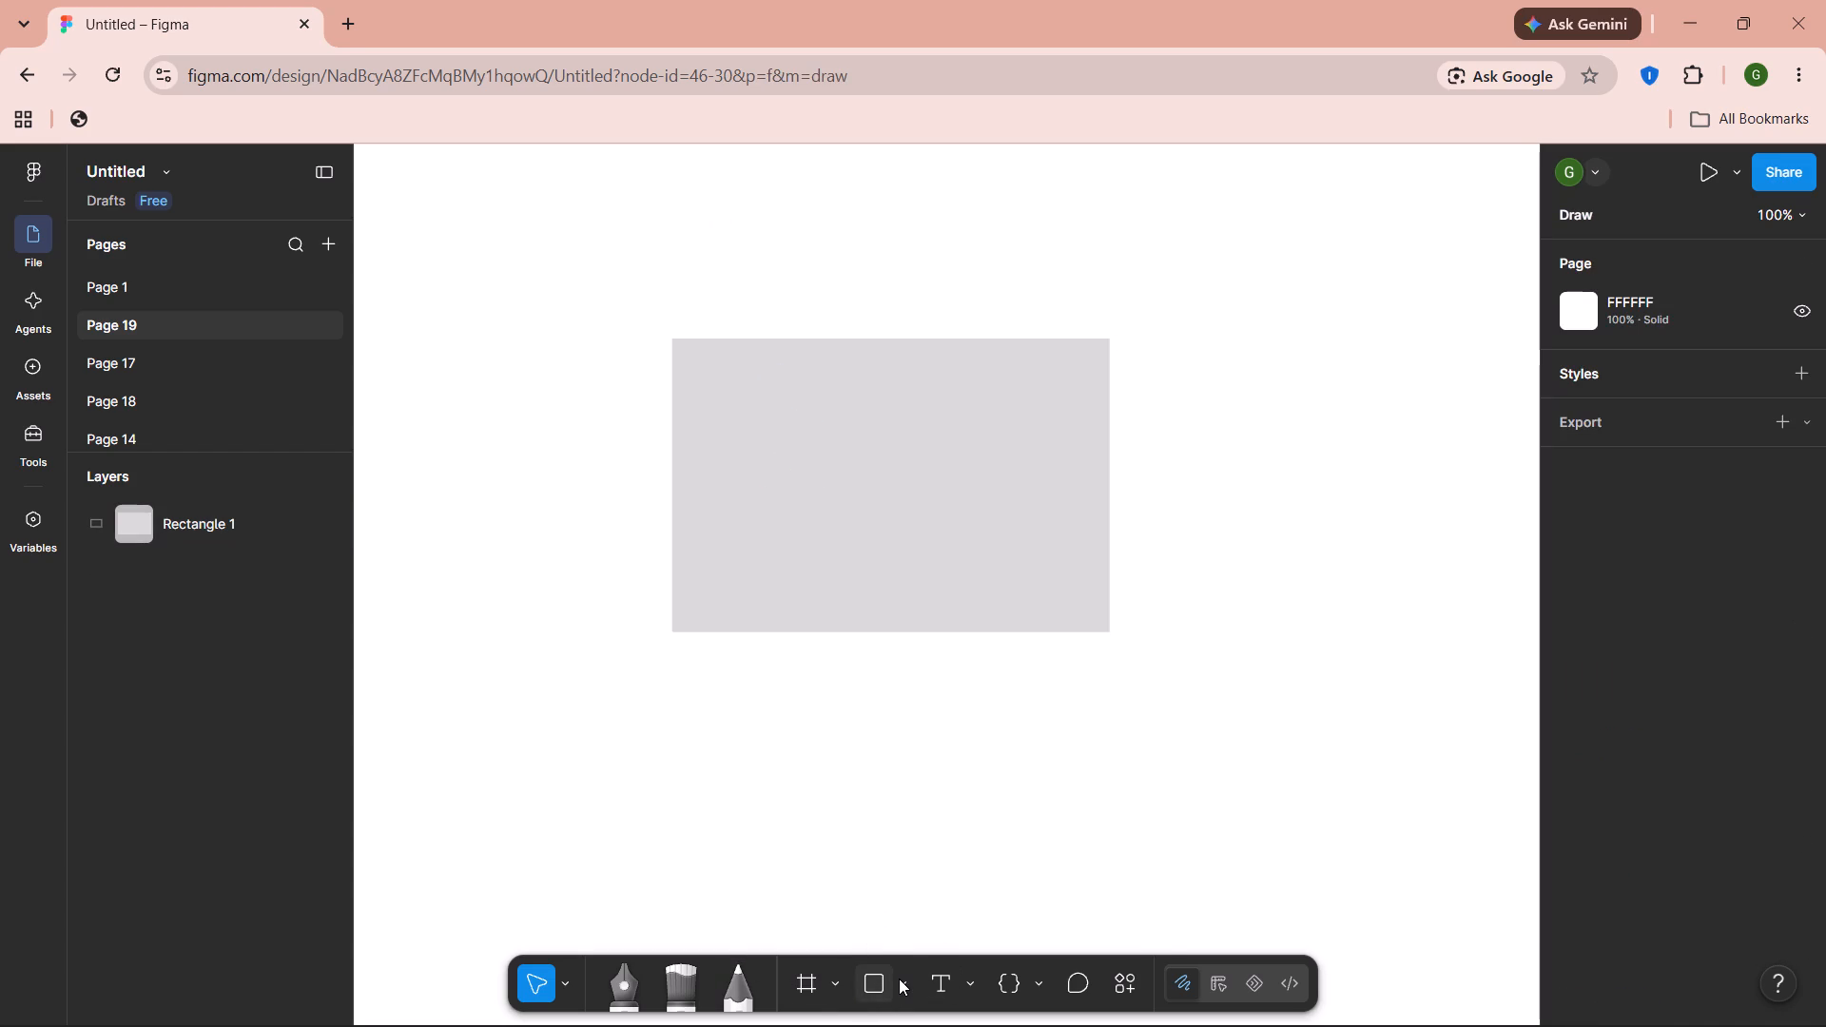
left_click(899, 979)
left_click(1003, 793)
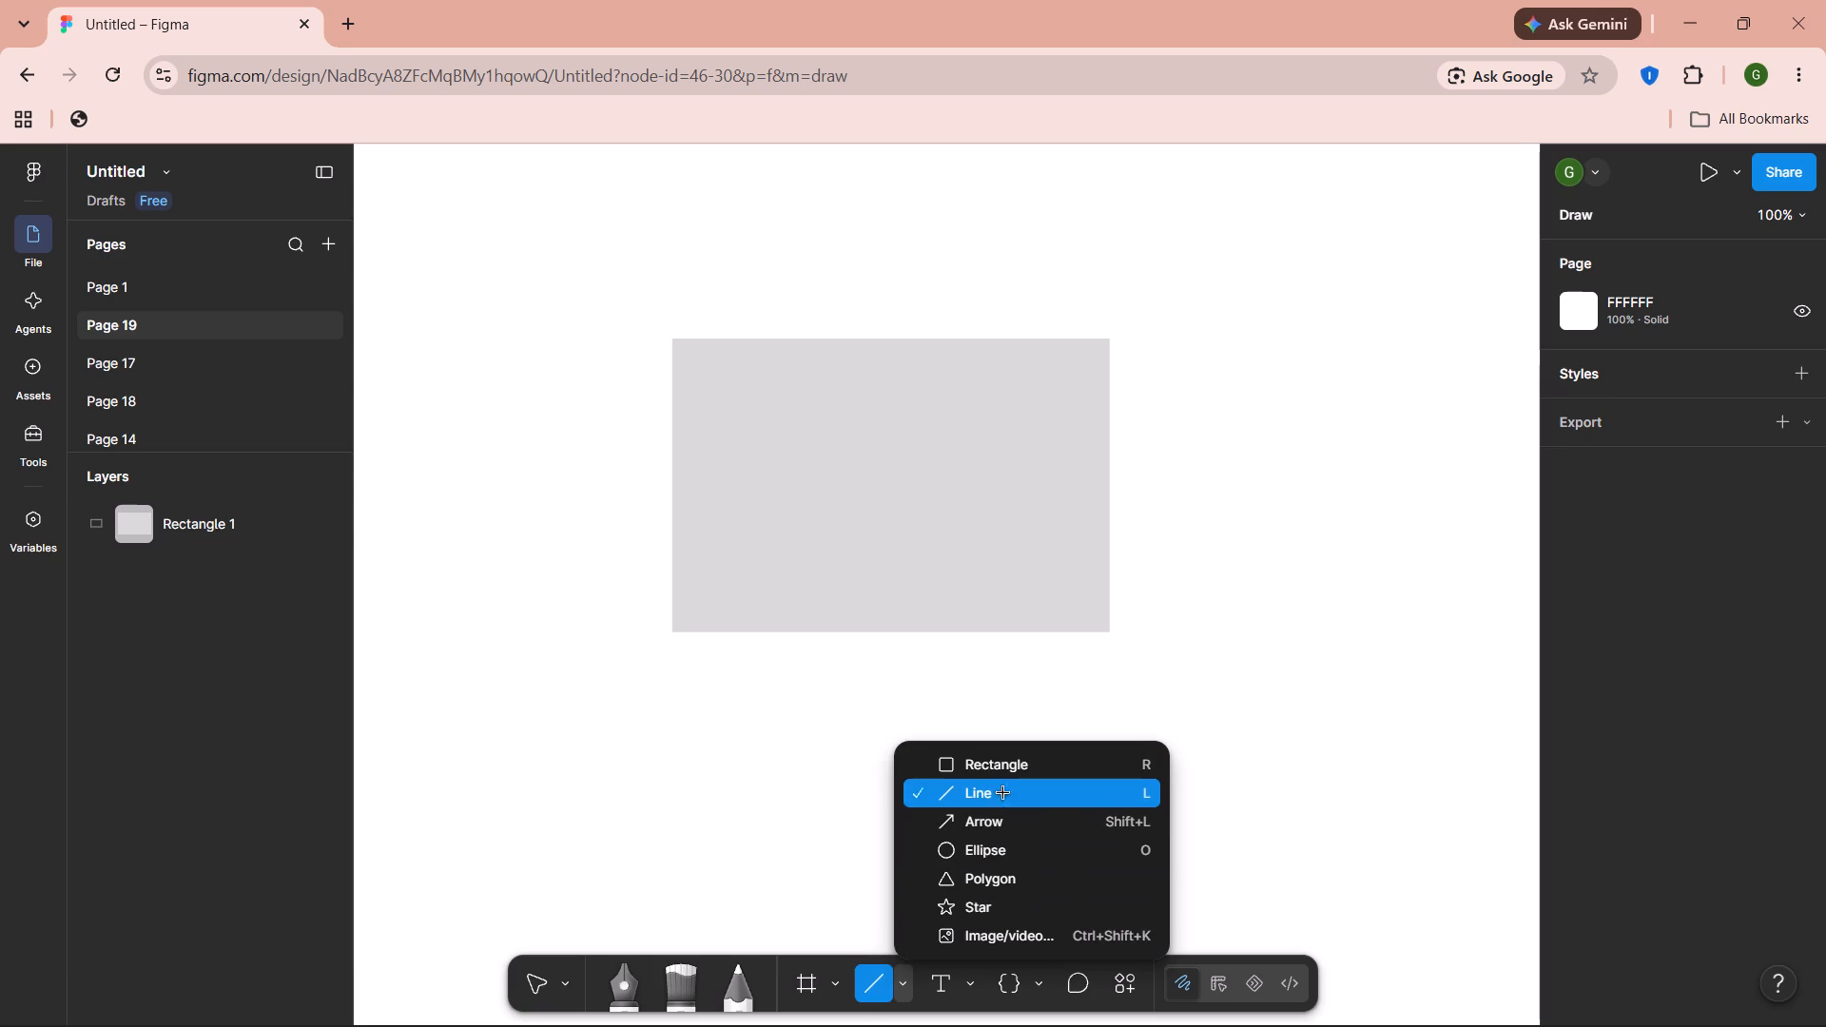
scroll(747, 633, "right", 2)
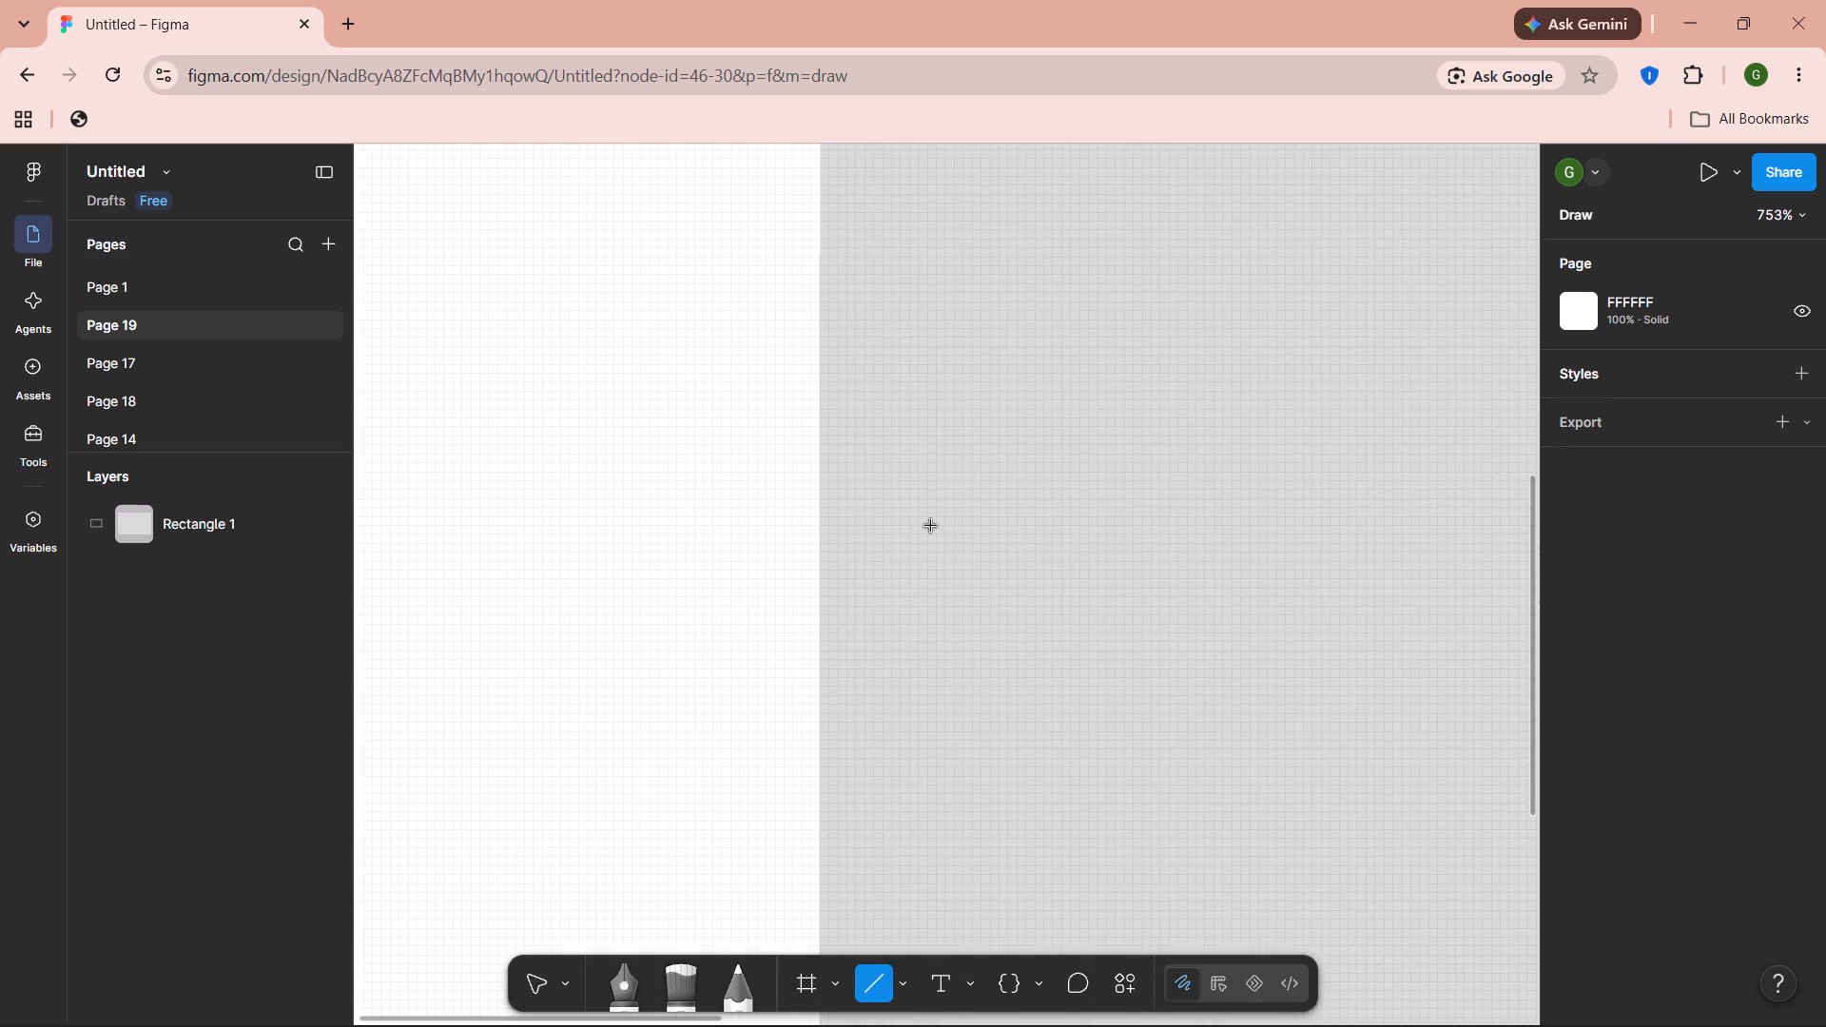
scroll(846, 410, "up", 4)
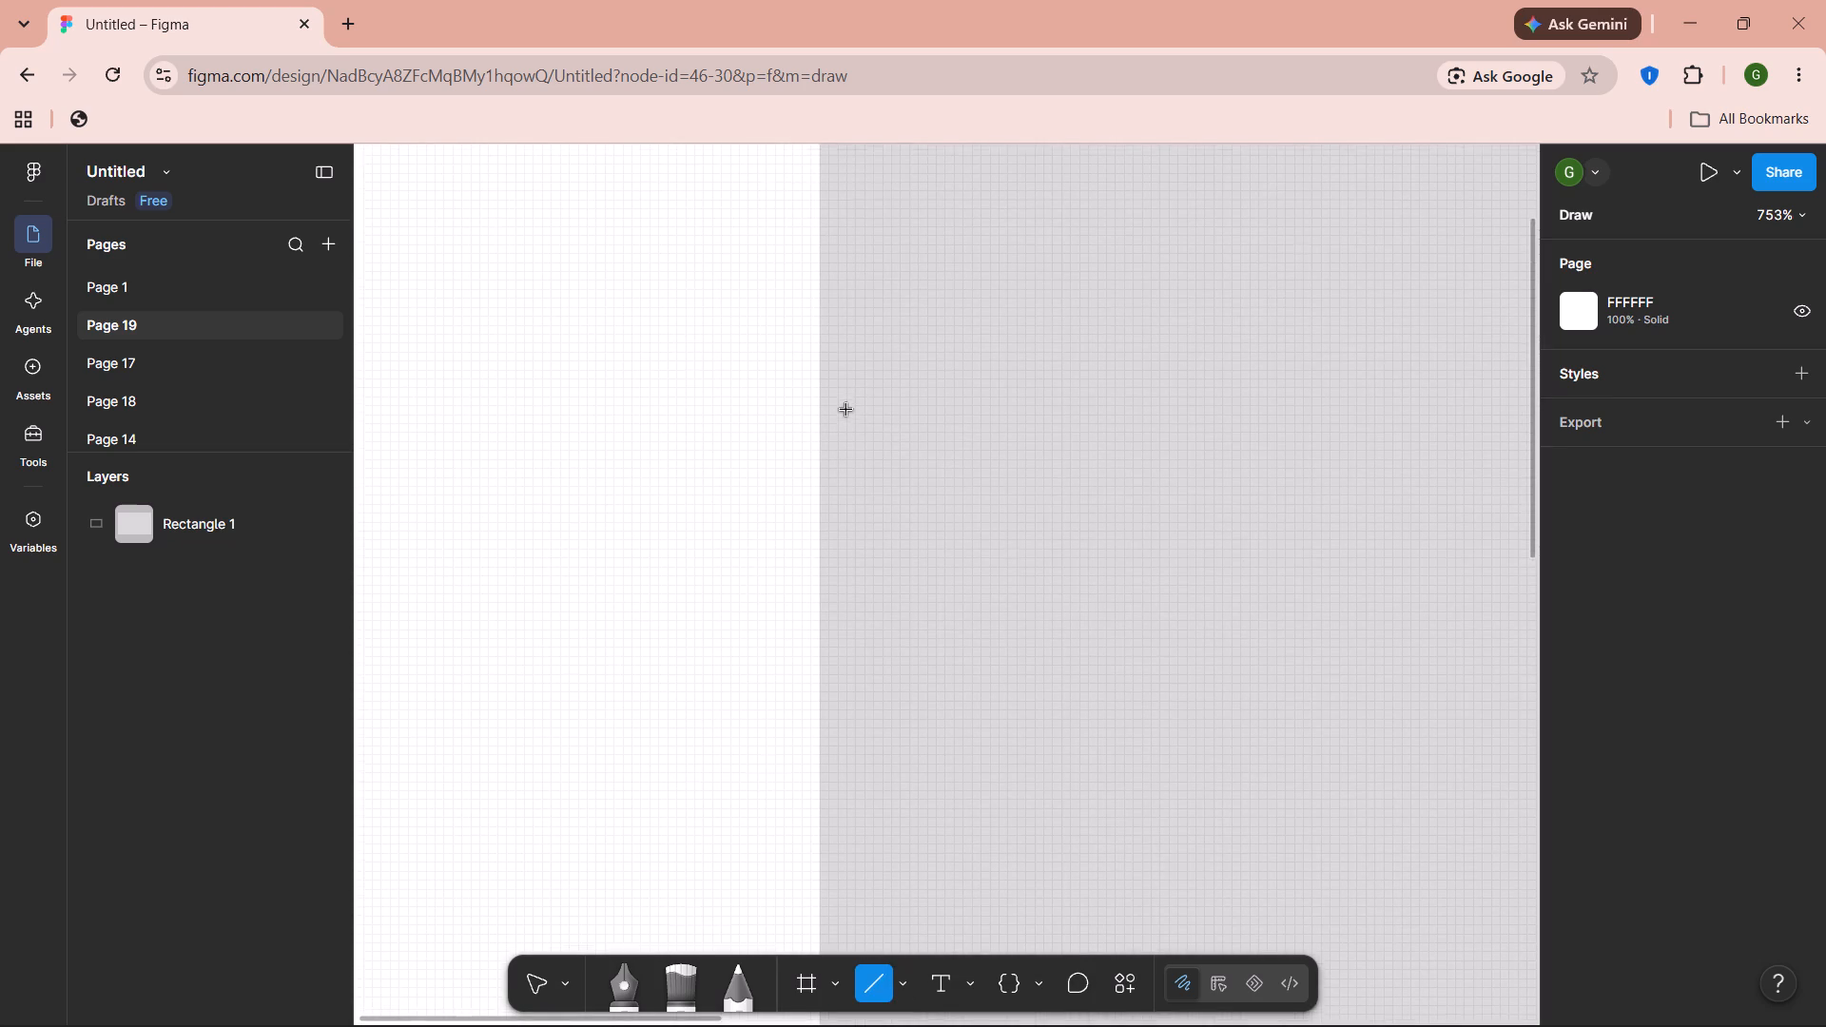
scroll(846, 410, "up", 2)
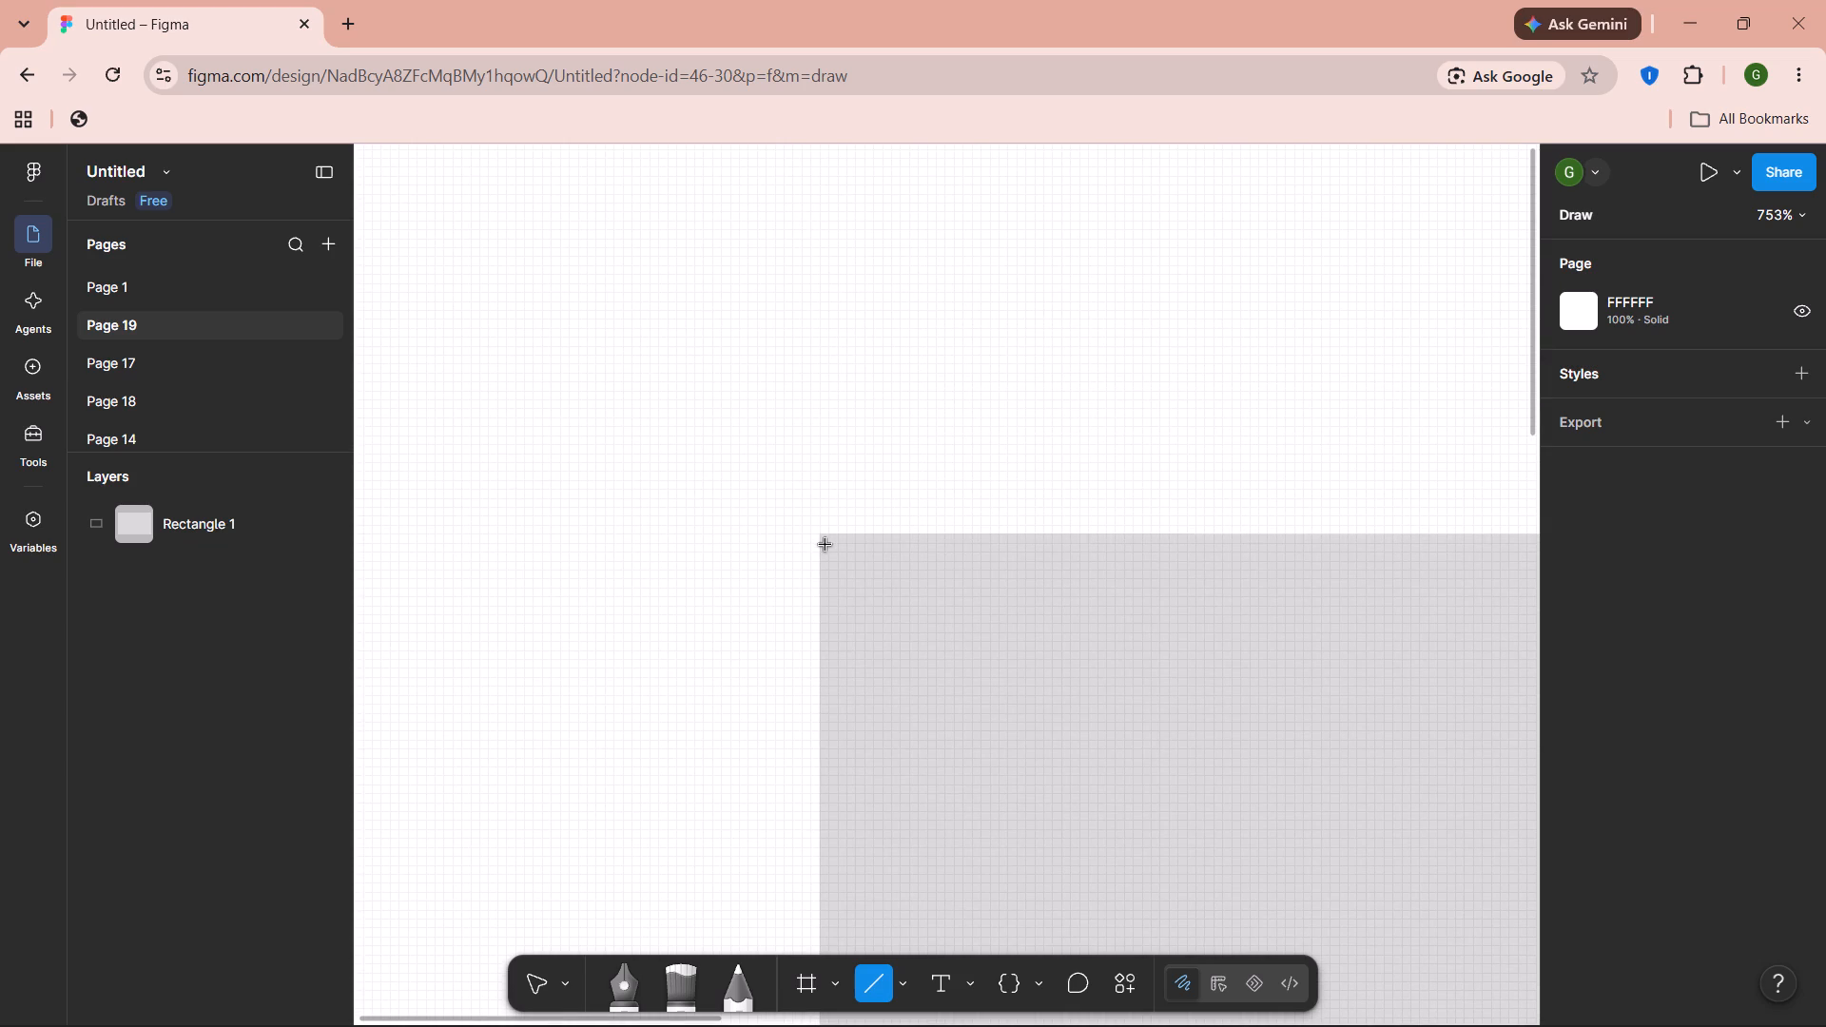
double_click(822, 512)
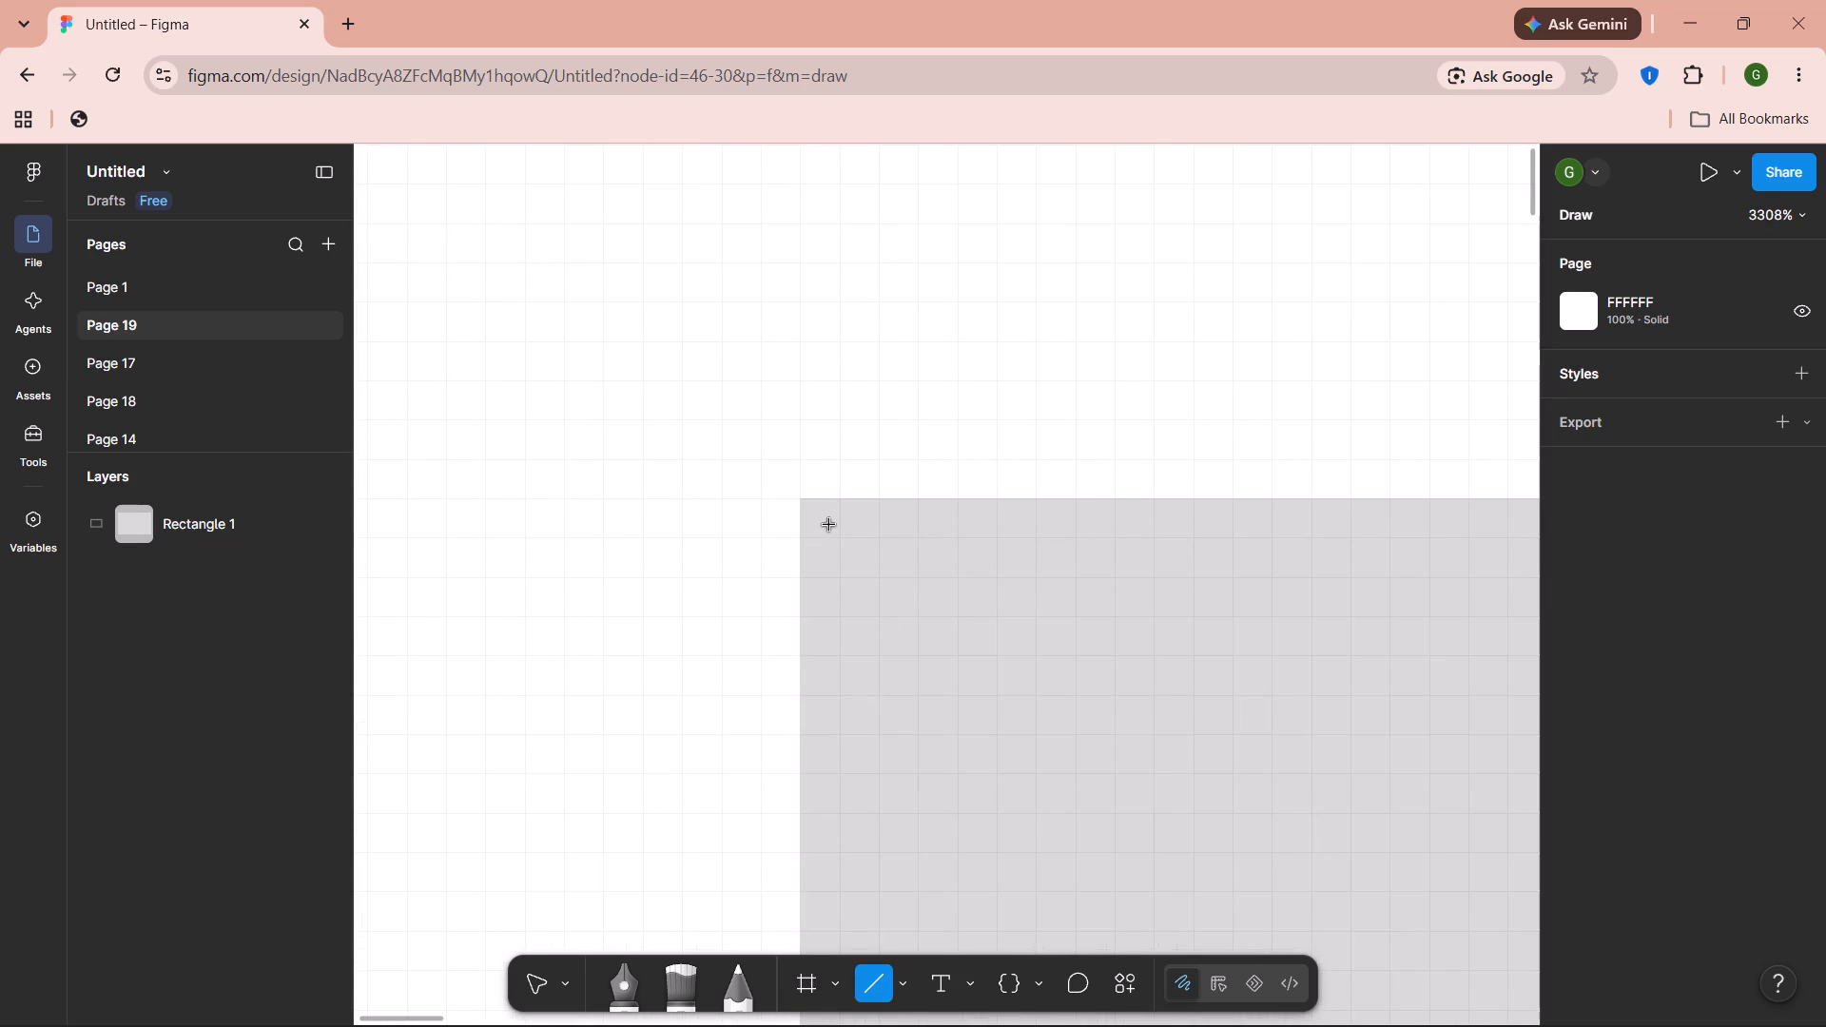
left_click_drag(829, 525, 826, 575)
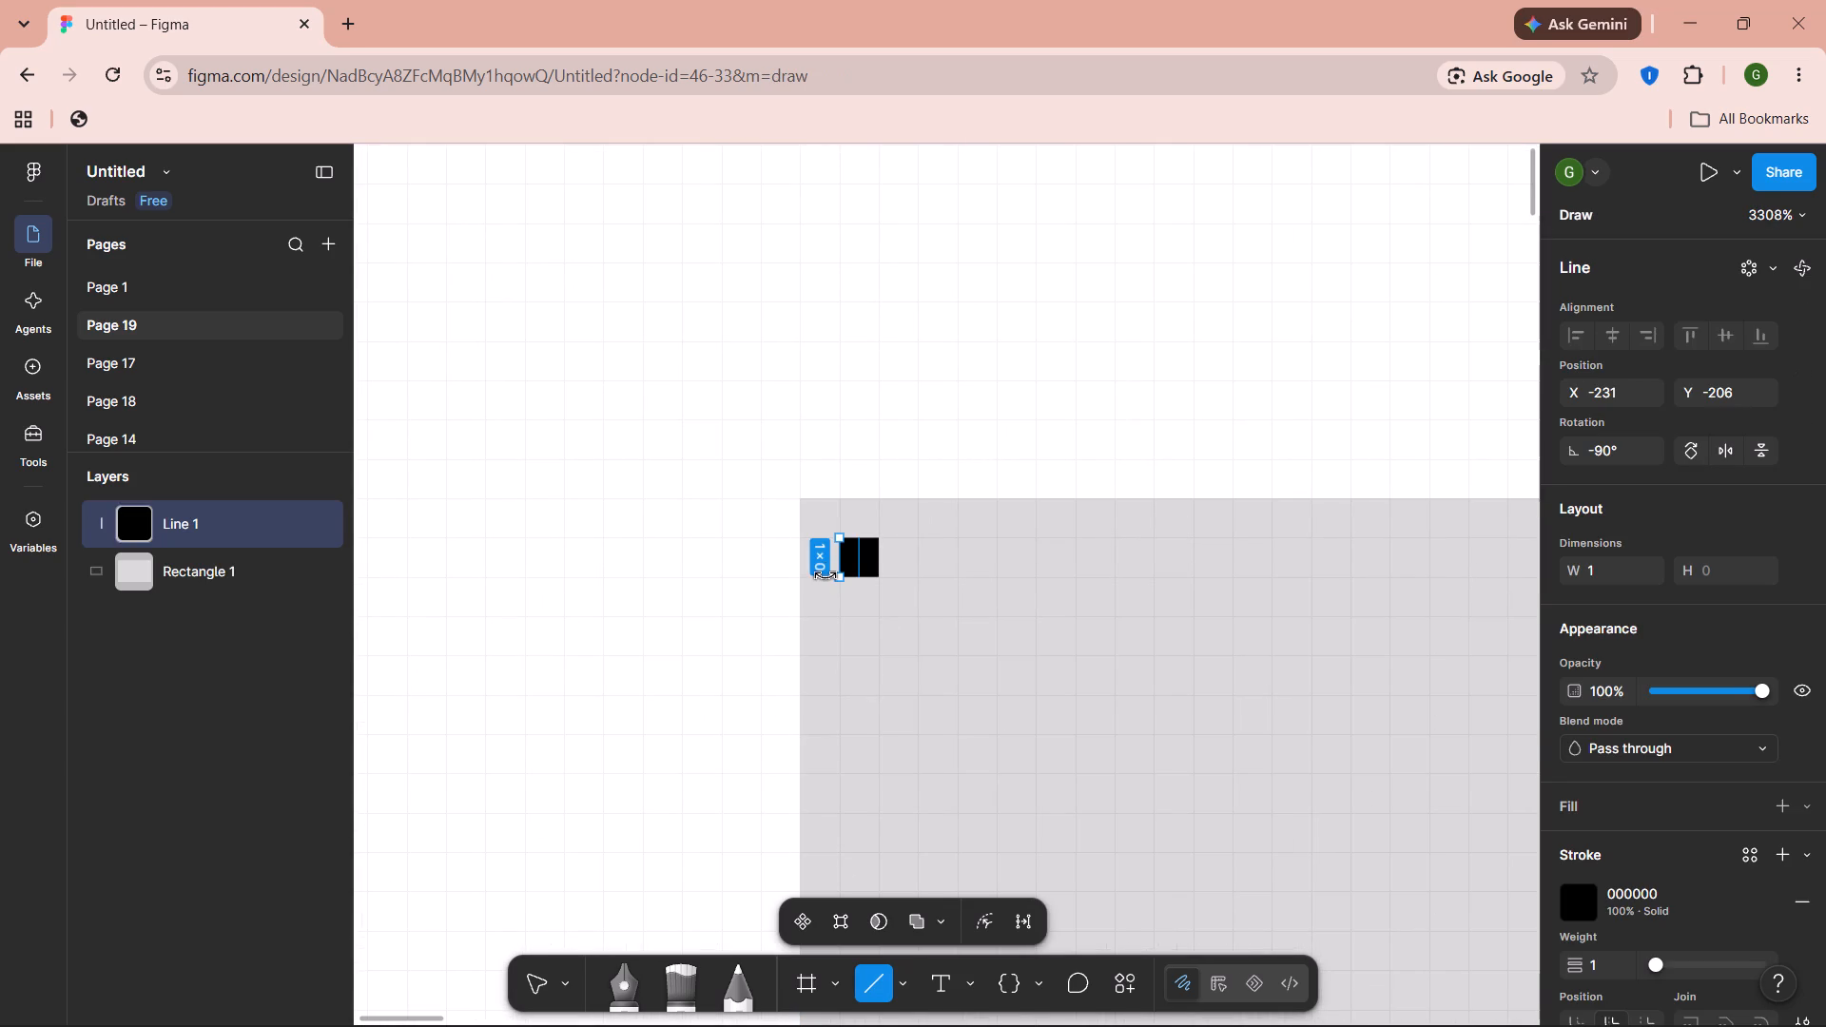
Move the short line exactly onto the rectangle's upper-left corner, at X -232, Y -207.
left_click_drag(856, 570, 842, 563)
left_click(842, 563)
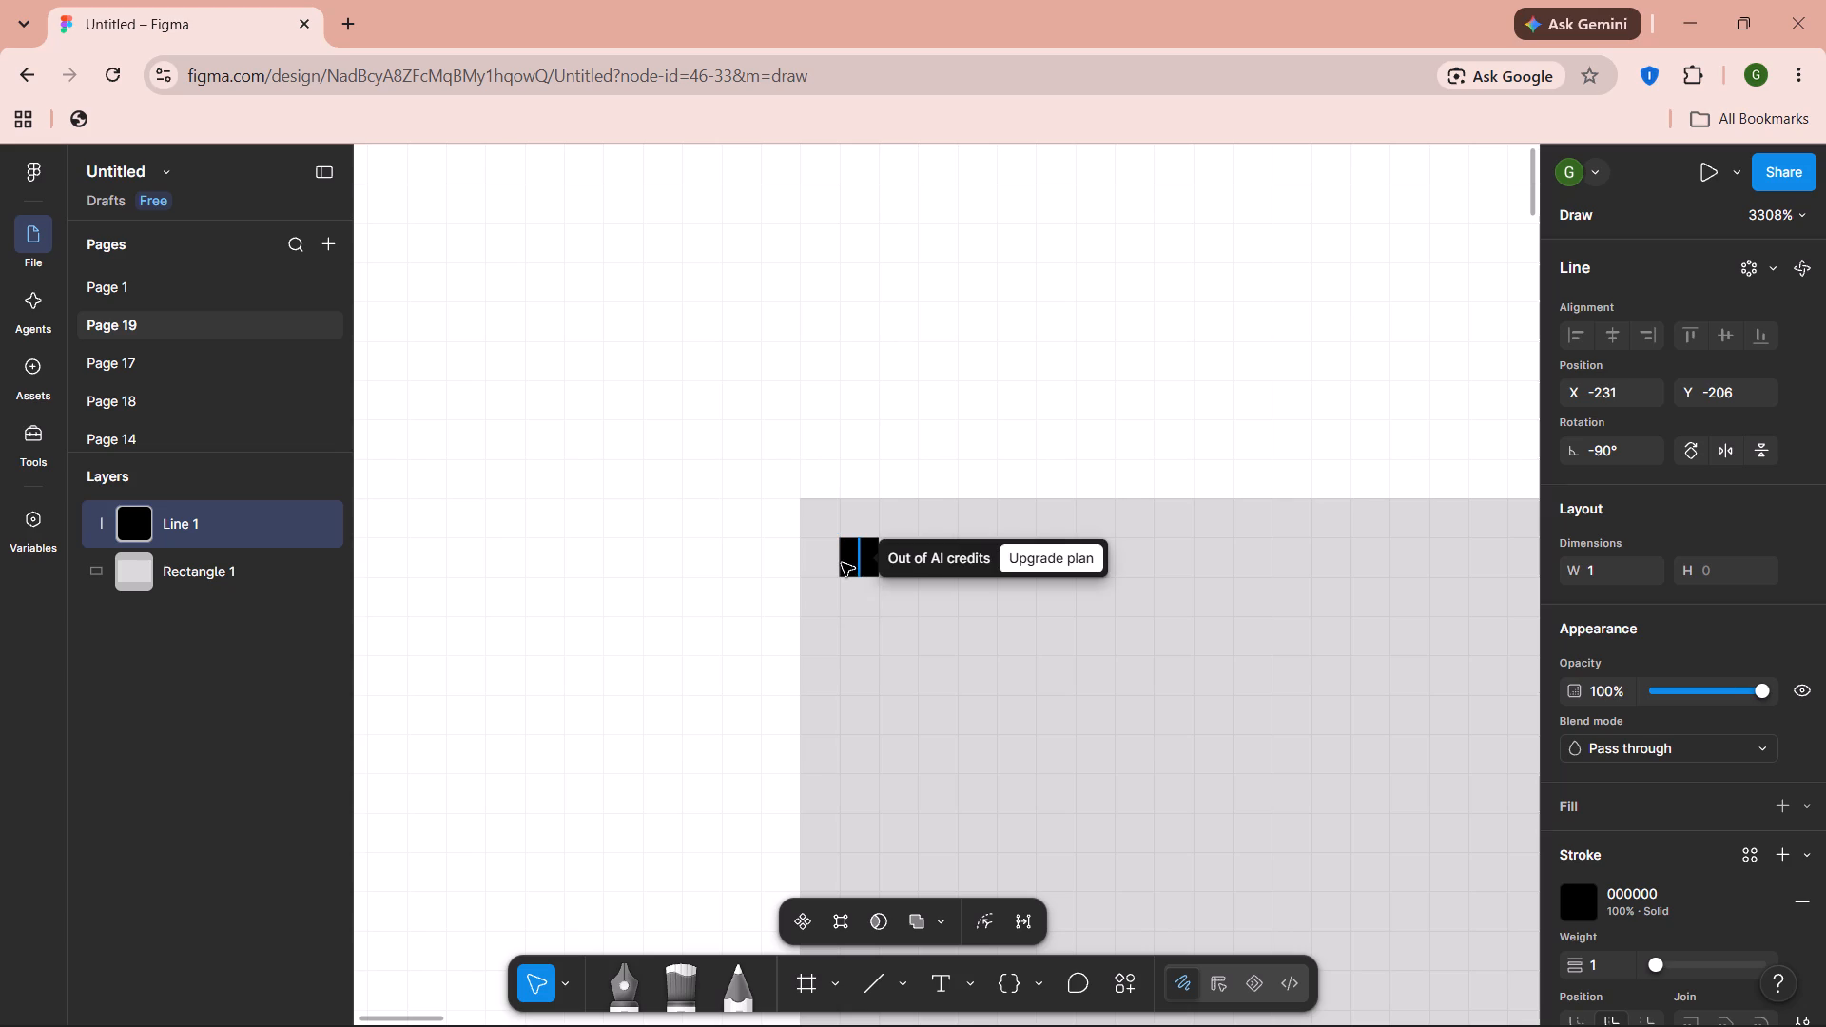
left_click_drag(842, 563, 817, 505)
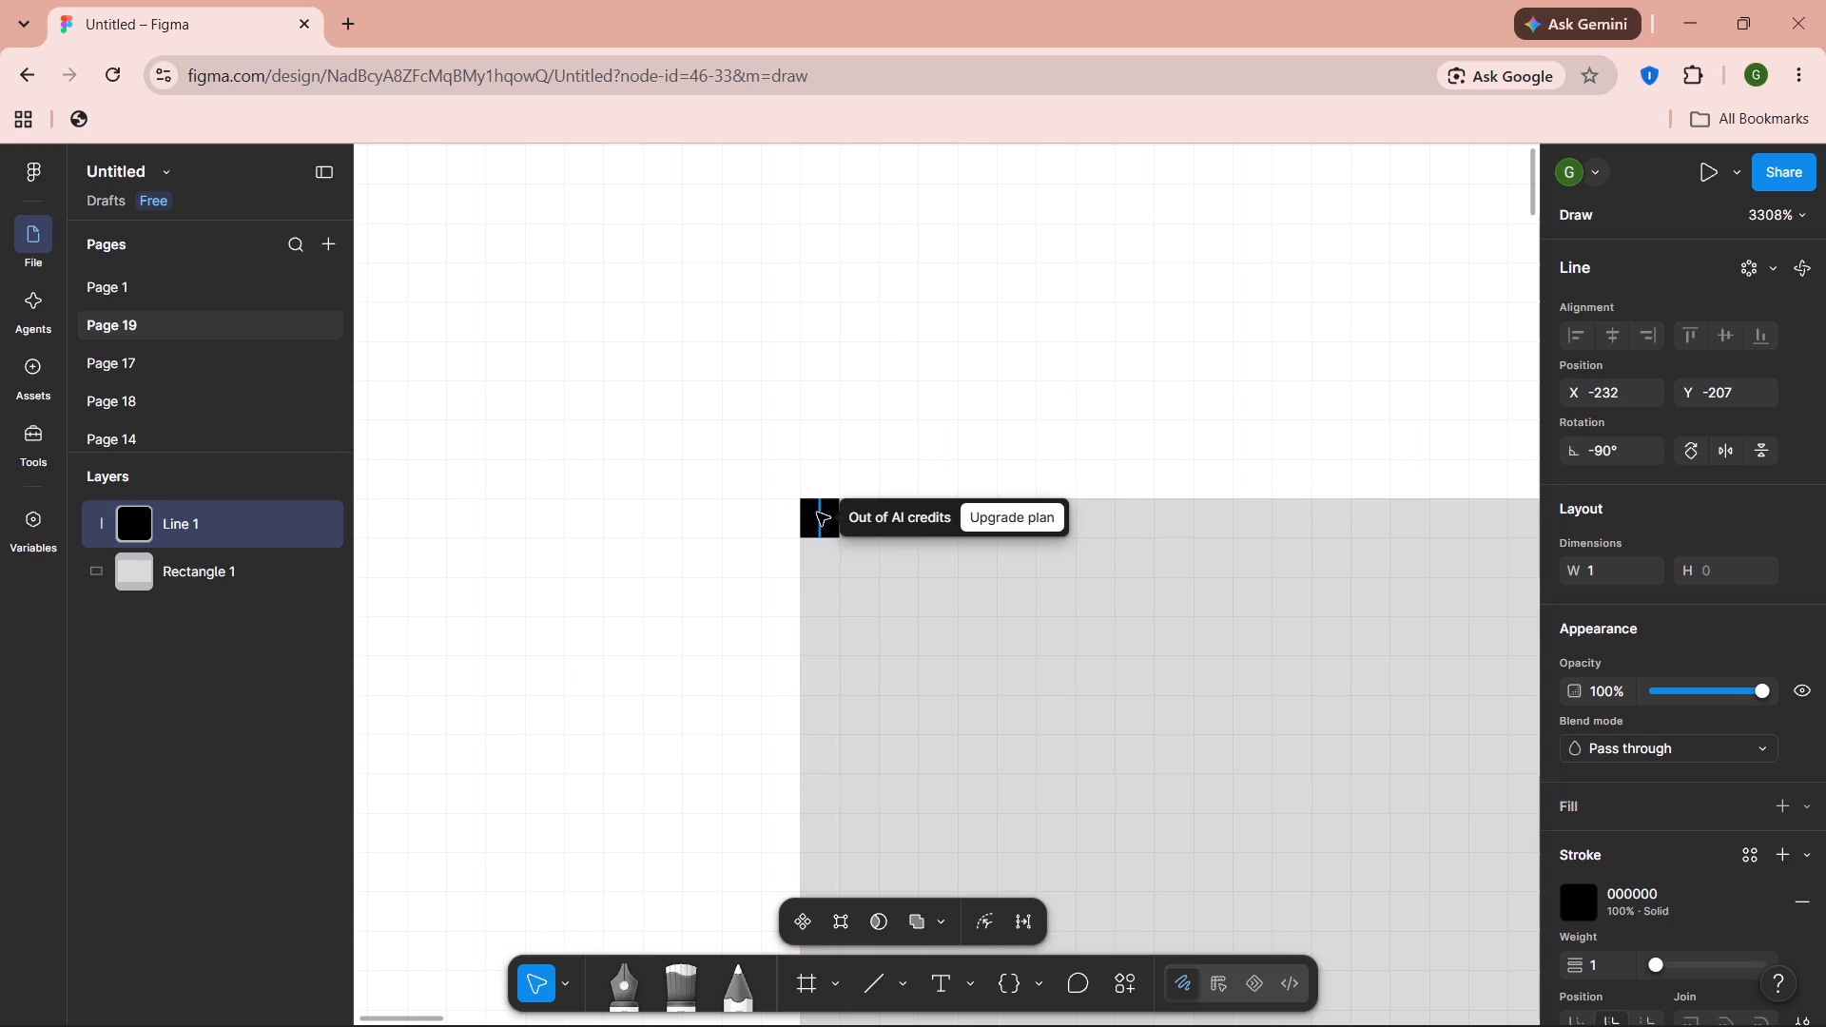
left_click(821, 520)
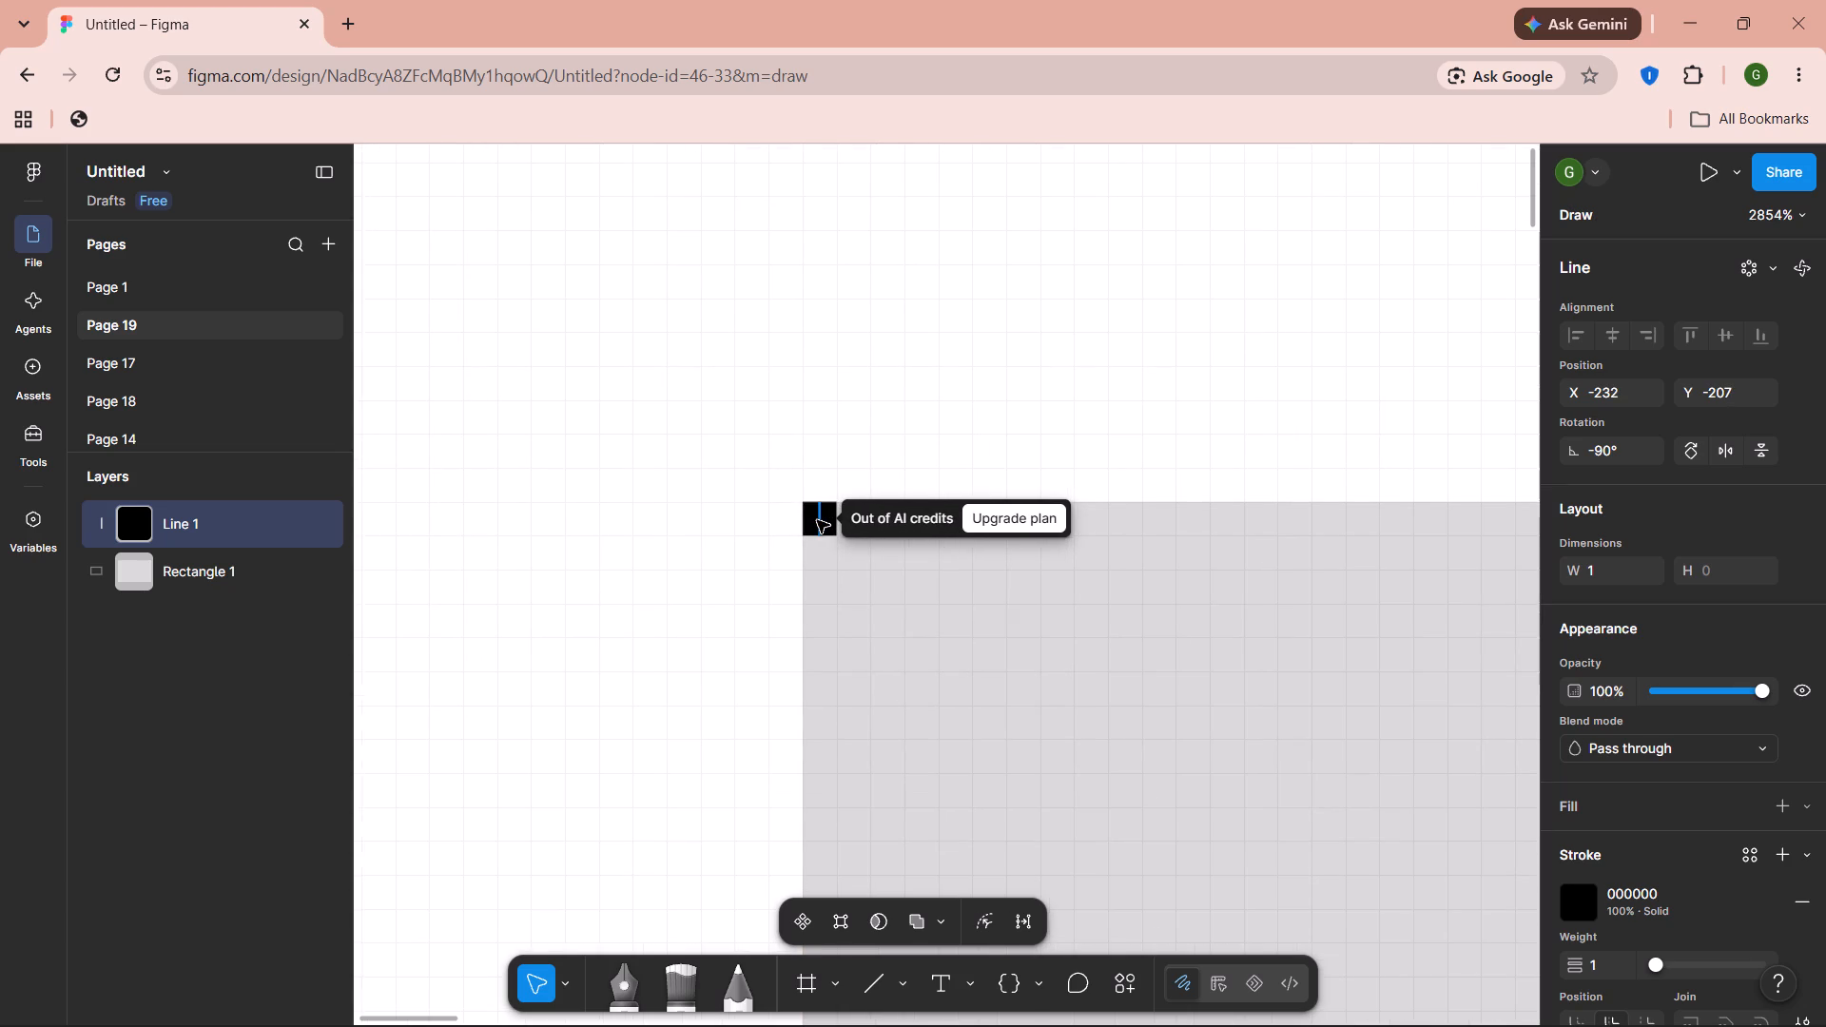
left_click(817, 520)
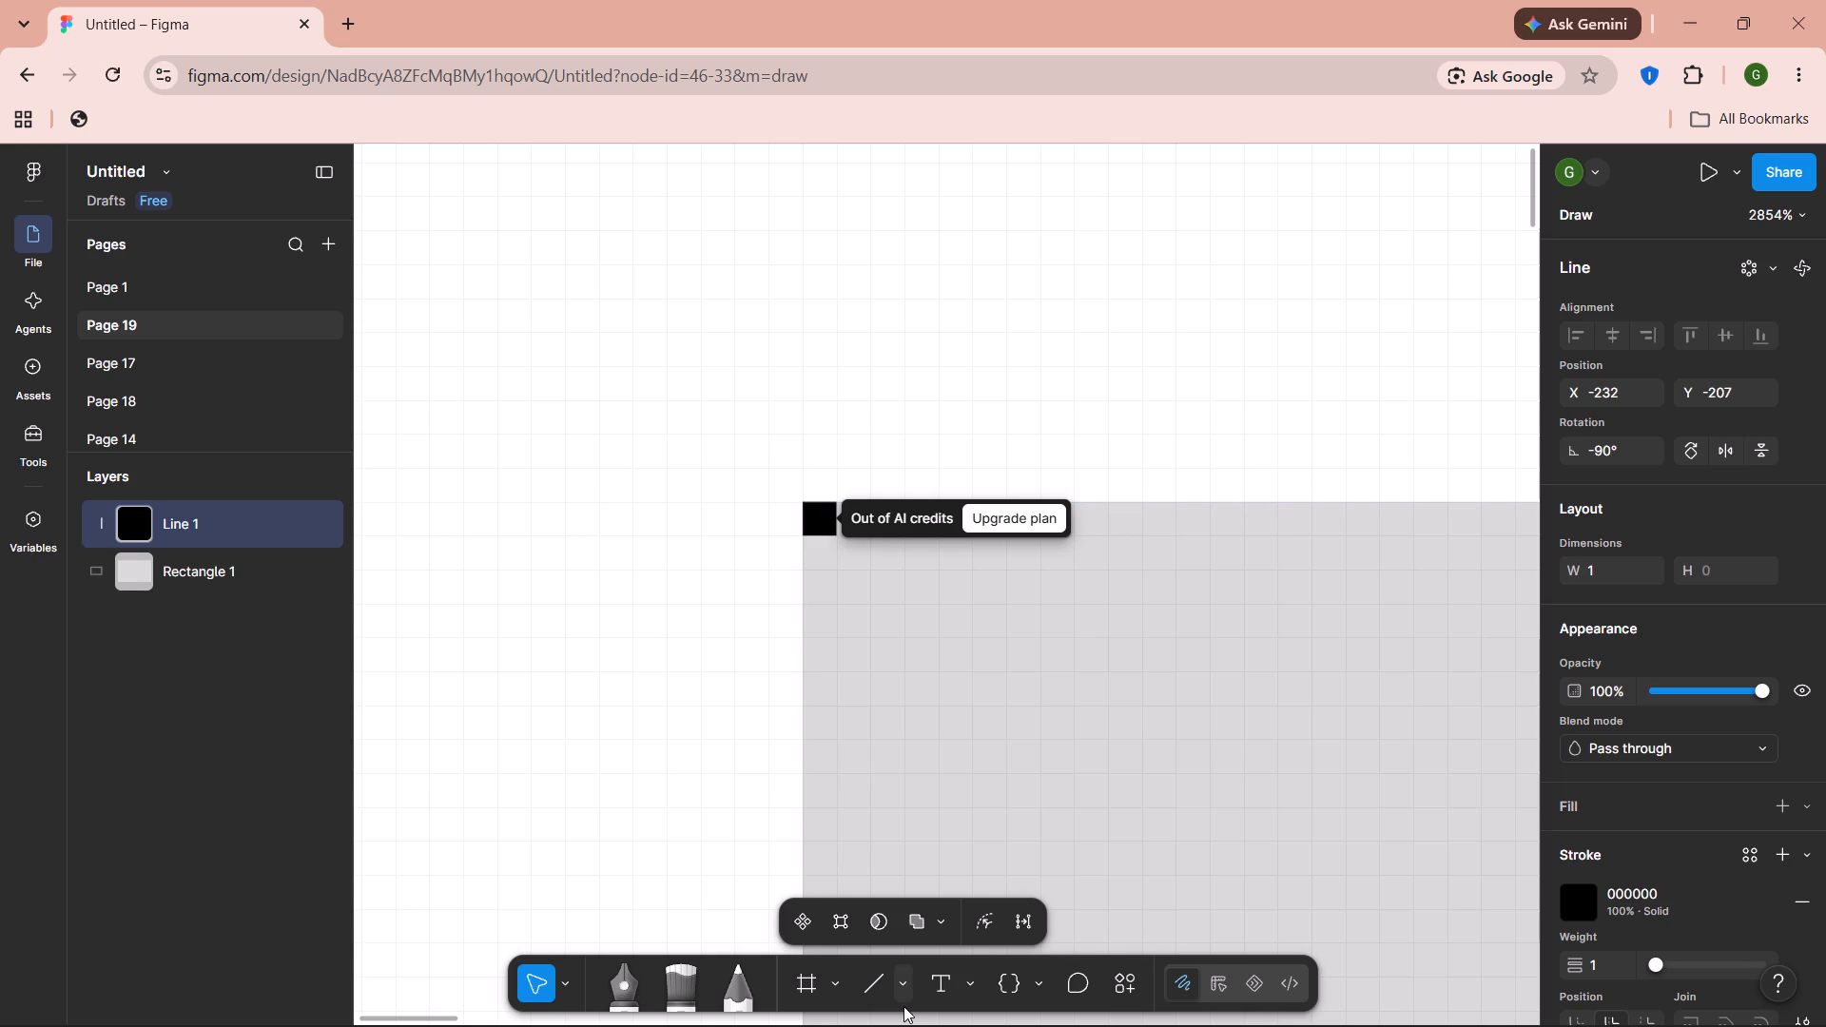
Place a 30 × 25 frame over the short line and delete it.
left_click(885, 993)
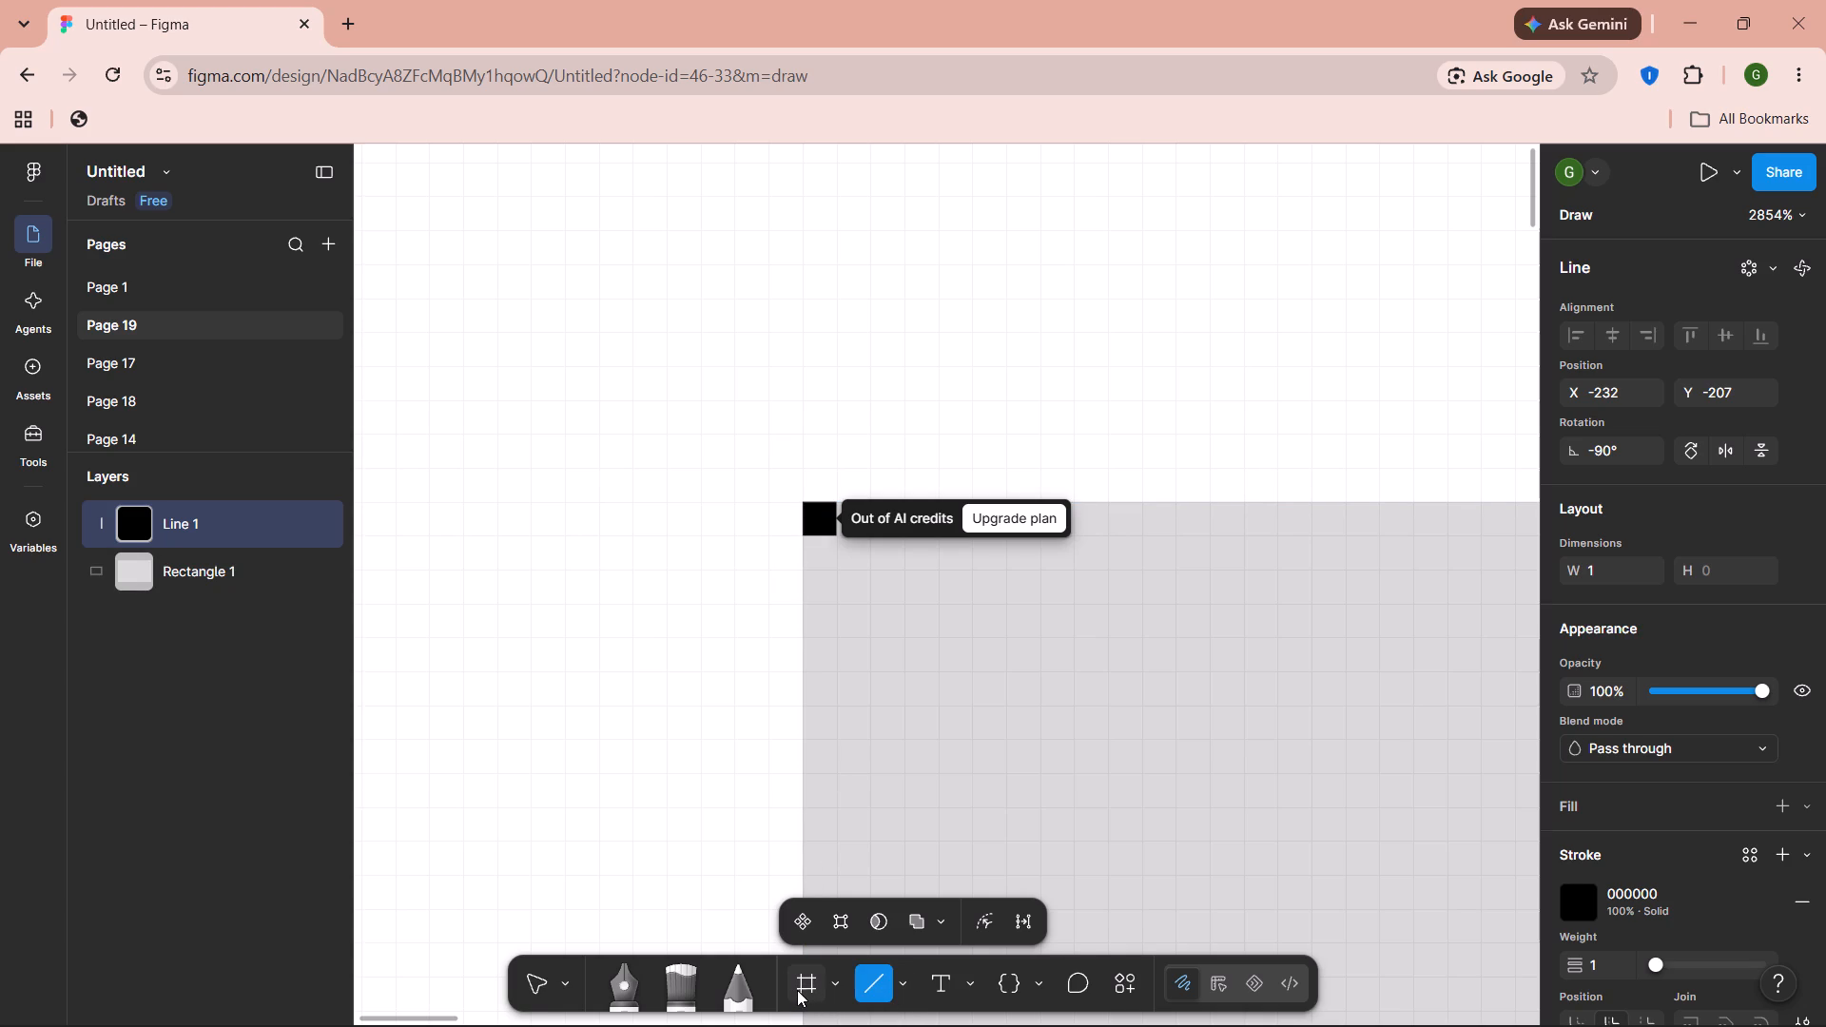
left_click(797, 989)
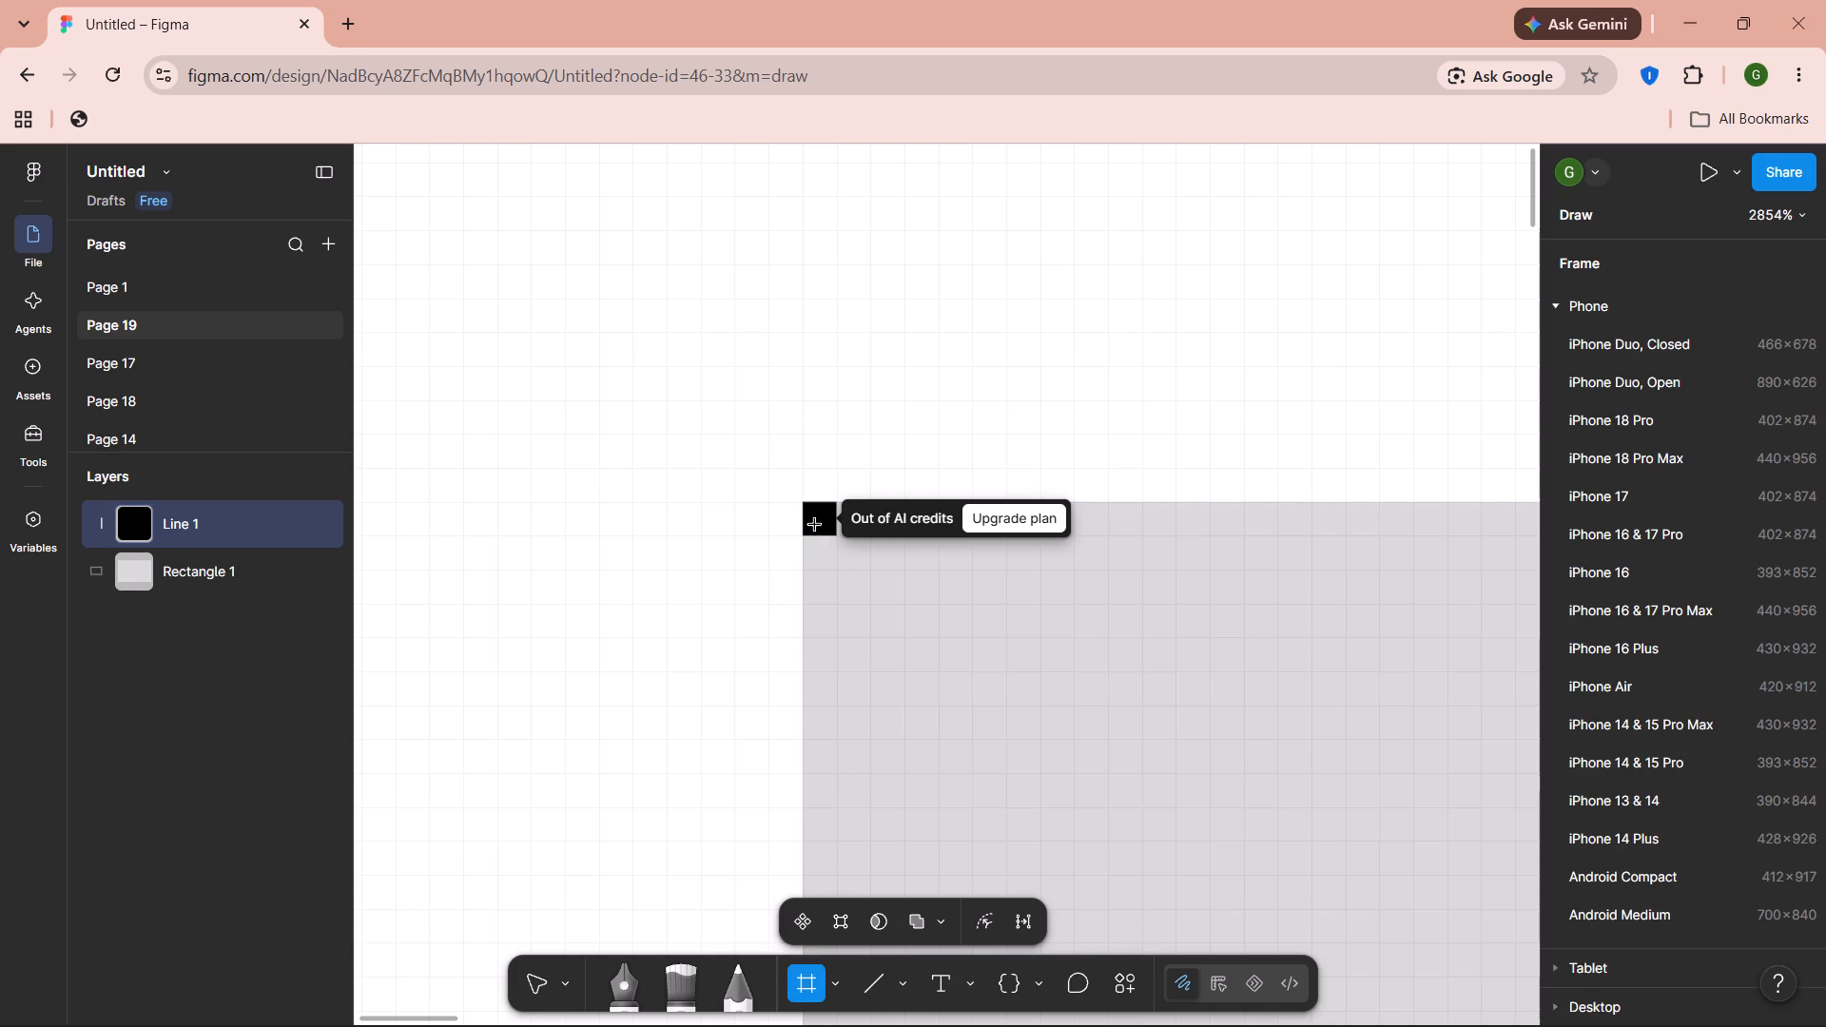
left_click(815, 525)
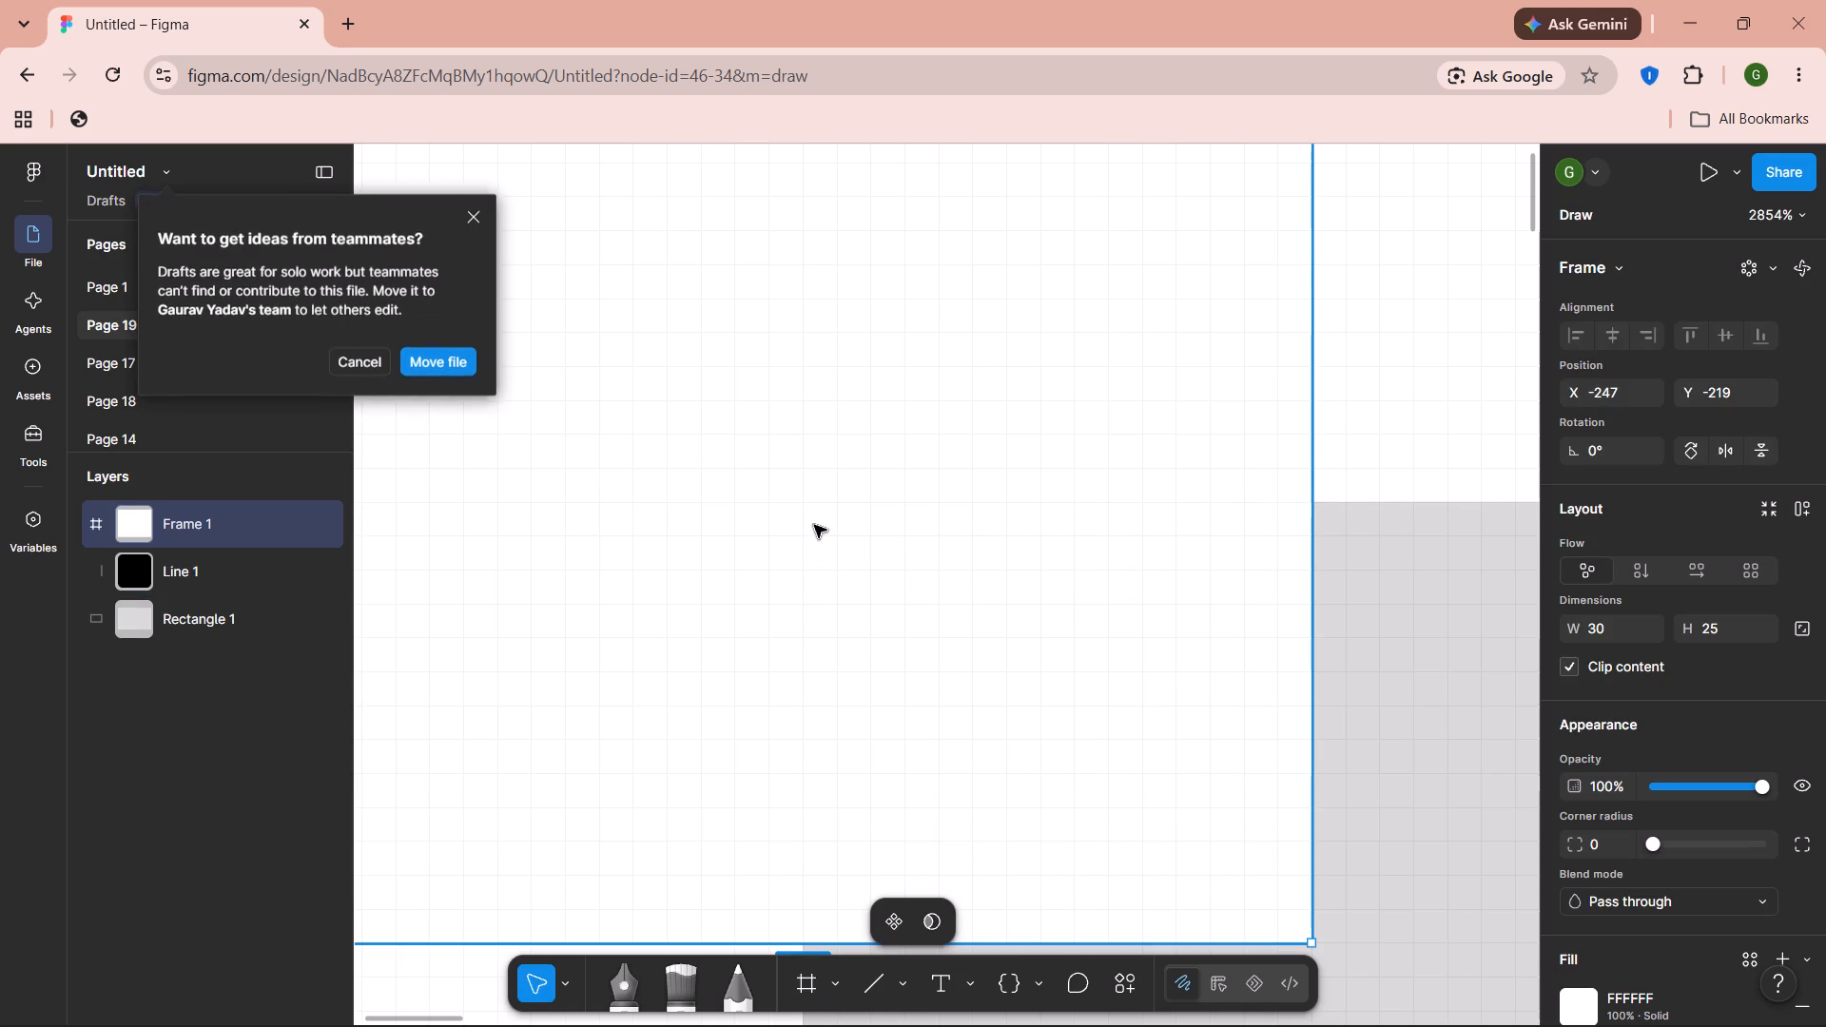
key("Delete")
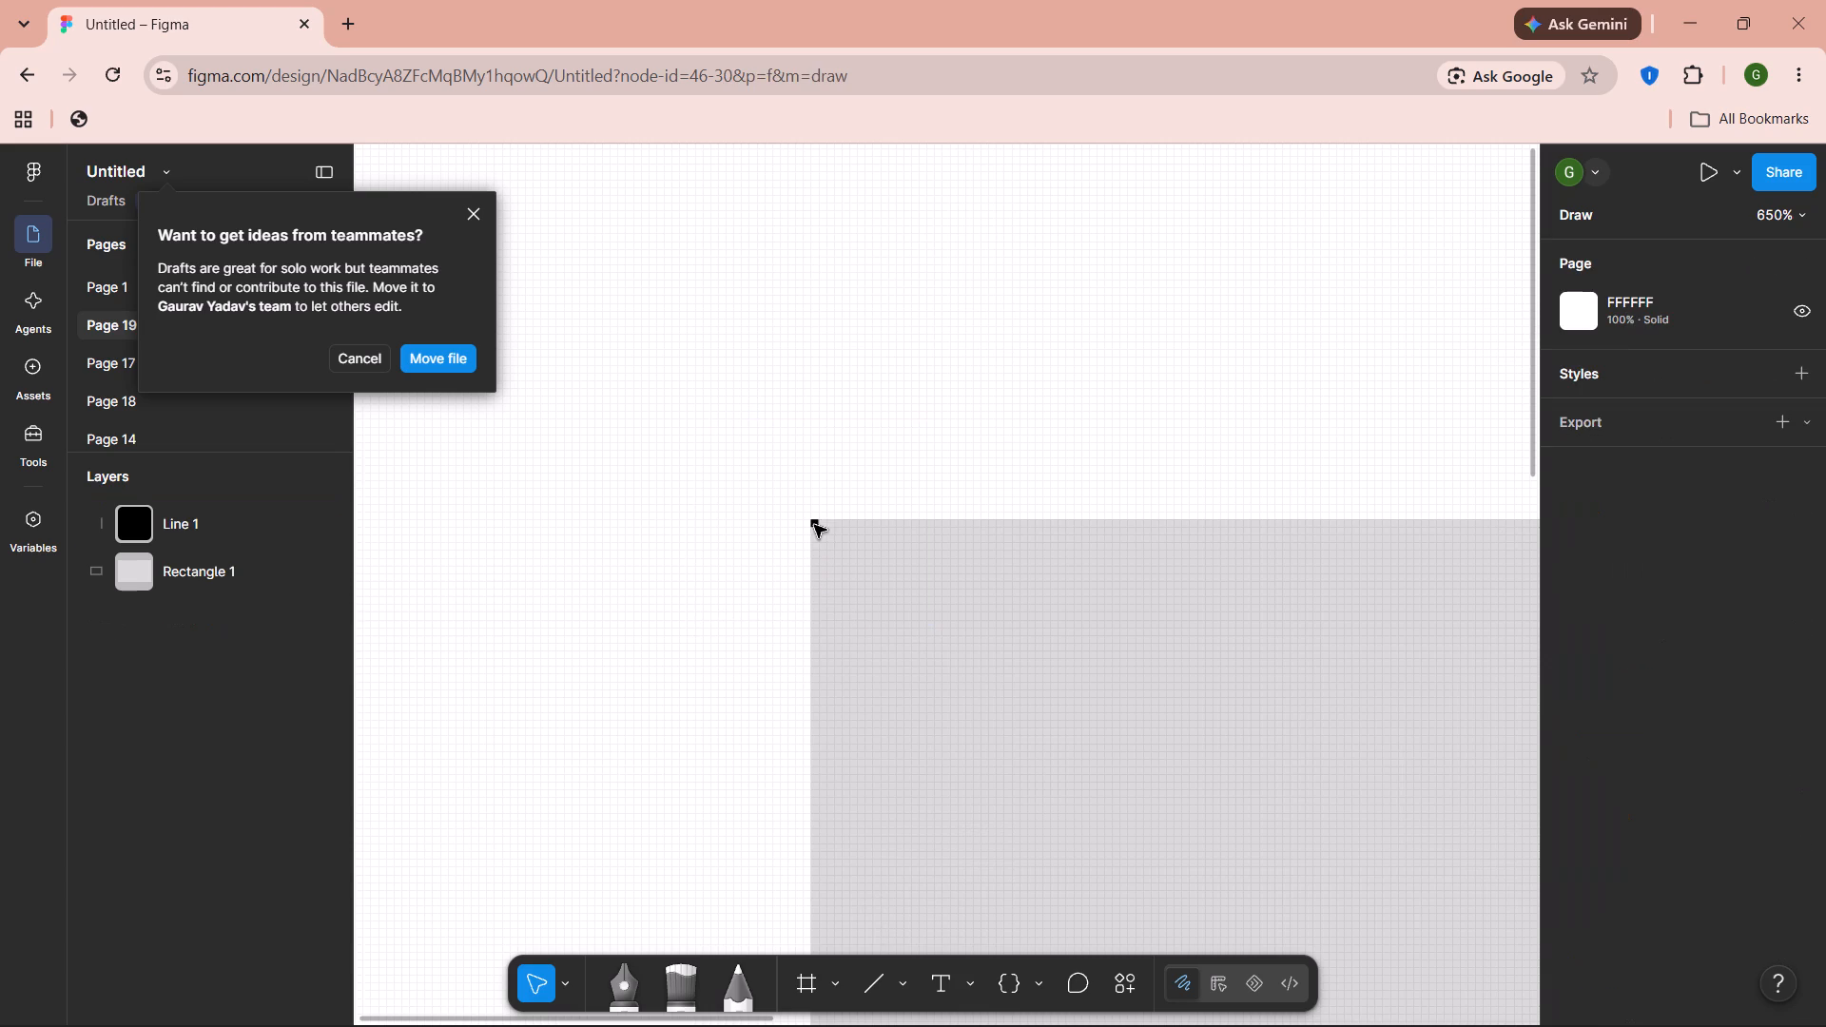
Dismiss the prompt about moving the draft file to a team.
scroll(787, 526, "left", 1)
left_click(476, 207)
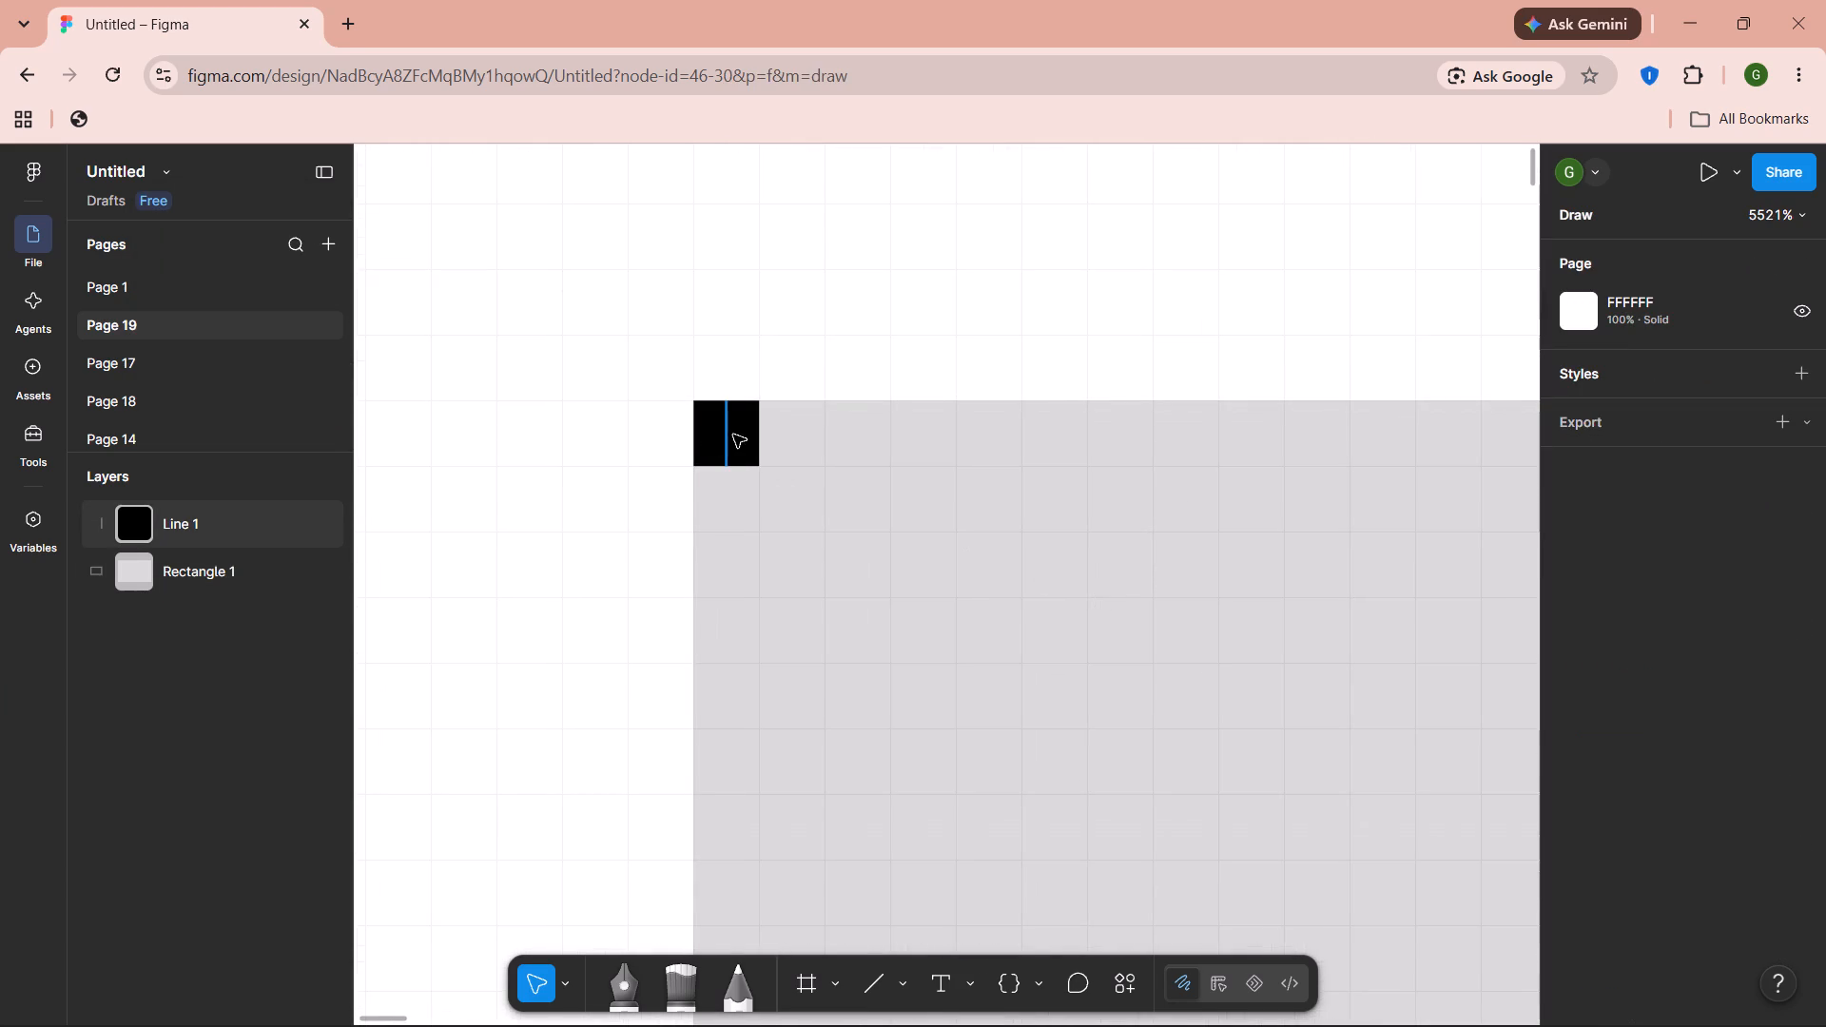
Stretch the short line vertically down the rectangle's left edge to its lower-left corner, making it 247 long at -90°.
left_click(733, 435)
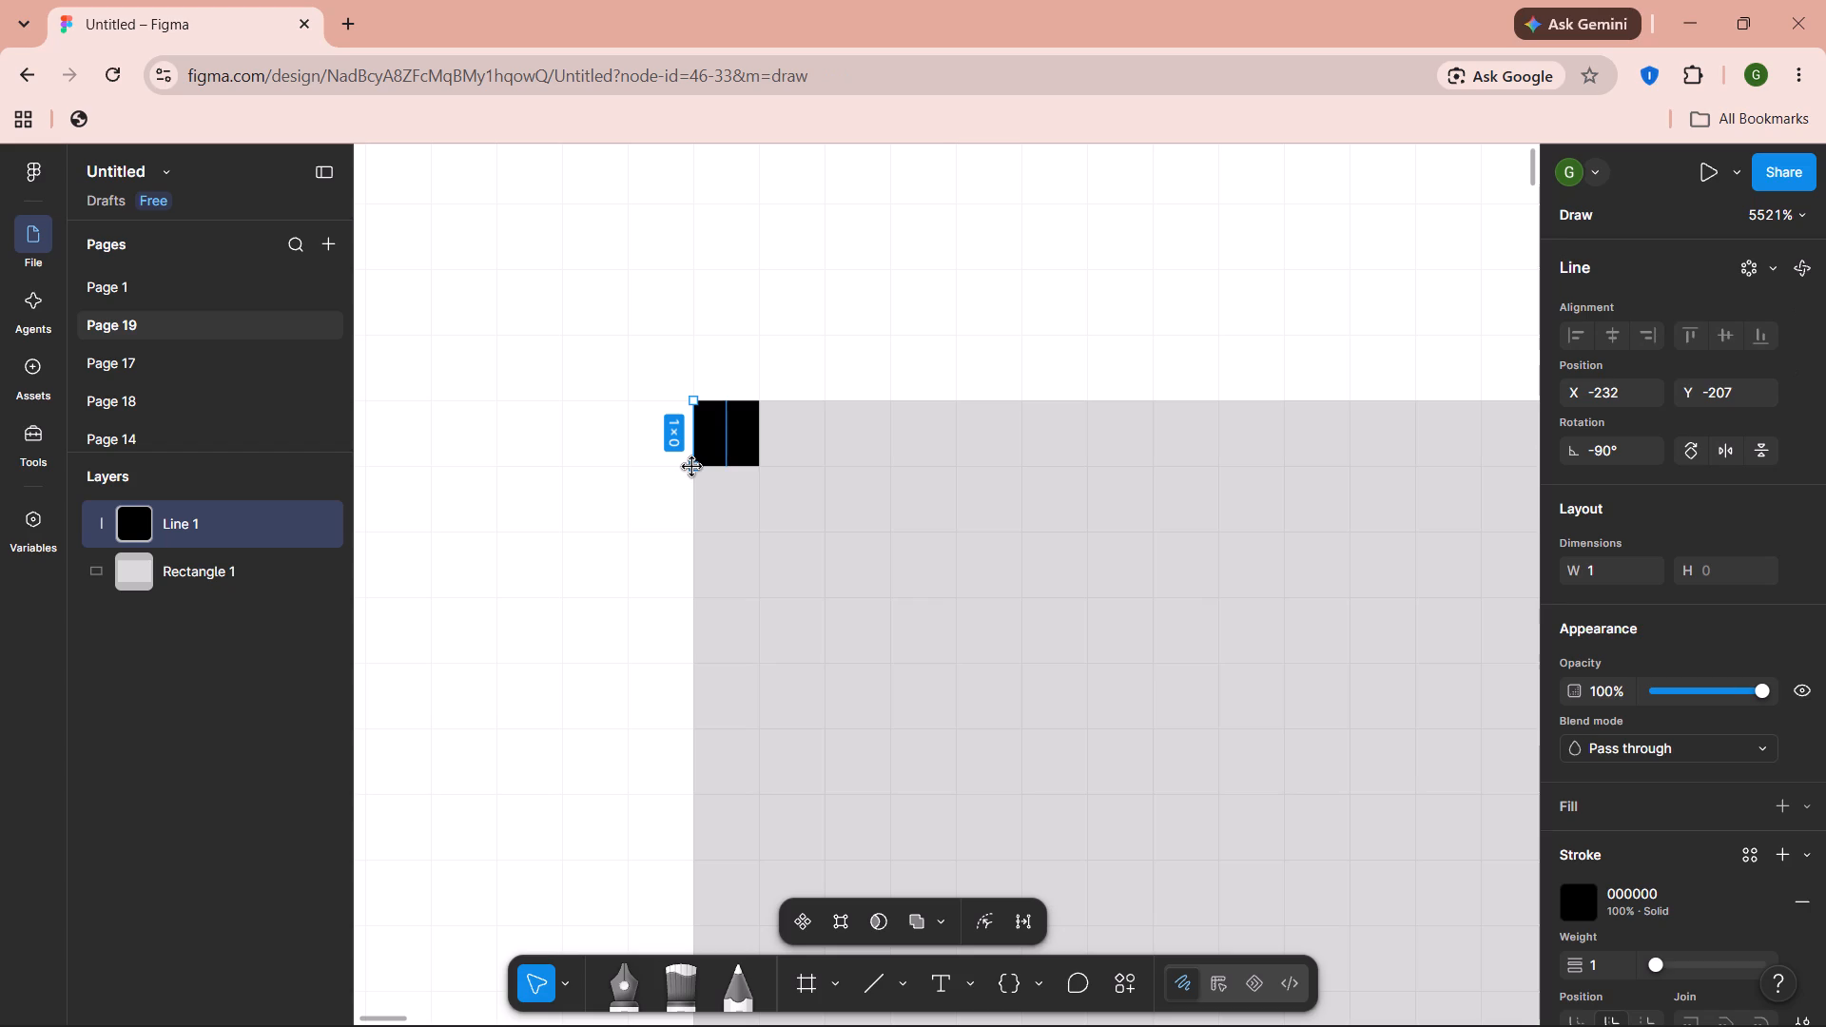
left_click_drag(693, 467, 700, 846)
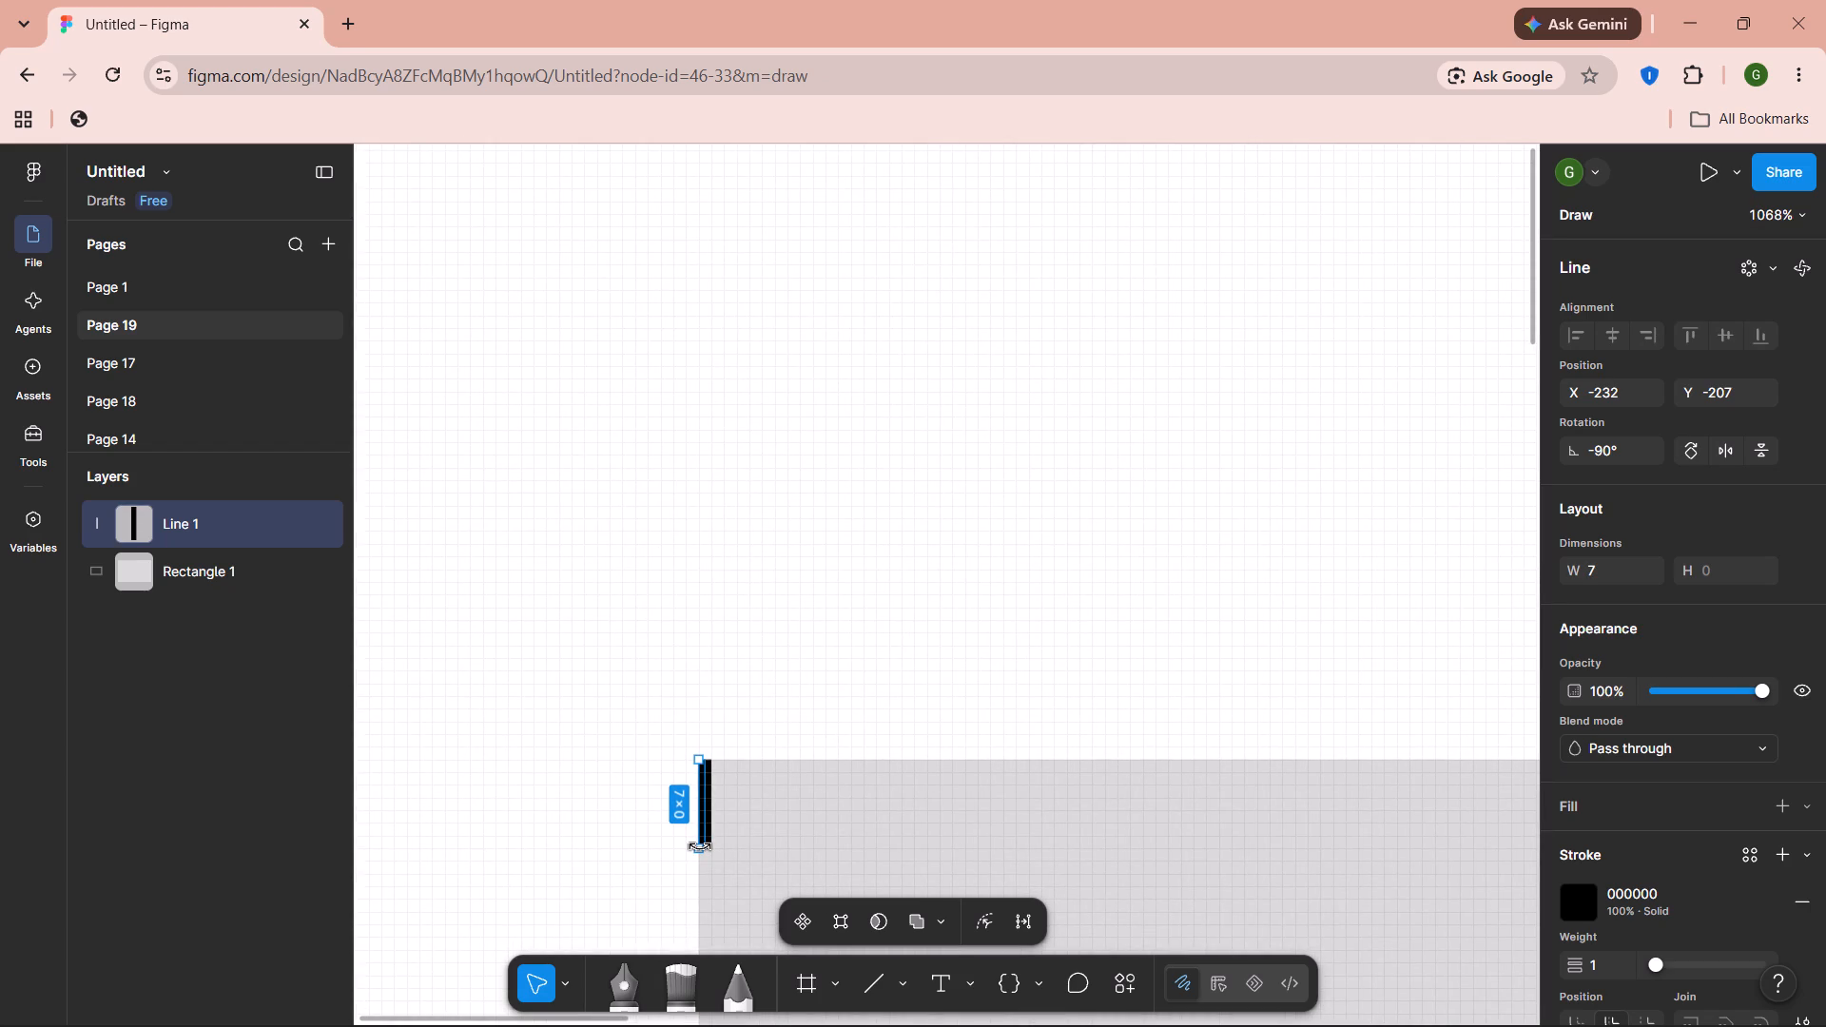
scroll(700, 846, "down", 4)
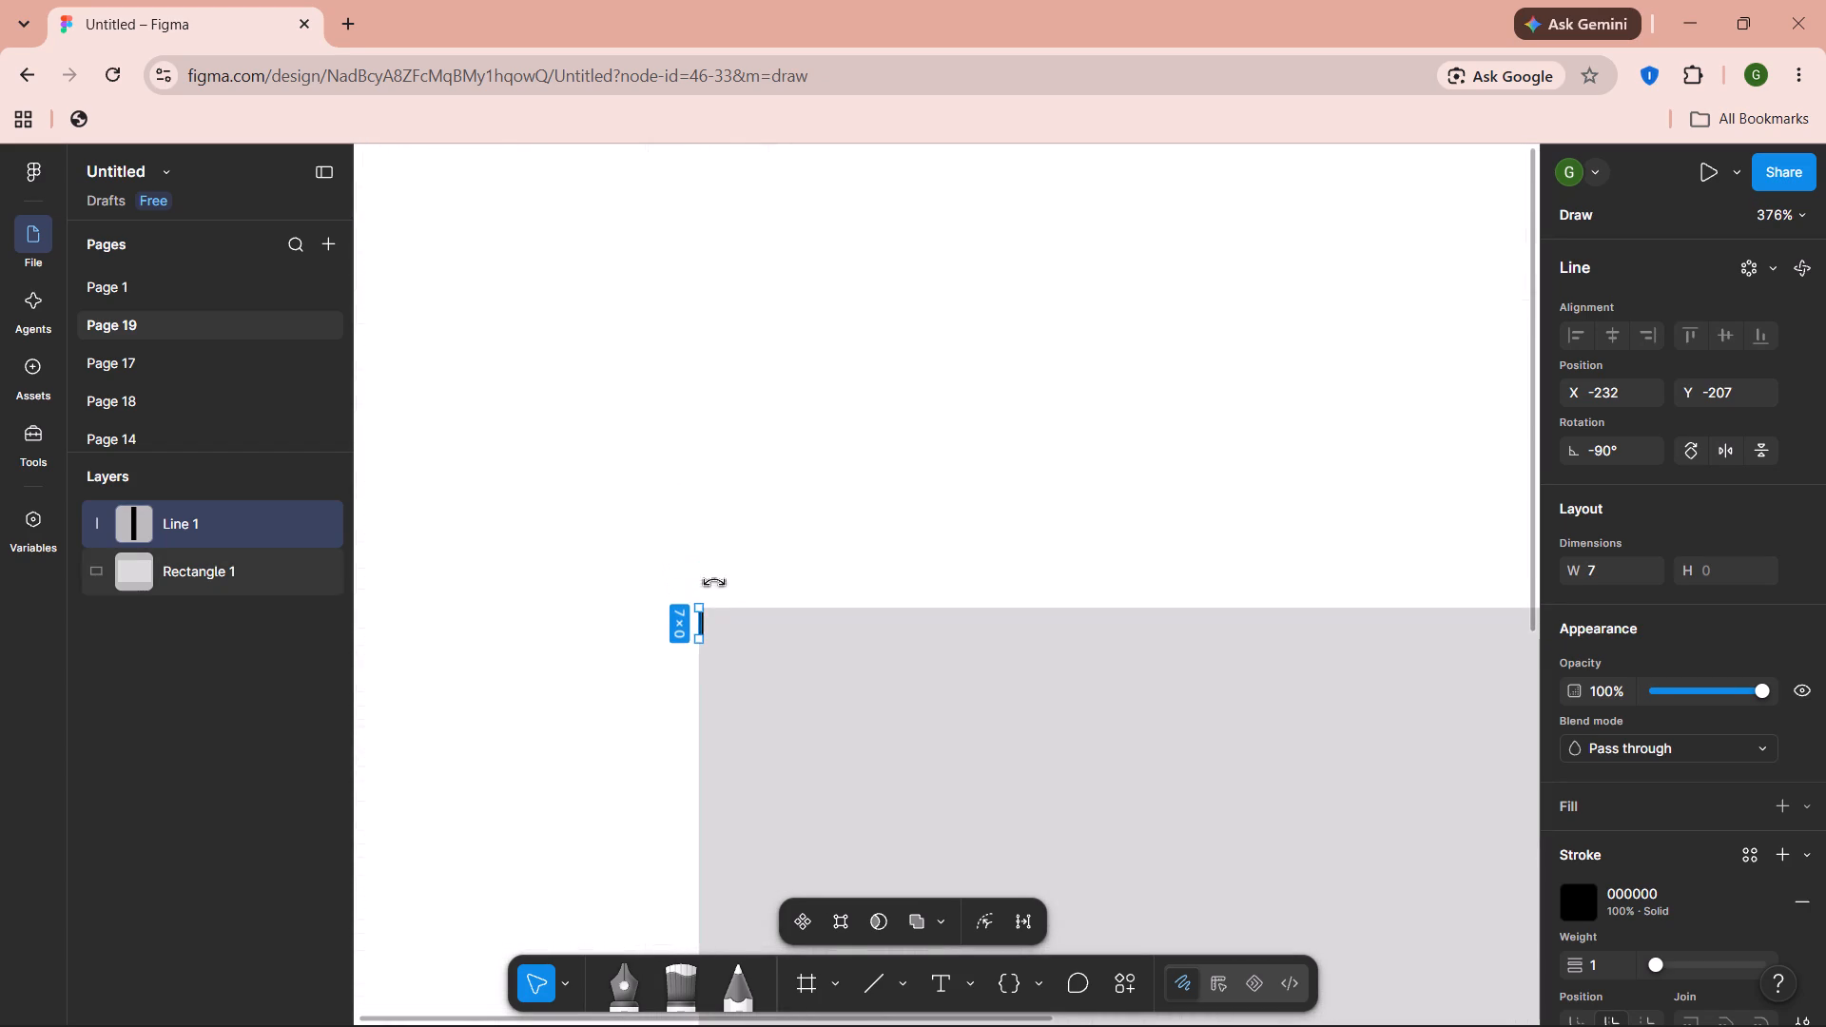
left_click_drag(698, 633, 684, 744)
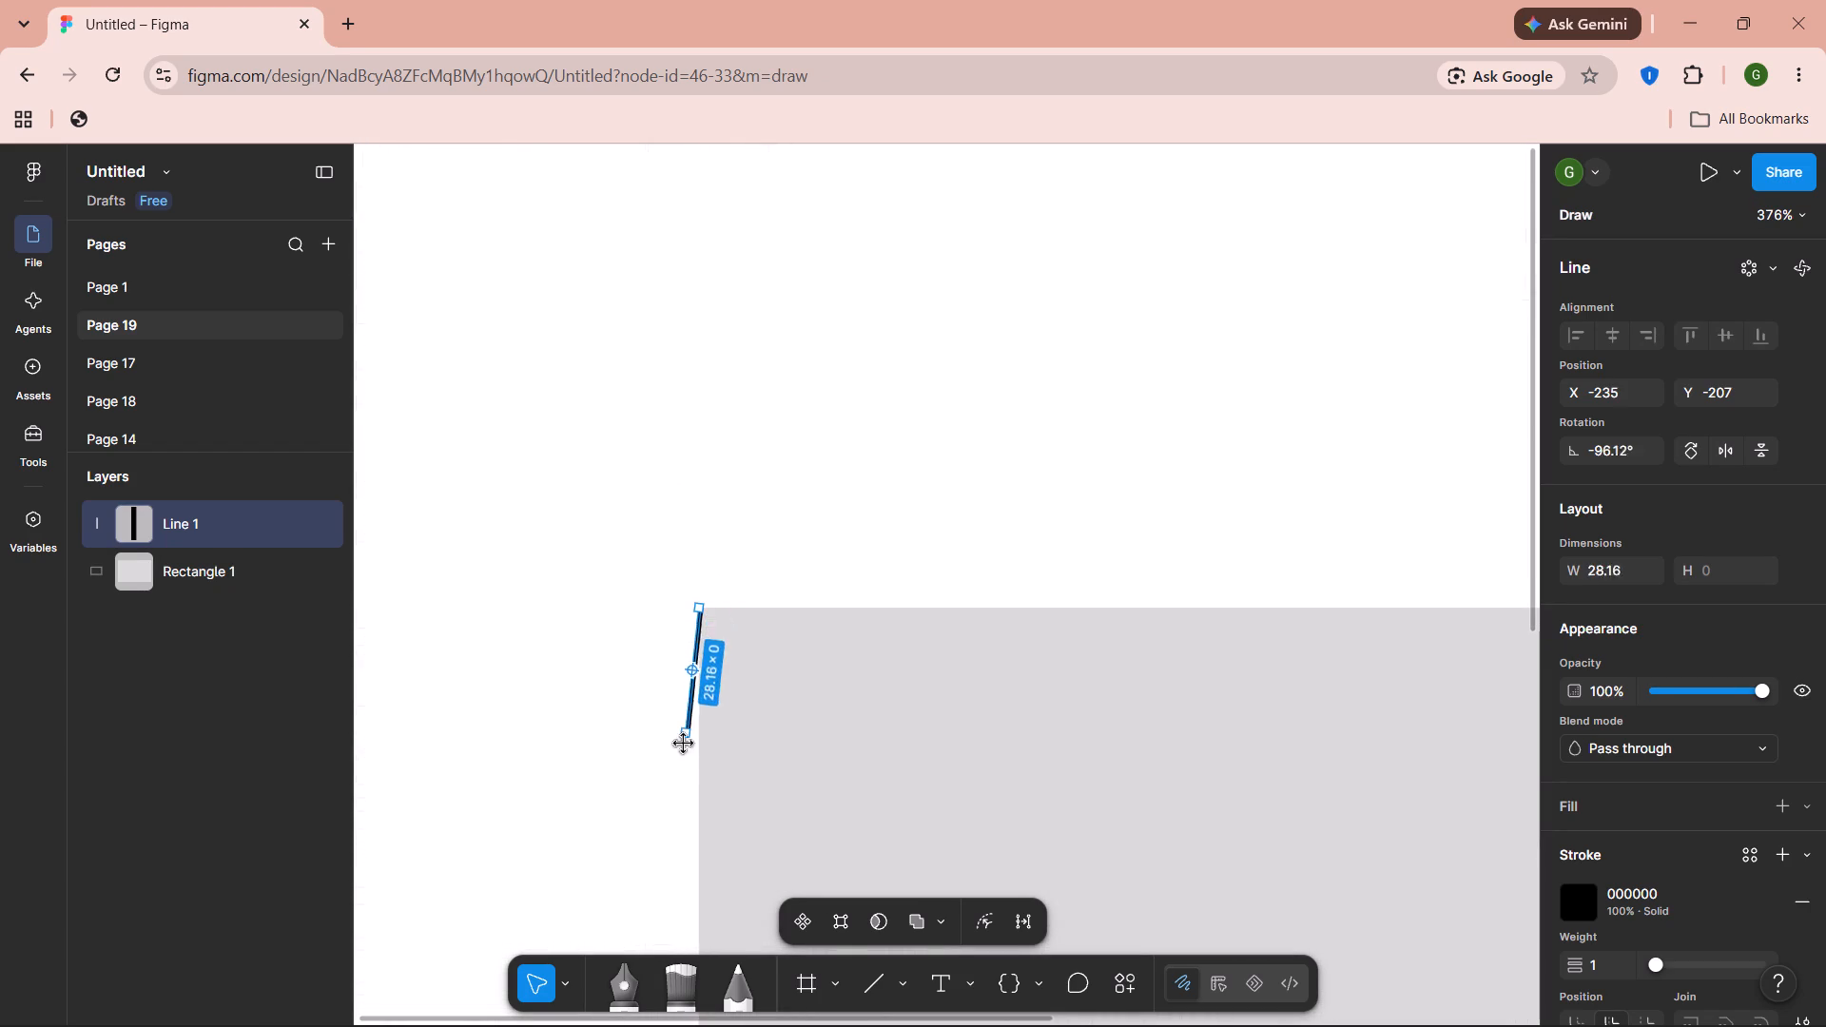
left_click_drag(684, 744, 703, 958)
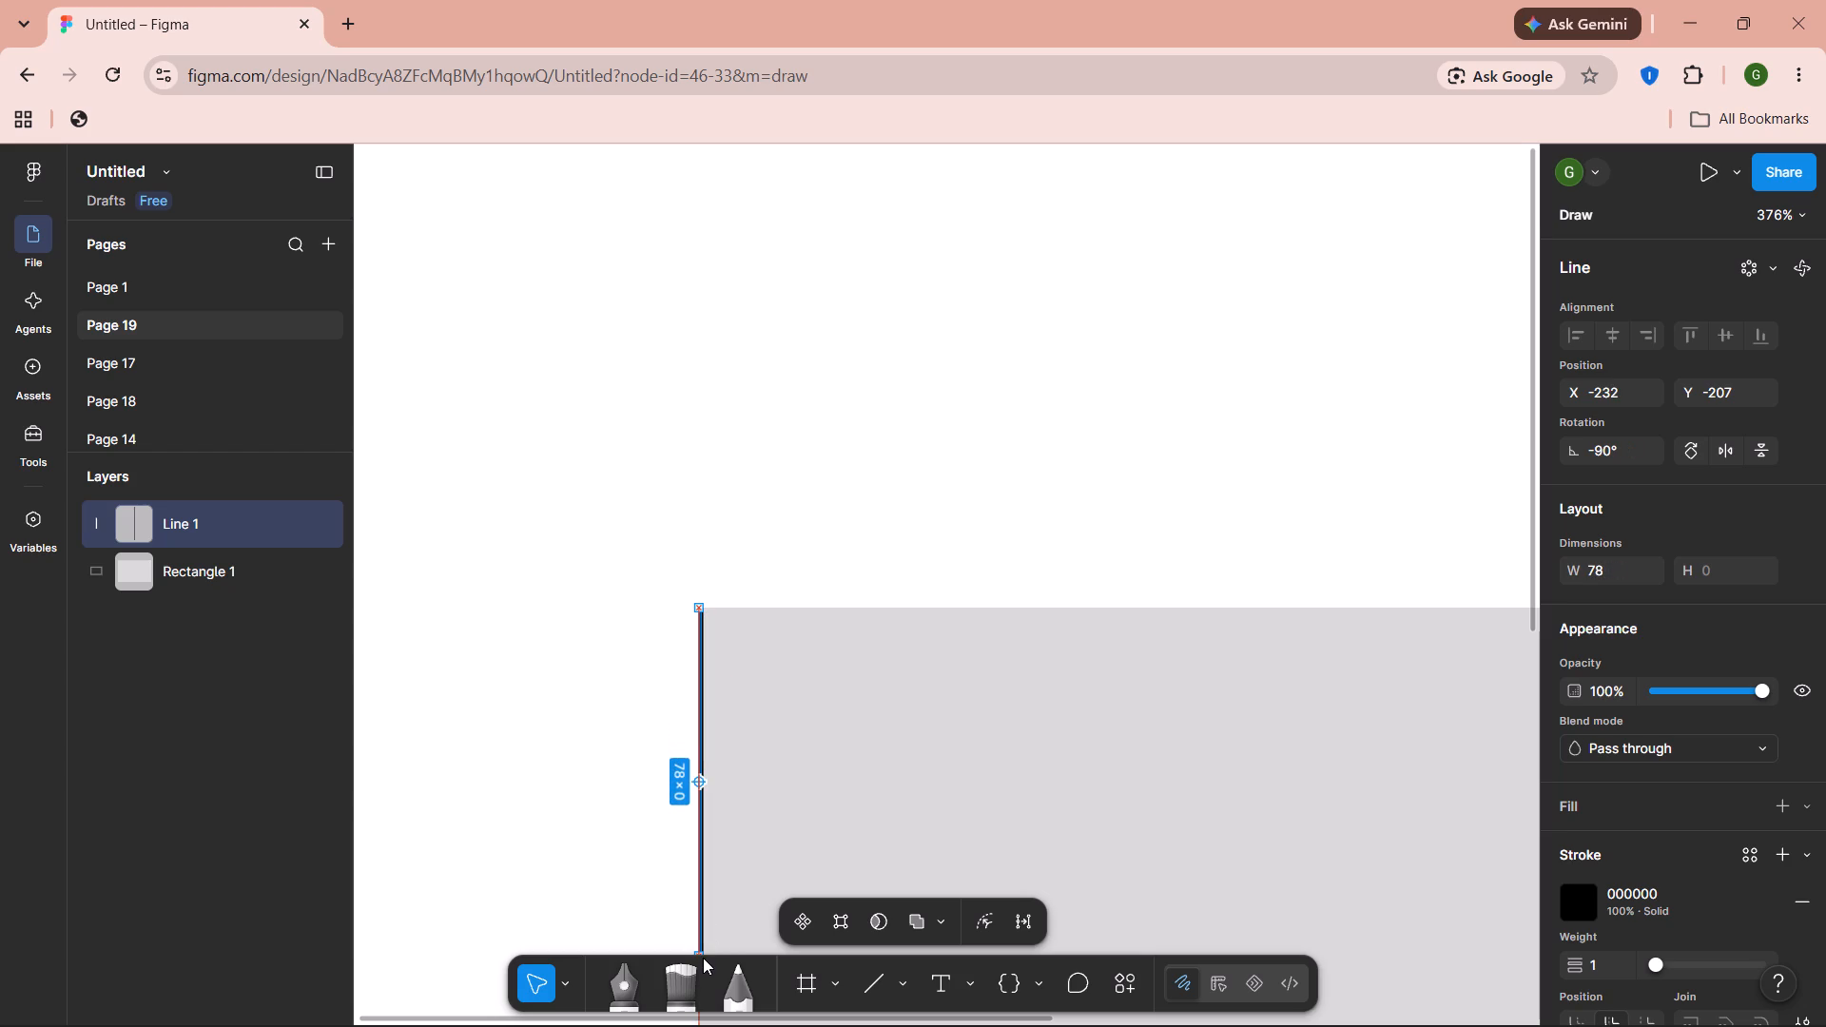
left_click_drag(703, 958, 709, 1019)
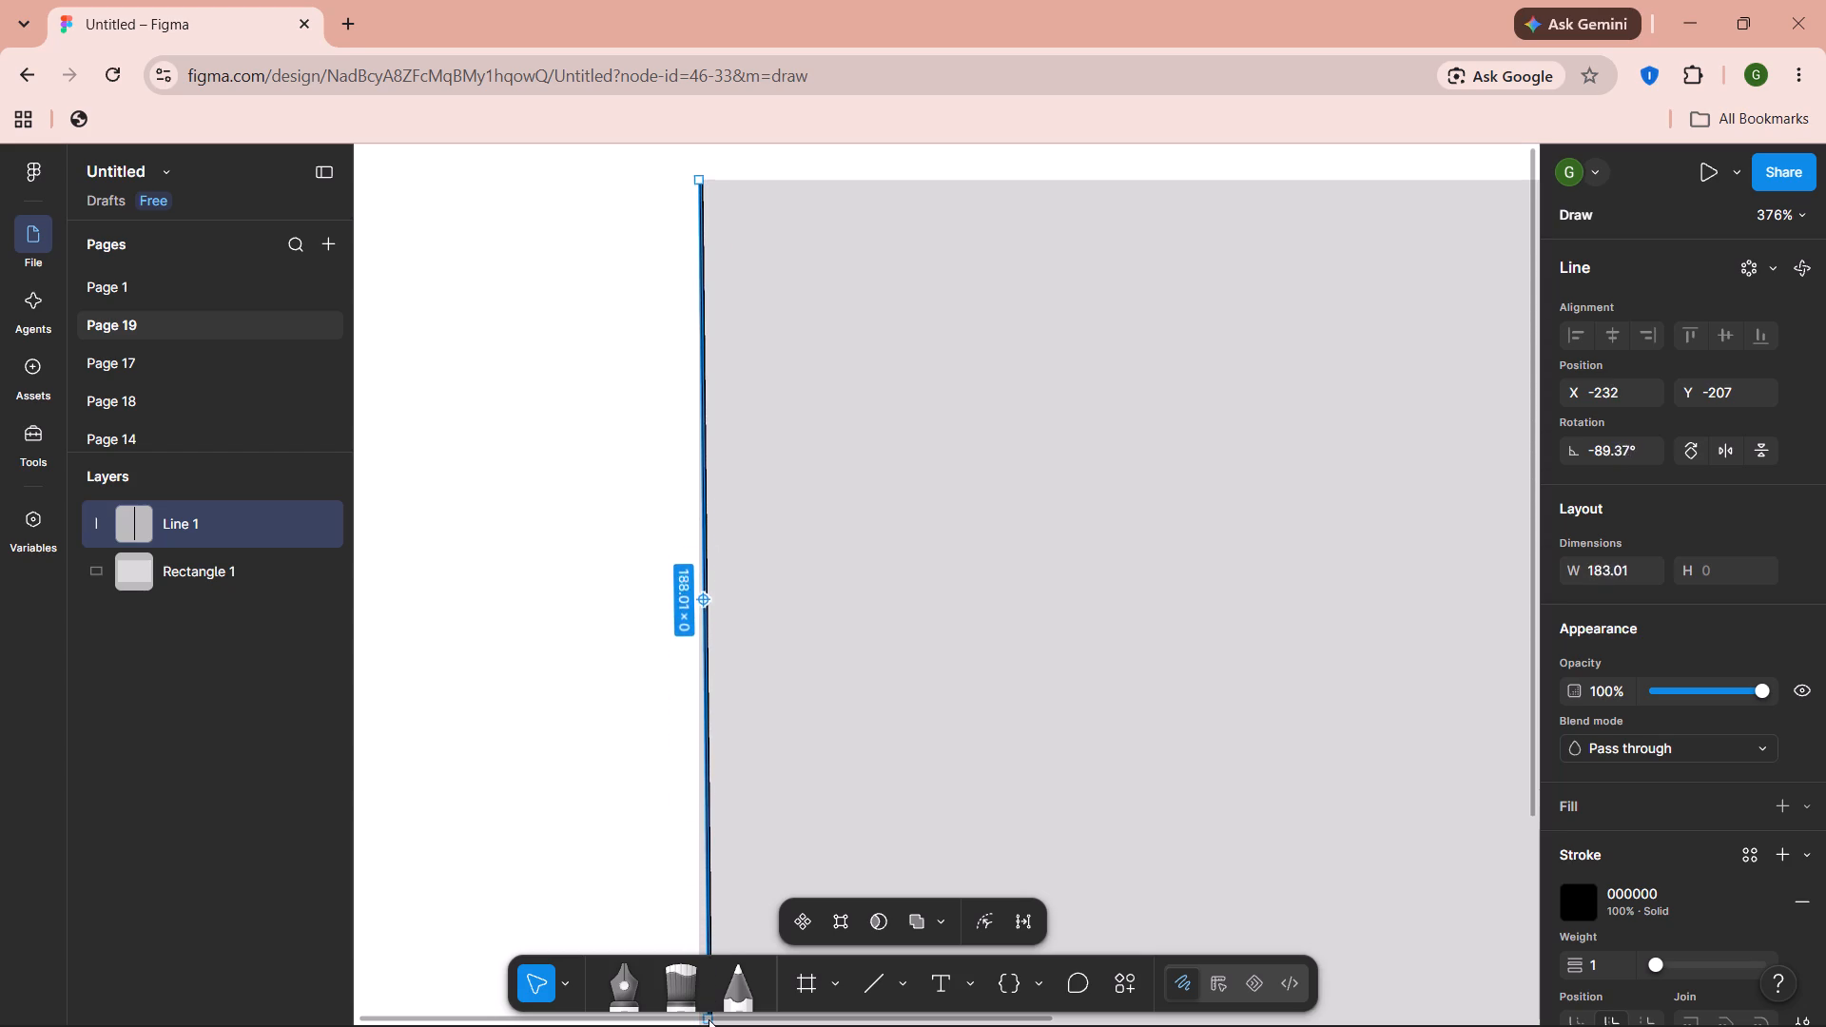
left_click_drag(709, 1019, 692, 619)
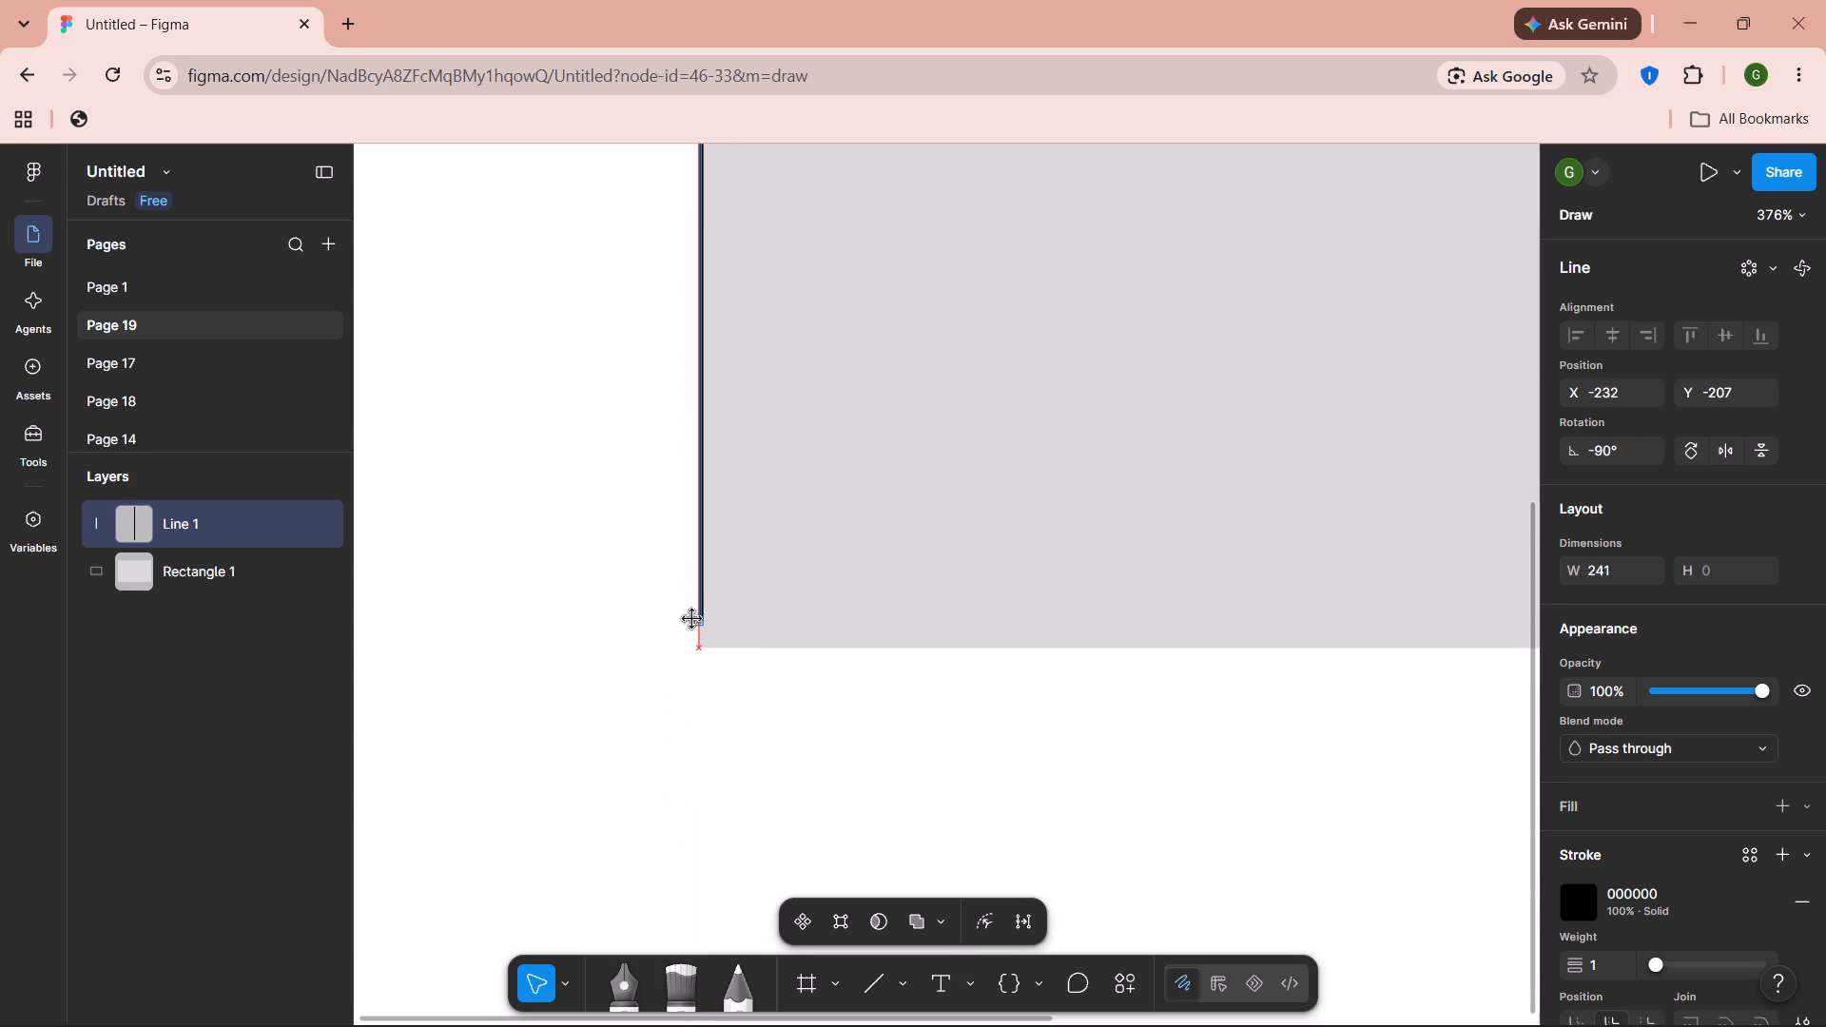
left_click_drag(692, 619, 702, 644)
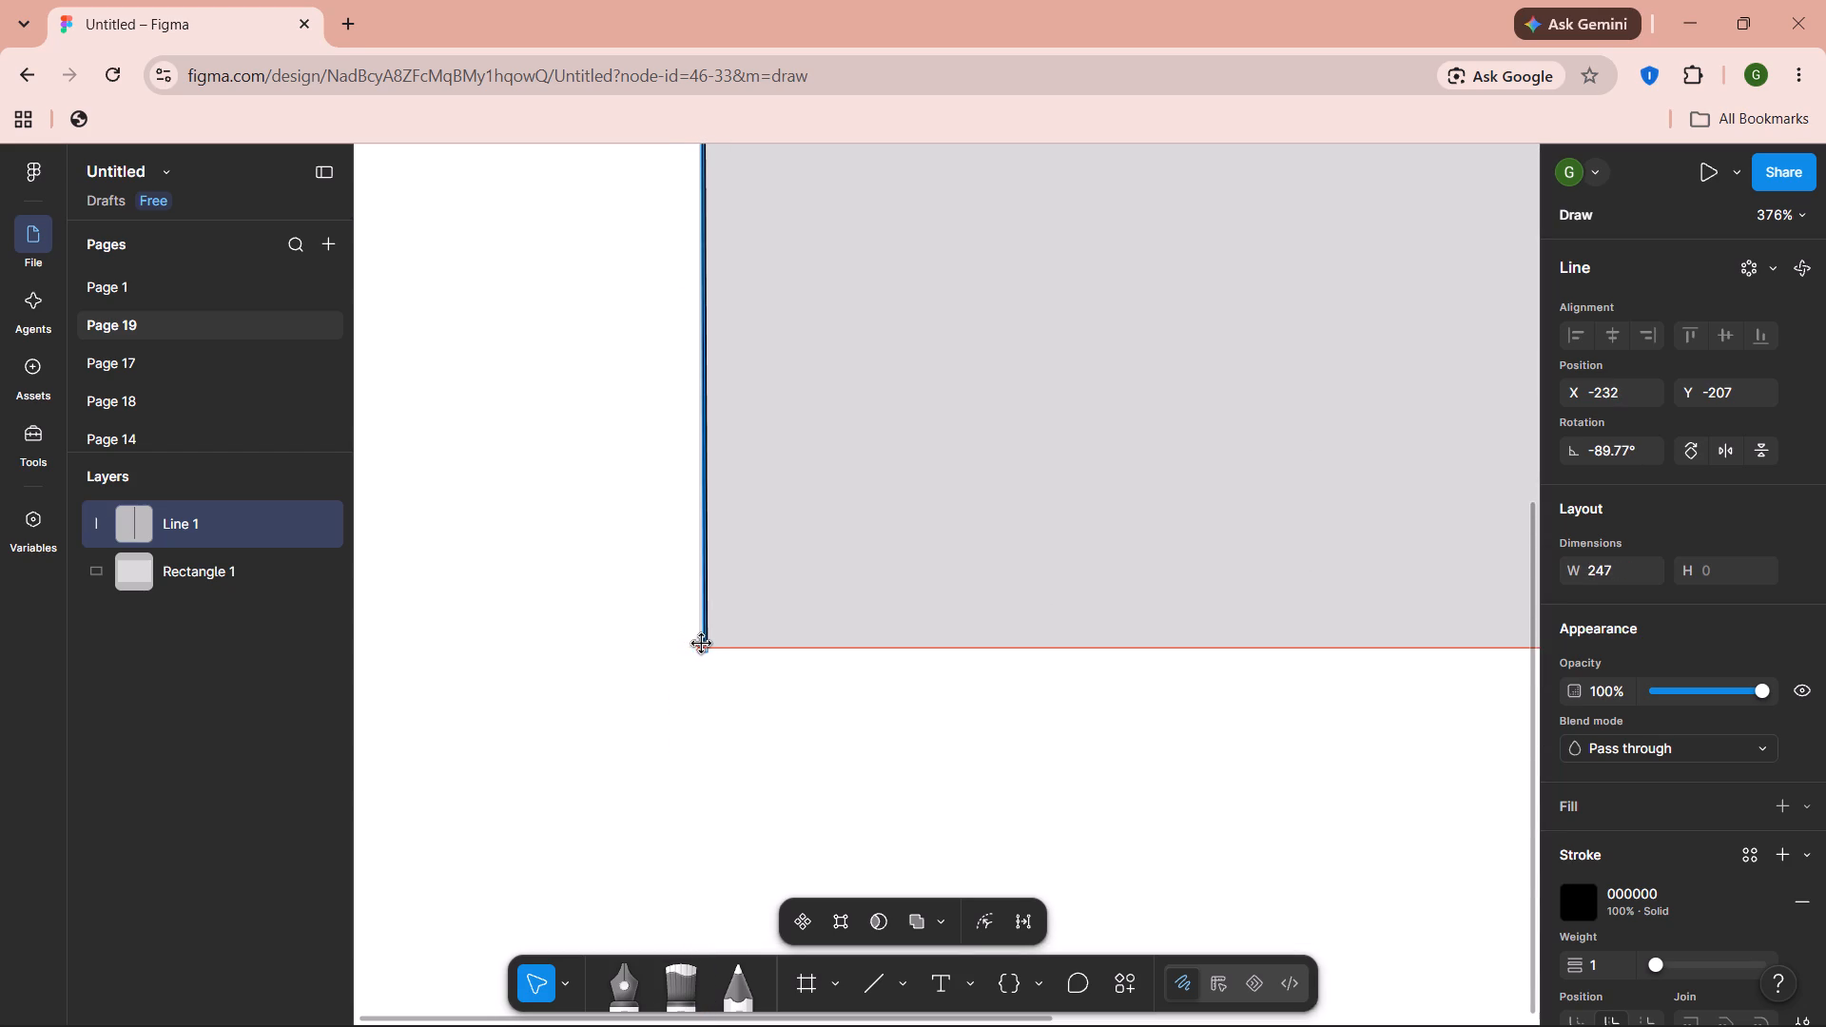
left_click_drag(702, 644, 697, 643)
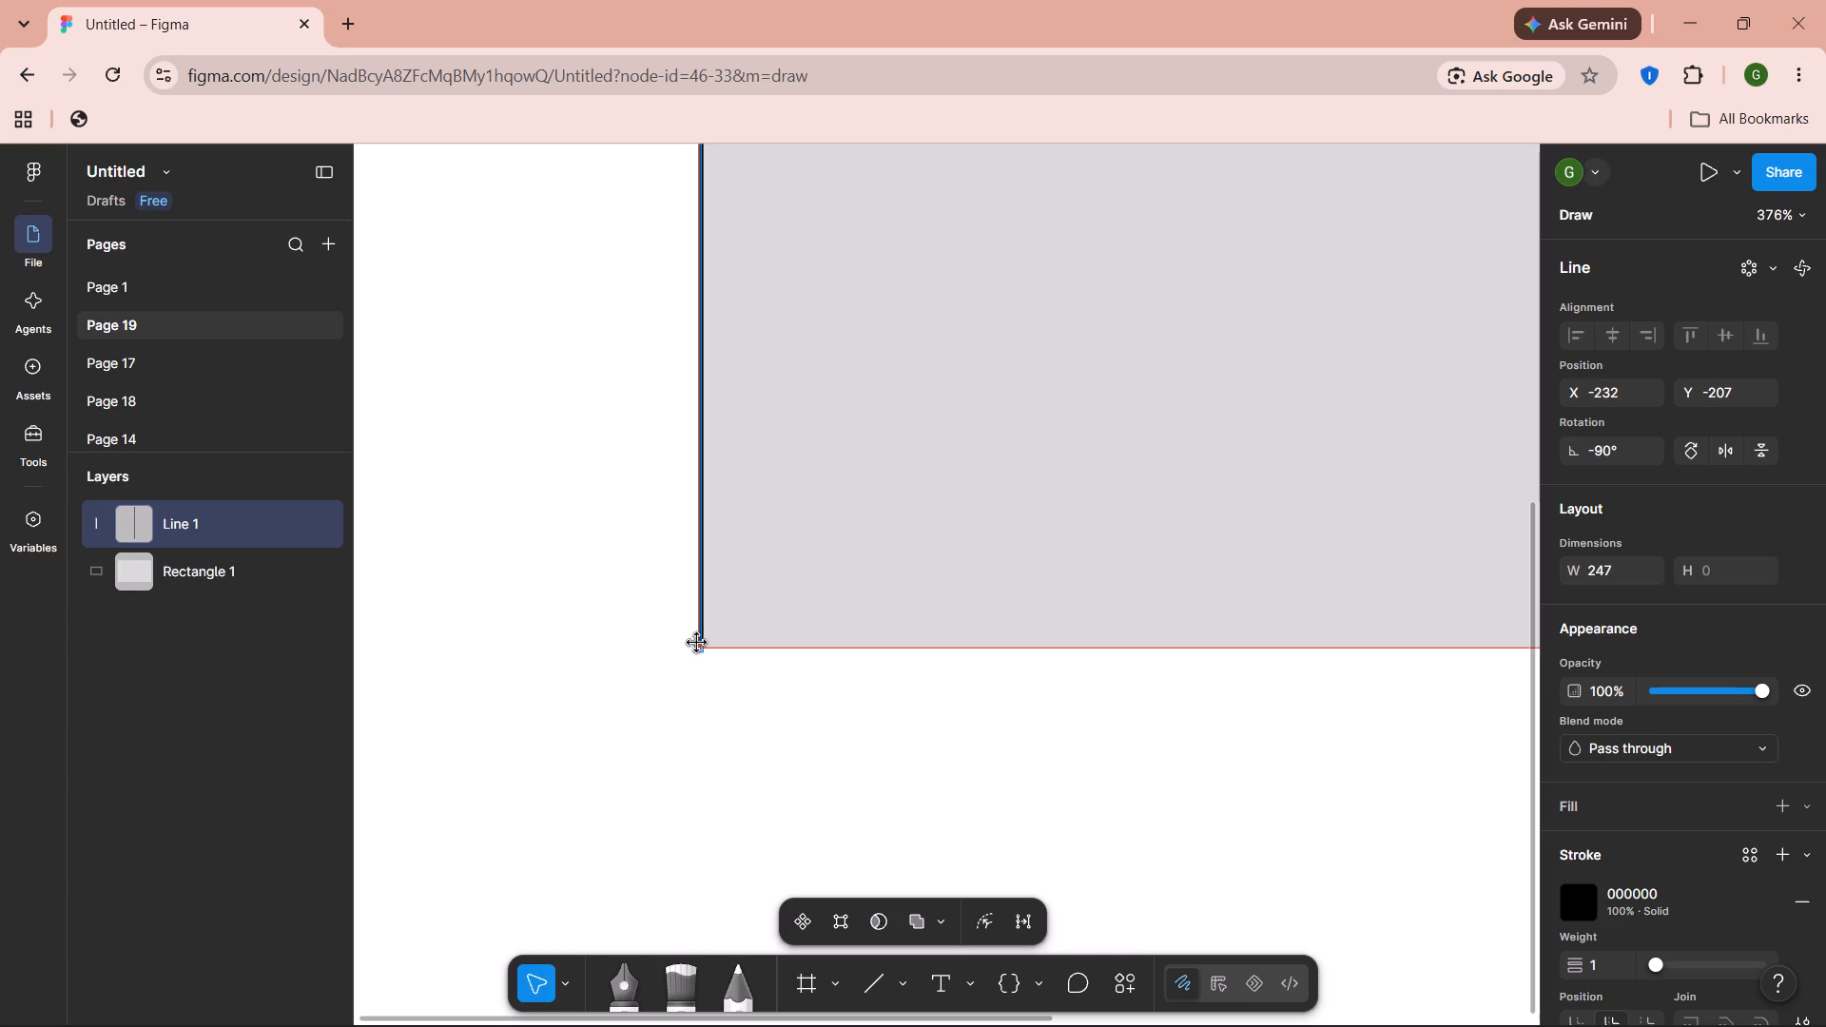
left_click_drag(697, 643, 697, 638)
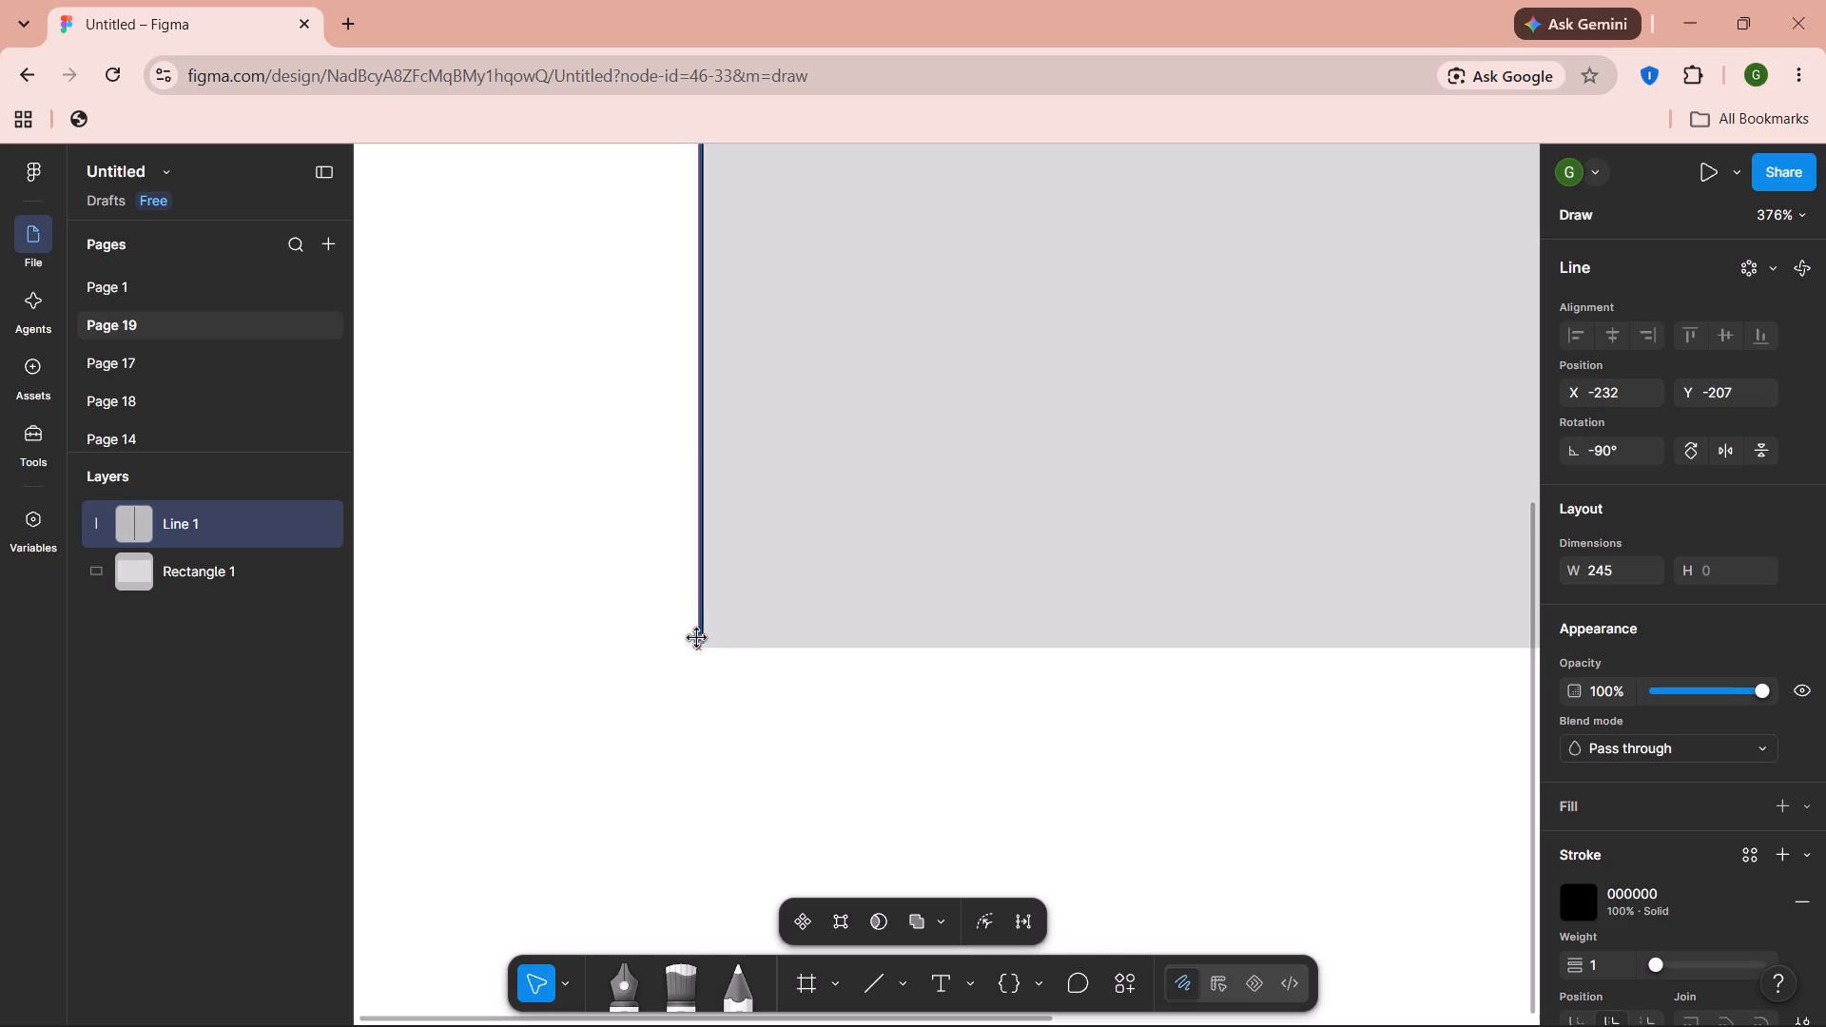
left_click_drag(697, 638, 697, 642)
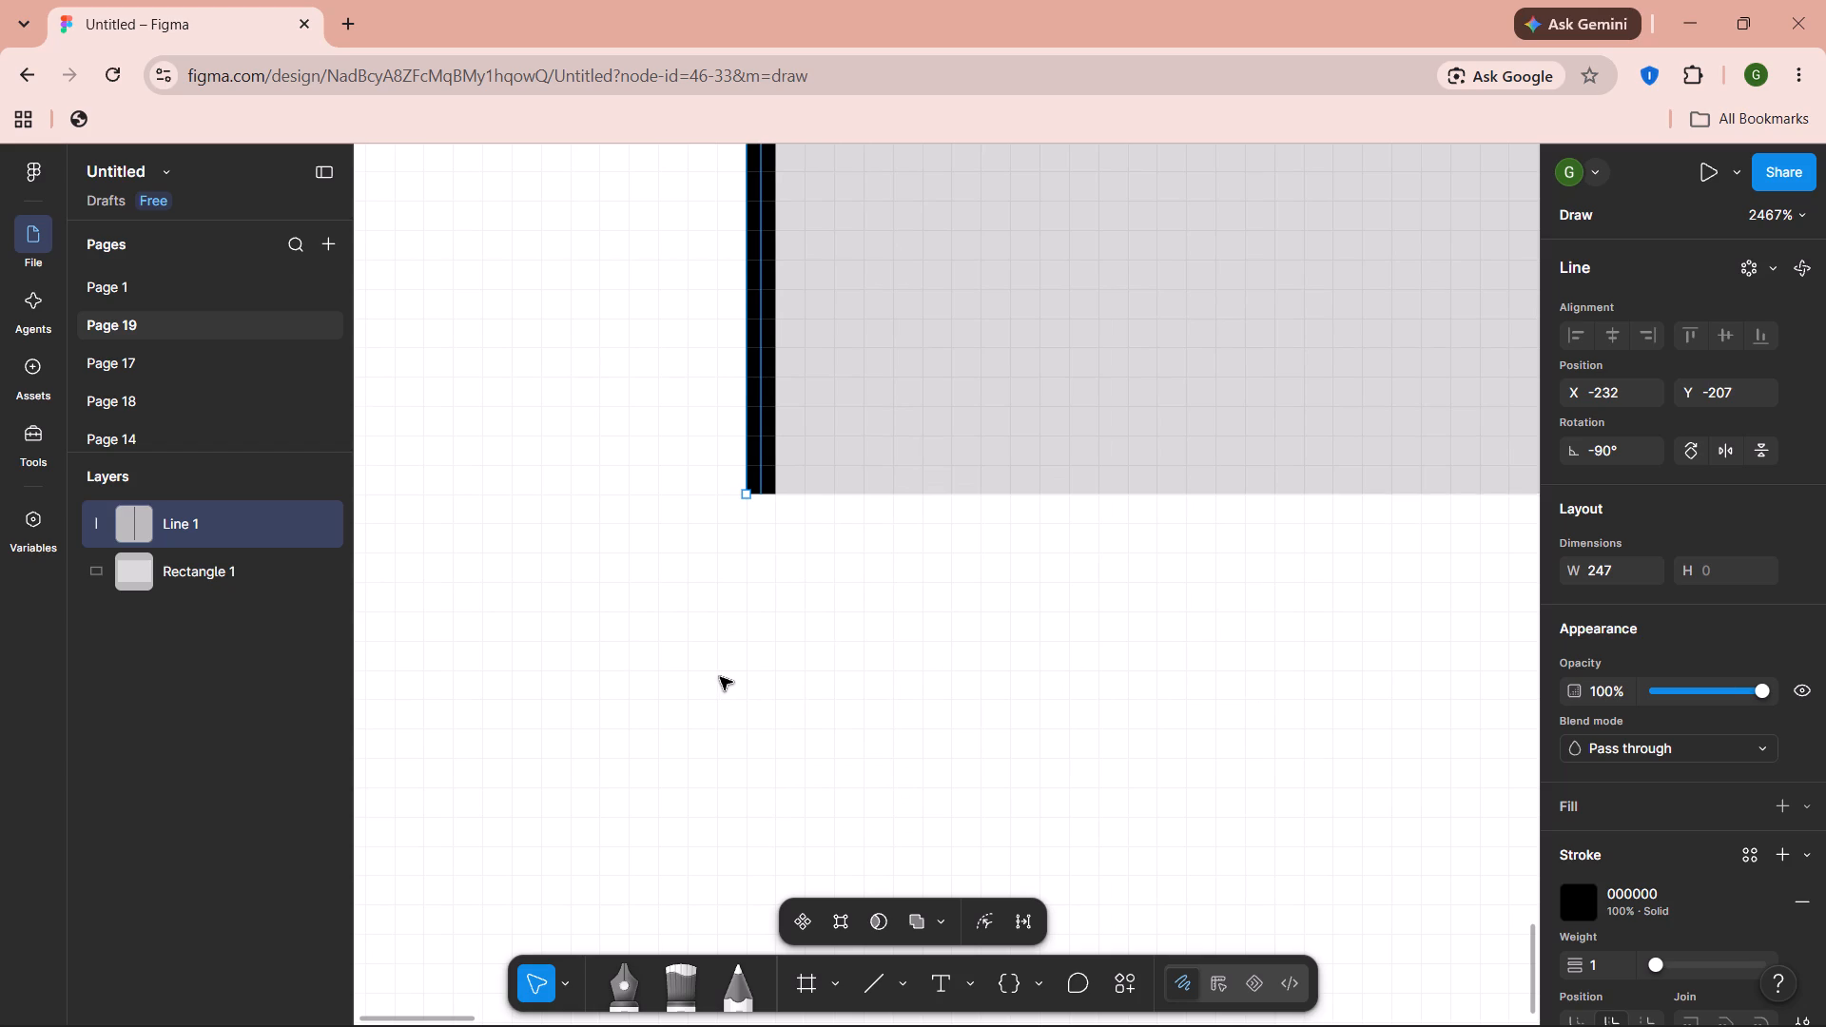
Draw a horizontal line about 28 px long along the rectangle's bottom edge, starting near its lower-left corner at X -230, Y 40.
left_click(876, 974)
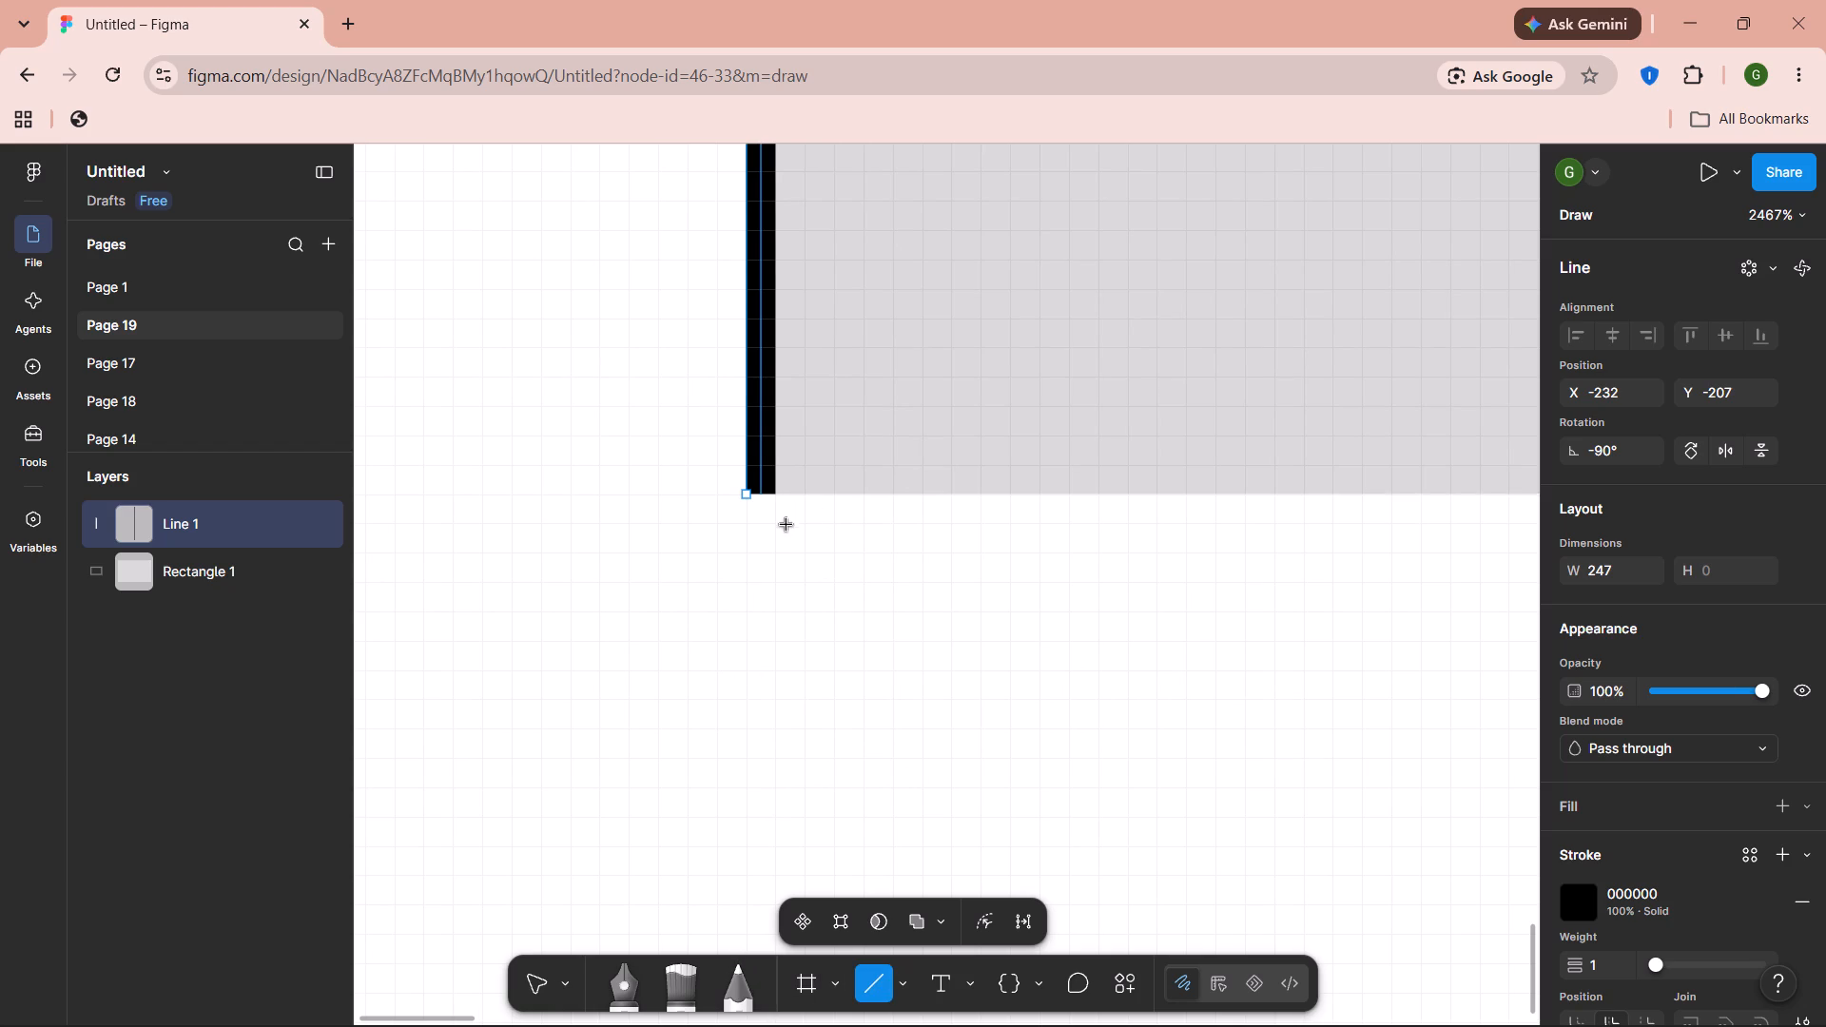
double_click(789, 482)
left_click_drag(800, 481, 1094, 513)
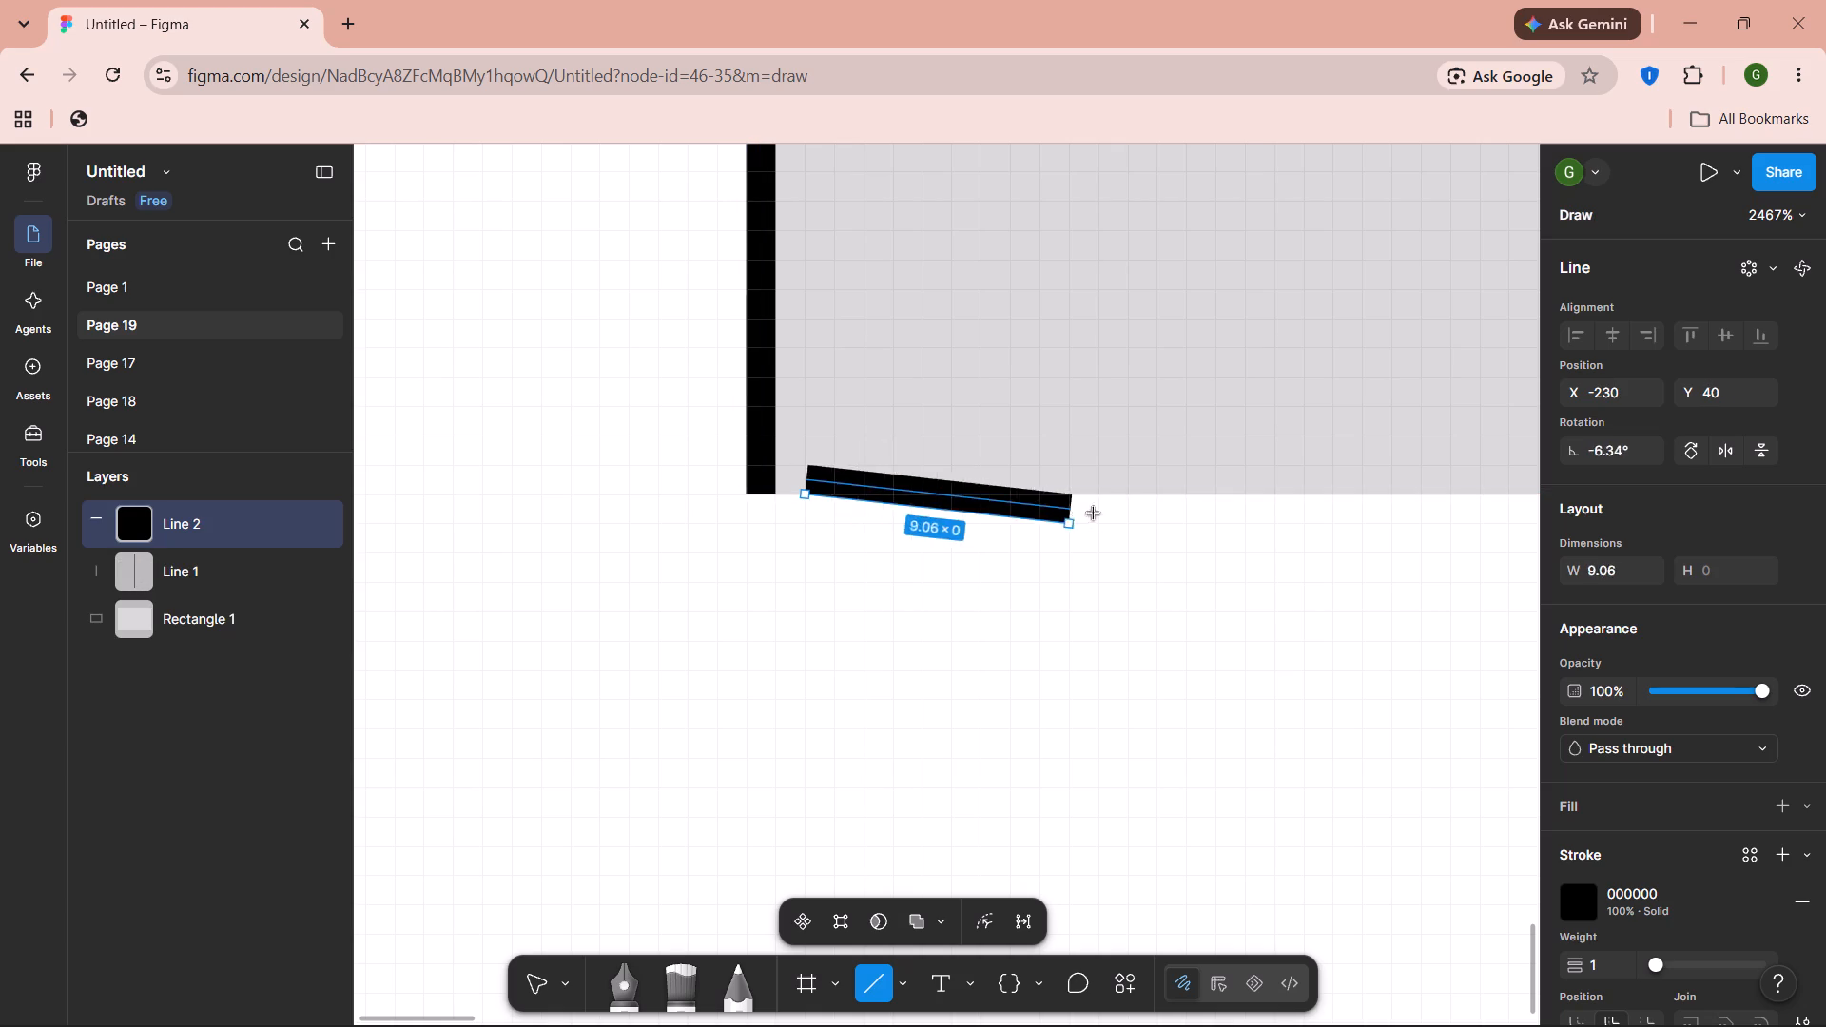
left_click_drag(1094, 513, 1557, 500)
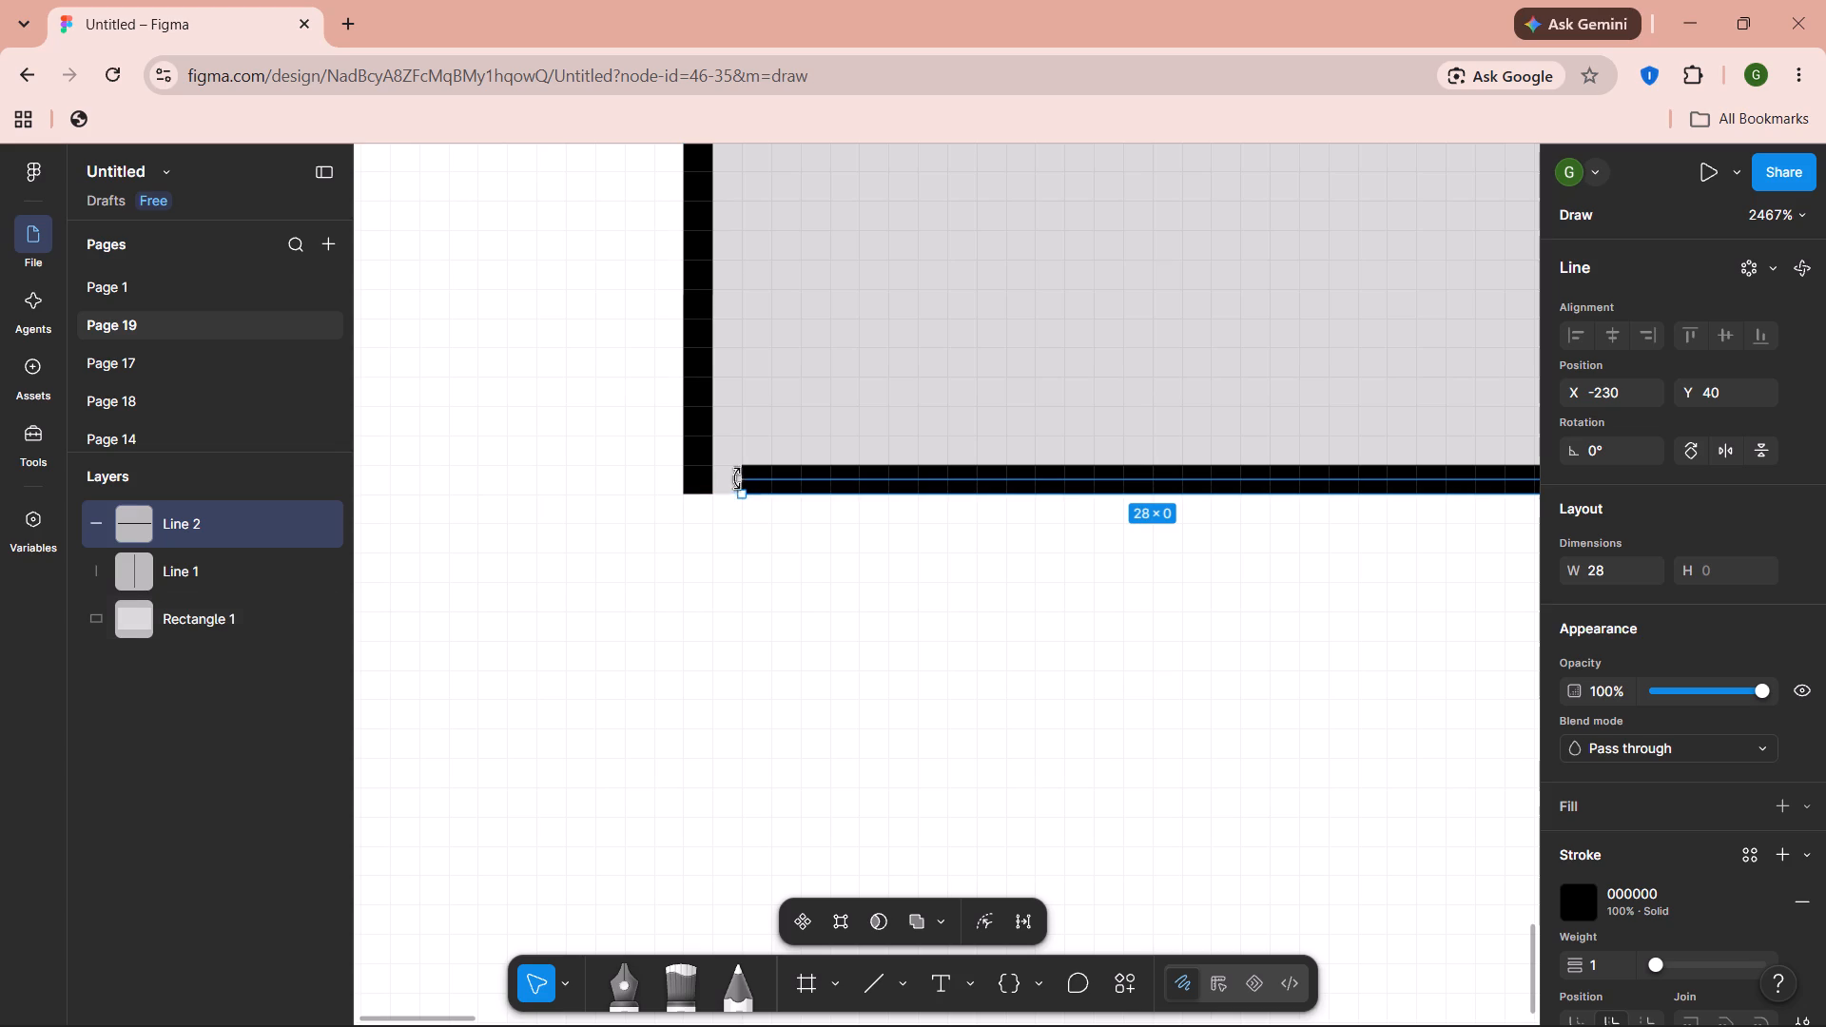
Extend the bottom line's left end to meet the vertical line at X -231, making it 29 px long.
left_click_drag(762, 479, 743, 479)
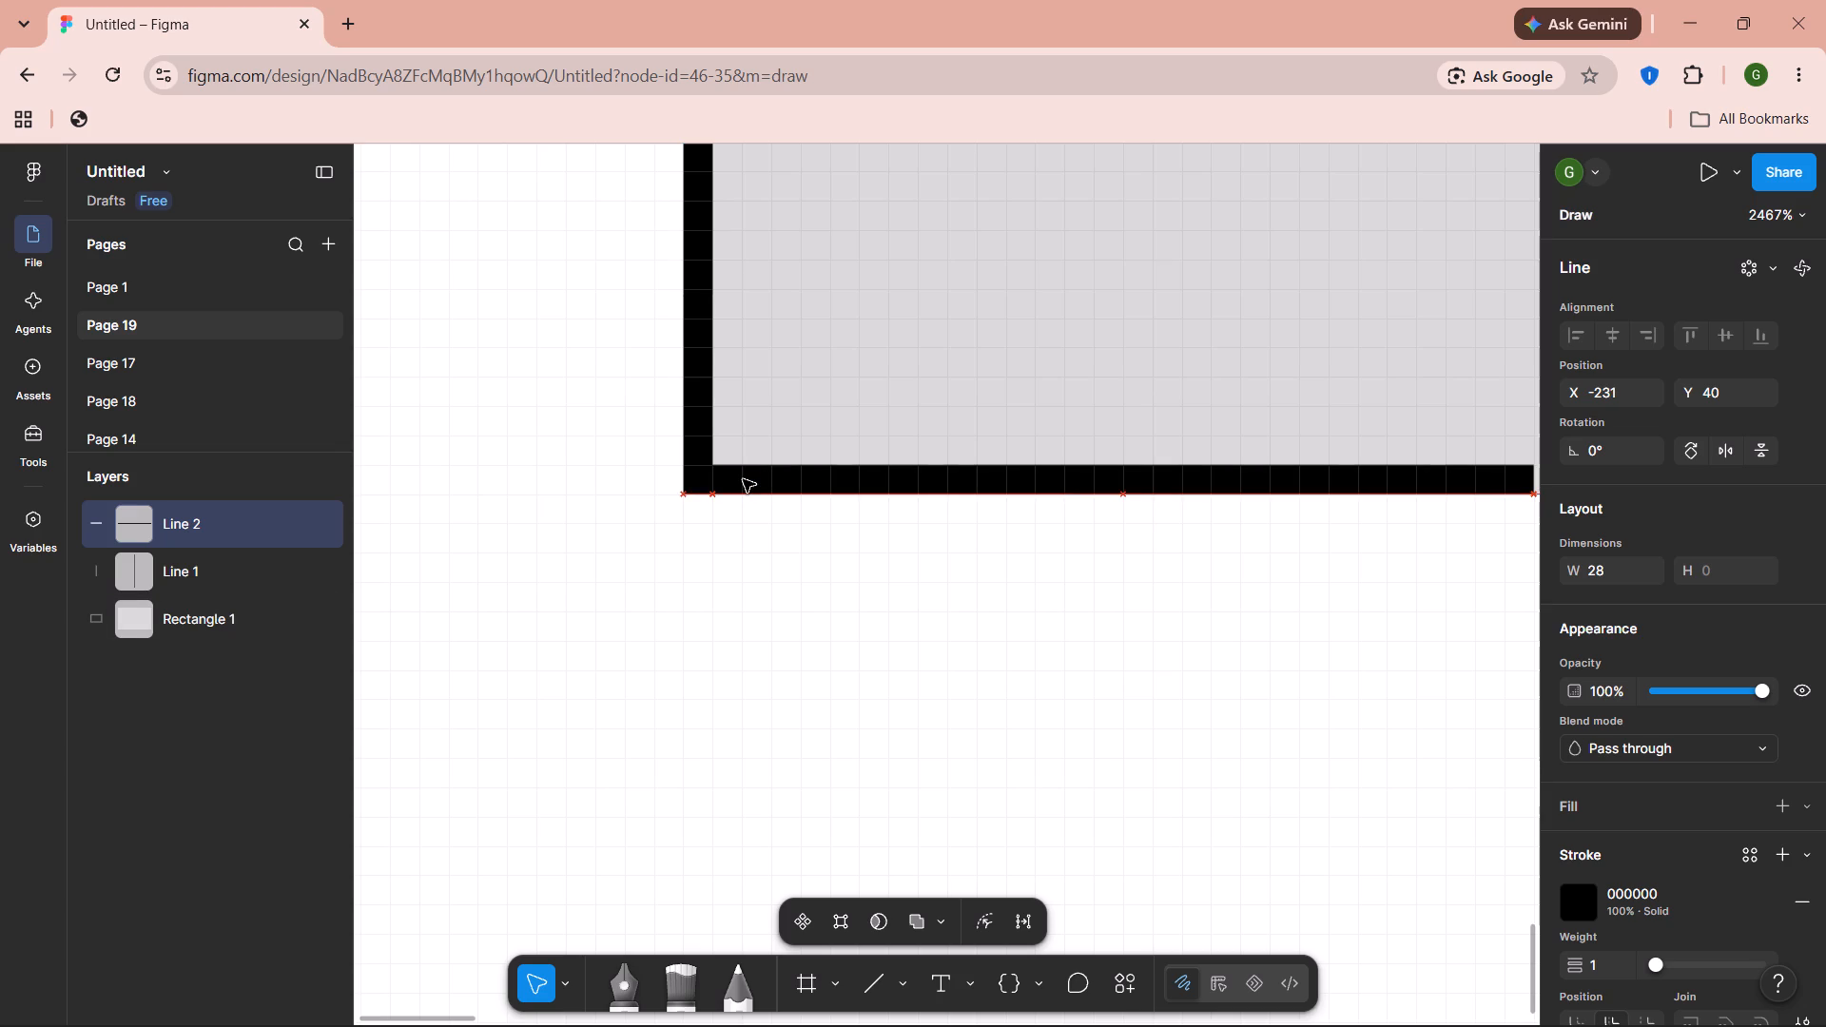
left_click_drag(743, 479, 748, 481)
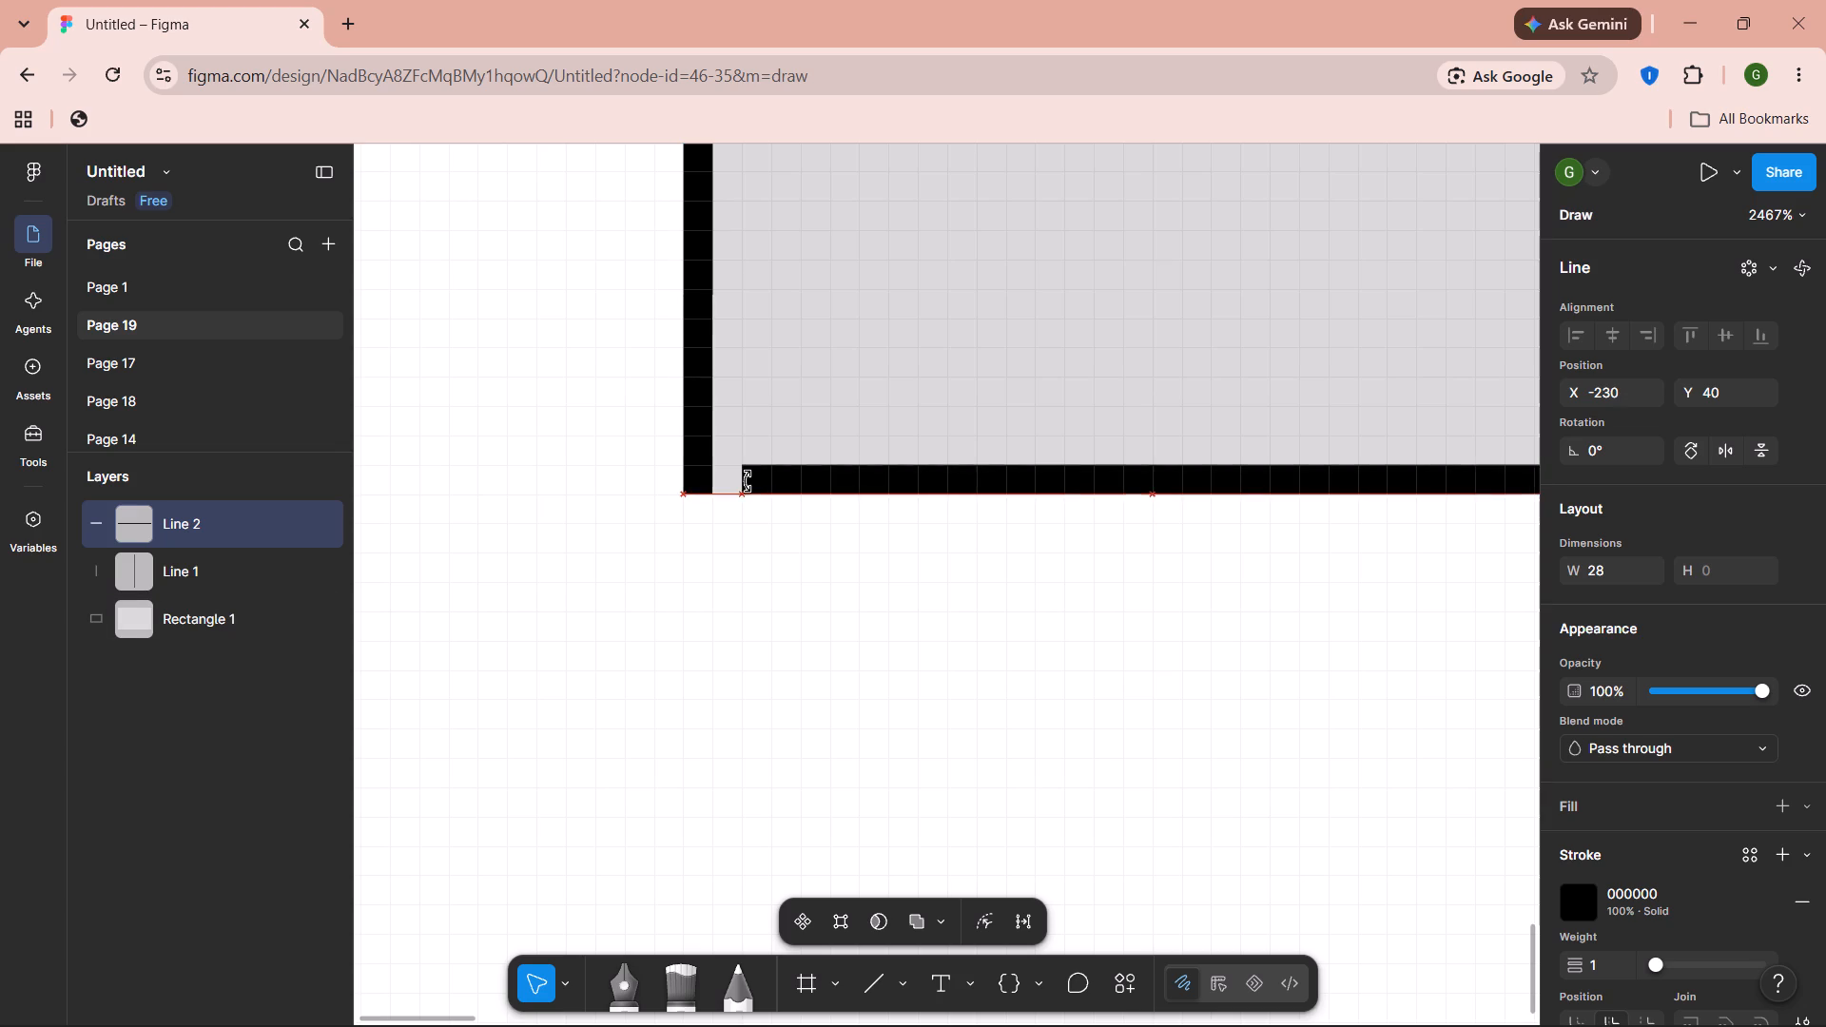
left_click(748, 481)
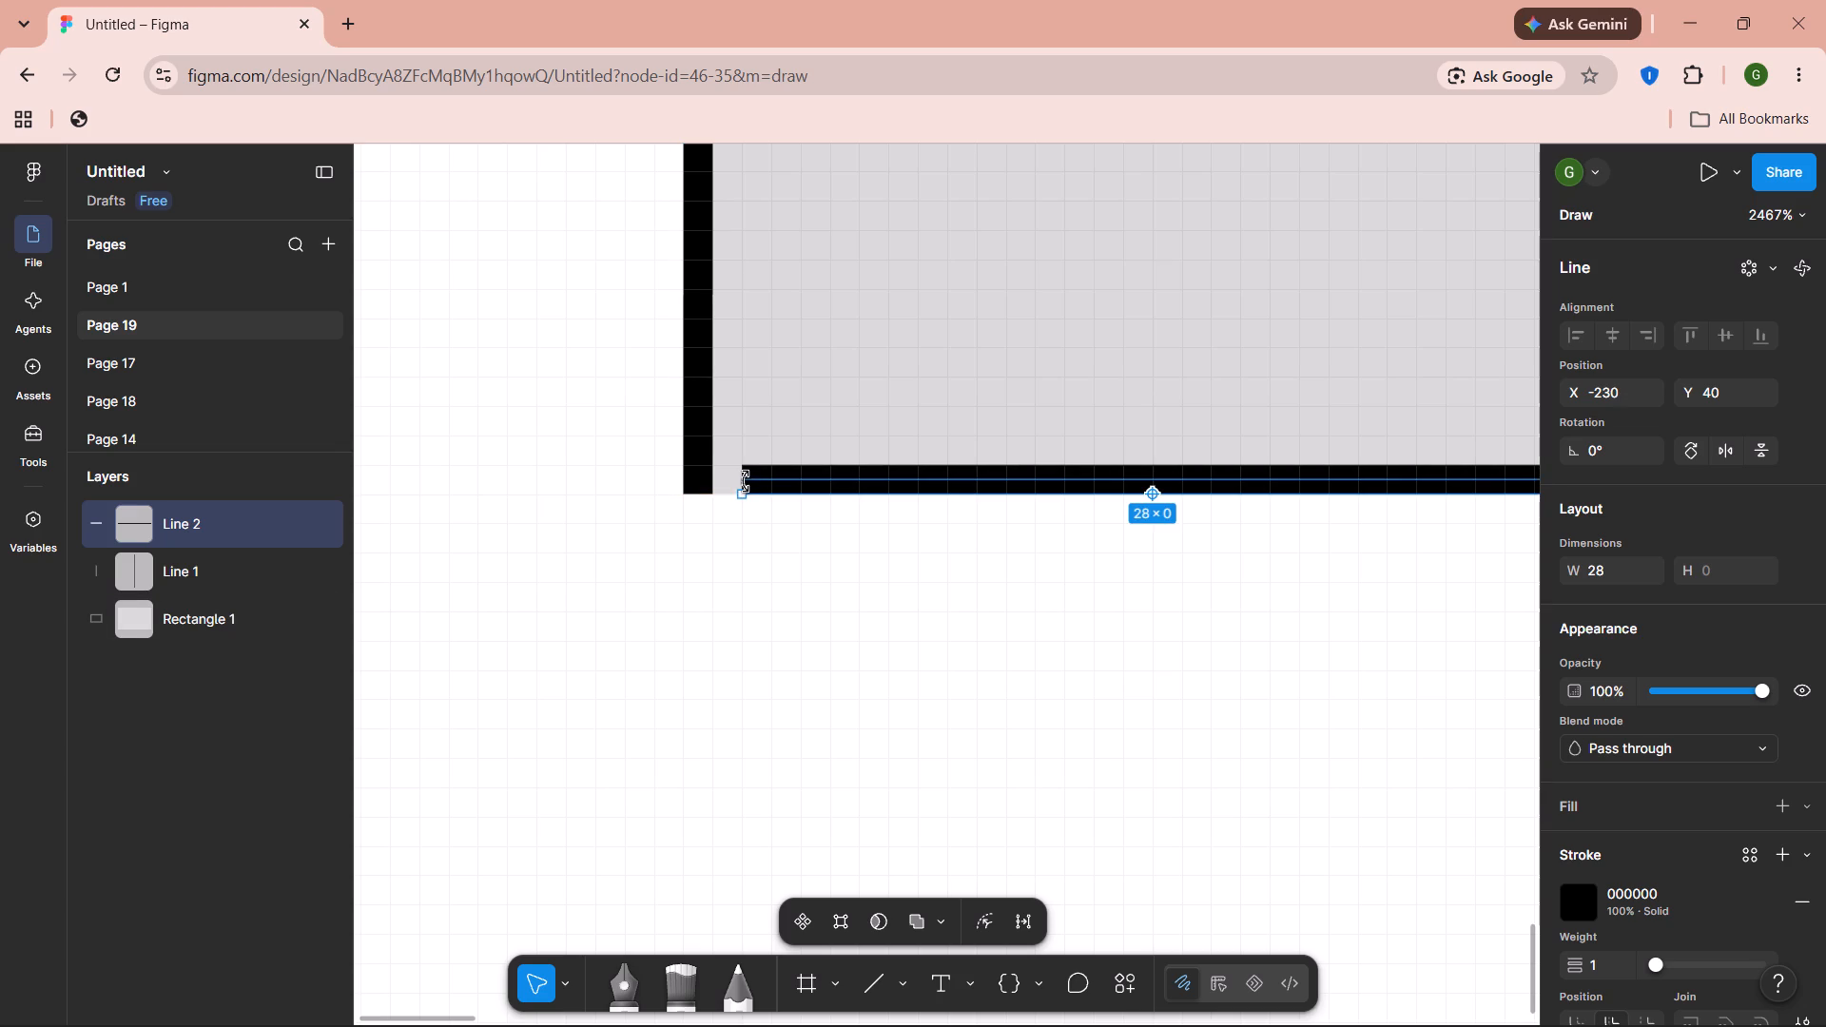
left_click_drag(750, 496, 724, 496)
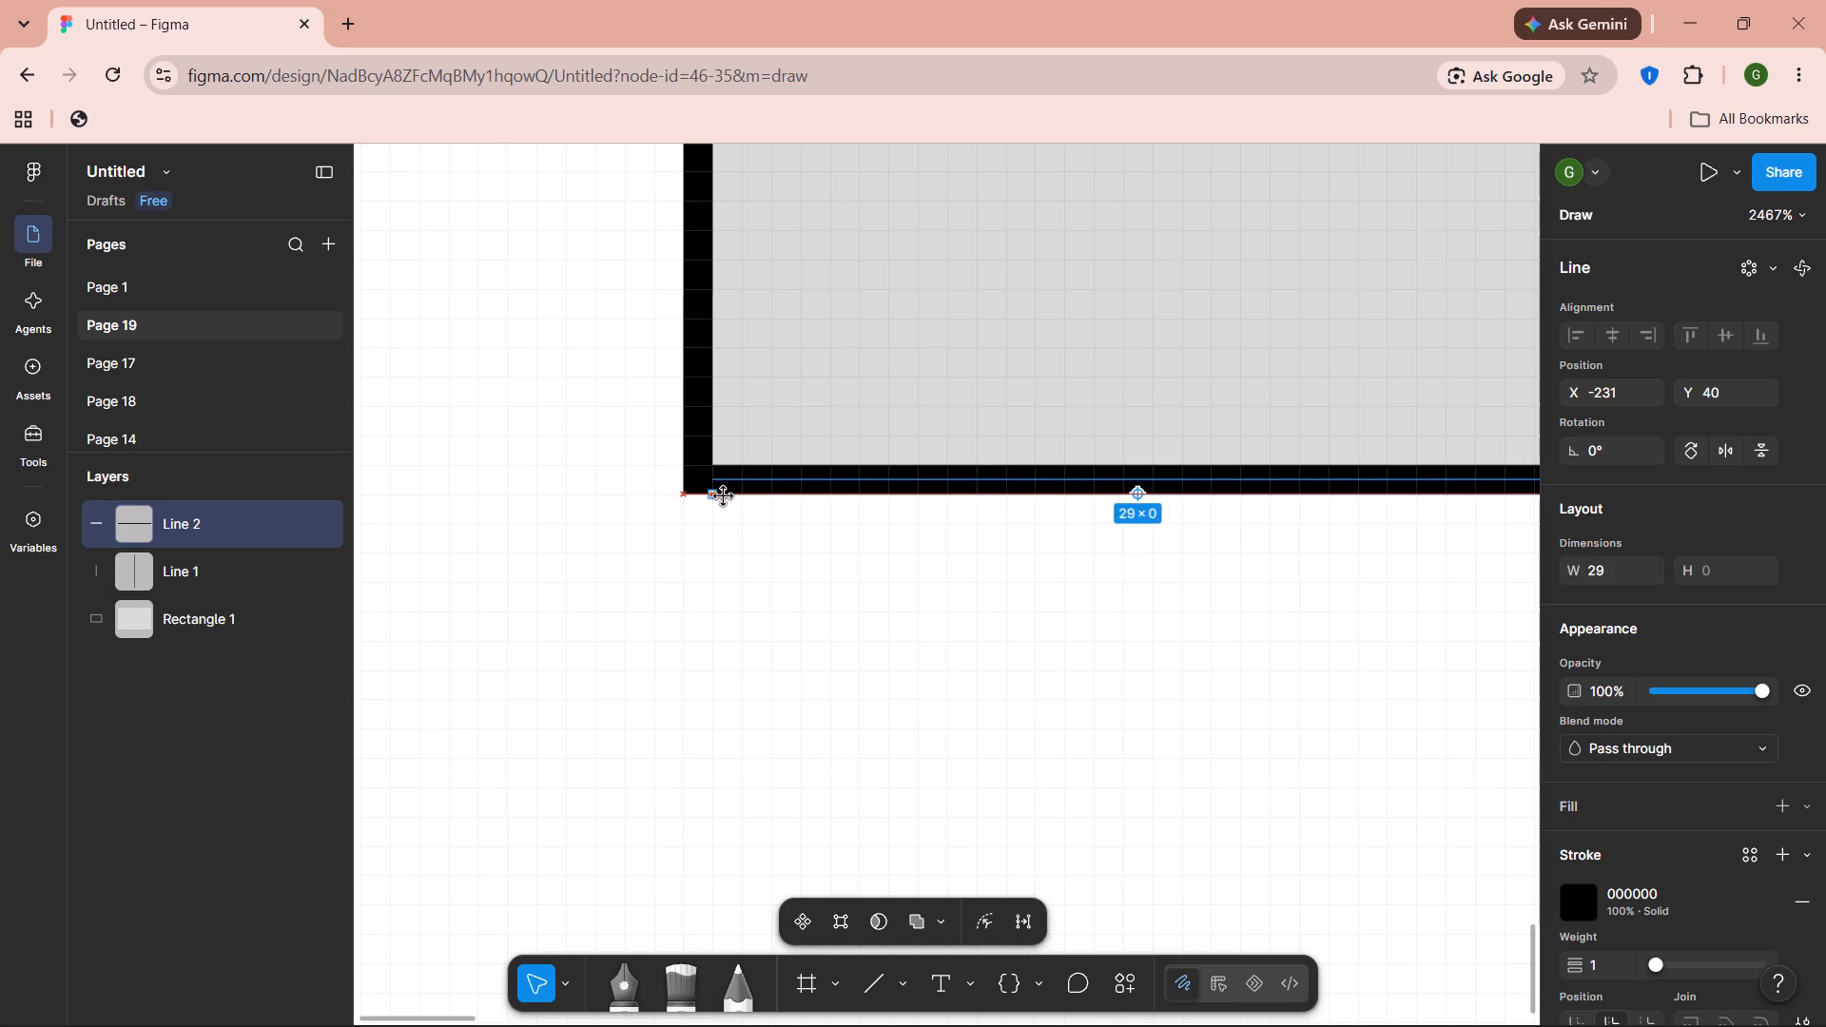
left_click_drag(724, 496, 732, 496)
left_click_drag(732, 496, 747, 496)
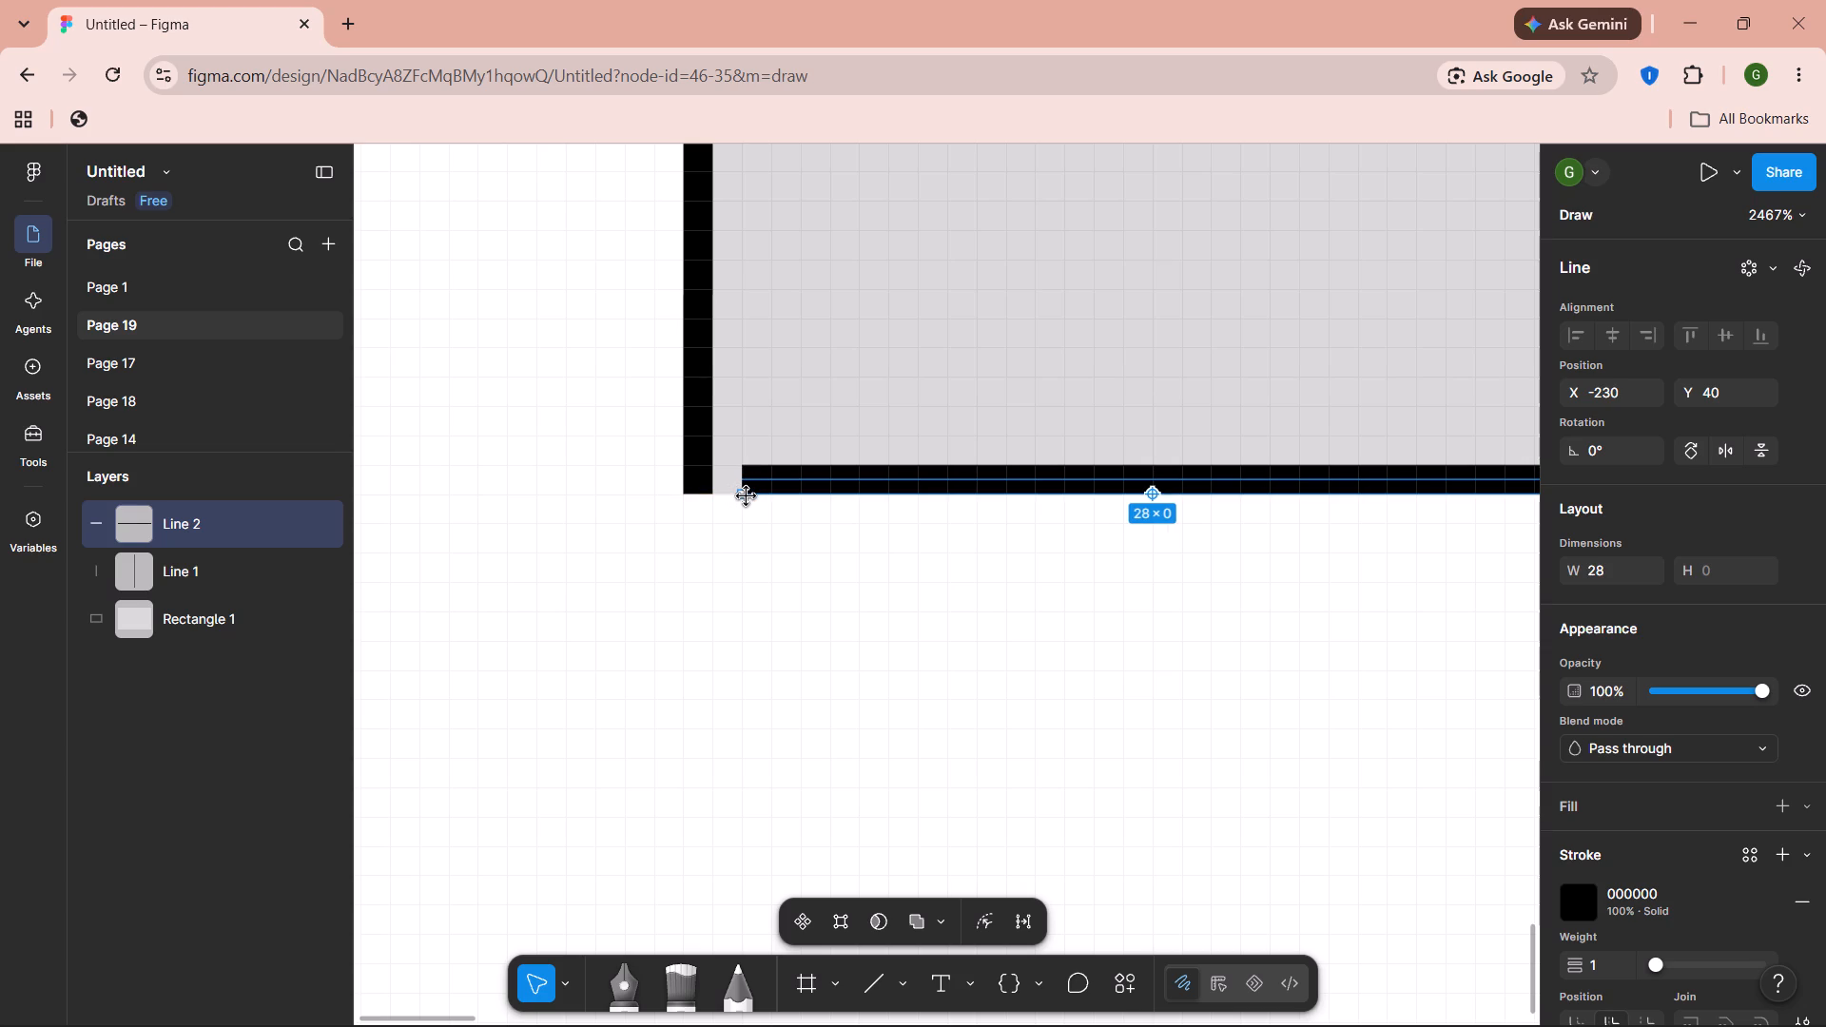
left_click_drag(747, 496, 716, 496)
Stretch the bottom line's right end to the rectangle's lower-right corner, making it 367 px long.
scroll(1029, 461, "left", 3)
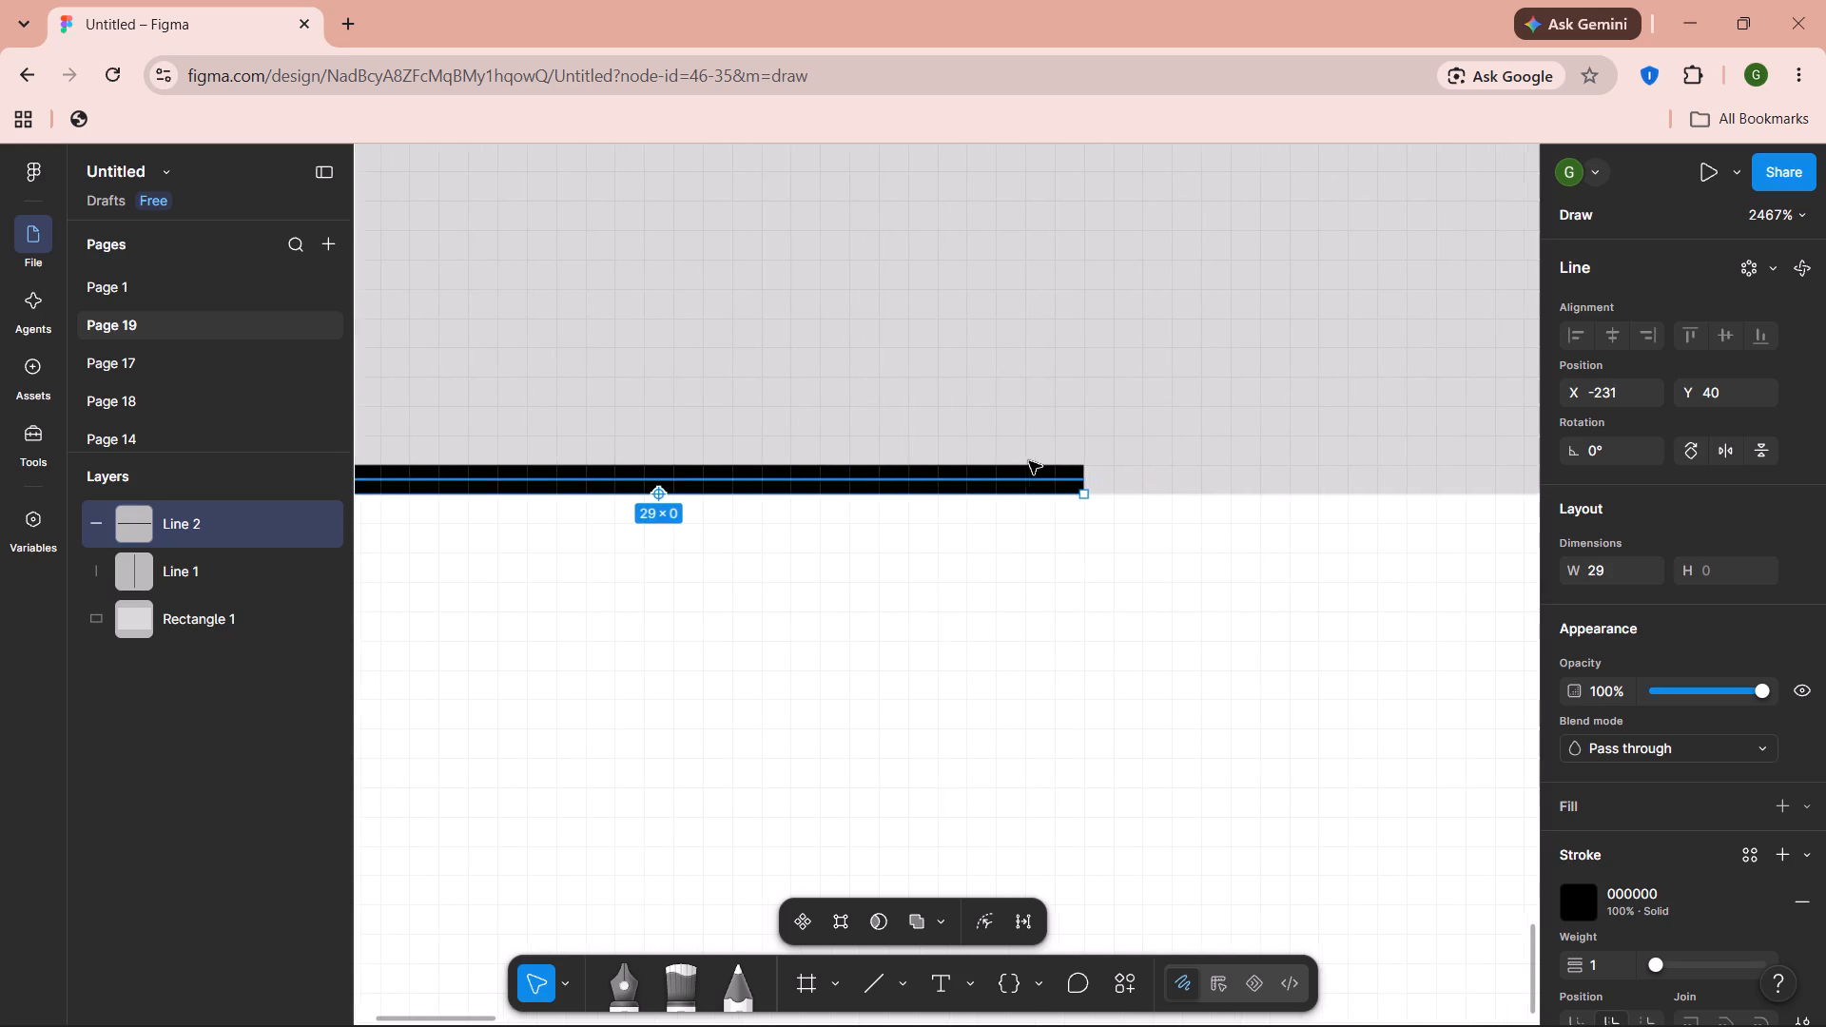
left_click_drag(1089, 490, 1319, 486)
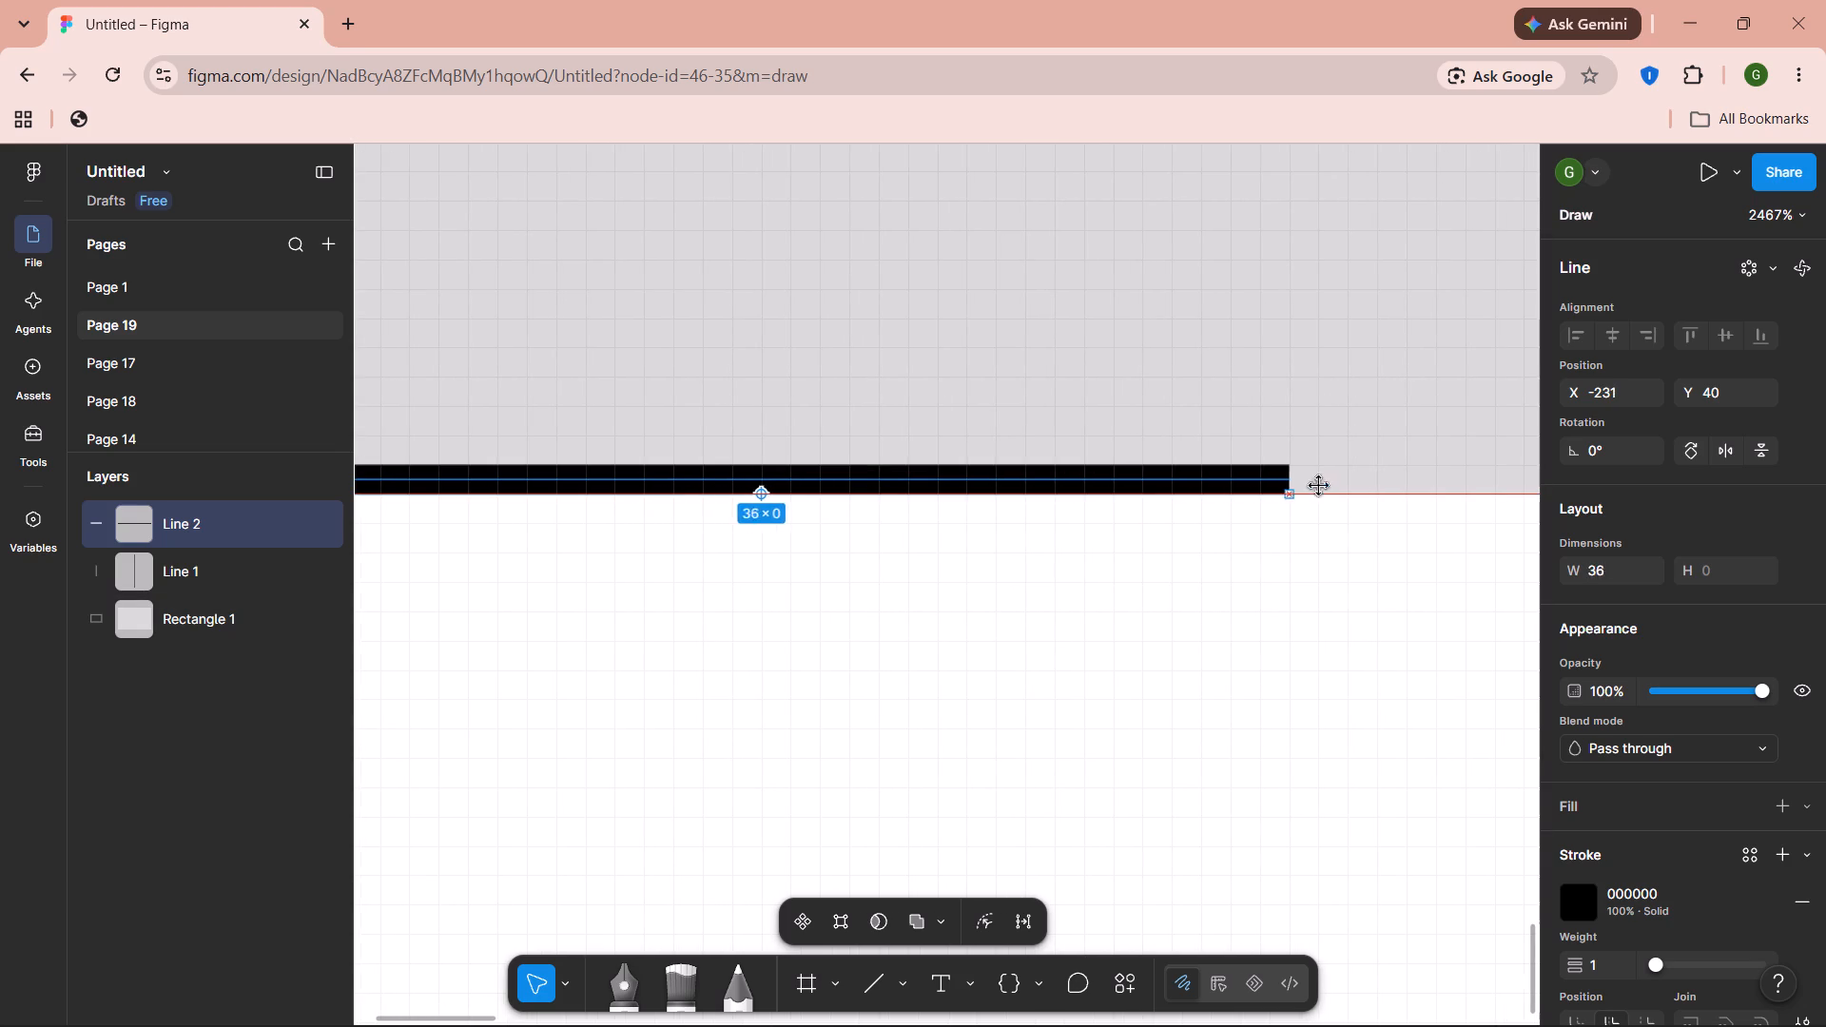
left_click_drag(1319, 486, 1545, 494)
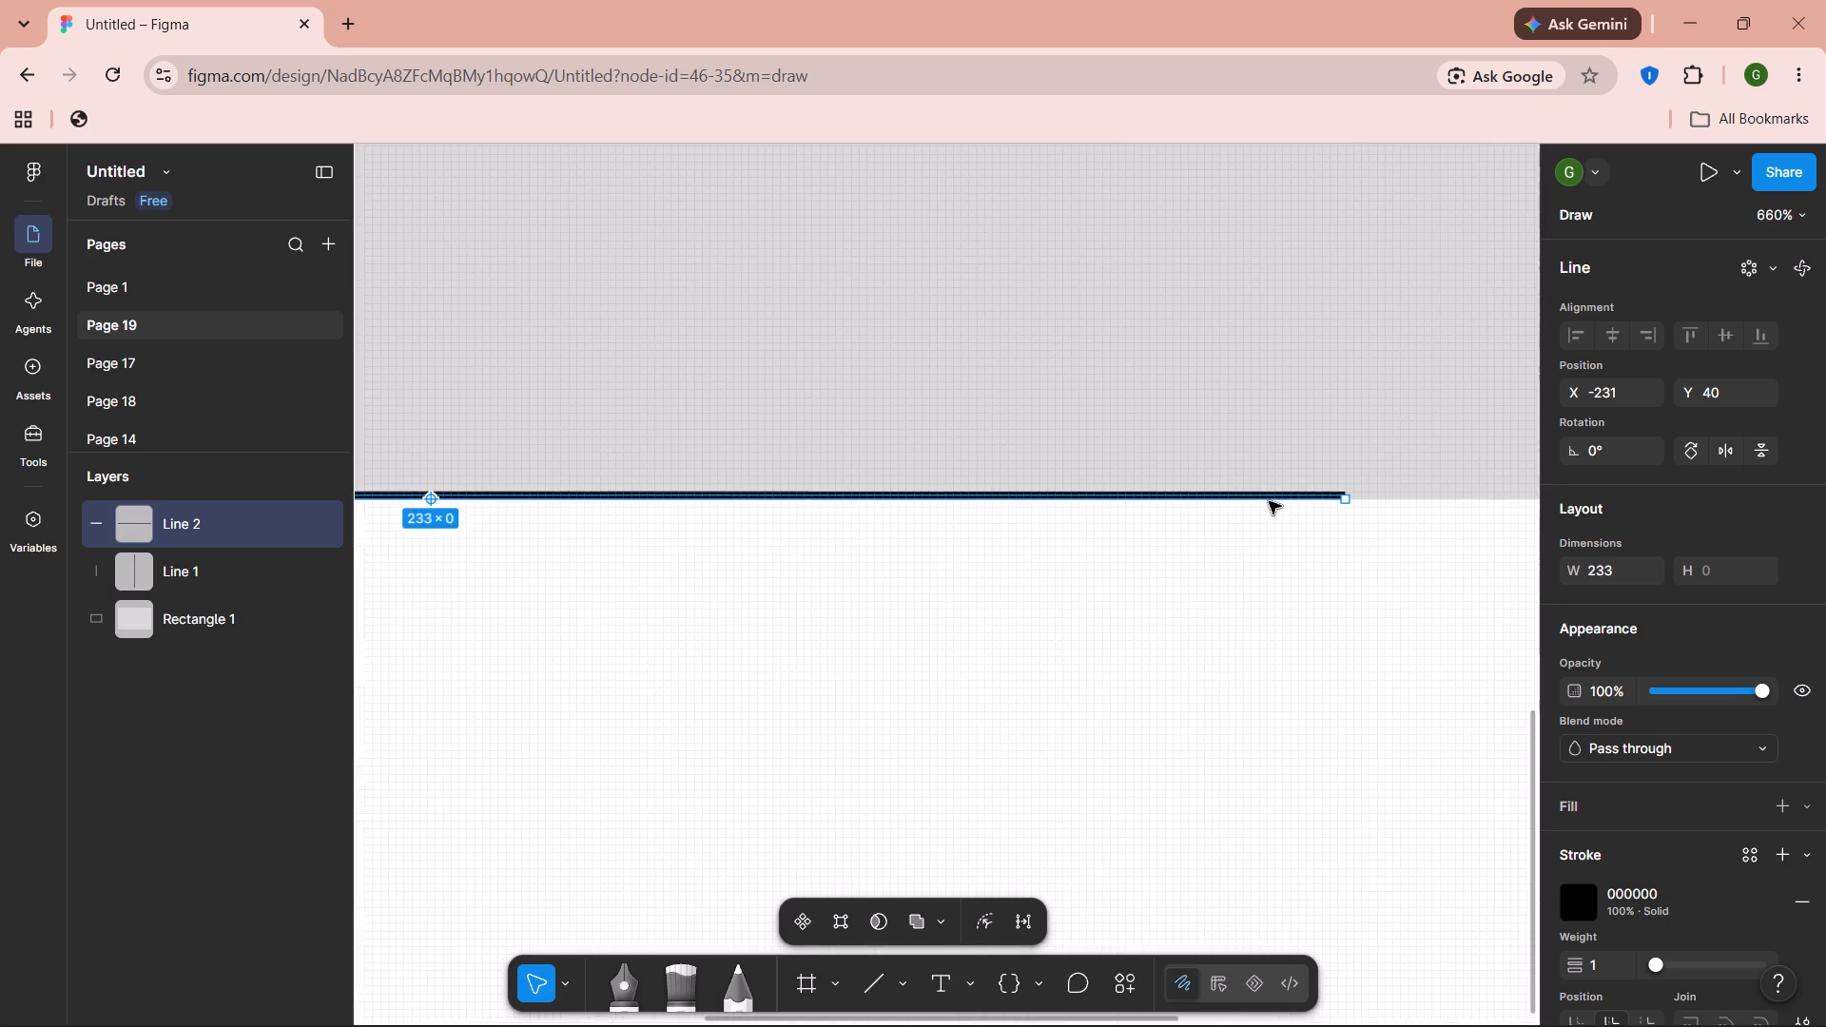
scroll(1269, 501, "left", 2)
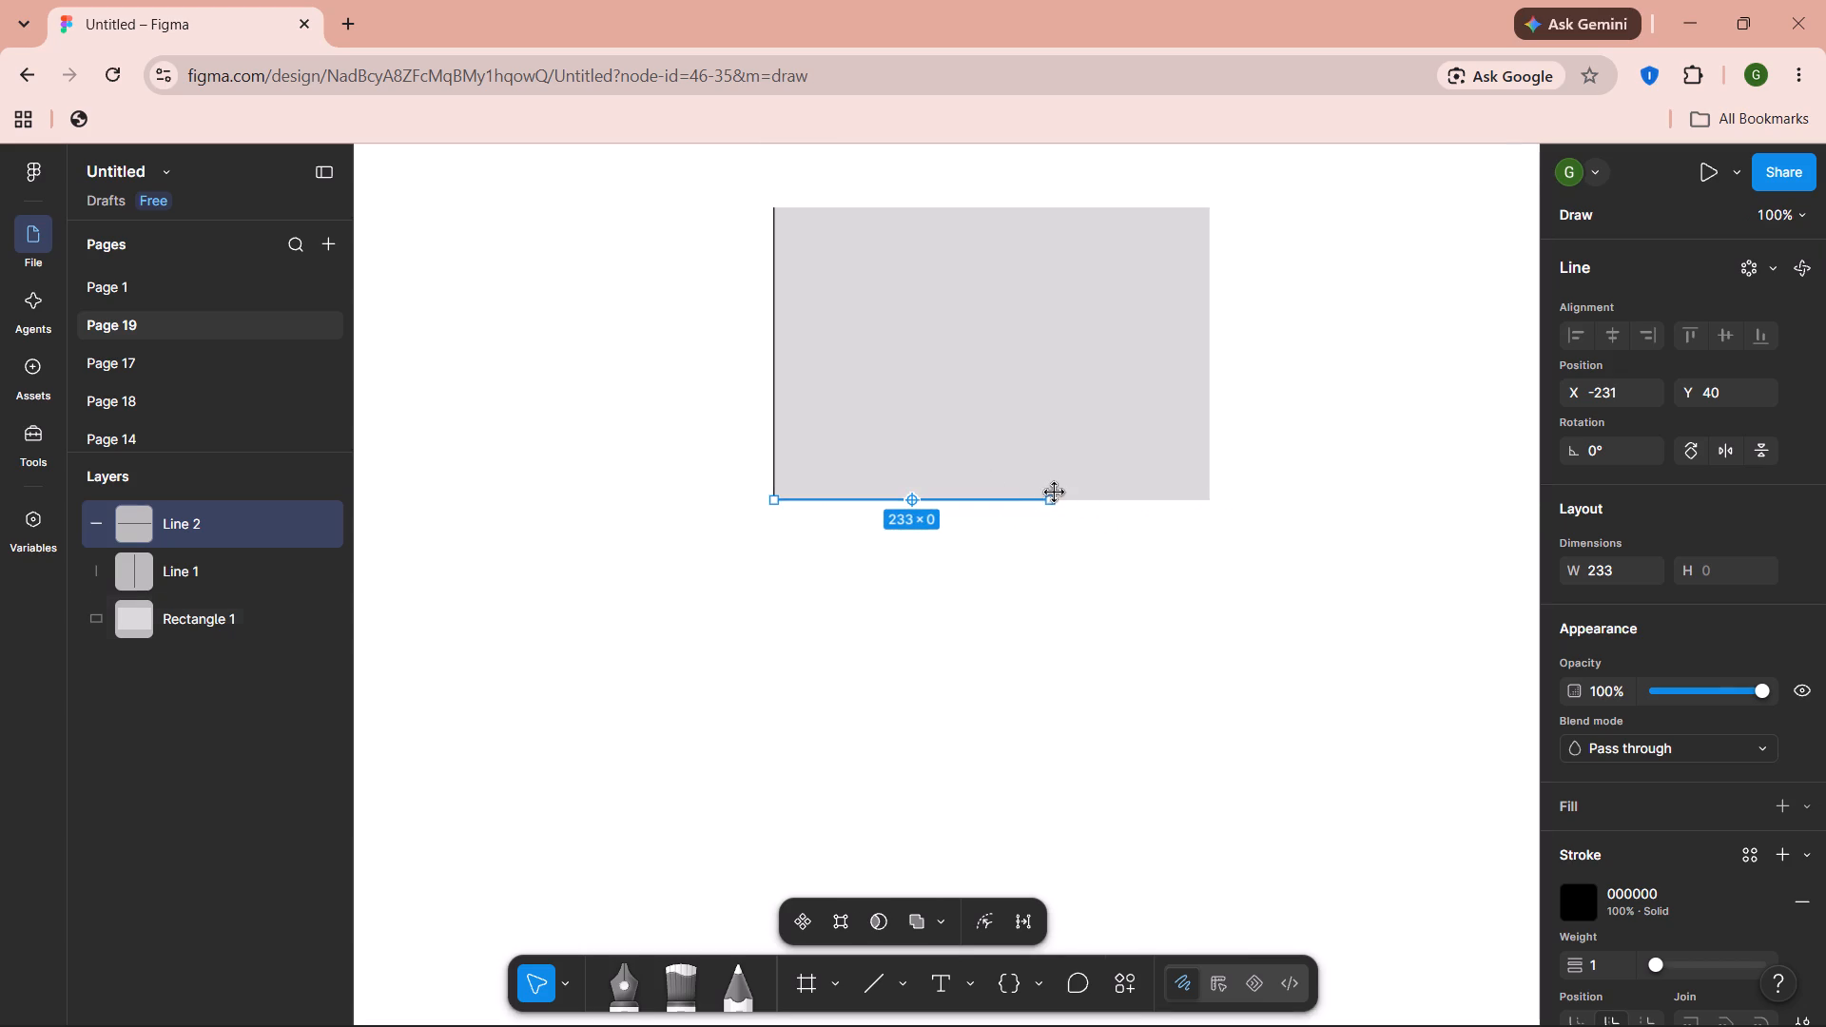
left_click_drag(1058, 502, 1200, 498)
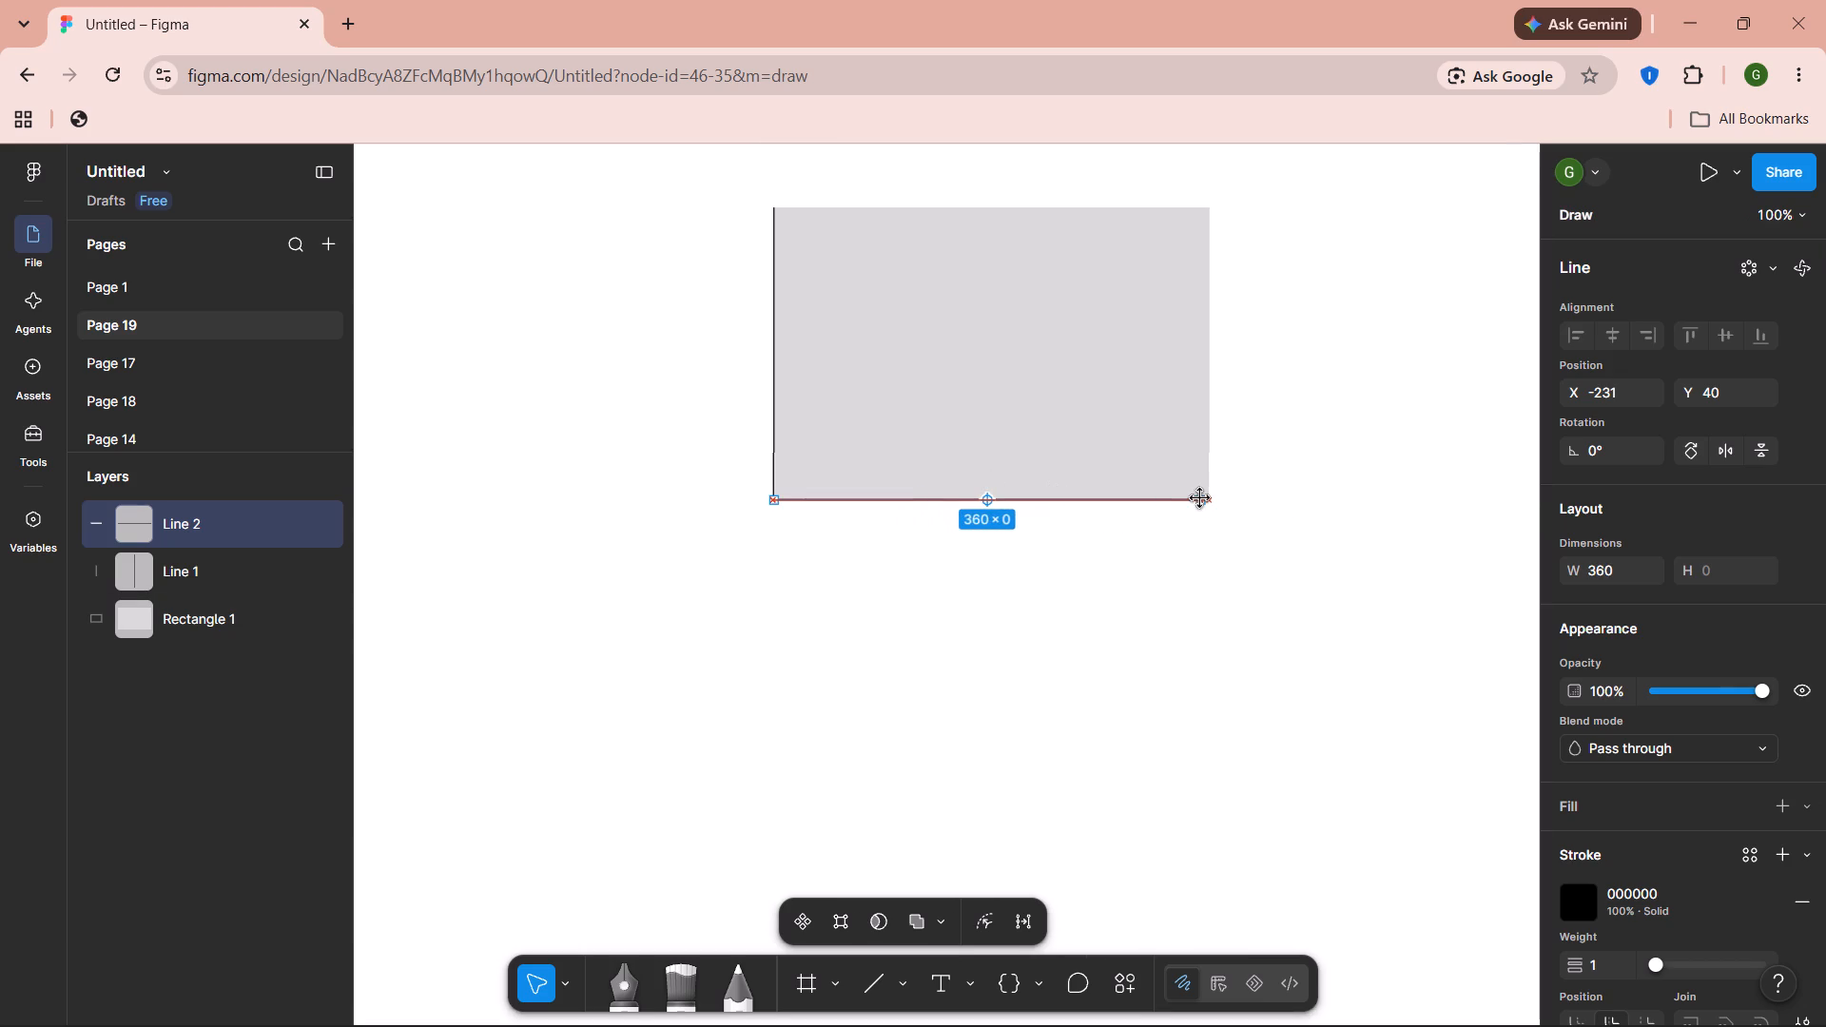
left_click_drag(1200, 498, 1207, 498)
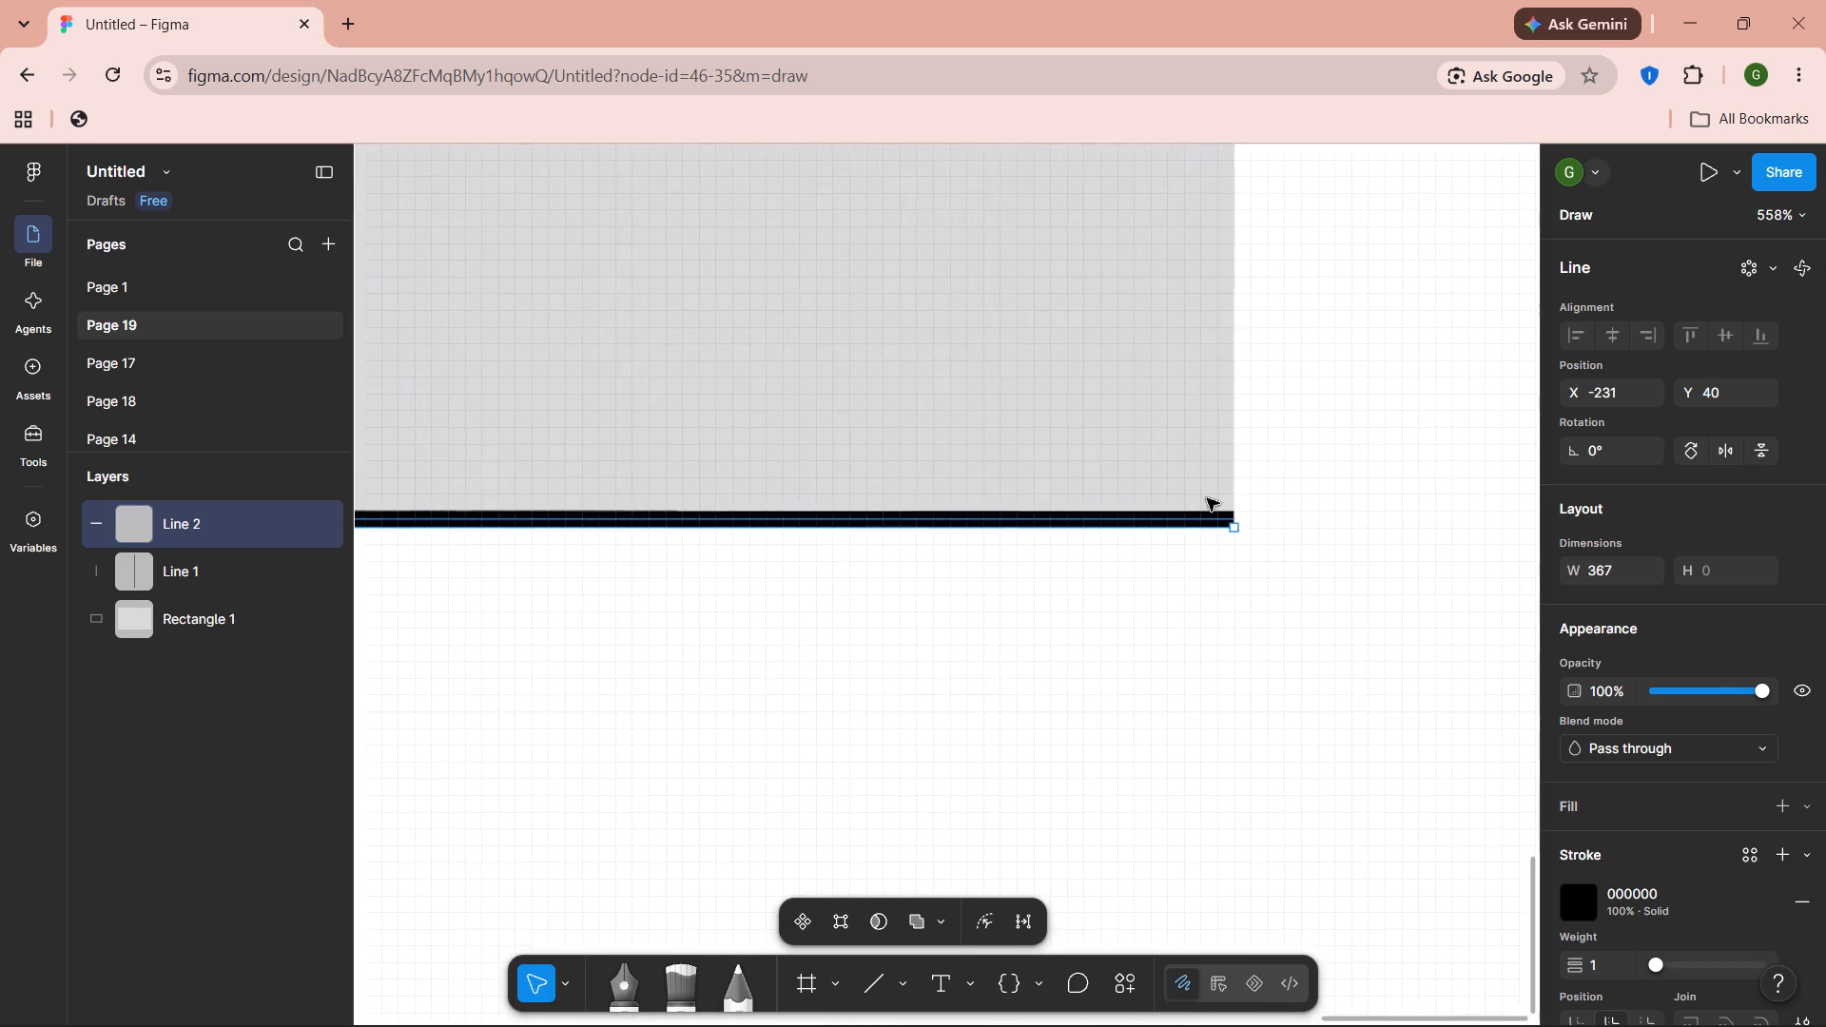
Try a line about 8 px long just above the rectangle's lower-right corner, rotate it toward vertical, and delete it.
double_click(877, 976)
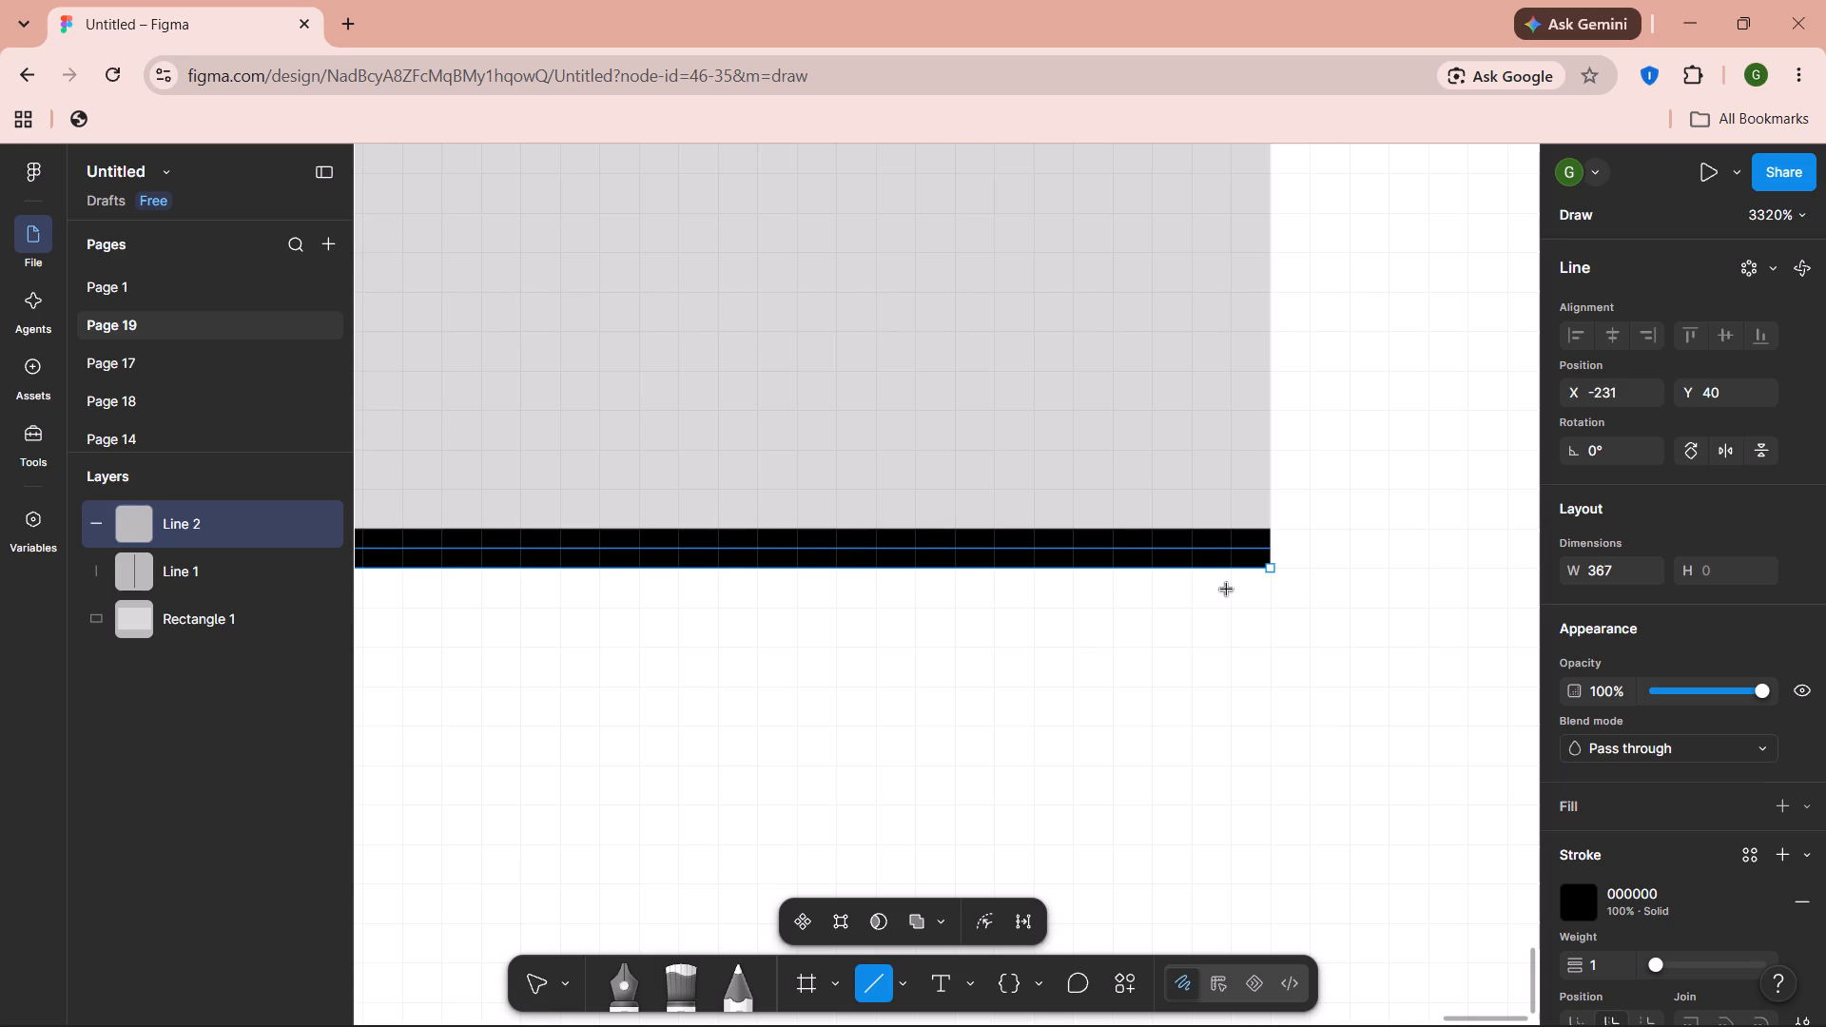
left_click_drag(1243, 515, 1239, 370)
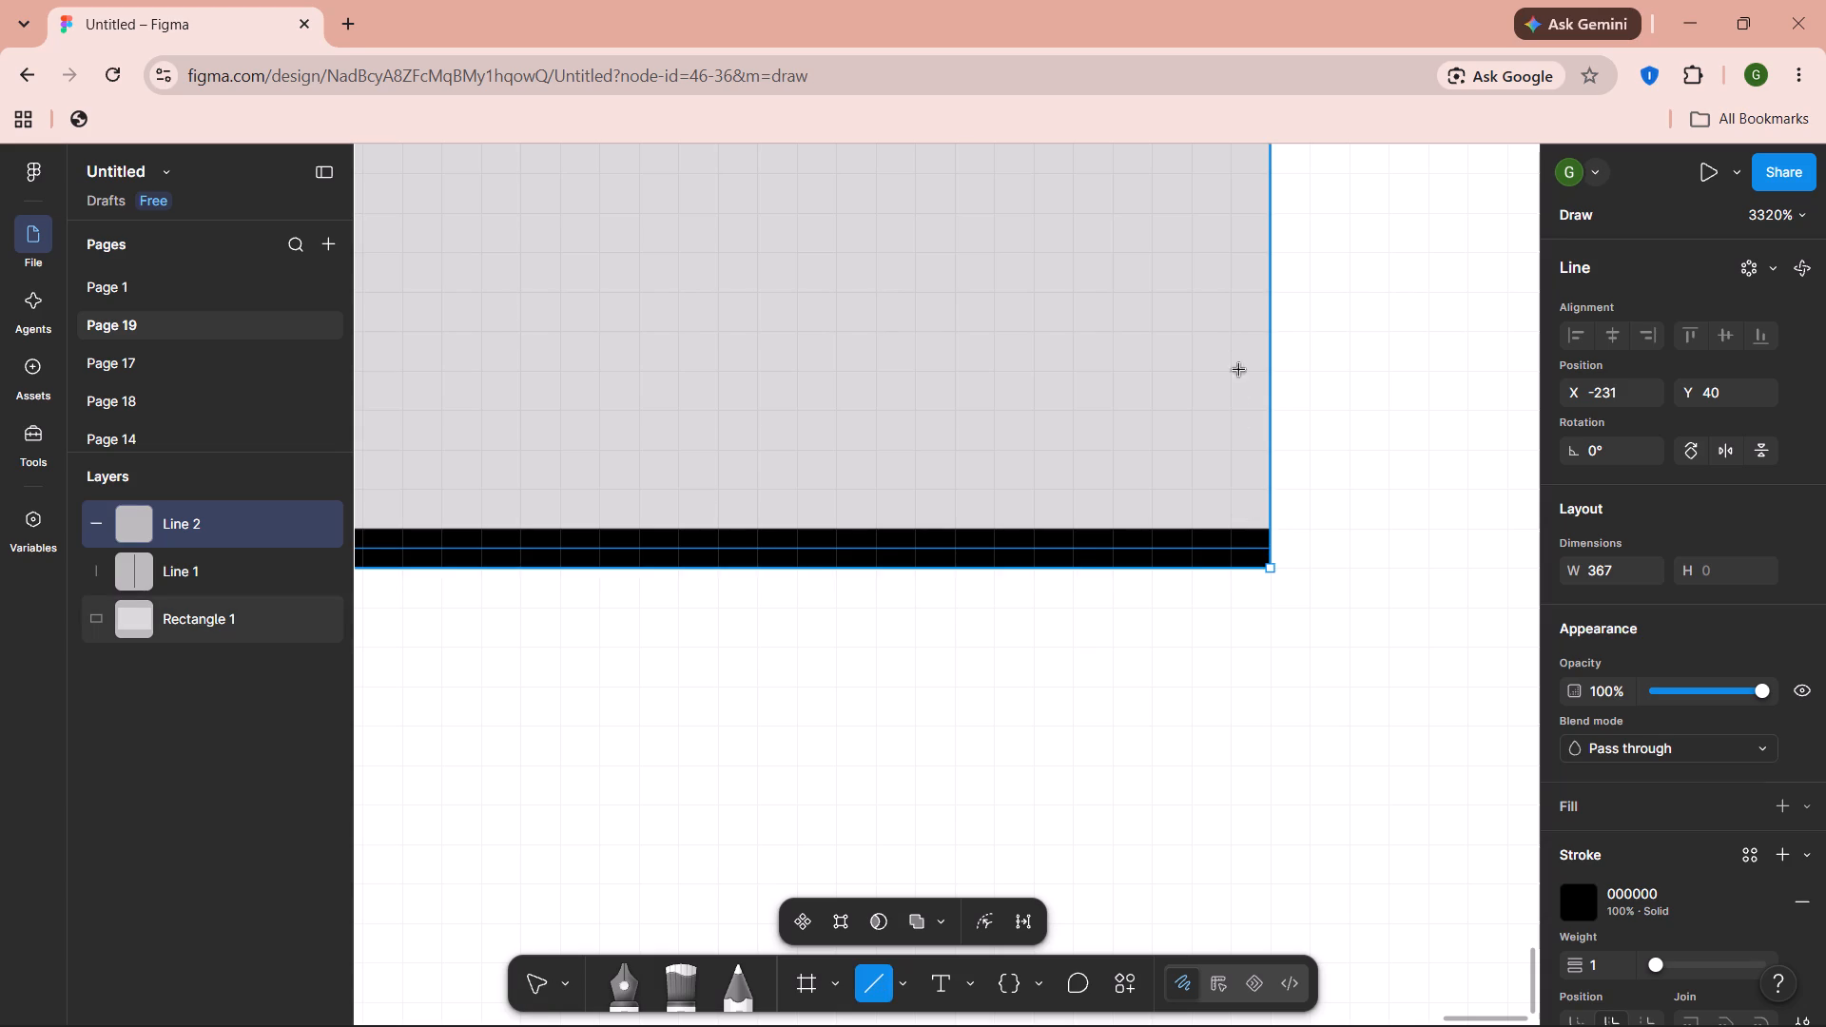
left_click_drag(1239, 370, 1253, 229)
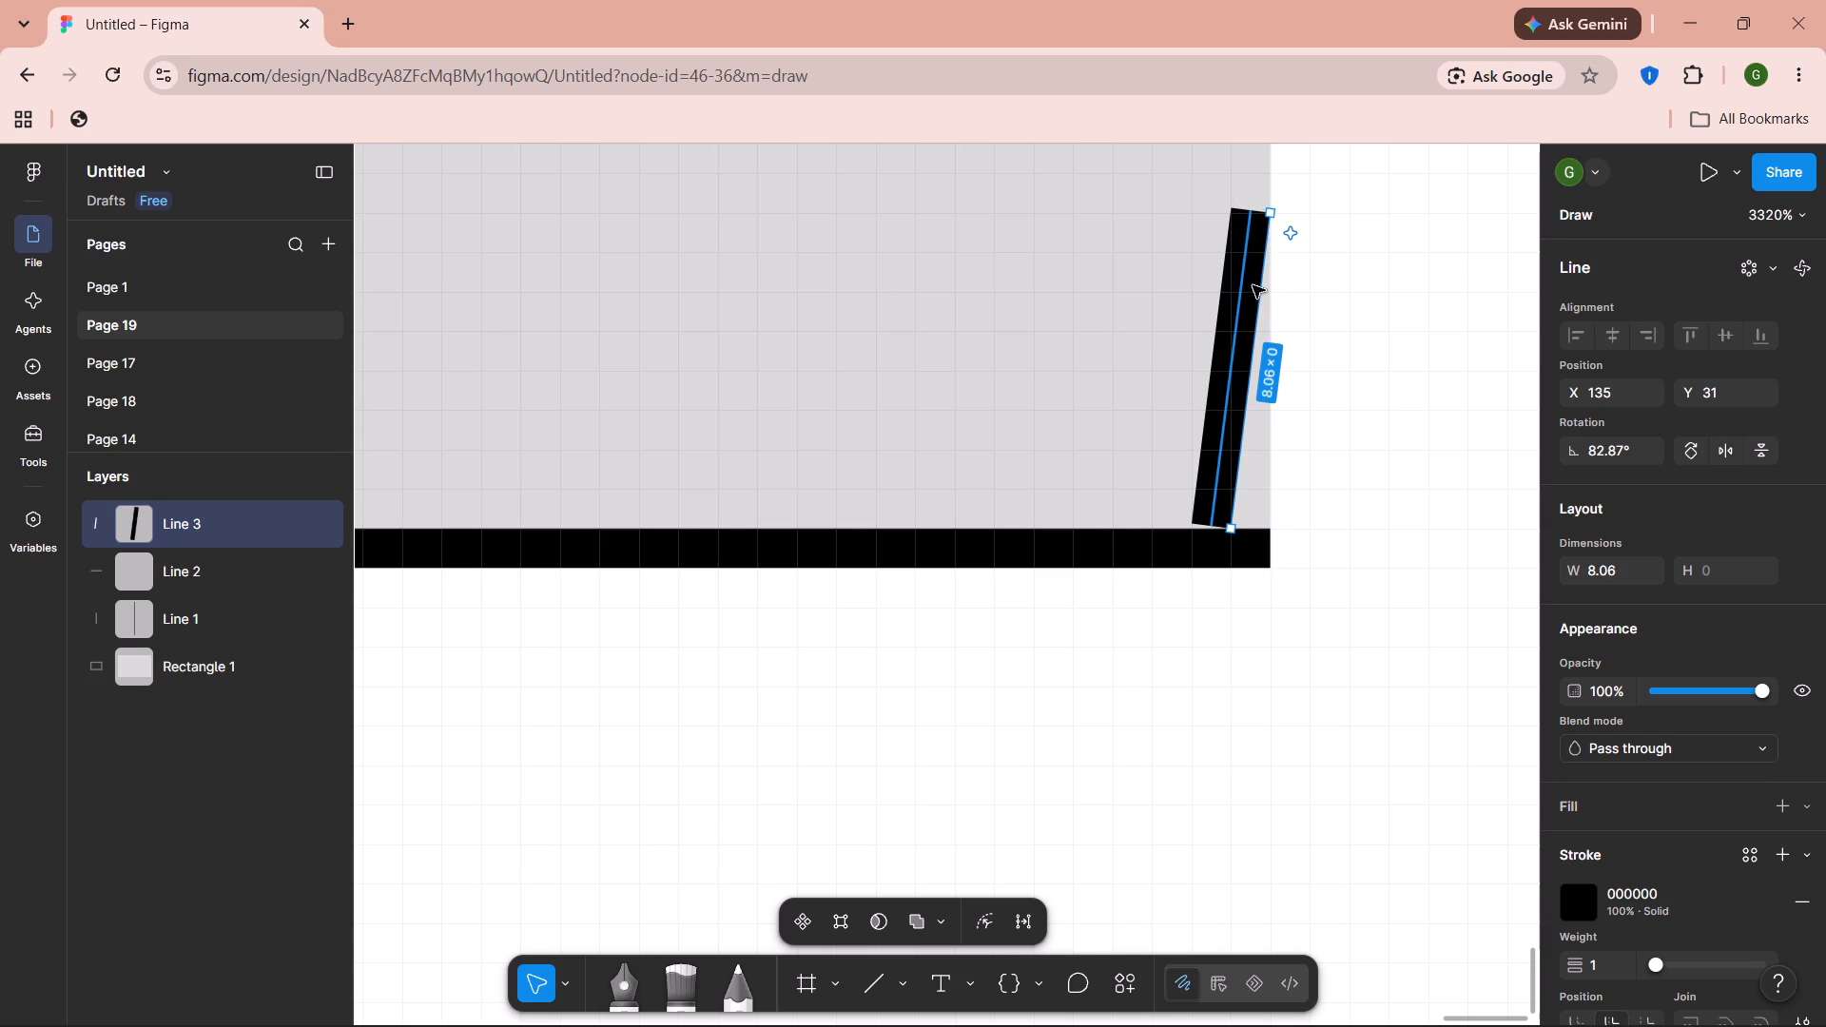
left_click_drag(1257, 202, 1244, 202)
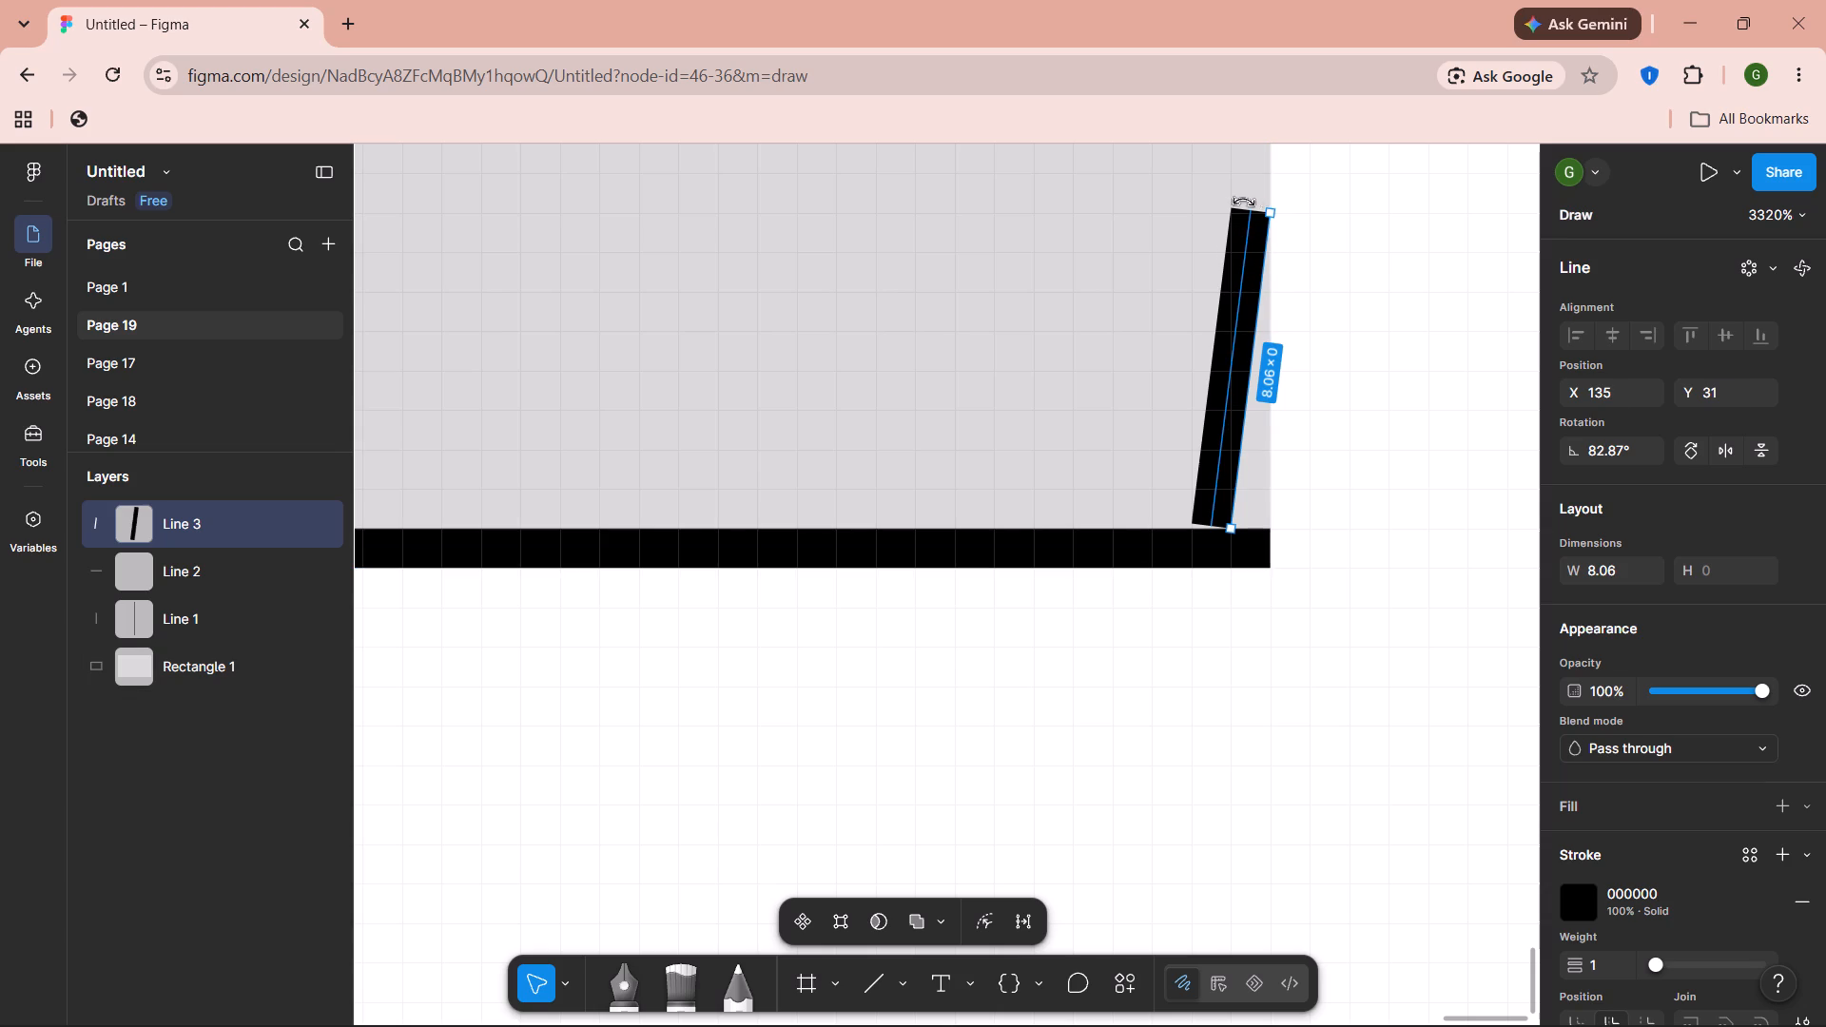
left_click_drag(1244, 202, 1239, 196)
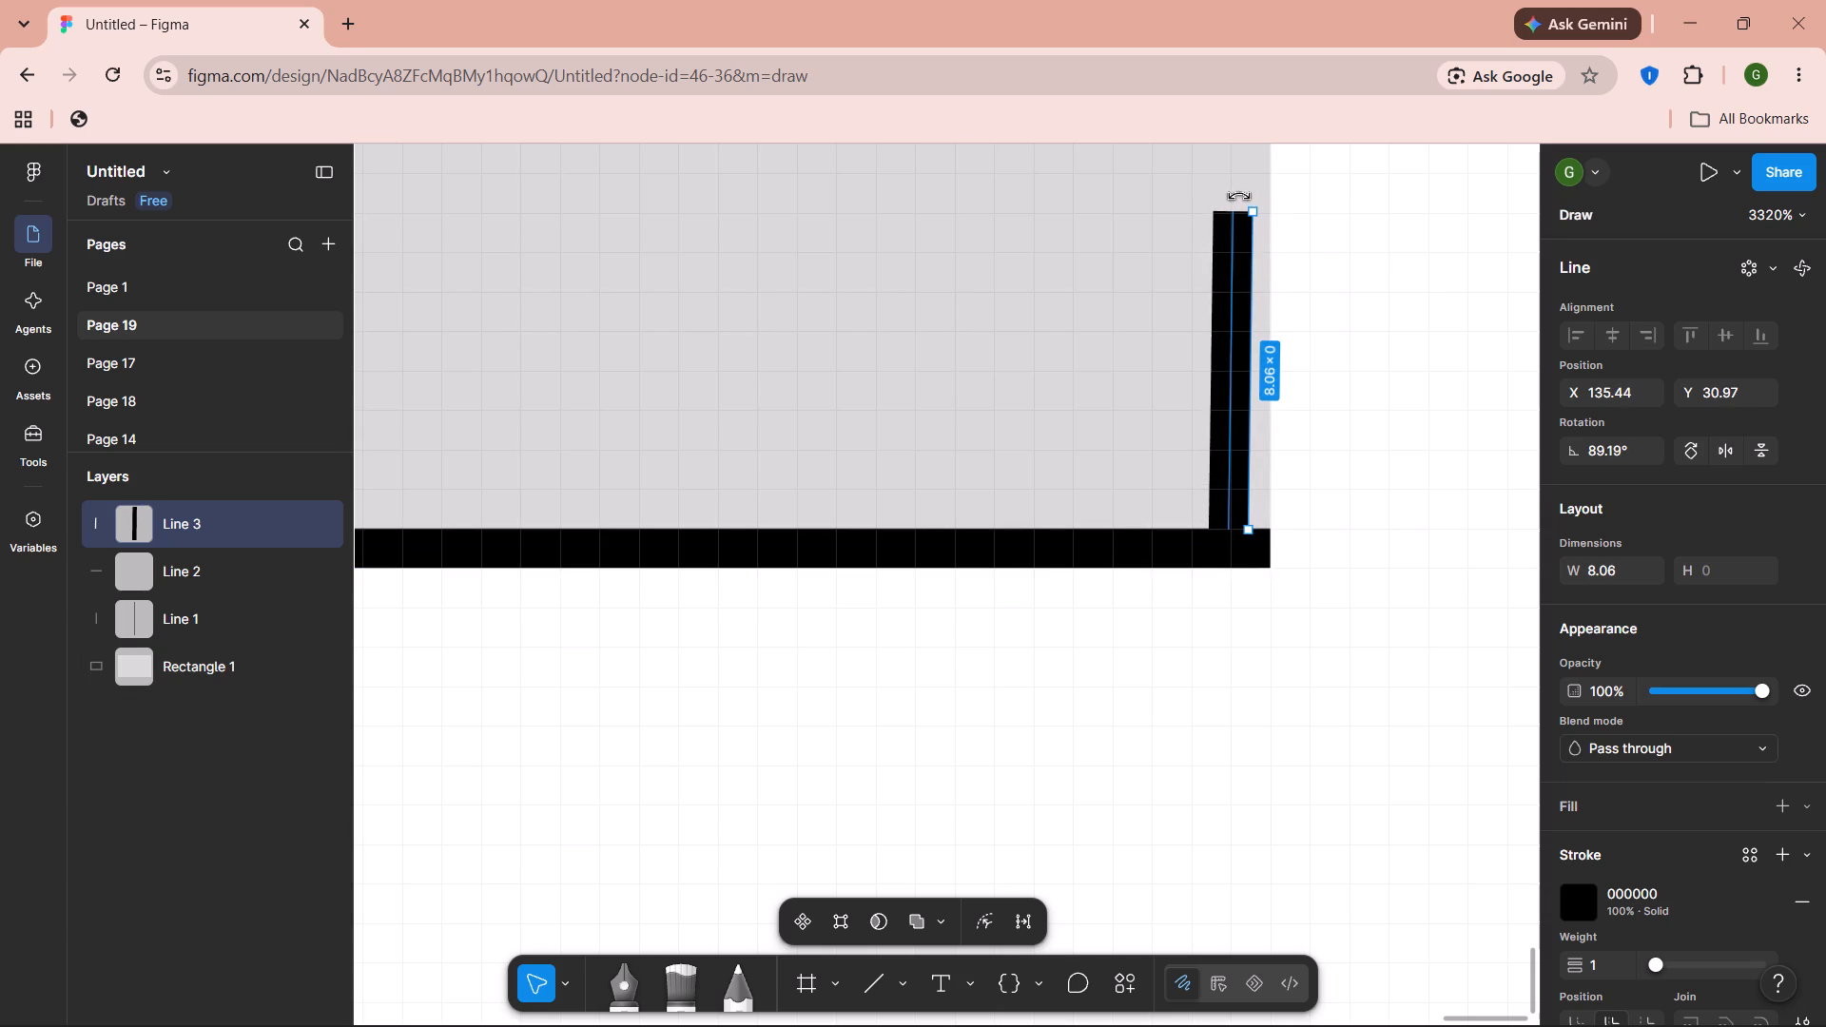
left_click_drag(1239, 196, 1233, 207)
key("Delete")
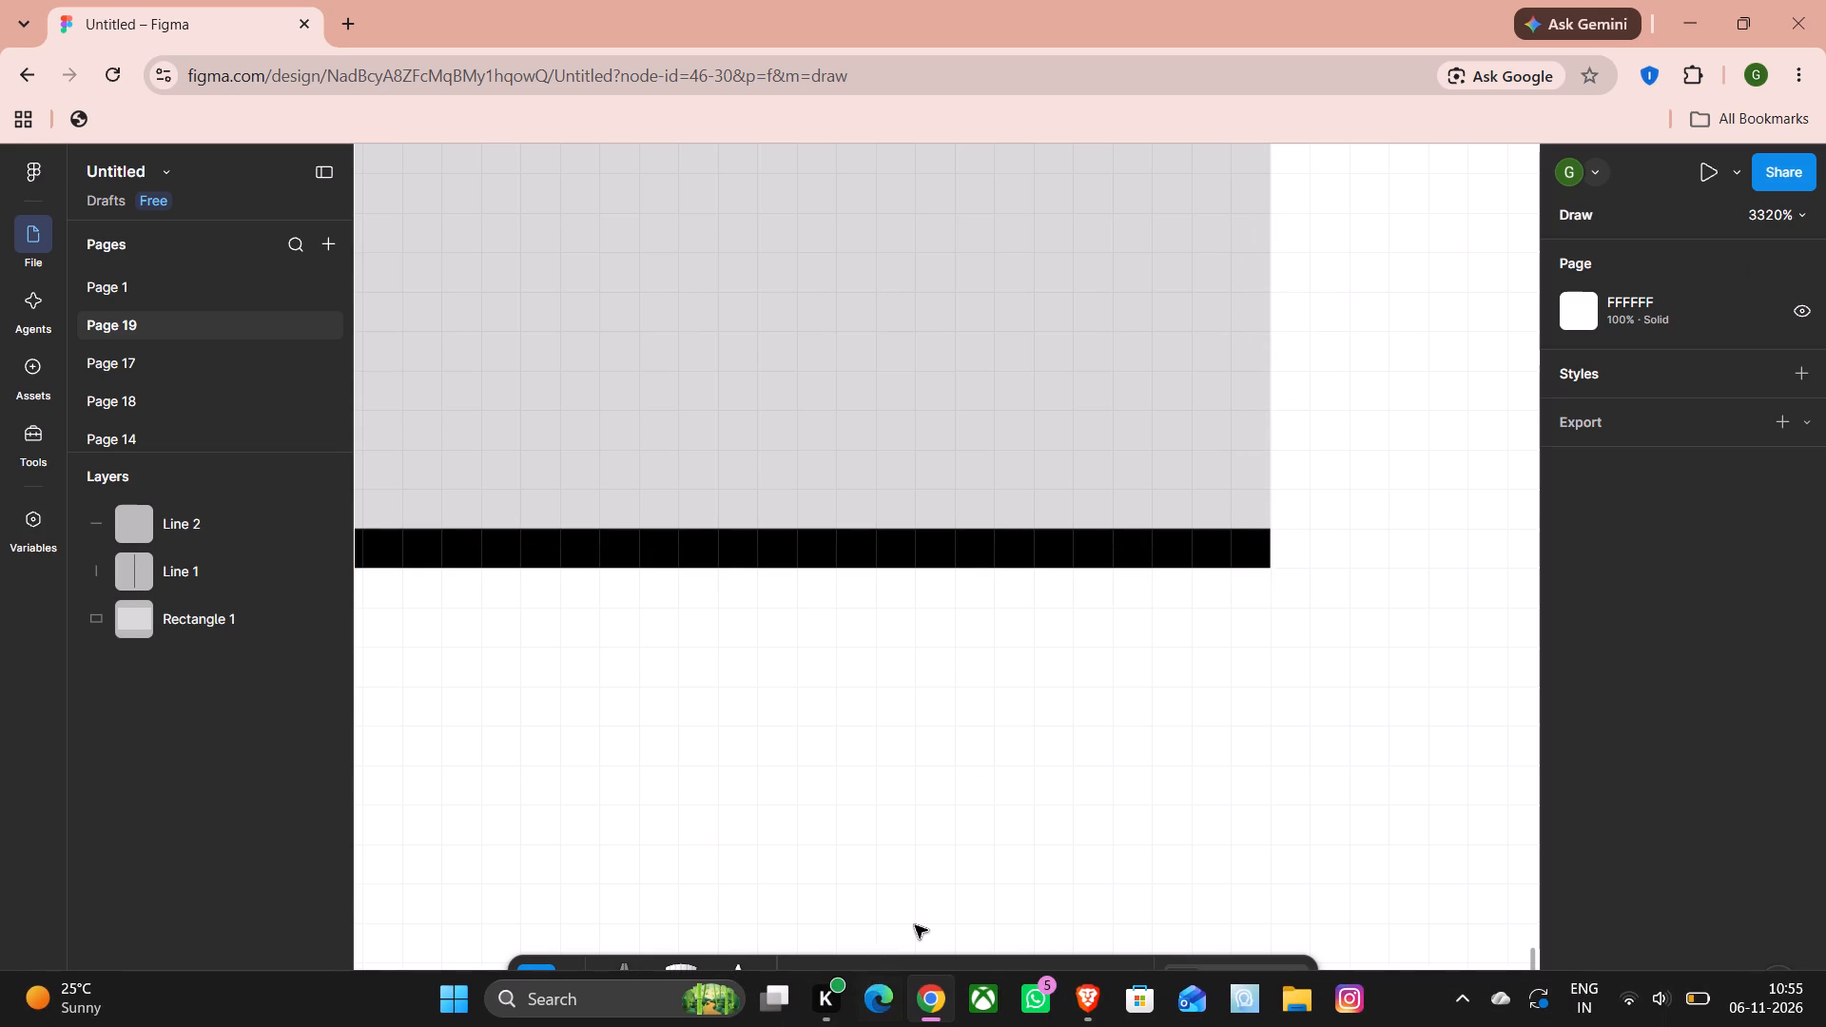
Draw a vertical line along the grey rectangle's right edge from its lower-right to its upper-right corner, 246 px long at X 136.
key("l")
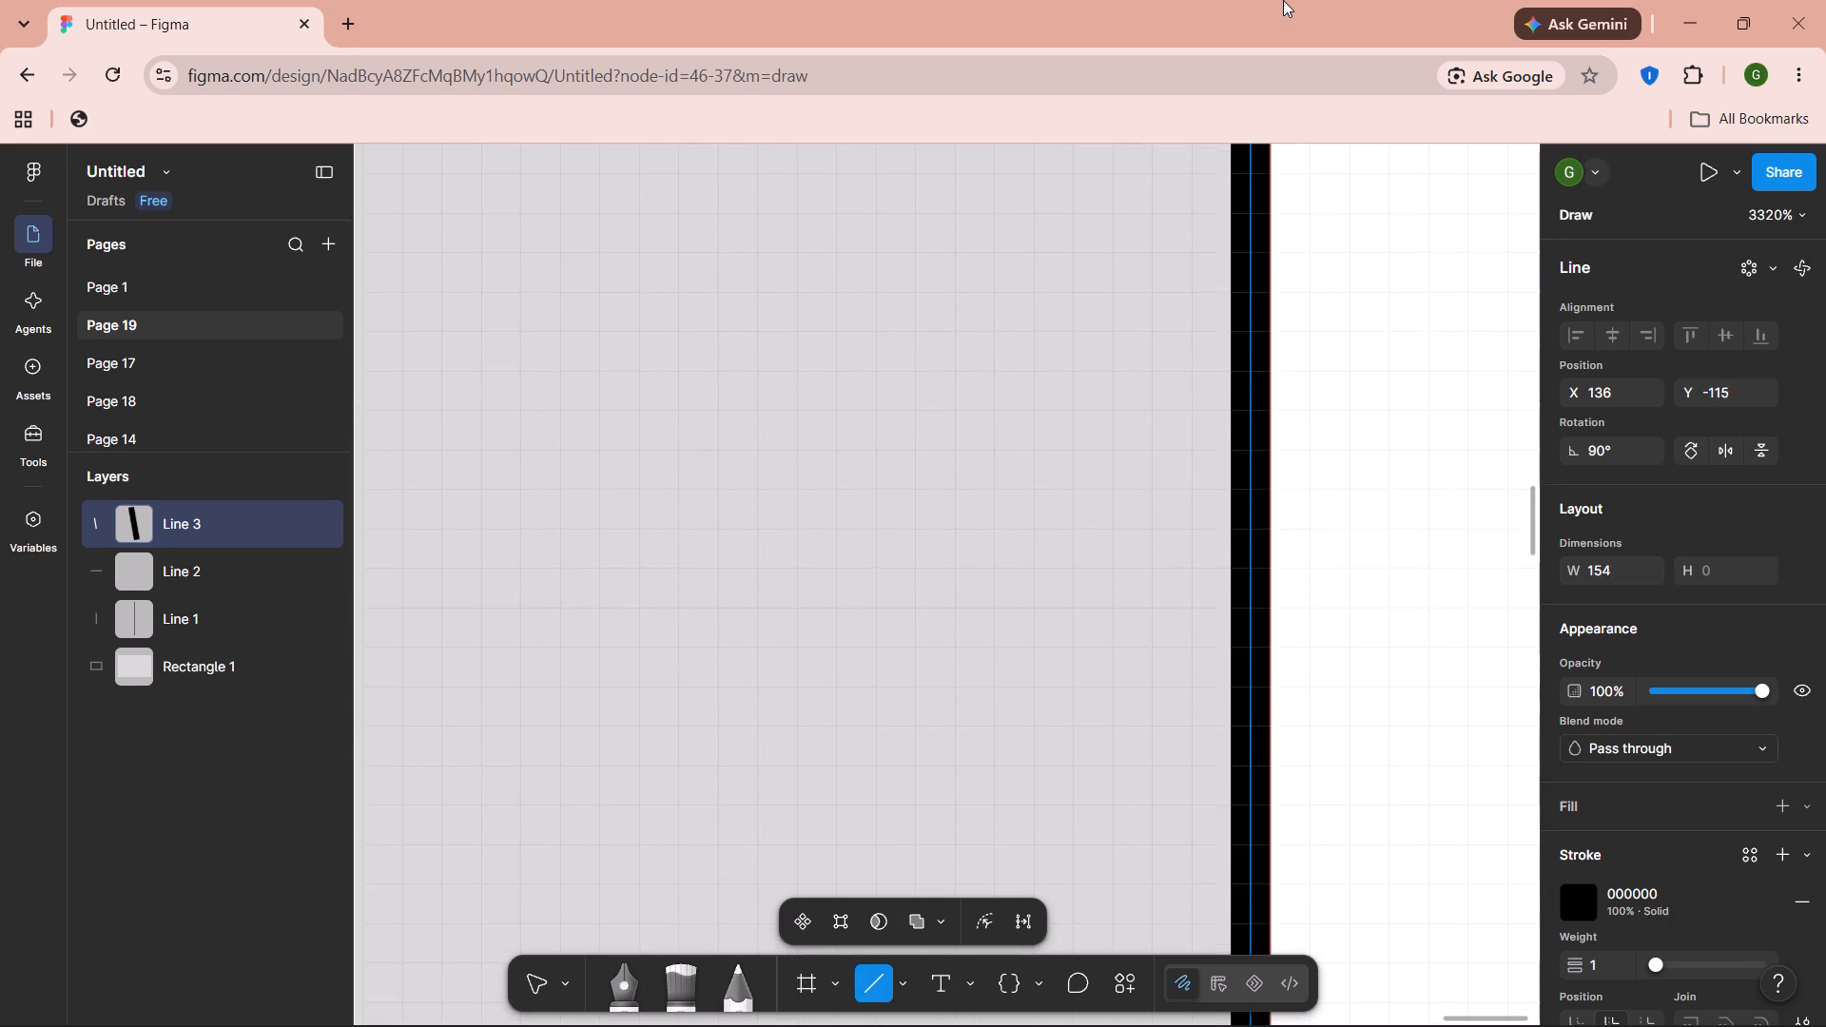
scroll(1272, 18, "down", 9, "ctrl")
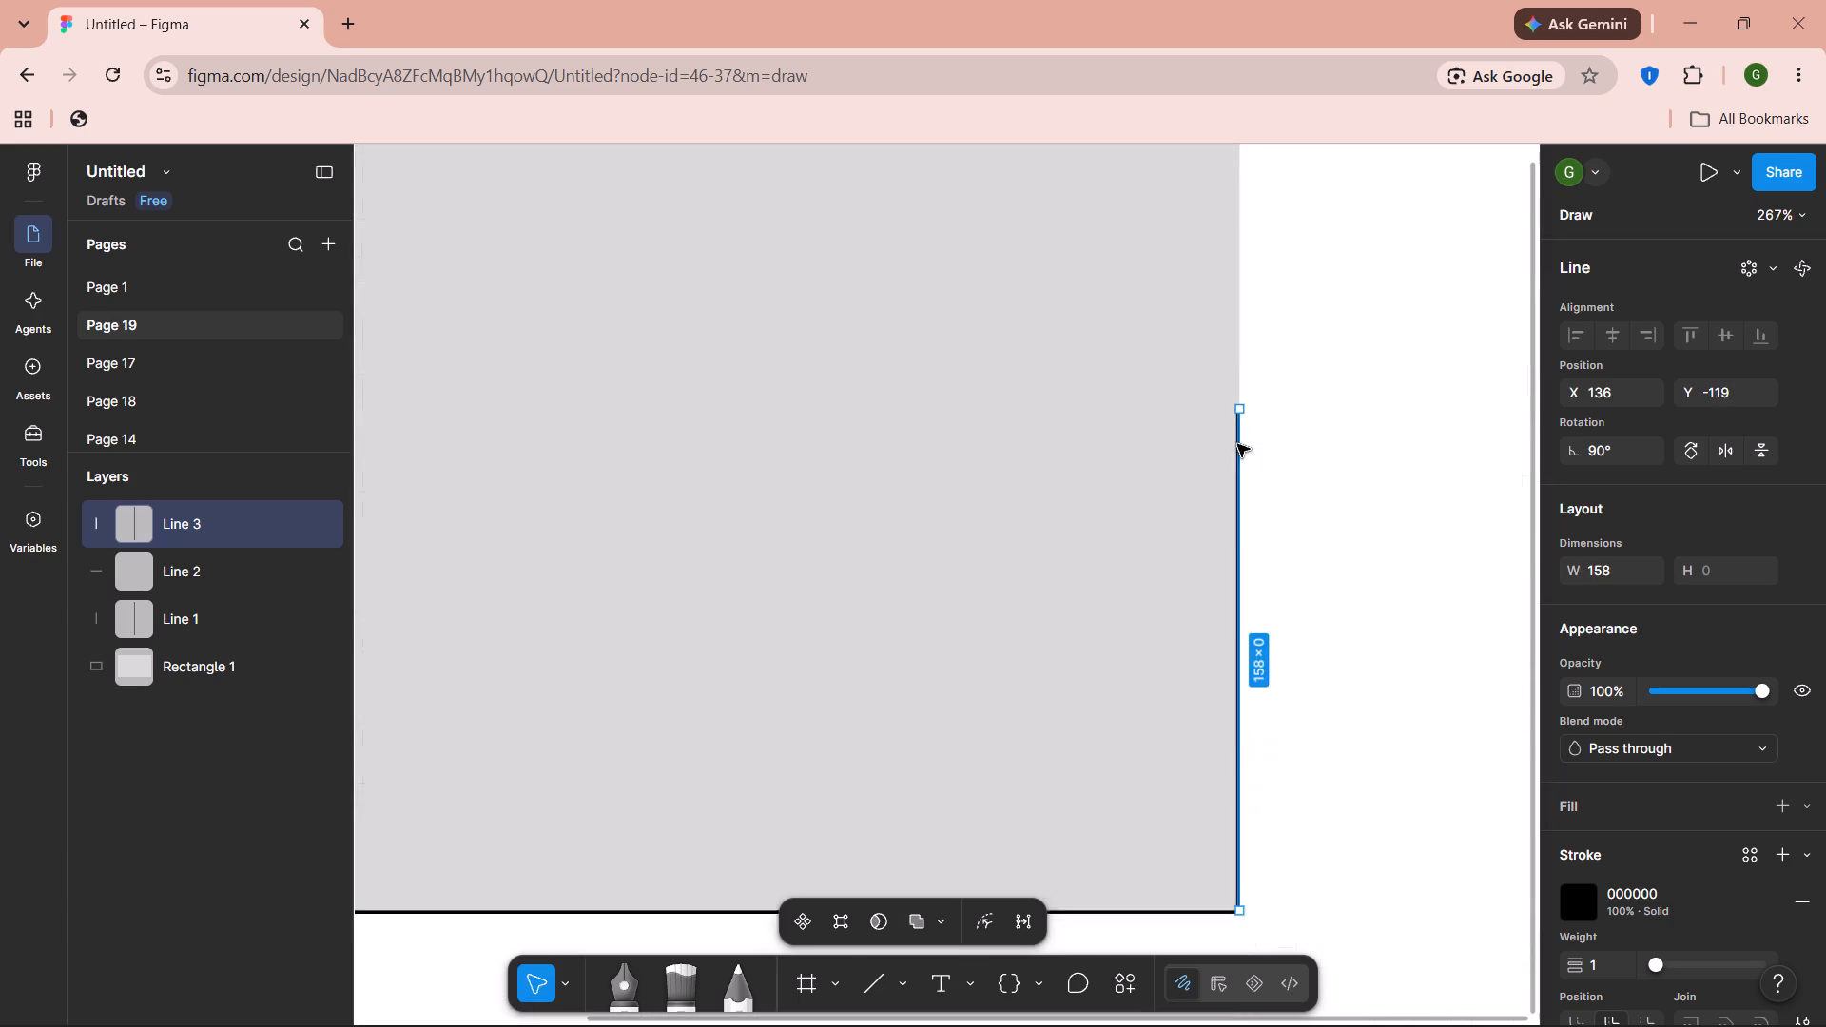
left_click_drag(1234, 430, 1236, 343)
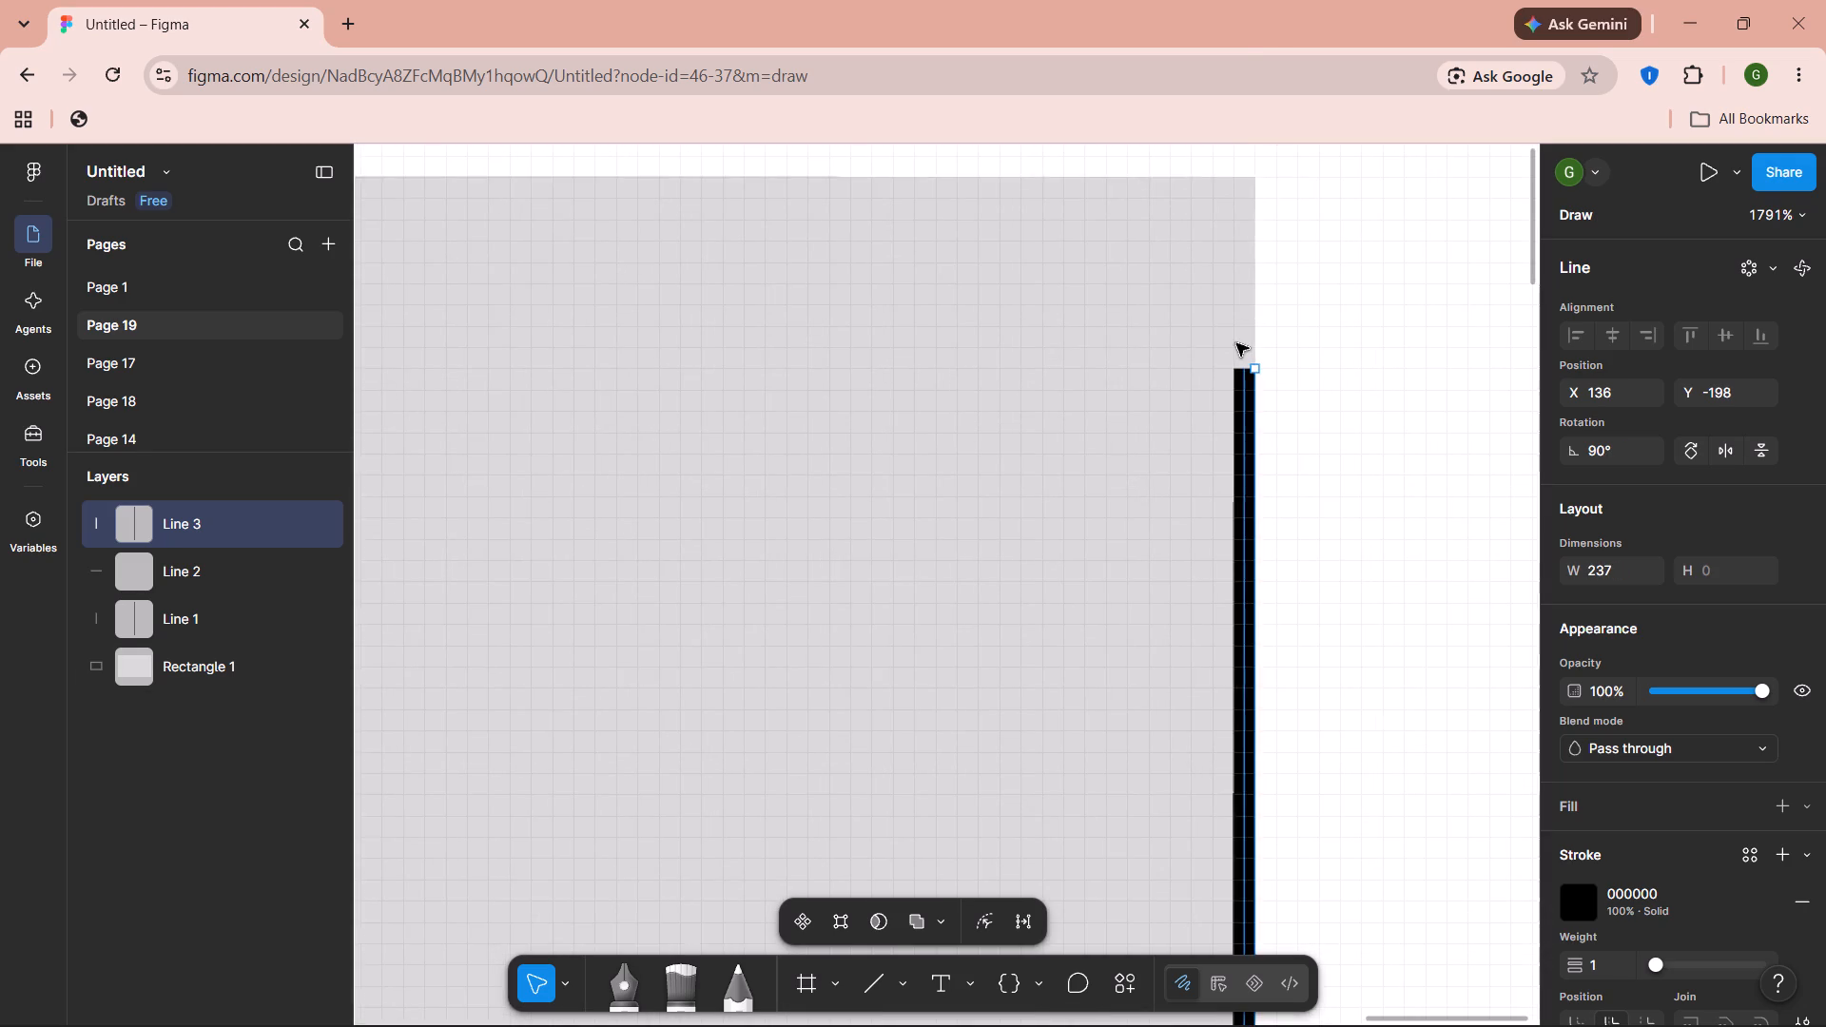
left_click_drag(1253, 372, 1252, 303)
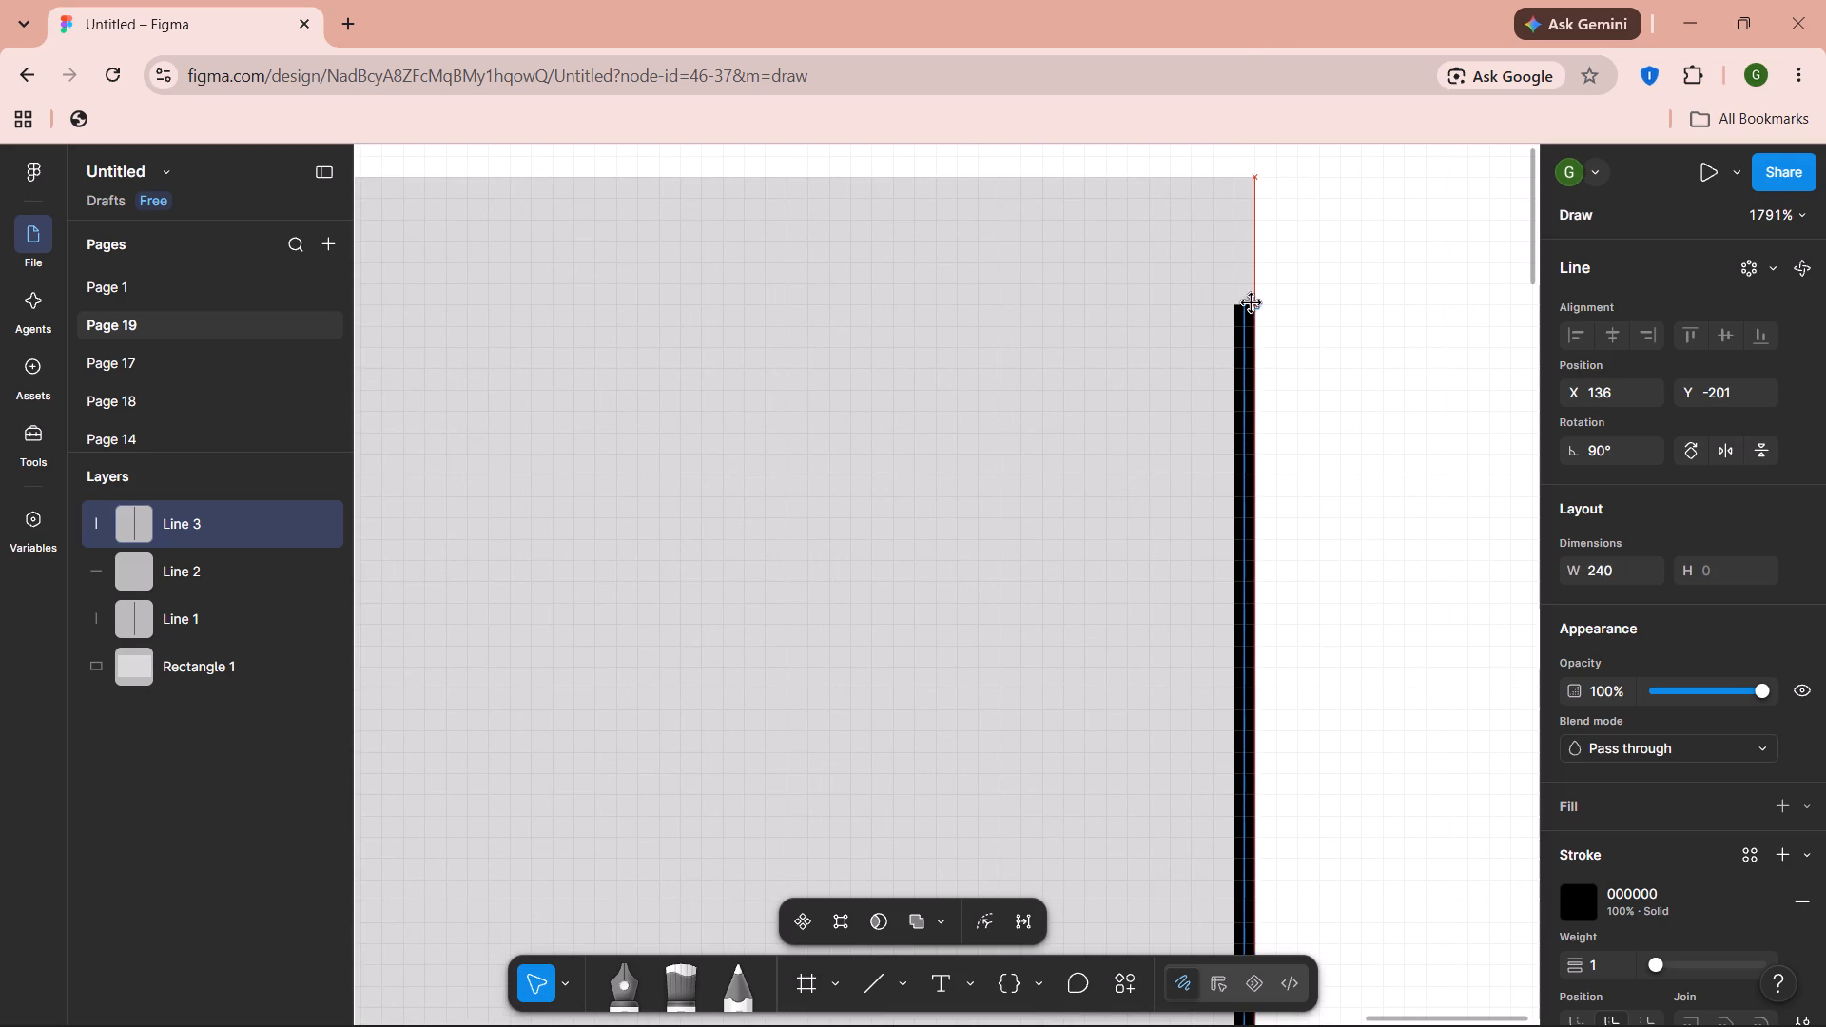
left_click_drag(1252, 303, 1250, 195)
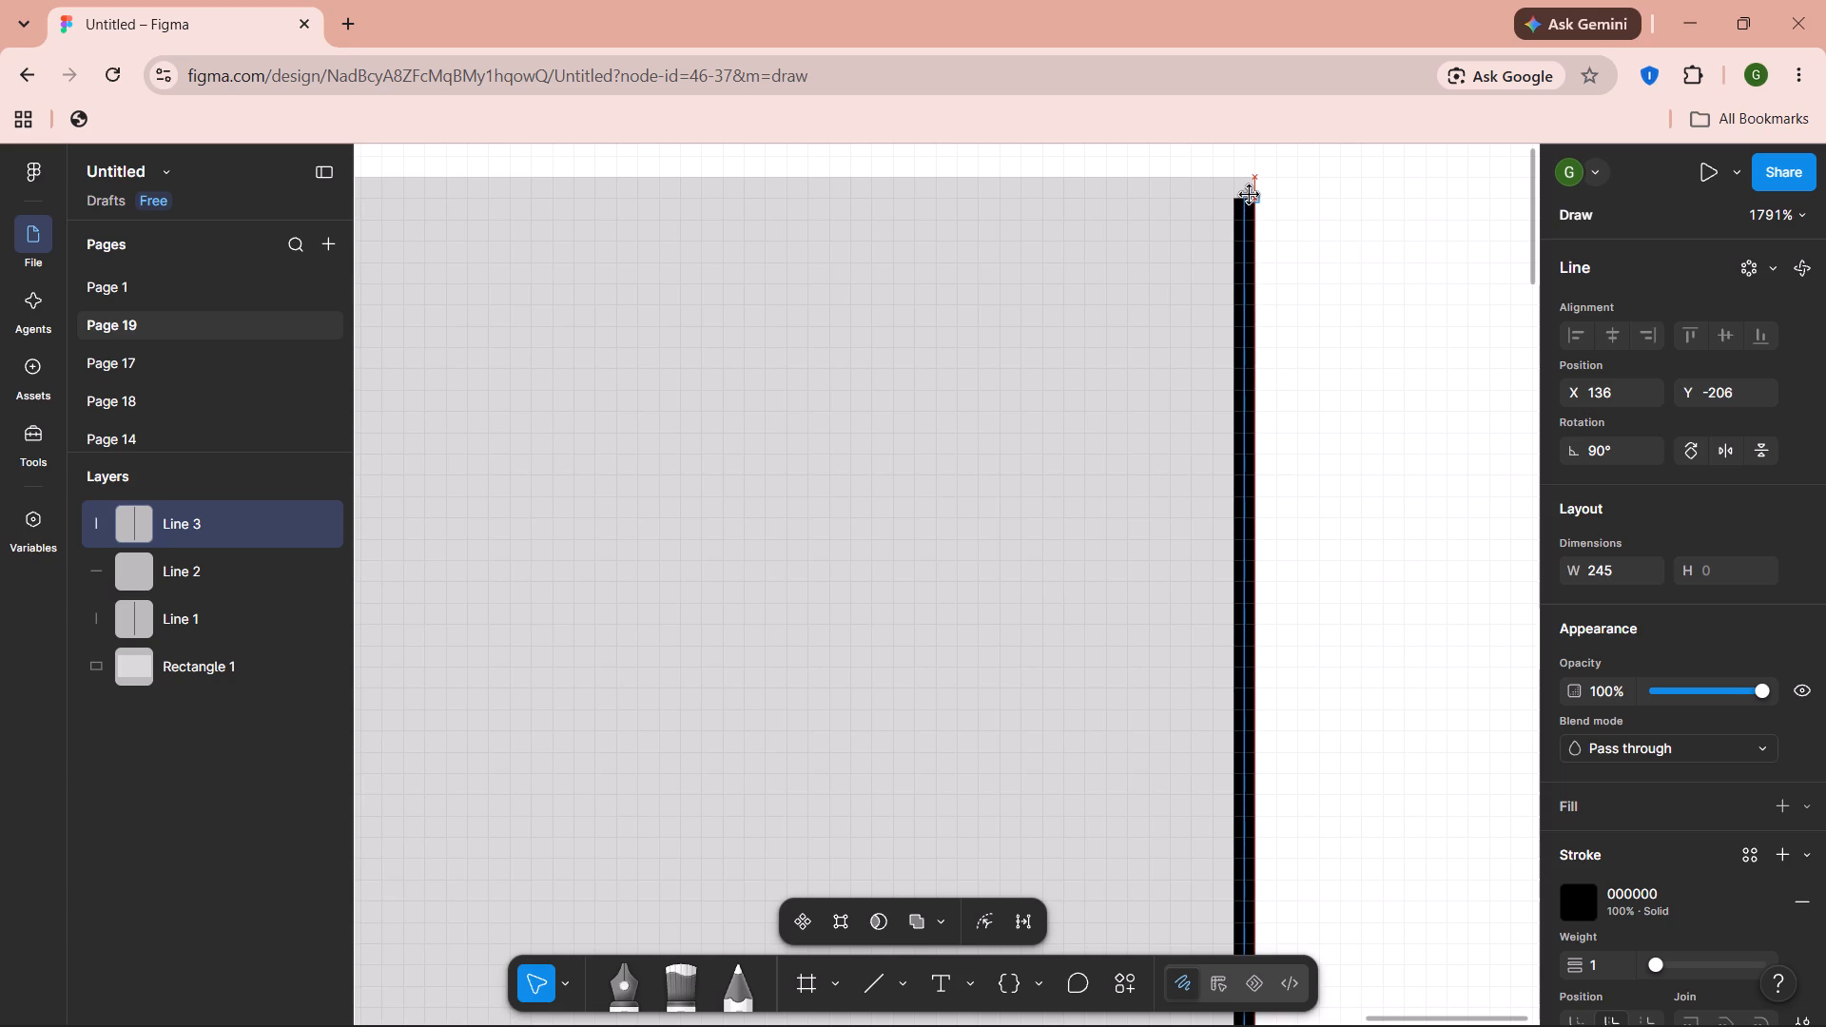
left_click_drag(1250, 195, 1227, 481)
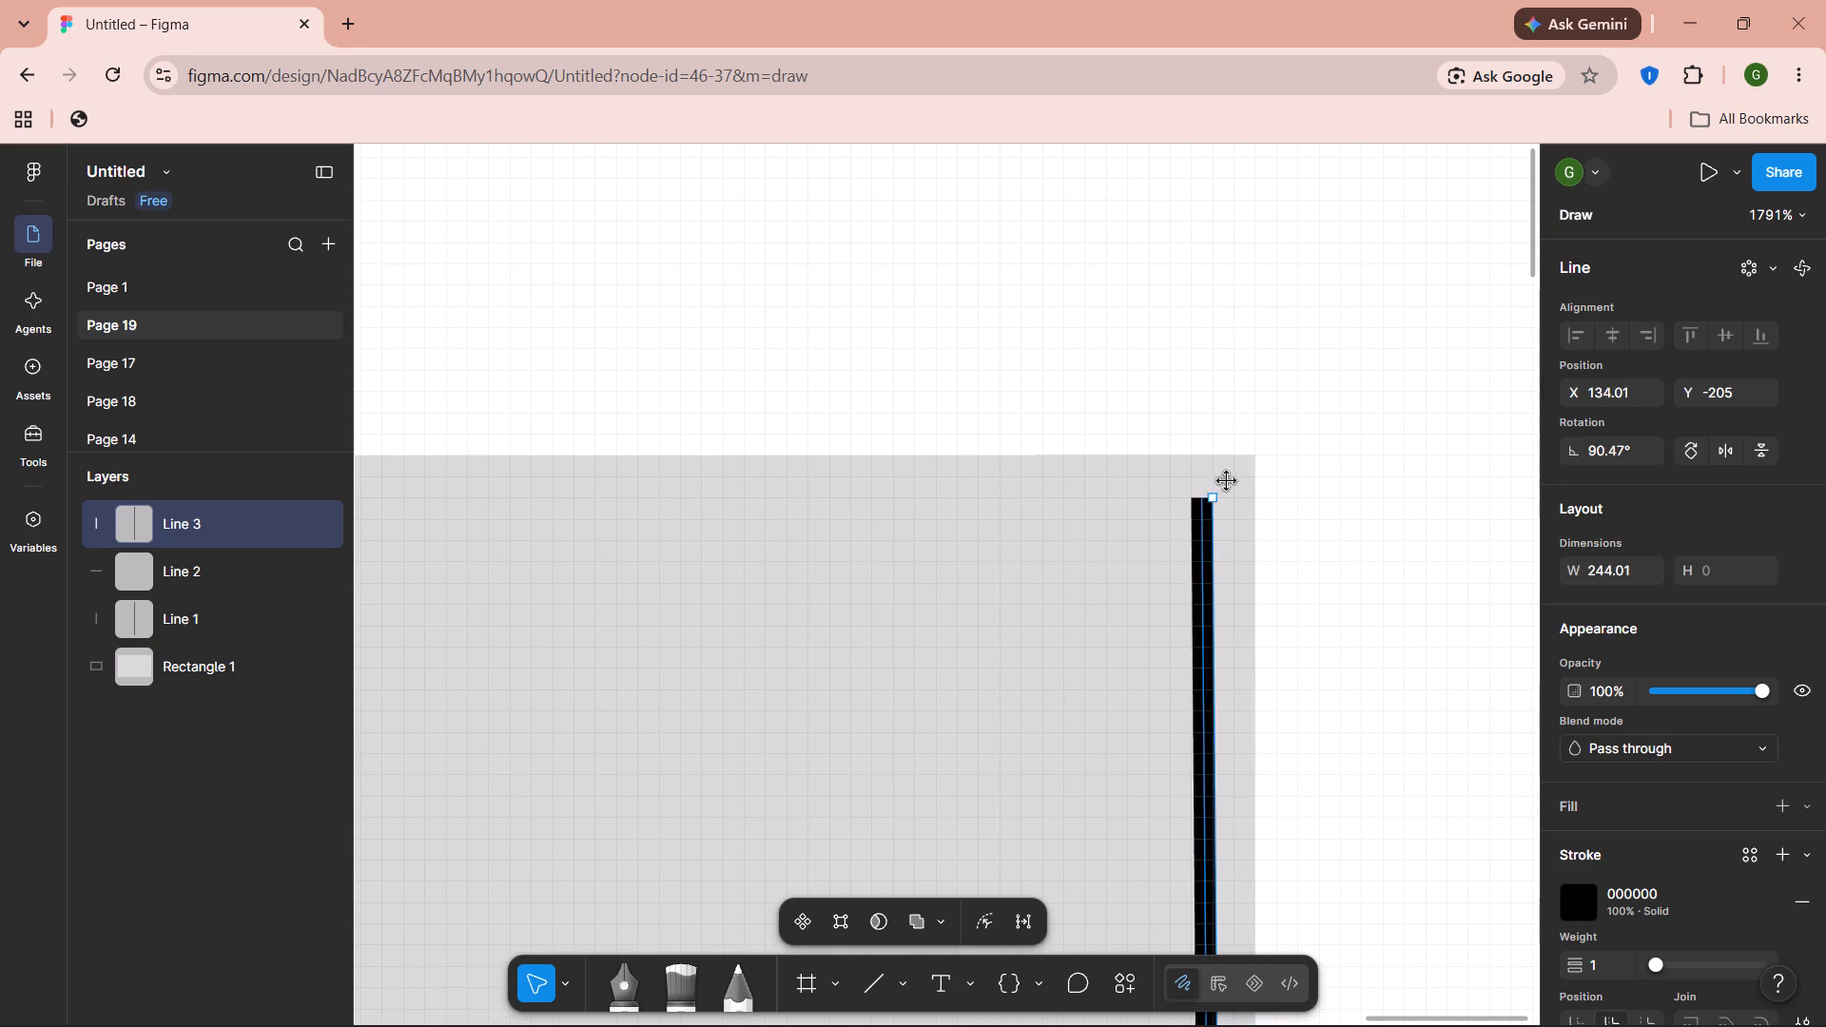
left_click_drag(1227, 481, 1253, 453)
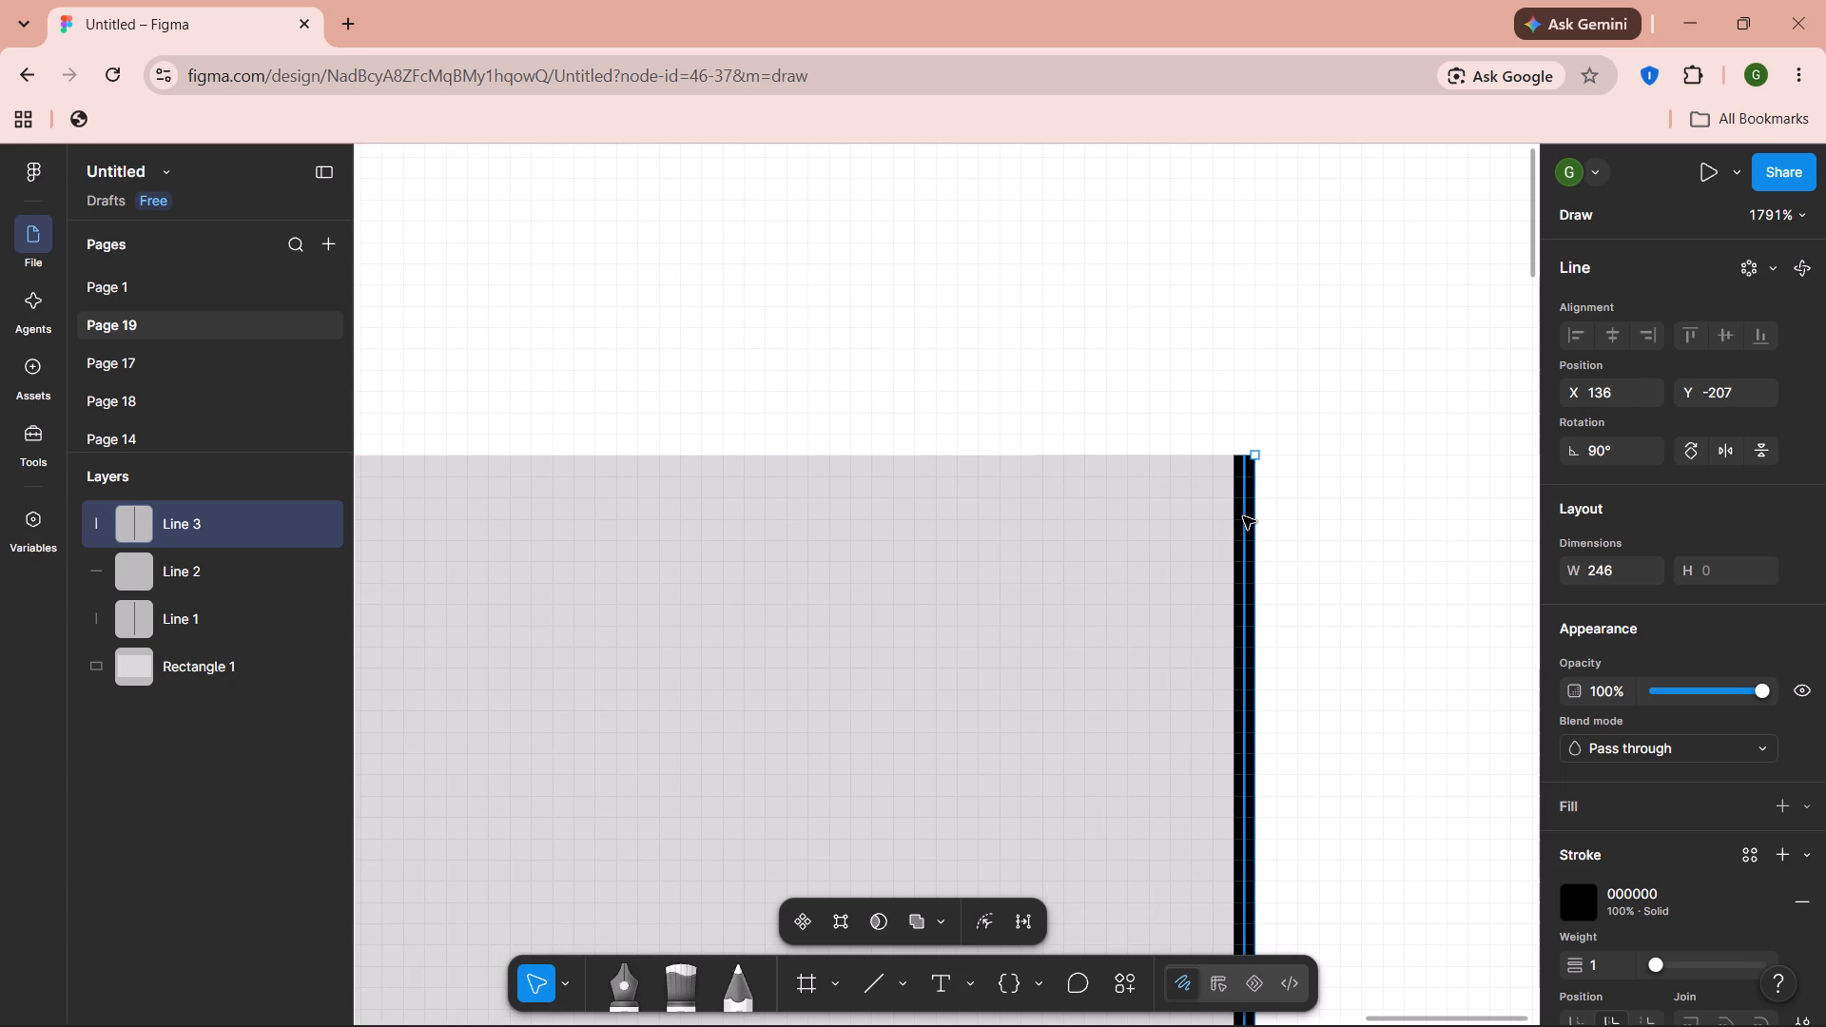
Draw a horizontal line about 30 px long along the rectangle's top edge at Y -207, running inward from its upper-right corner.
key("l")
left_click_drag(1225, 462, 822, 455)
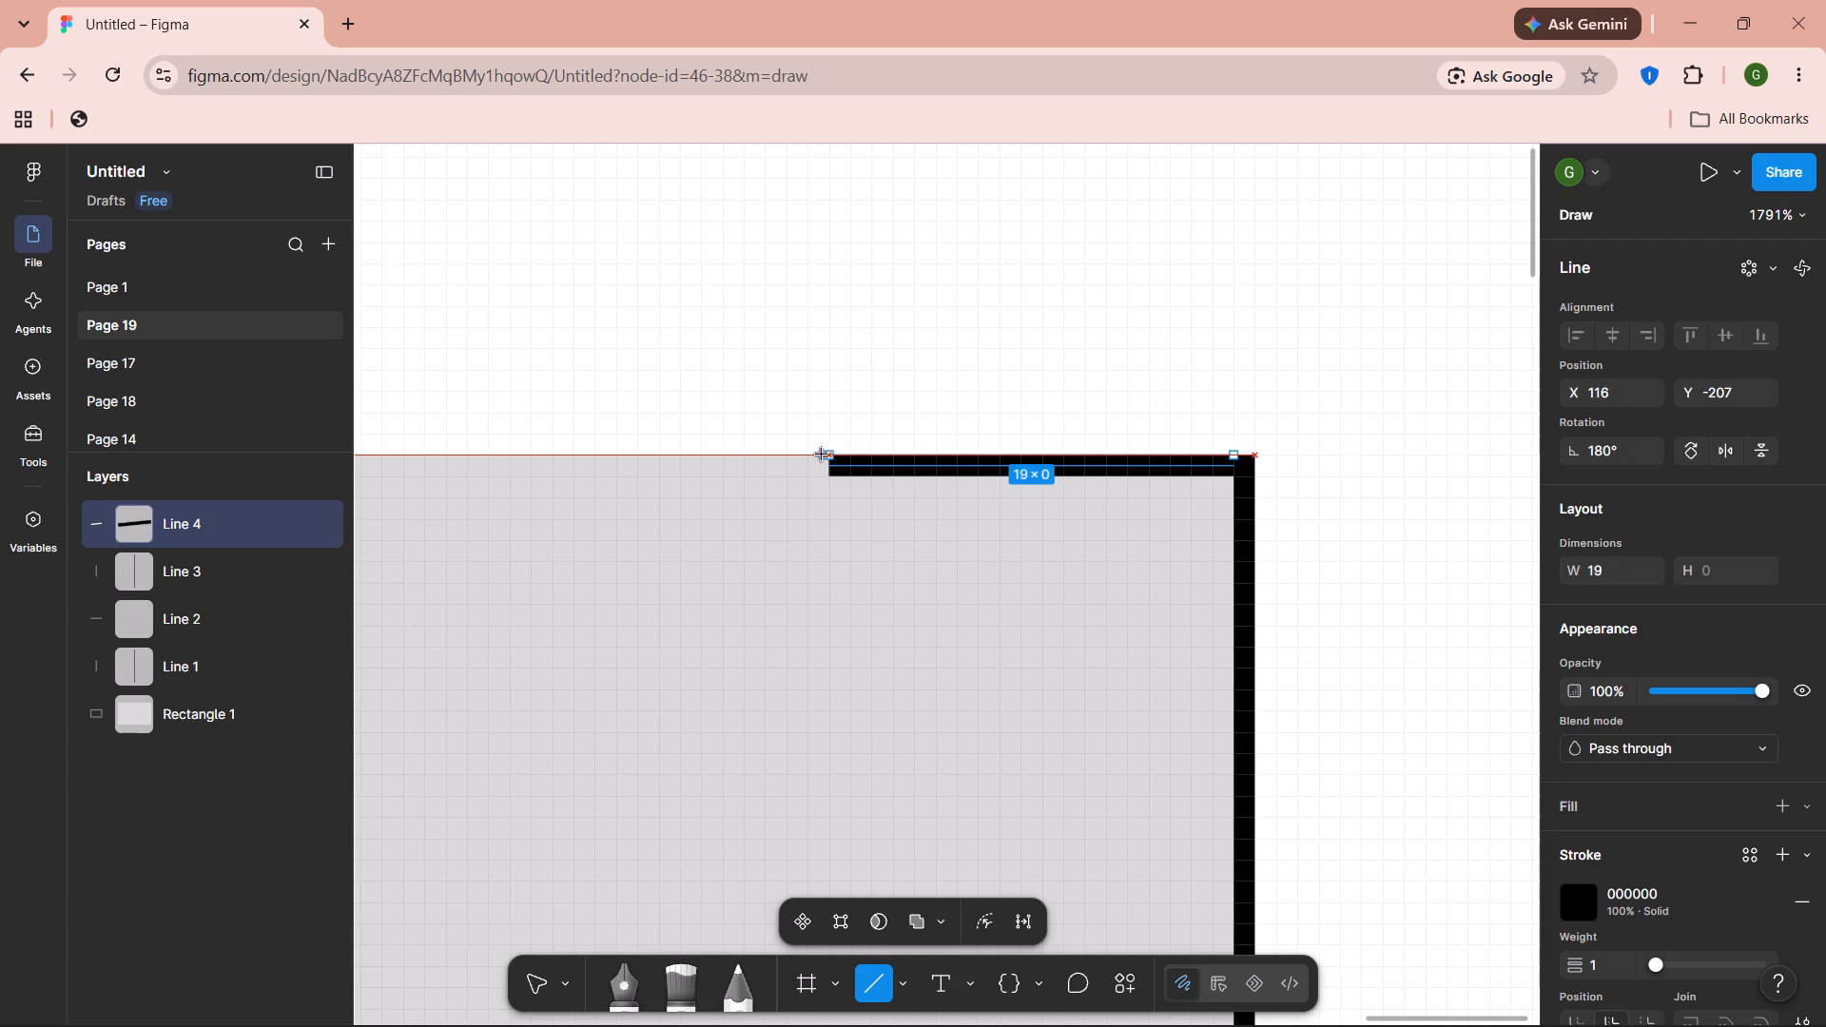
left_click_drag(822, 455, 601, 451)
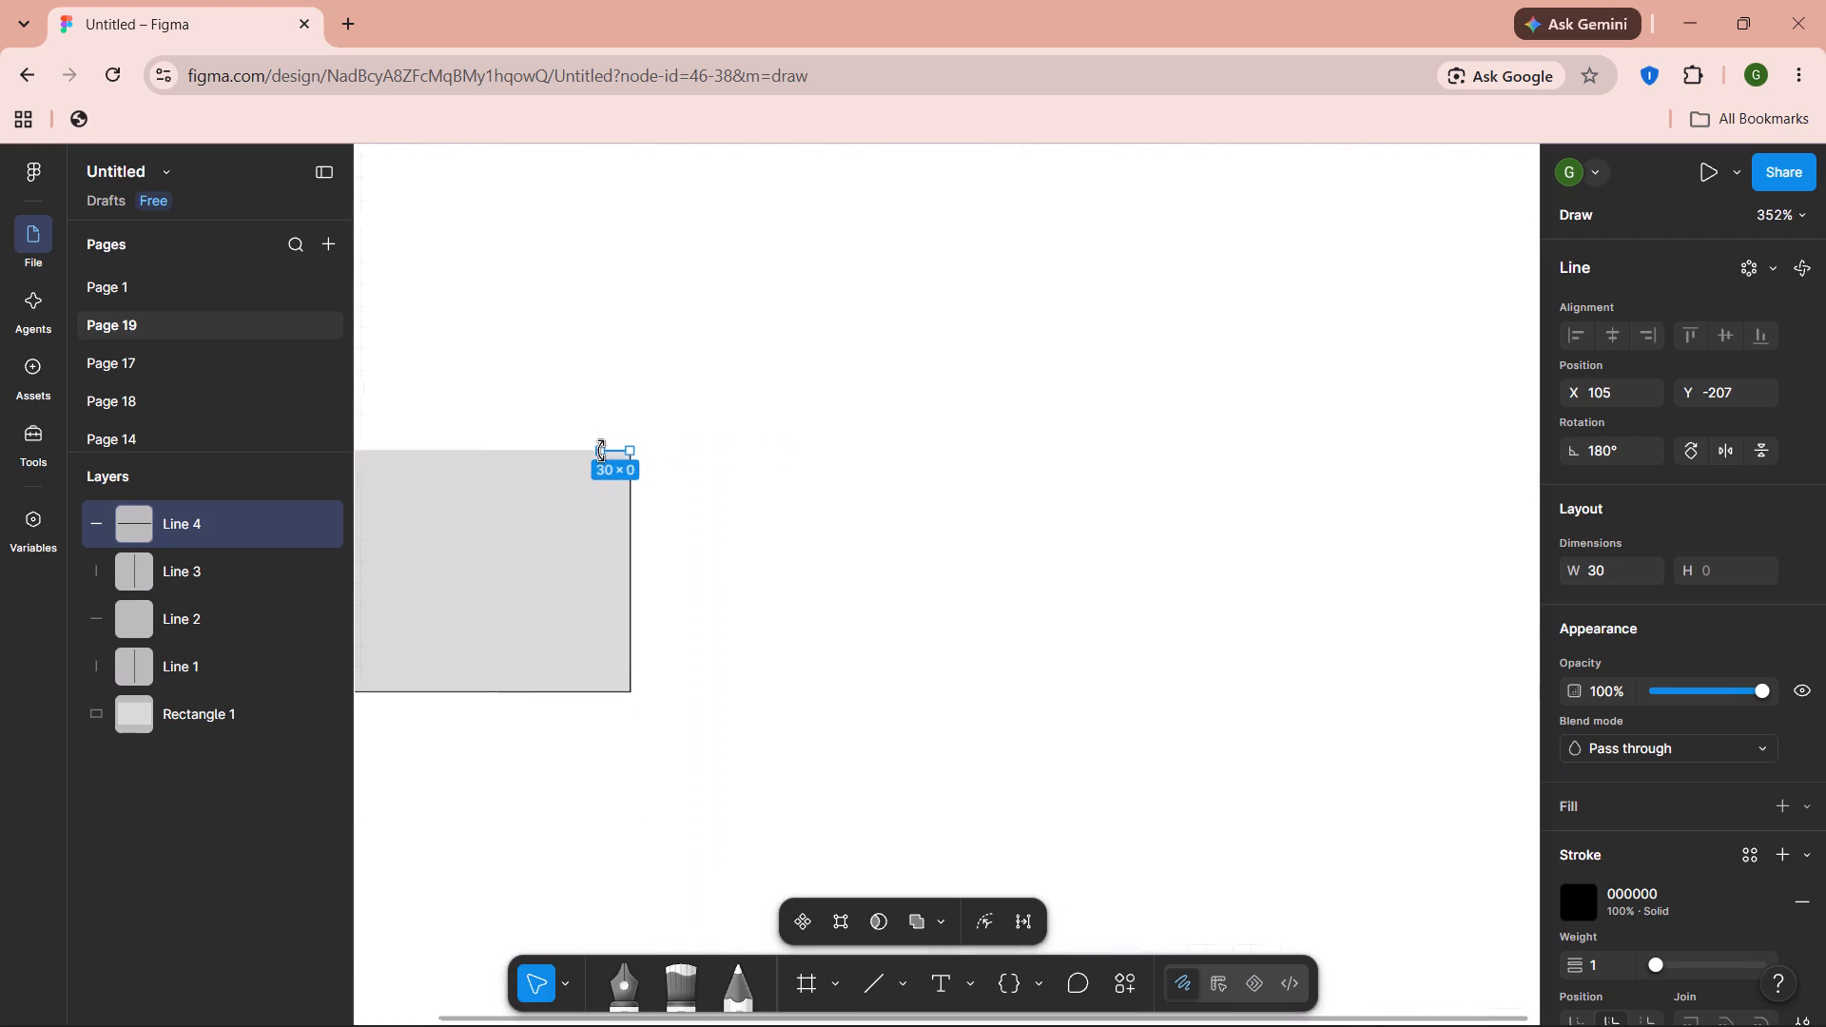
Stretch the top line's left end to the rectangle's upper-left corner at X -232, making it 367 px long.
scroll(516, 525, "right", 4)
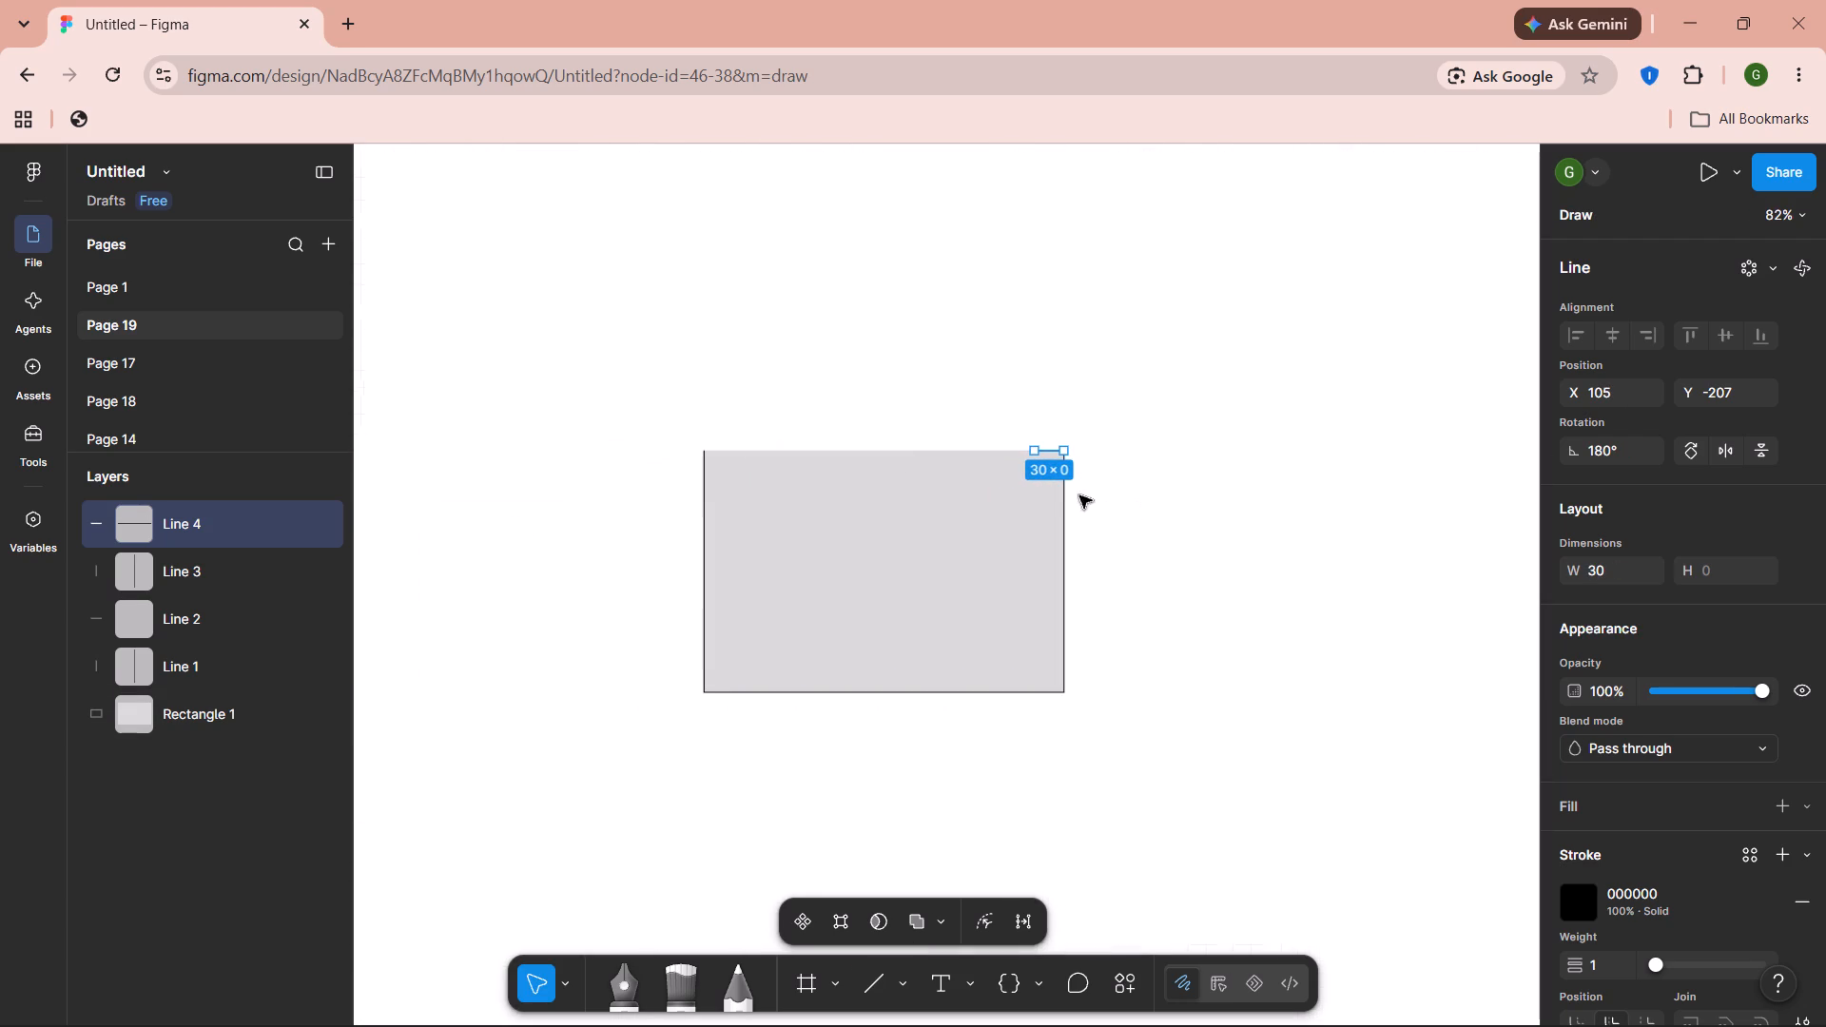
left_click_drag(1028, 448, 749, 442)
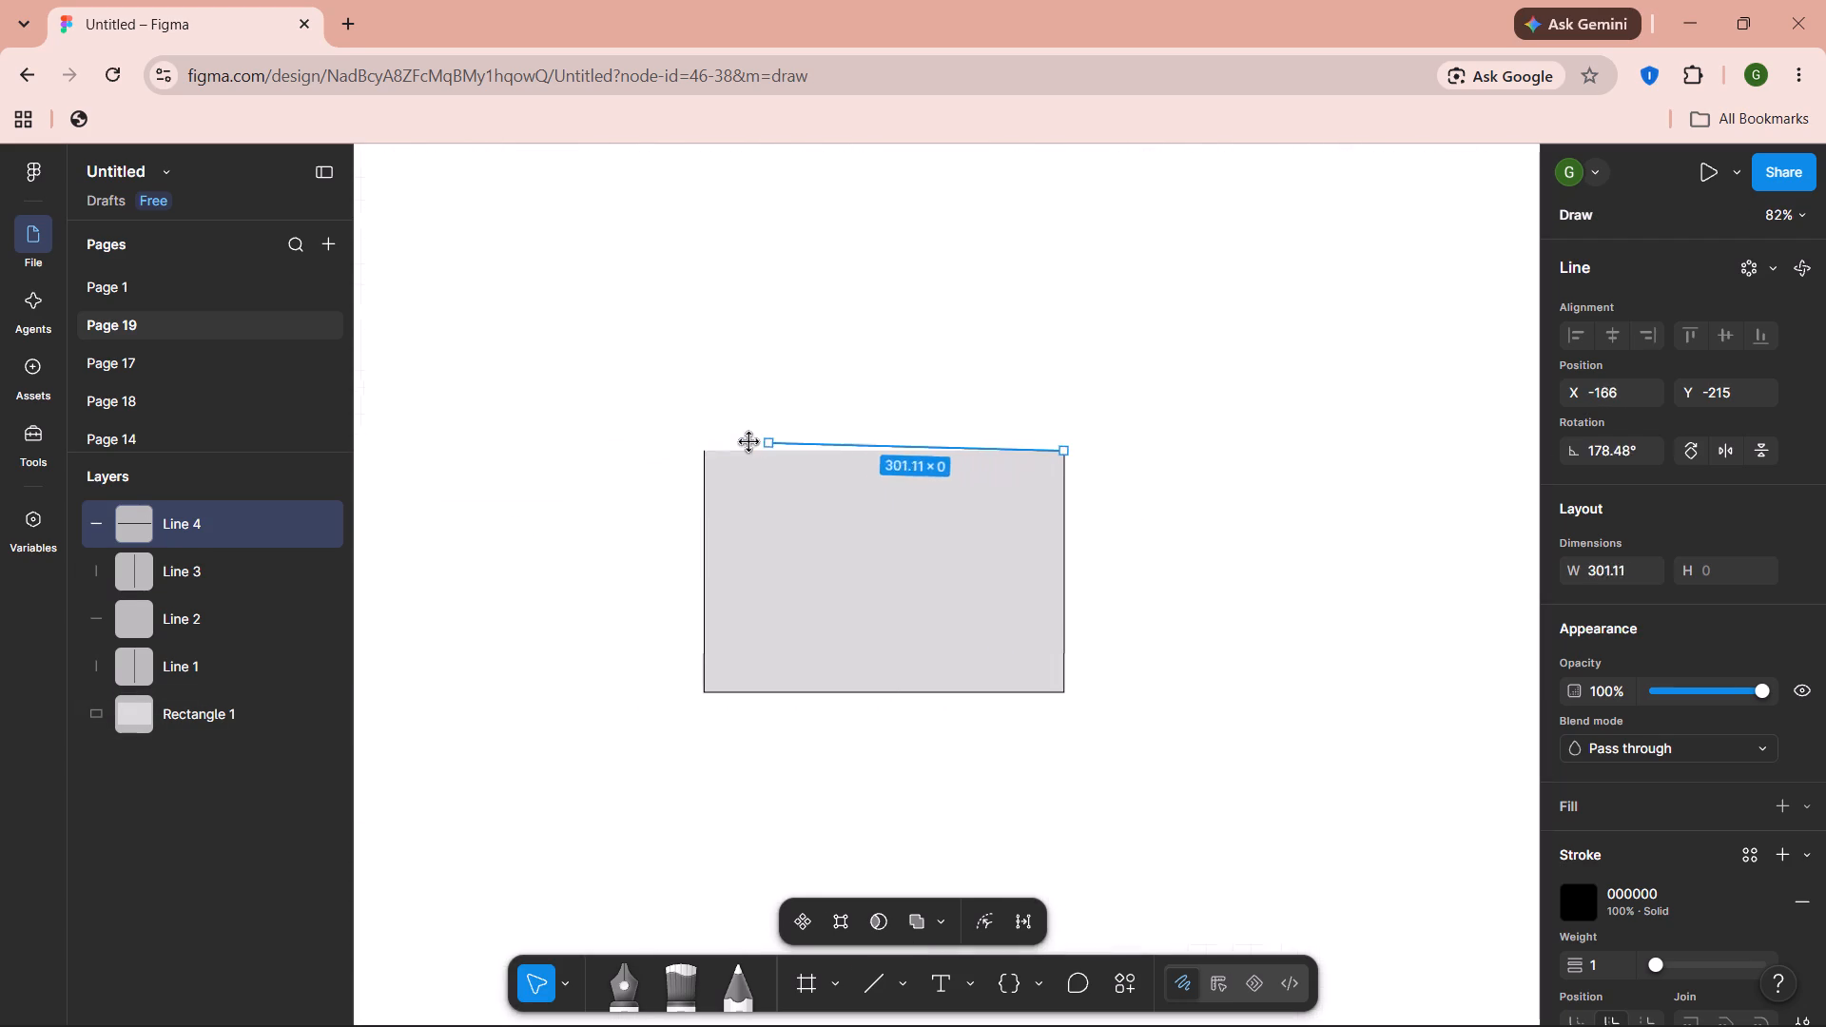
left_click_drag(749, 442, 711, 454)
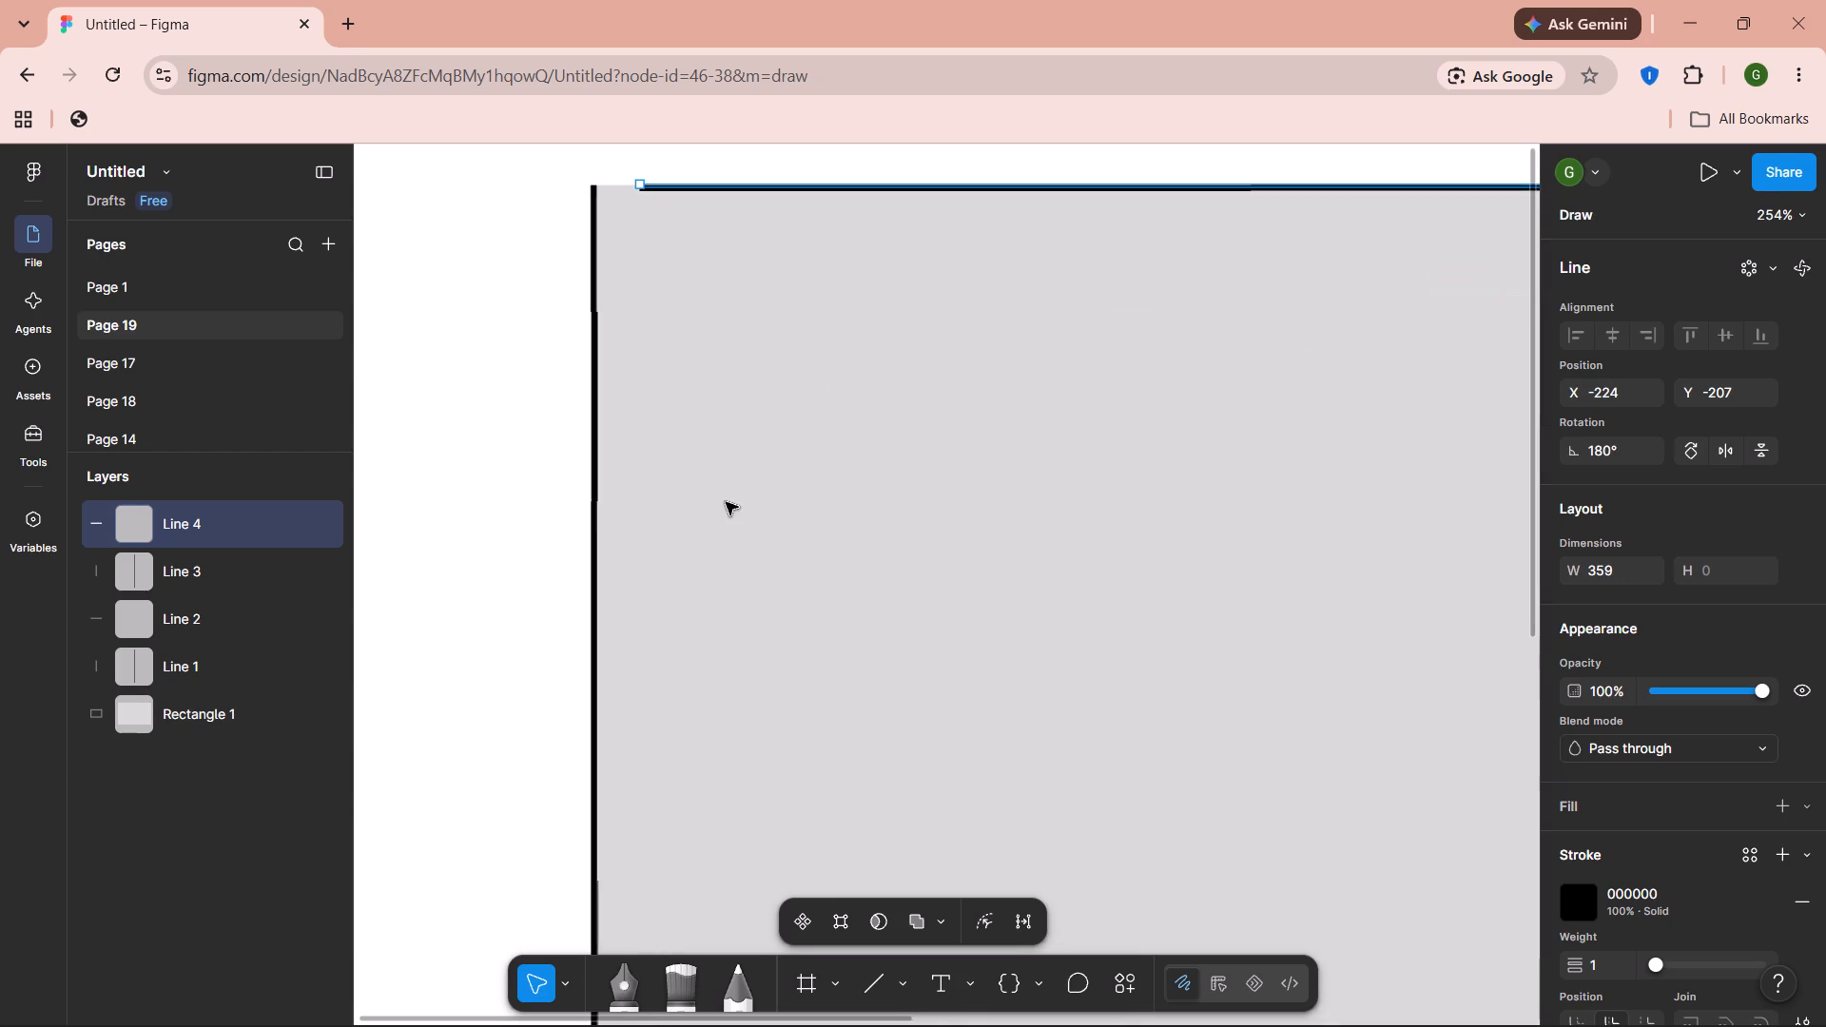
scroll(668, 430, "up", 2)
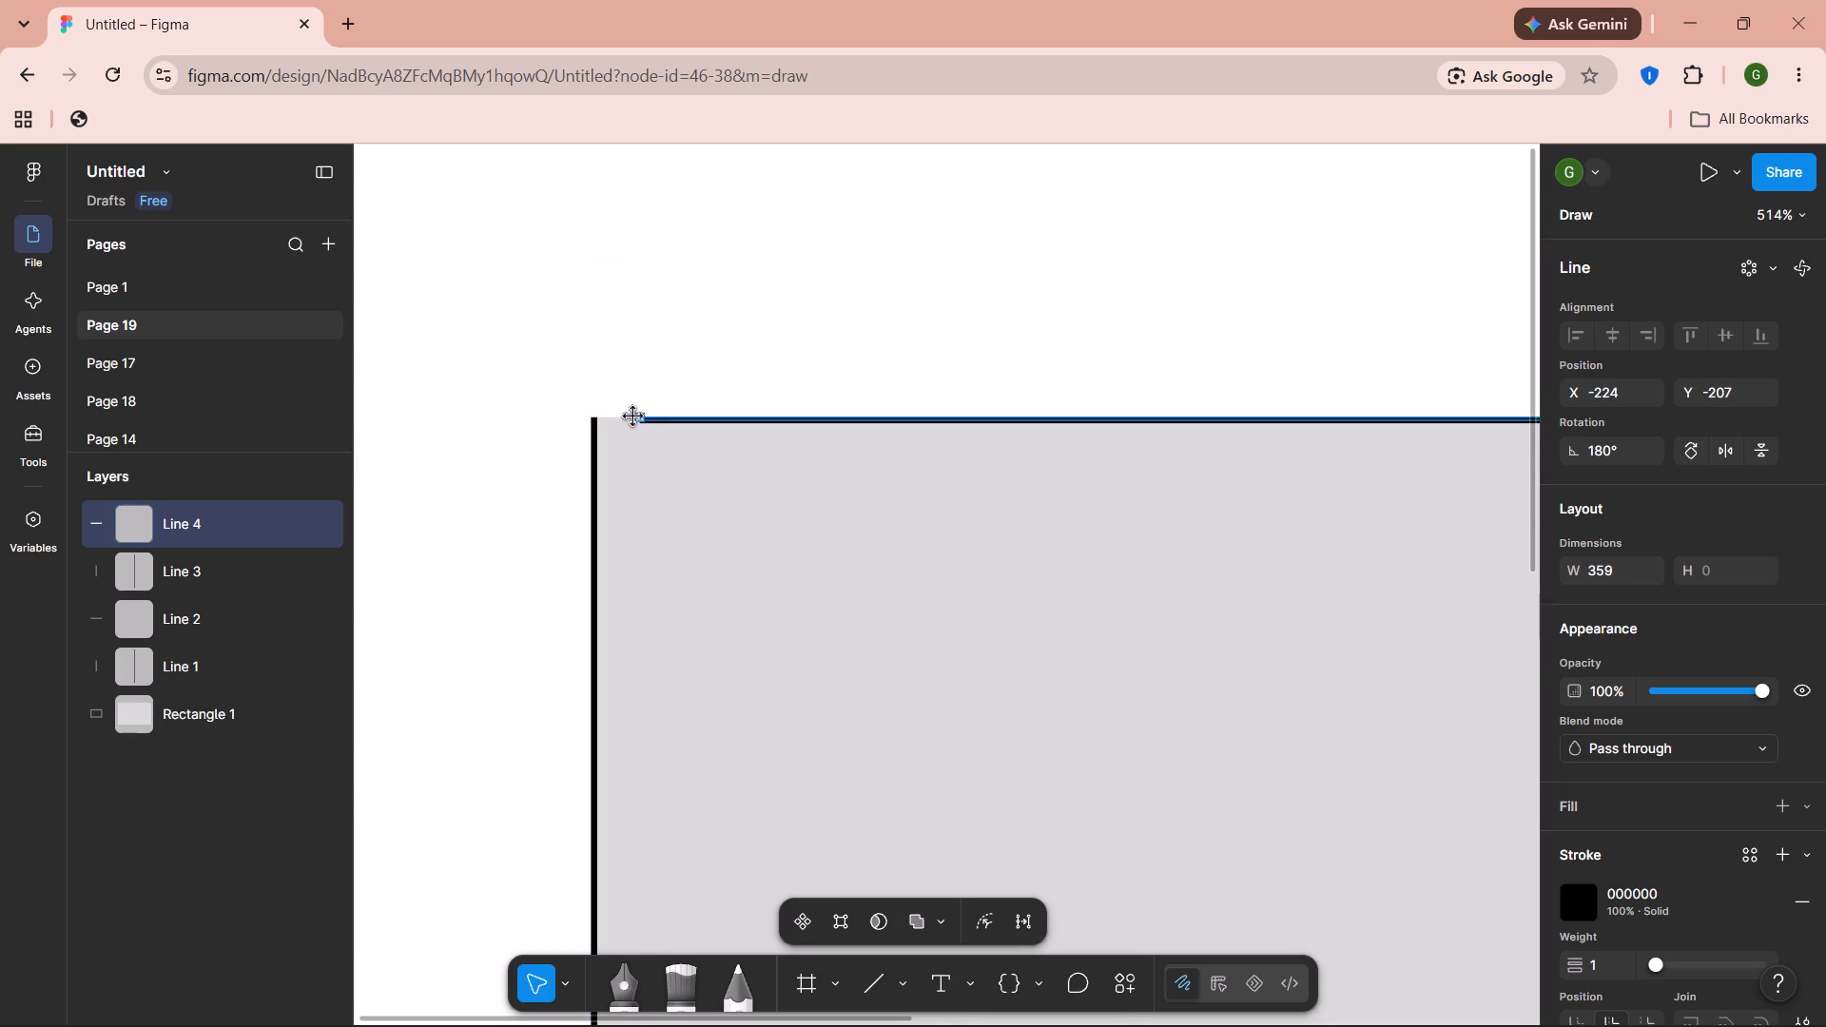
left_click_drag(640, 418, 593, 417)
left_click(593, 417)
left_click_drag(593, 417, 602, 415)
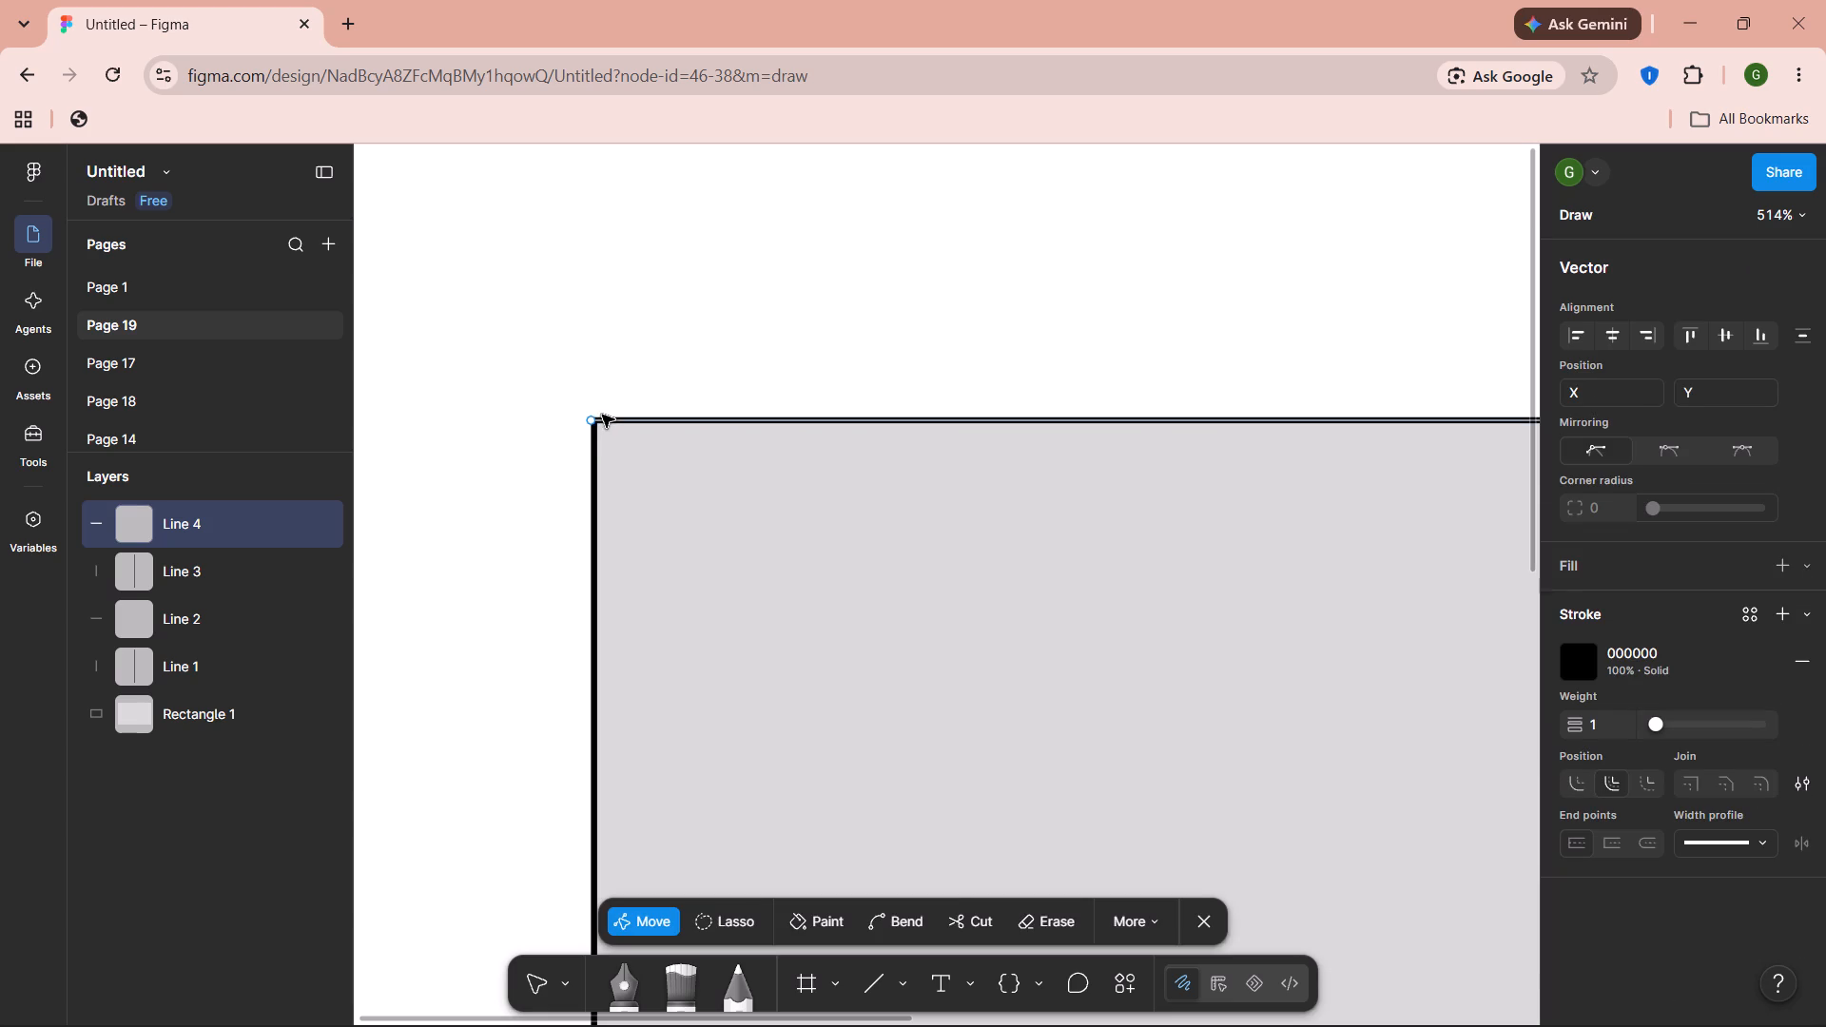
left_click(654, 358)
left_click(654, 358)
left_click(406, 430)
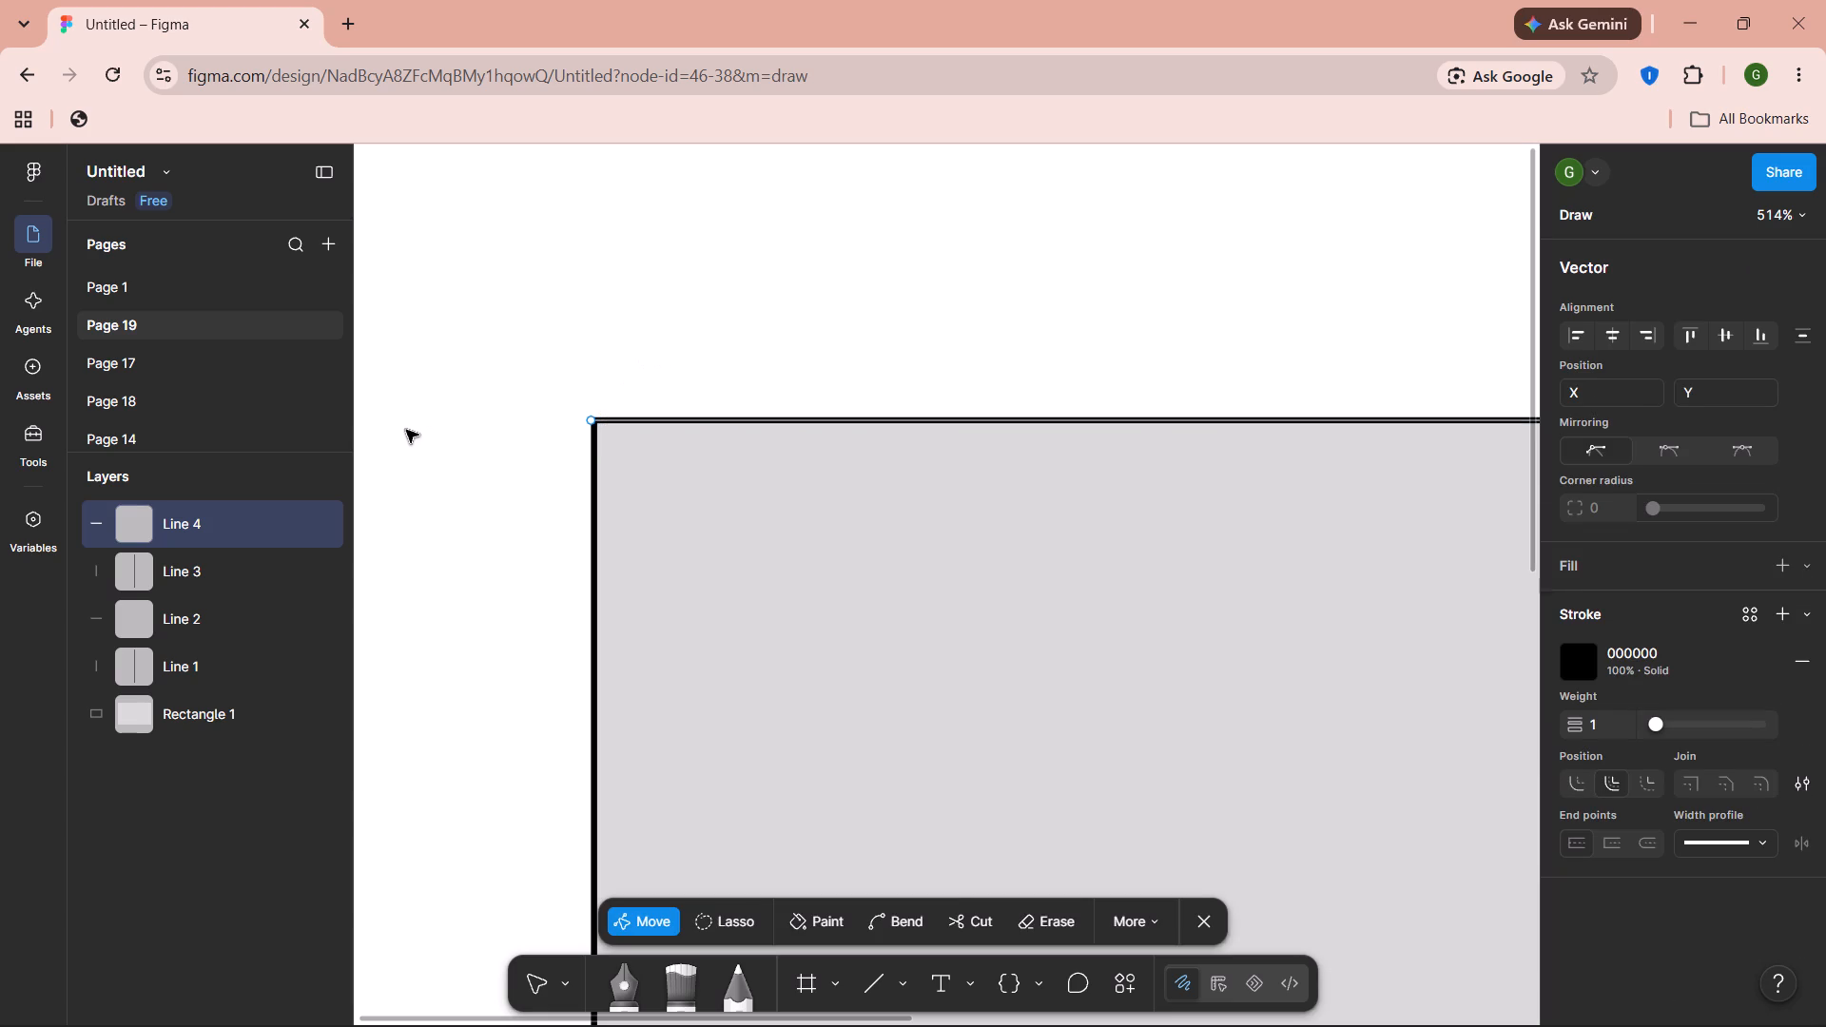
left_click(649, 535)
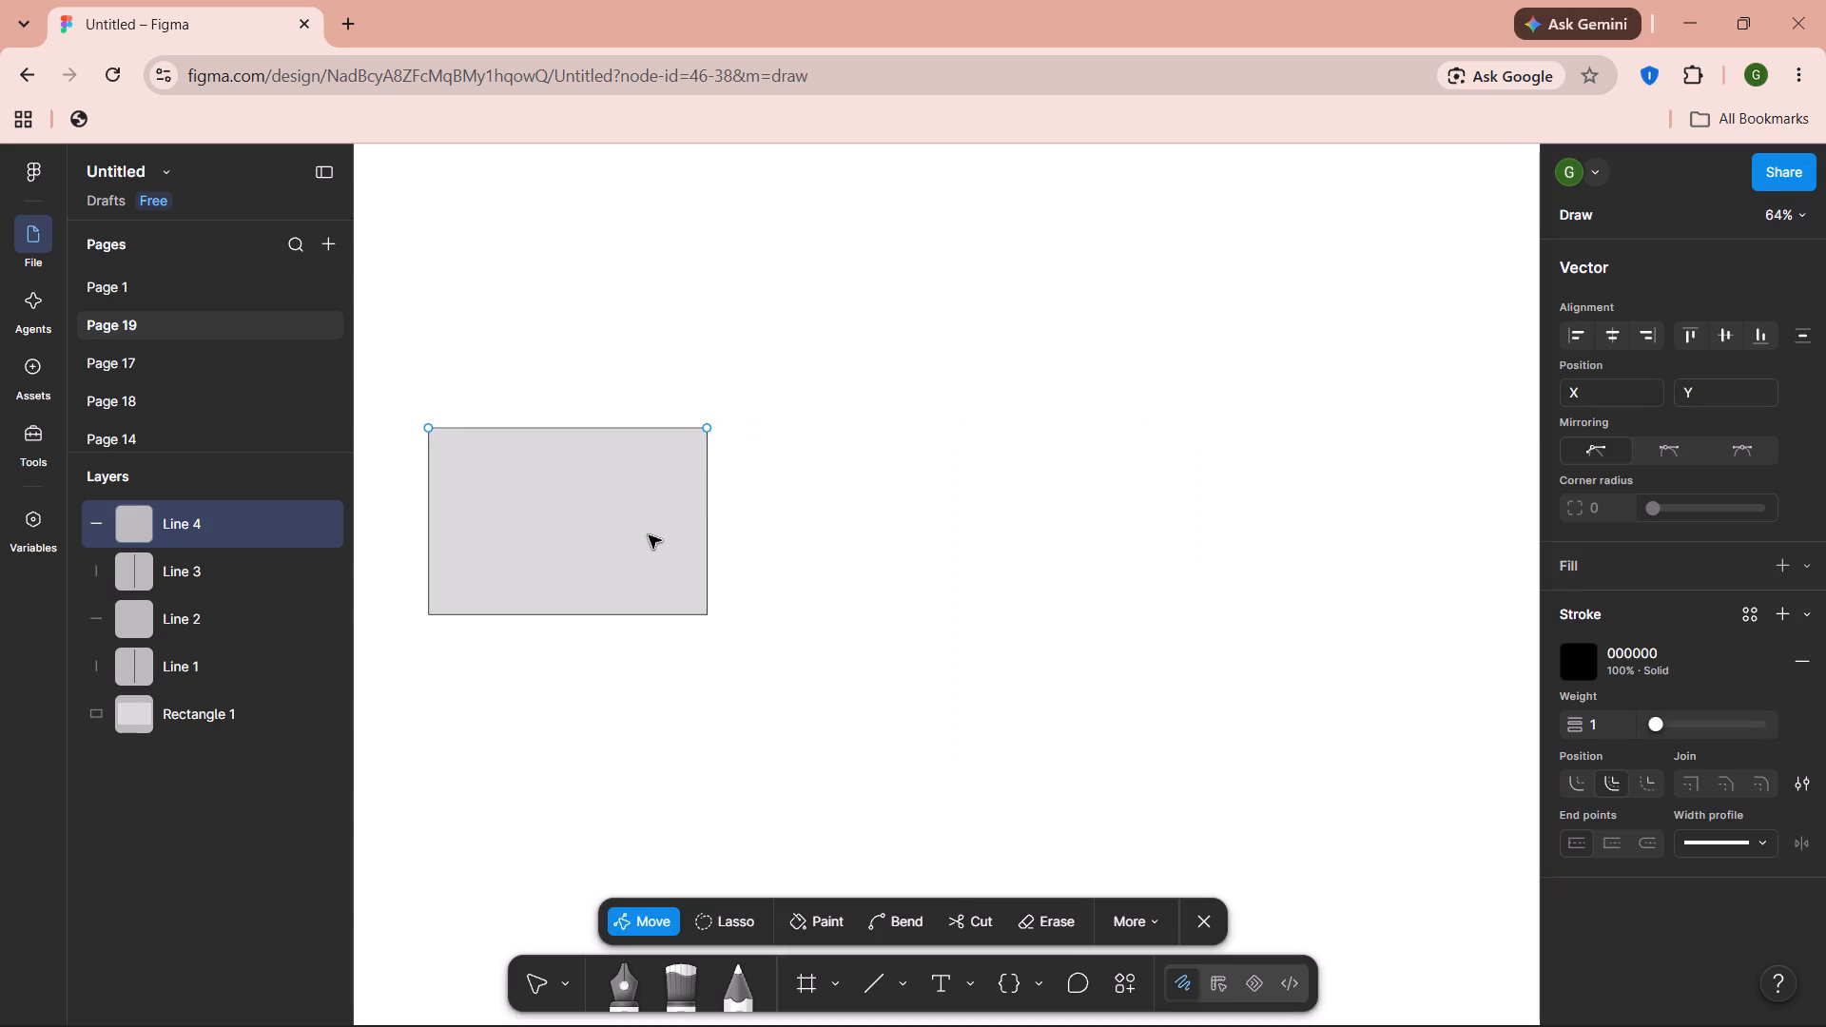
left_click(1029, 465)
left_click_drag(1029, 465, 539, 997)
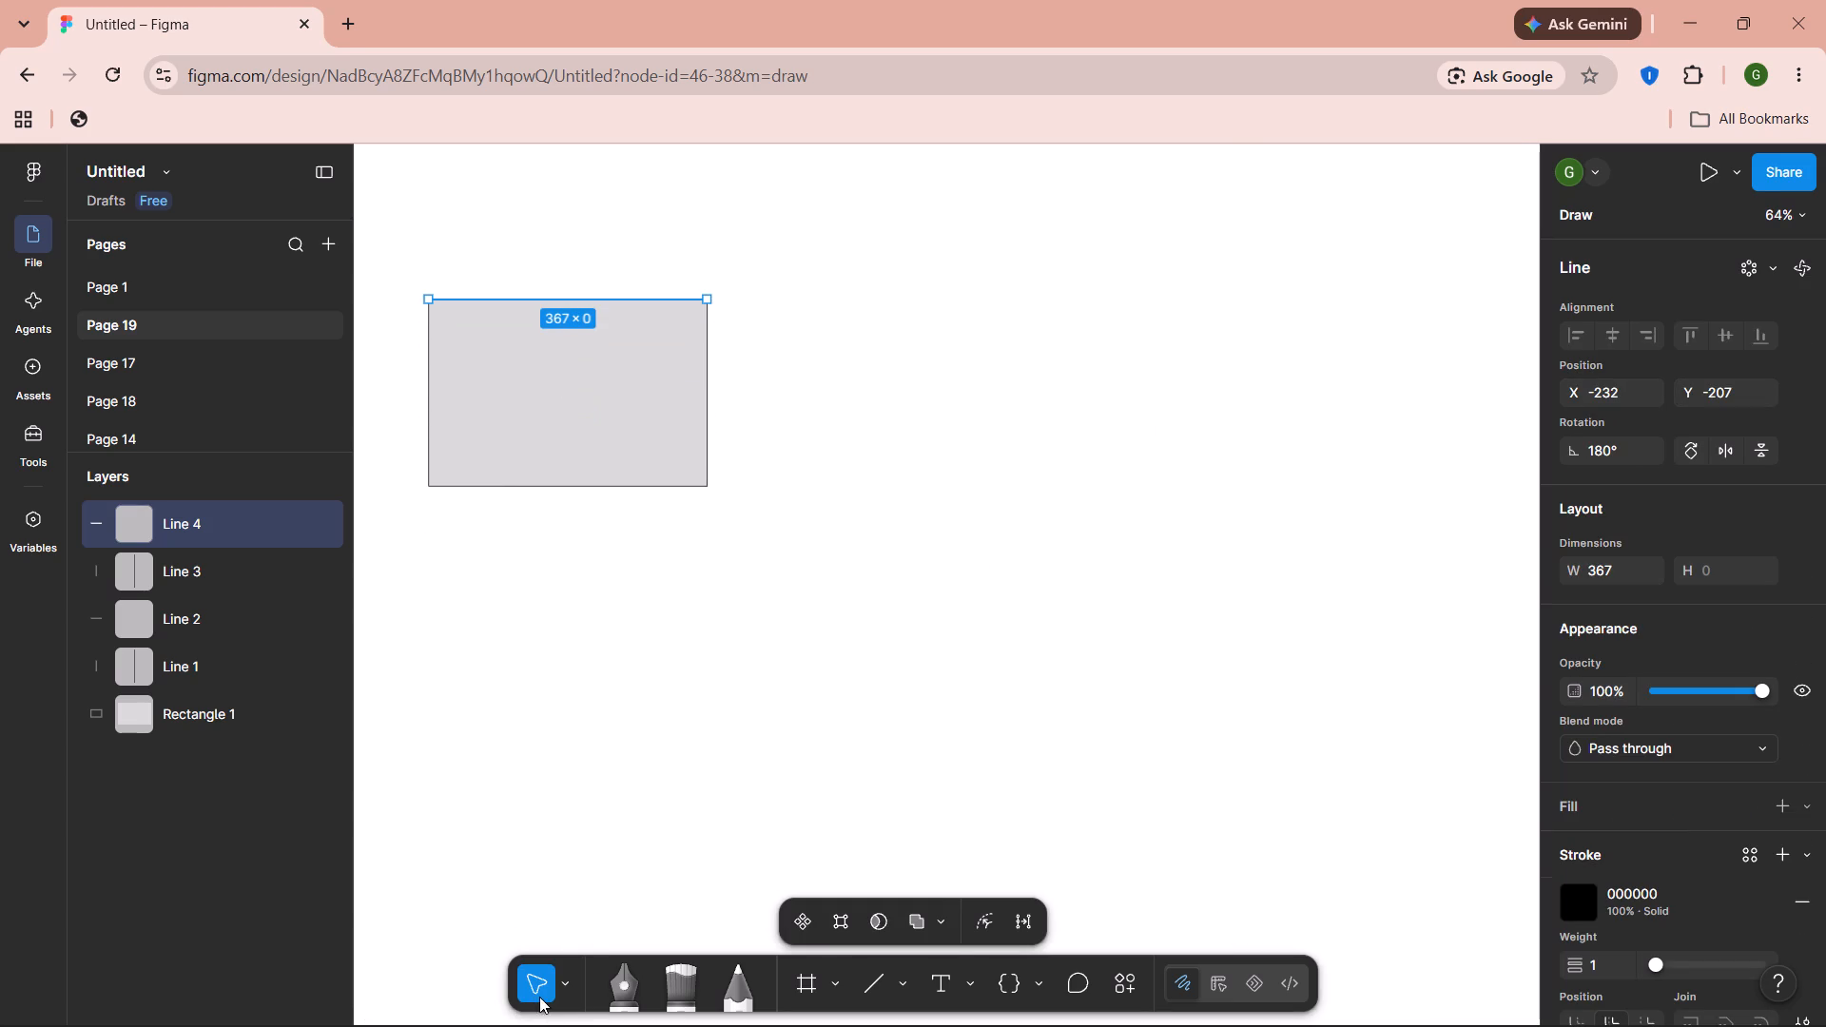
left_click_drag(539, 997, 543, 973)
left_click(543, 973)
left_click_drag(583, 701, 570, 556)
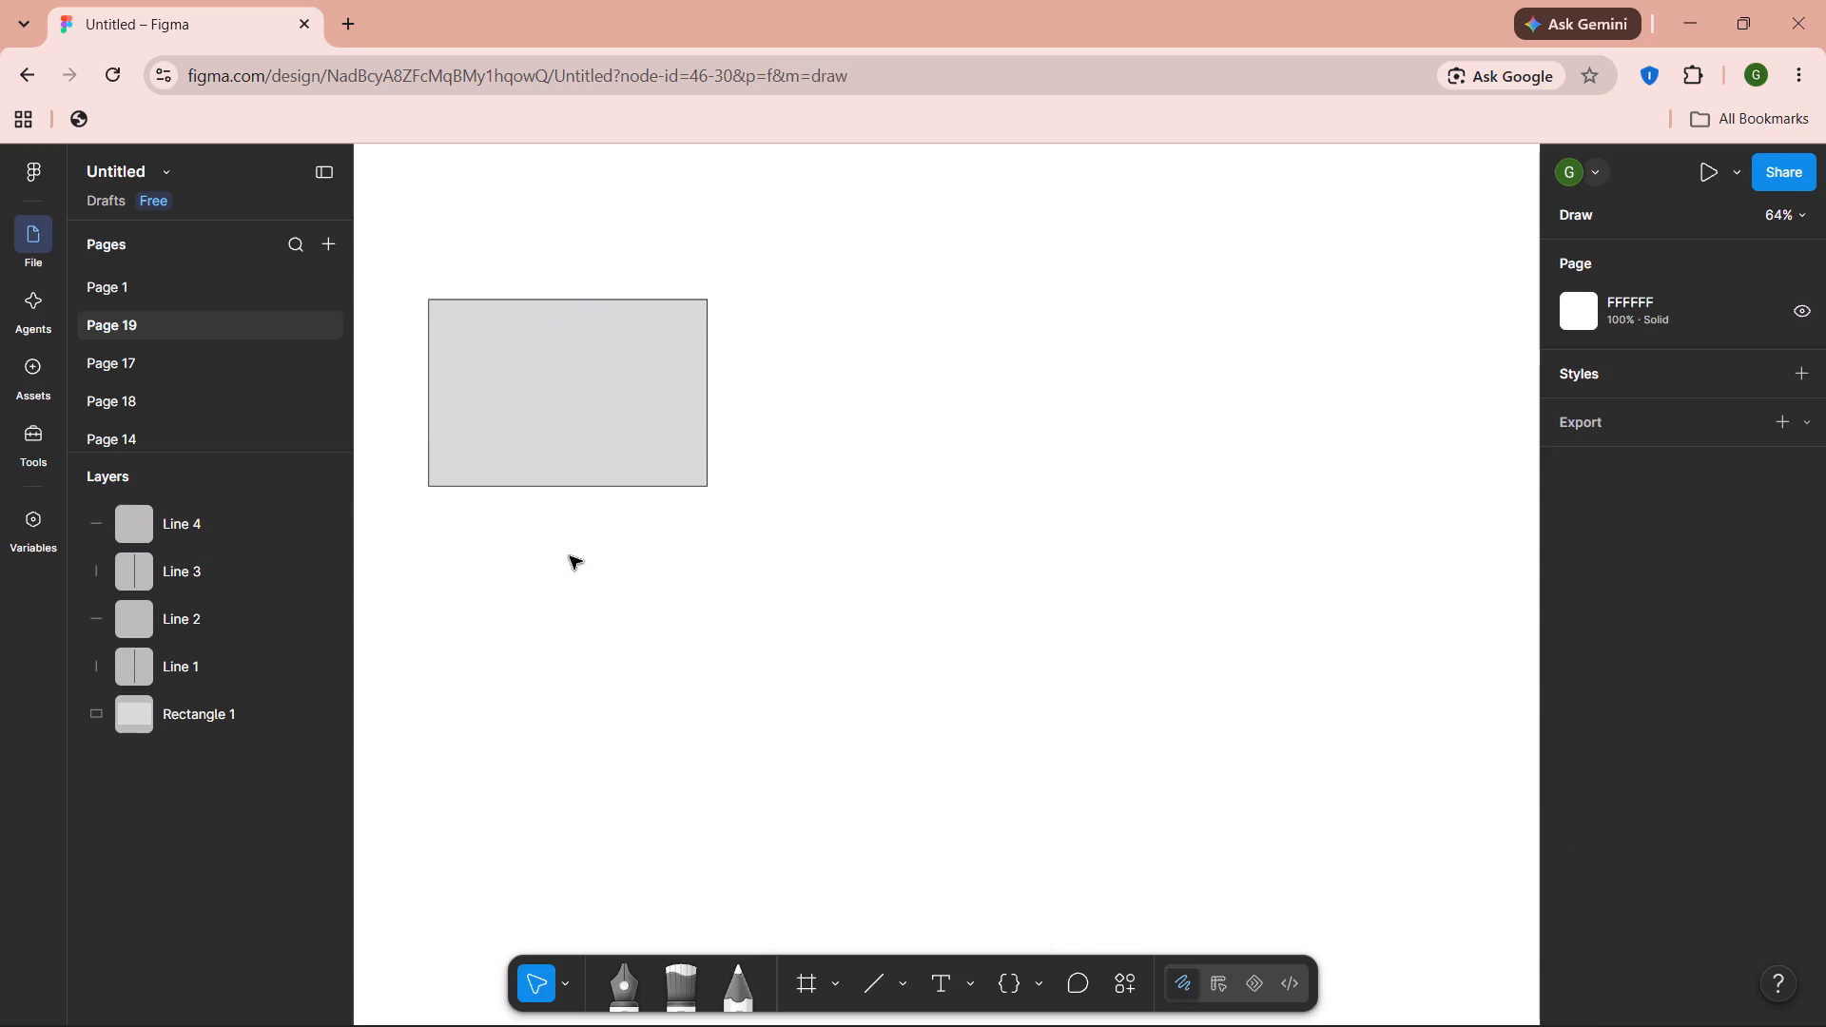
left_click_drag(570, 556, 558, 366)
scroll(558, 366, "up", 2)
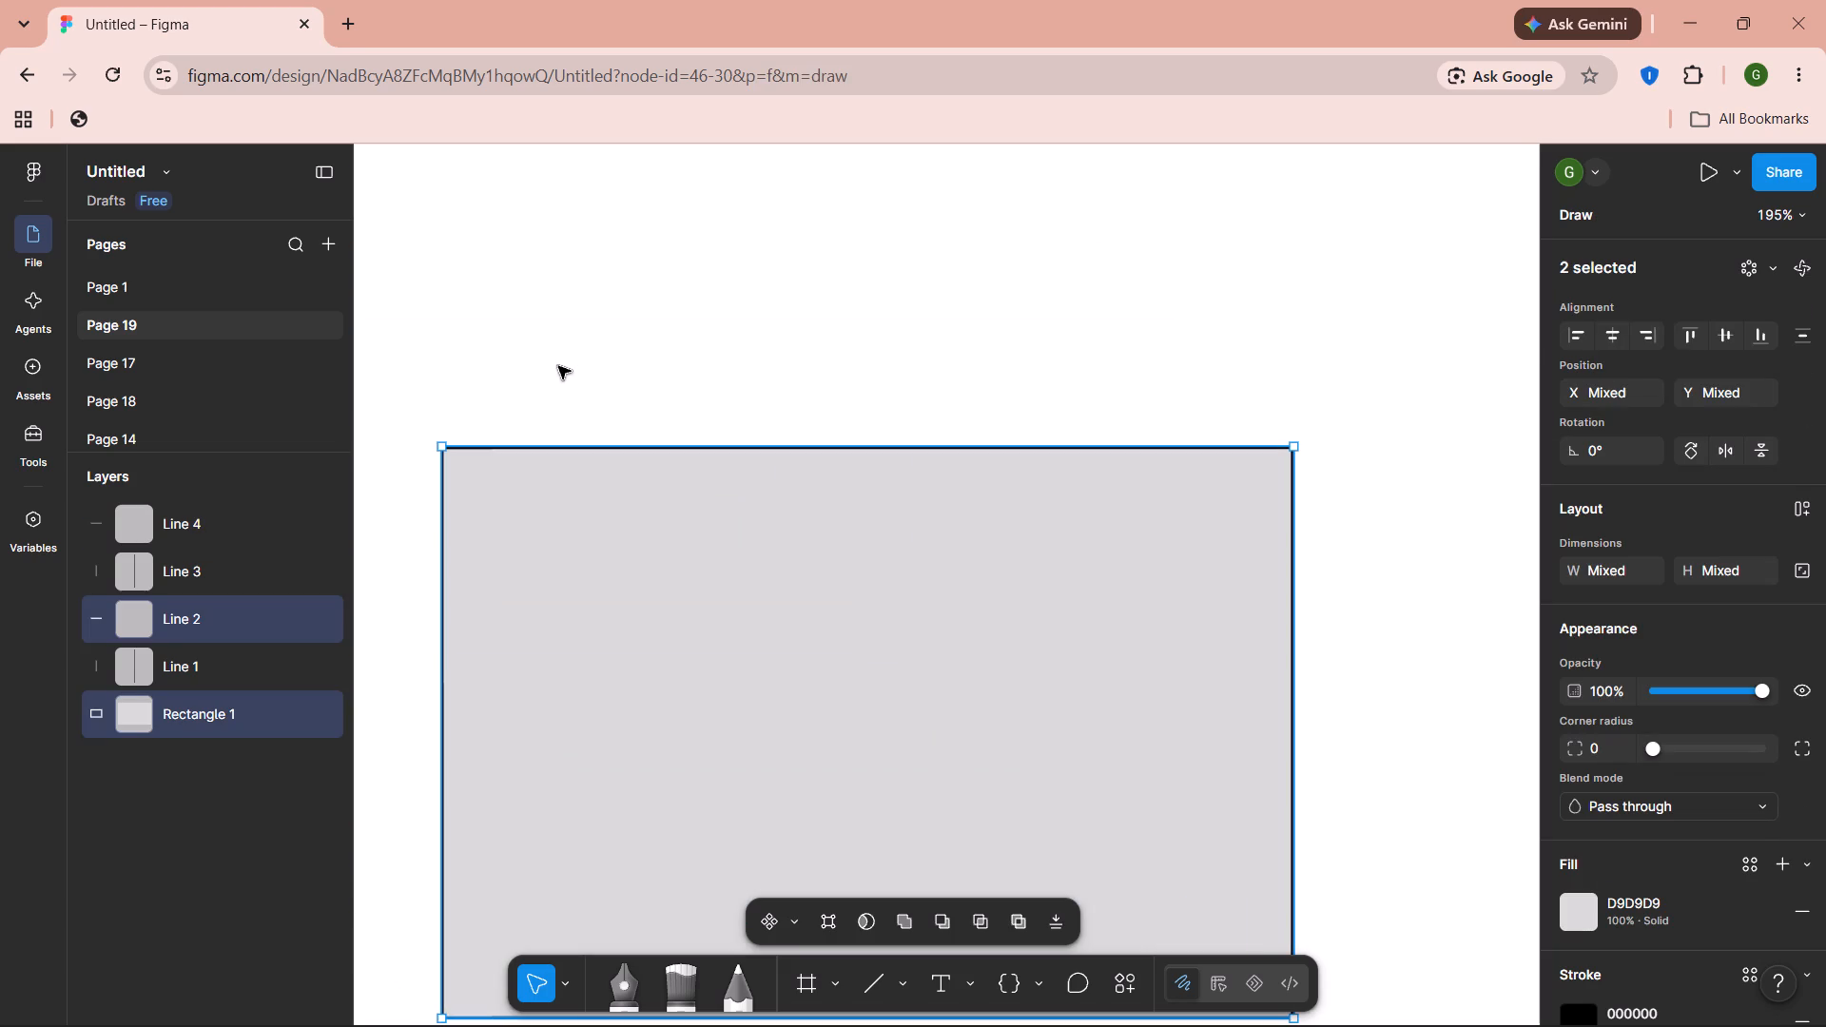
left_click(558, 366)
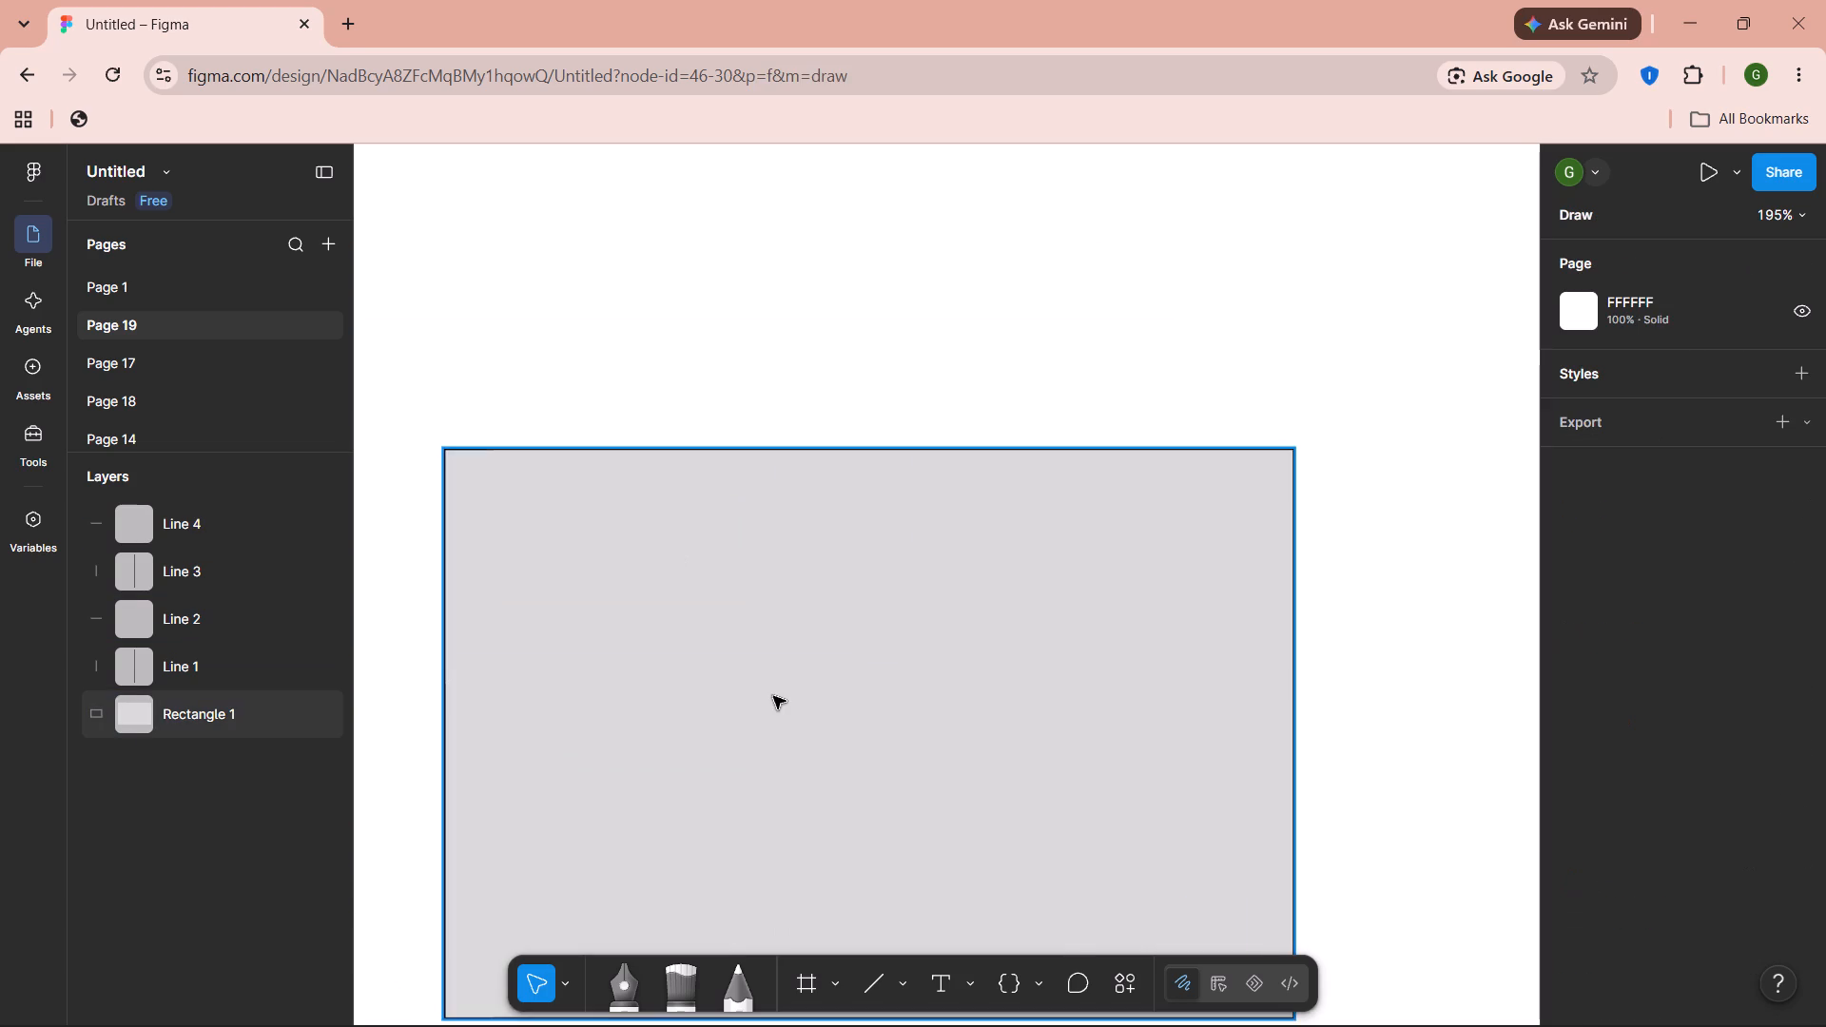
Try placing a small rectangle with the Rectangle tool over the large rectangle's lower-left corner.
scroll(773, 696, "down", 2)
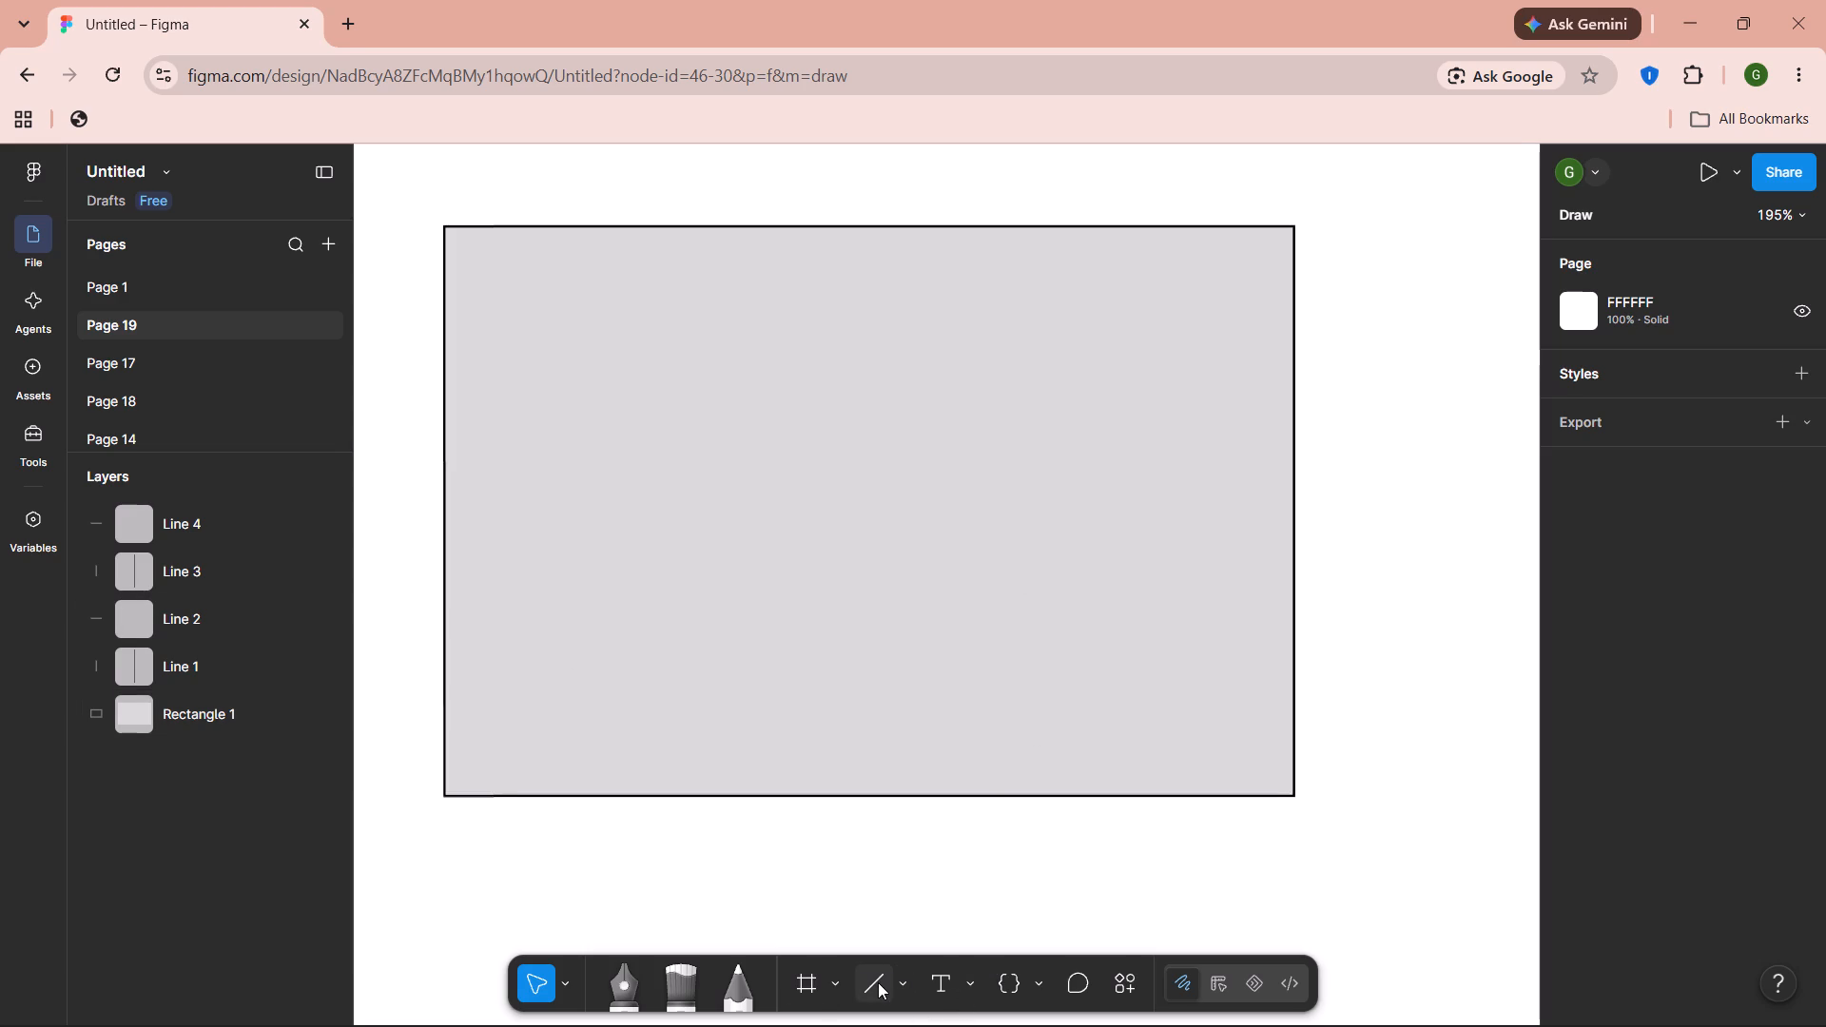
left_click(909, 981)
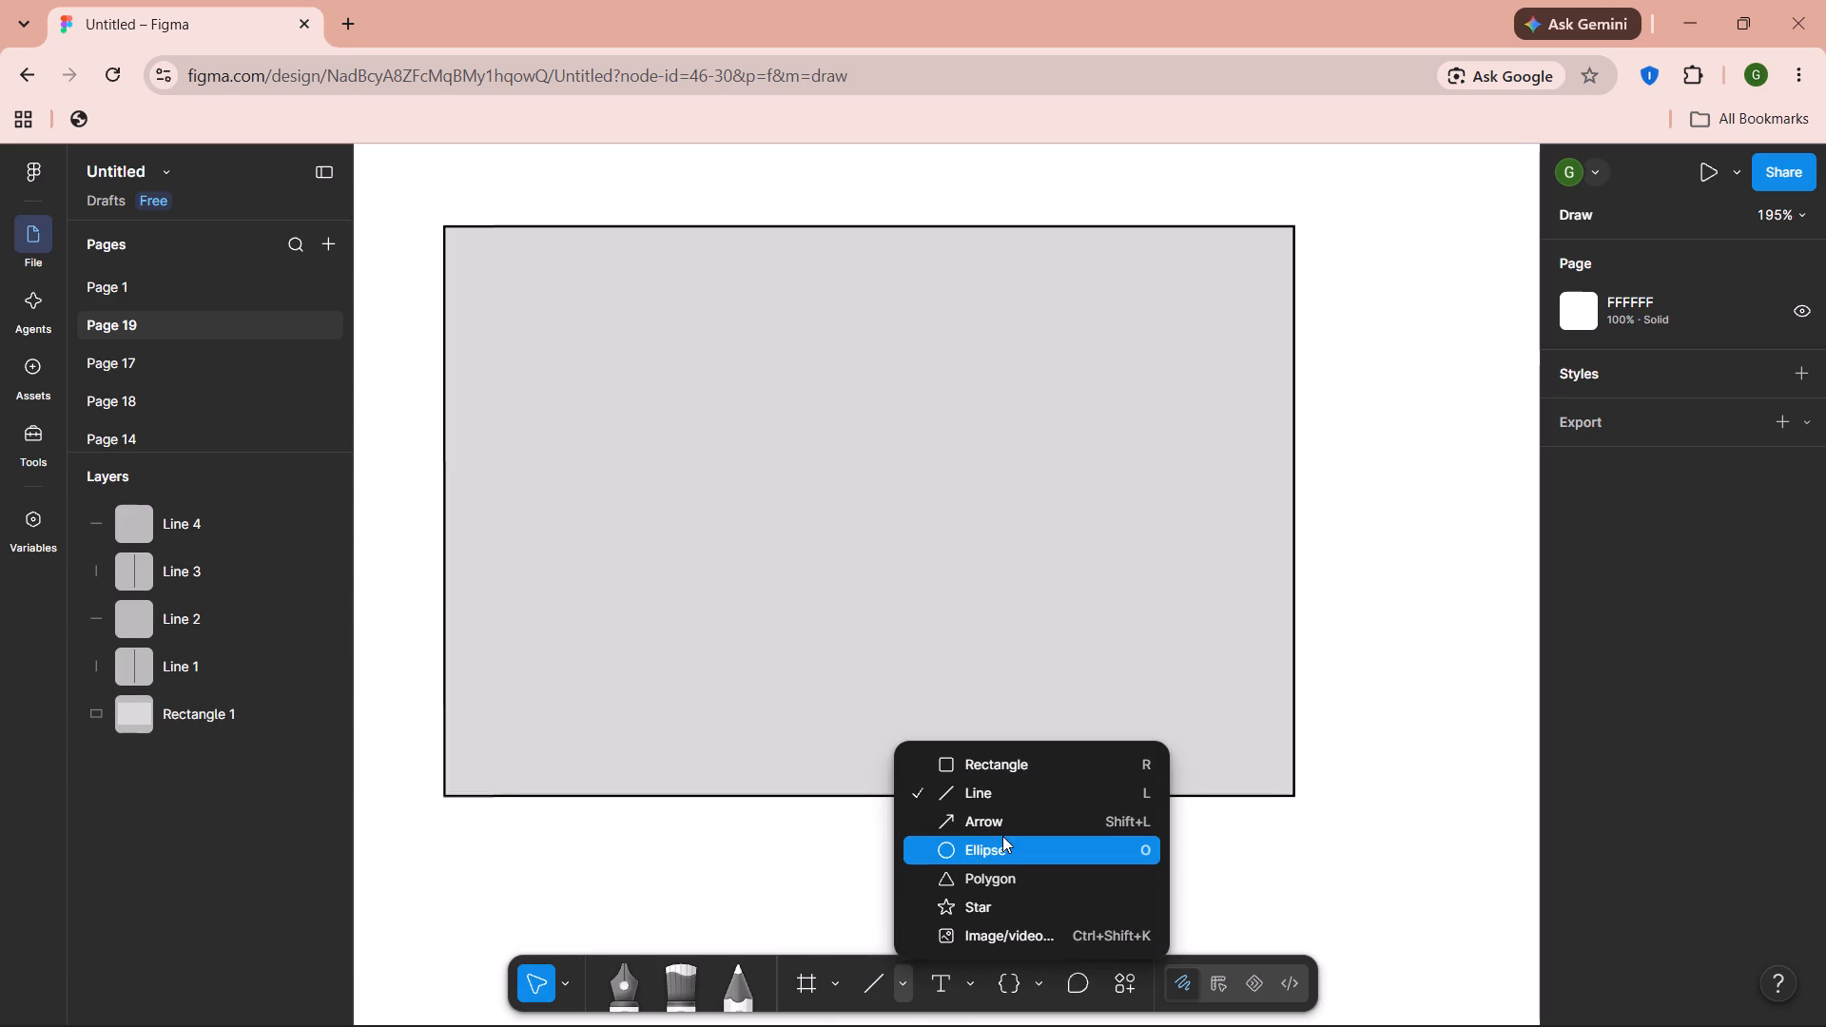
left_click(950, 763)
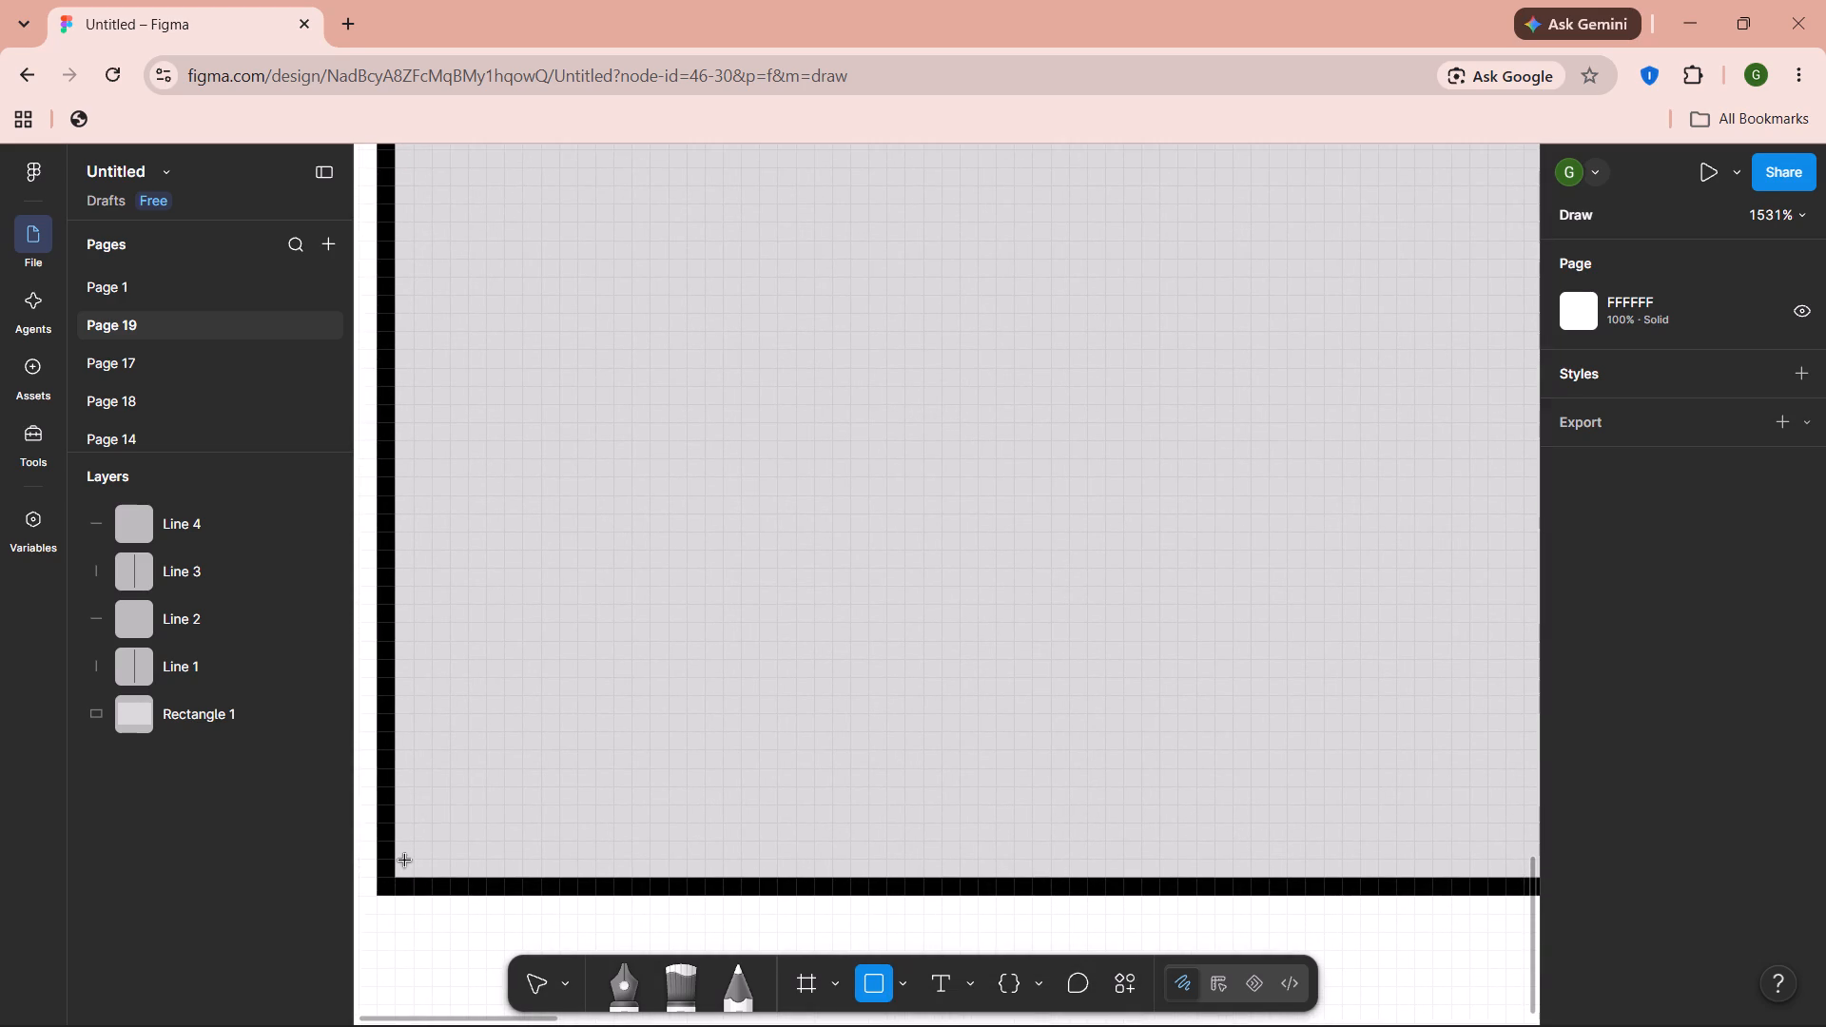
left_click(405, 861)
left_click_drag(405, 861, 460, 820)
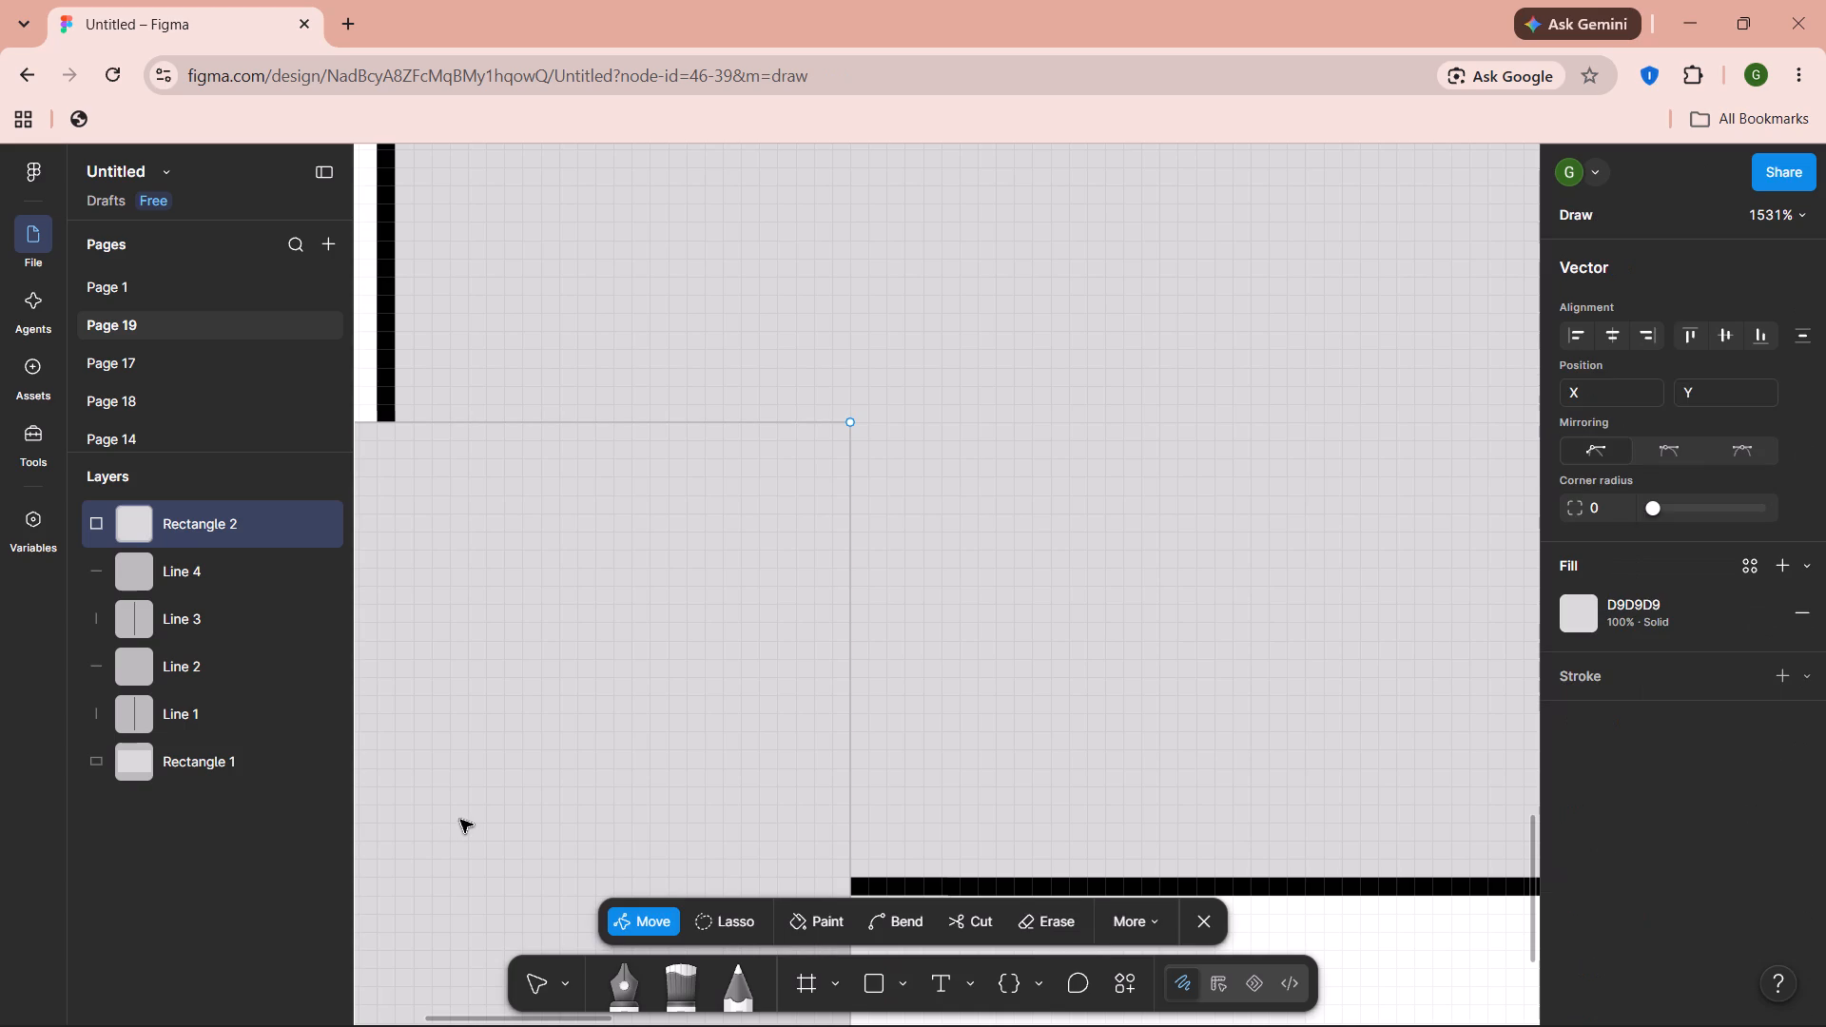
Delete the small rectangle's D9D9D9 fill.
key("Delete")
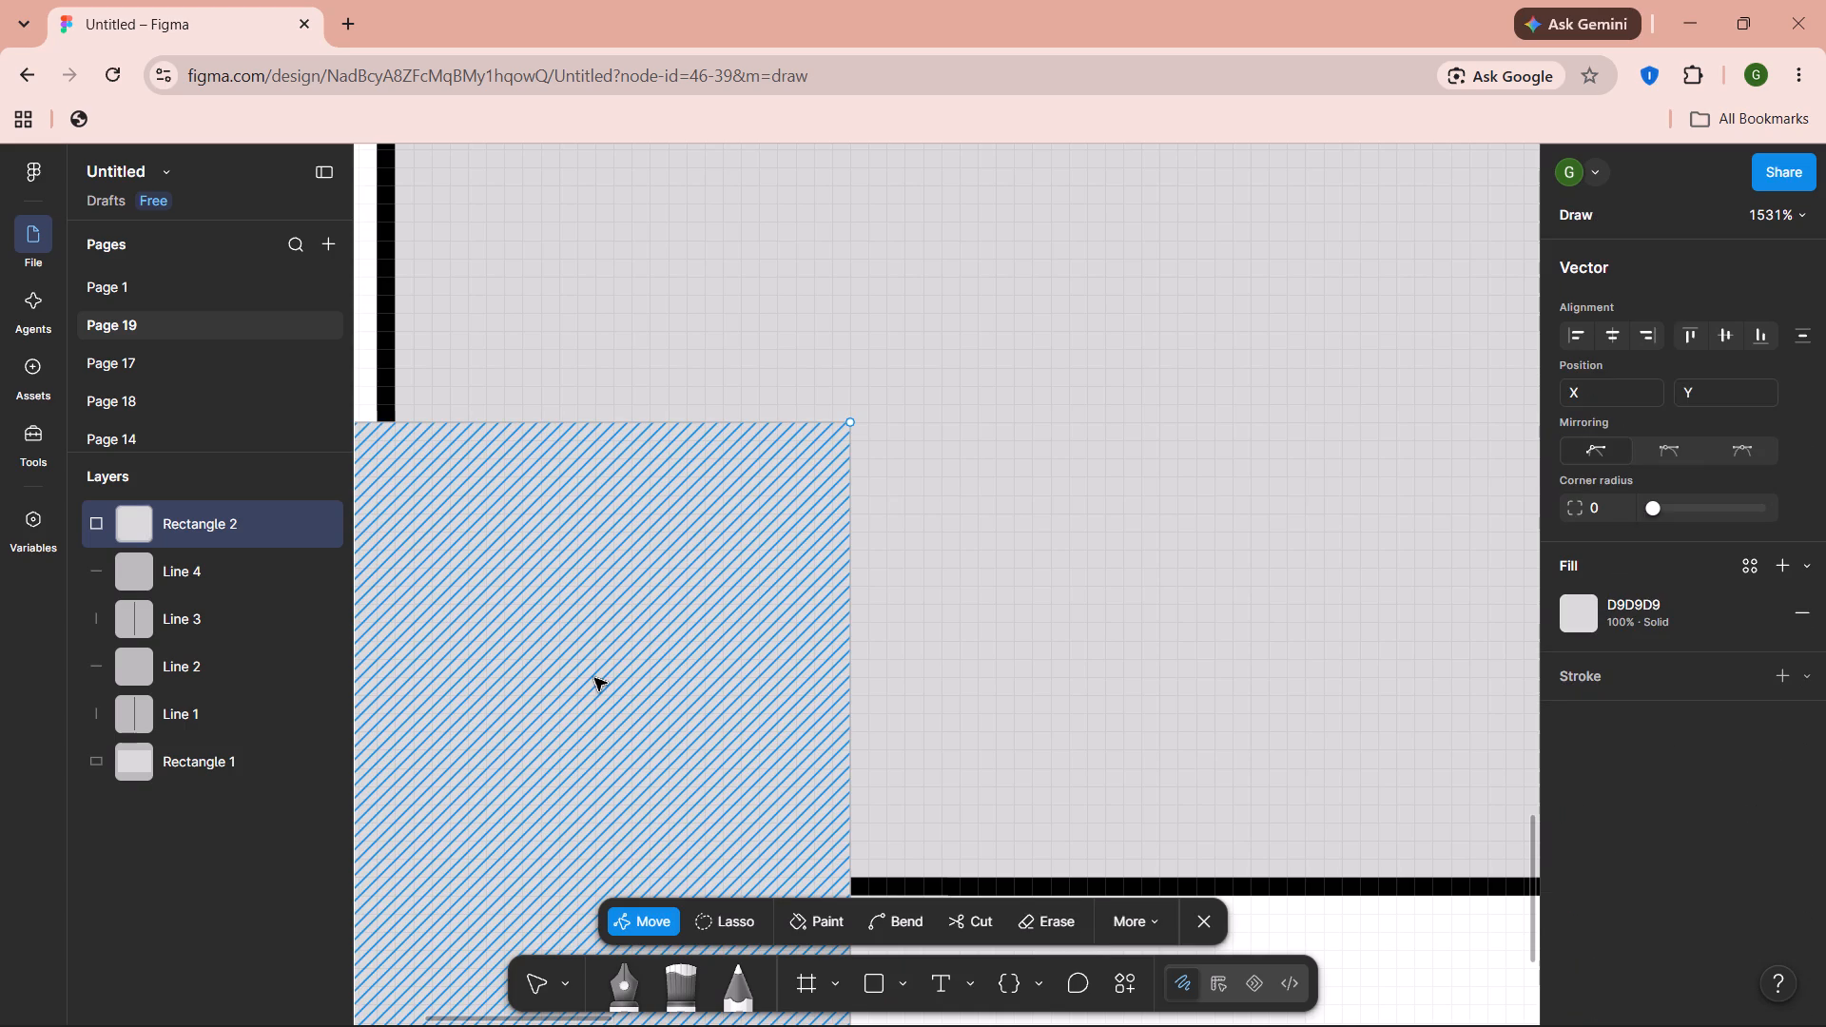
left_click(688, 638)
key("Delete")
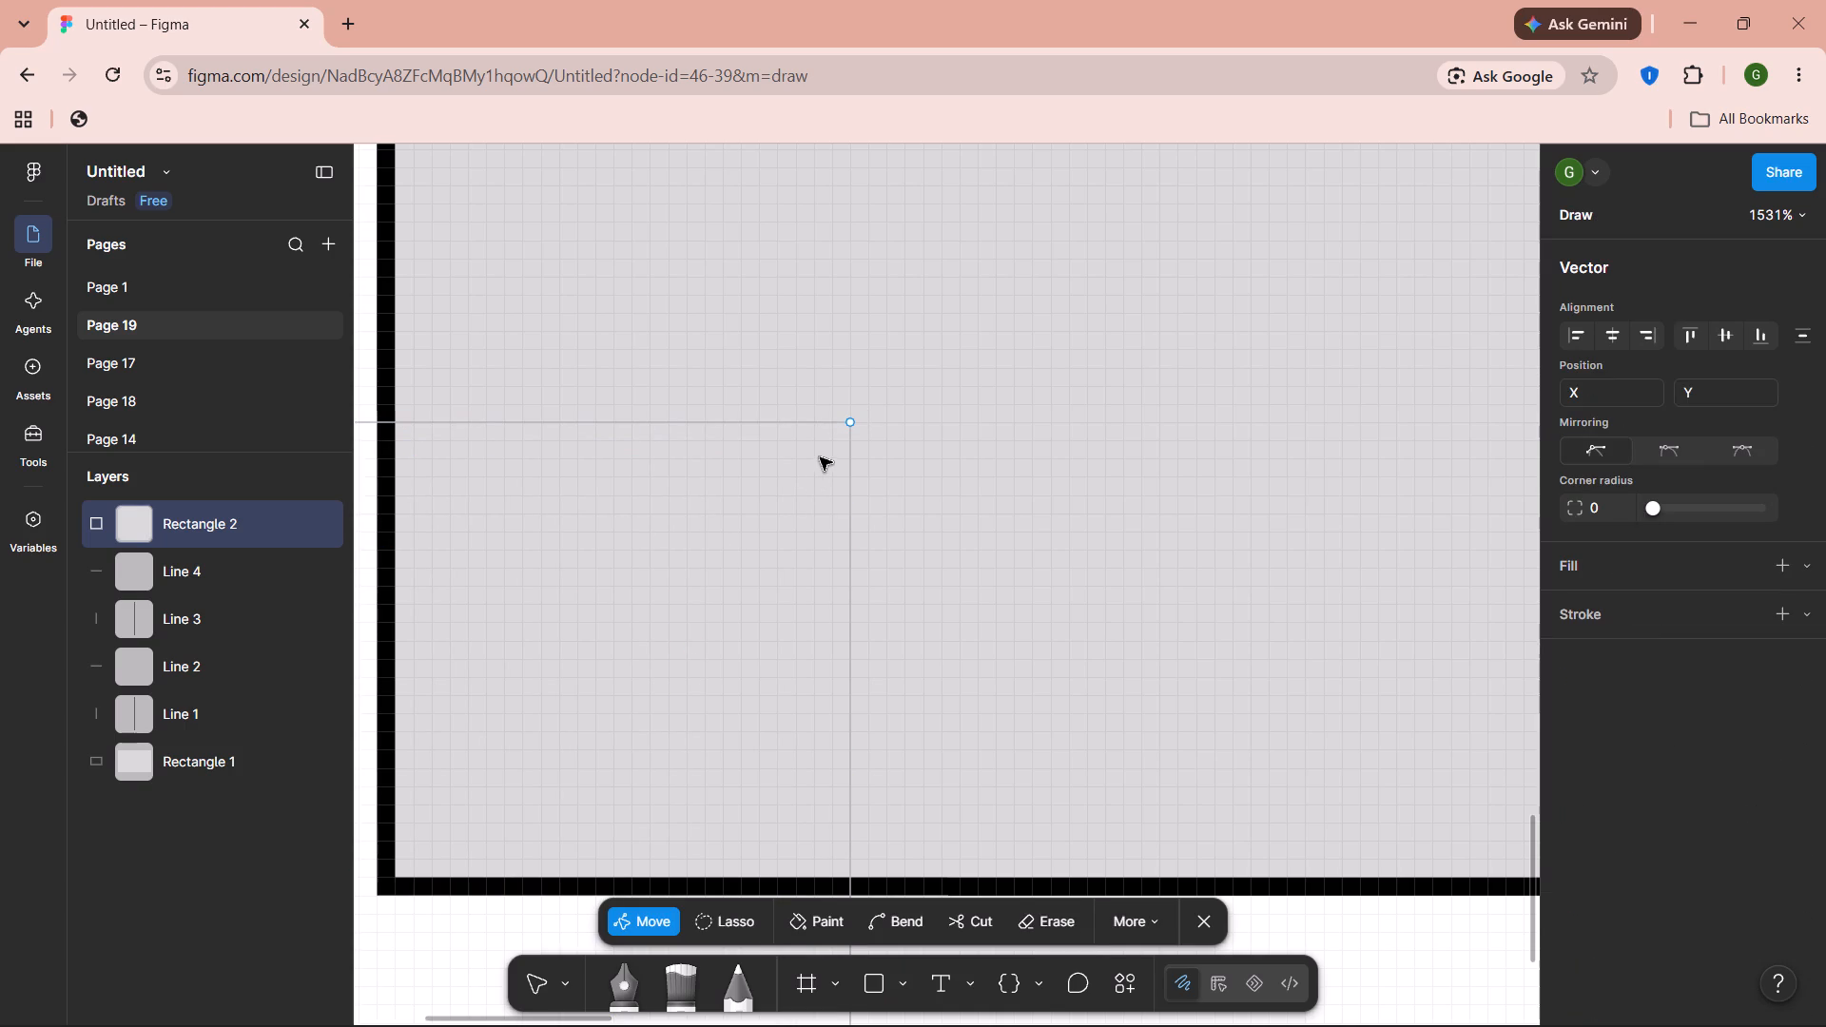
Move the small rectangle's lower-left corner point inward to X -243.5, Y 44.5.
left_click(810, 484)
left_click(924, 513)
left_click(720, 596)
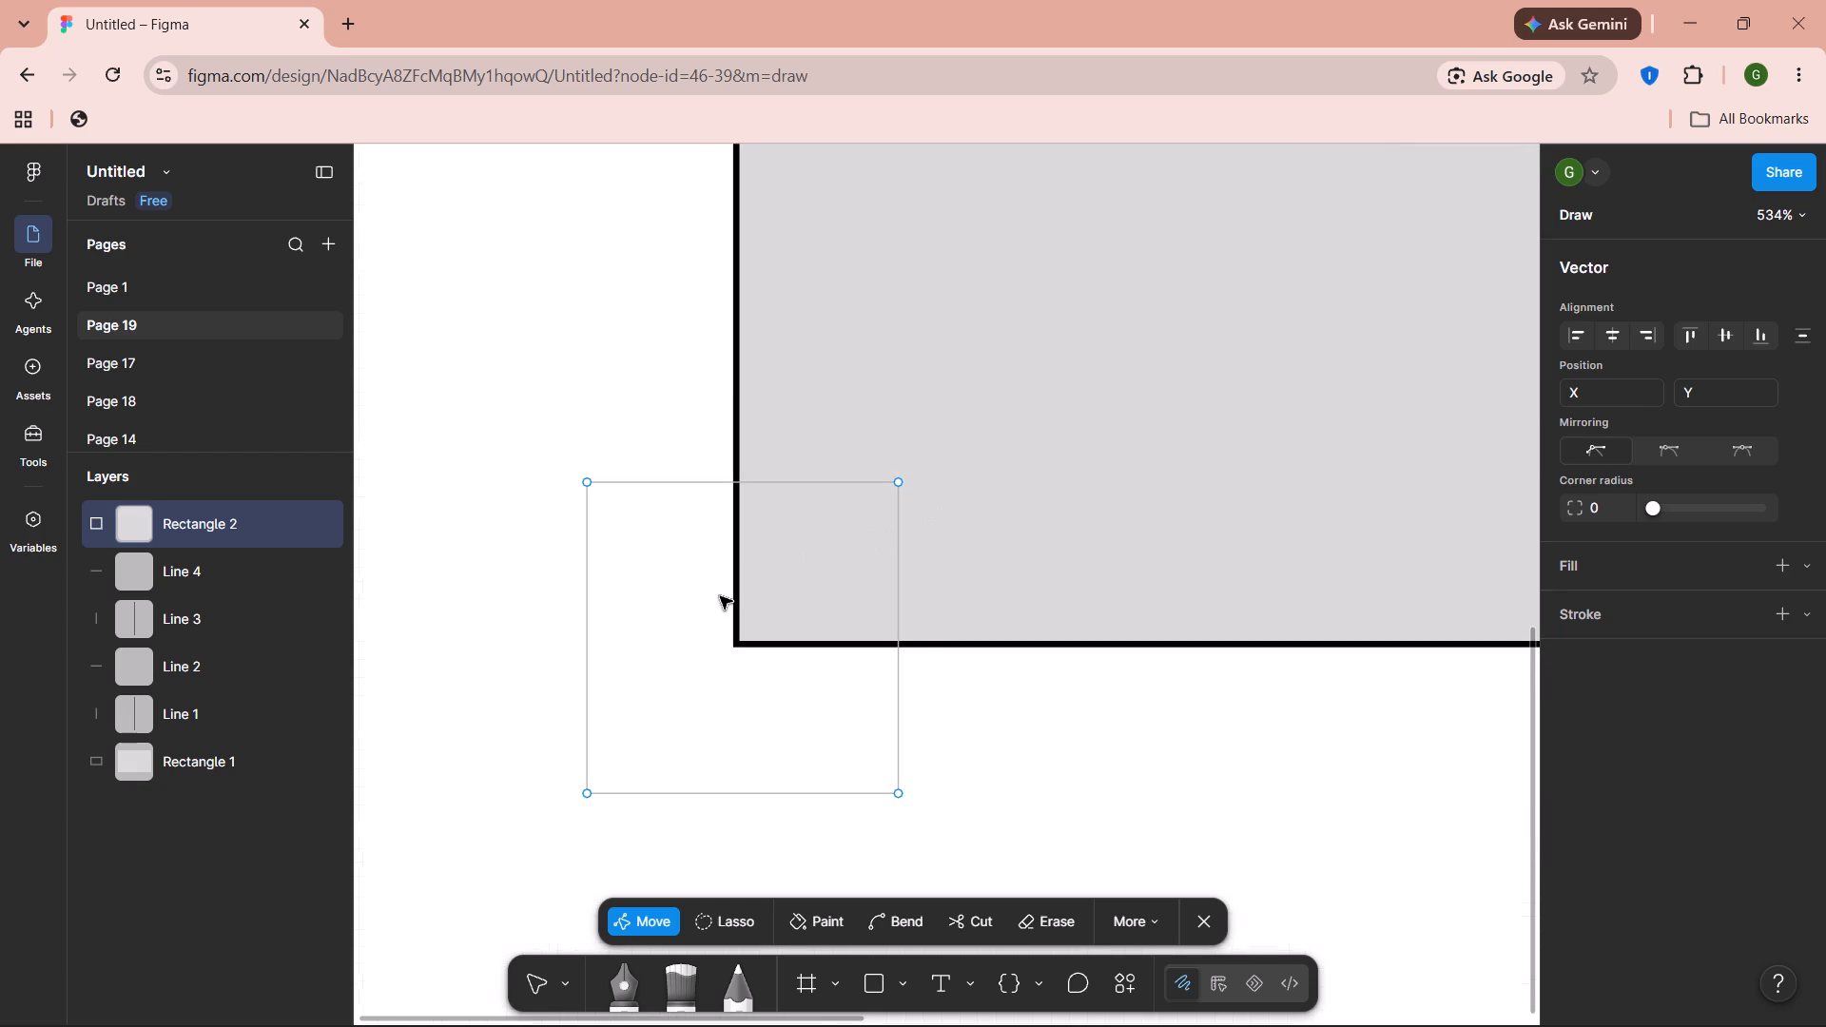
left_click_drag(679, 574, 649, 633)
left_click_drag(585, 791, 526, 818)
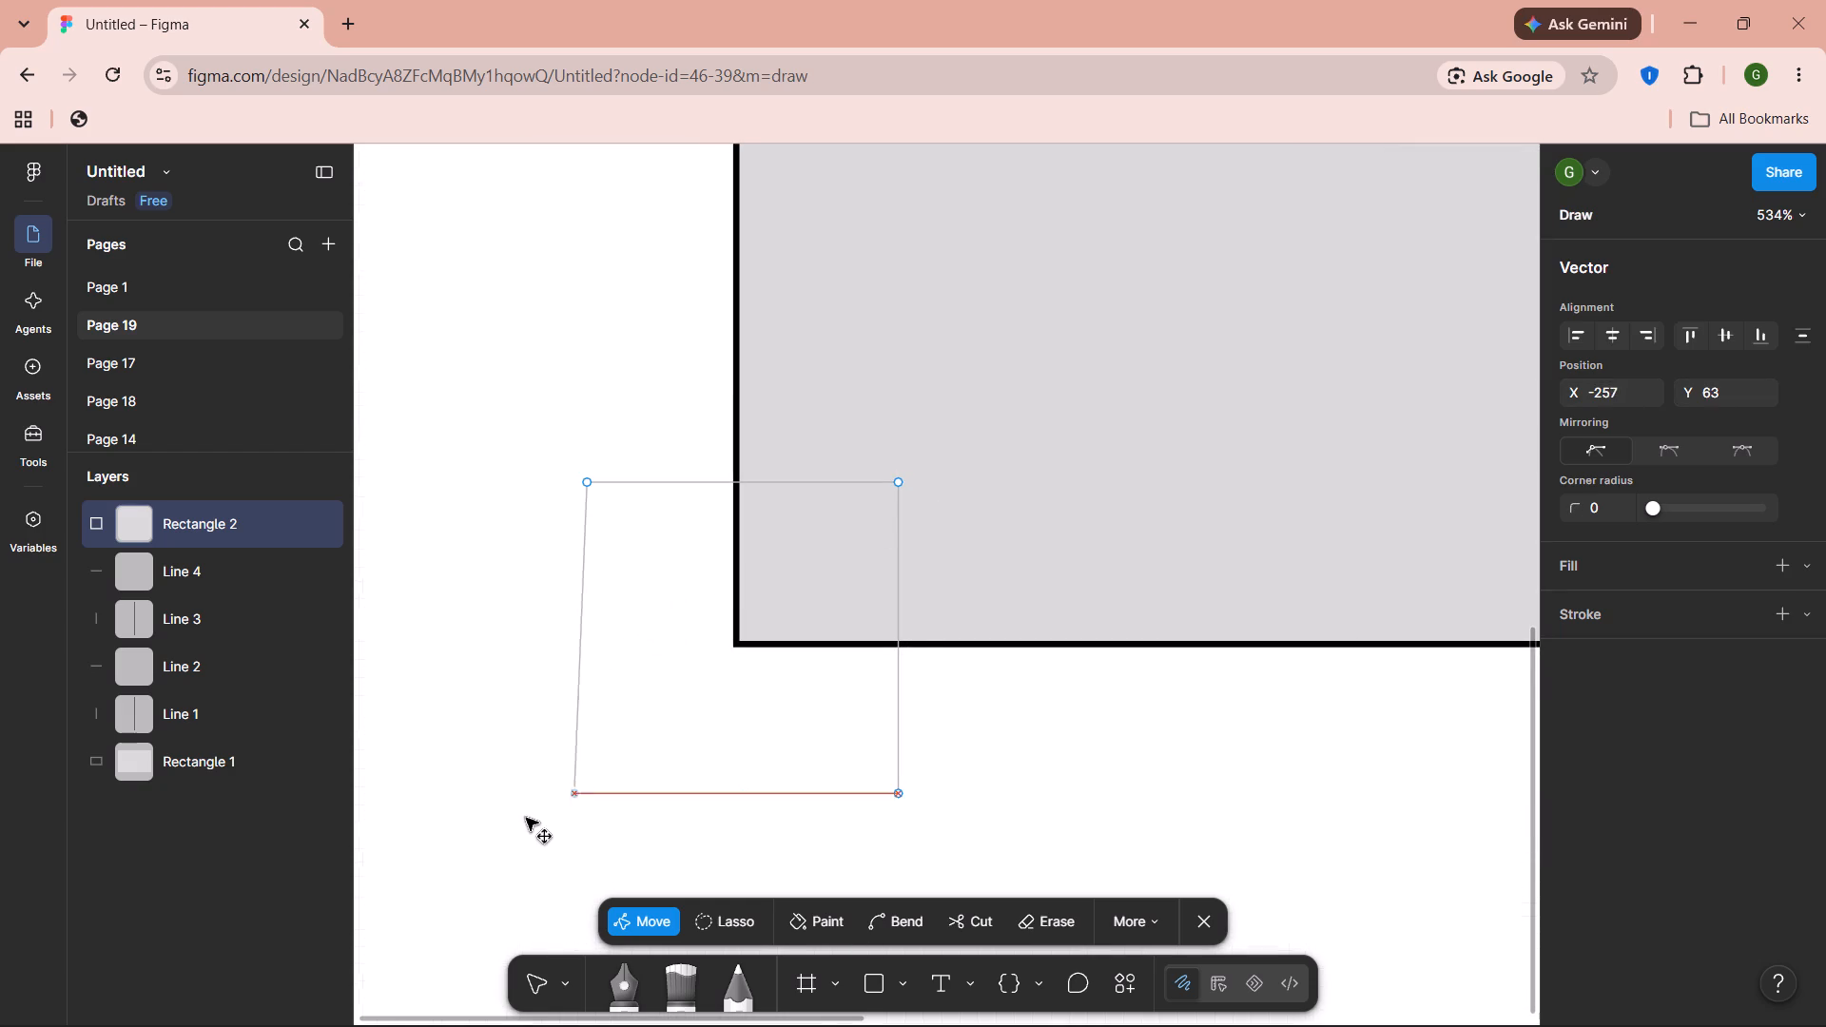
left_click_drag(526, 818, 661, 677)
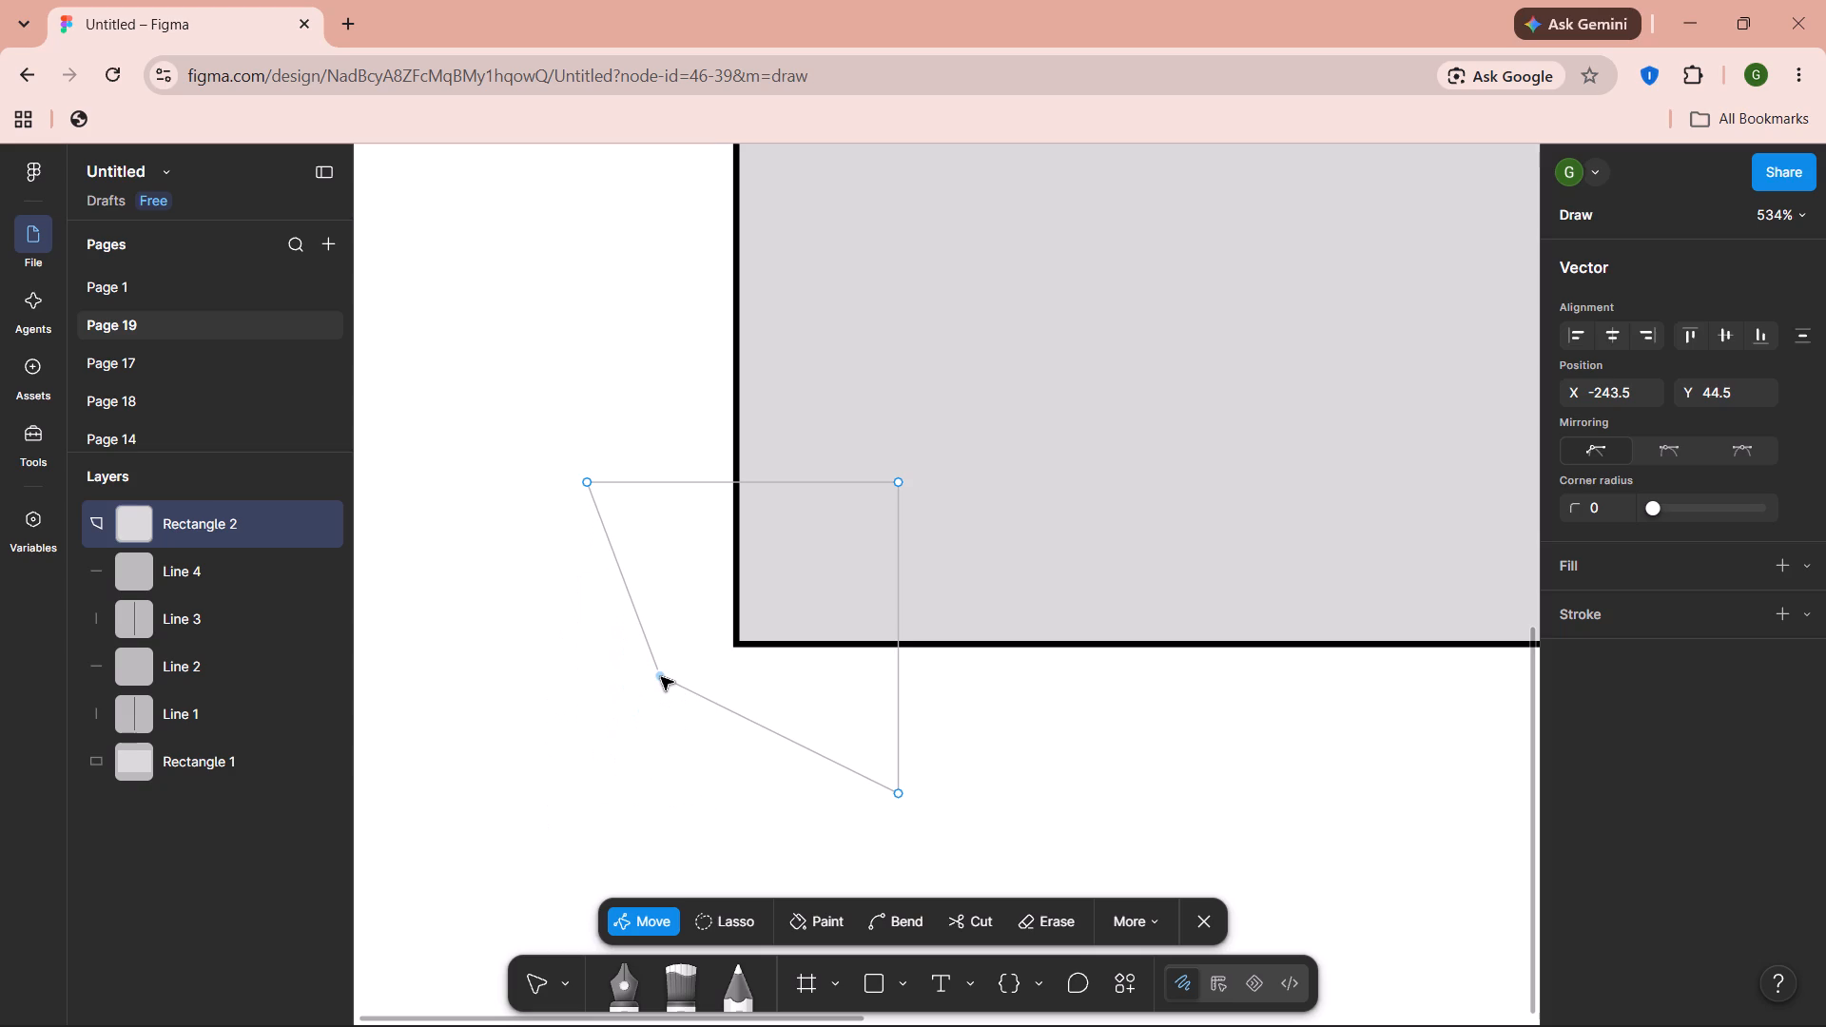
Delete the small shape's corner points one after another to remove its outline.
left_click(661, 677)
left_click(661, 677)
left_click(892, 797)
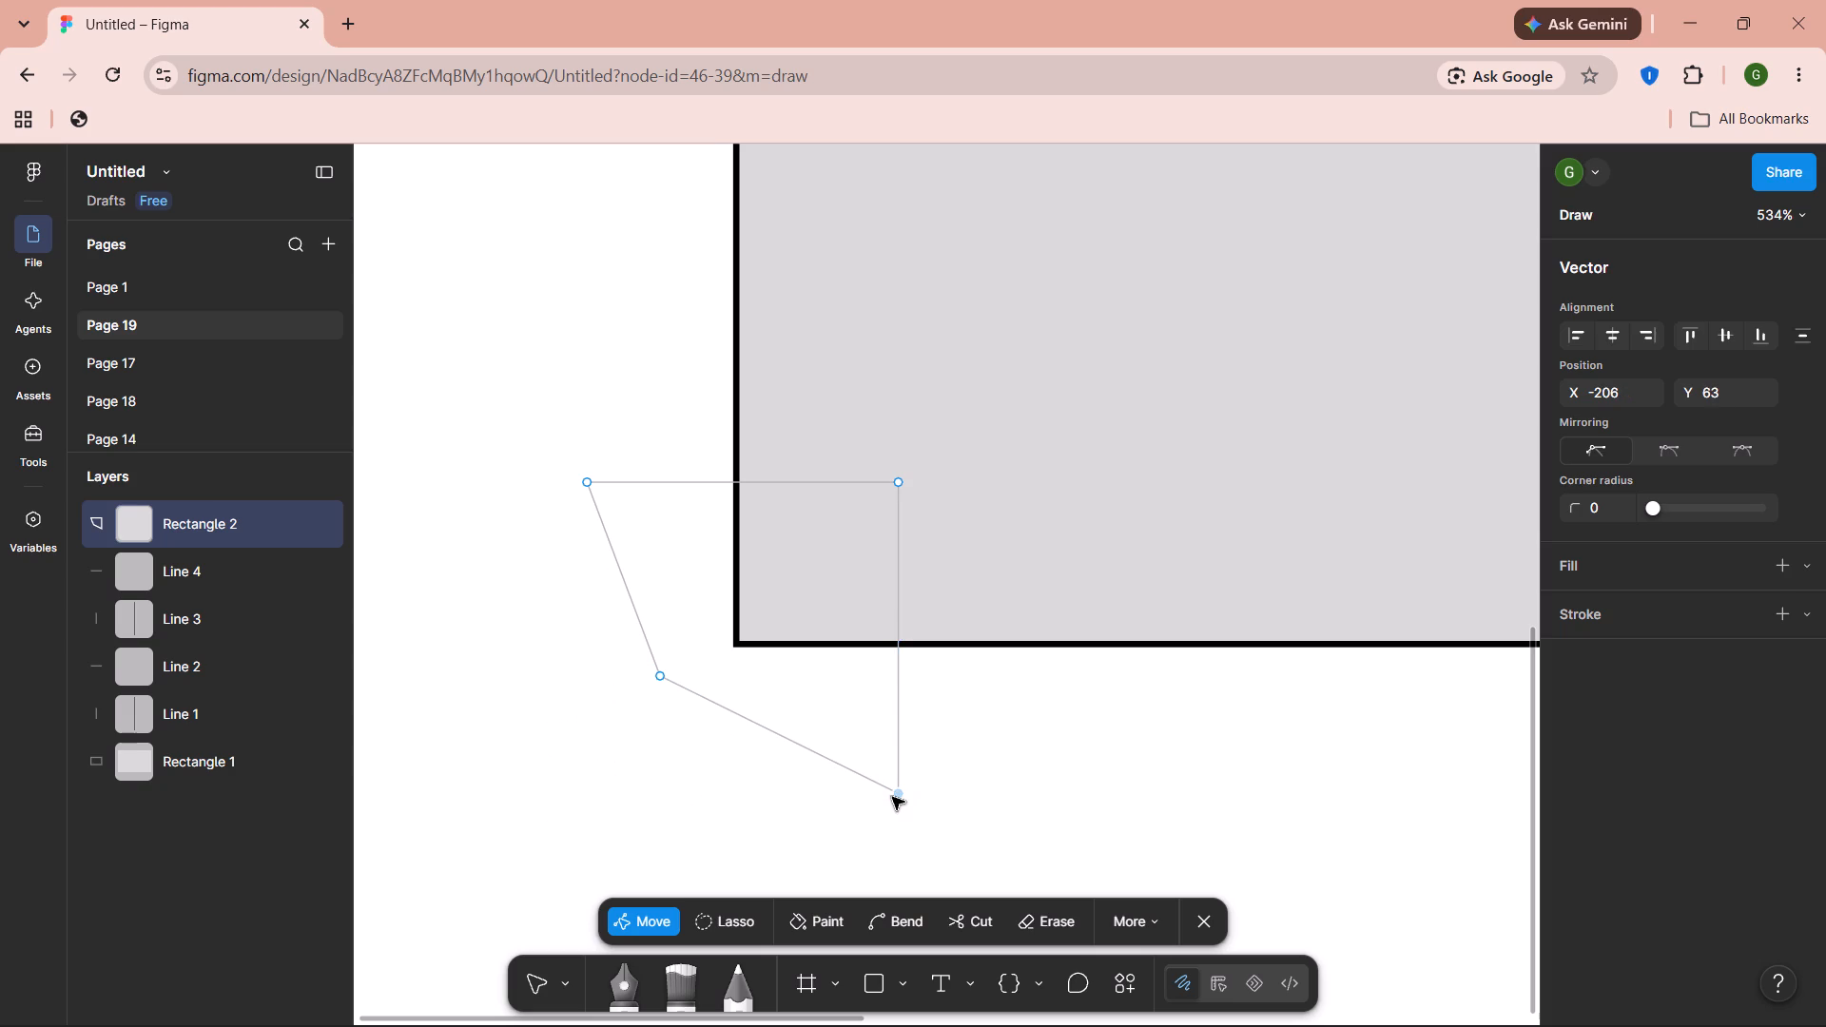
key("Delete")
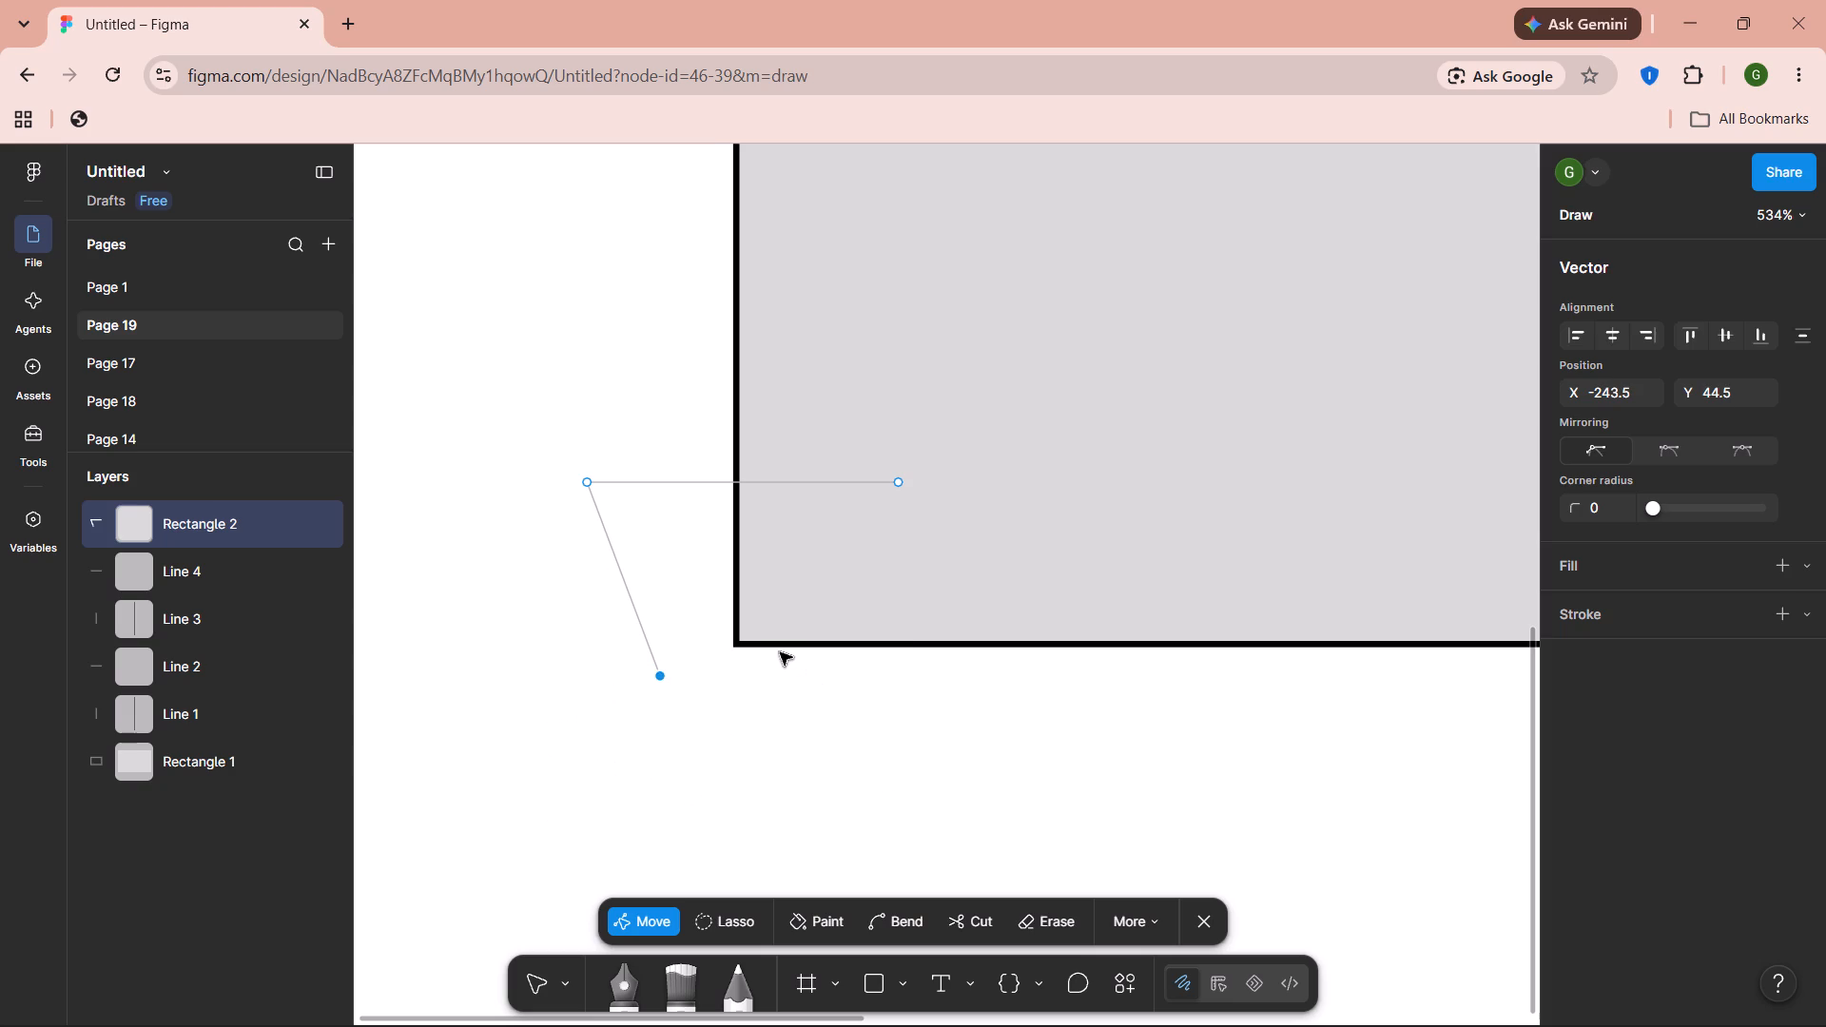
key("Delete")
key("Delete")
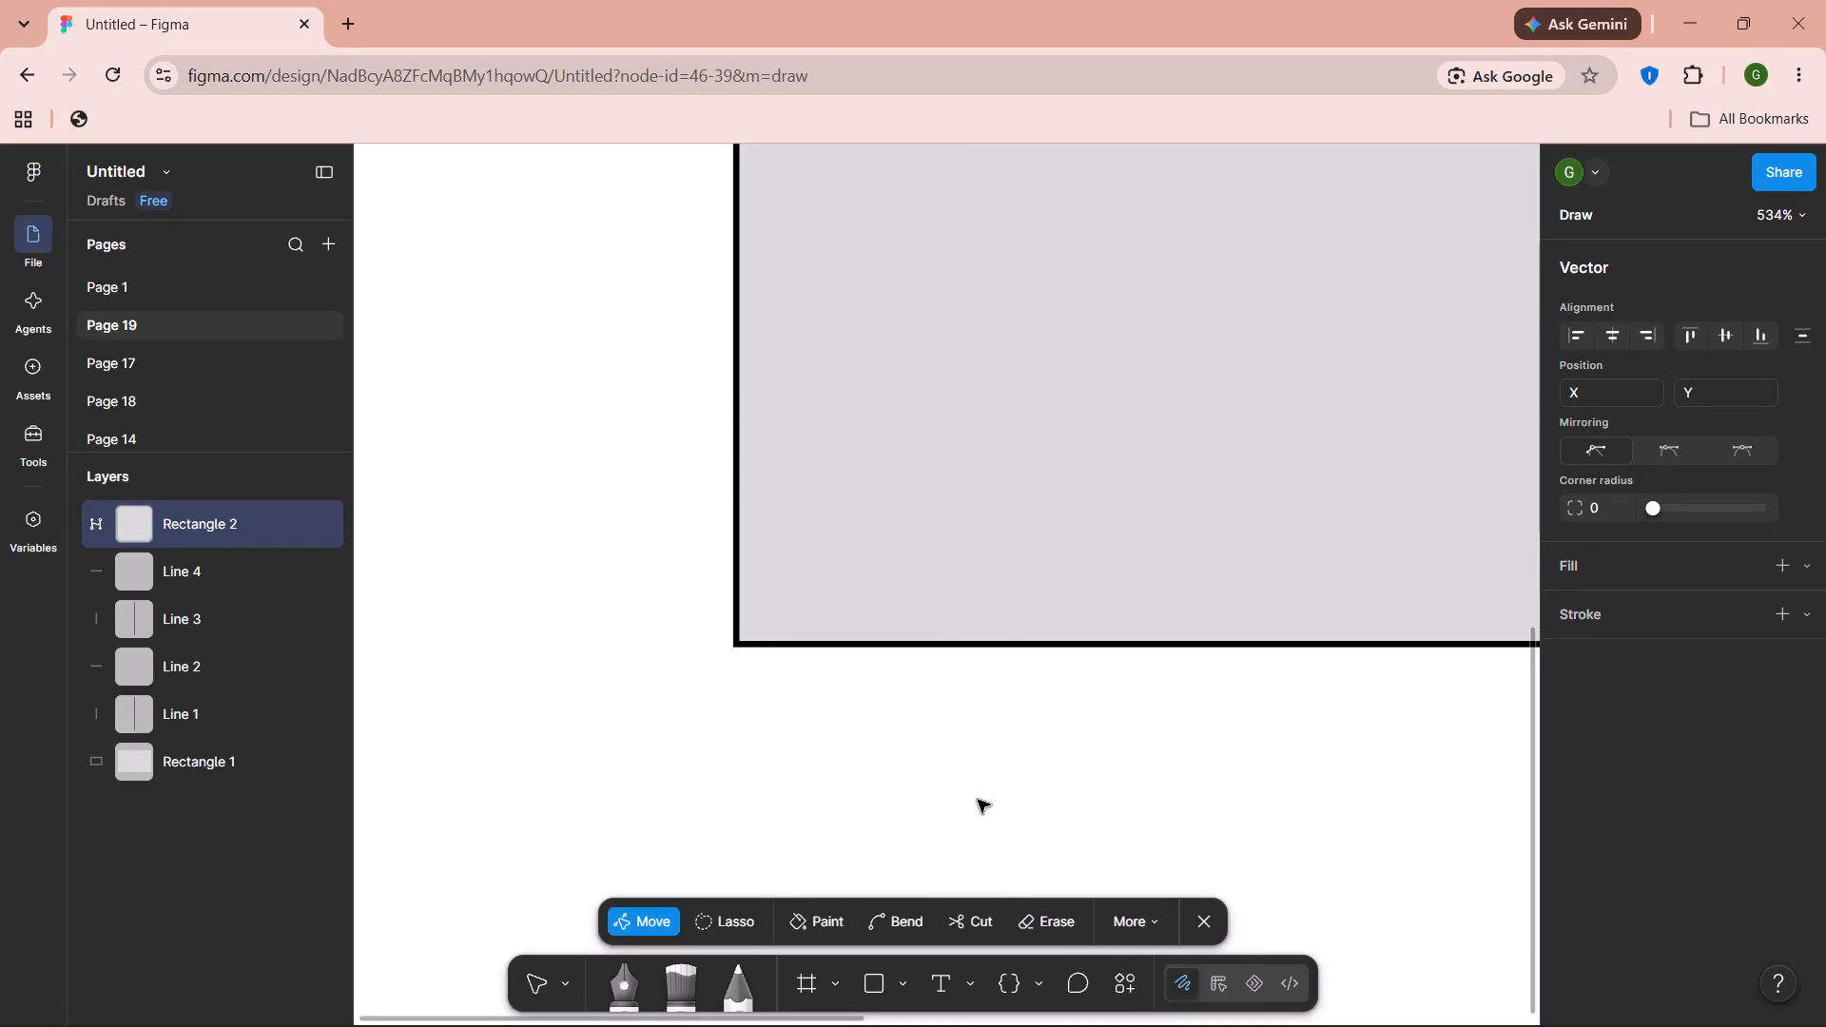
Draw a horizontal line 124 long with the Line tool, starting on the large rectangle's left edge at X -231, Y -1, above its lower-left corner.
key("l")
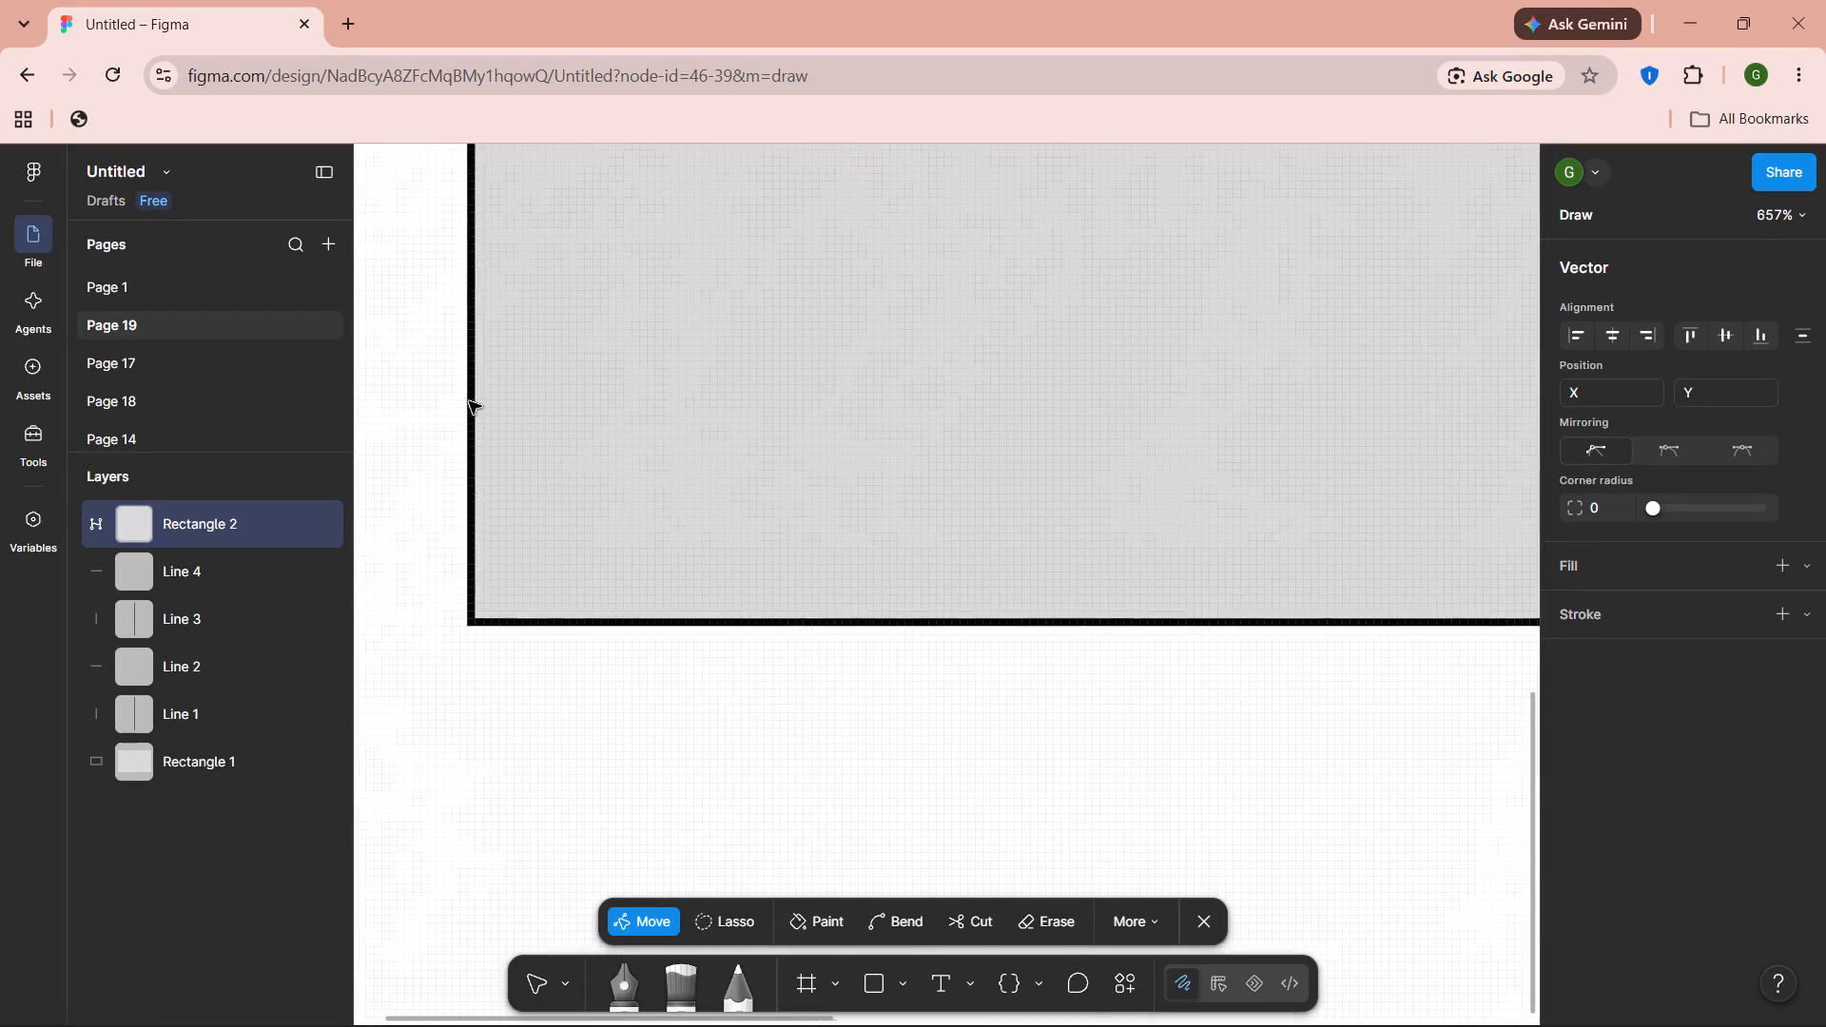
scroll(469, 401, "up", 2)
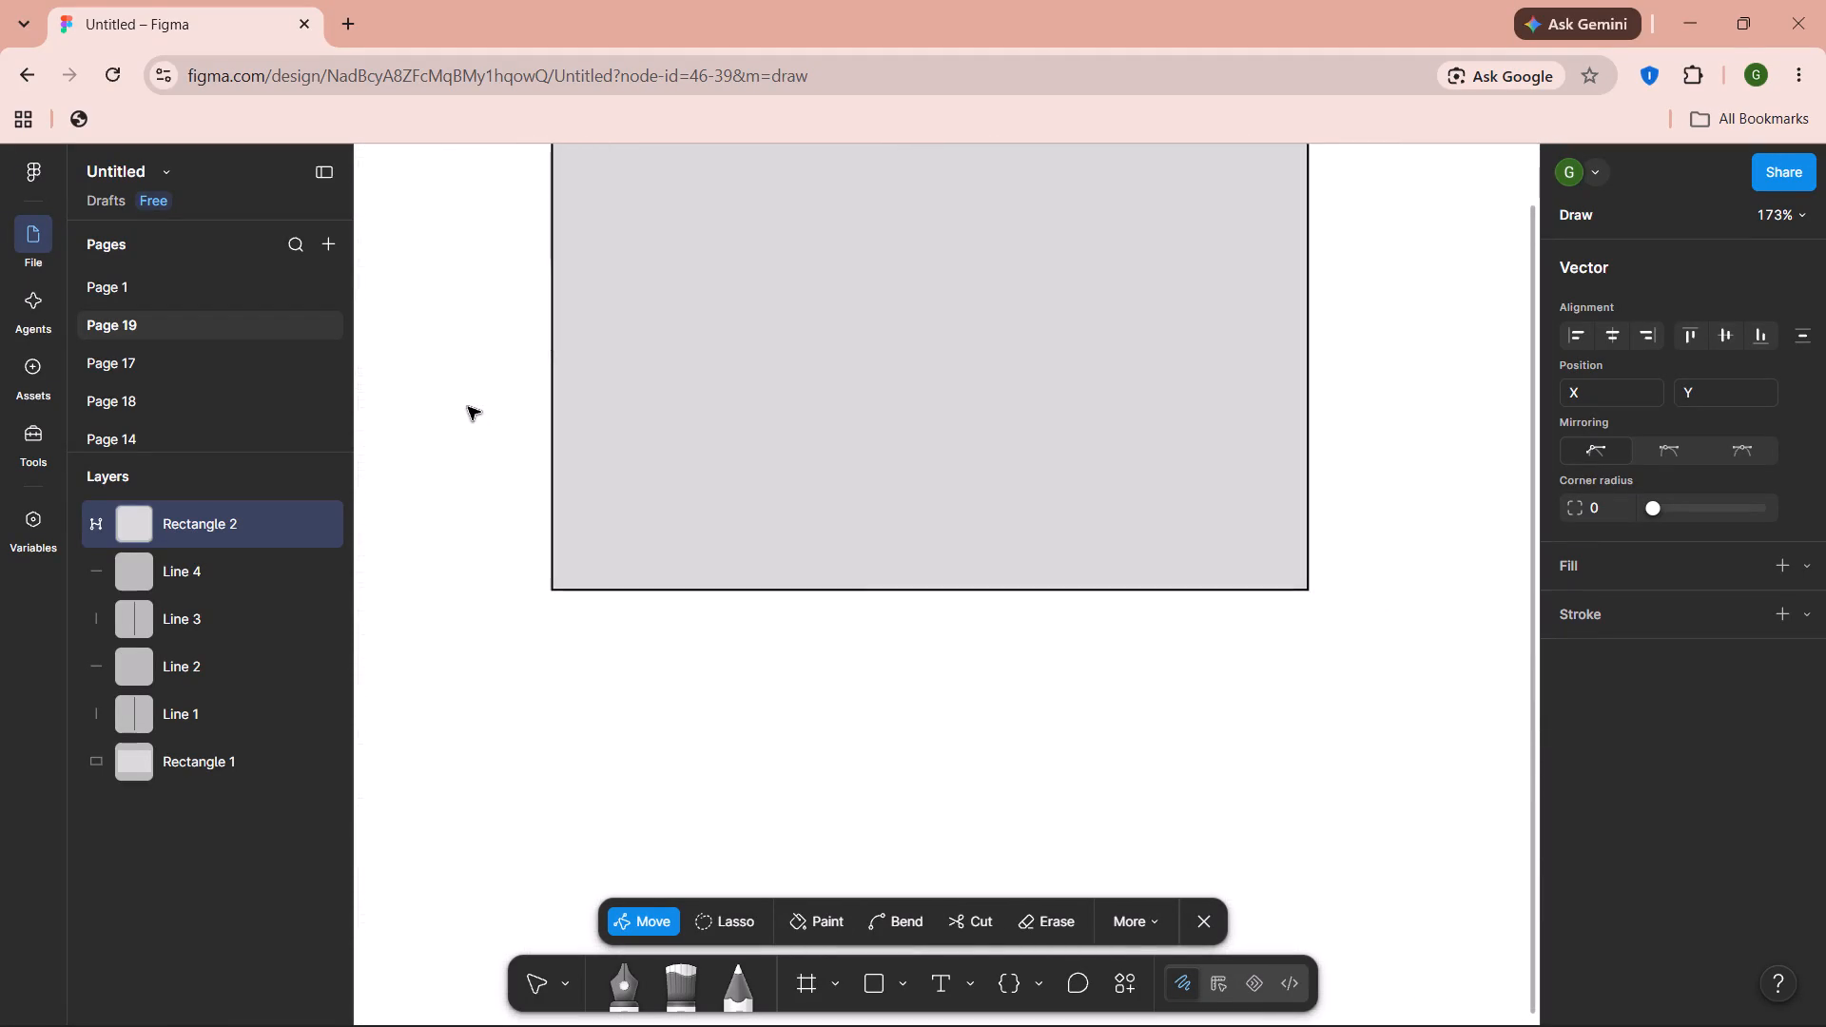
scroll(468, 407, "up", 2)
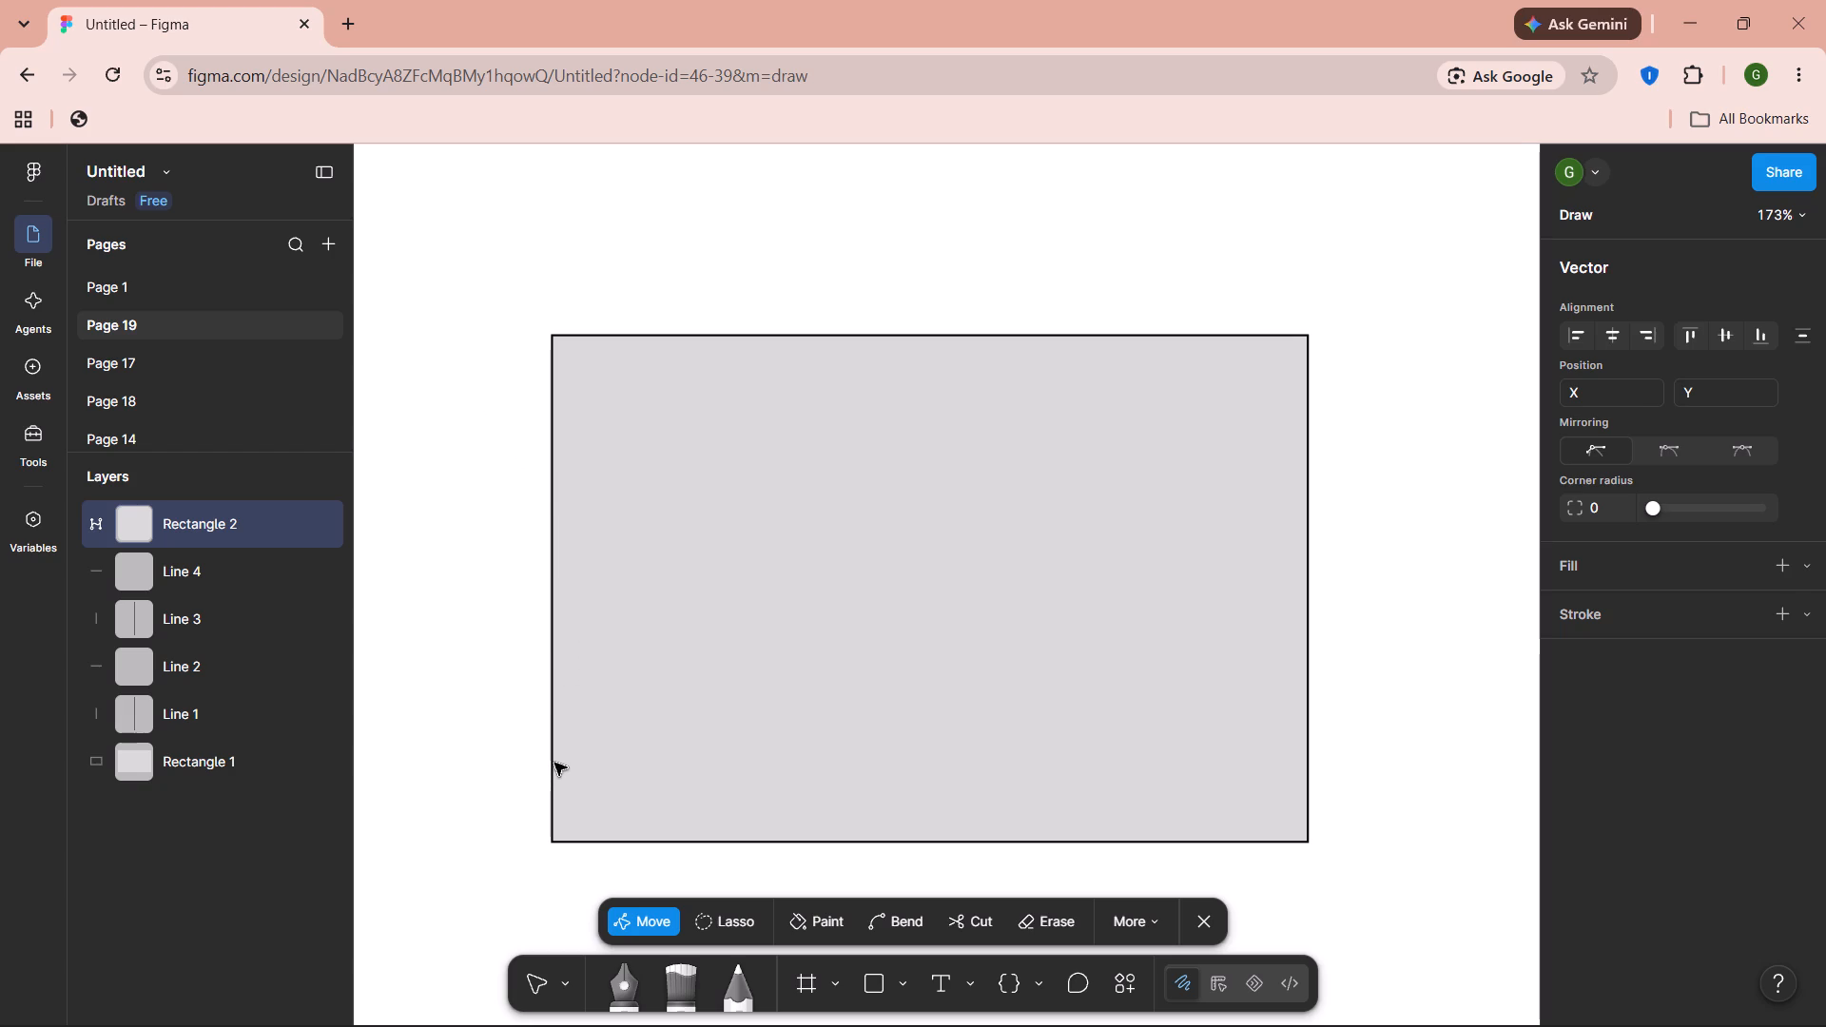
key("l")
key("l")
left_click(973, 980)
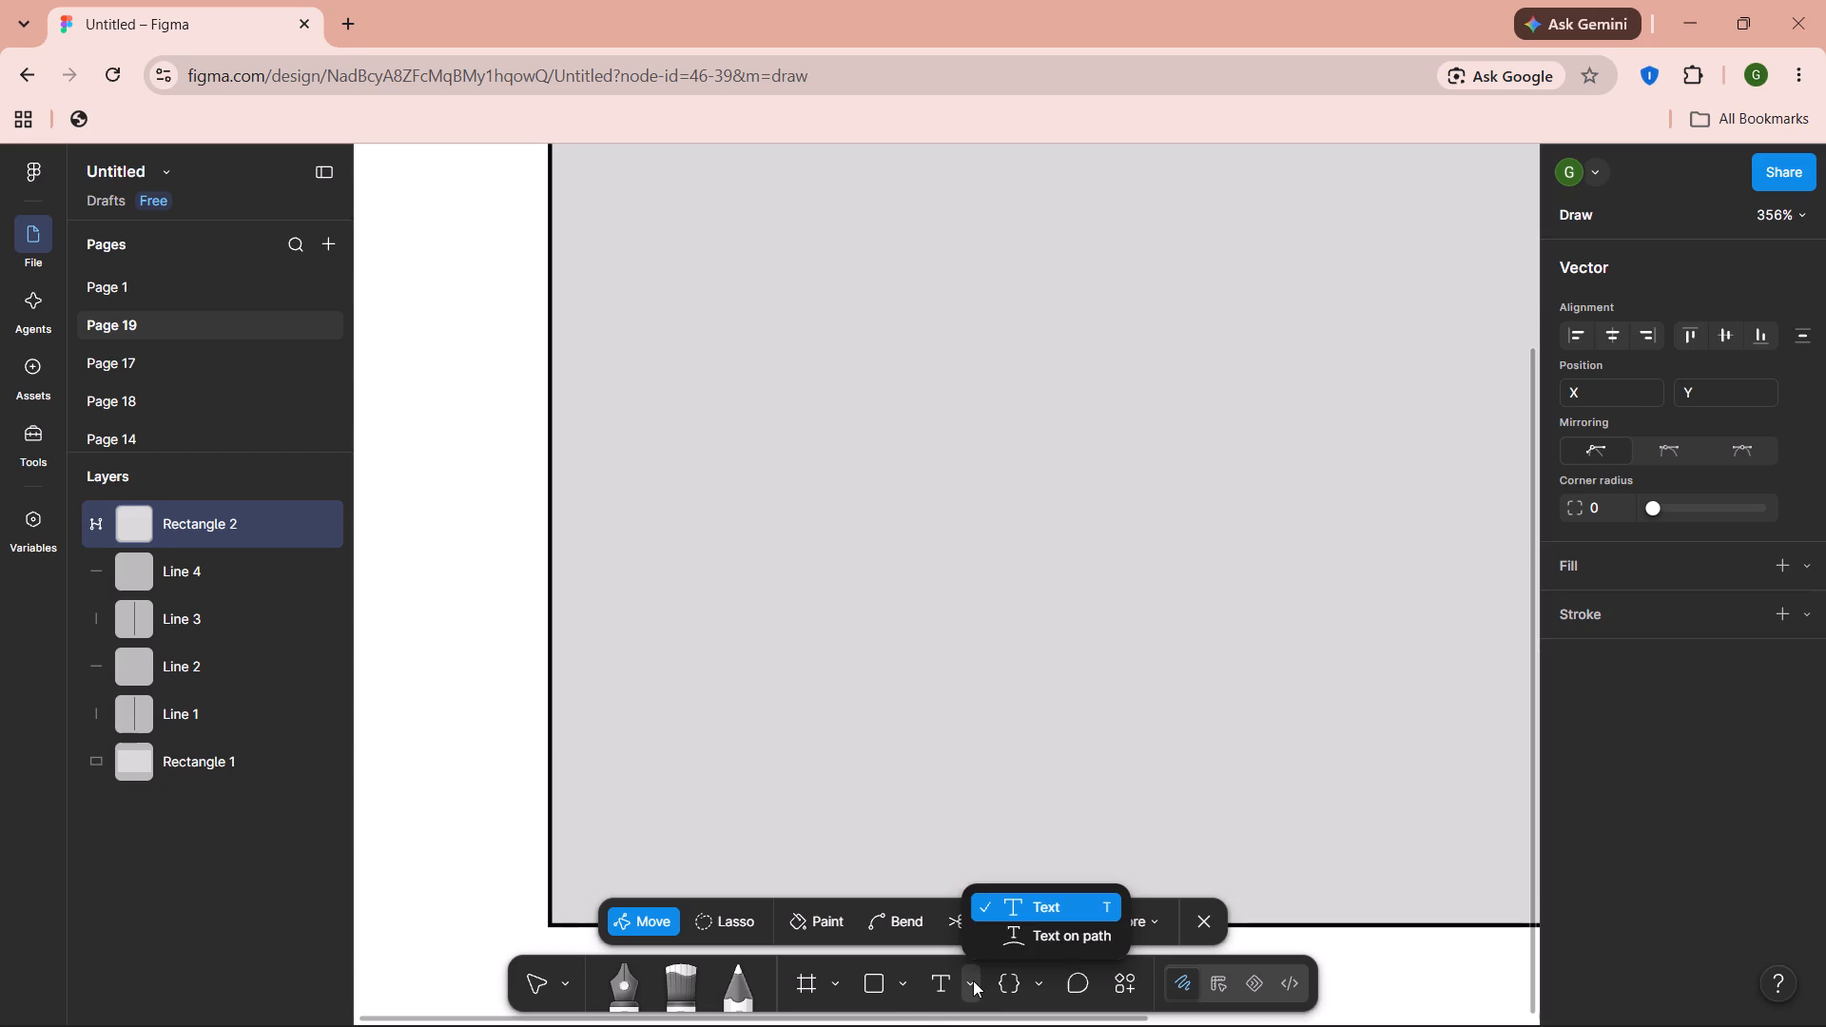
left_click(903, 970)
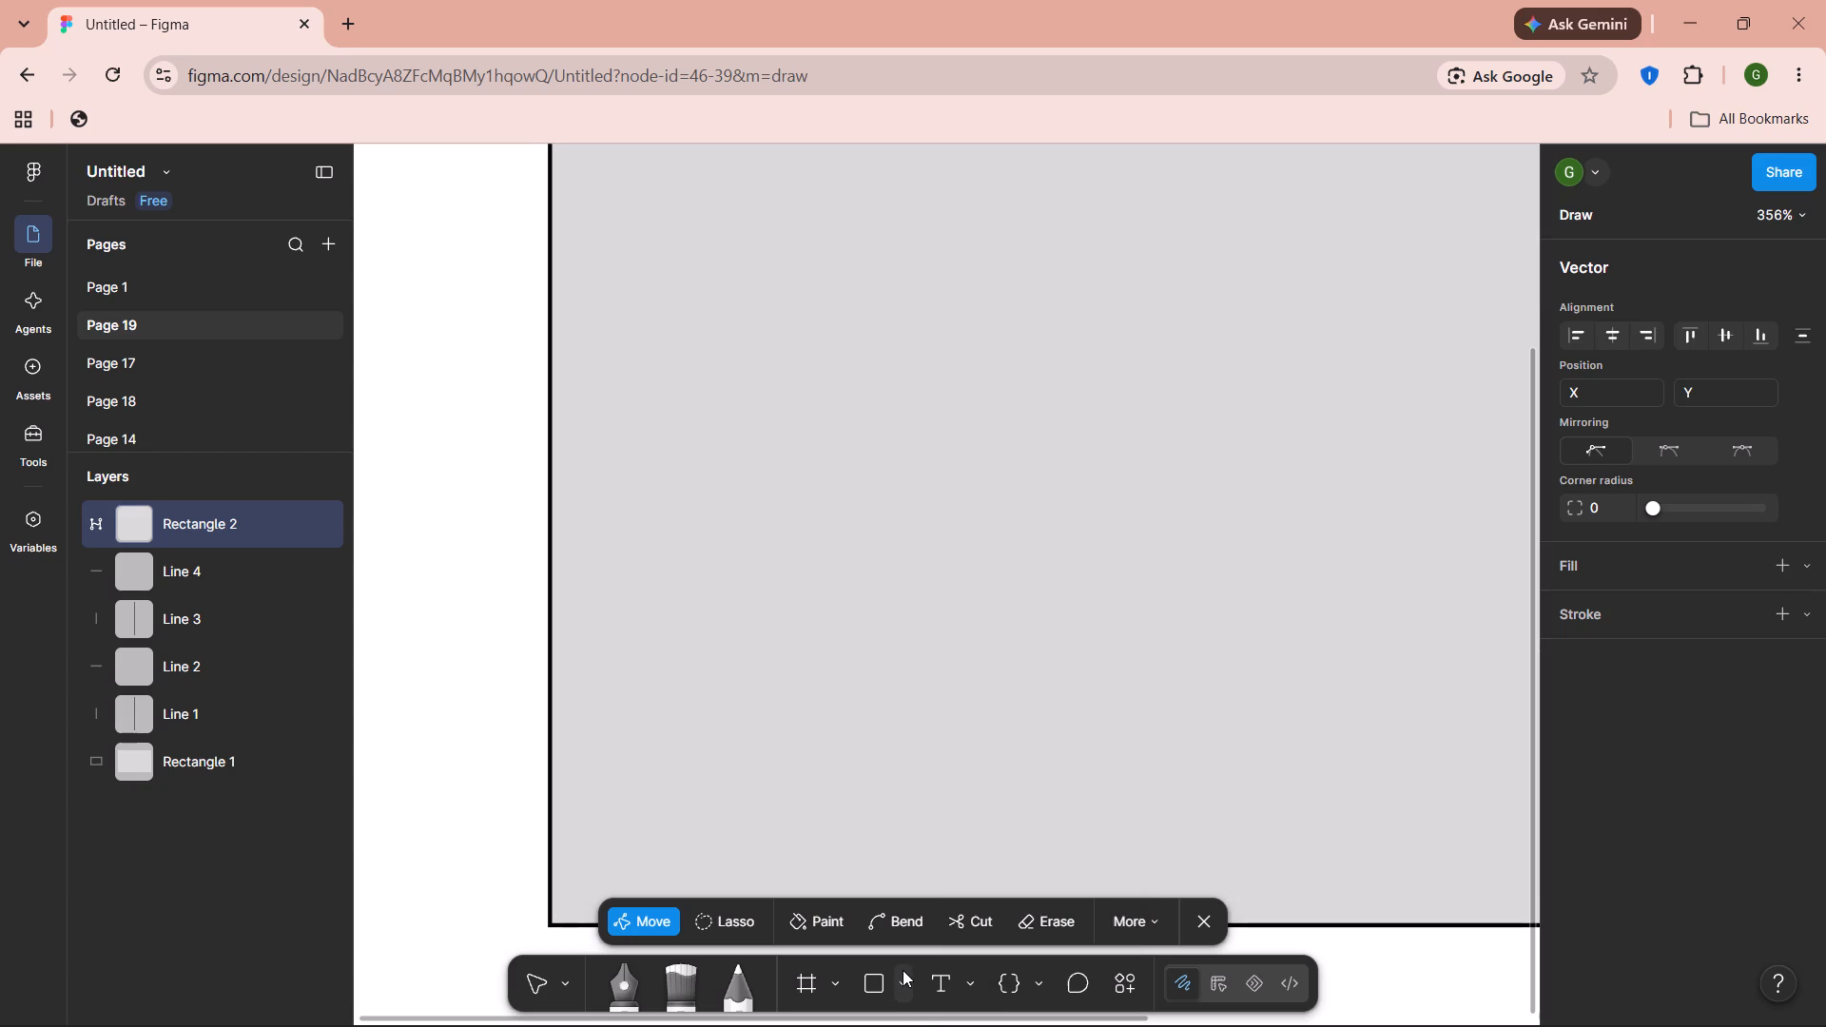
left_click(903, 994)
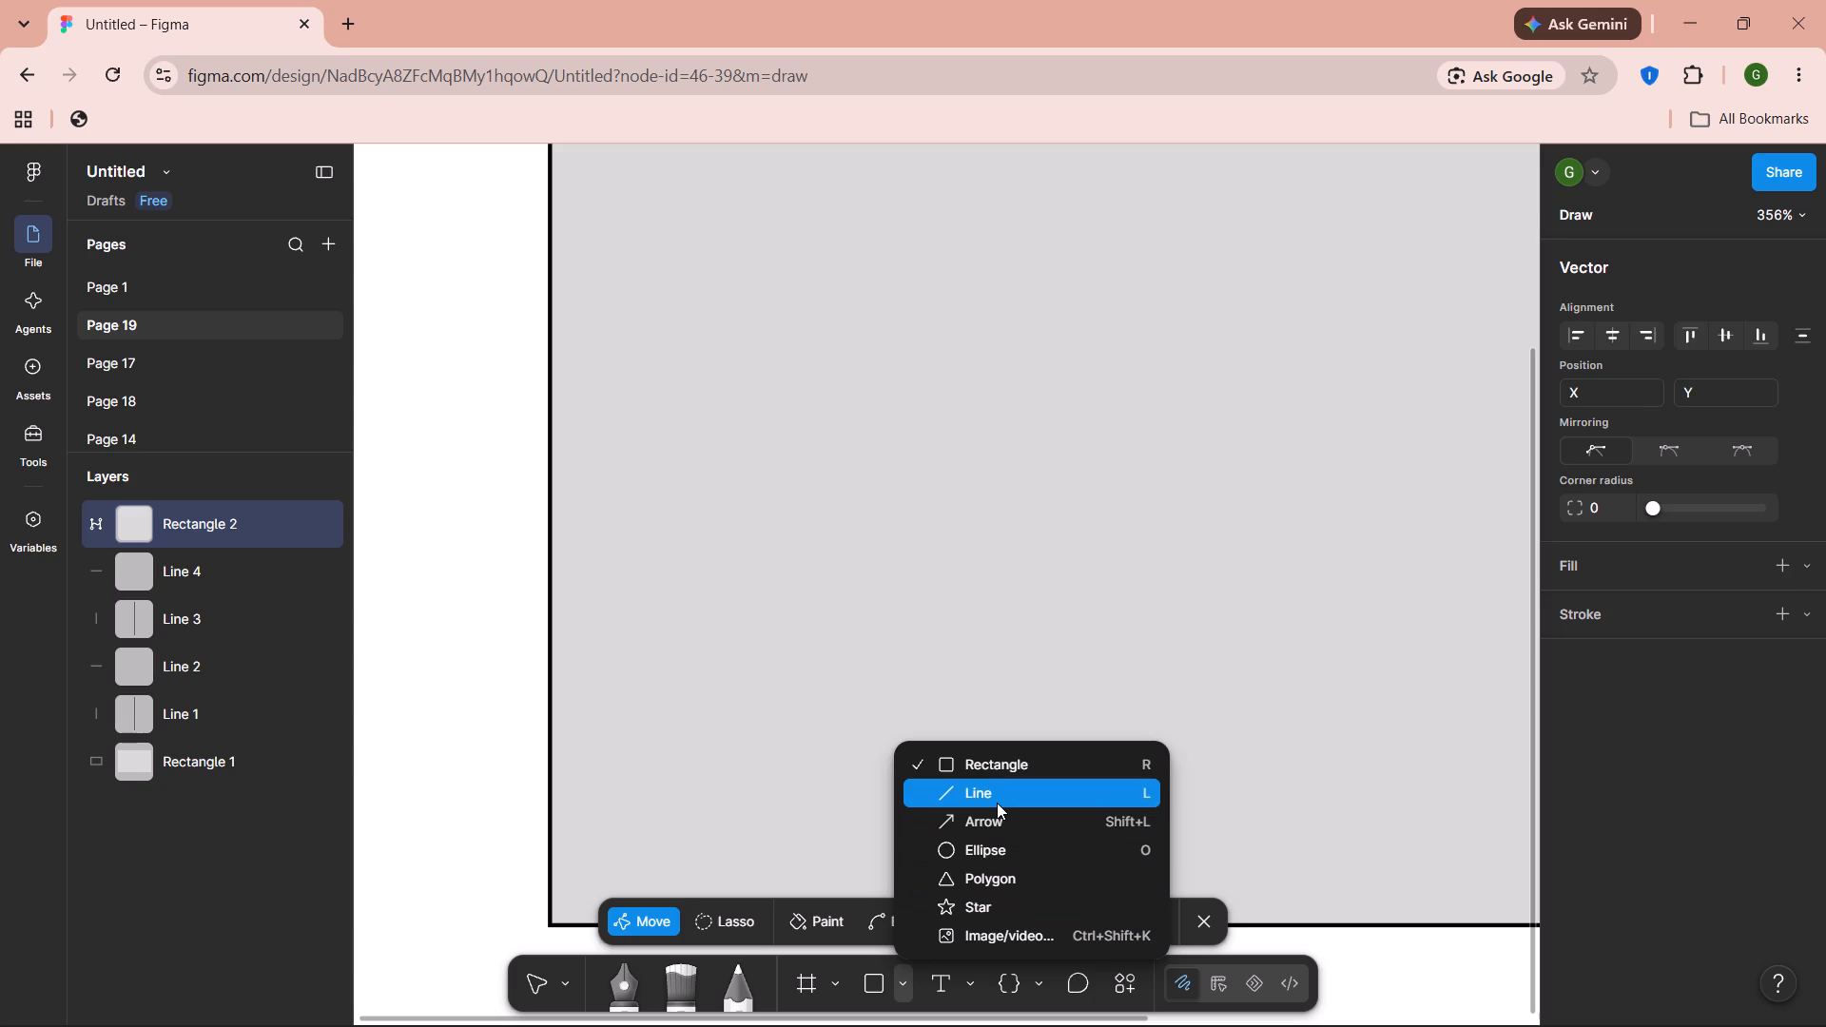
left_click(997, 803)
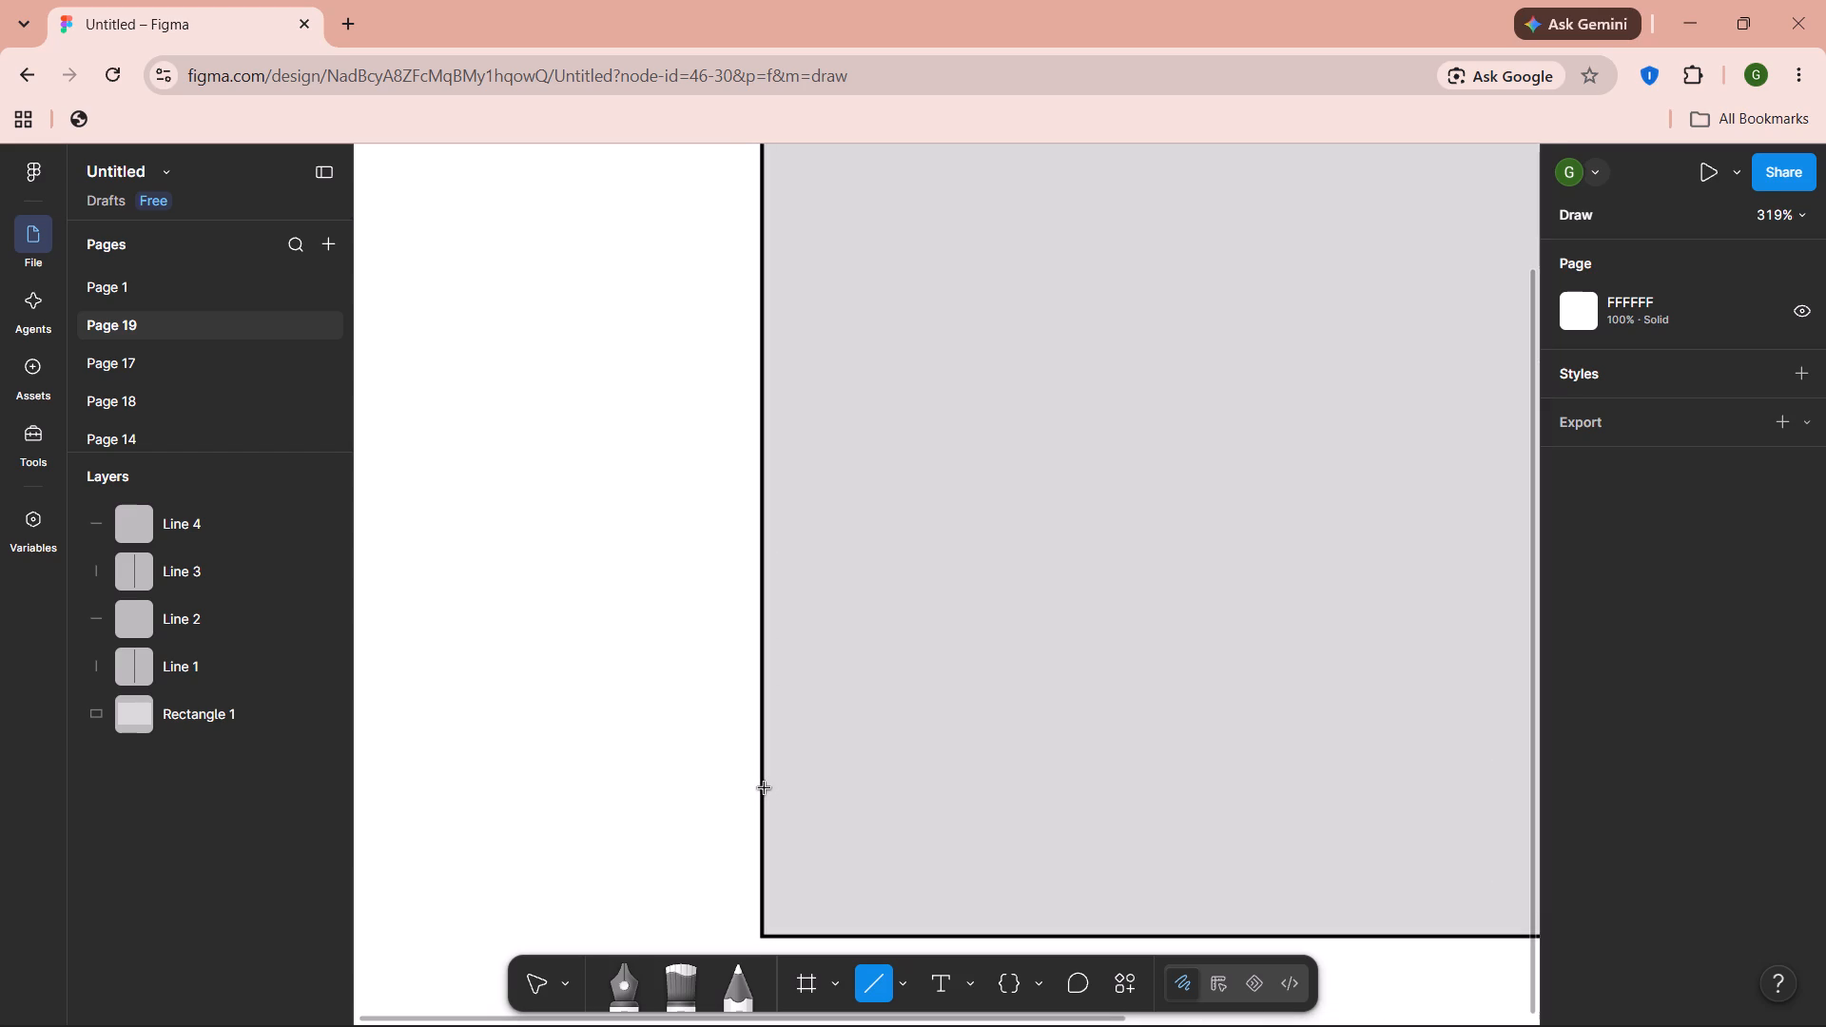
left_click(767, 784)
left_click_drag(767, 784, 791, 784)
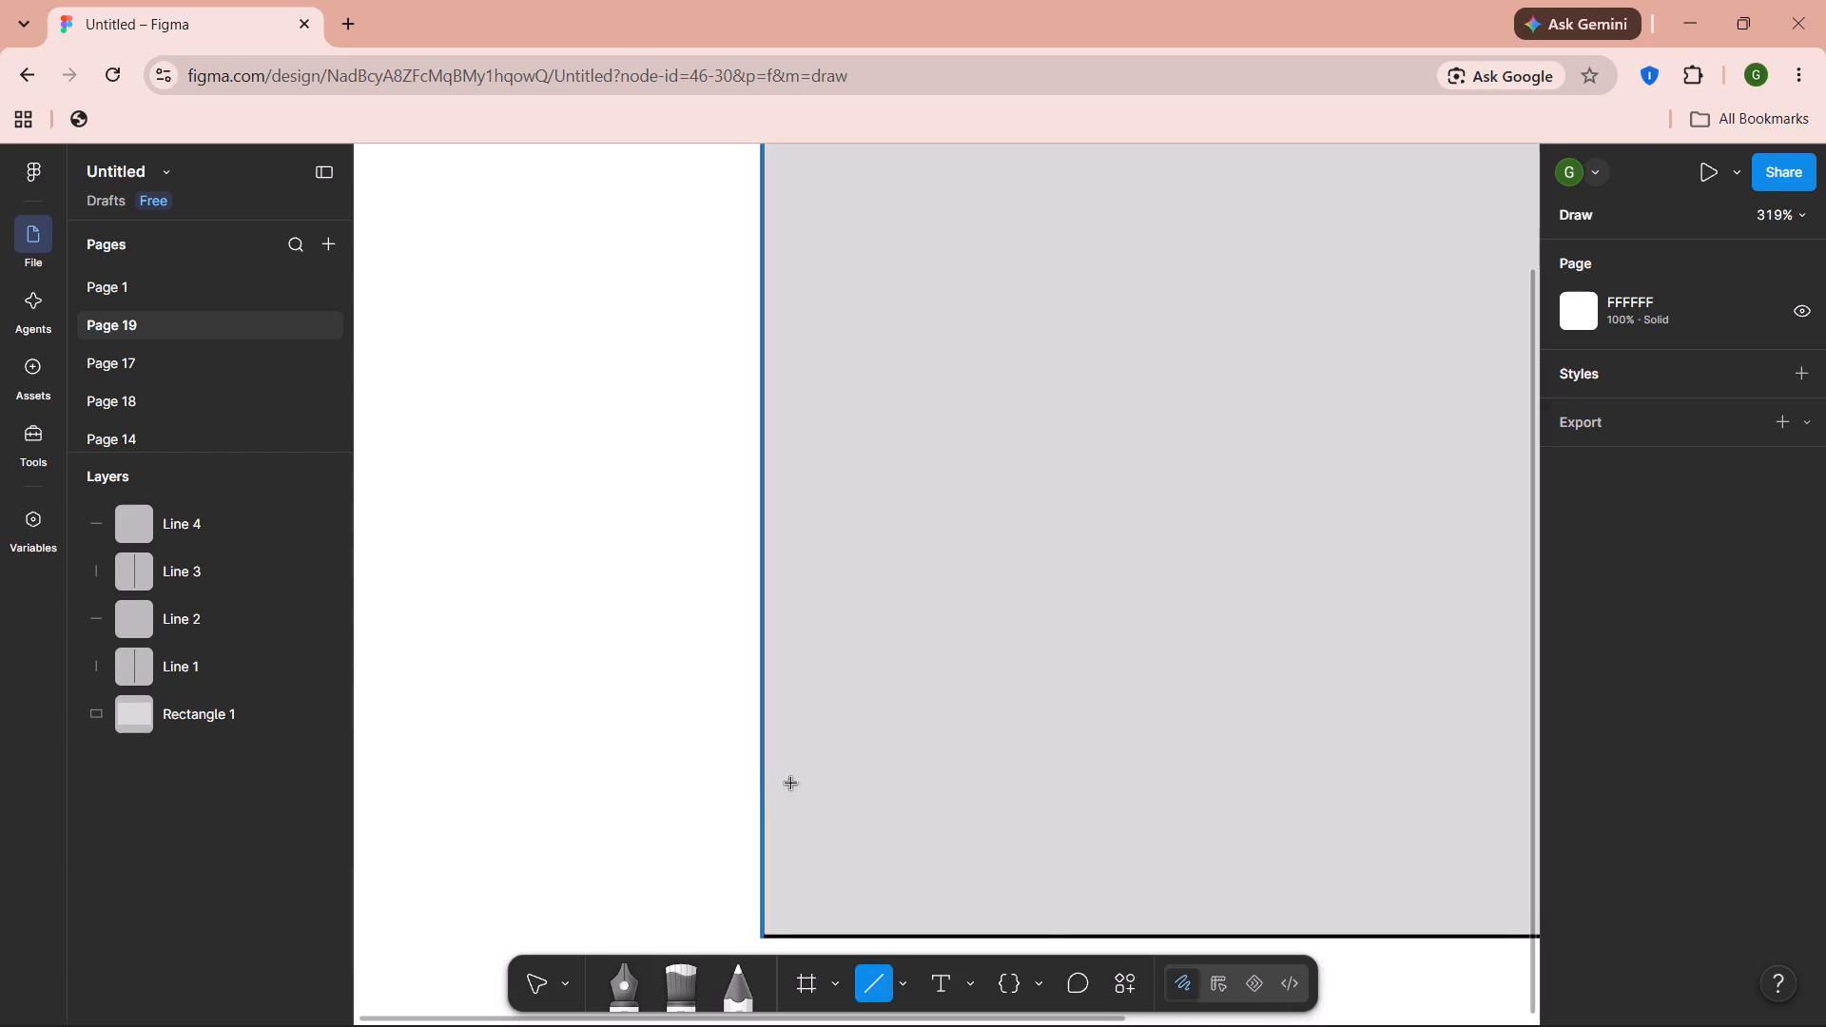
left_click_drag(791, 784, 1227, 769)
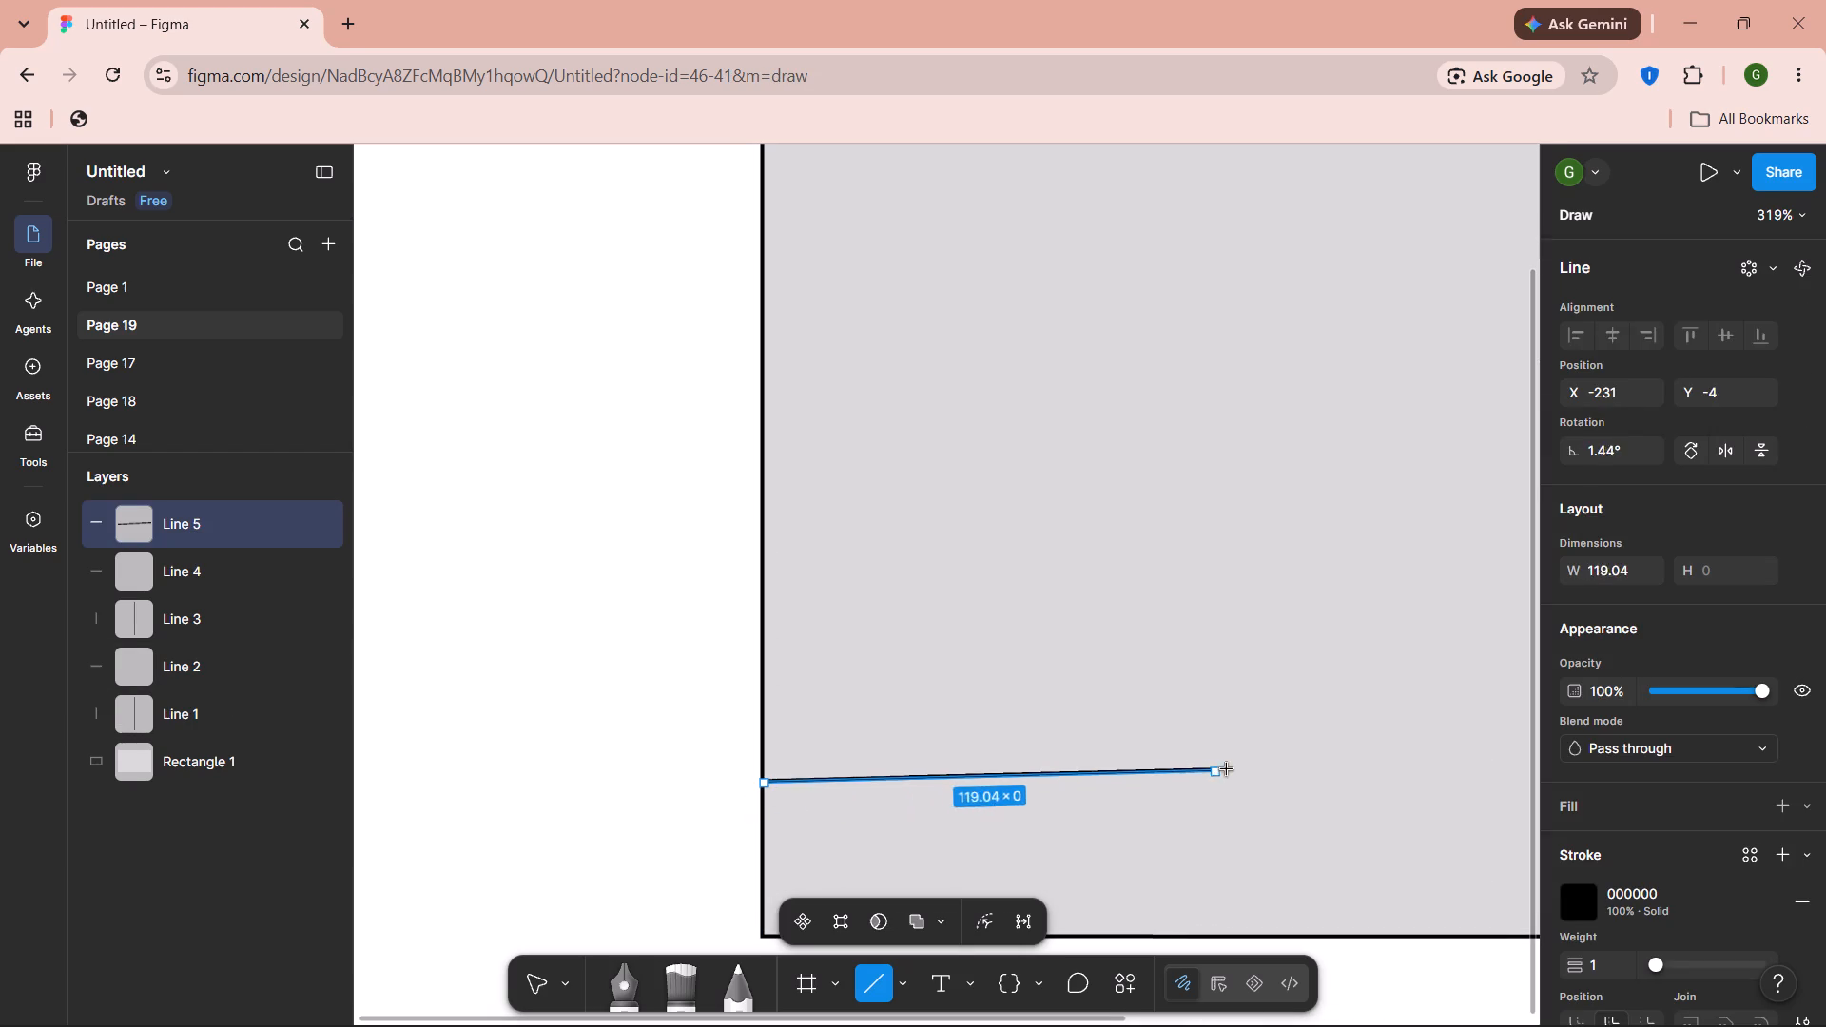
left_click_drag(1227, 769, 1252, 786)
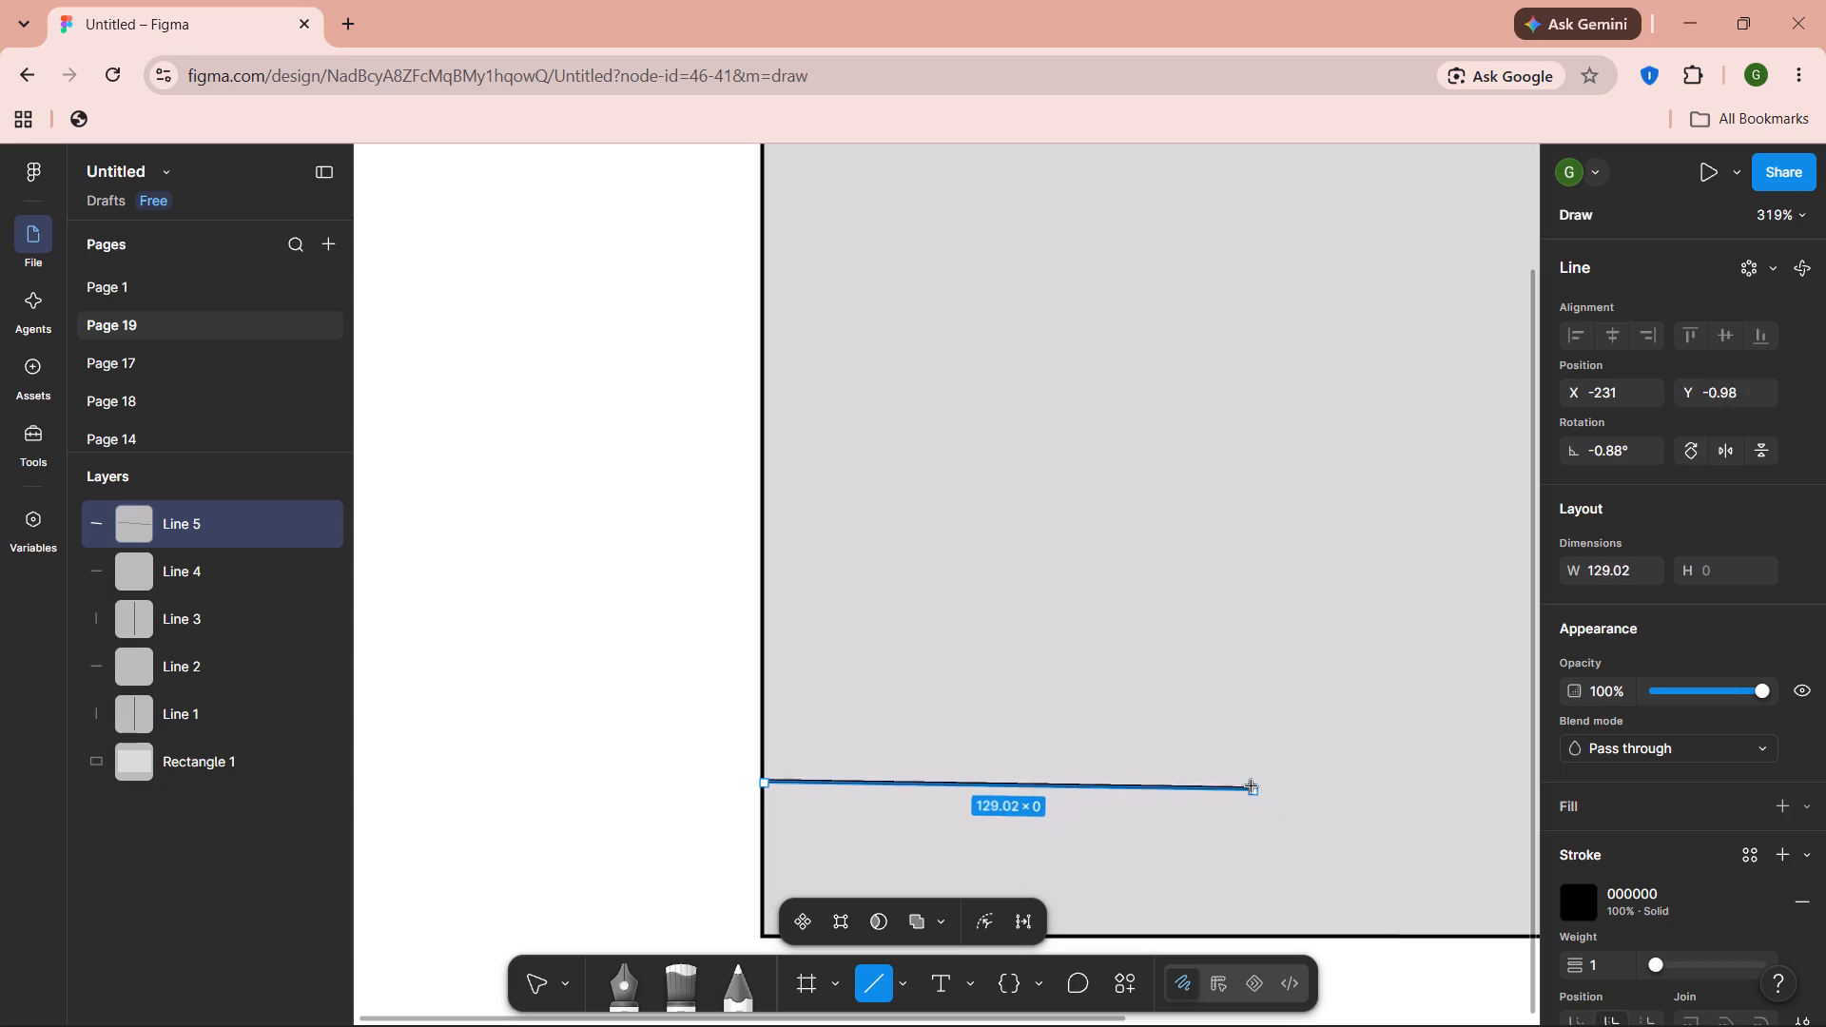
left_click_drag(1252, 786, 1234, 783)
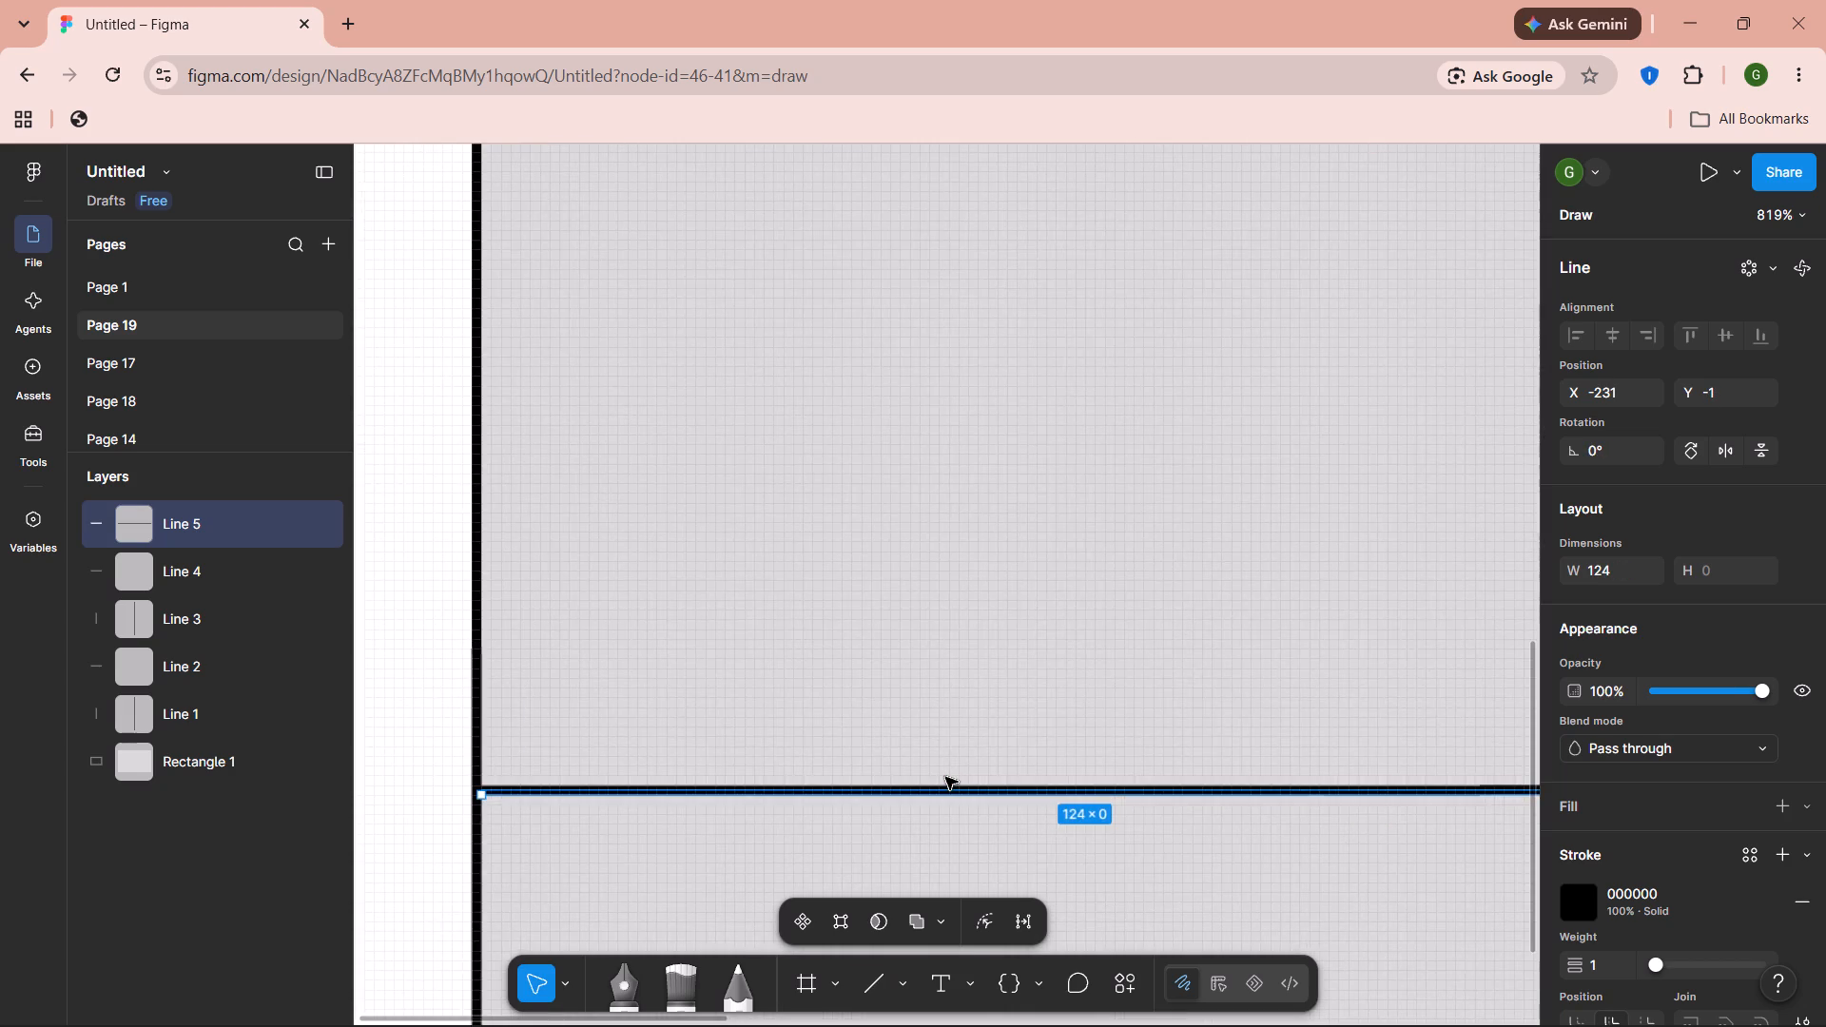
scroll(1258, 829, "left", 3)
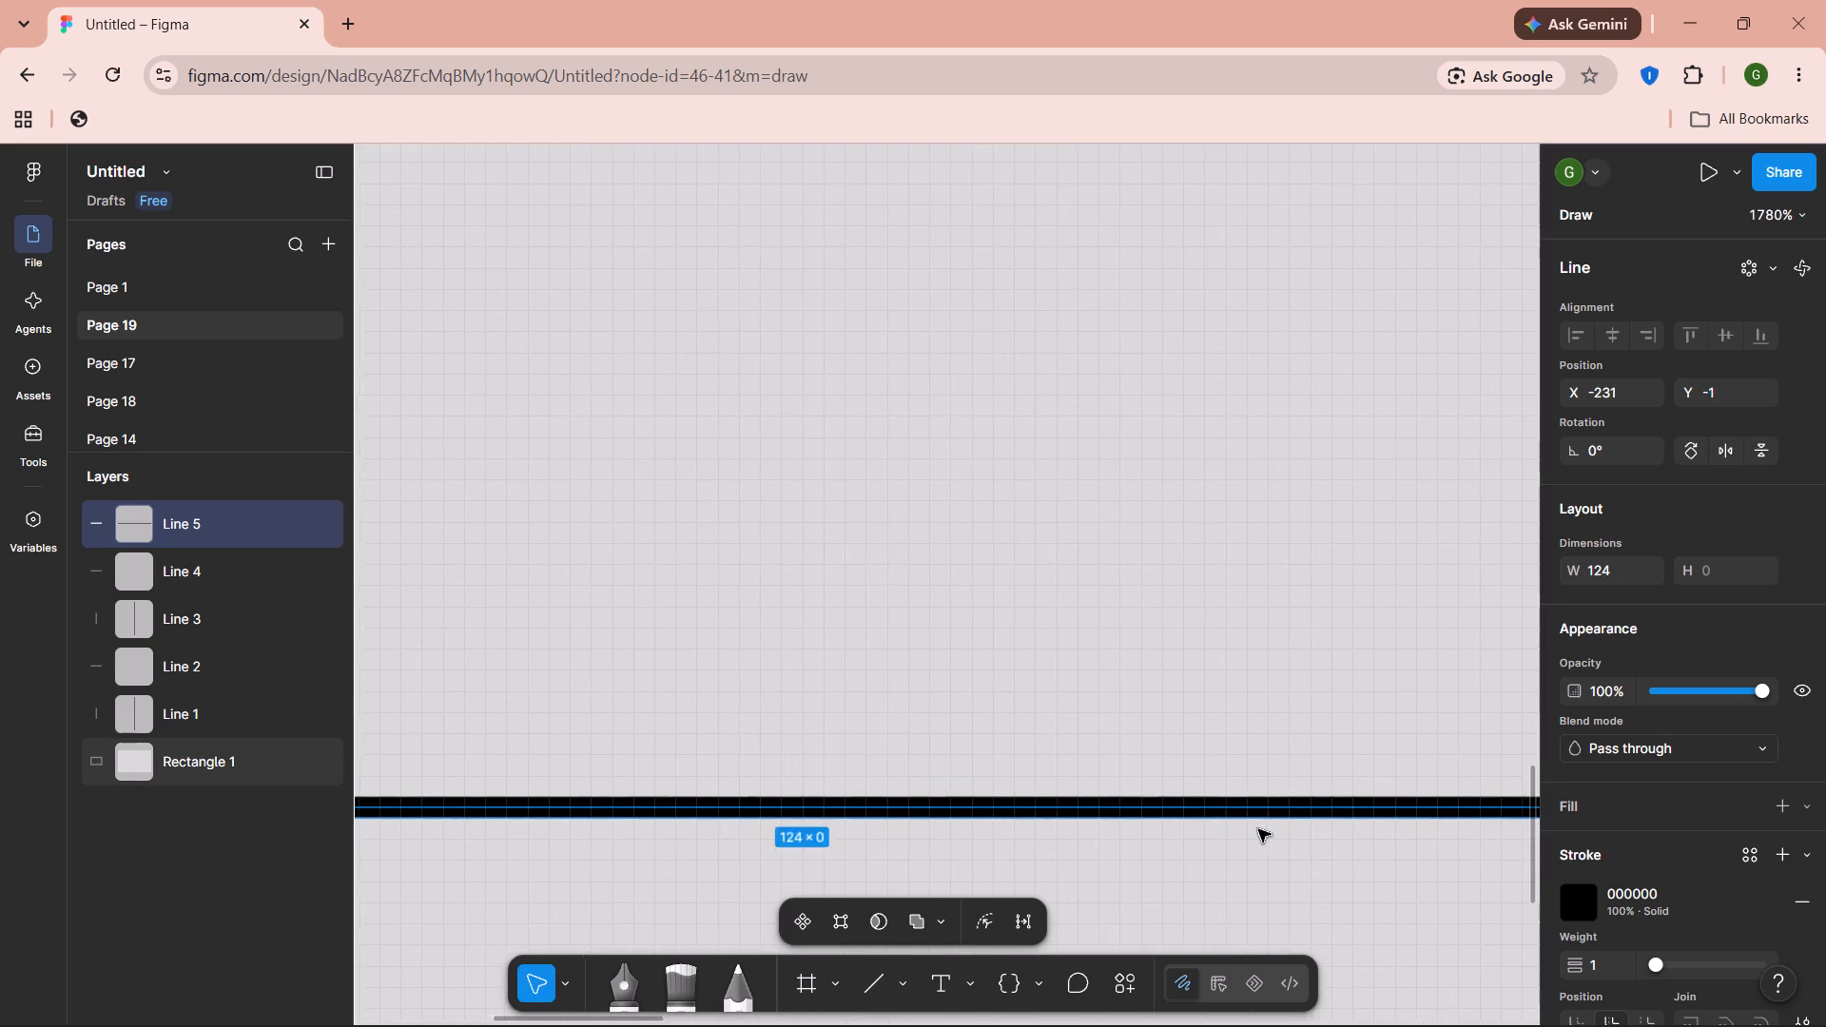
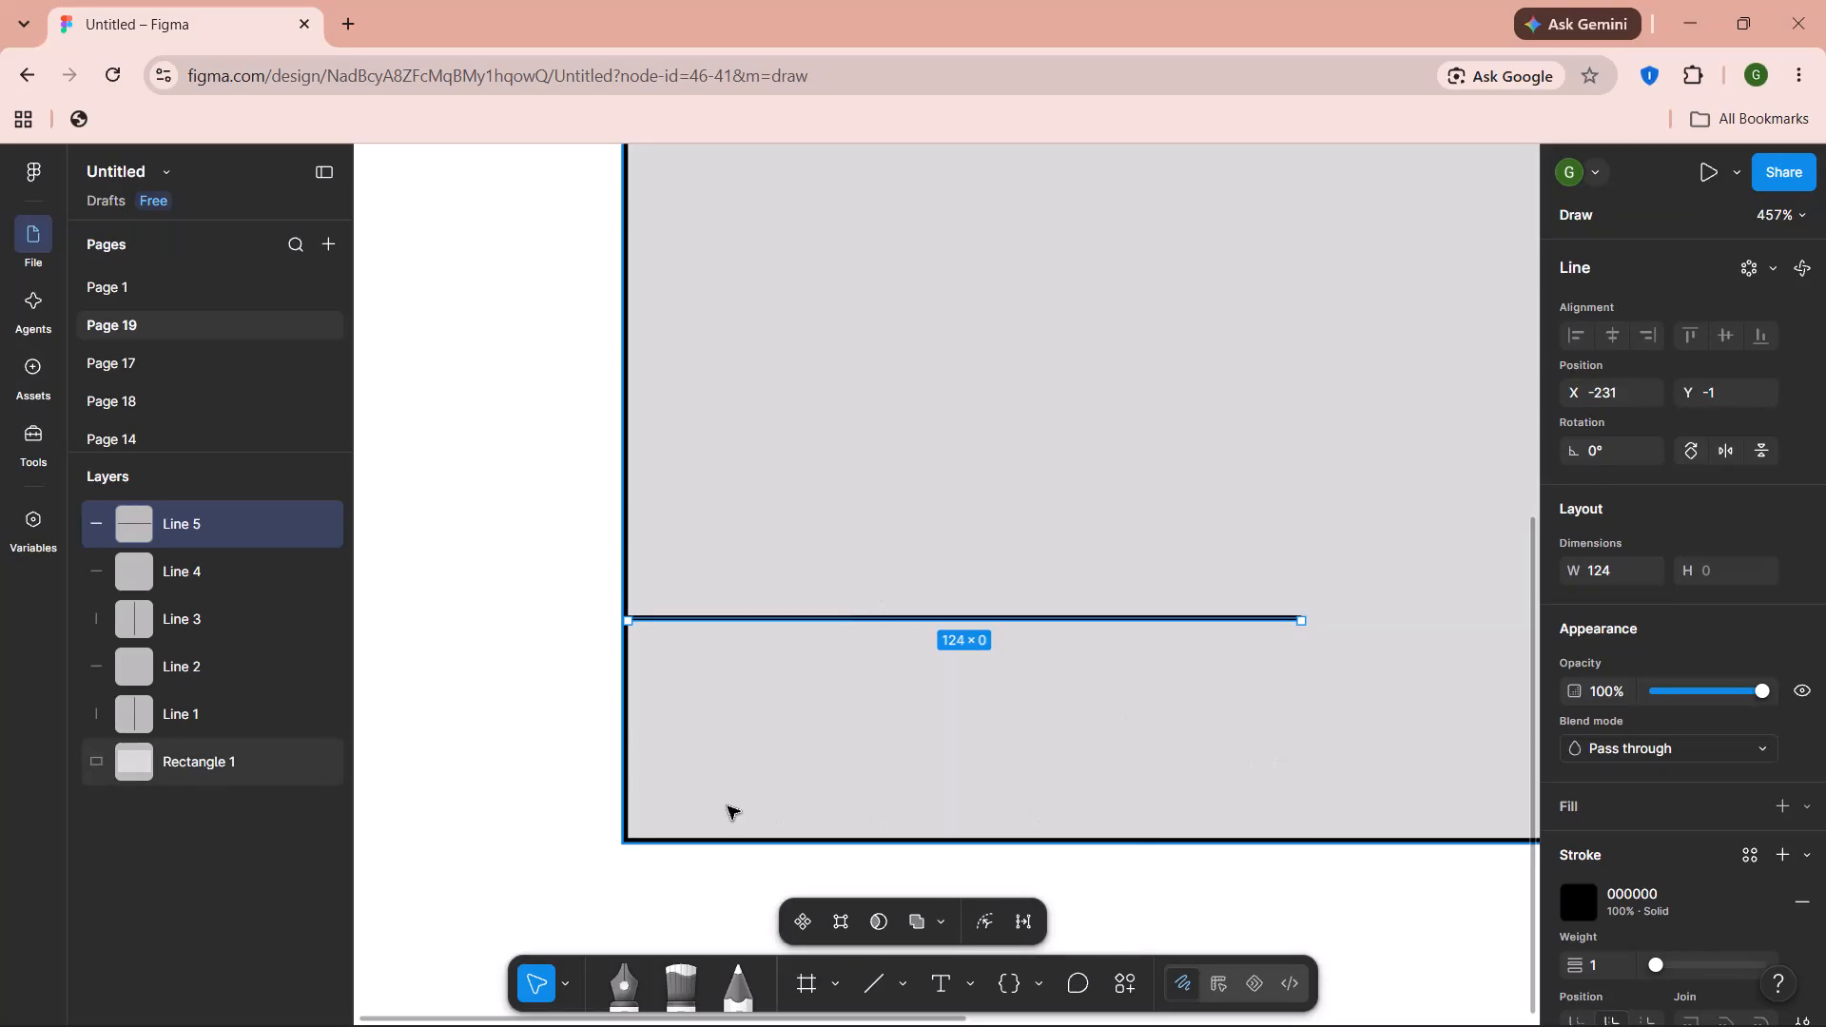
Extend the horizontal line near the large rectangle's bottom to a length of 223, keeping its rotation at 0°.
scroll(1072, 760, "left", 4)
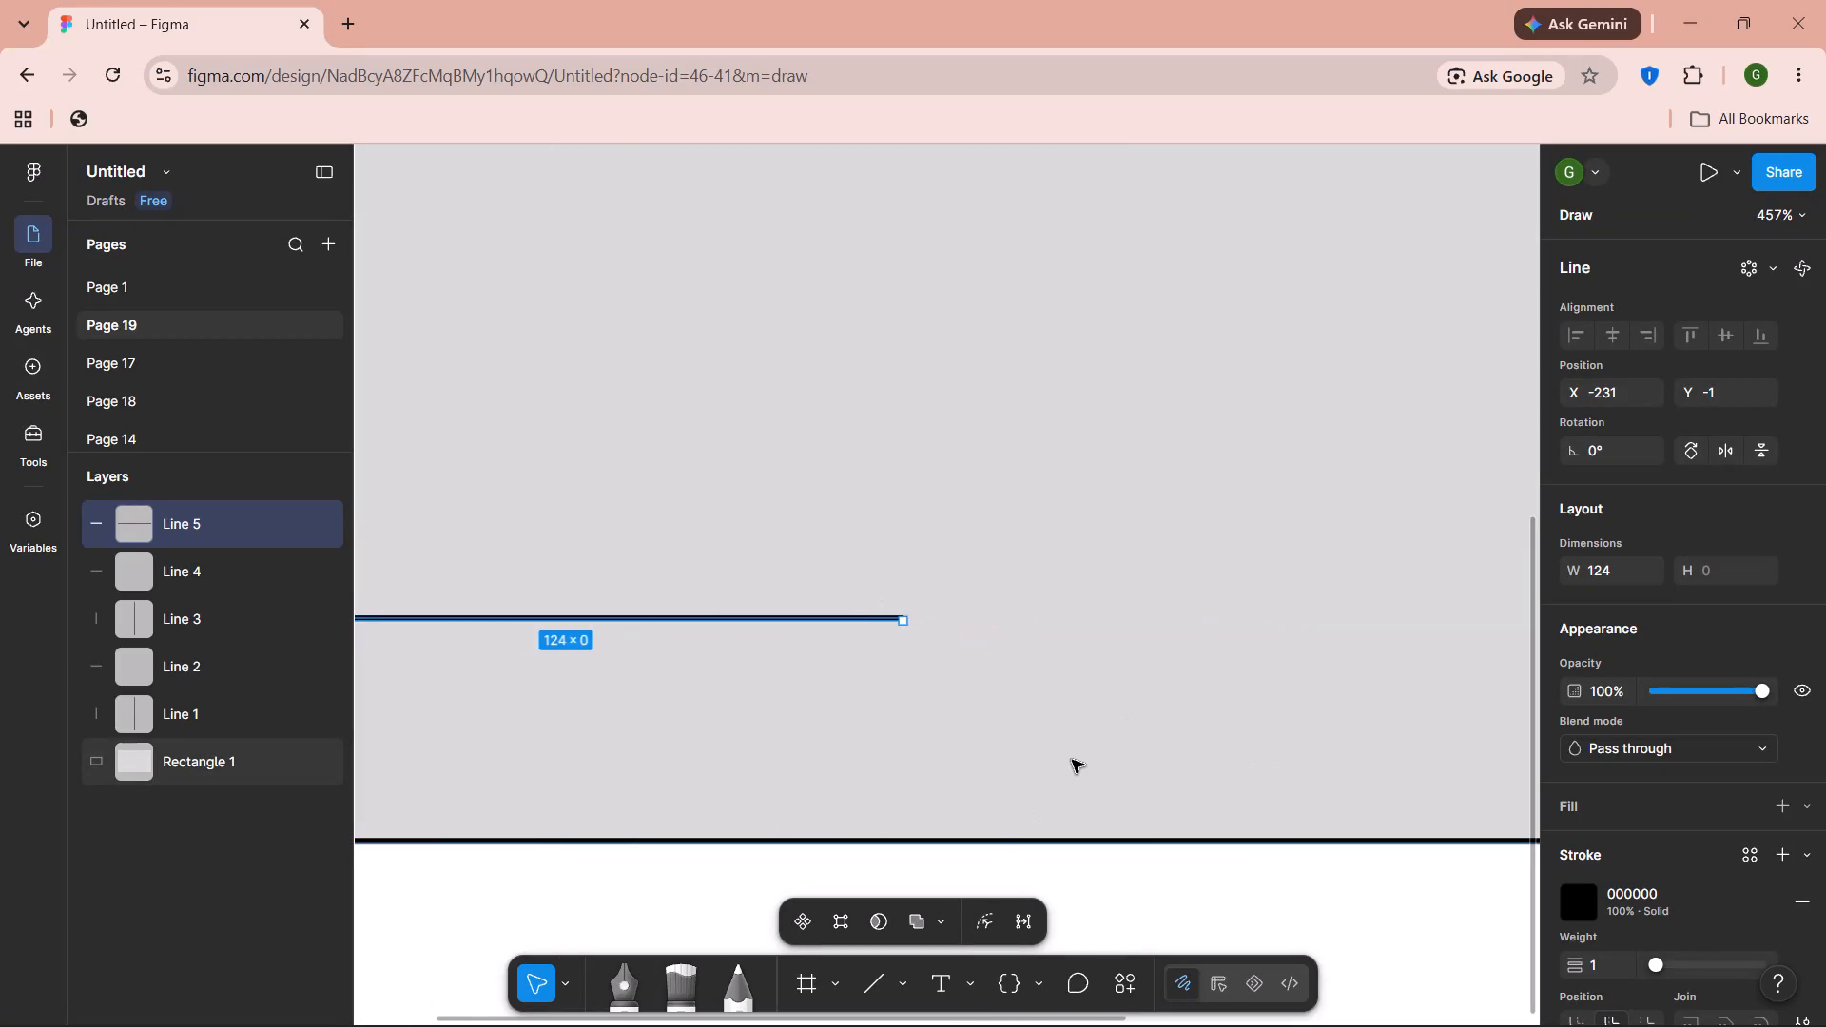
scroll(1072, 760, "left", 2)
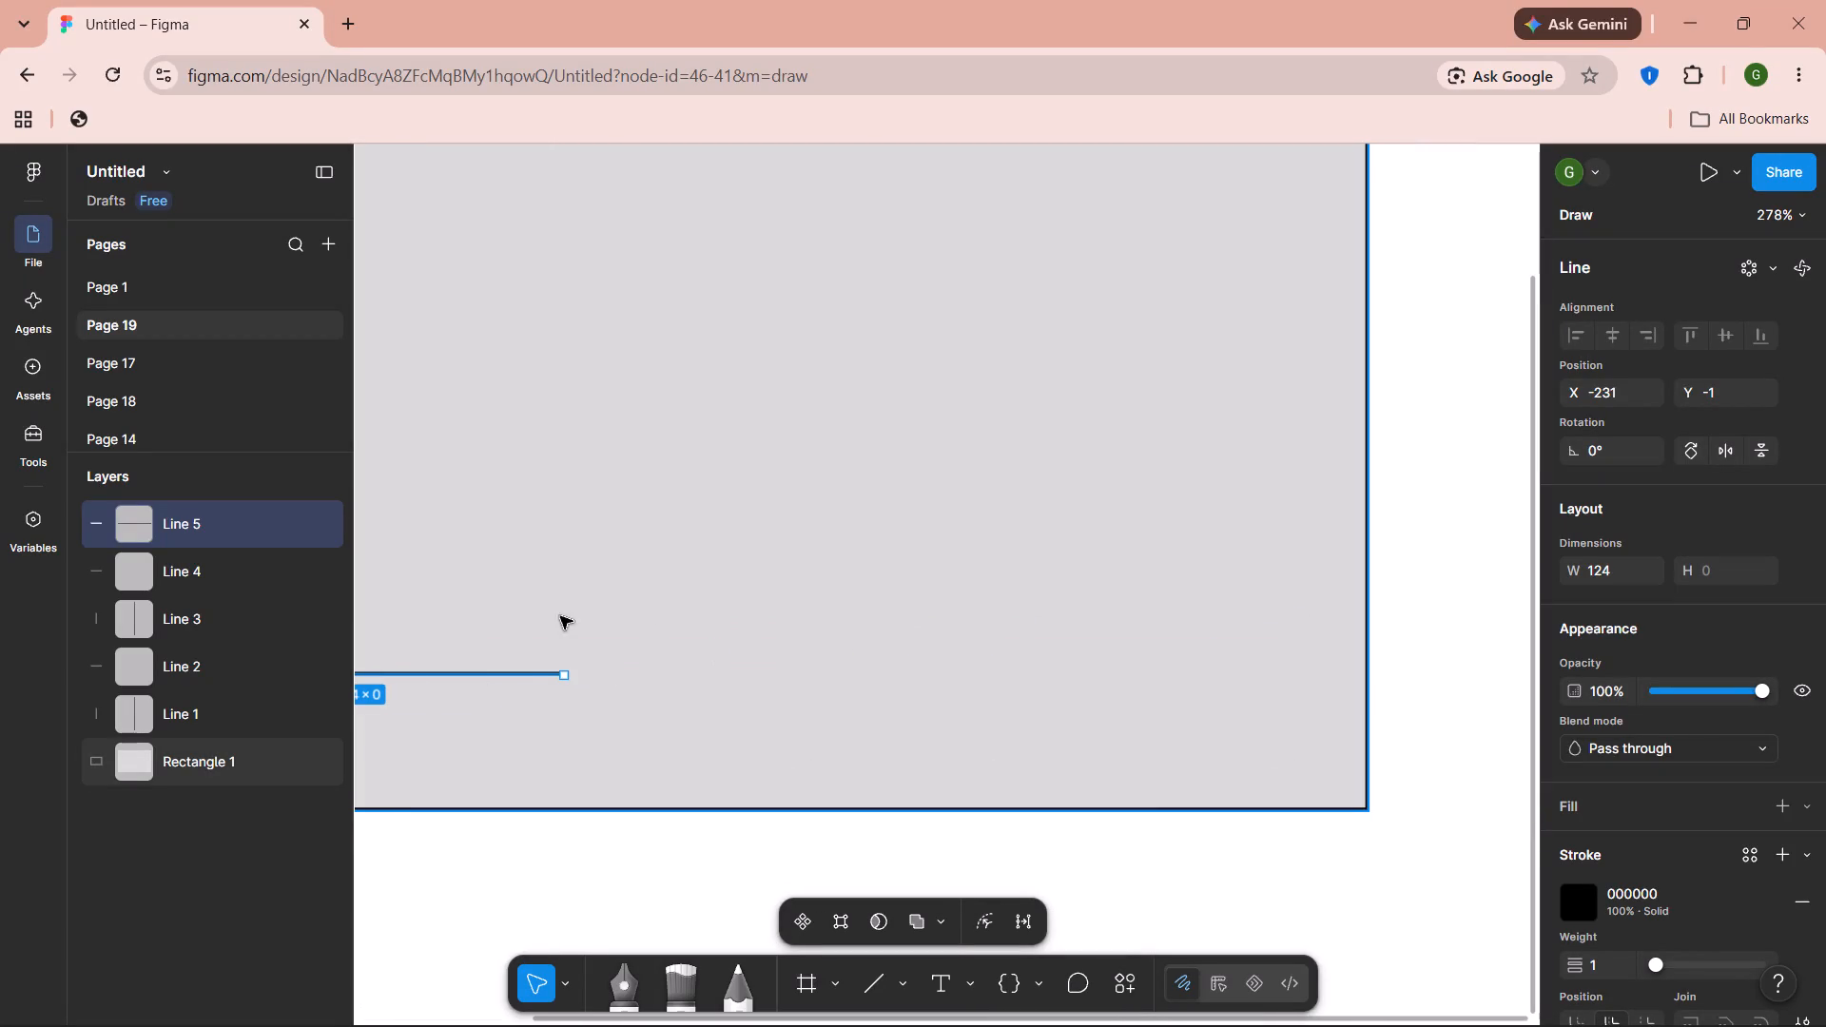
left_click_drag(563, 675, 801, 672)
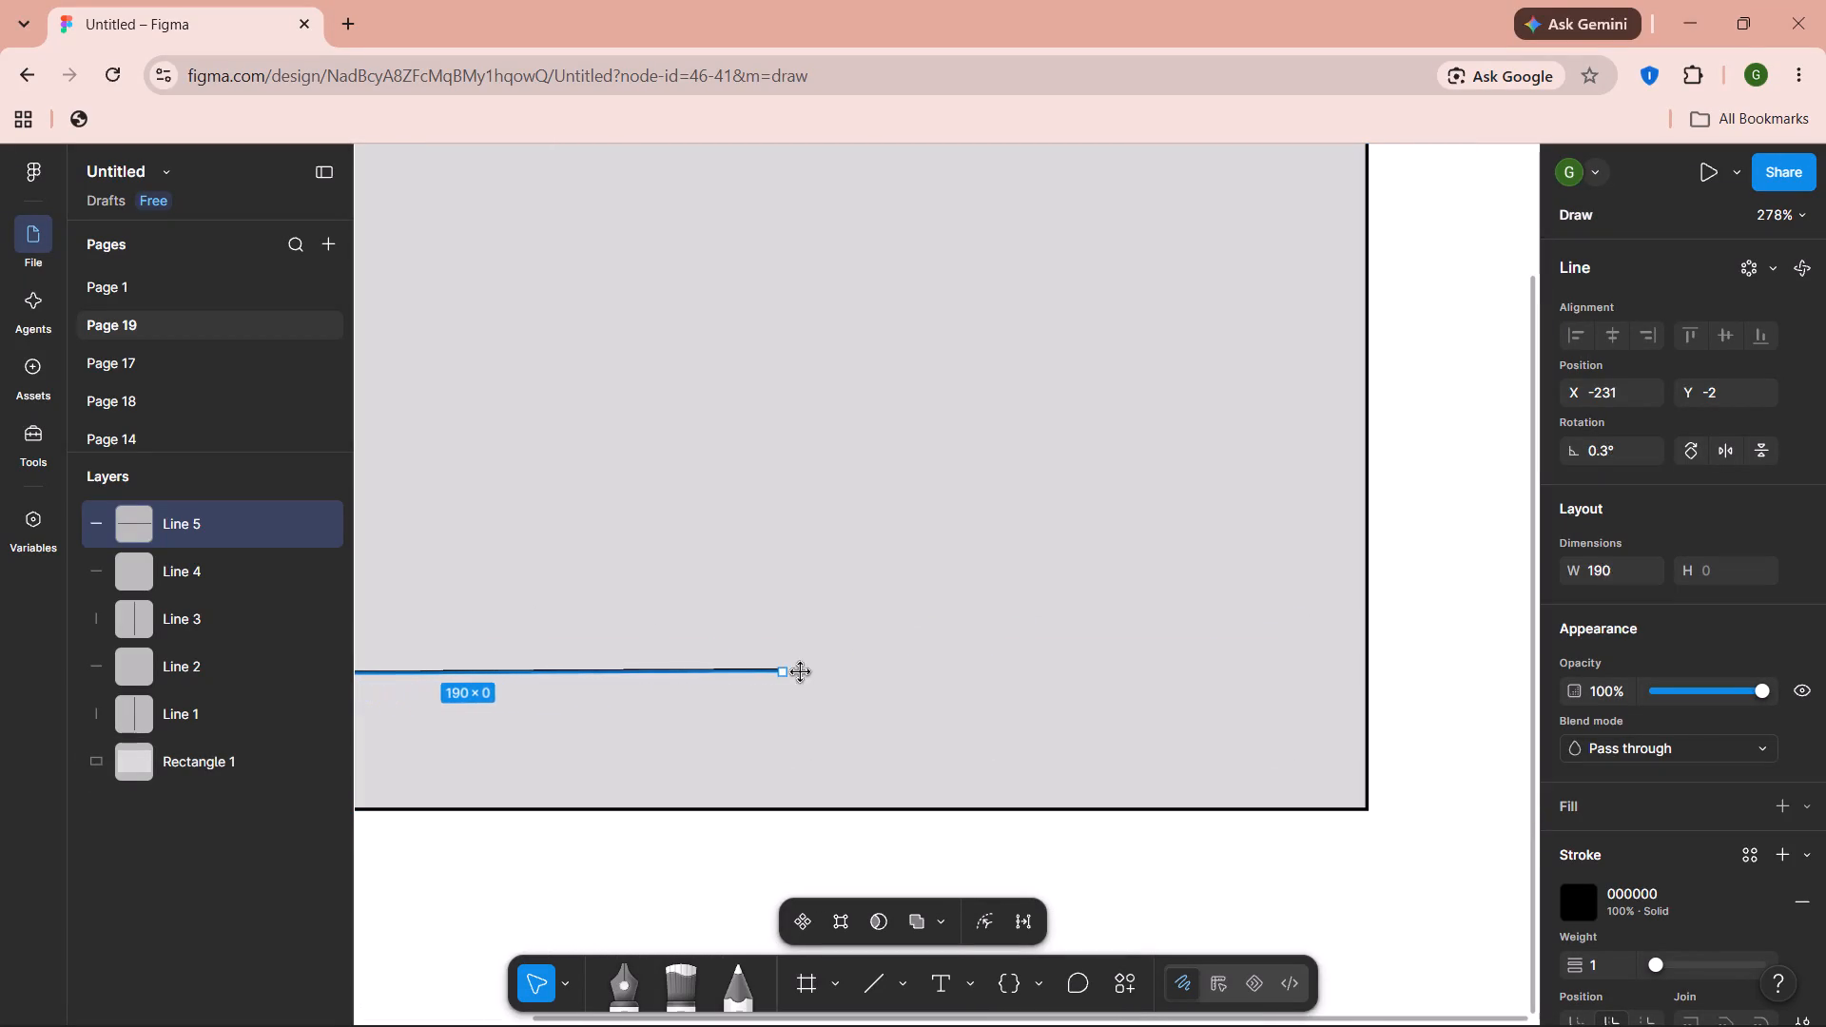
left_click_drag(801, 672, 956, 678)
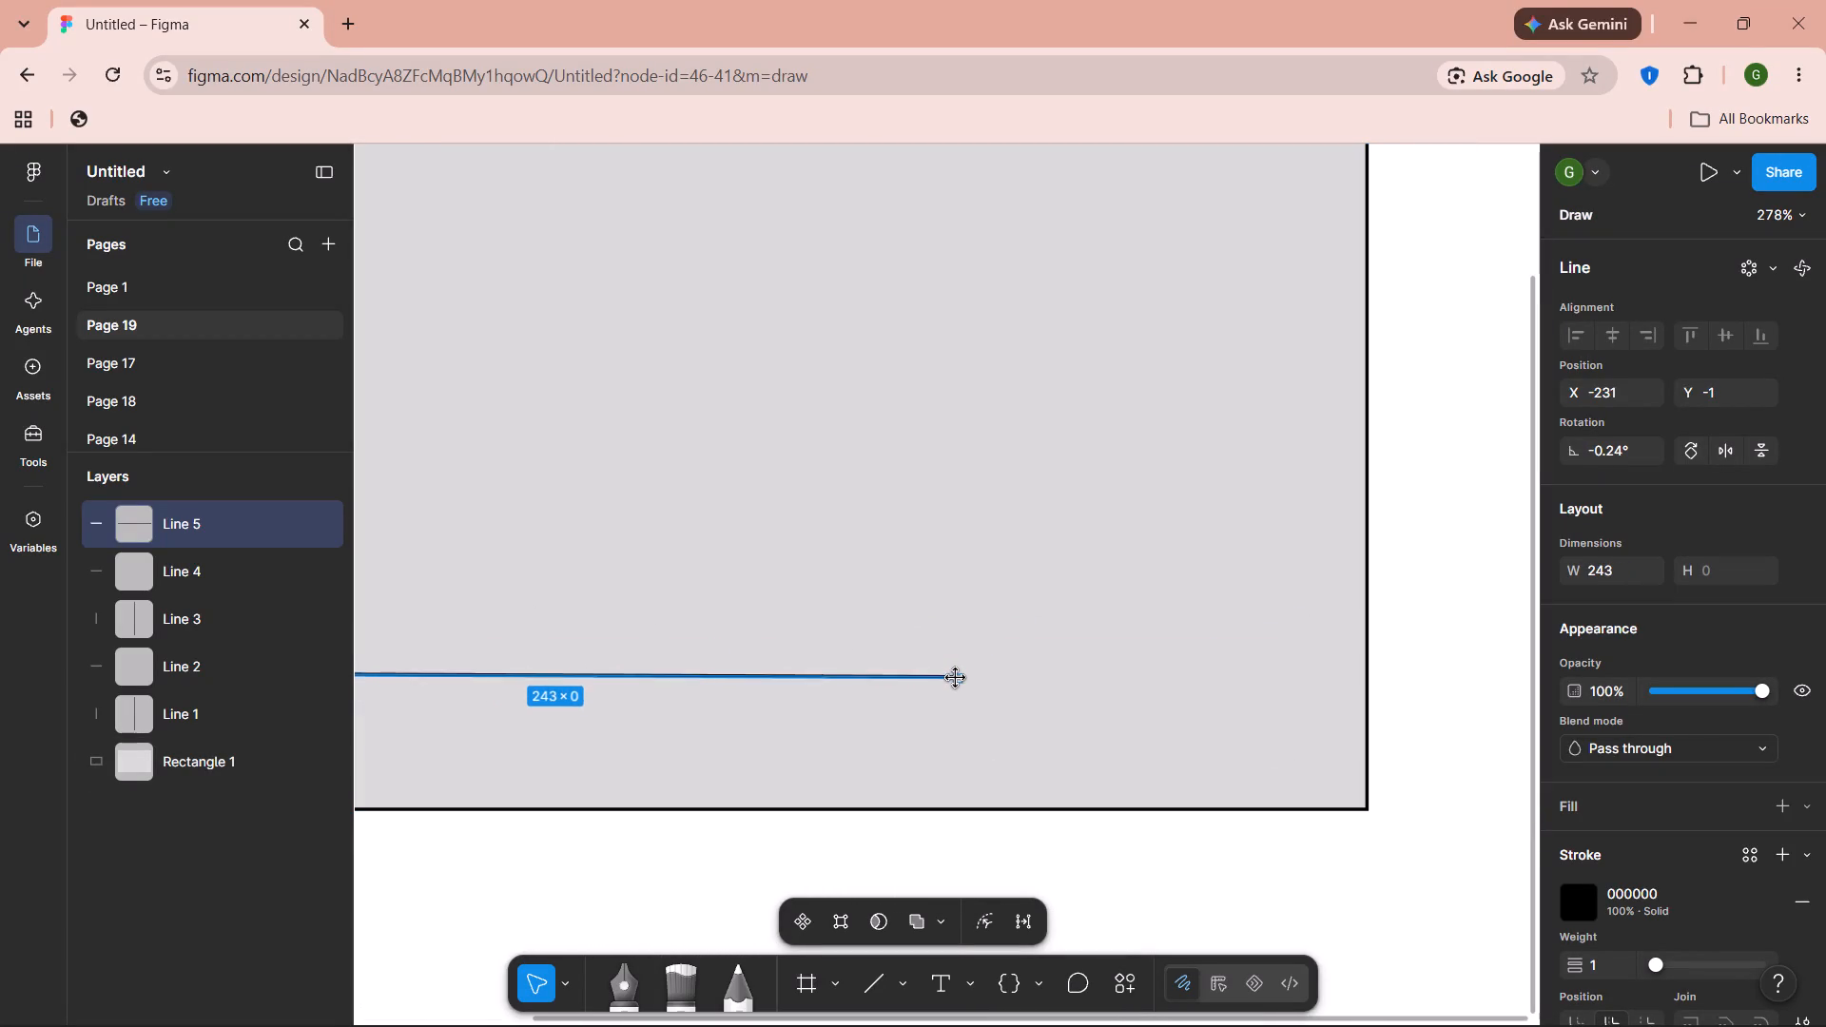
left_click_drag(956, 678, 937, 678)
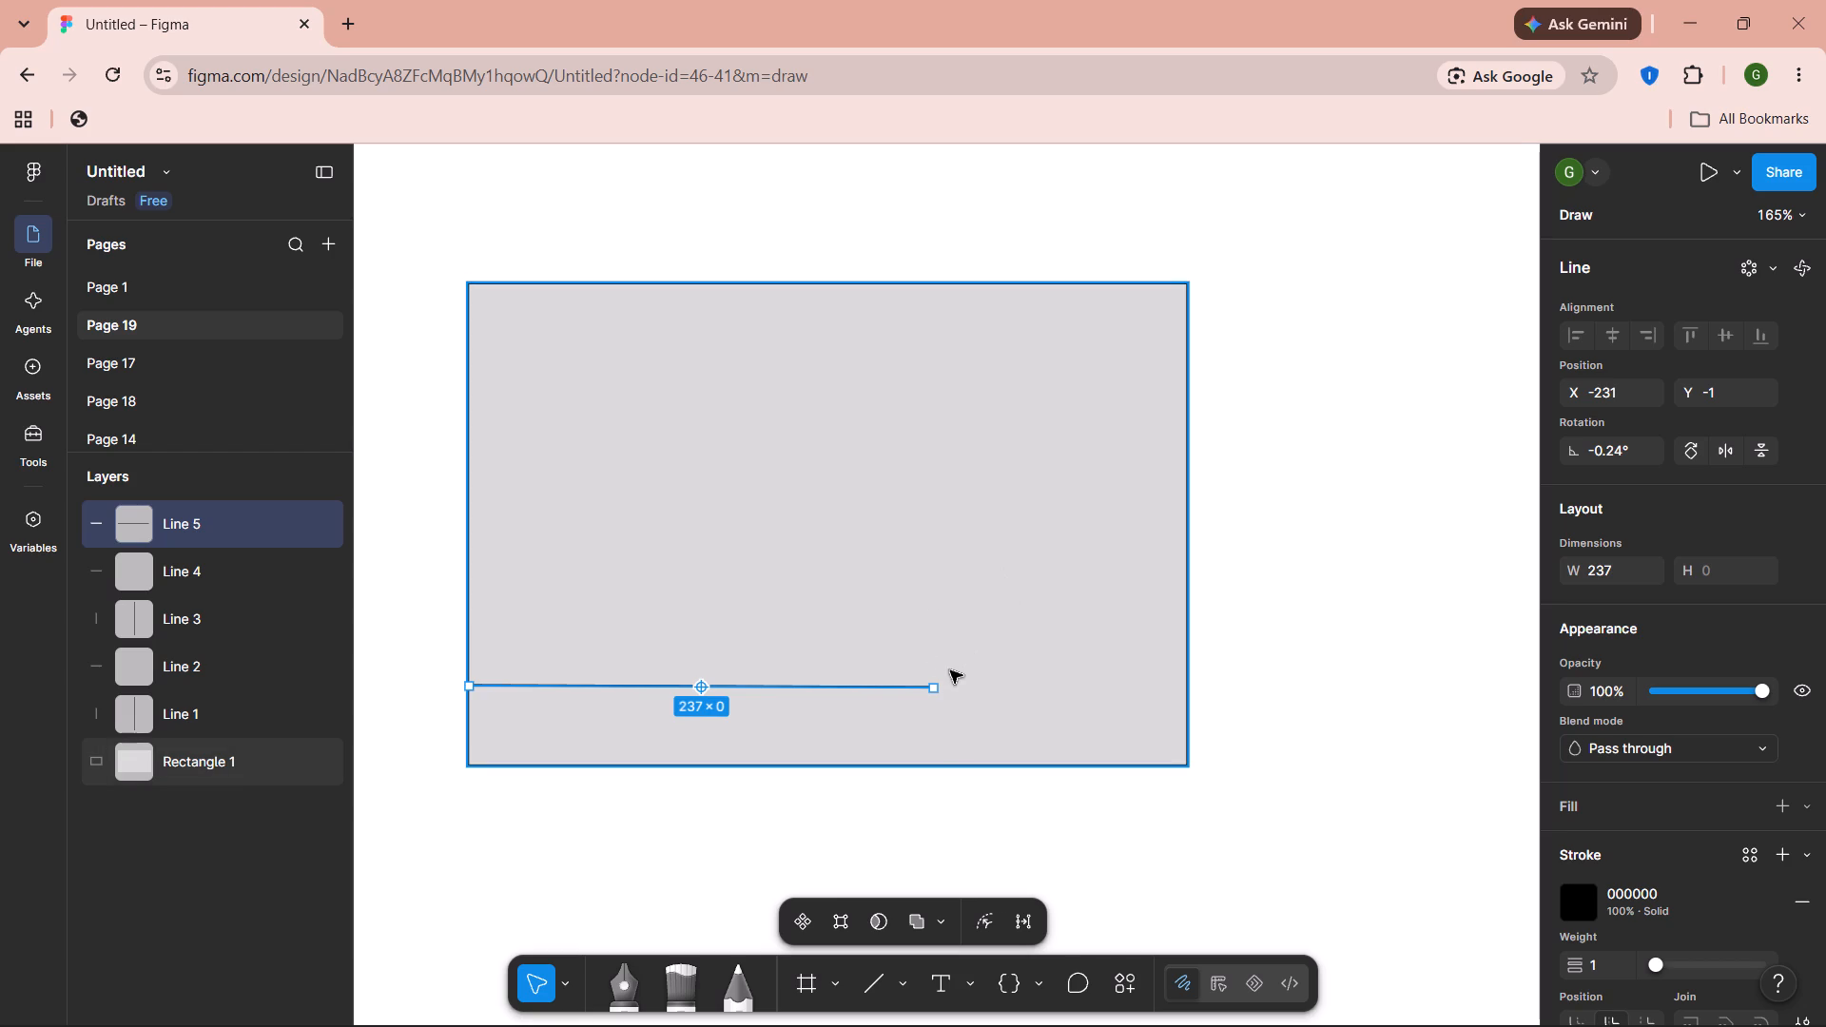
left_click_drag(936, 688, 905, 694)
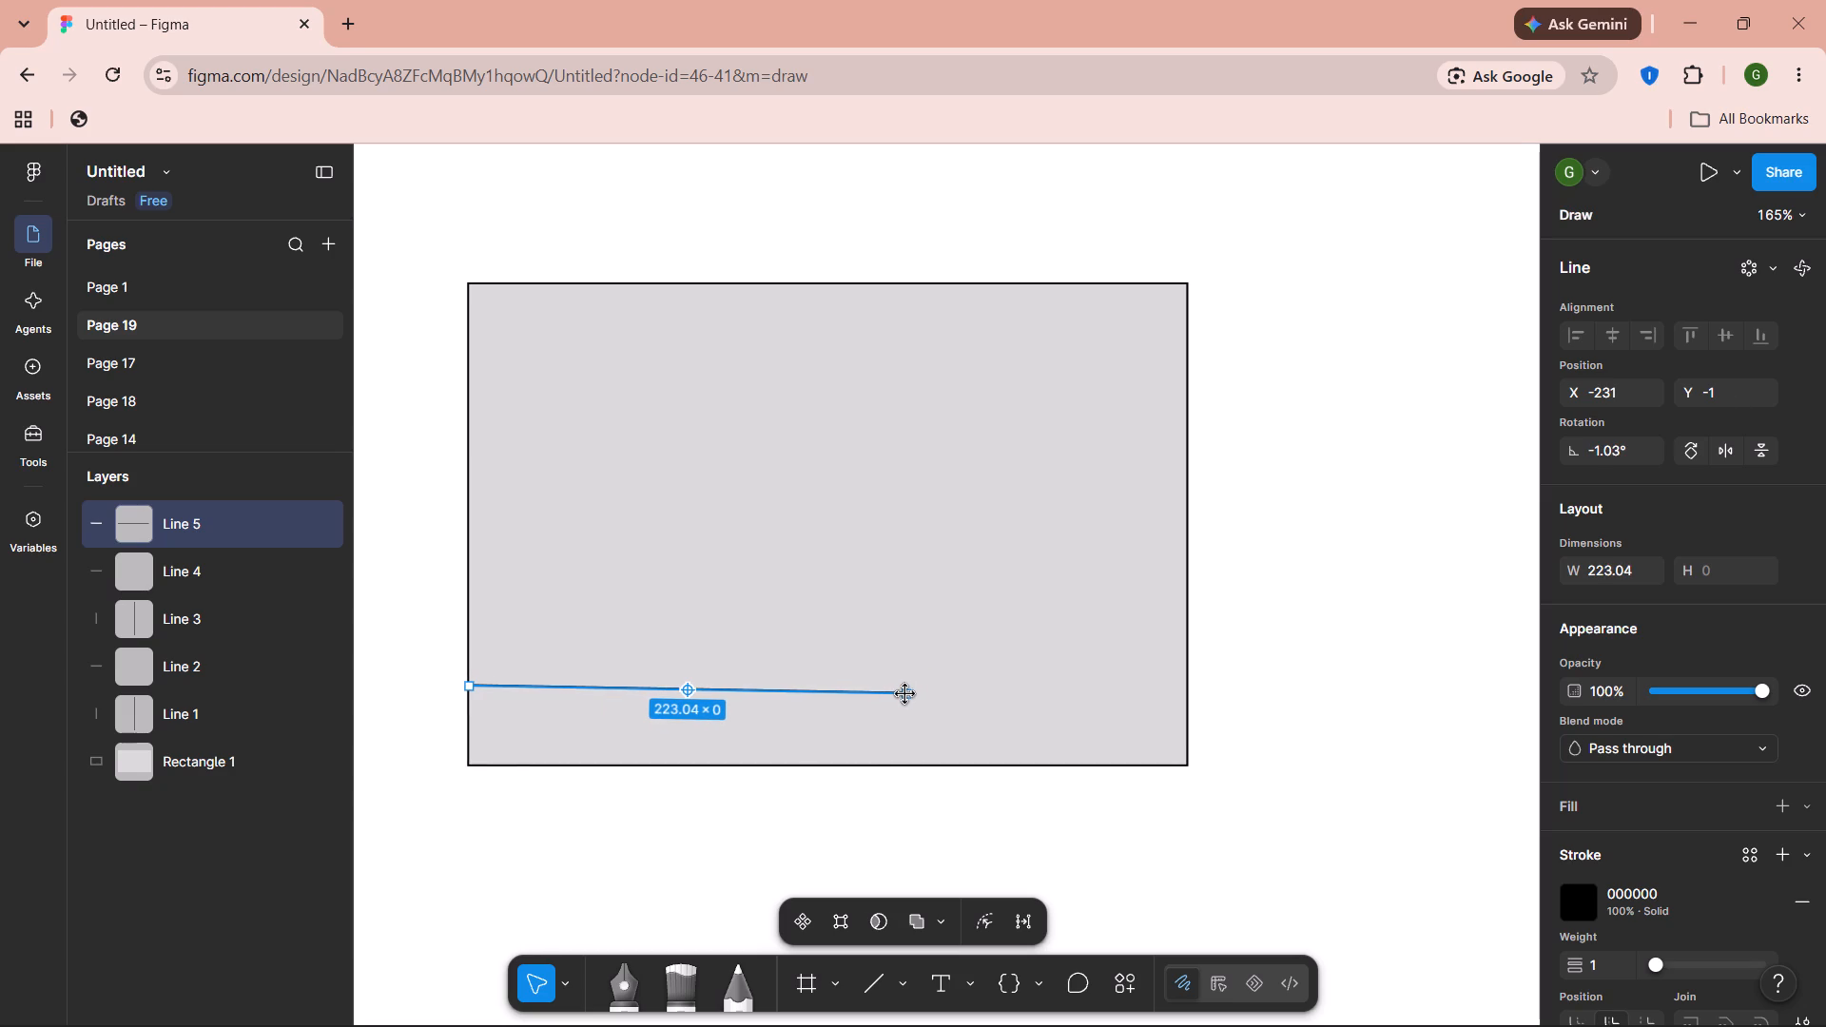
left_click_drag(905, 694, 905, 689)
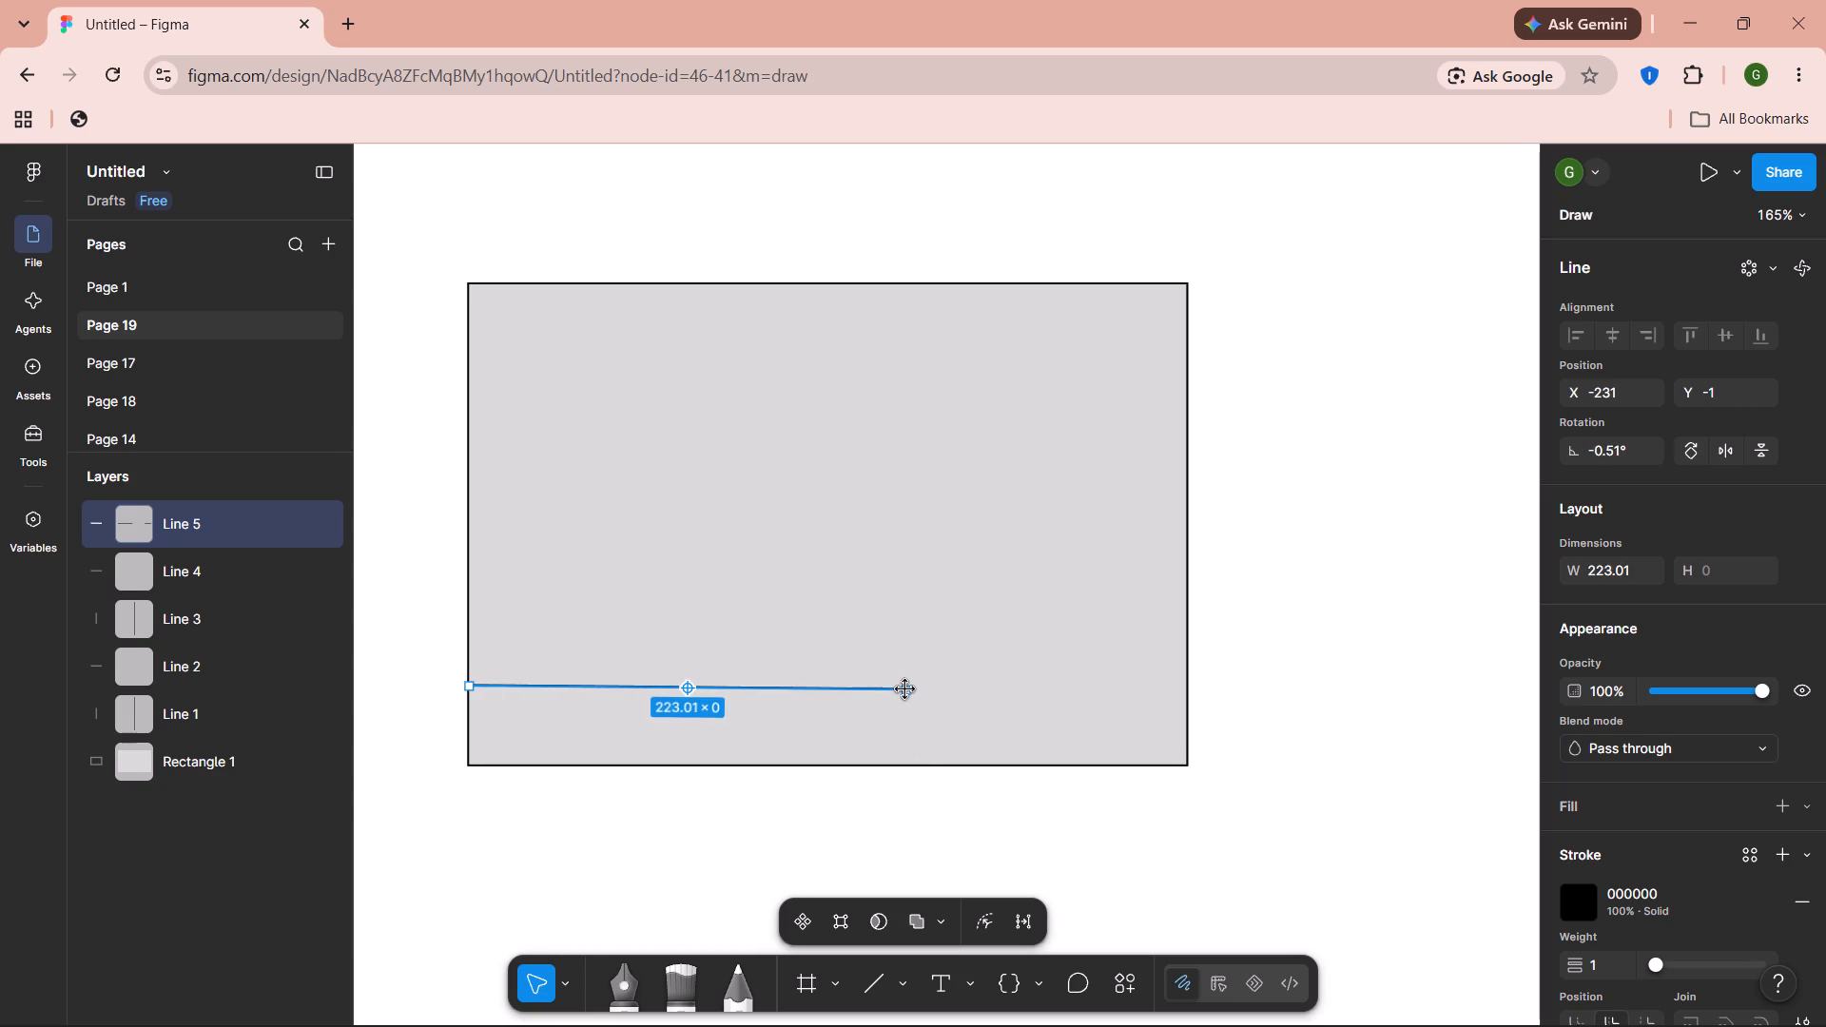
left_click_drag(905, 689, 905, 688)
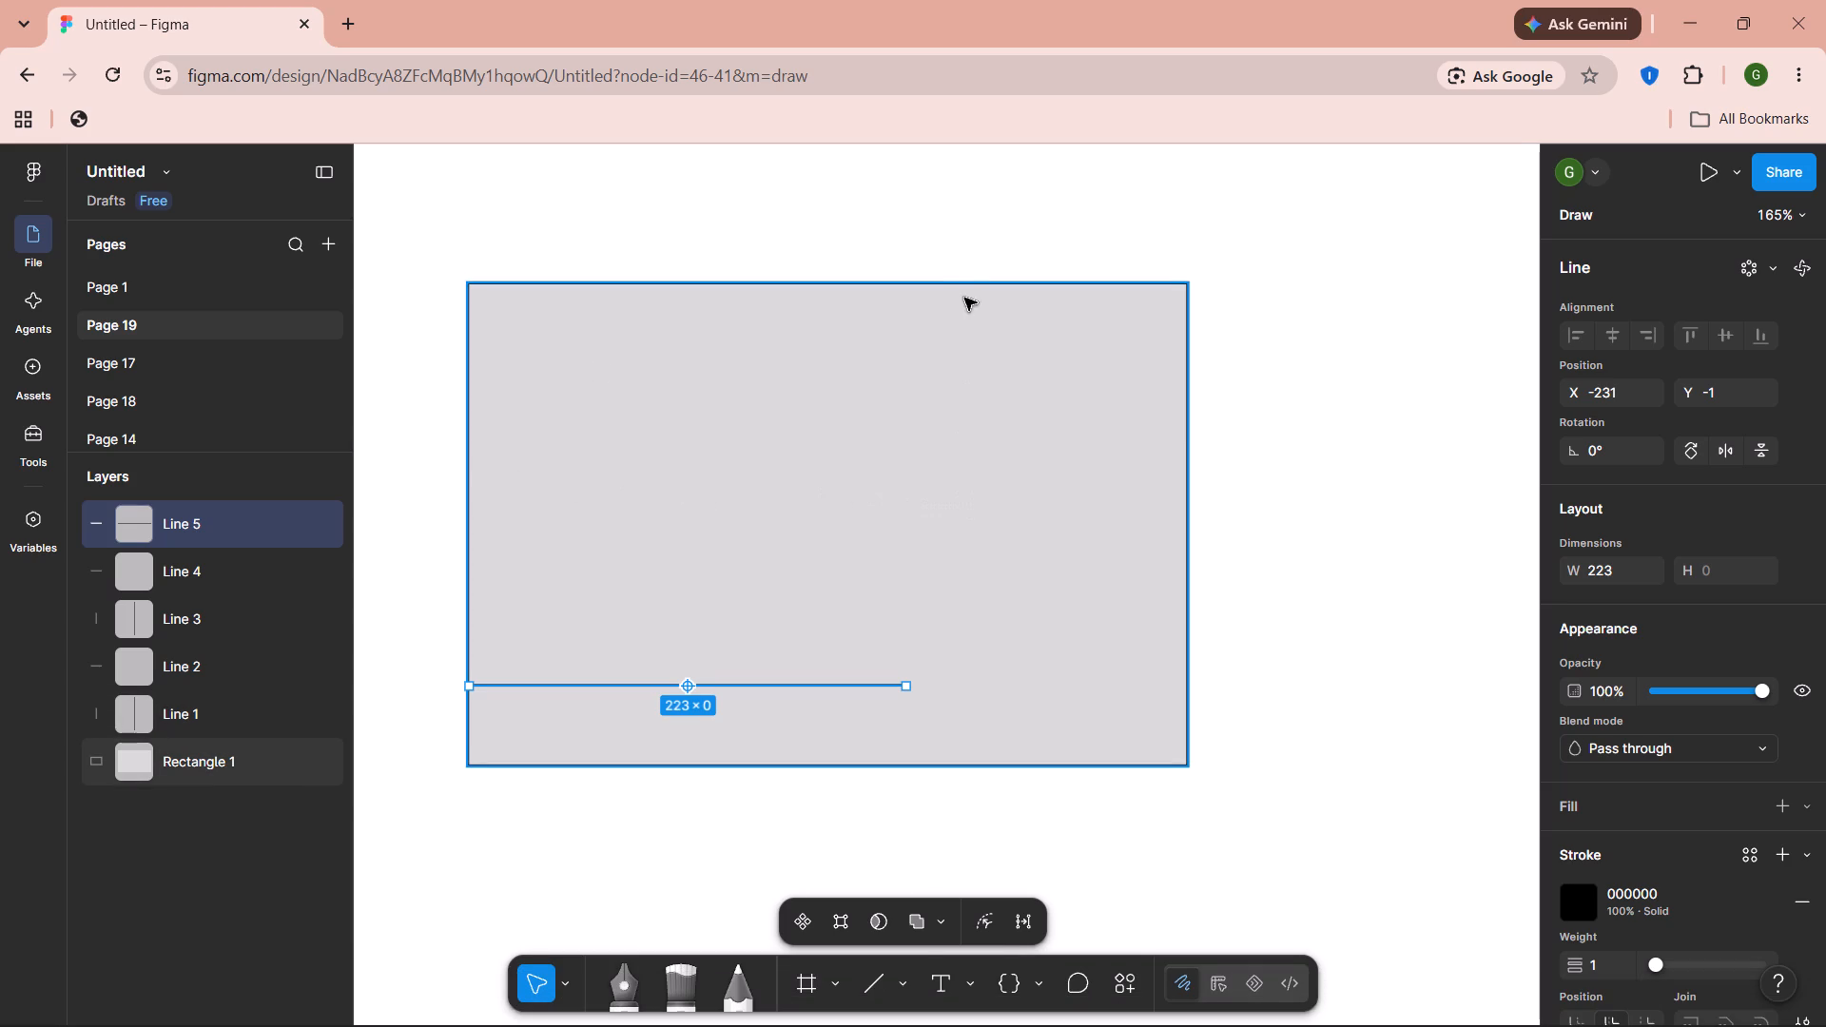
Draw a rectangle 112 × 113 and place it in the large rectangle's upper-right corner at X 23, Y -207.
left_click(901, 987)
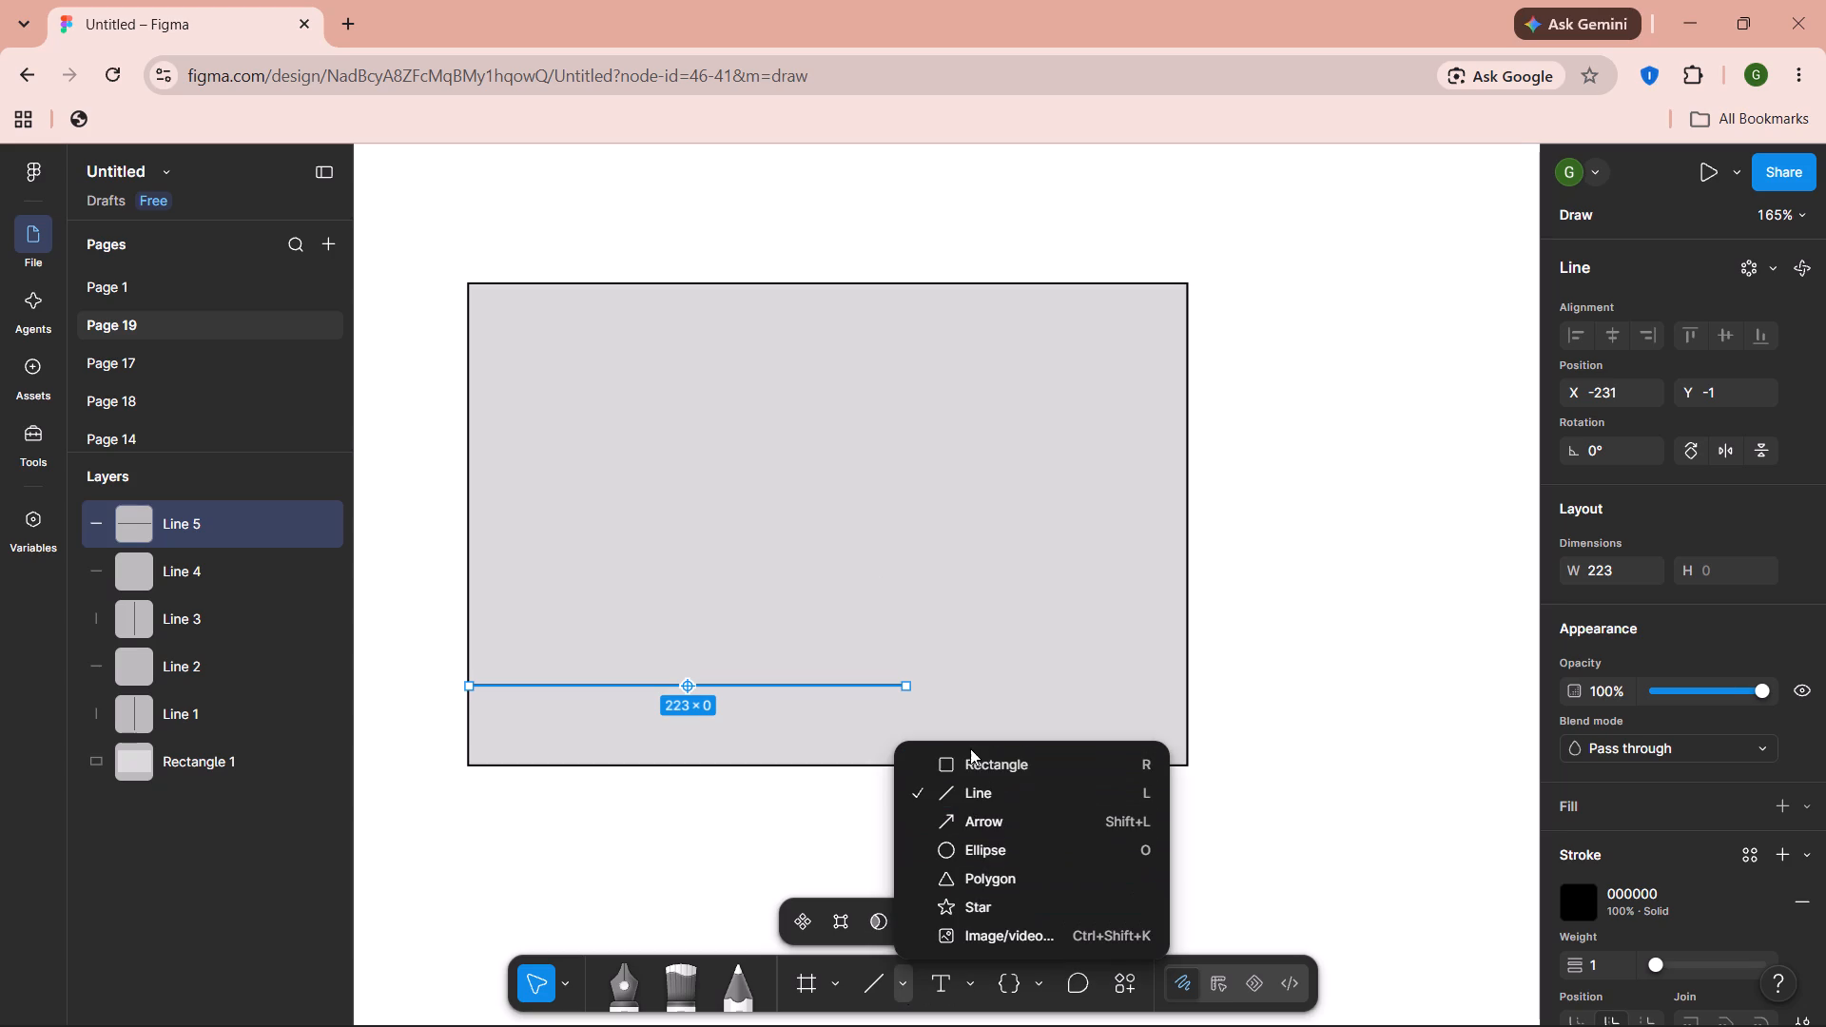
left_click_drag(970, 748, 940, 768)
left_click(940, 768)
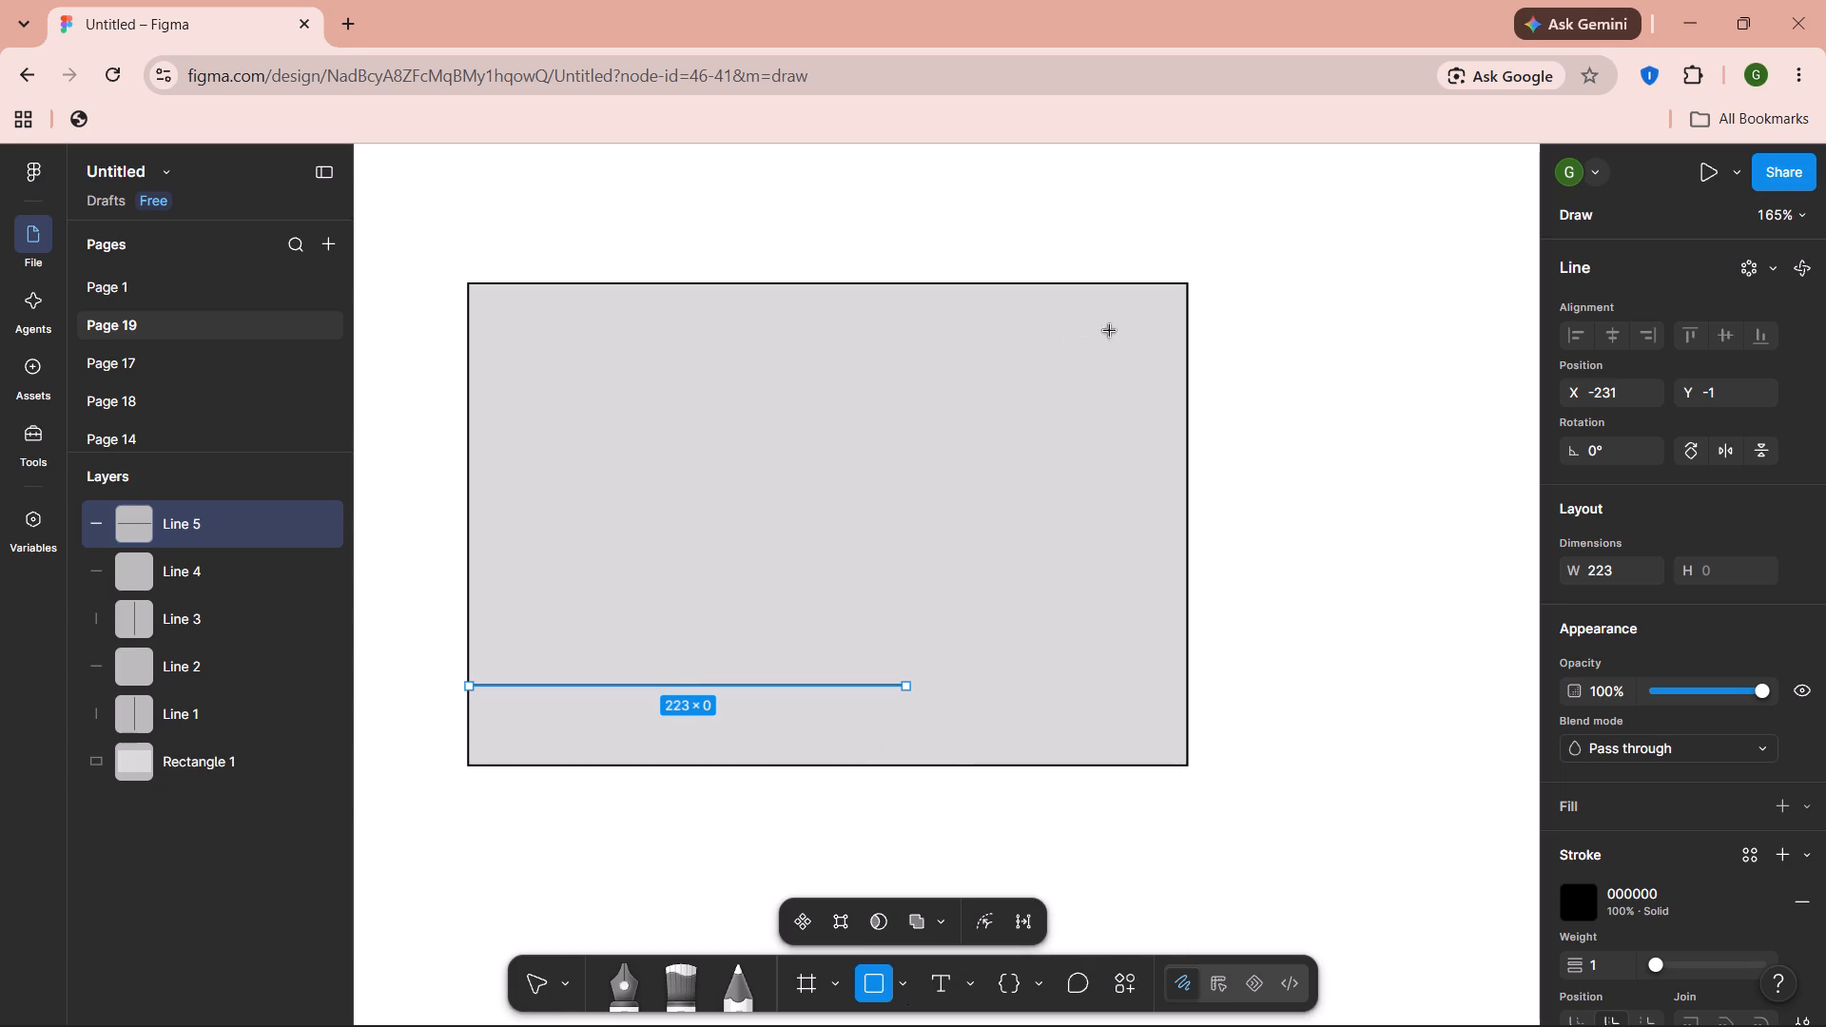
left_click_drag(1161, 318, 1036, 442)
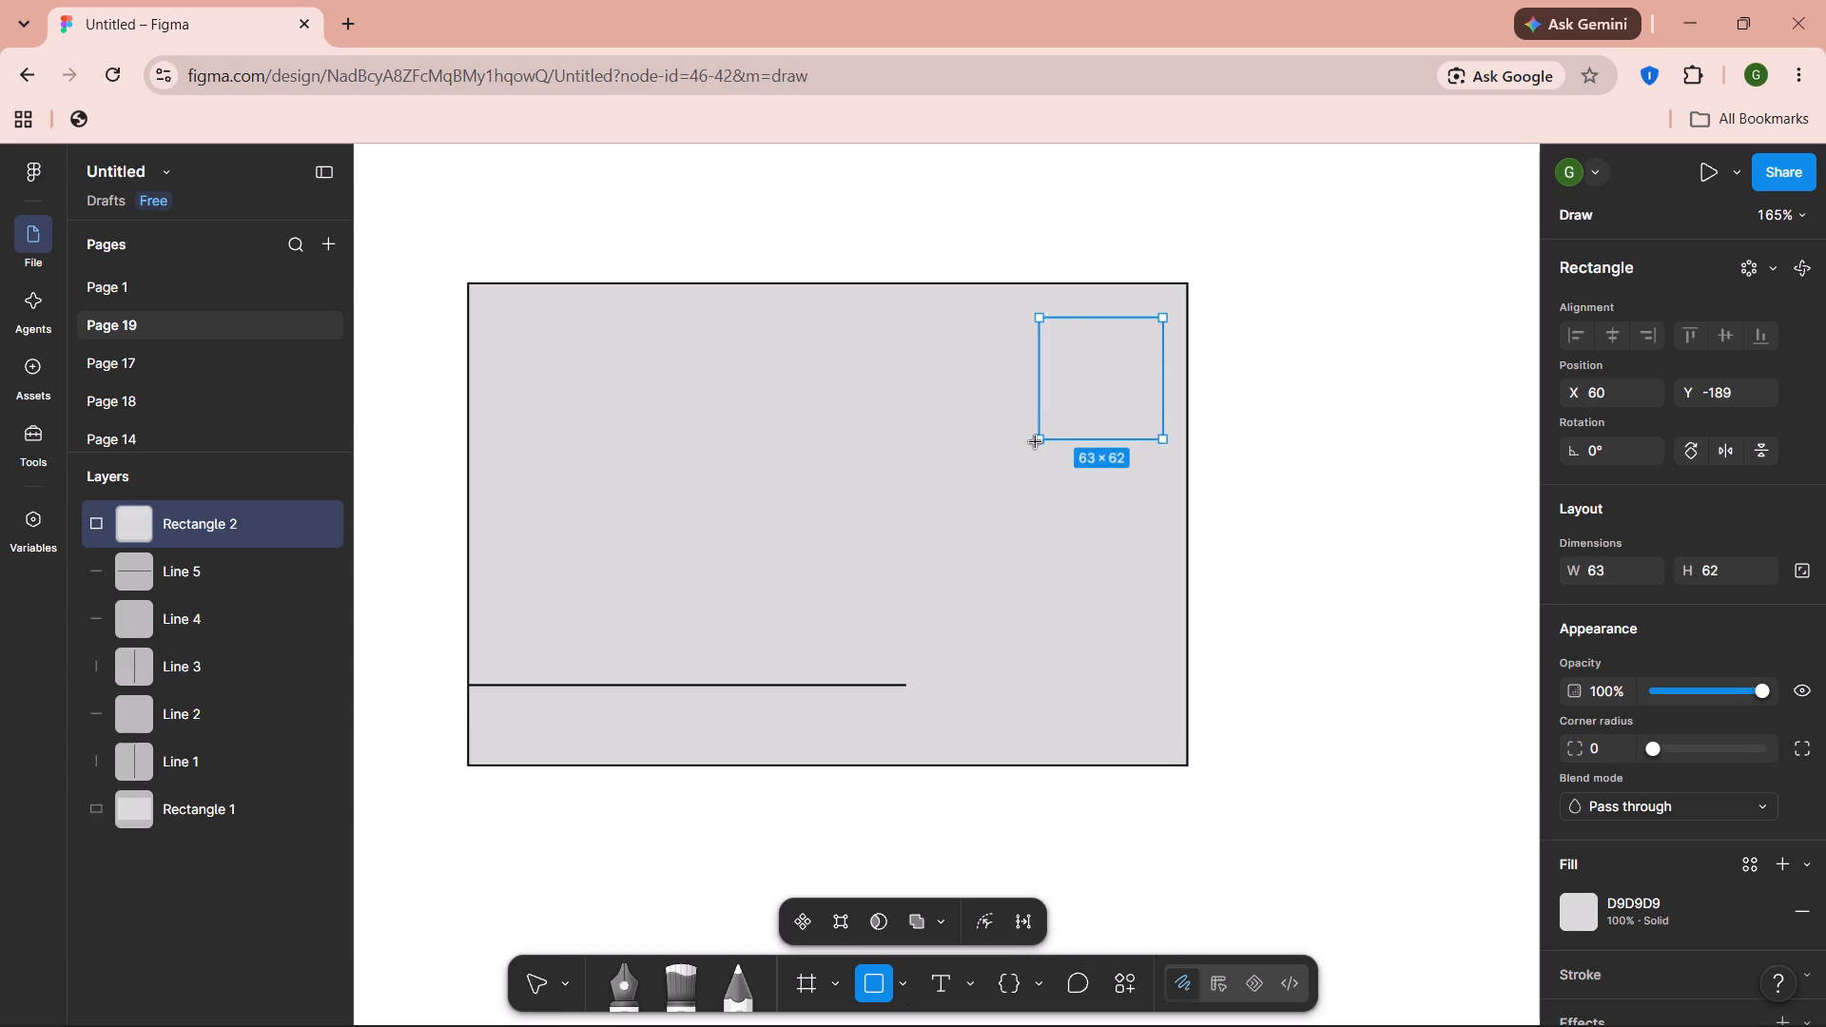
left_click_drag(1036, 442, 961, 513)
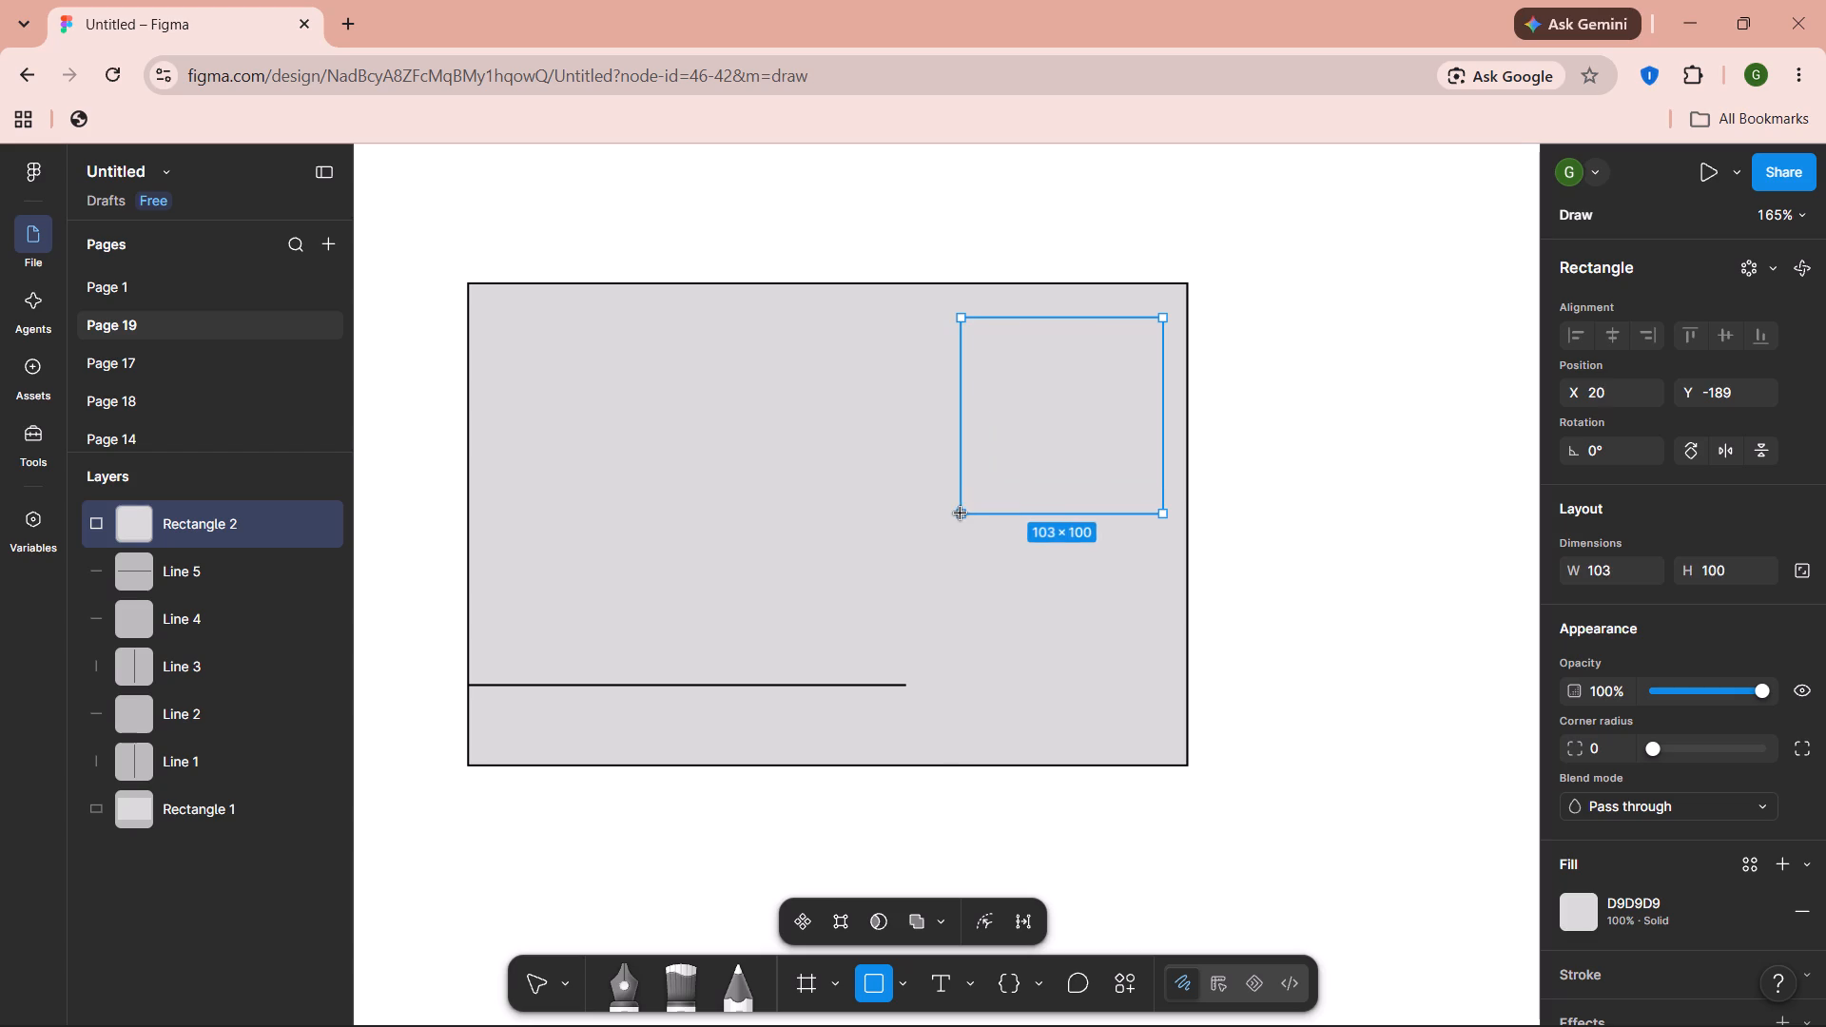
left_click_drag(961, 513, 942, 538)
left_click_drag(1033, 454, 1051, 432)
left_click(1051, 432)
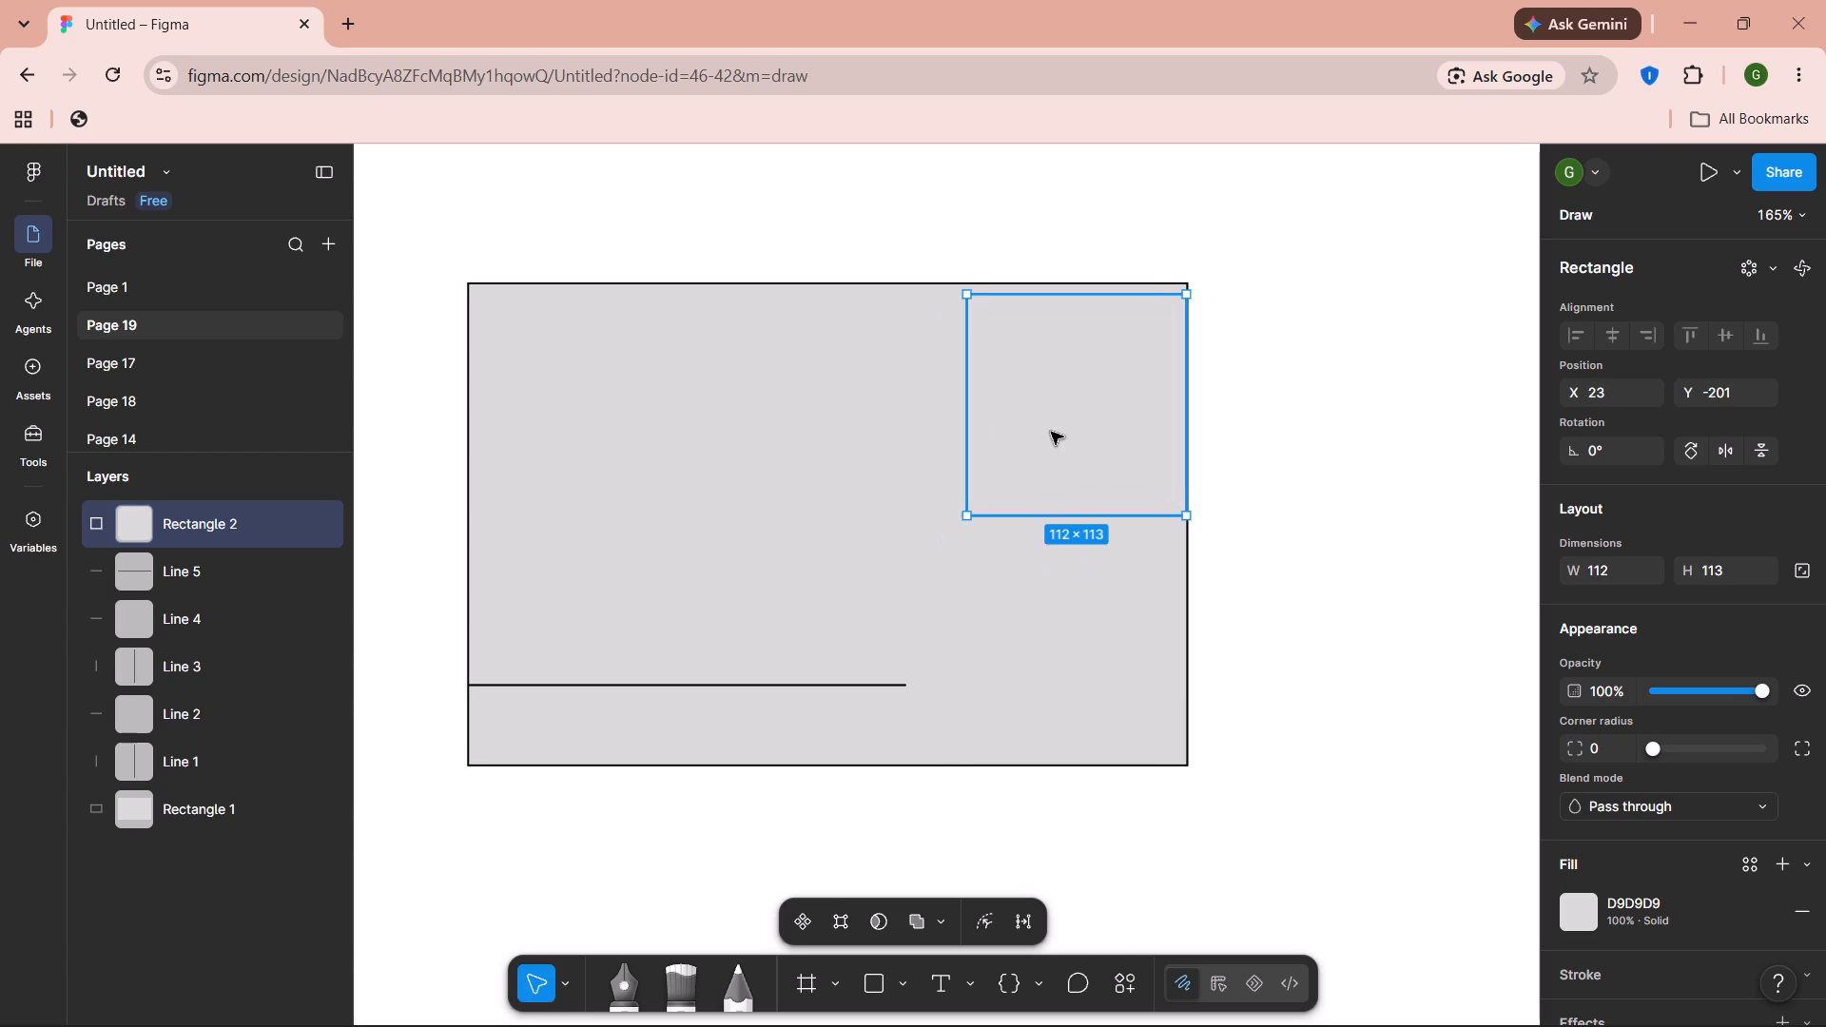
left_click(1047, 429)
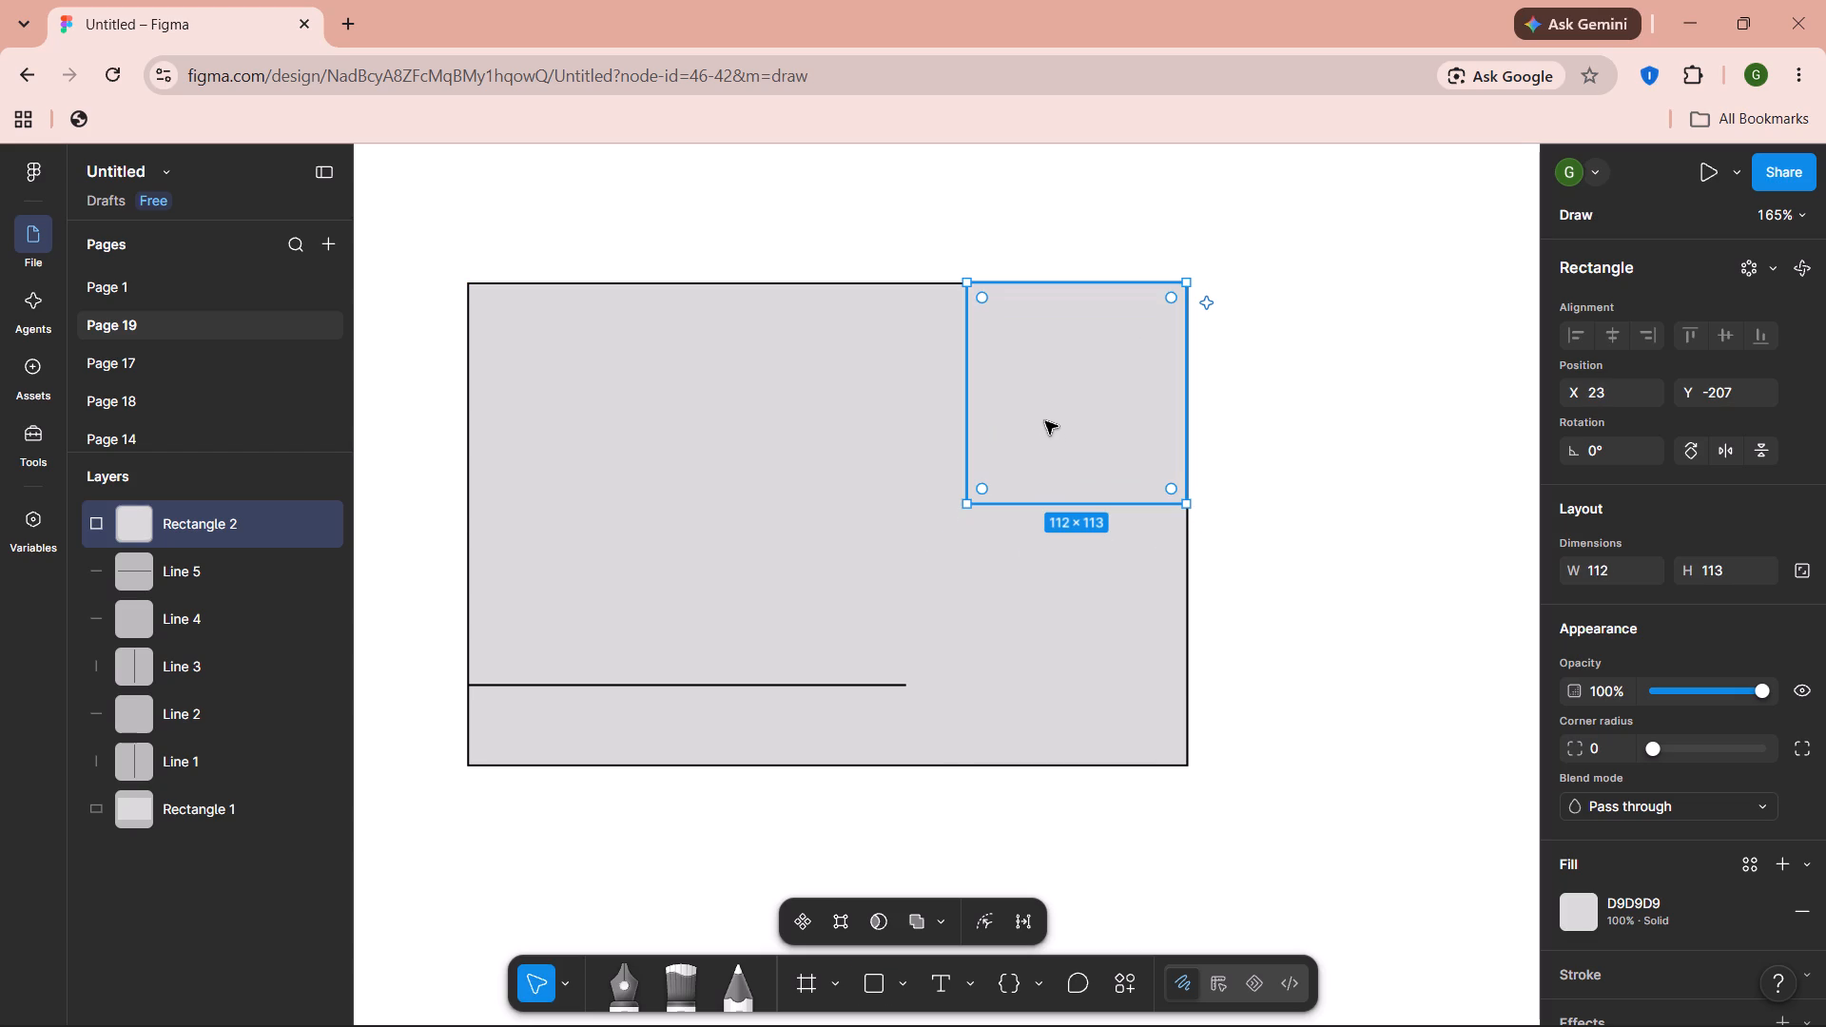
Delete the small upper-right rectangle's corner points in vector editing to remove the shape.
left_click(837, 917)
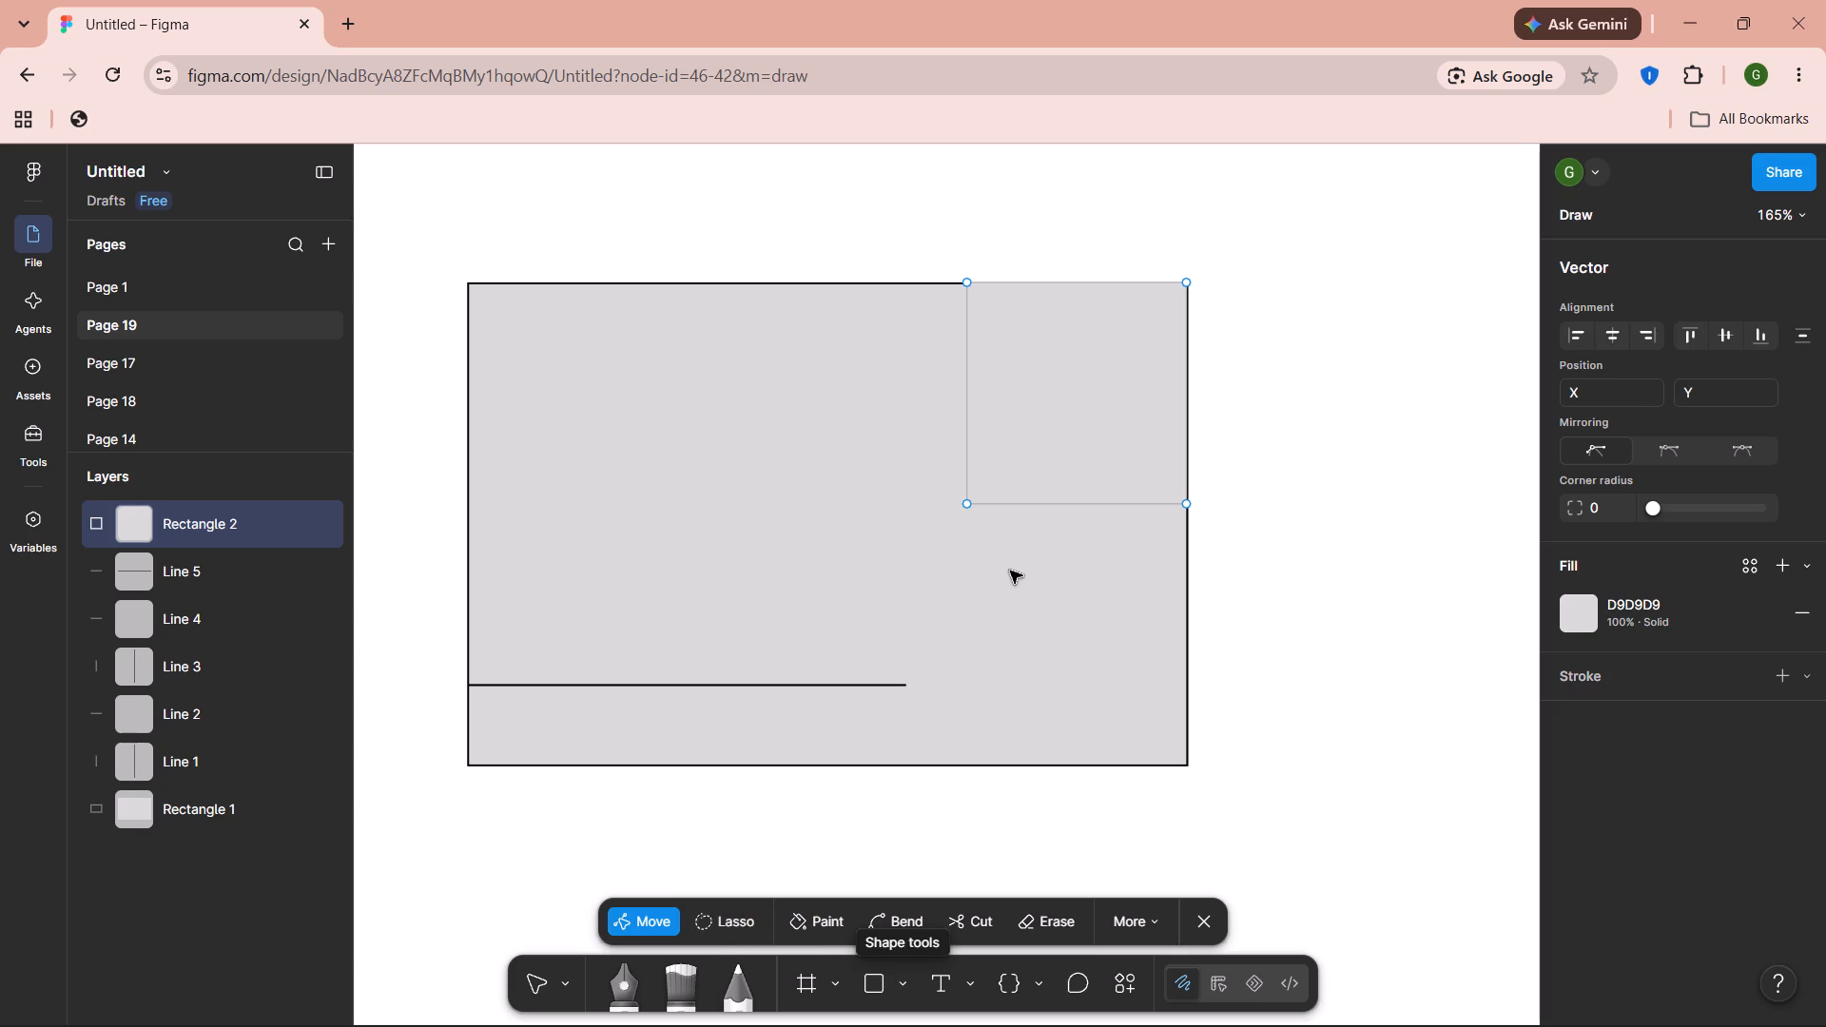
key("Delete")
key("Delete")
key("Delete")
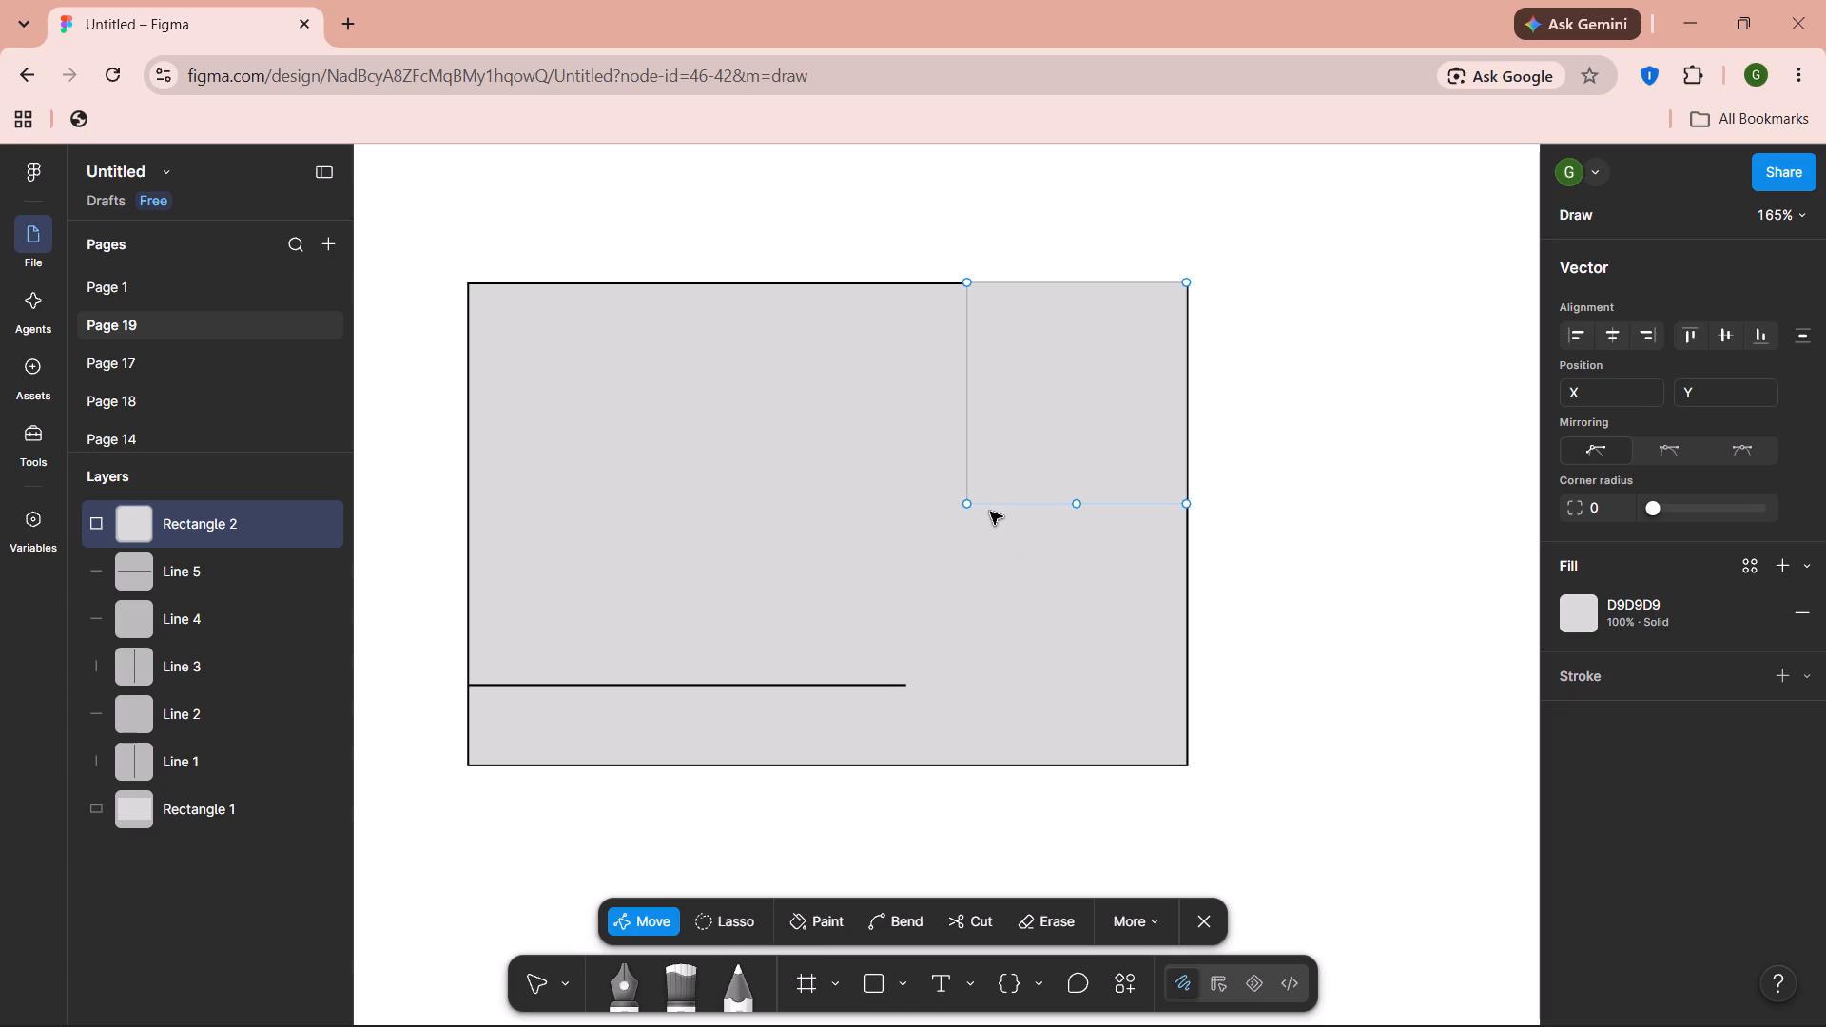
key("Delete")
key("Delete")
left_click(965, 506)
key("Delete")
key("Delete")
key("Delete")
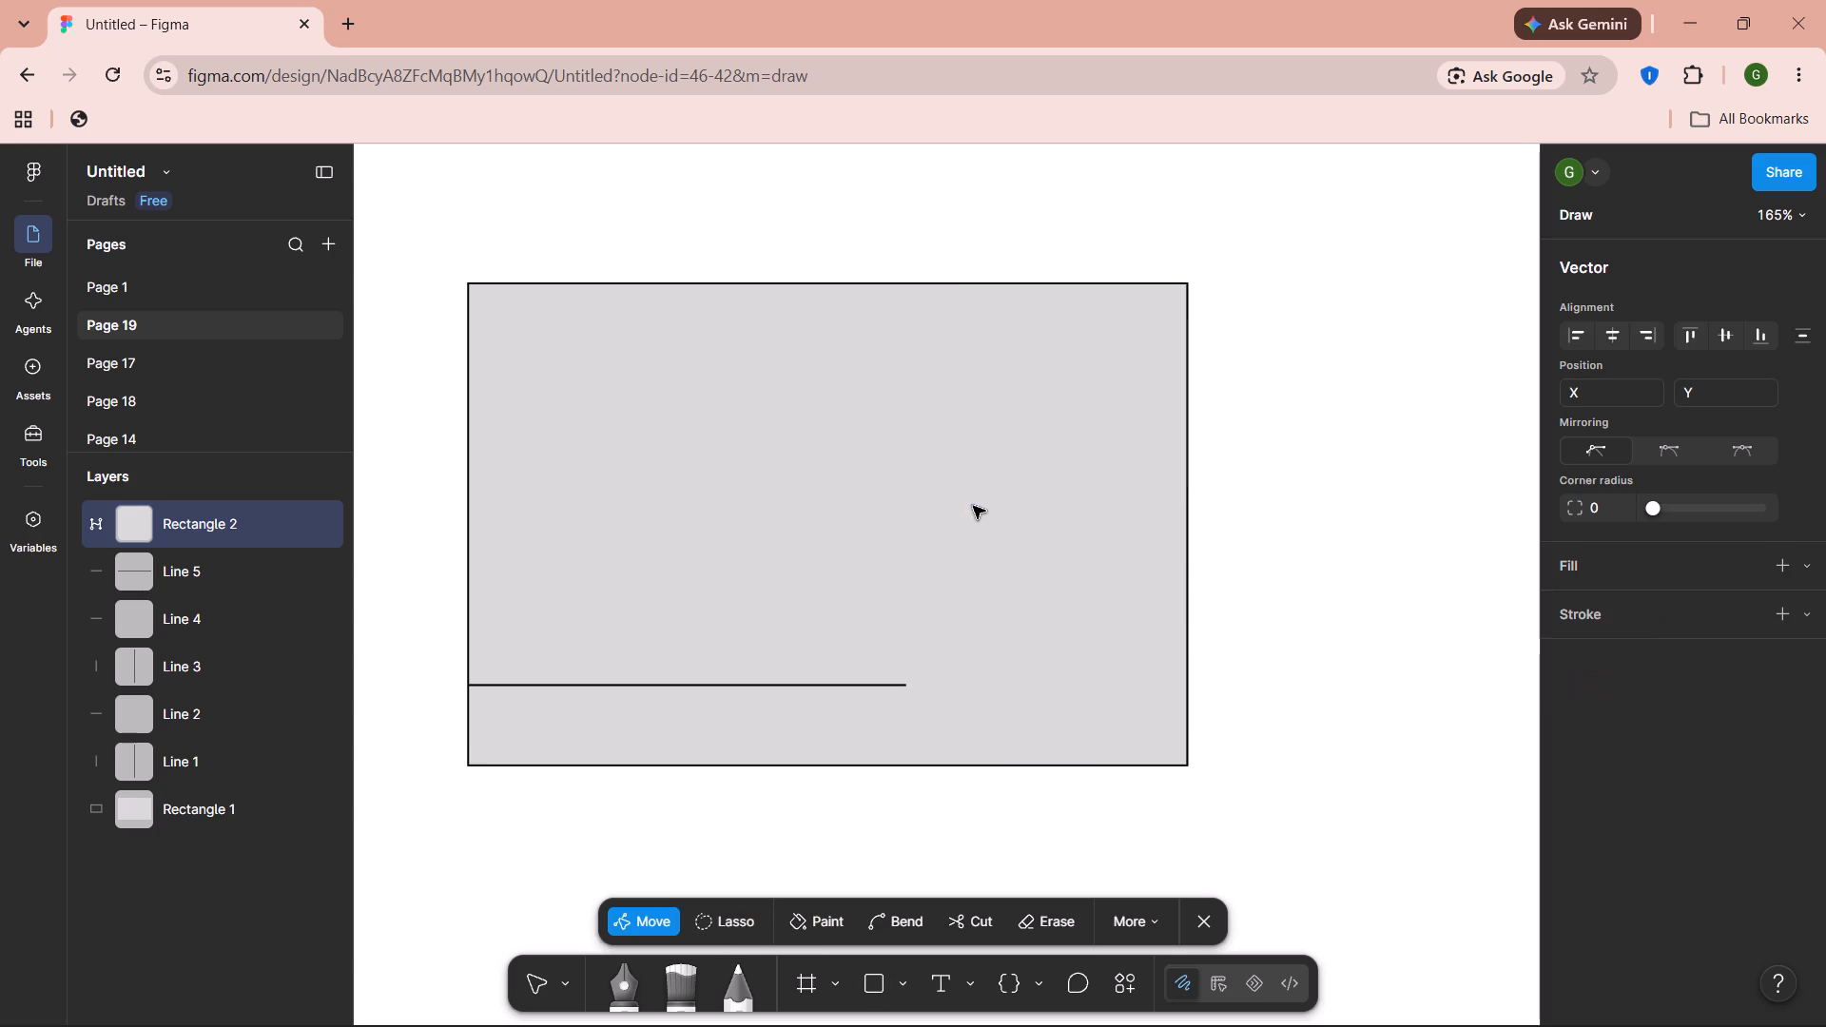
Leave vector editing and delete the horizontal line near the large rectangle's bottom edge.
left_click(838, 687)
left_click(838, 687)
double_click(833, 687)
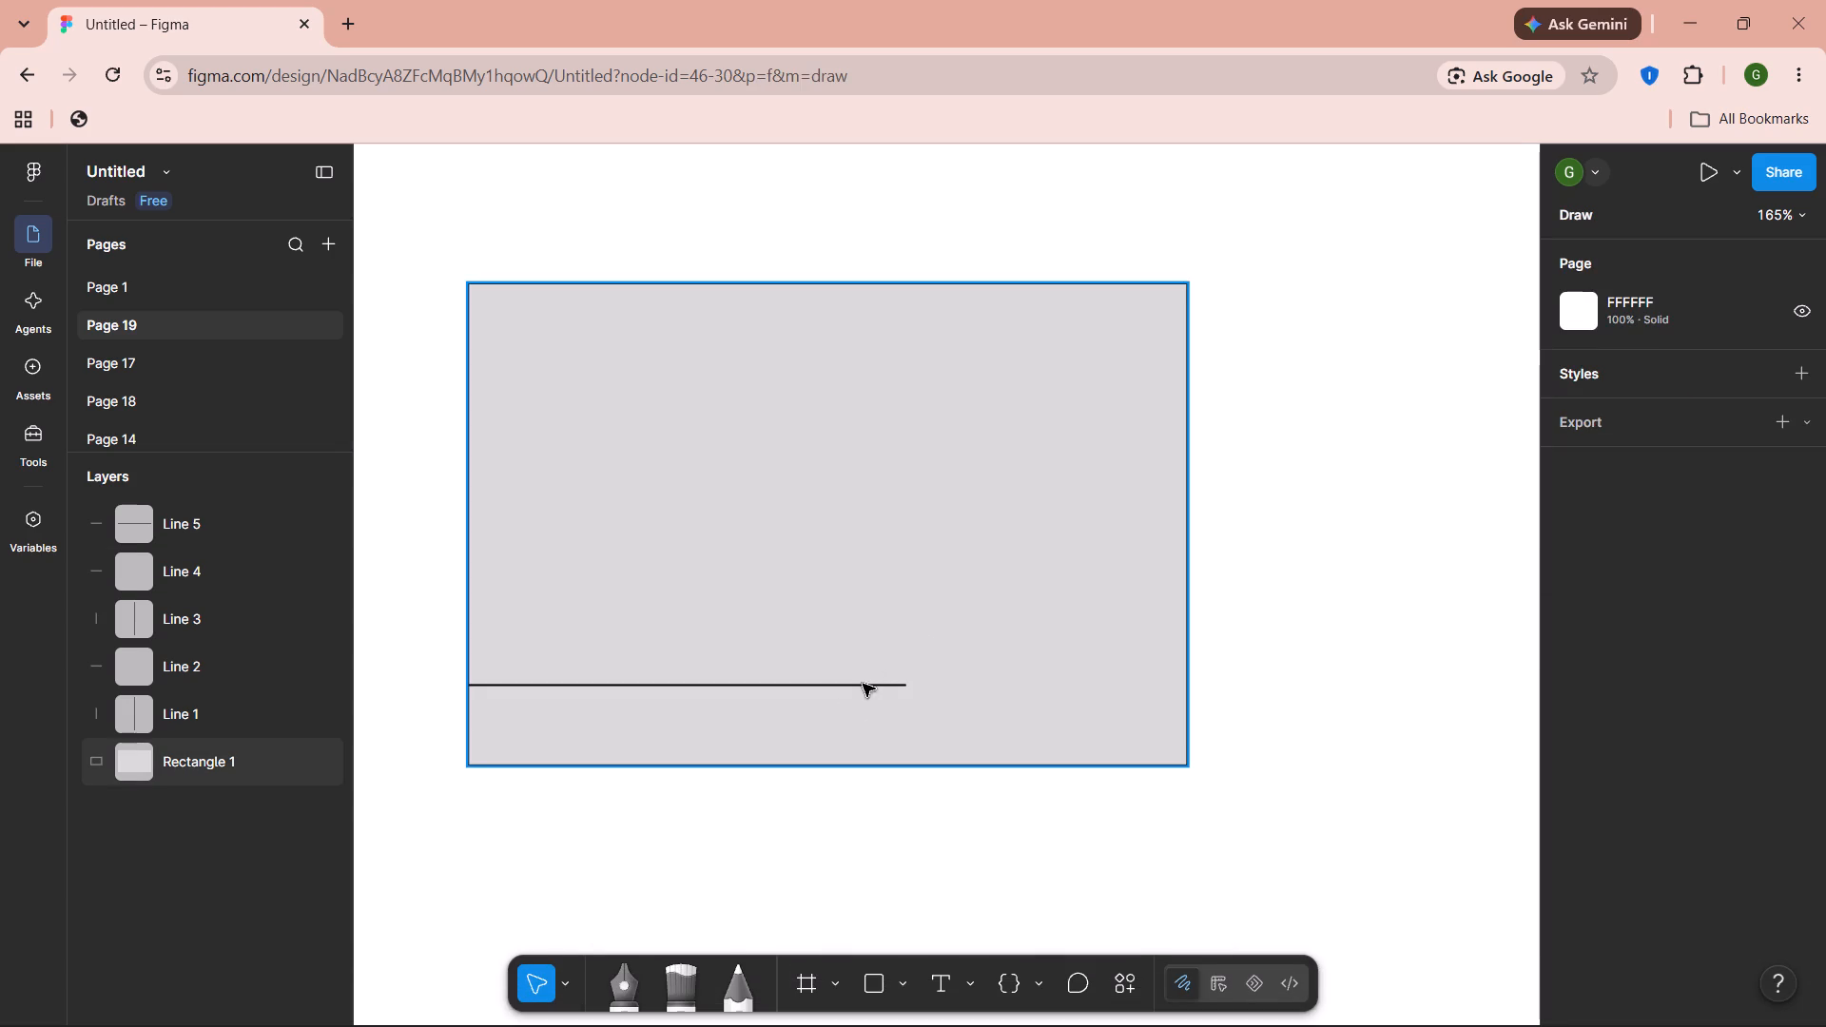
left_click(860, 686)
key("Delete")
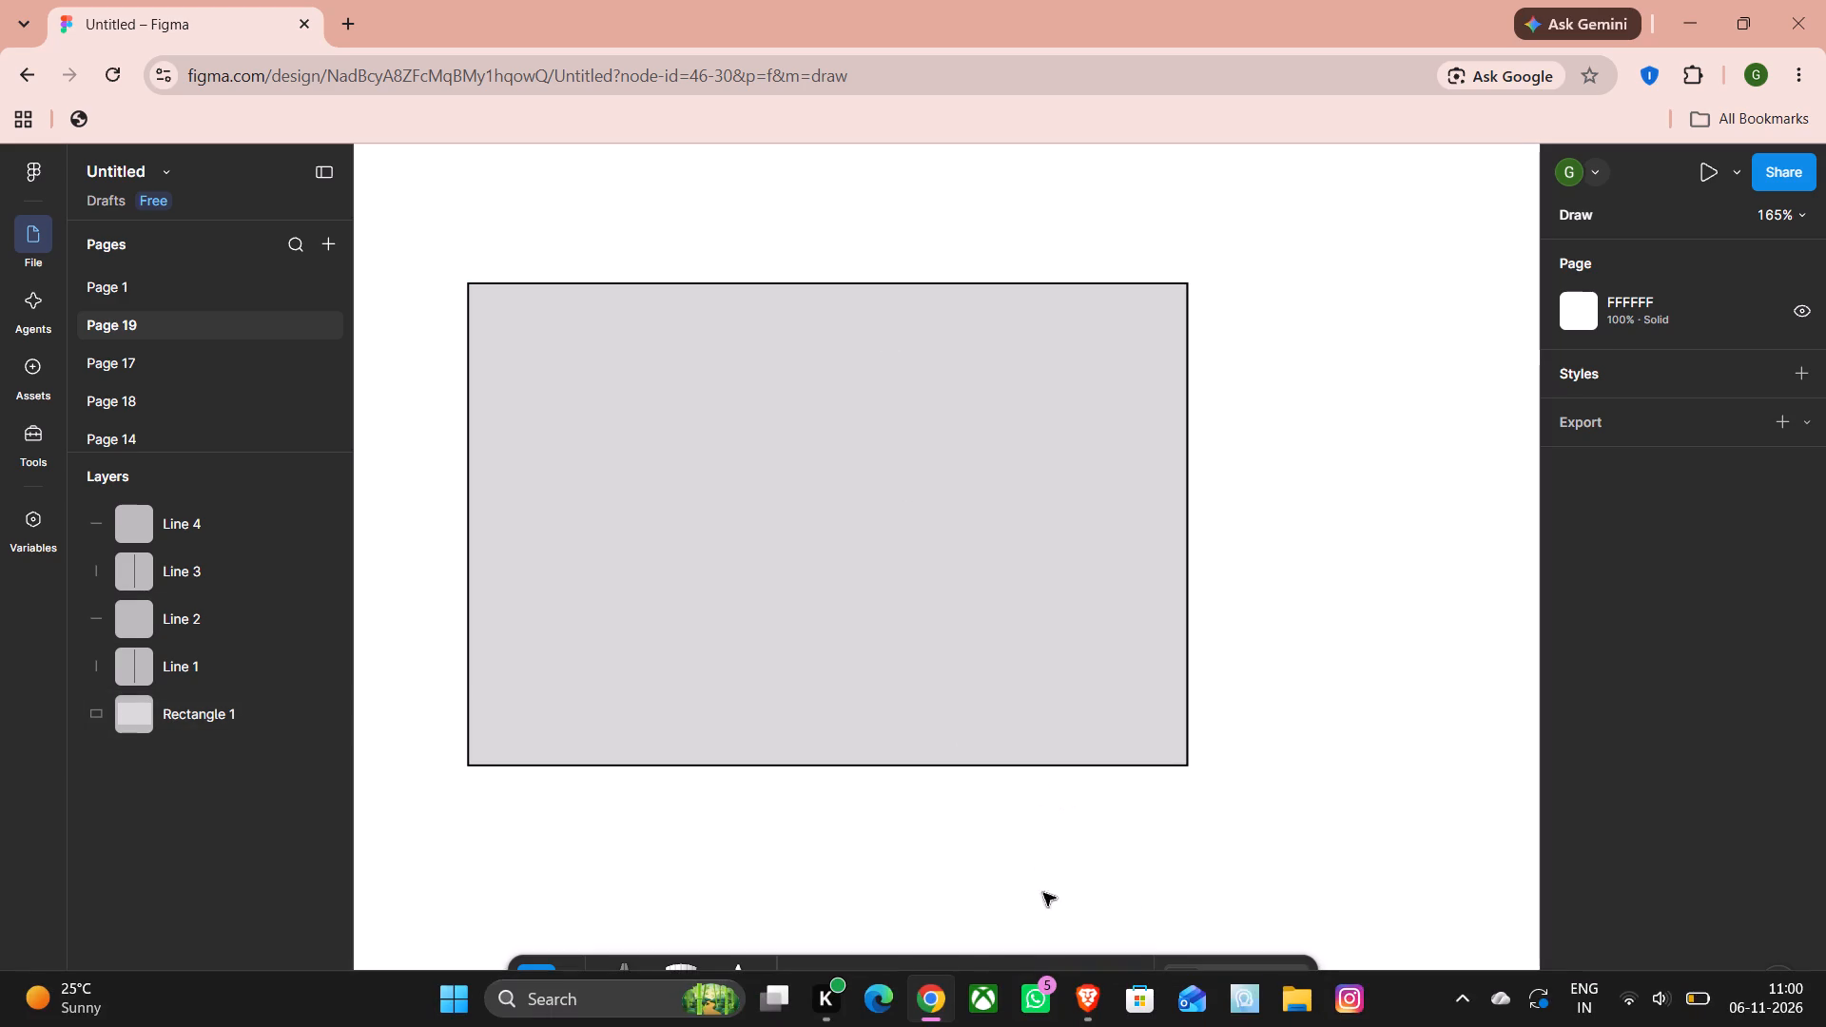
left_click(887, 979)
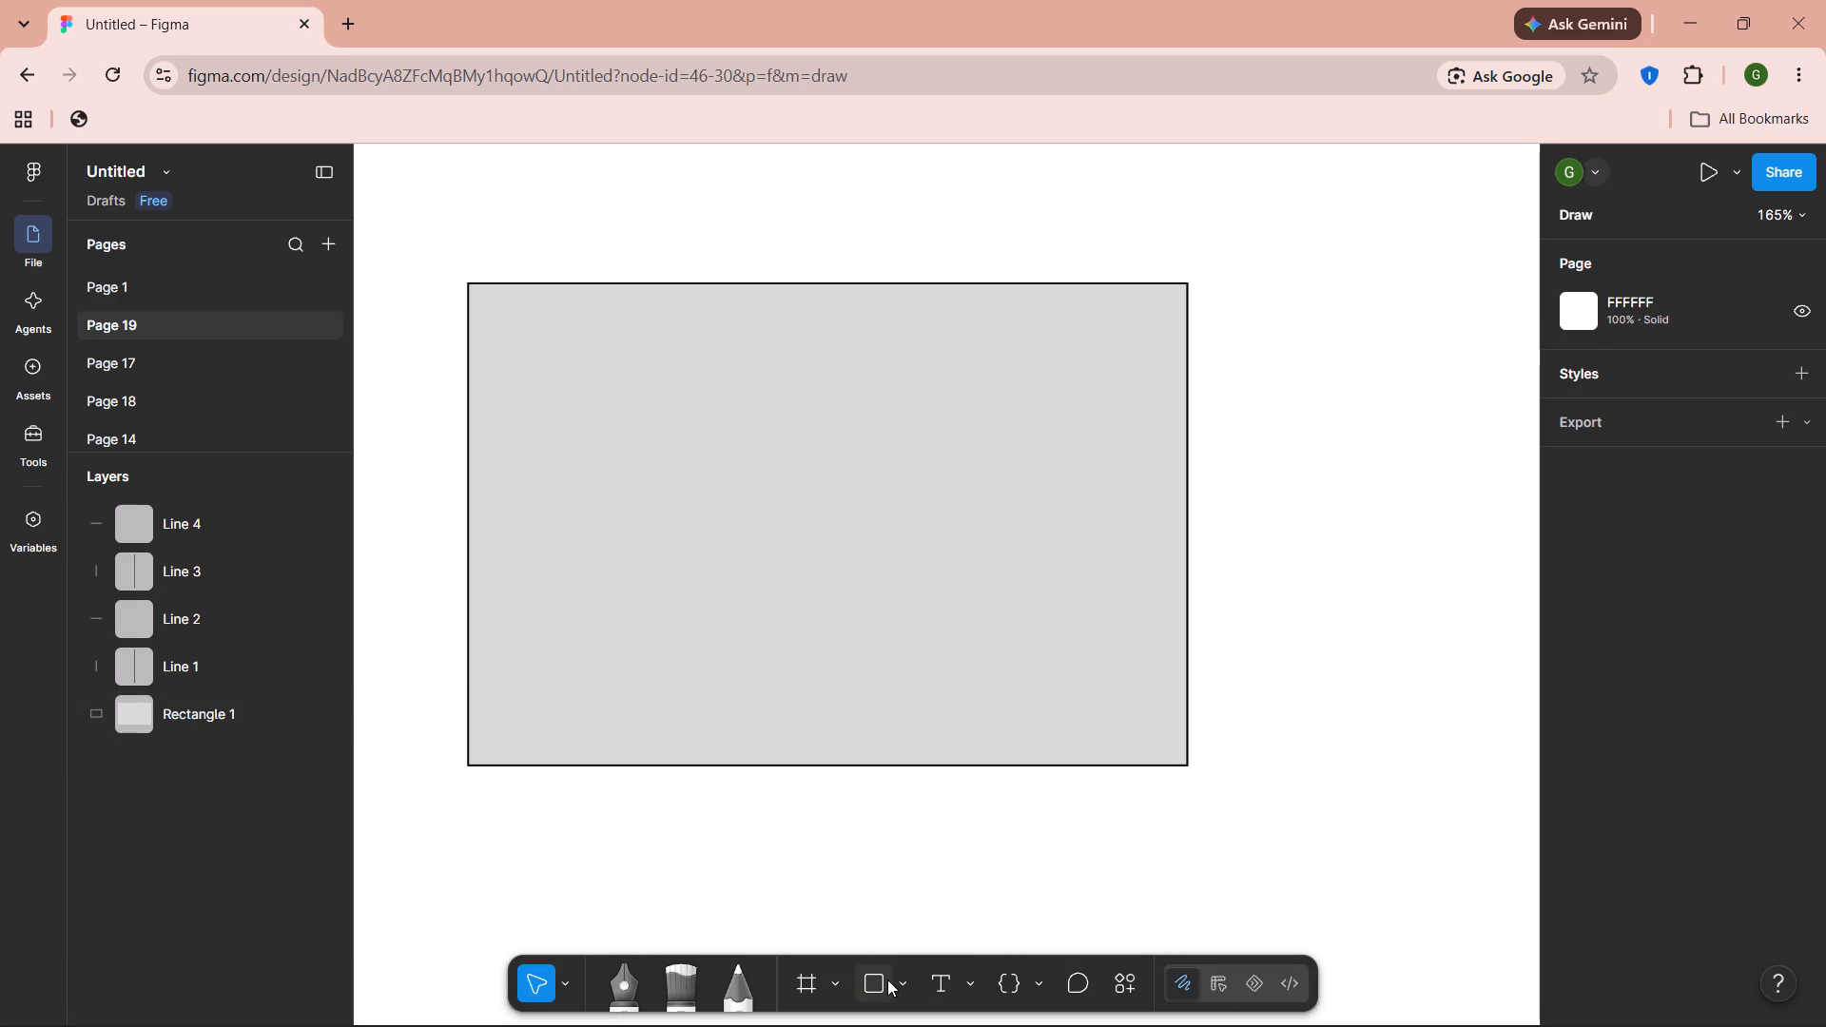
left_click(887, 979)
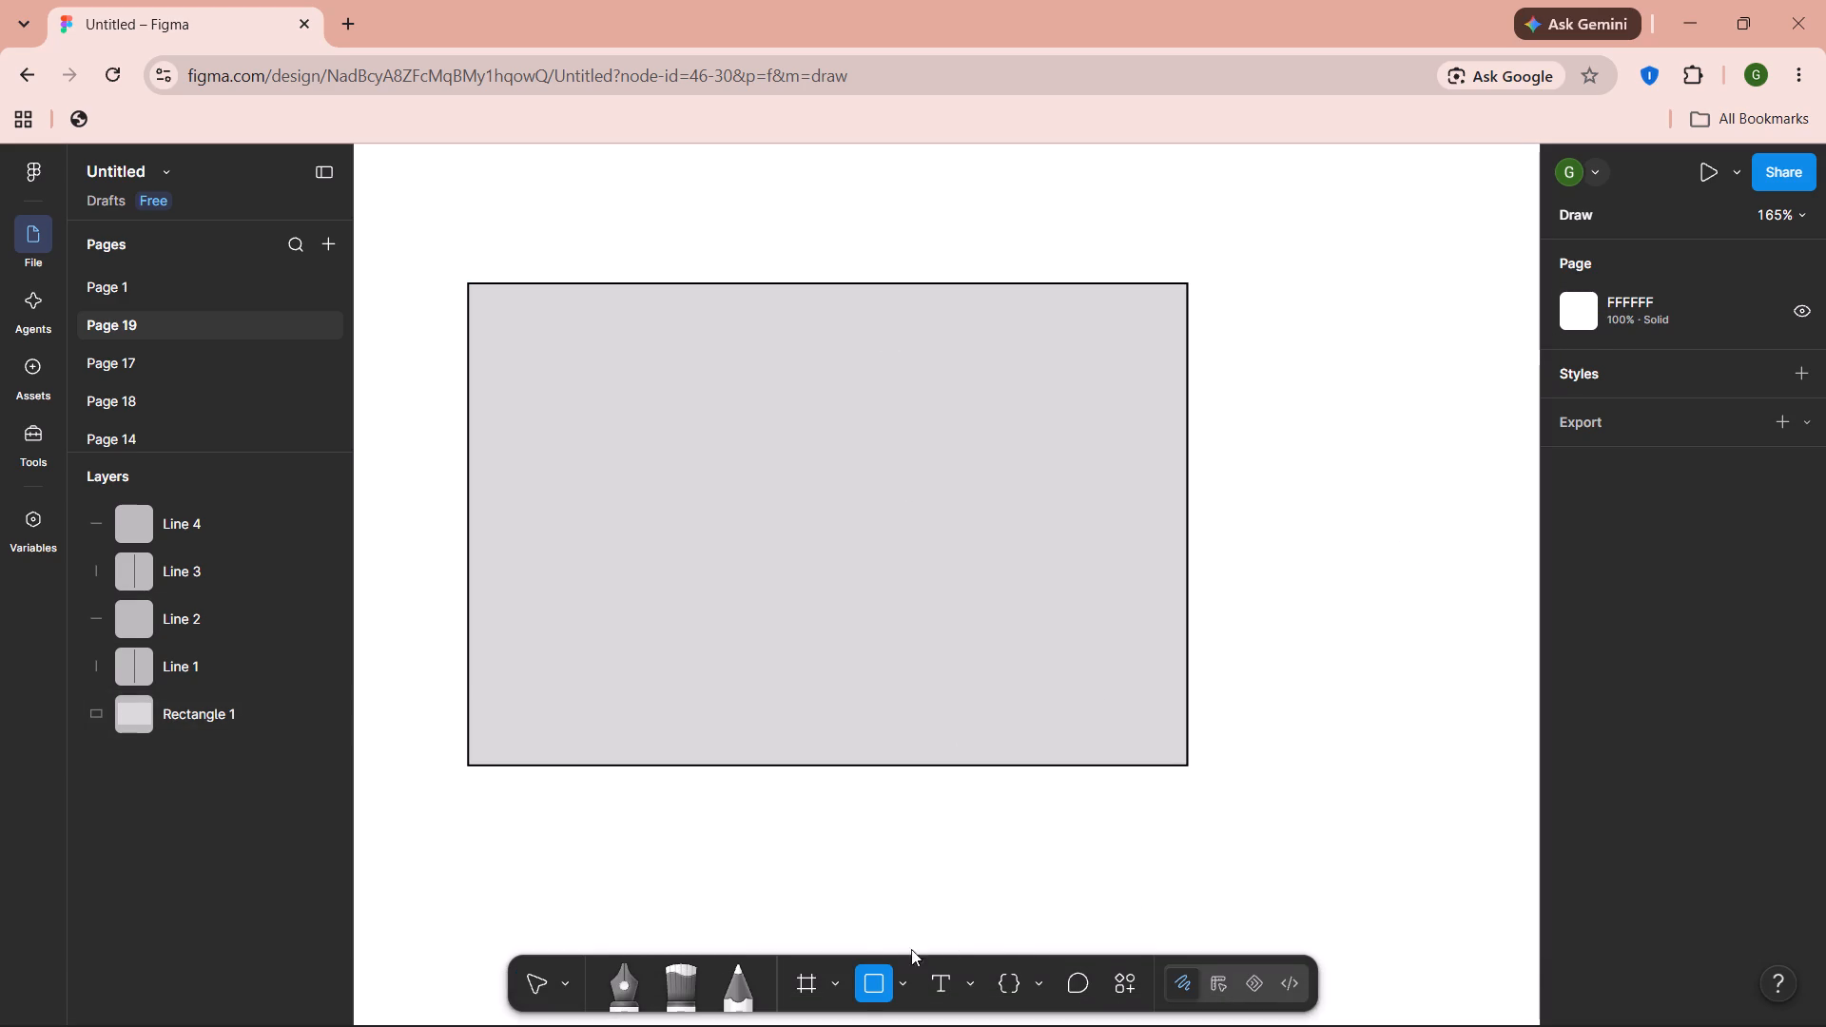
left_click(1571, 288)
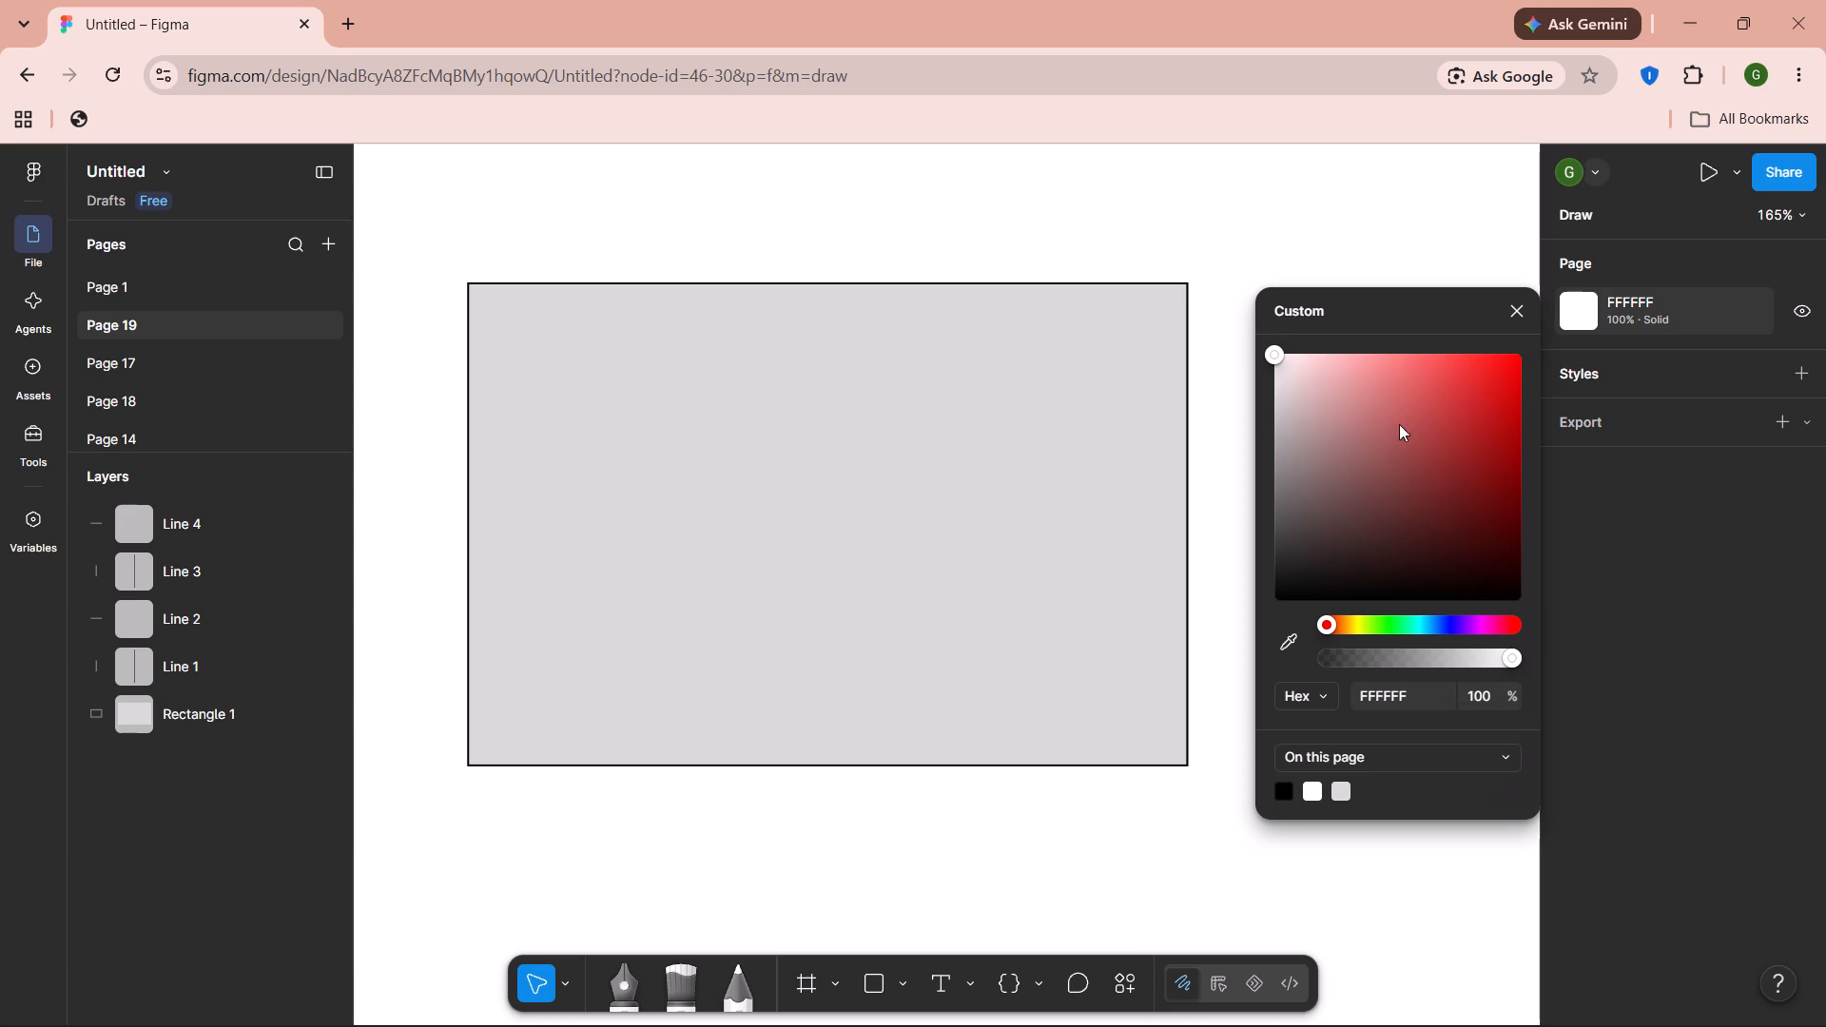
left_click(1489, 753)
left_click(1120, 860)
Place a default 100 × 100 rectangle below the large rectangle at X -145, Y 65 with the Rectangle tool.
left_click(894, 988)
left_click(864, 988)
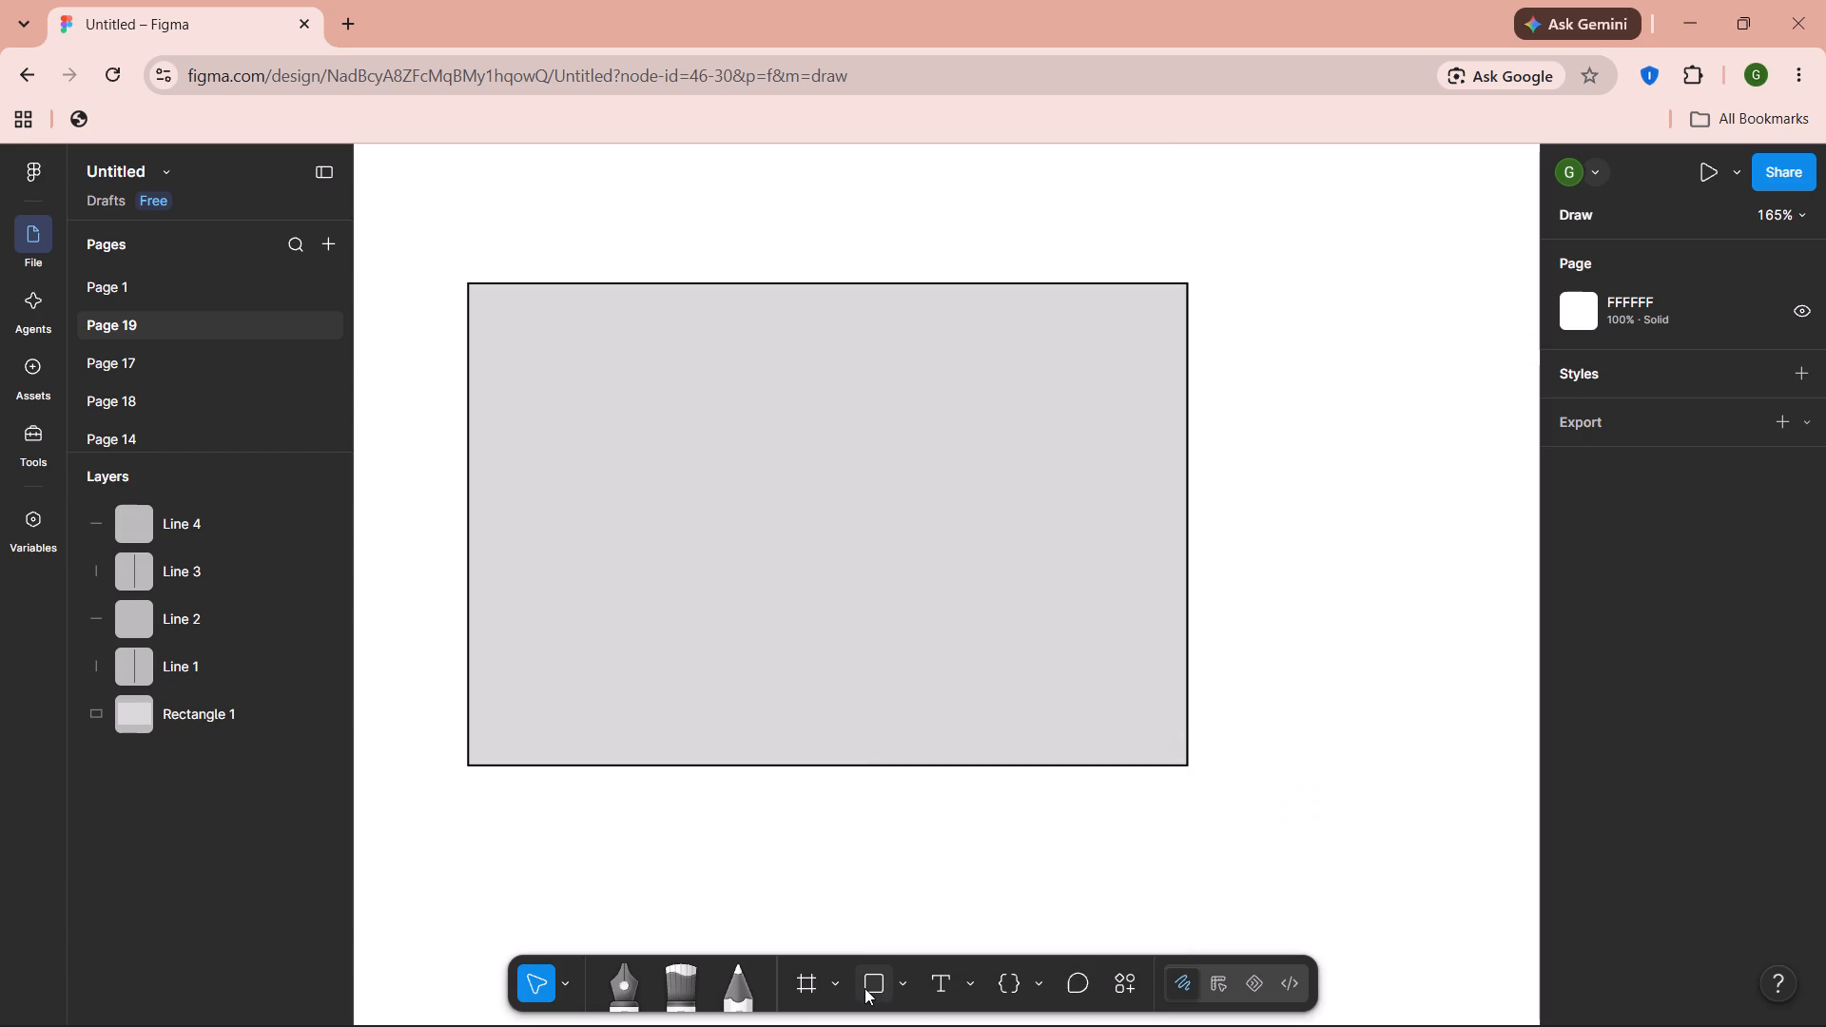
left_click(864, 988)
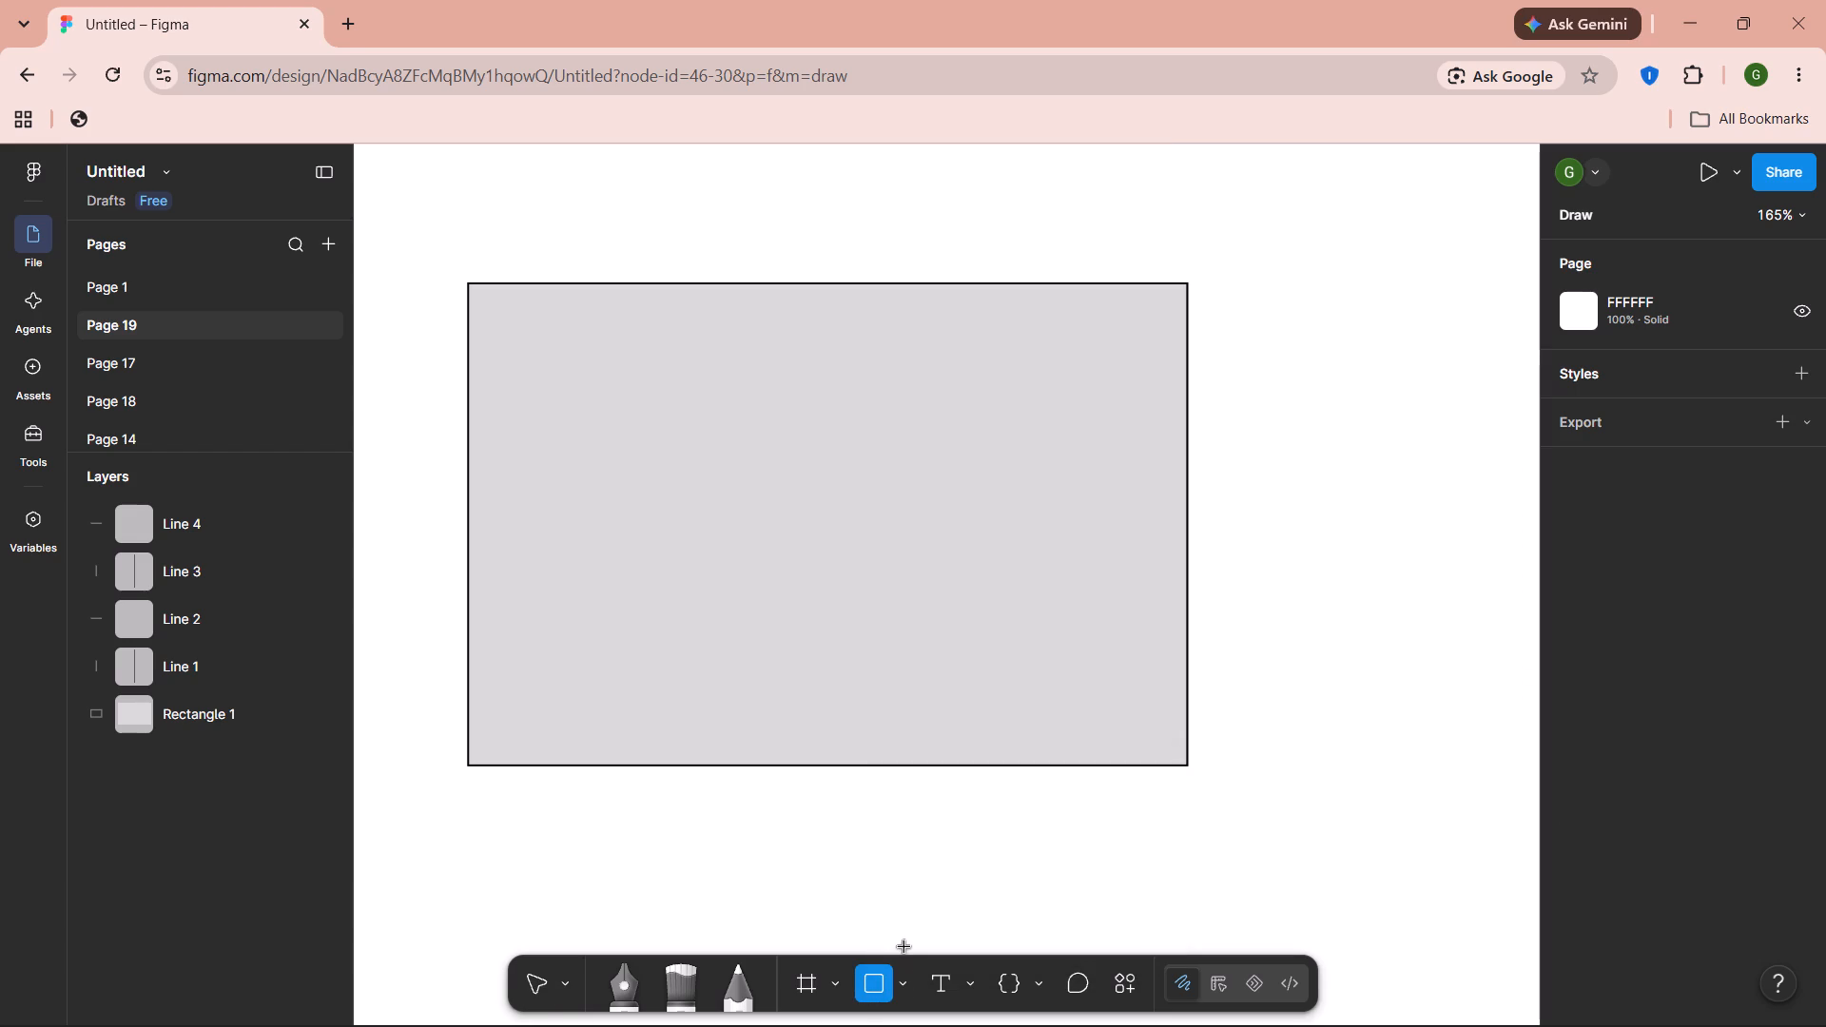
left_click(902, 989)
left_click(902, 989)
double_click(736, 914)
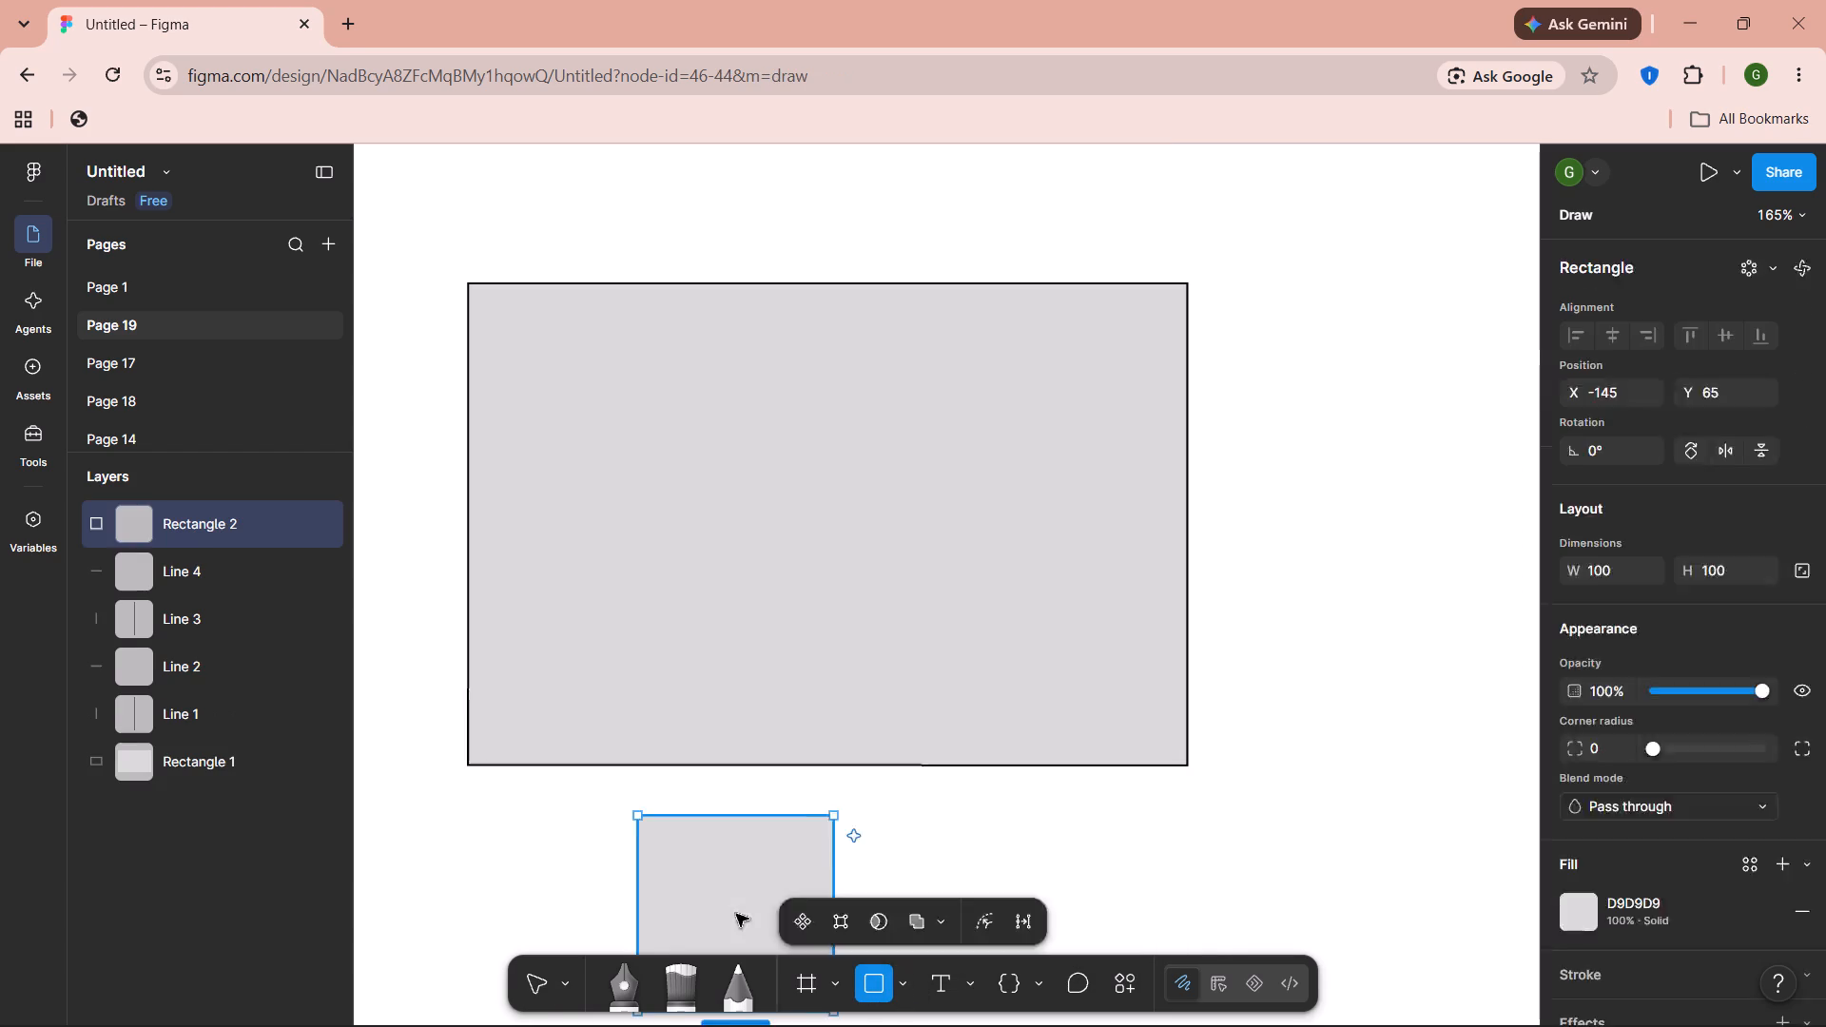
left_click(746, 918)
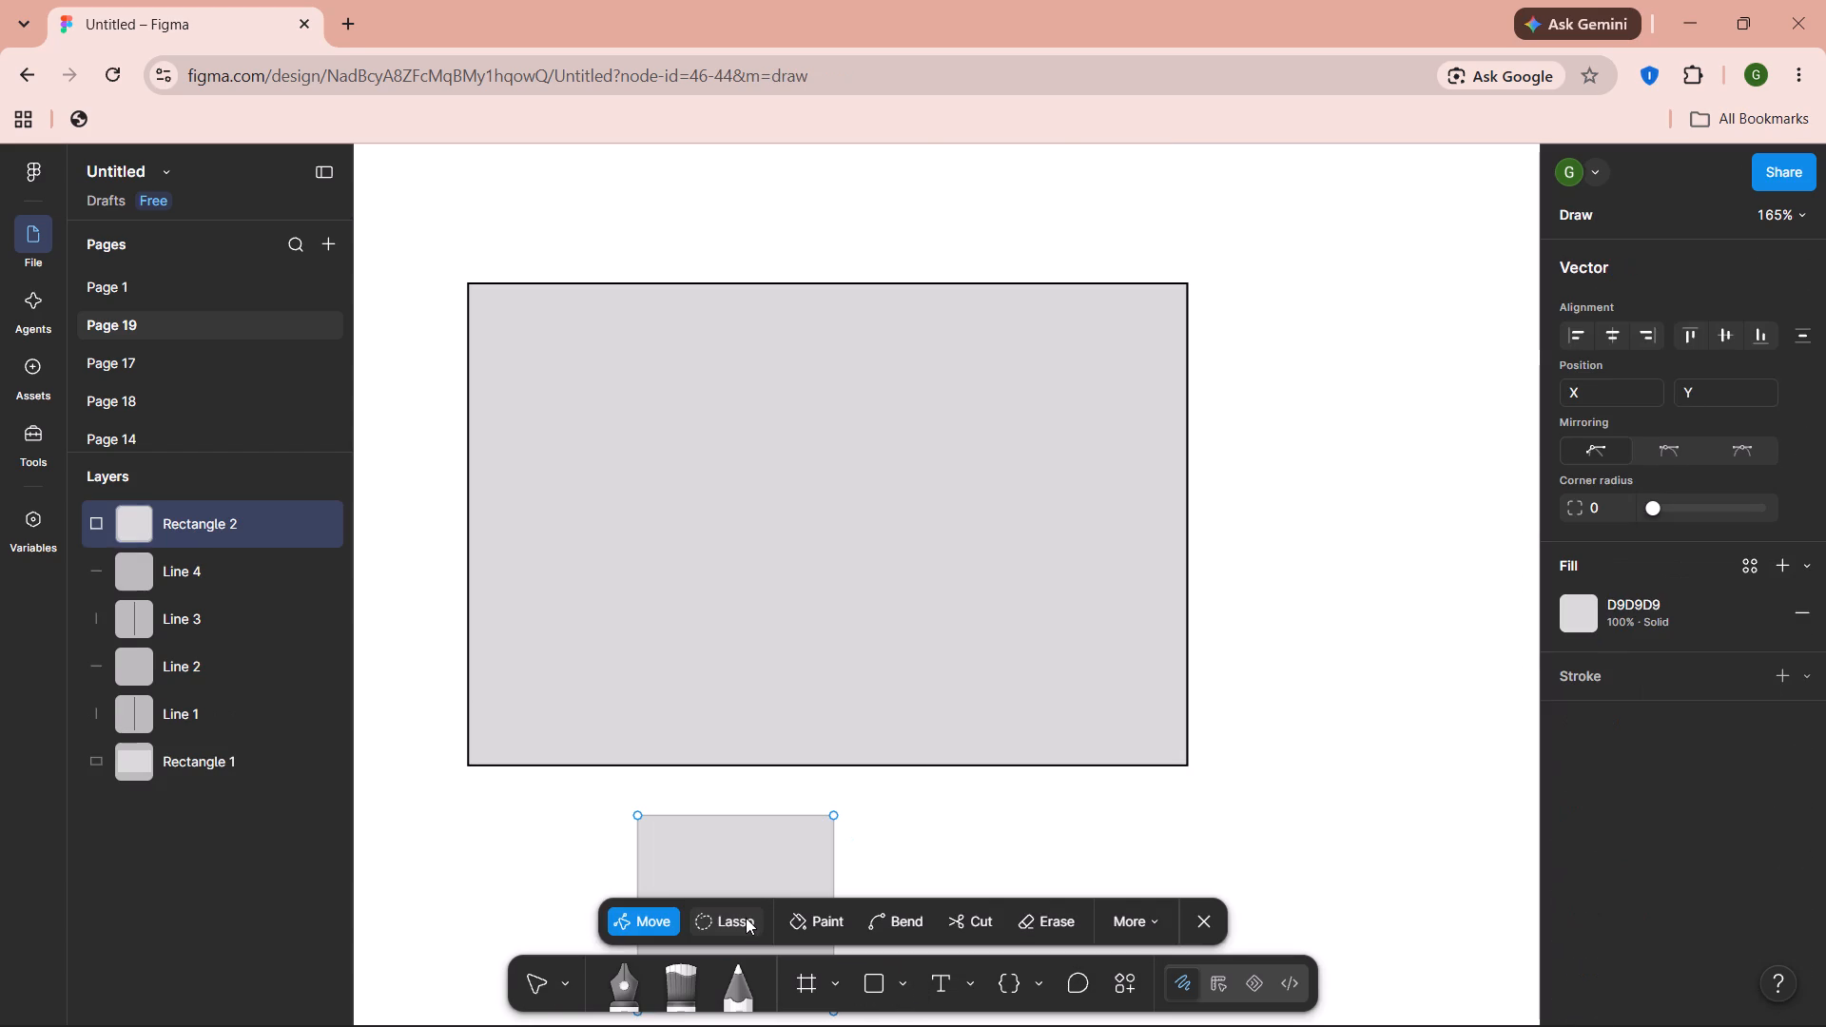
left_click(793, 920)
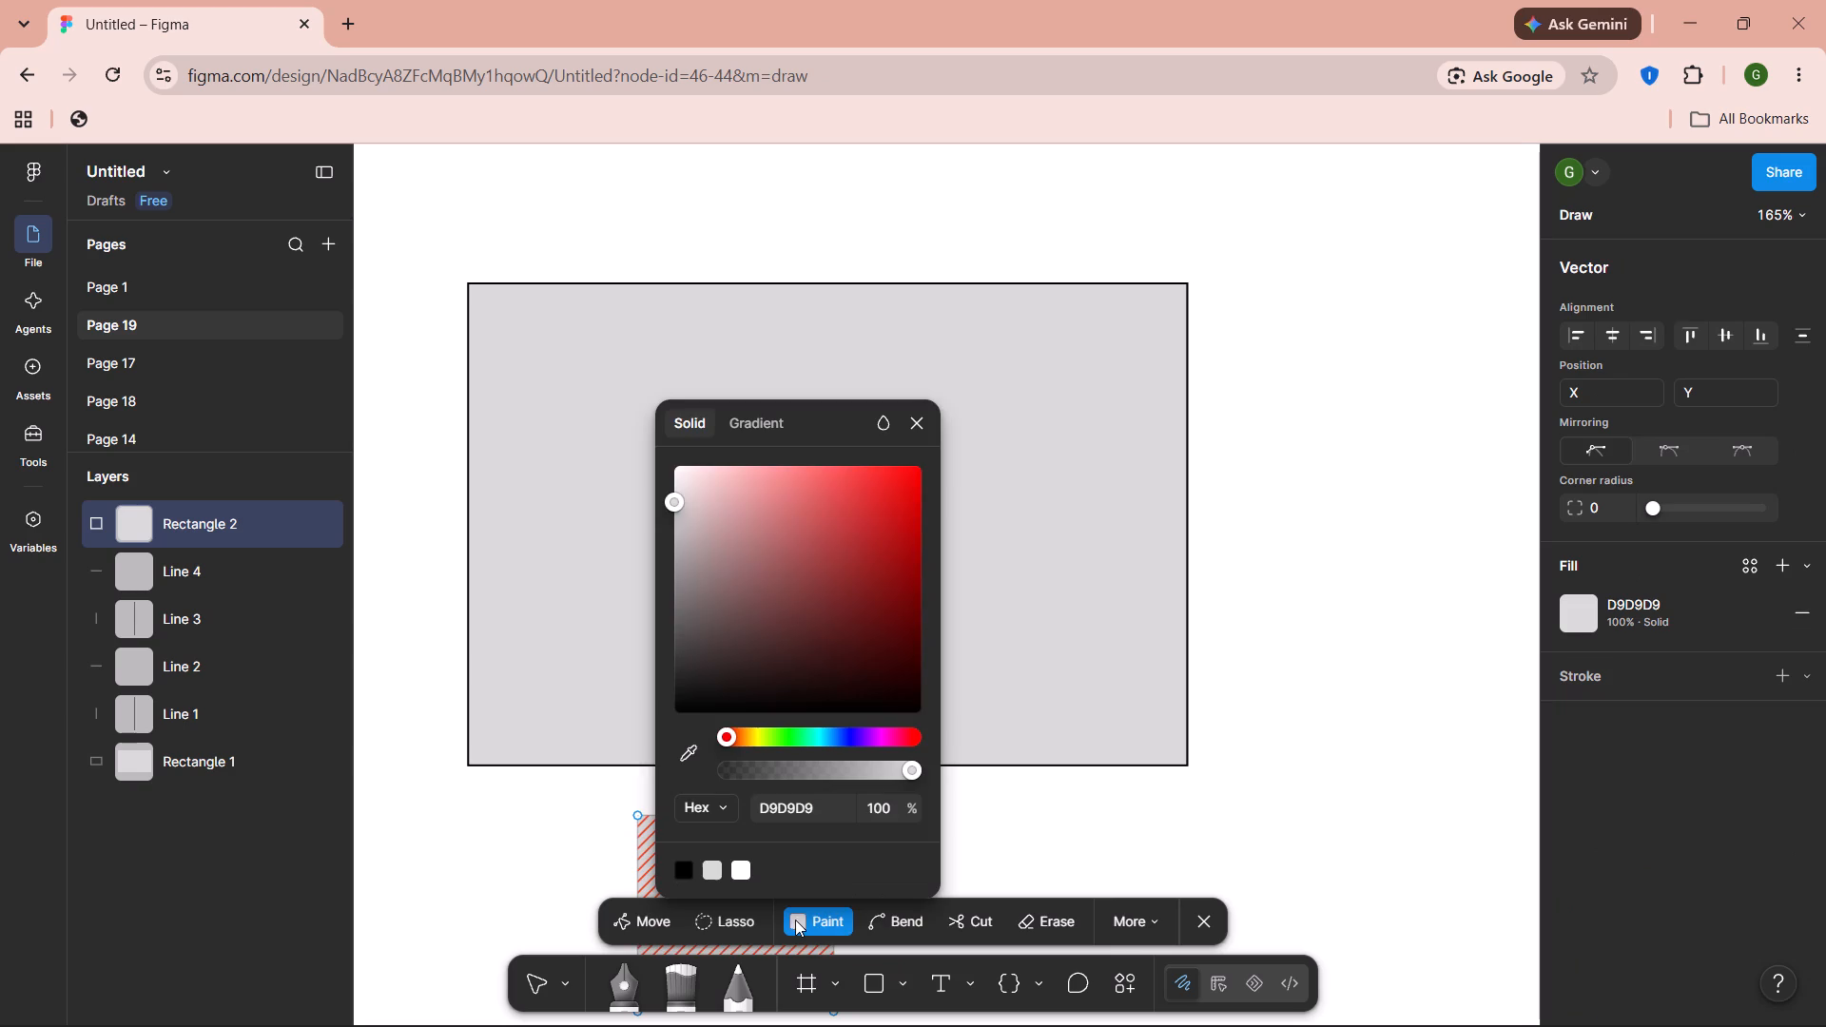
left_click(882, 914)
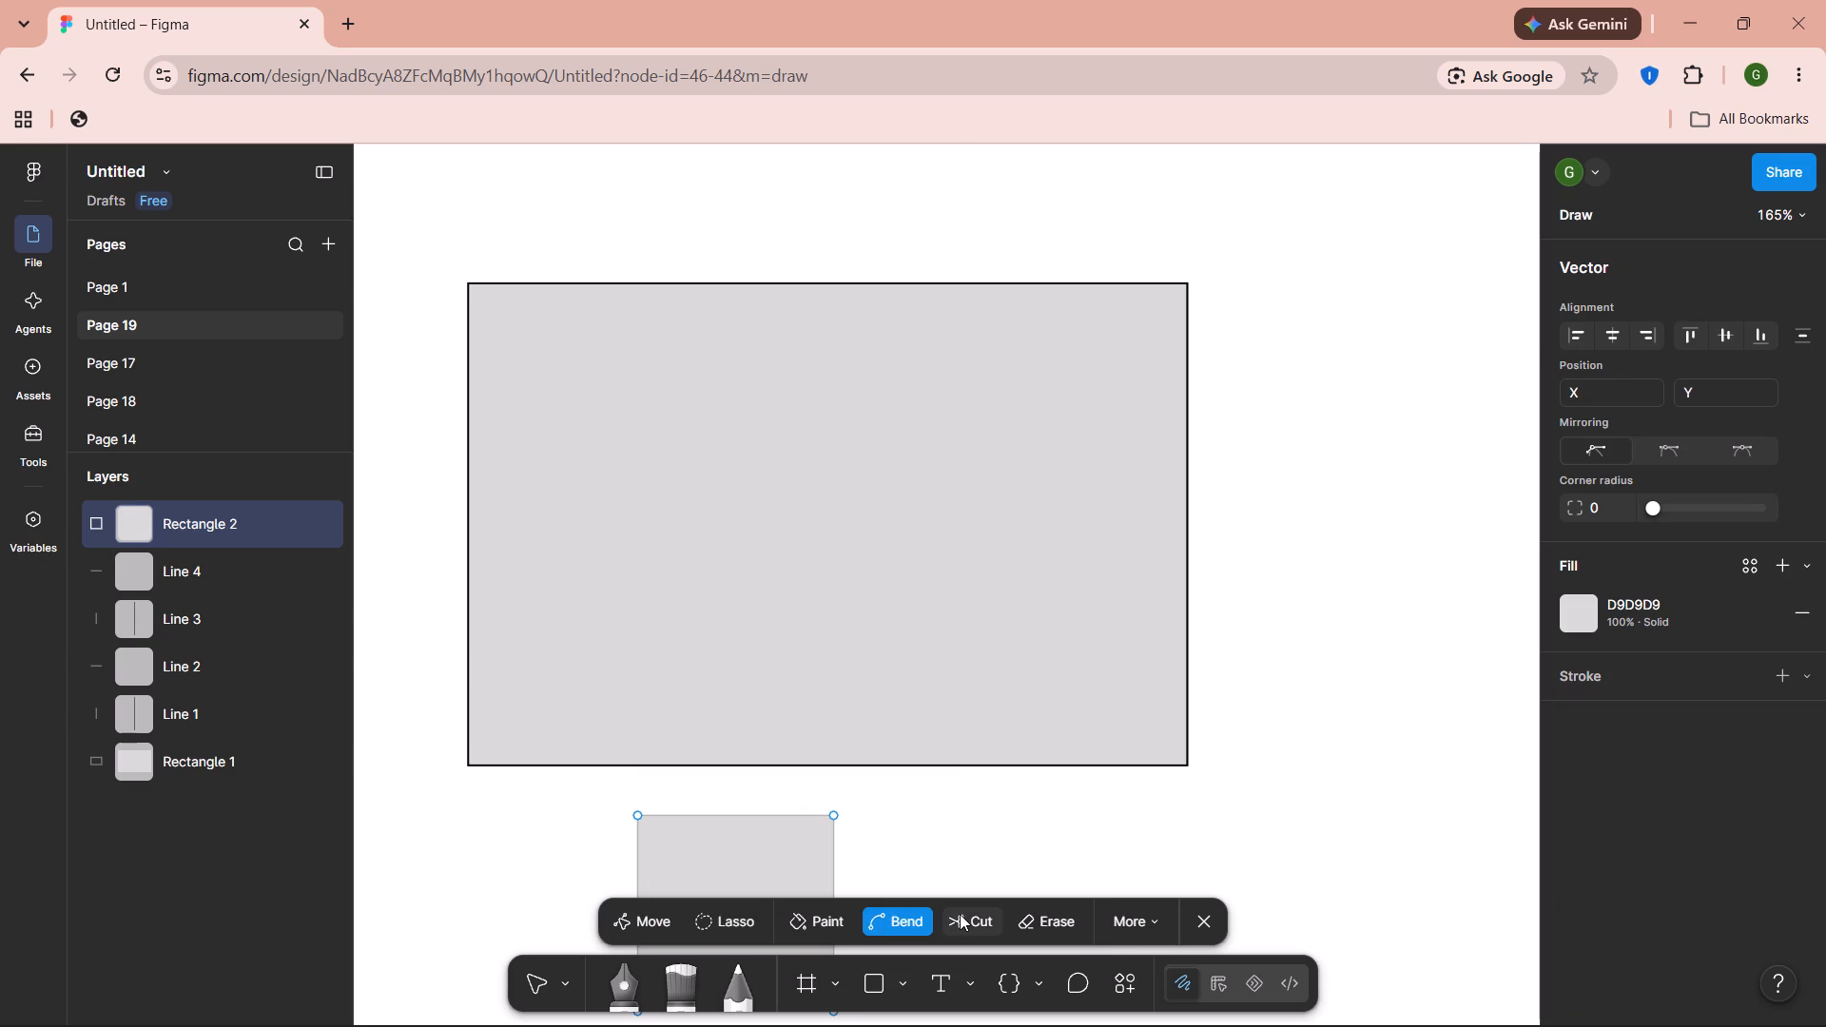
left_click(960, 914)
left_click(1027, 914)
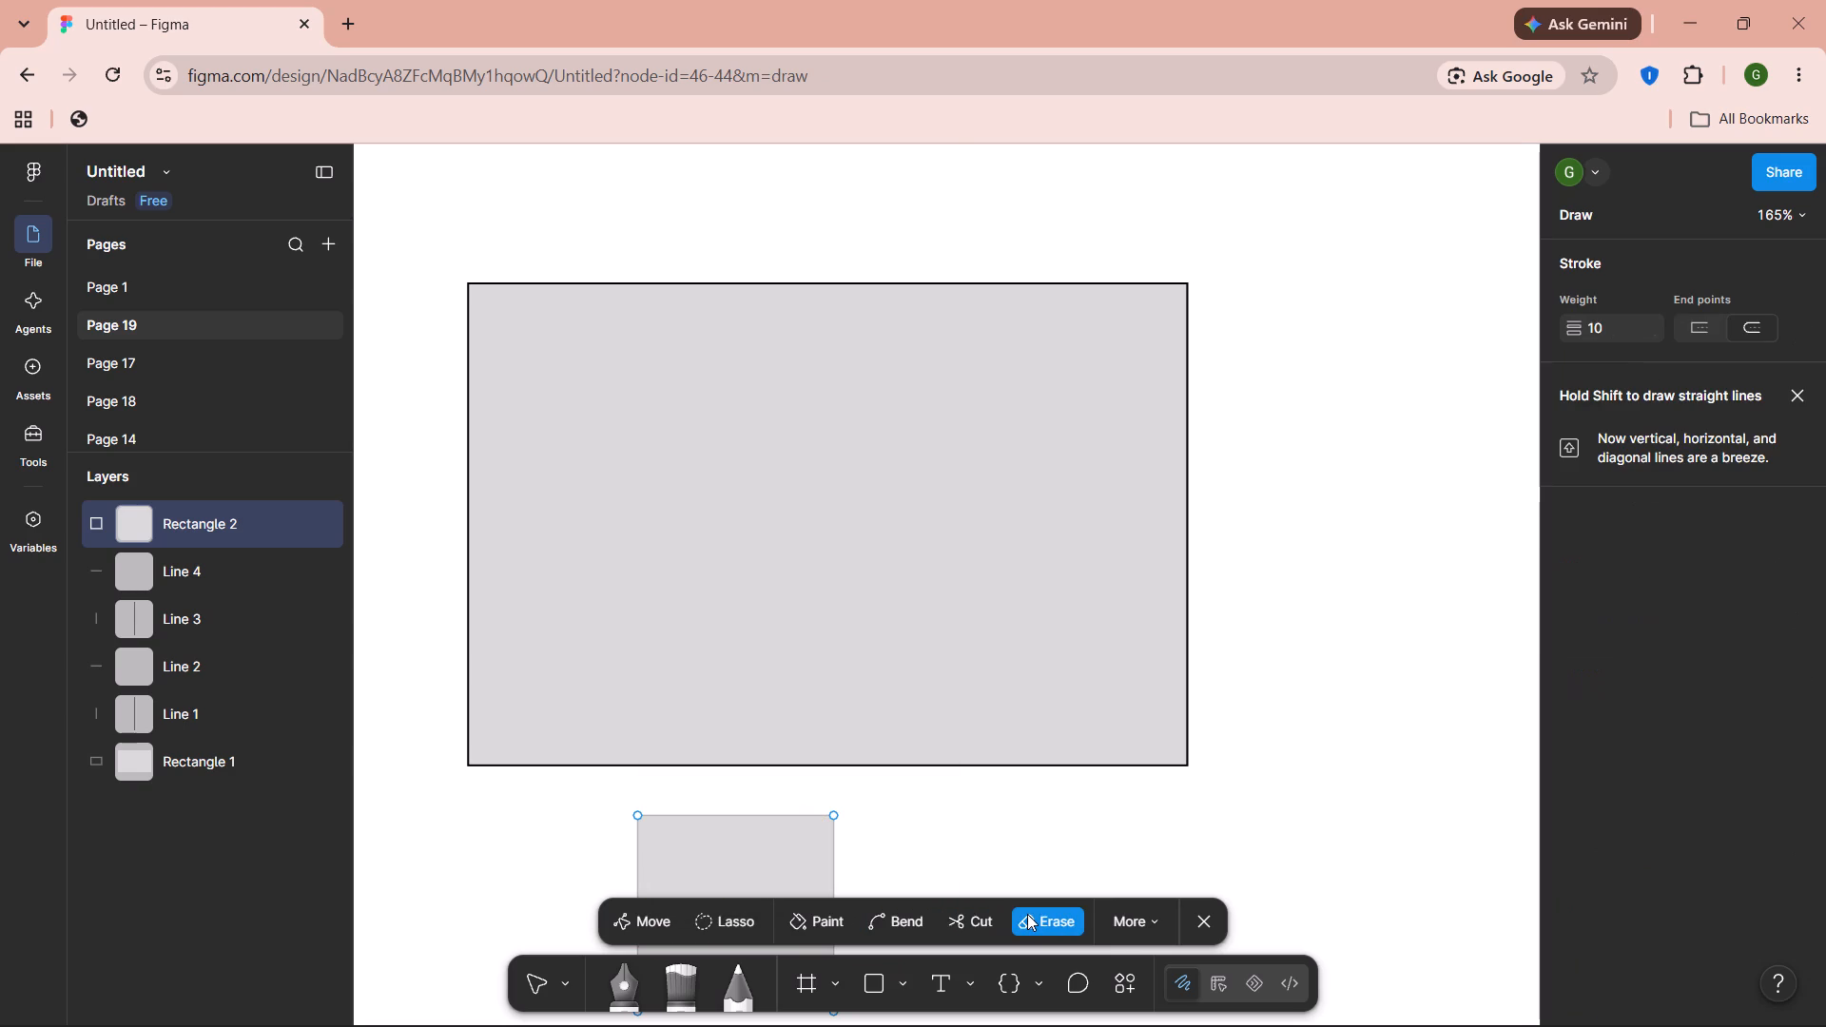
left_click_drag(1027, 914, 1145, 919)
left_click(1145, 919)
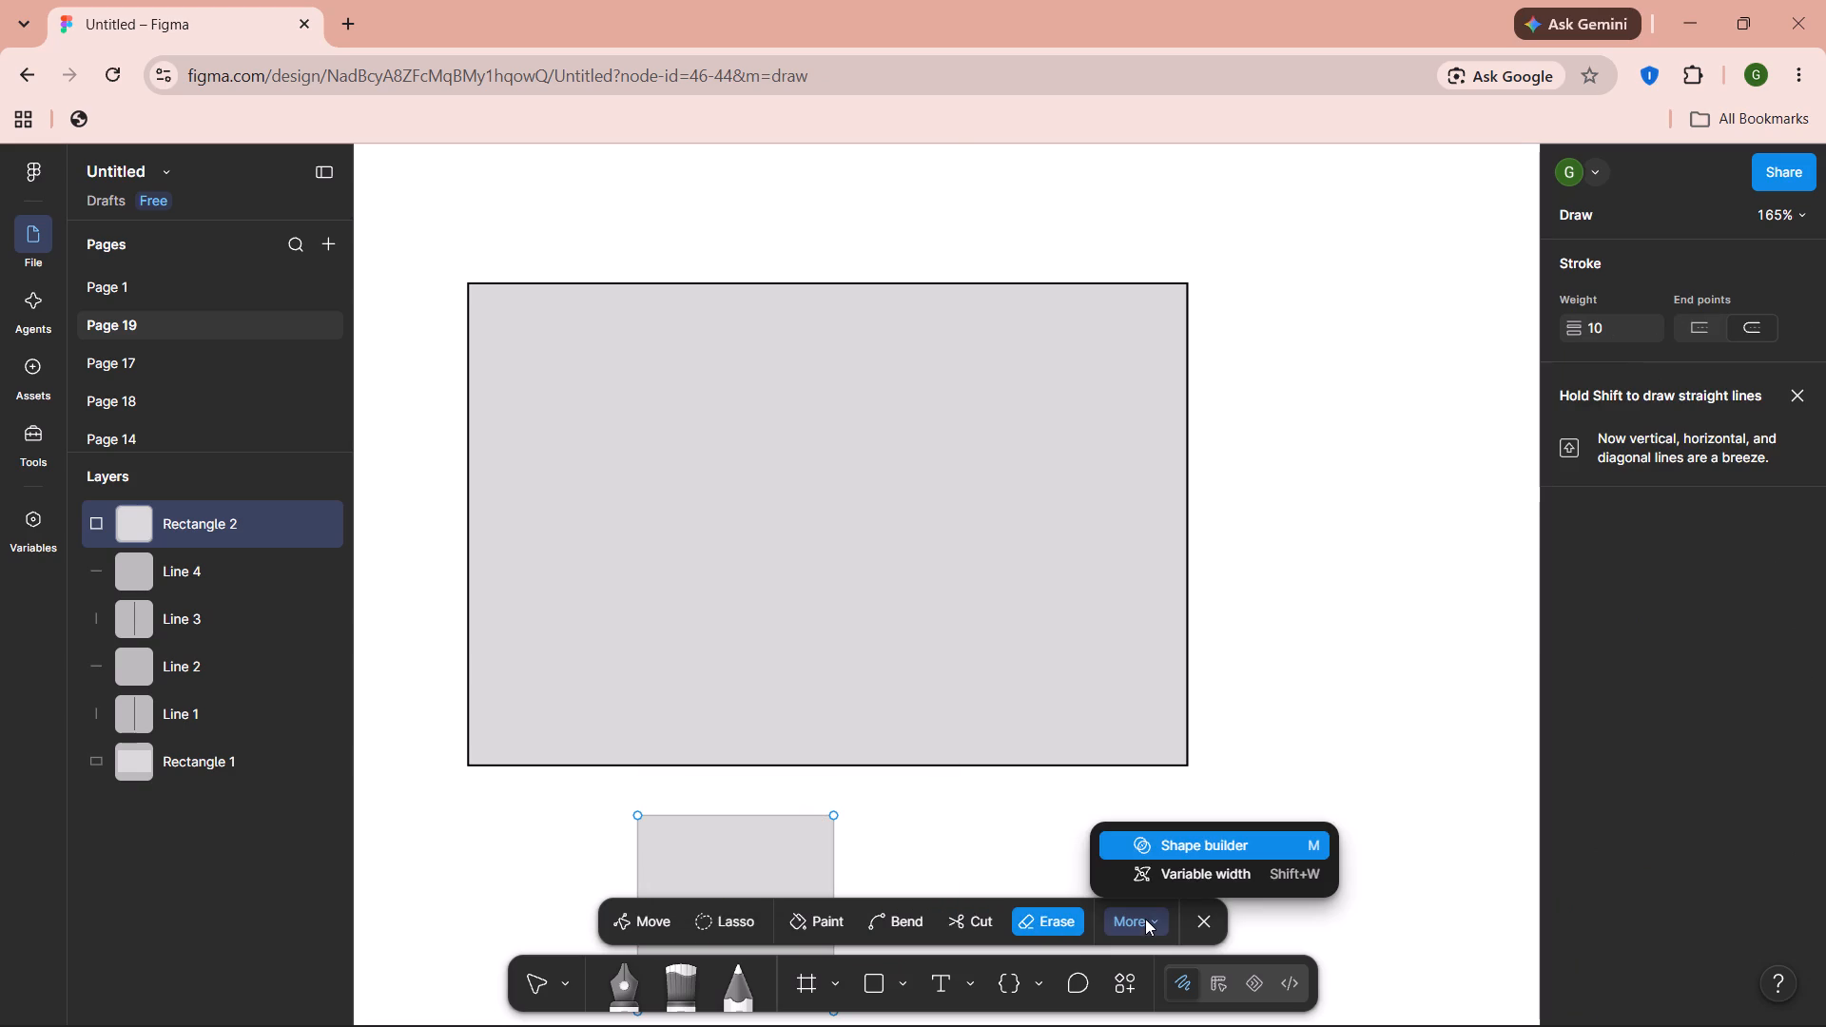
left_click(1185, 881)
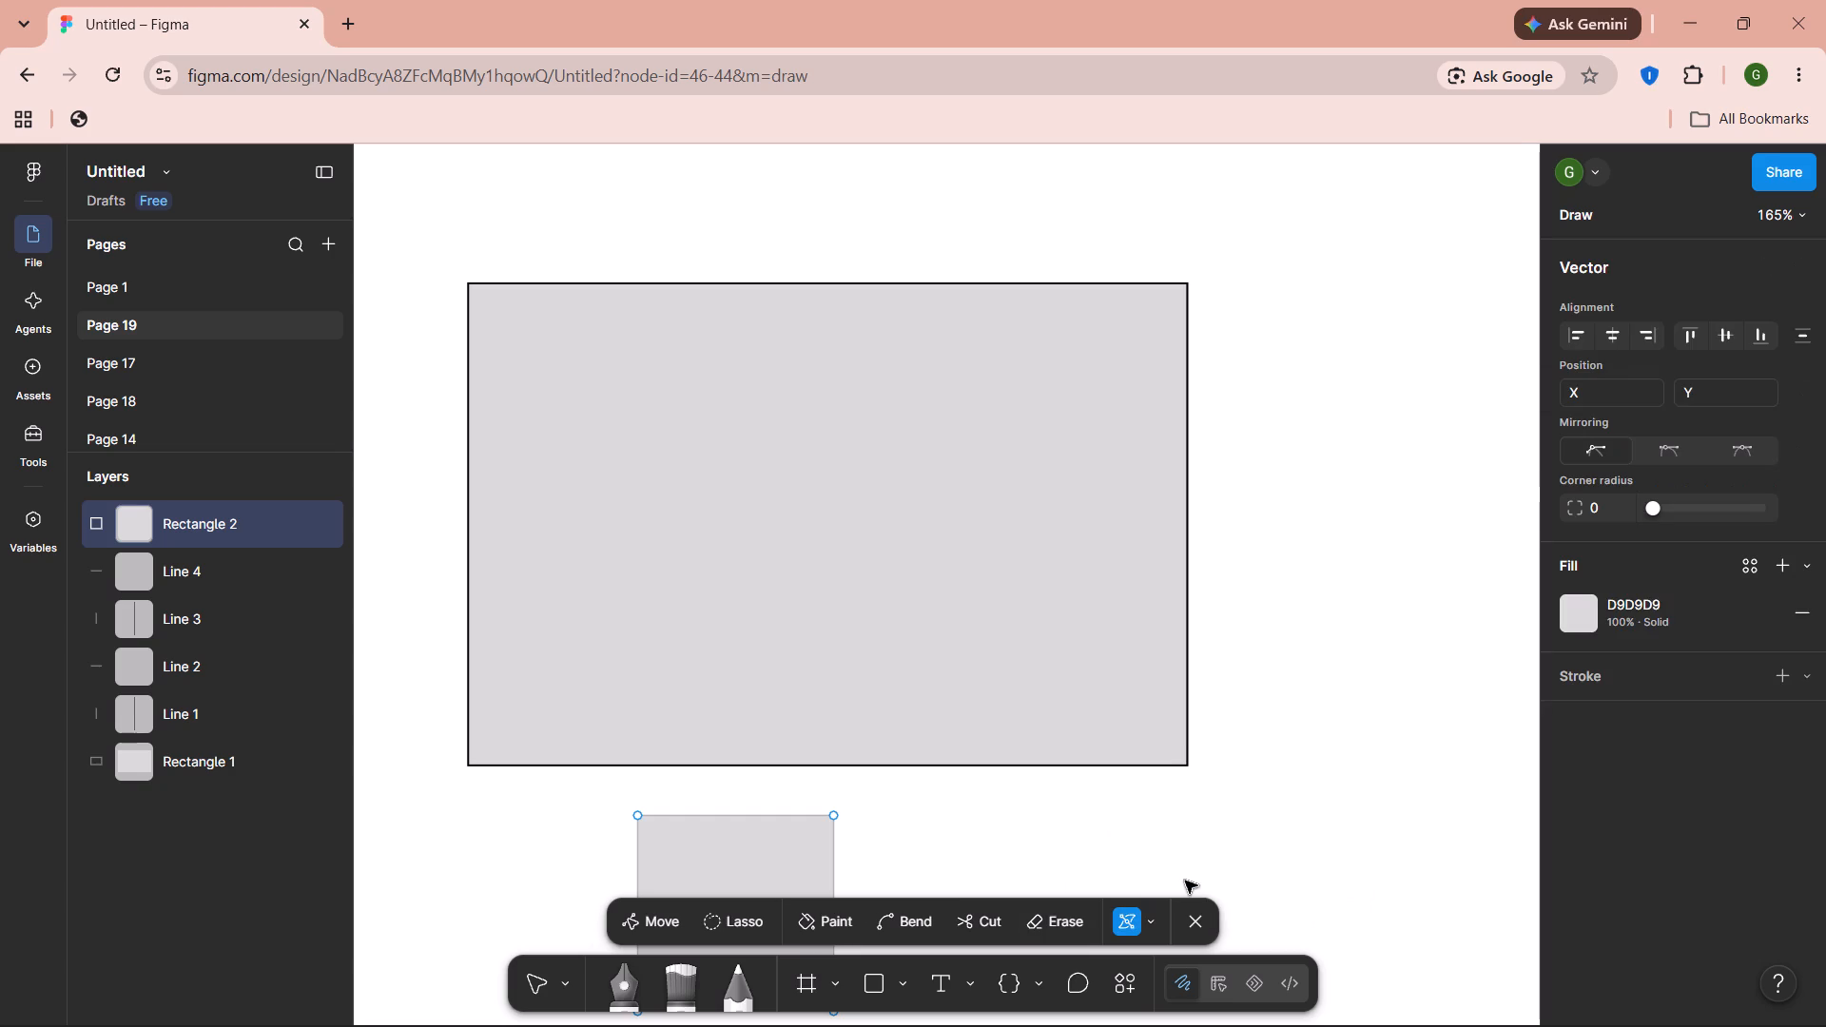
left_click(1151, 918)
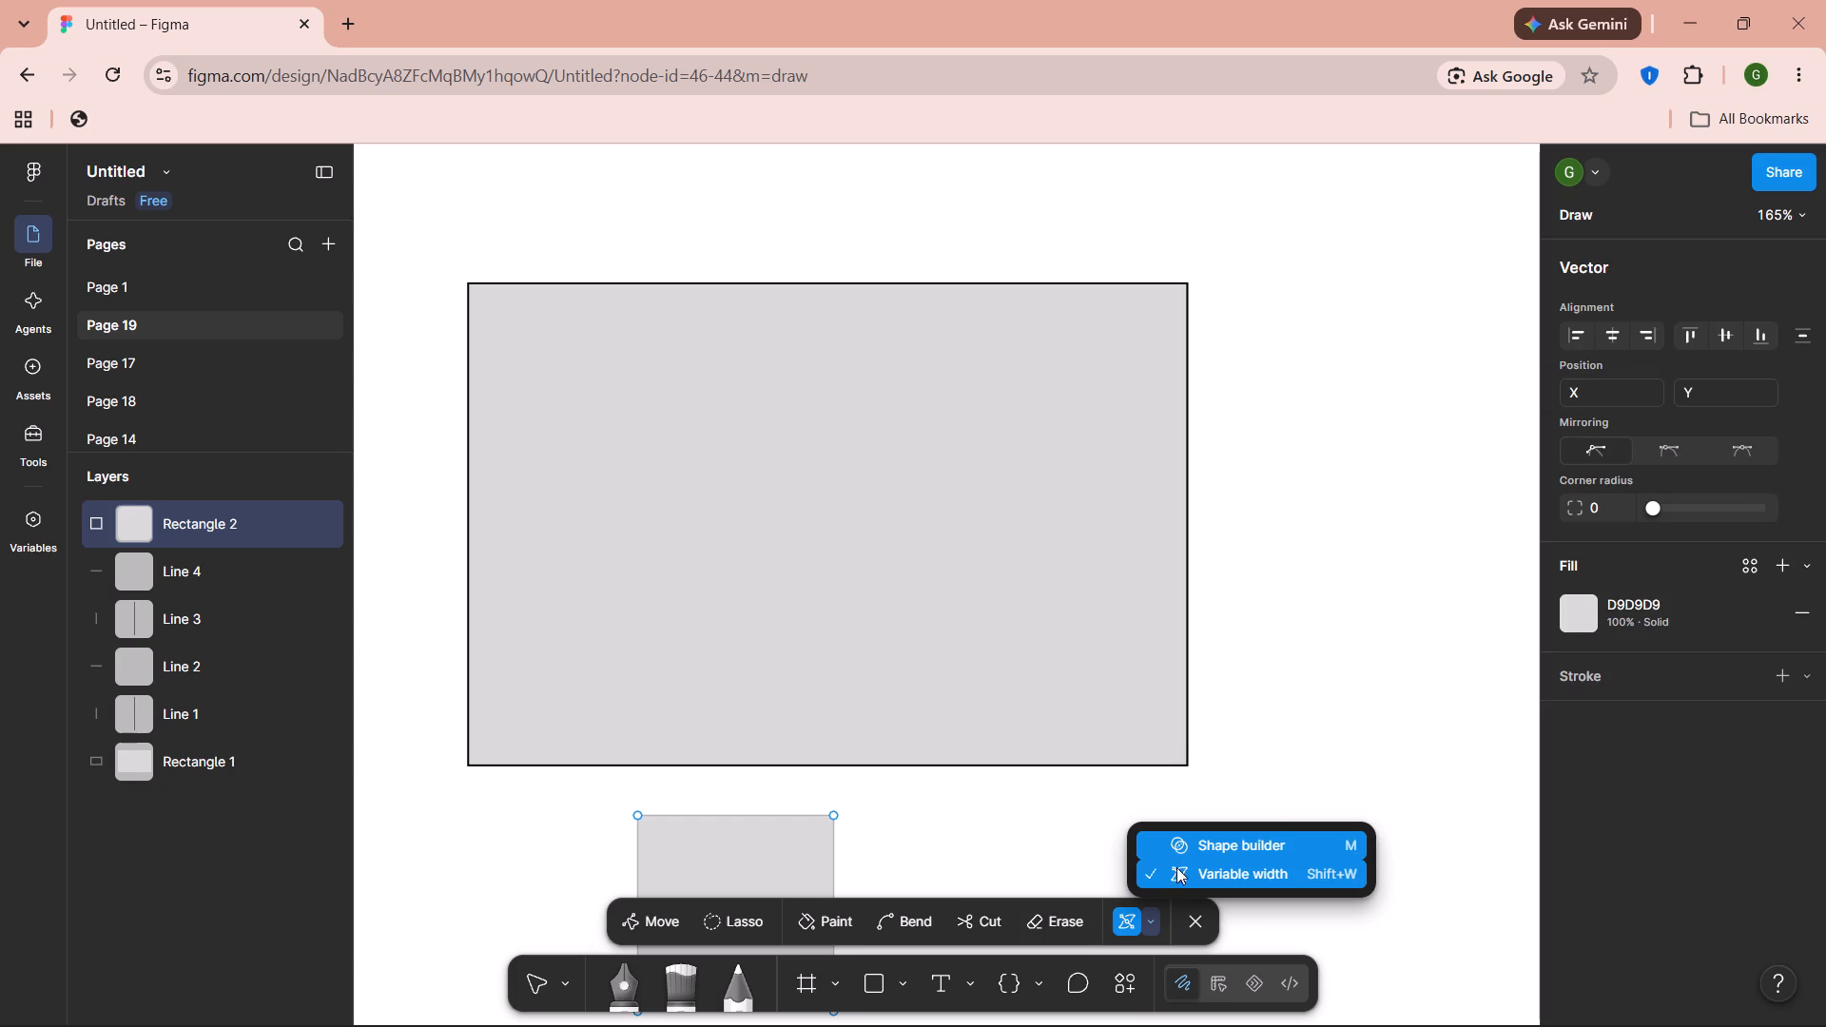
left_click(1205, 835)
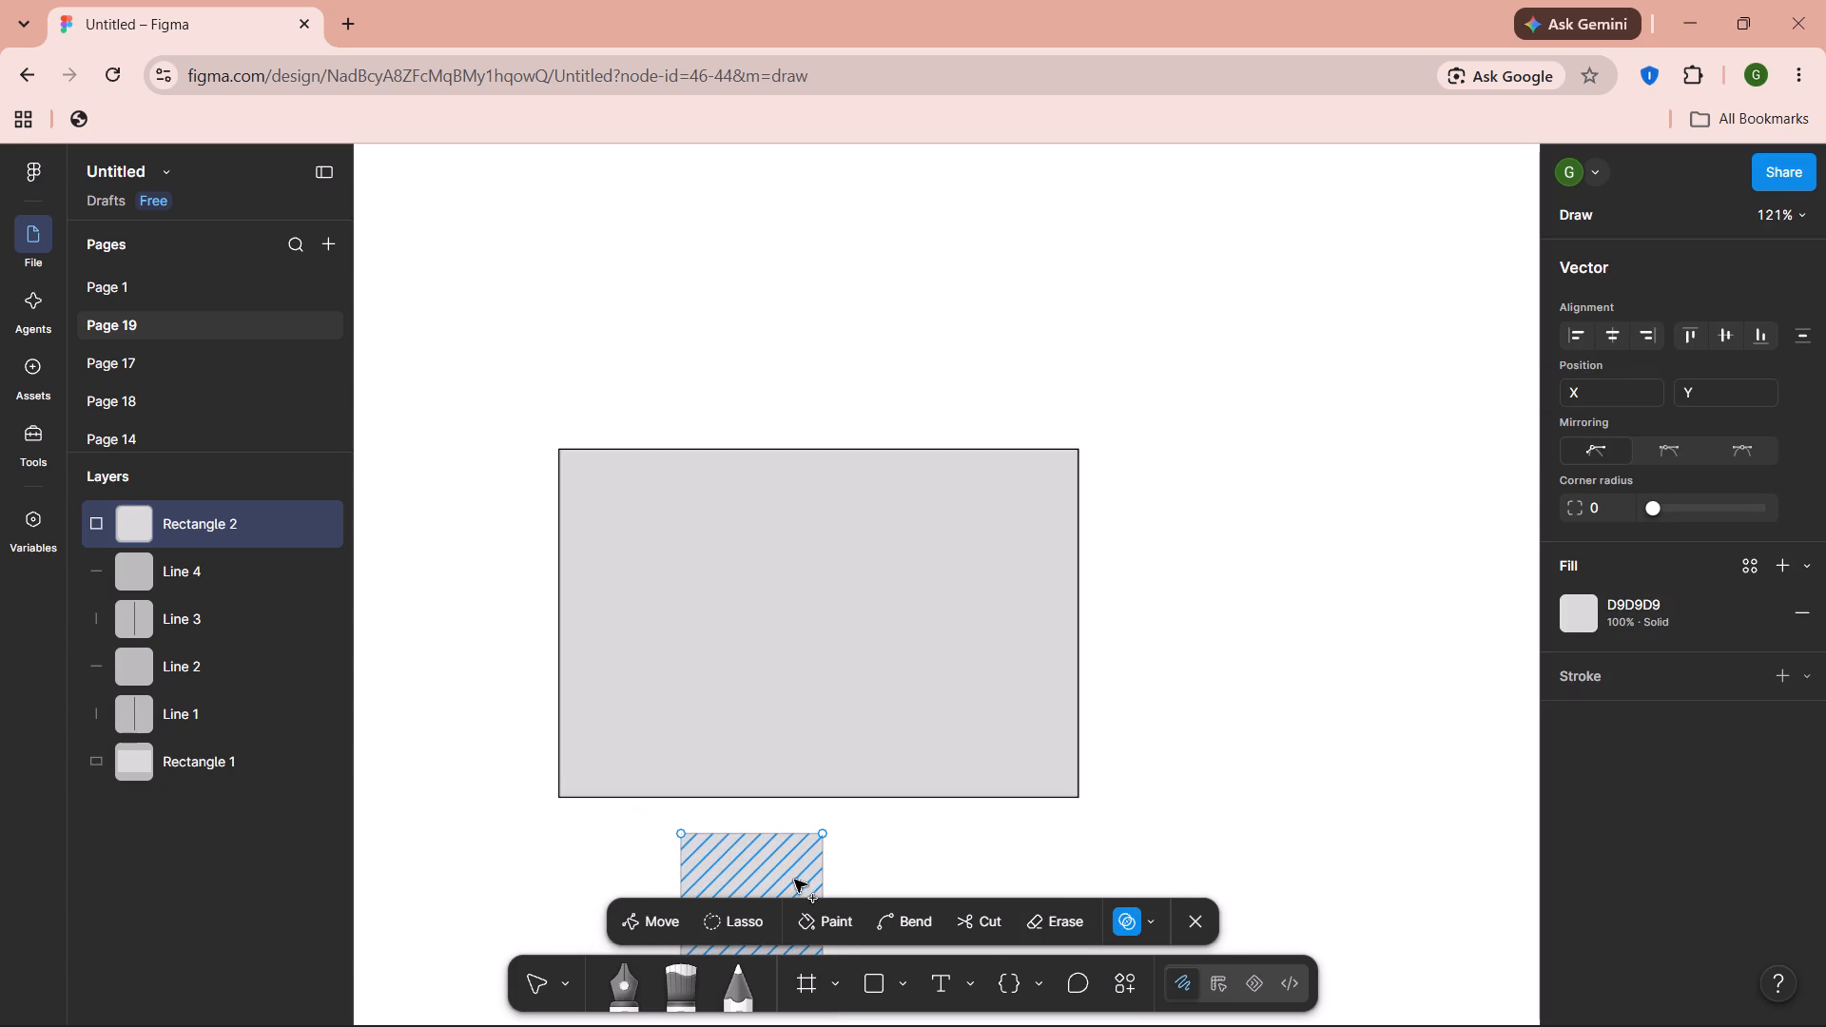
Delete the small 100 × 100 rectangle below the large rectangle.
left_click(794, 880)
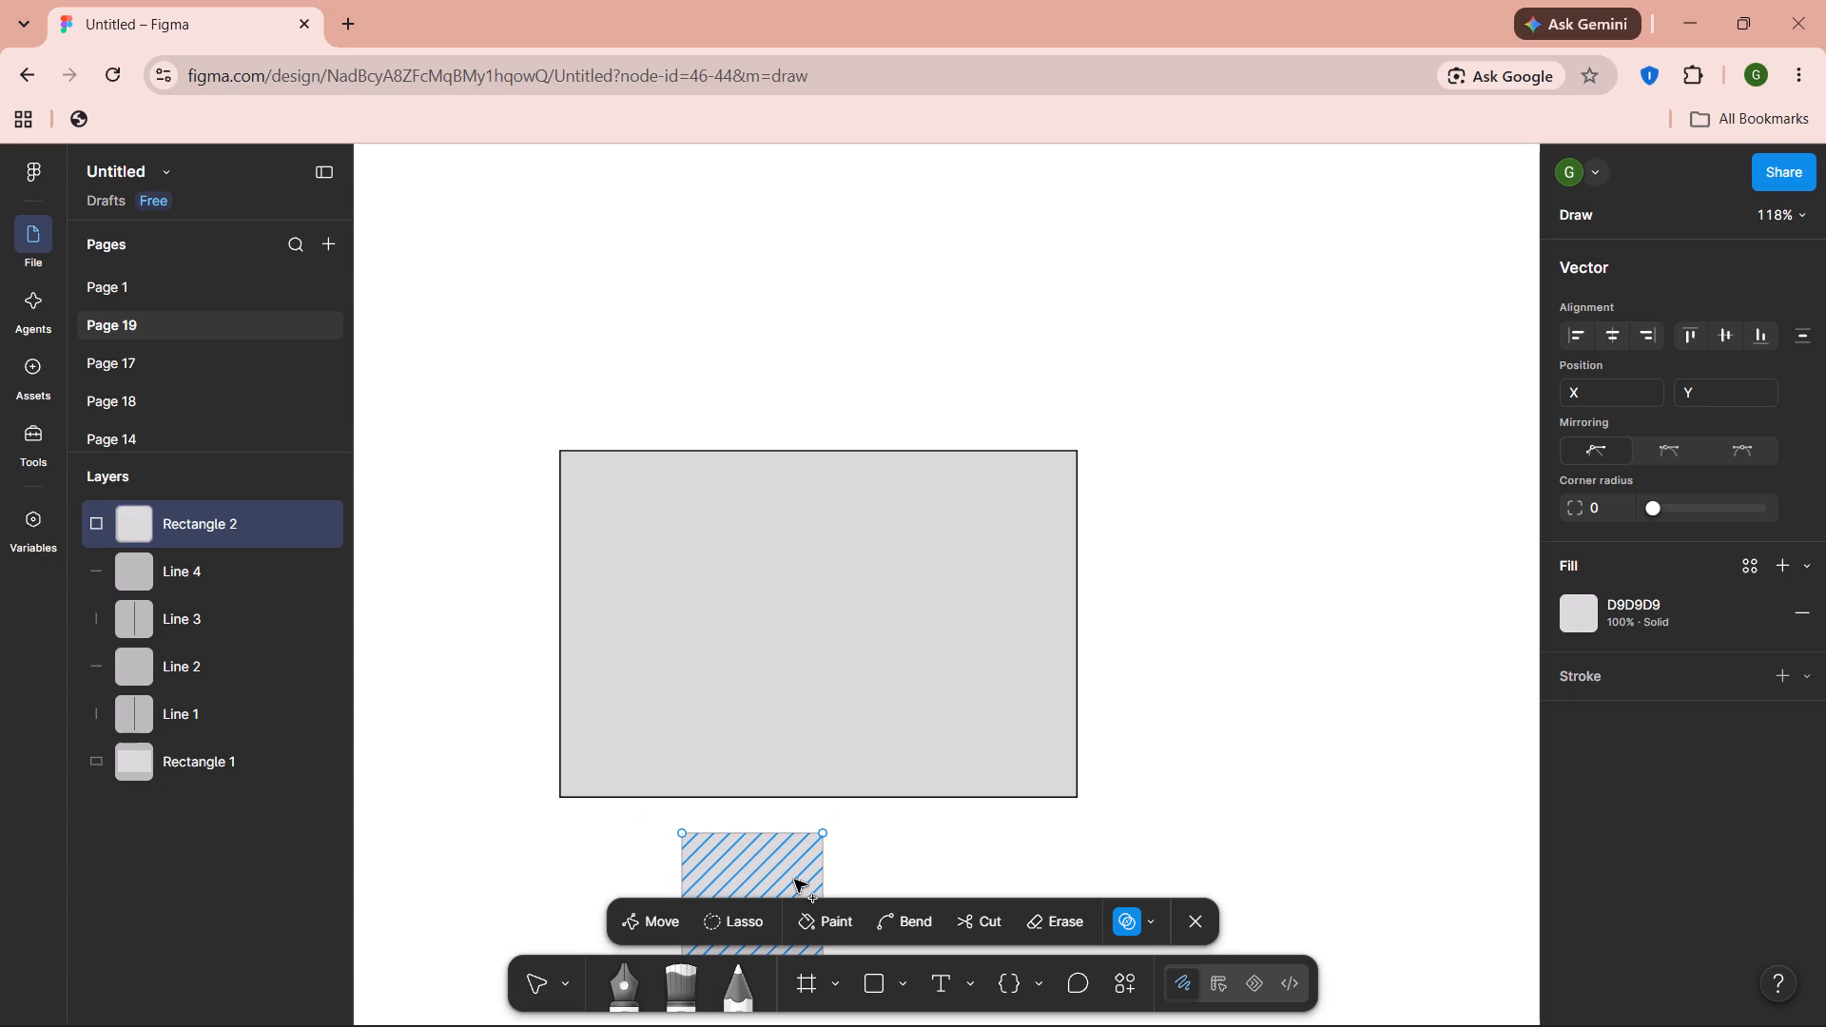
key("Insert")
key("Delete")
double_click(794, 880)
key("Delete")
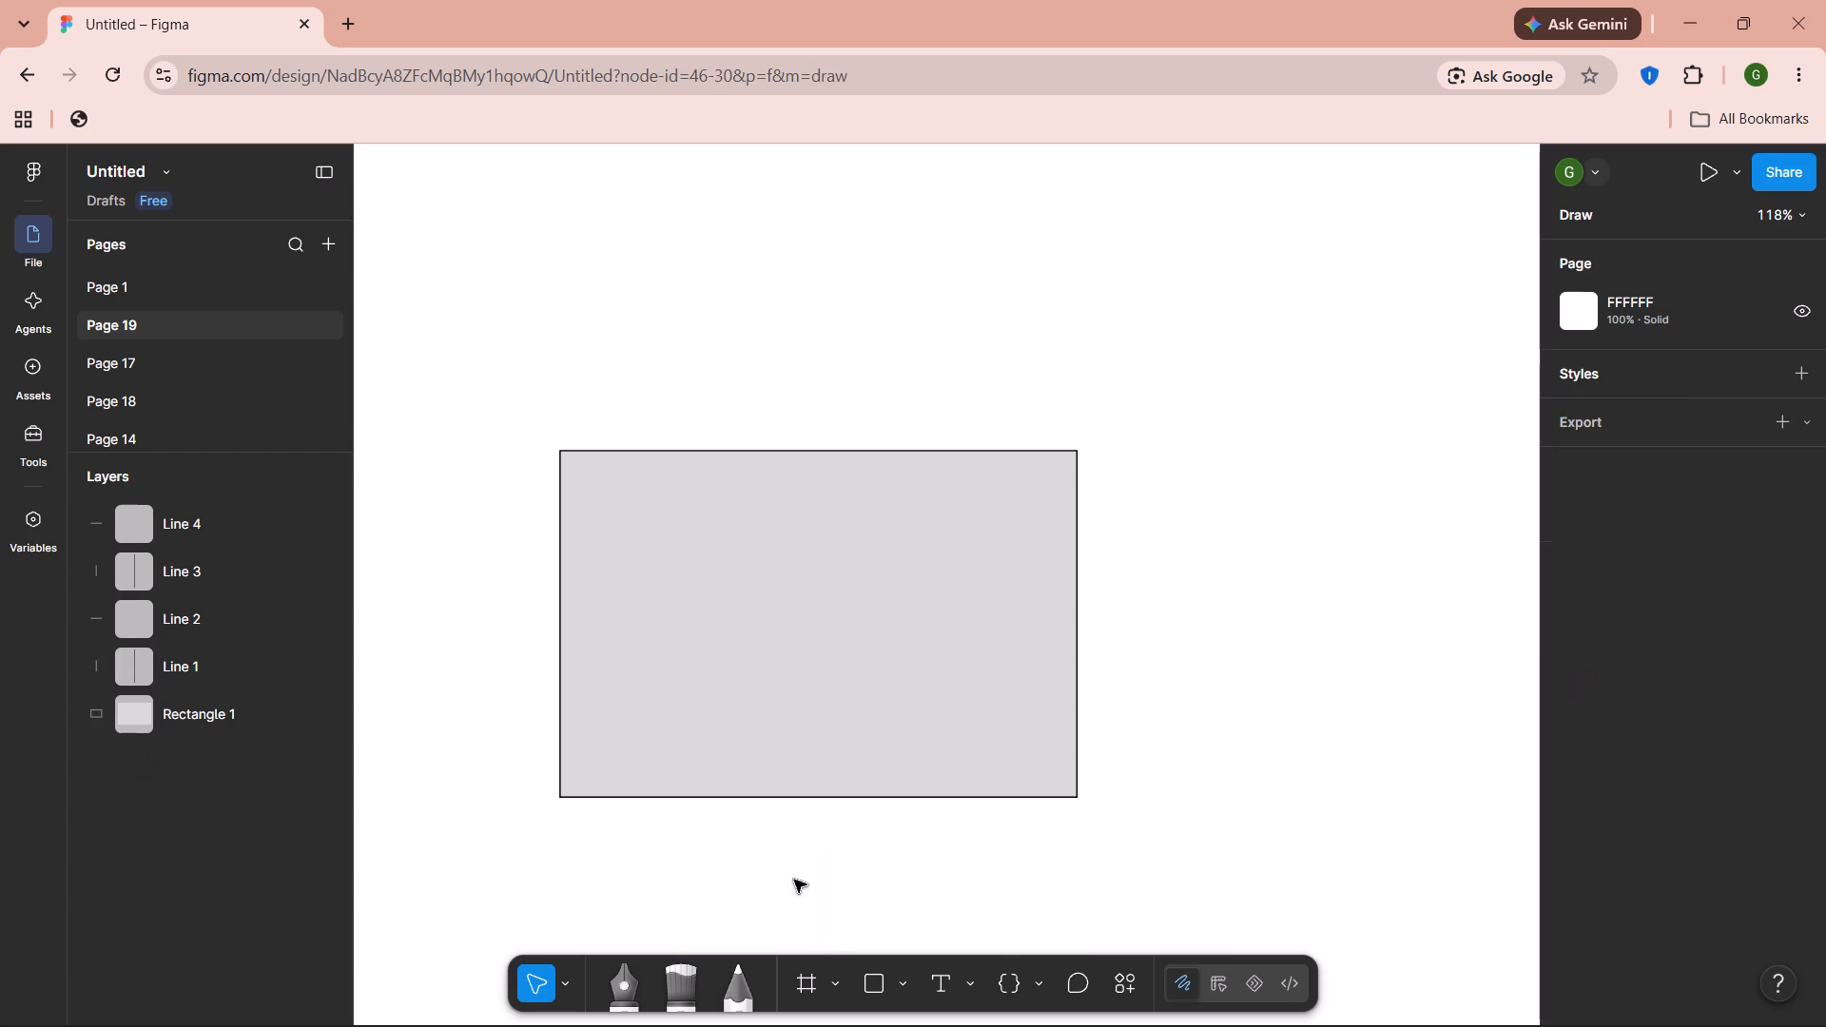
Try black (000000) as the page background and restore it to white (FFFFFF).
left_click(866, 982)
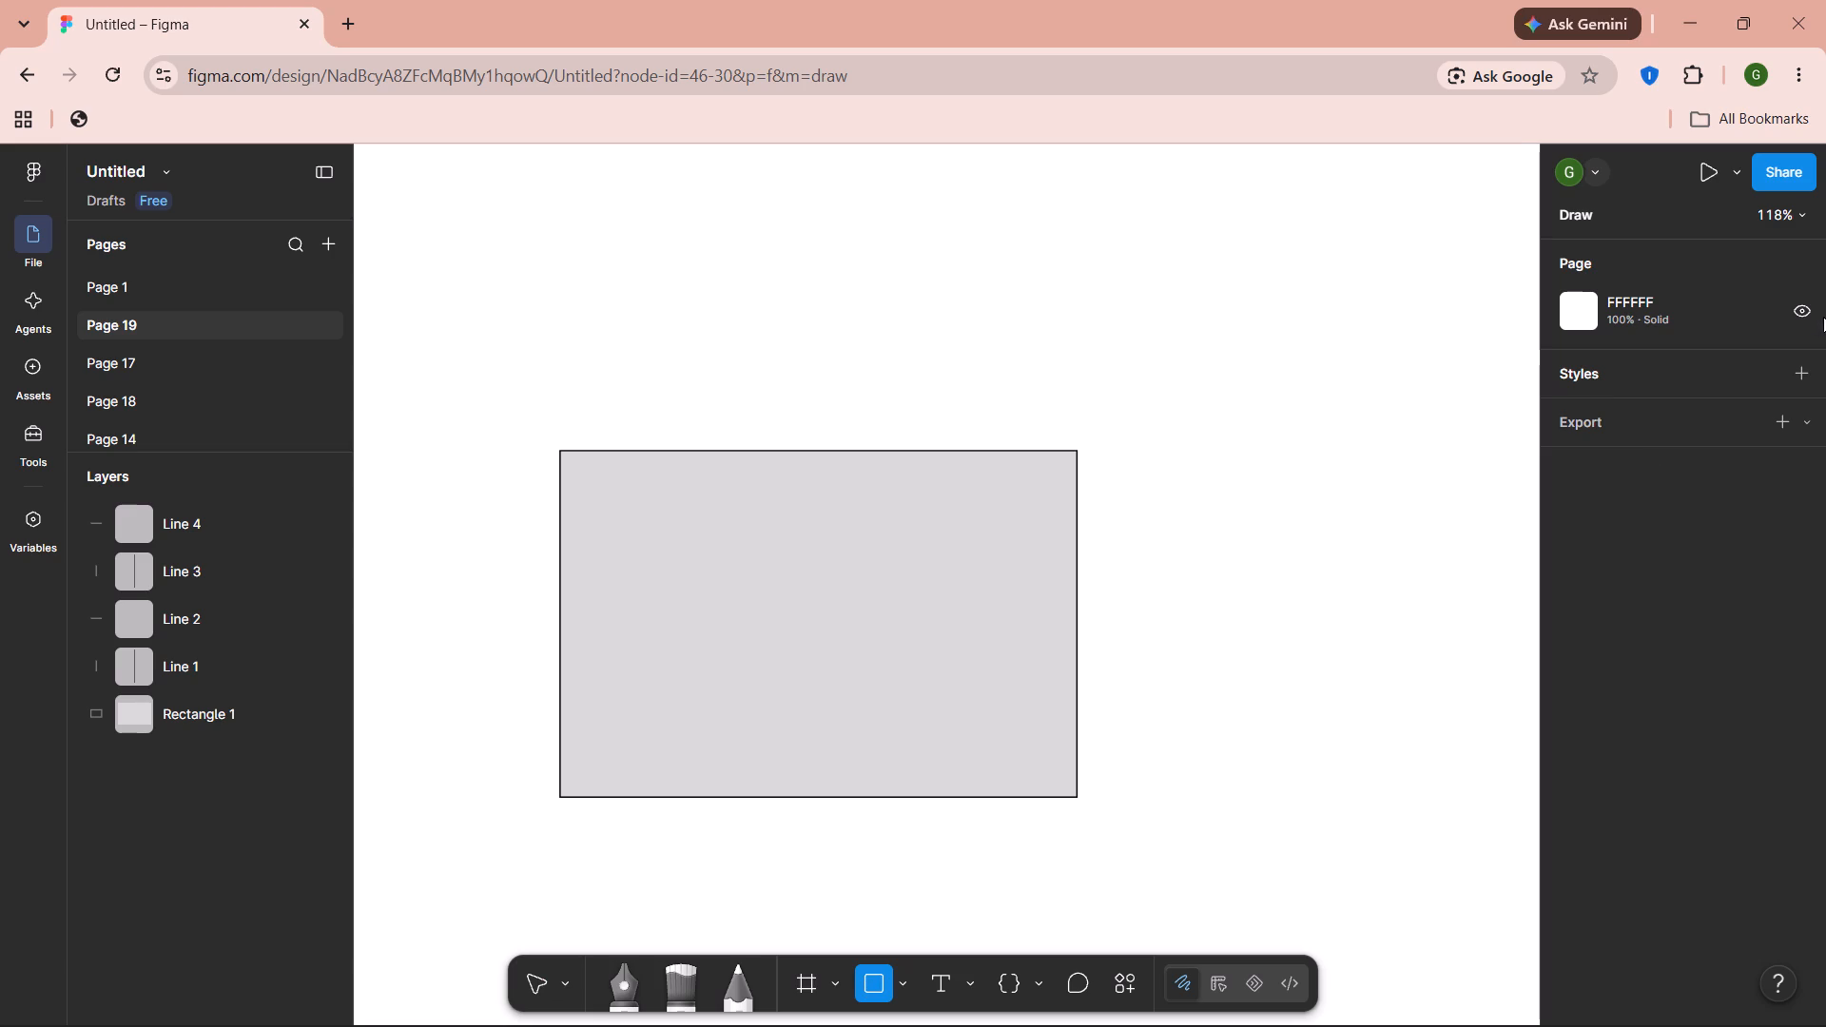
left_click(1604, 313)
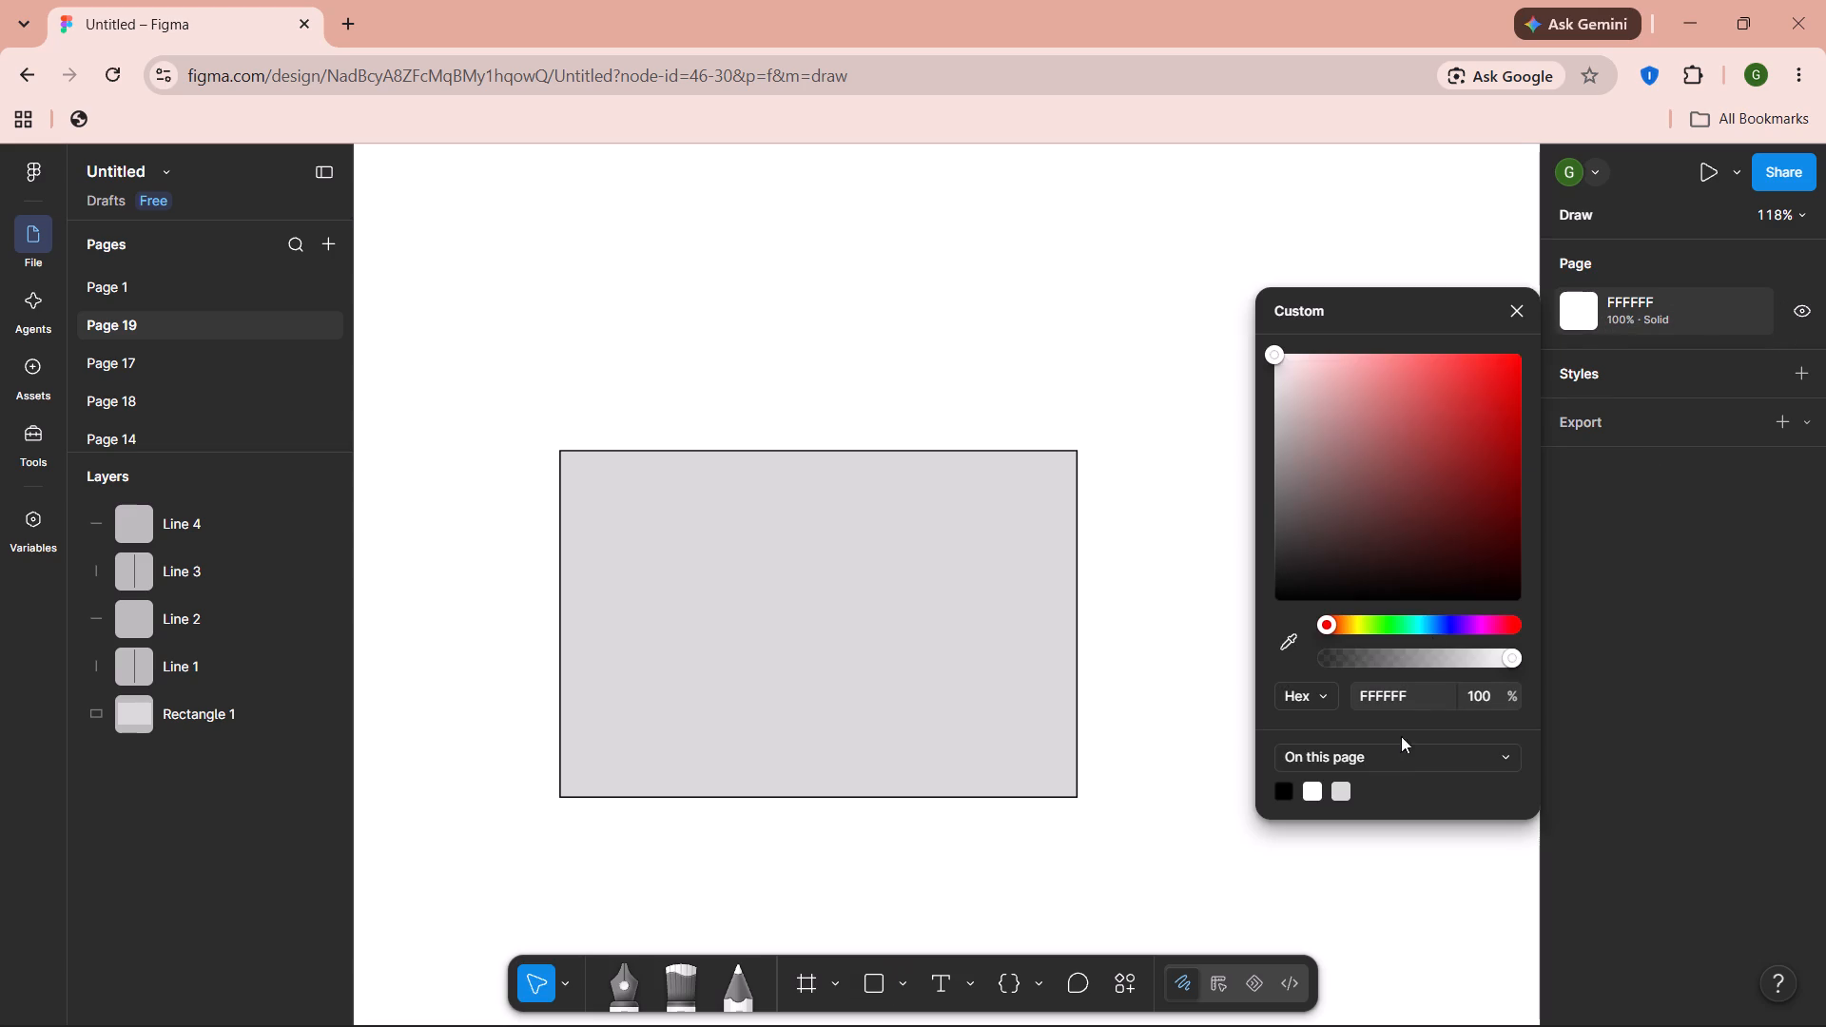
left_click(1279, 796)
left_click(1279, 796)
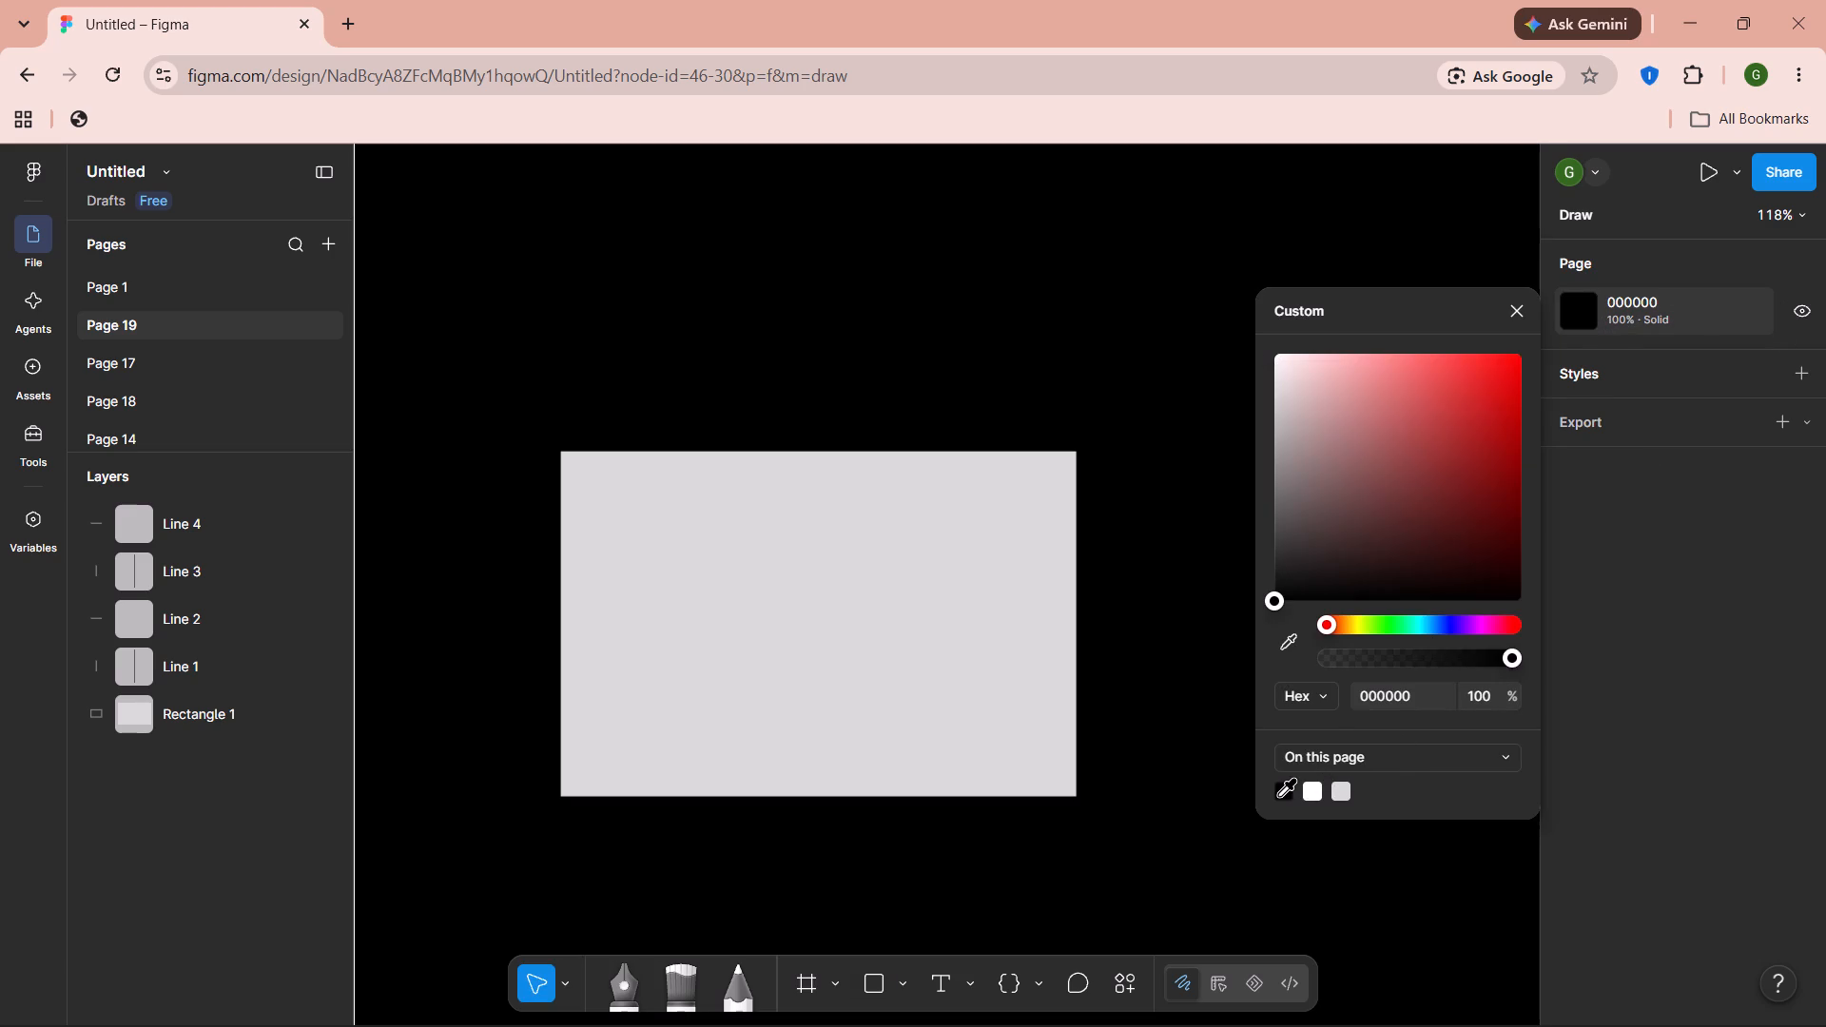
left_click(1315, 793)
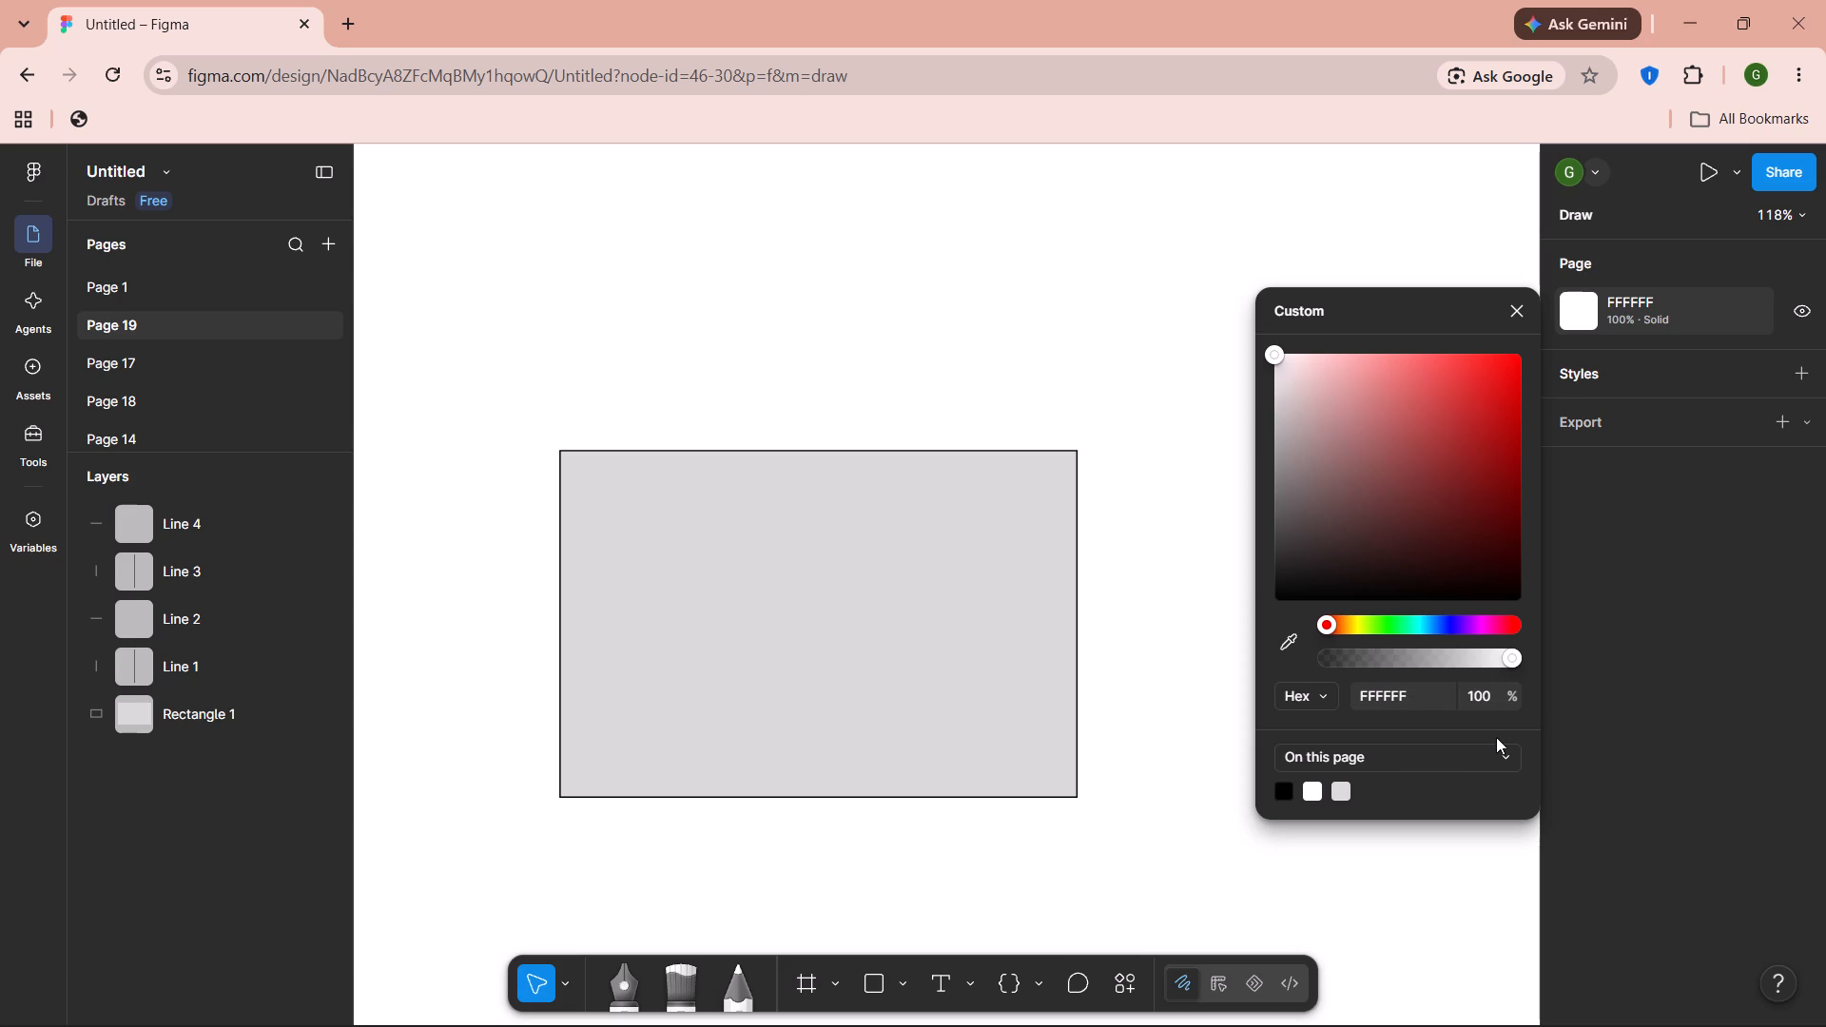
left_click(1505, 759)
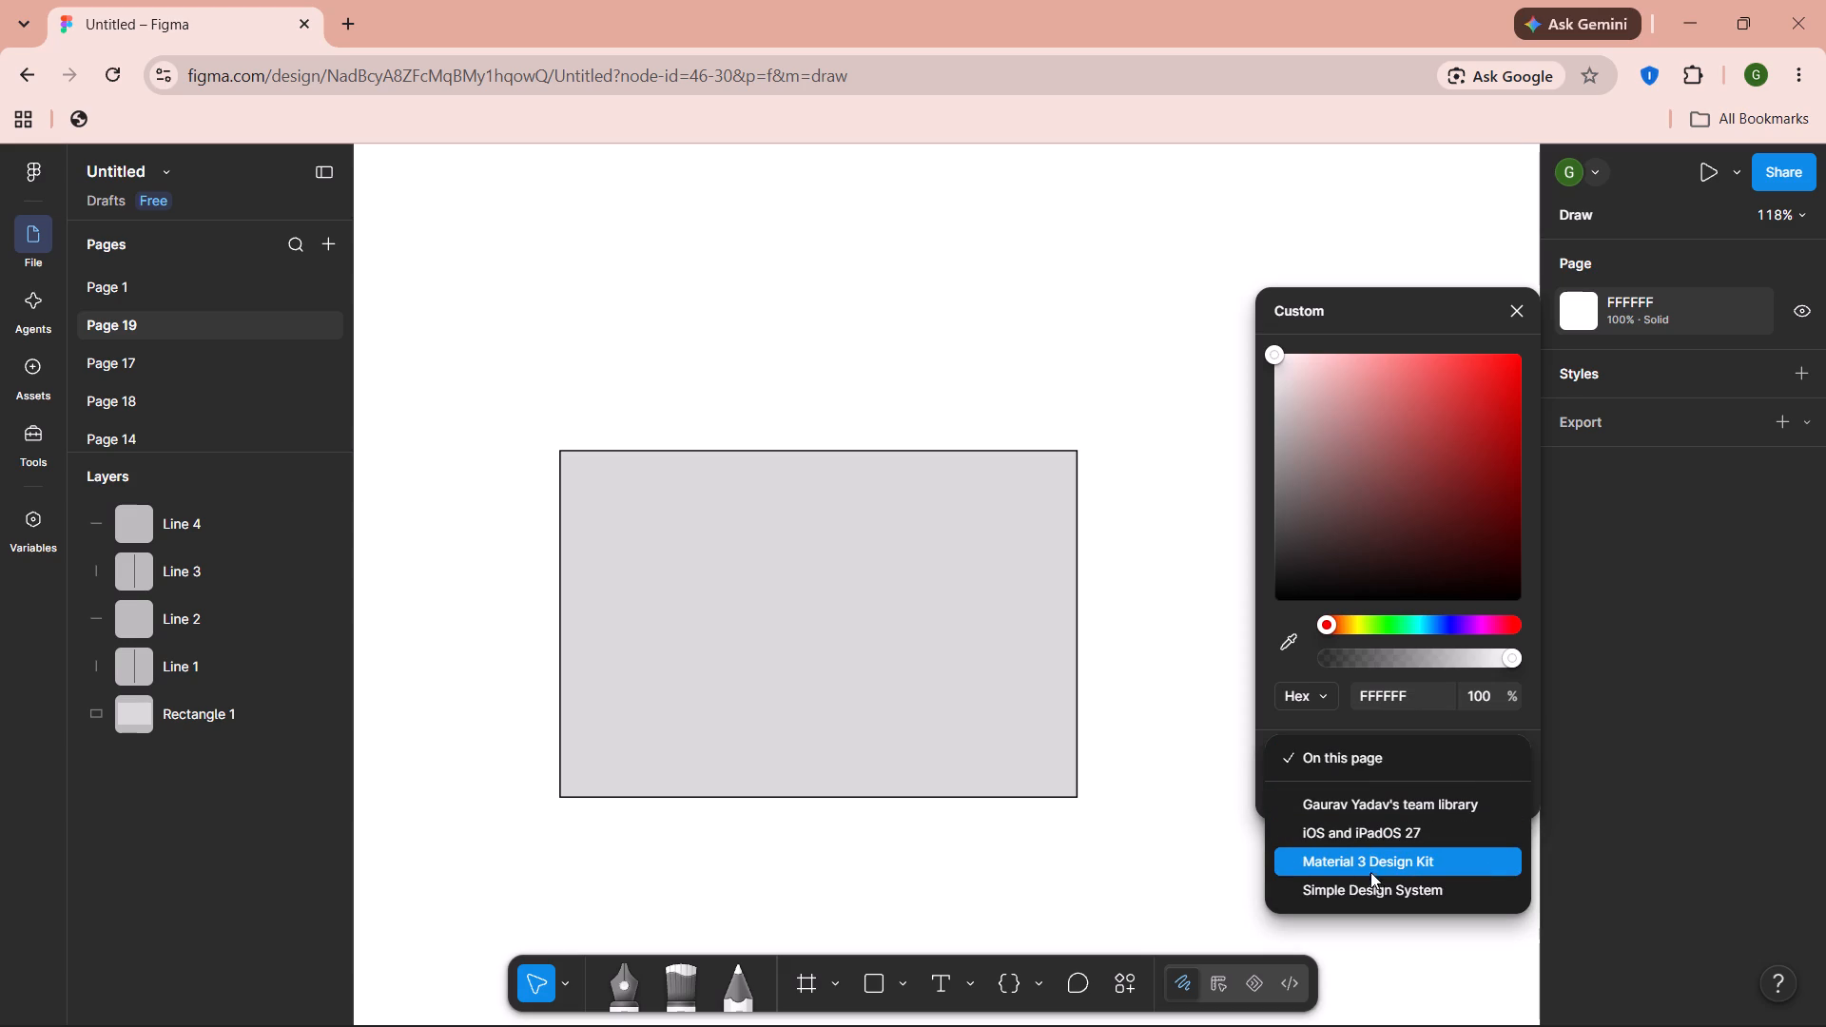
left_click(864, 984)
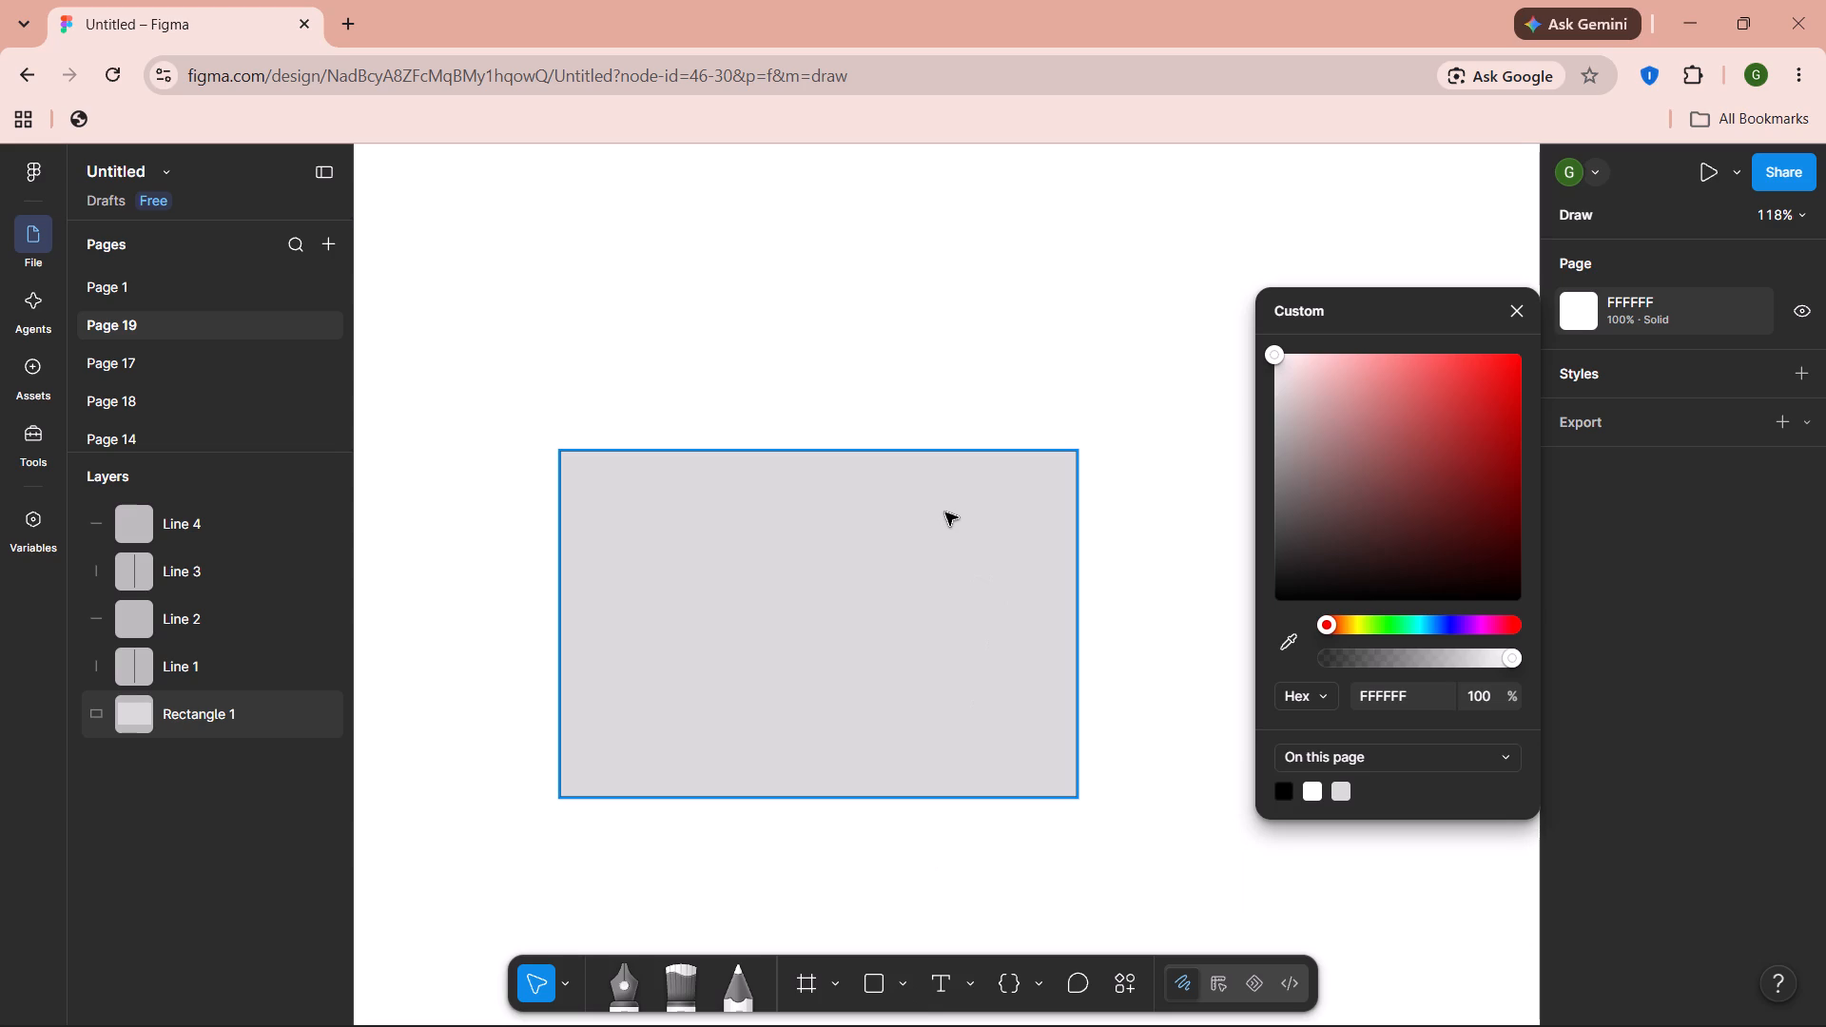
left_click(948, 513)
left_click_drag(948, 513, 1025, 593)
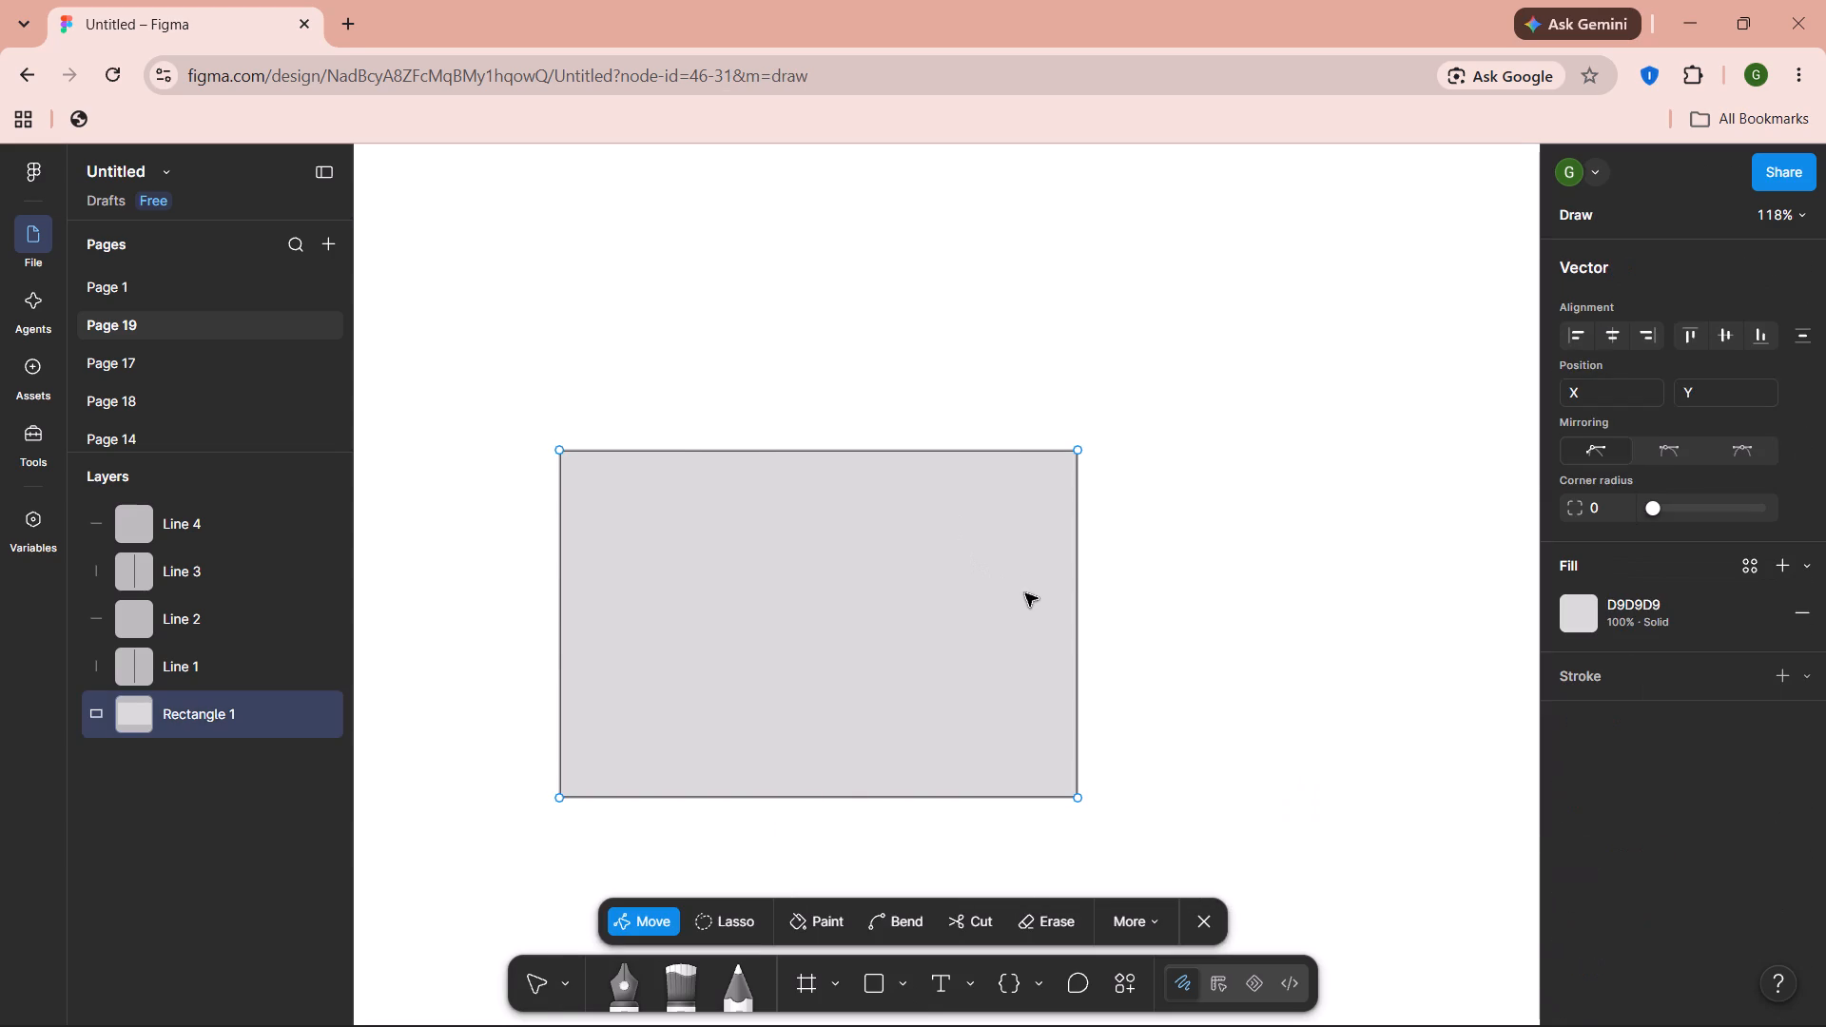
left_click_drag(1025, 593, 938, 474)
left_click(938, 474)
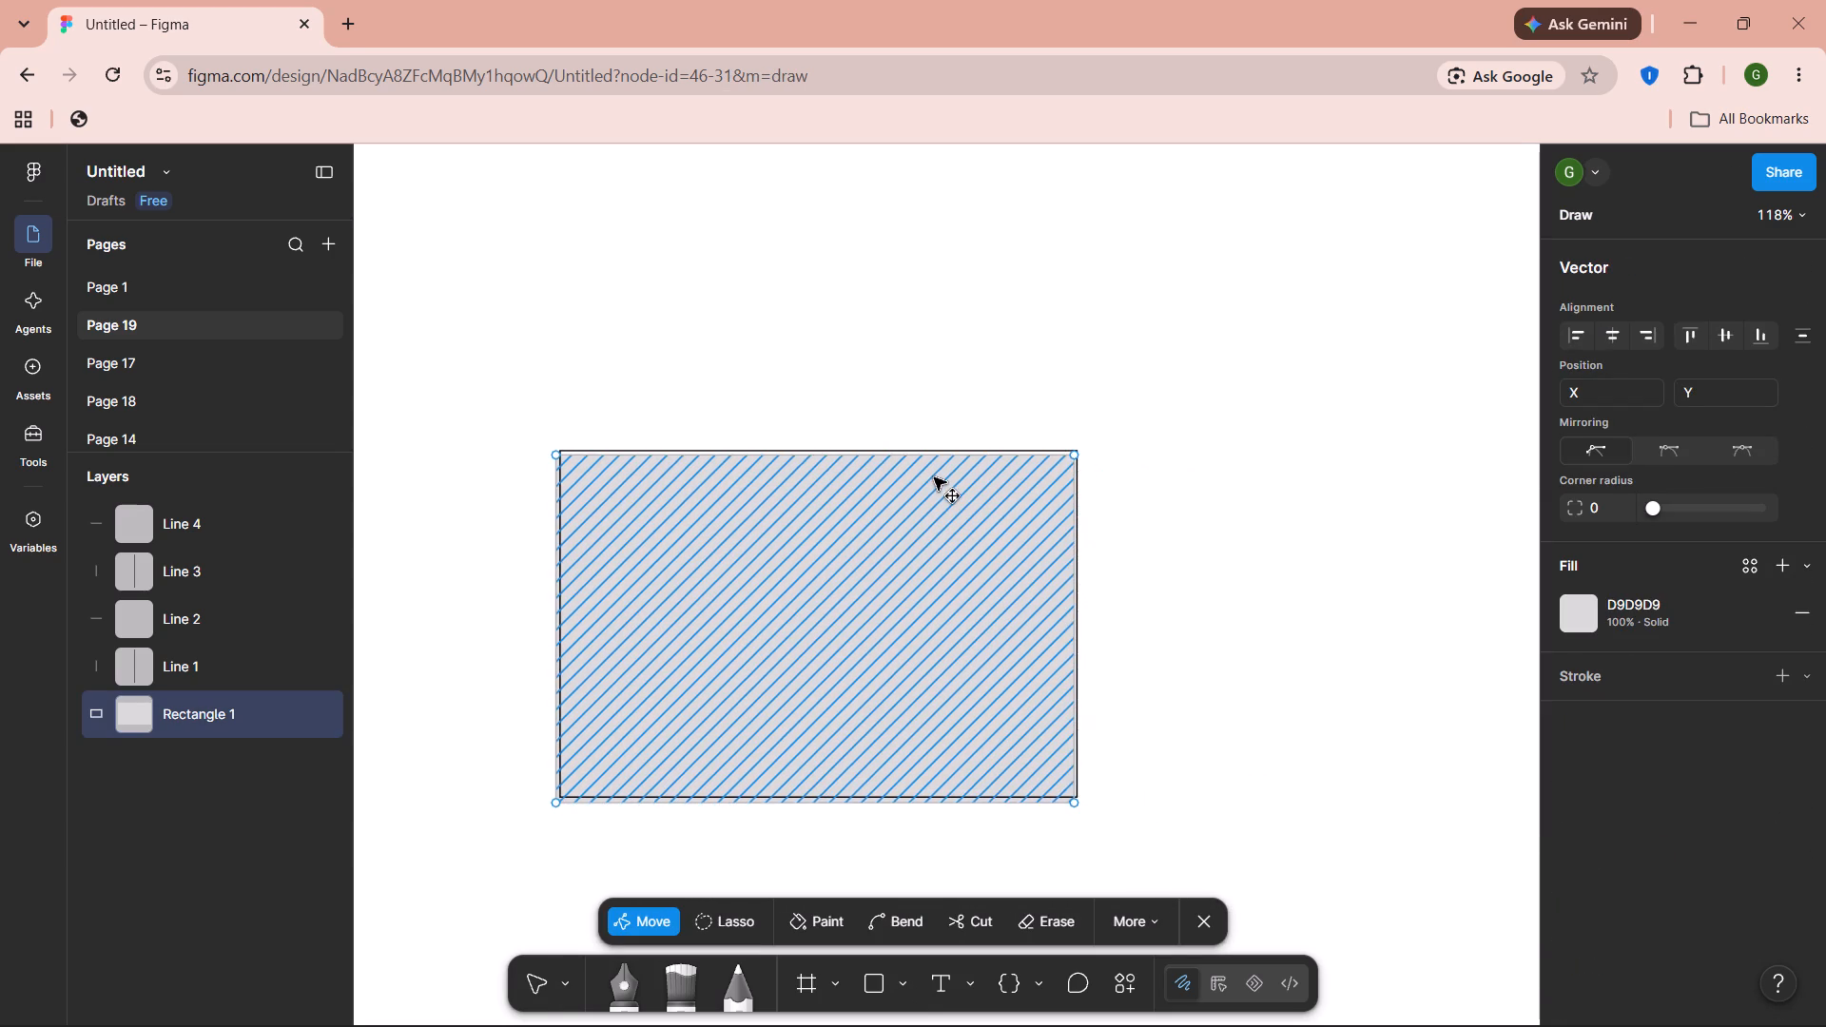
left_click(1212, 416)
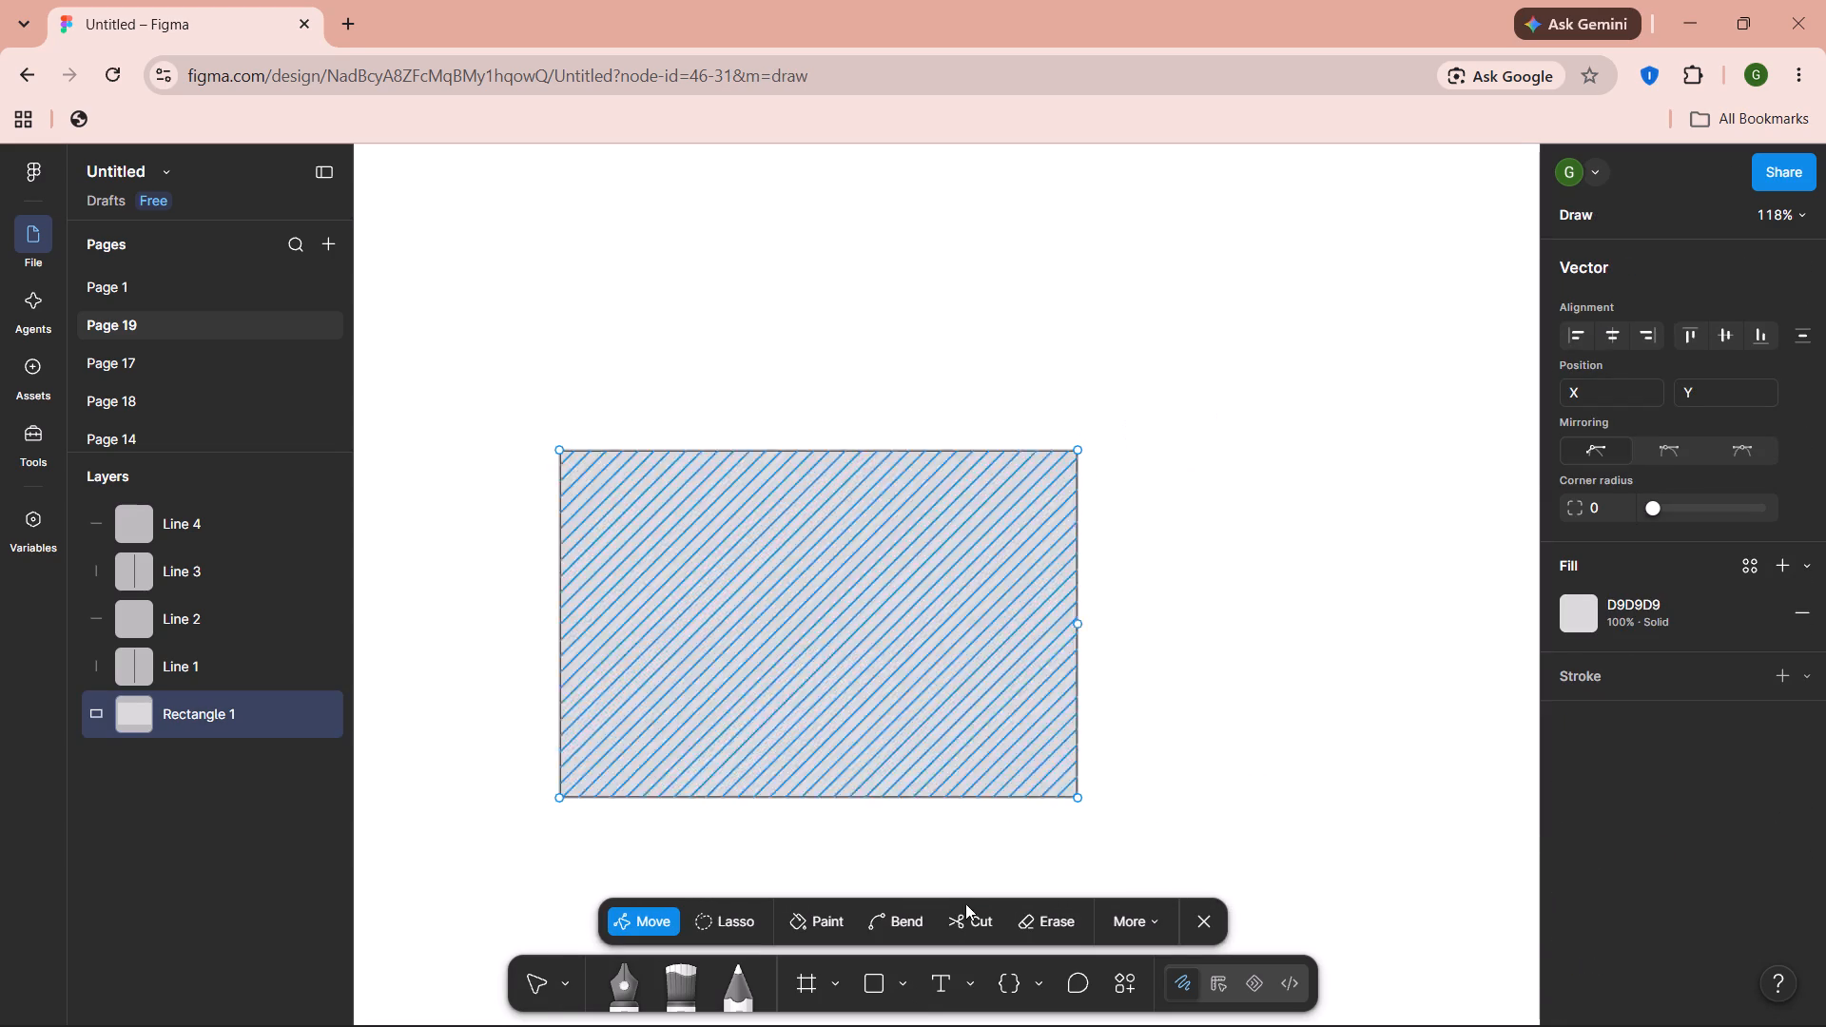
Draw a rectangle in the large rectangle's upper-left corner at X -232, Y -207, sized to about 149 × 99.
left_click(884, 987)
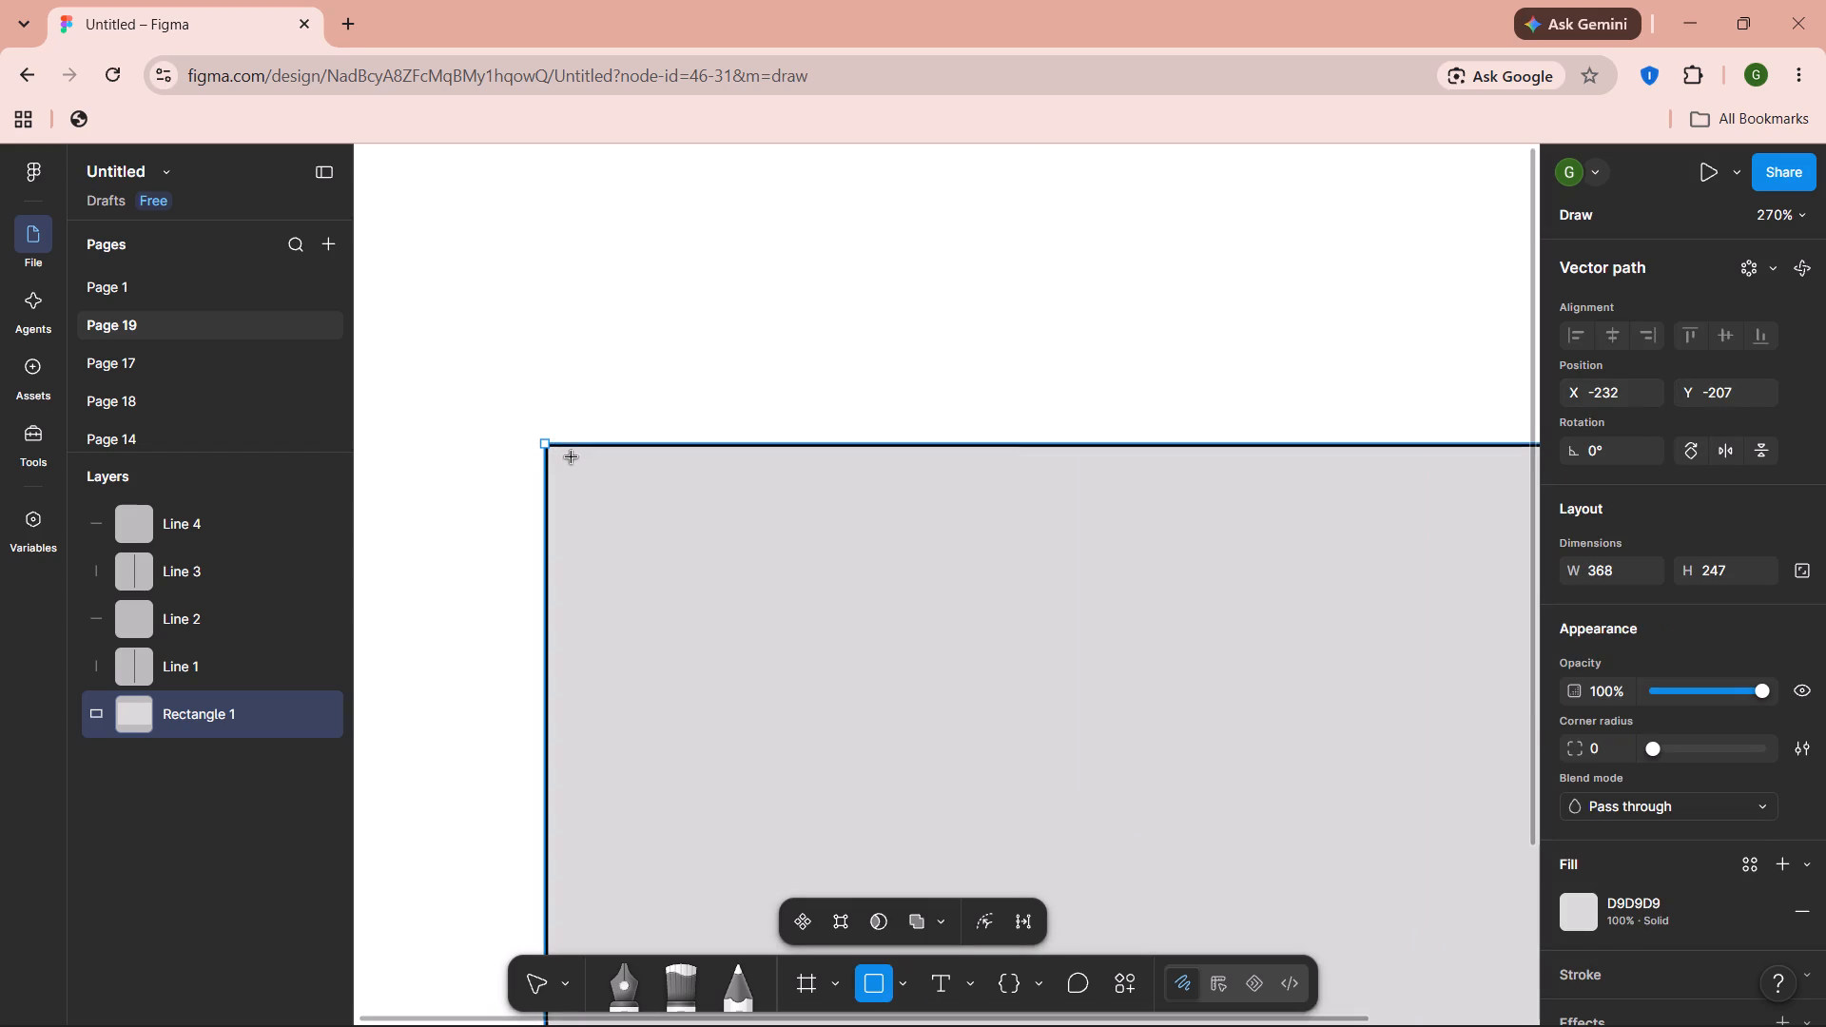
left_click_drag(543, 447, 657, 551)
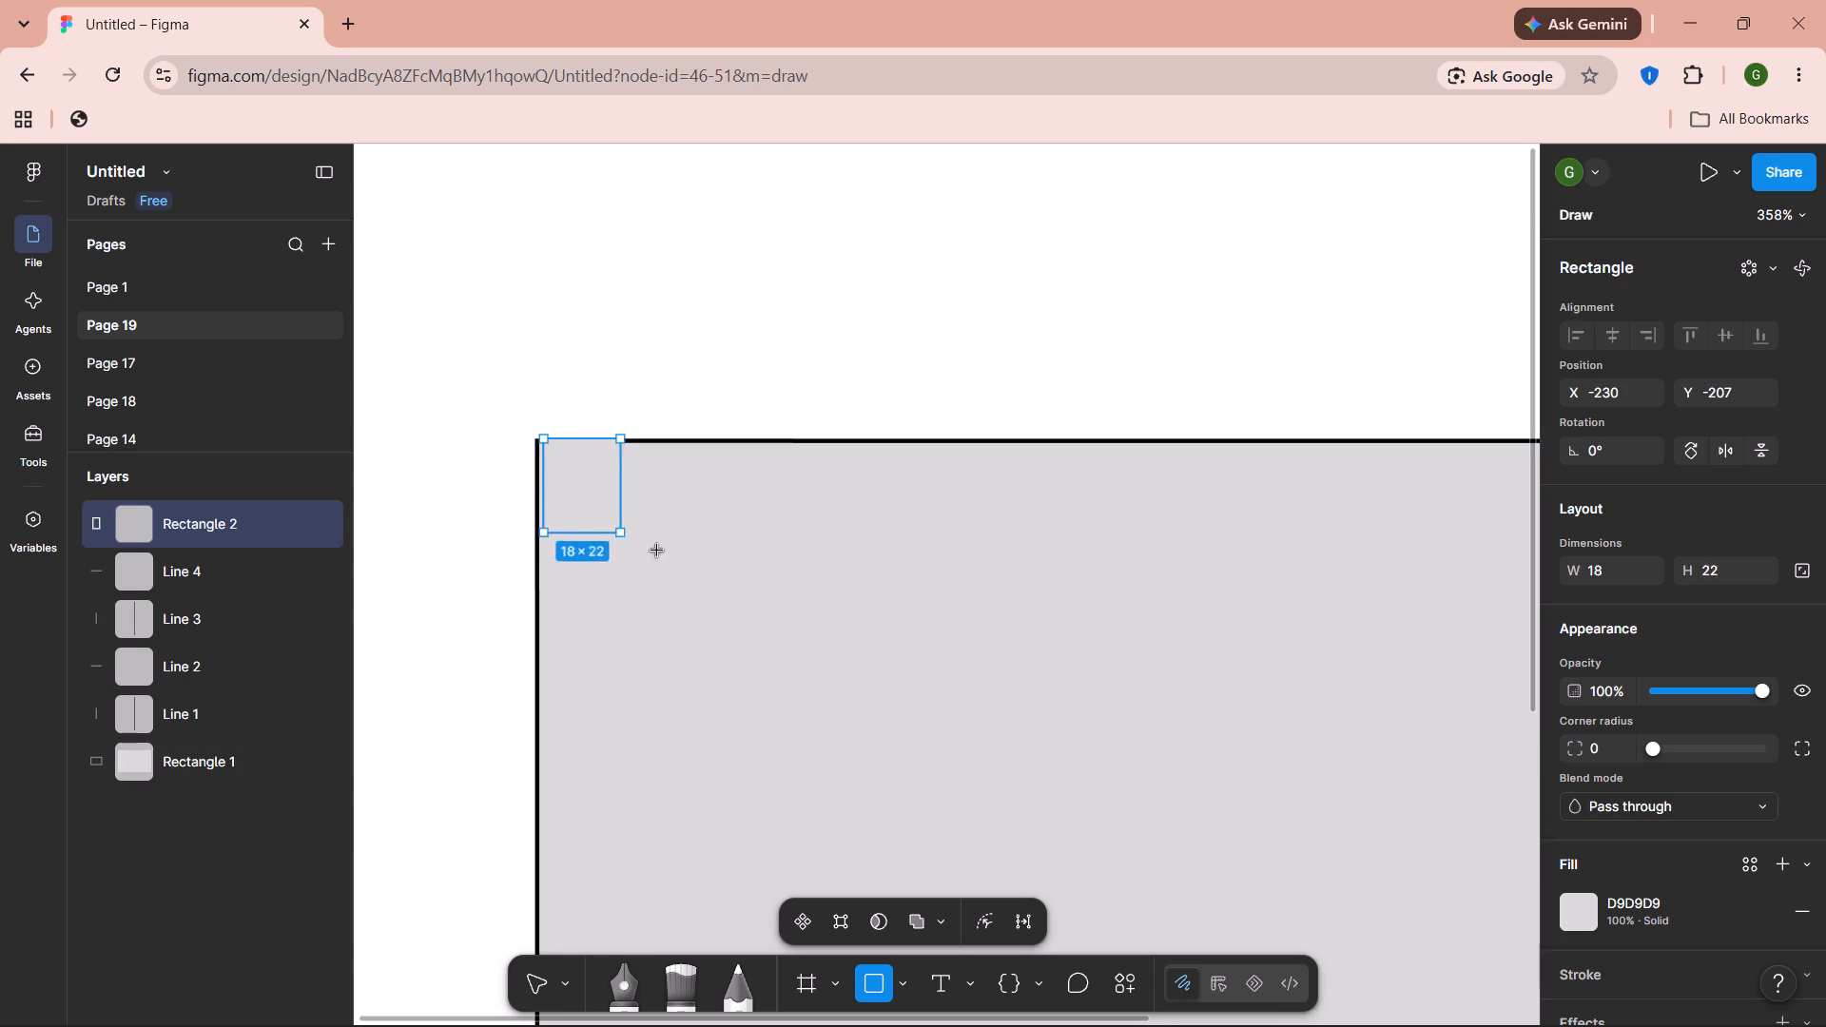
left_click_drag(657, 551, 982, 756)
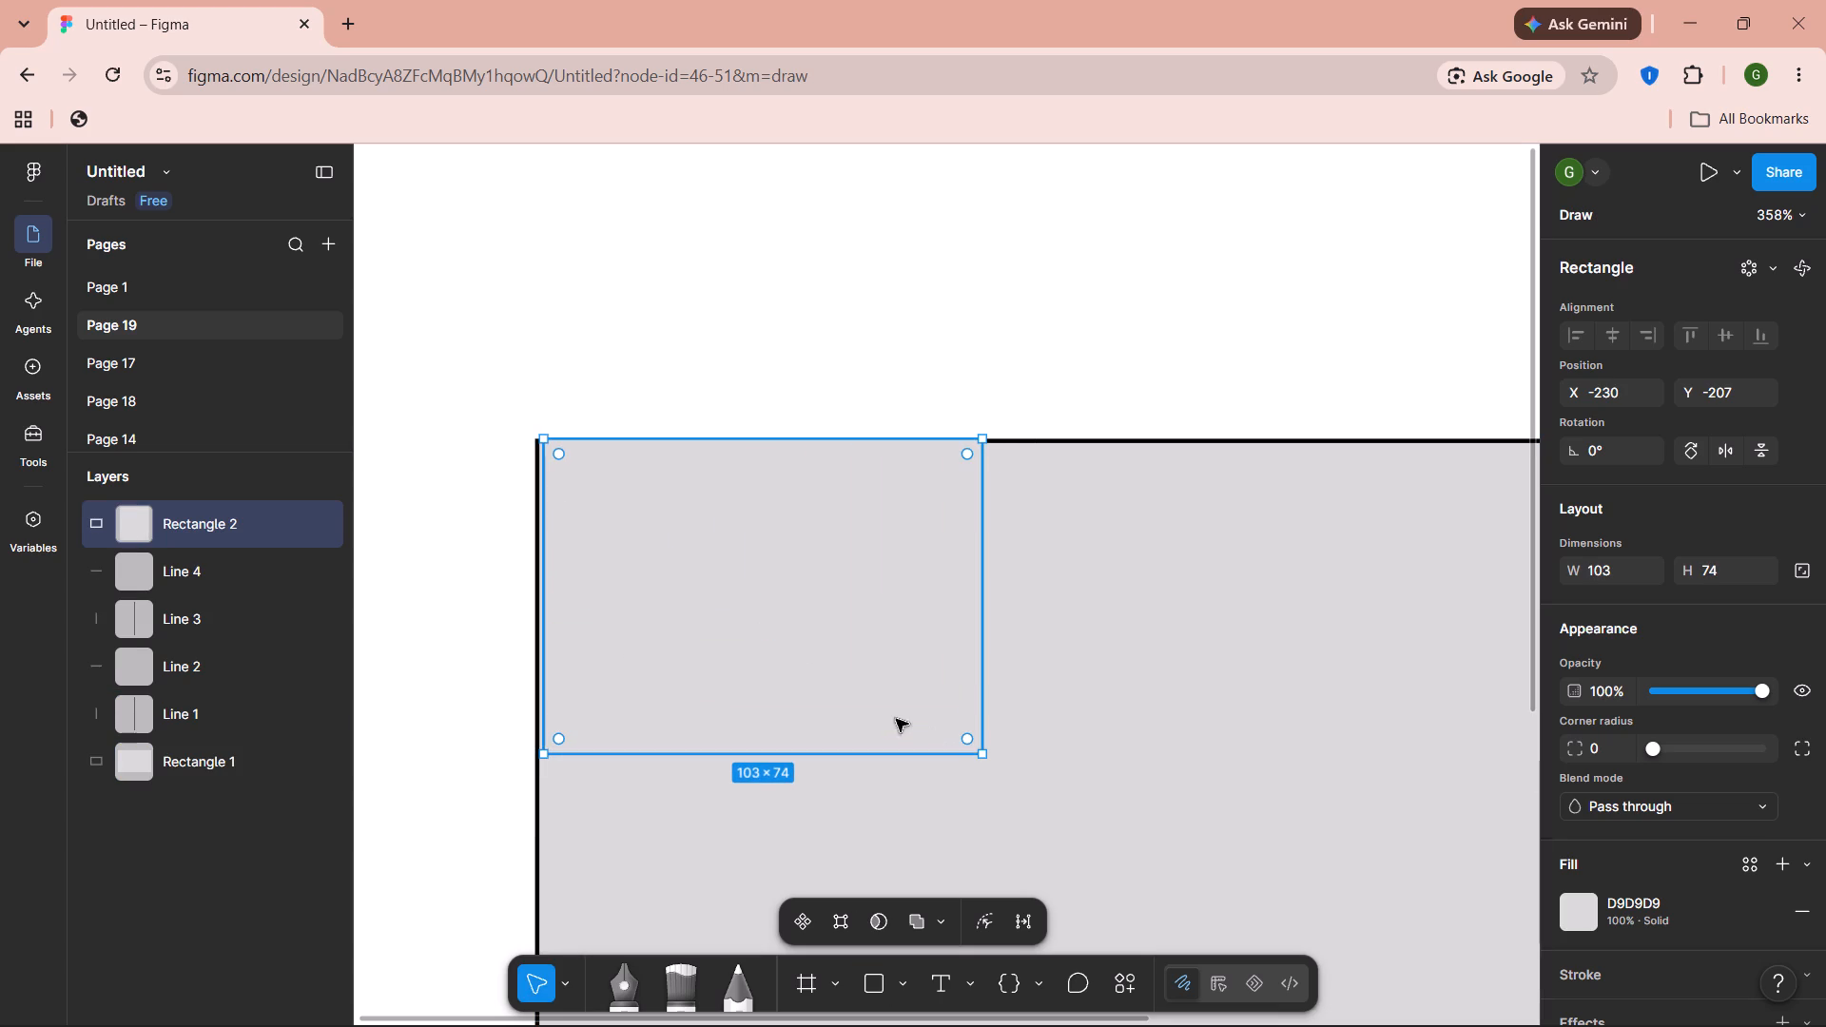
left_click(860, 650)
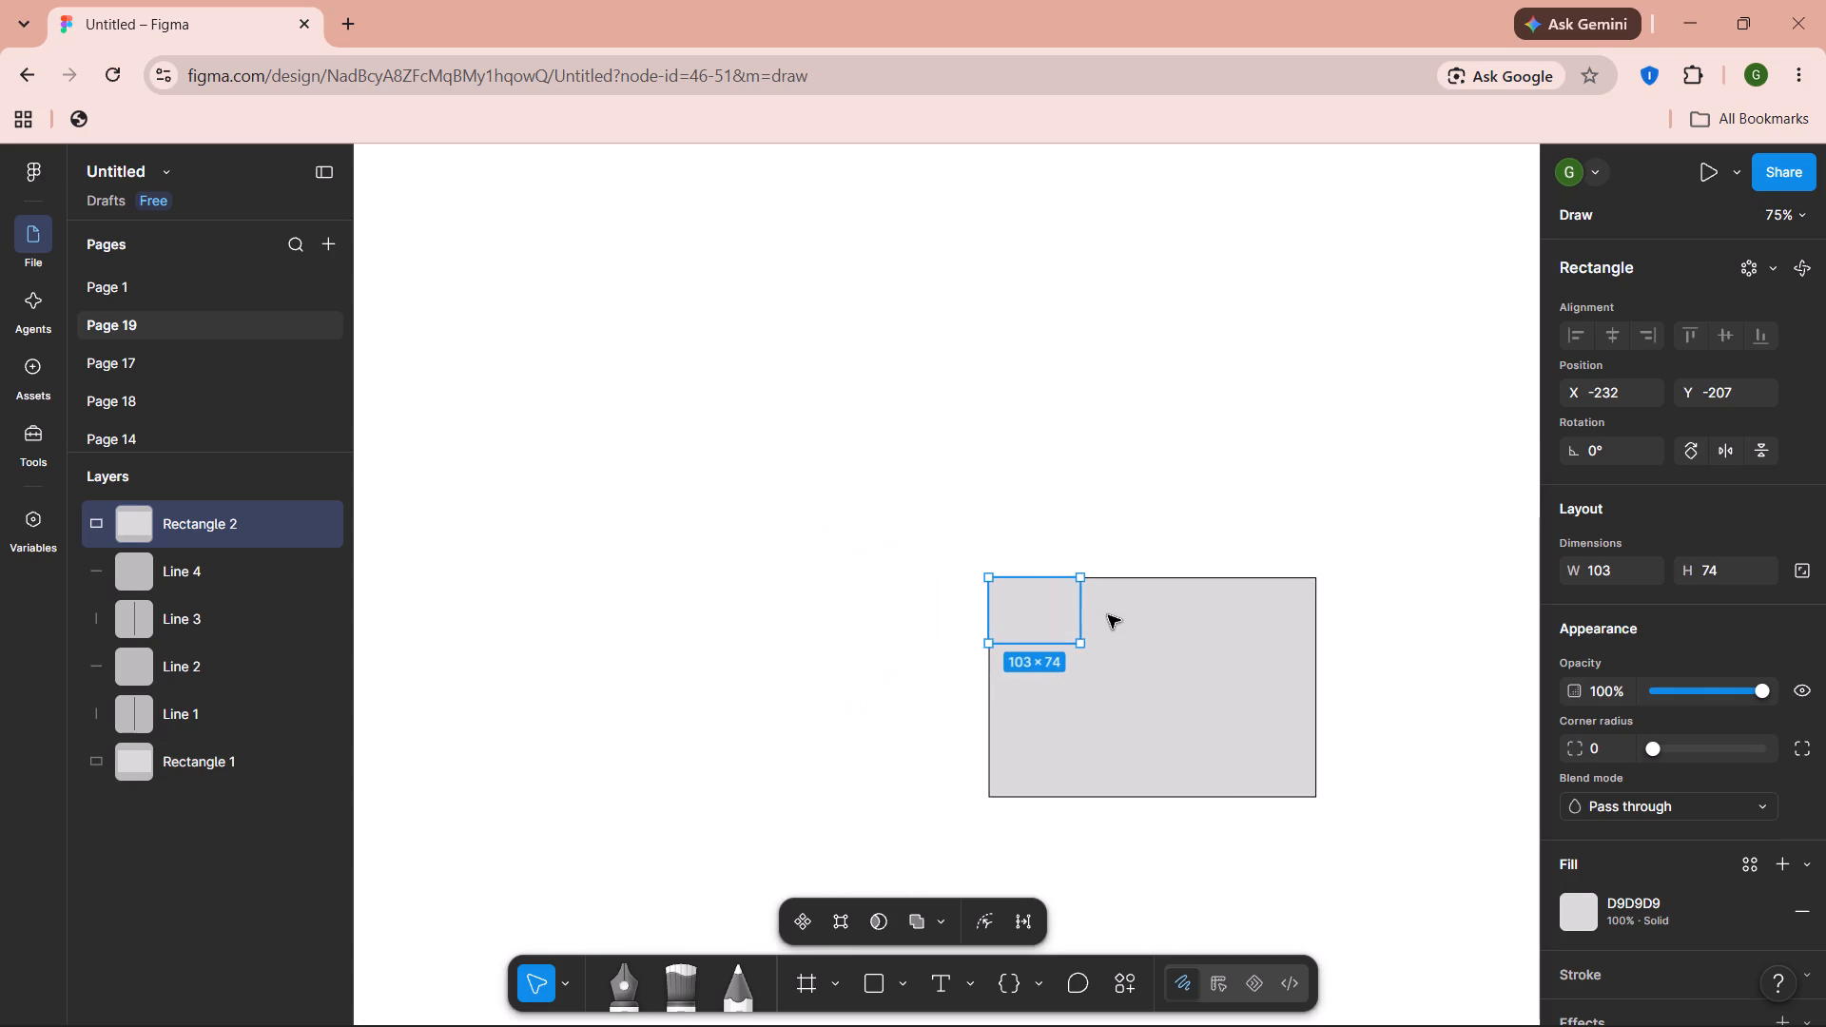
scroll(1108, 615, "left", 1)
left_click_drag(1025, 647, 1050, 659)
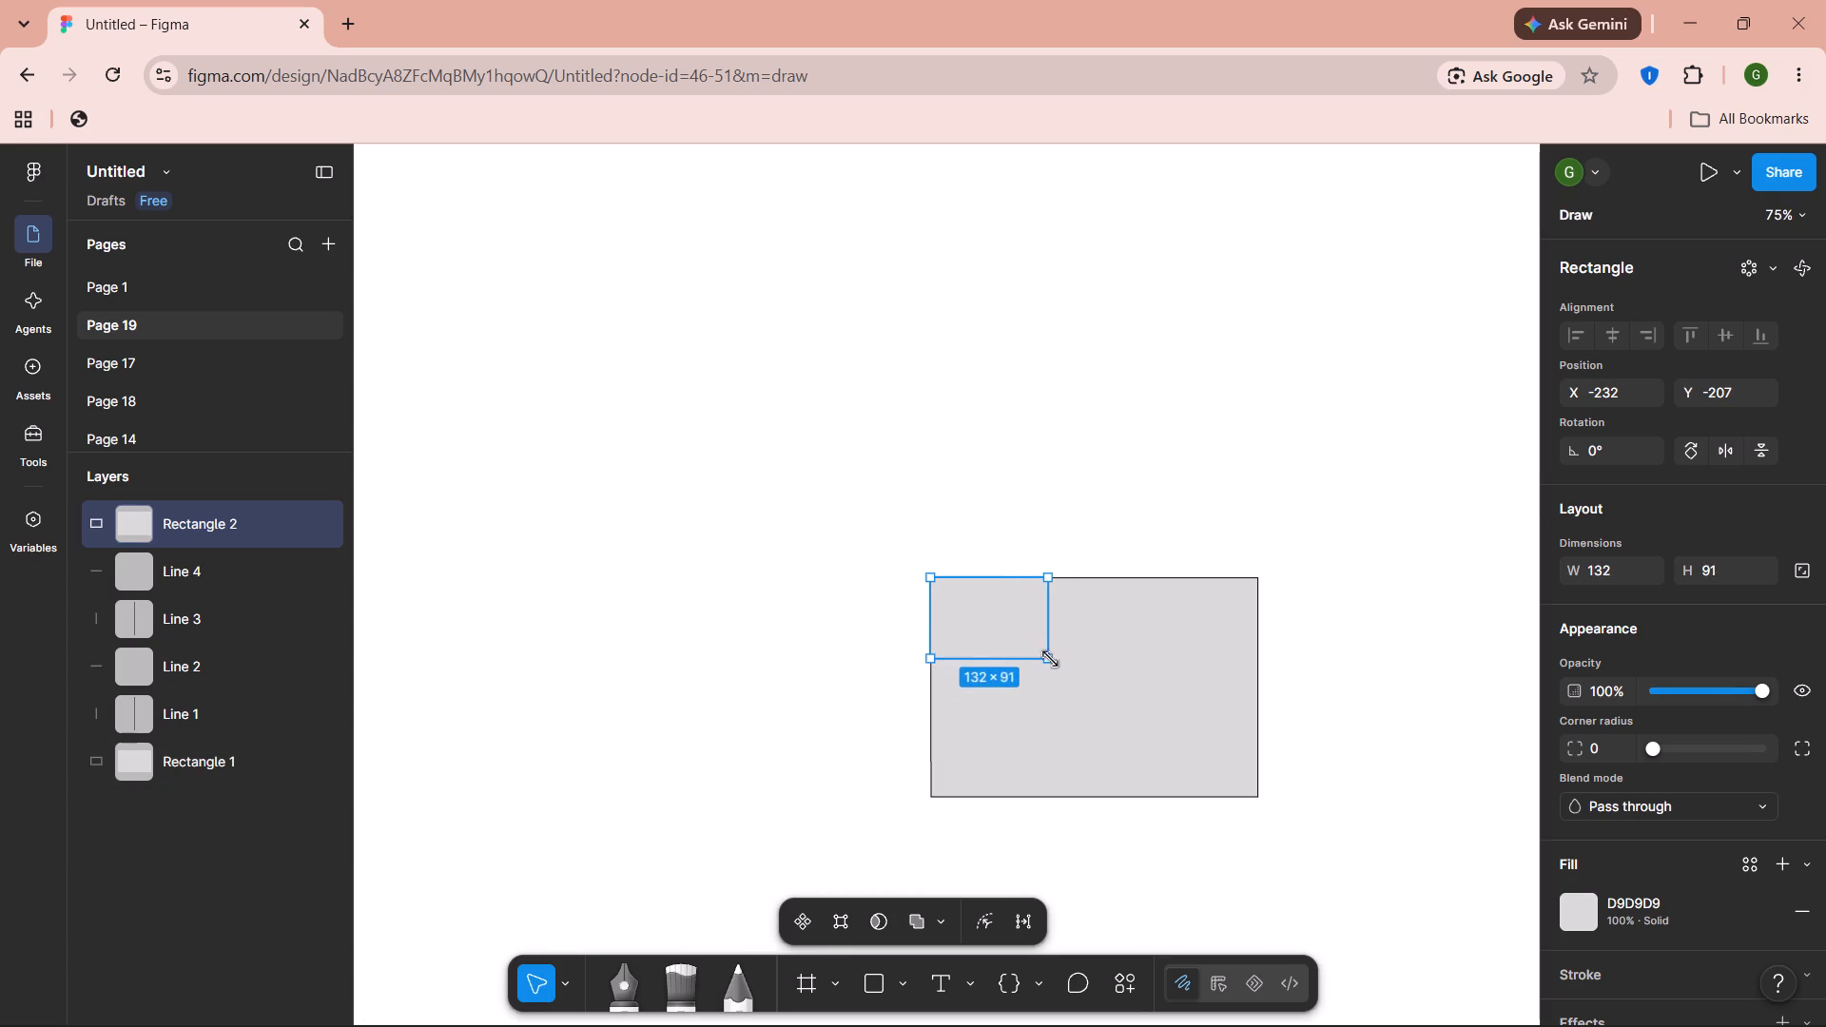
left_click_drag(1050, 659, 1059, 671)
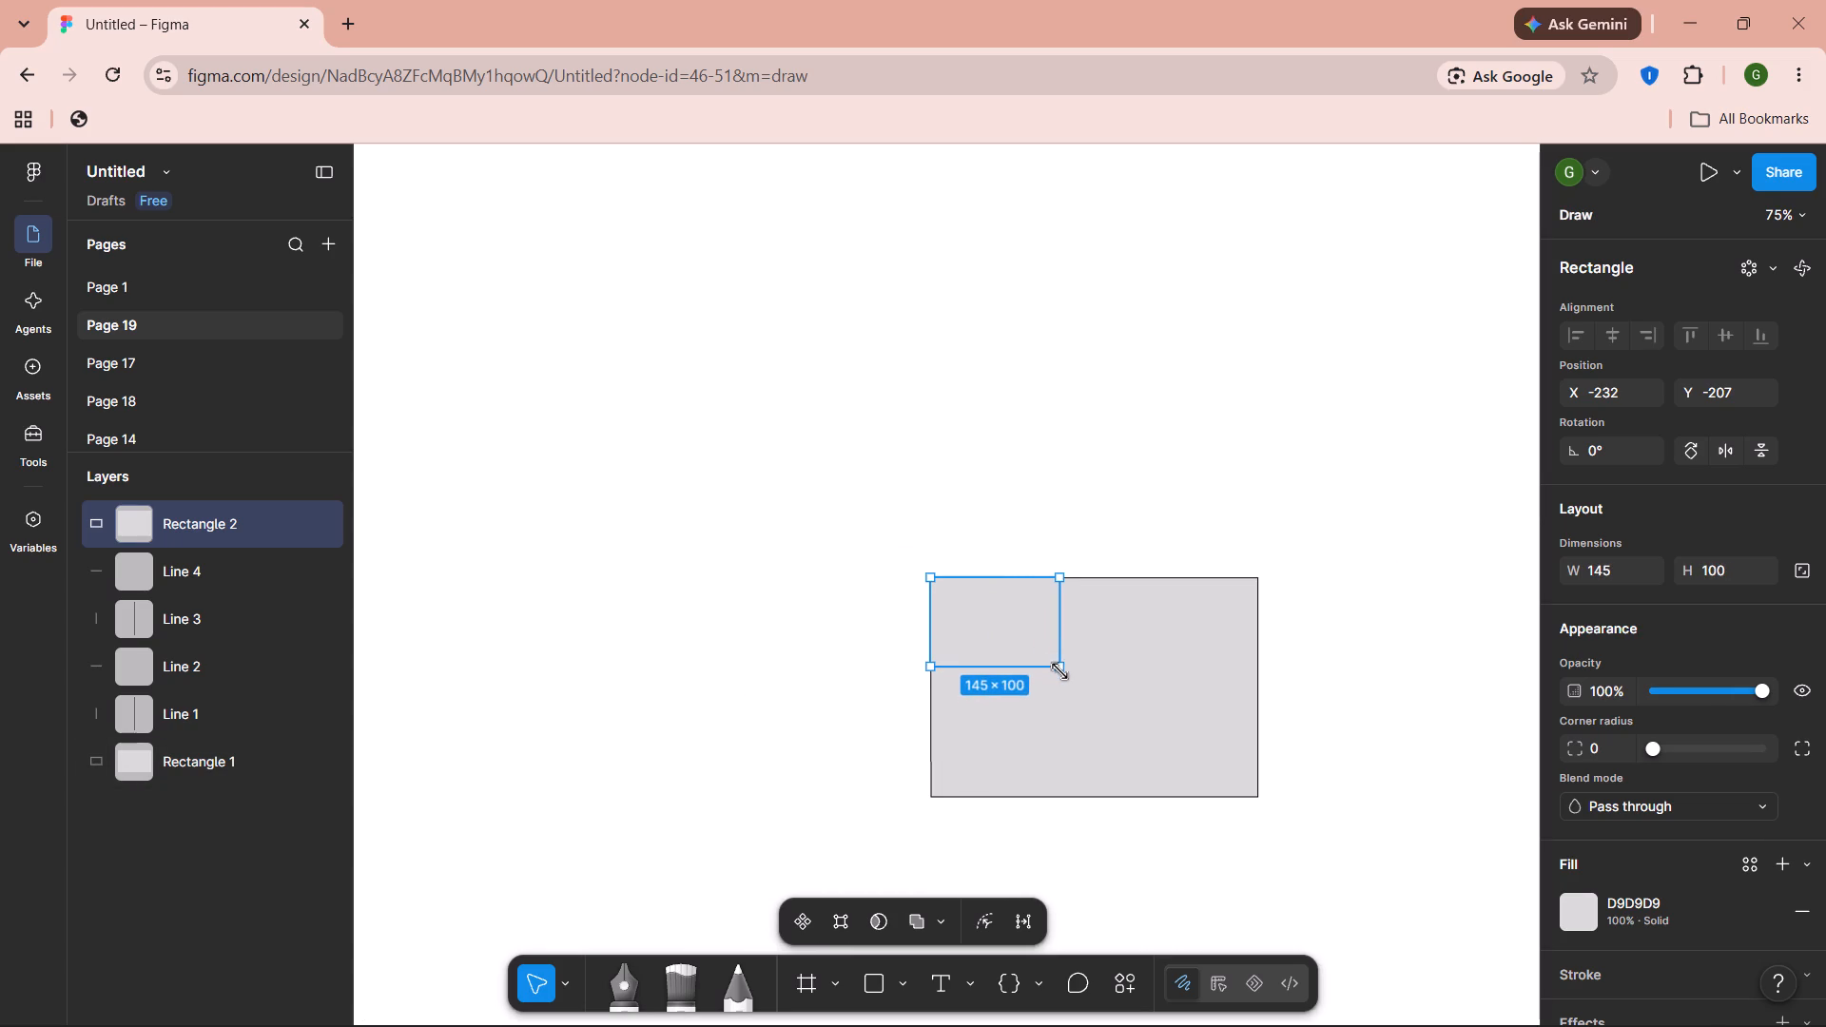
left_click_drag(1059, 671, 1058, 666)
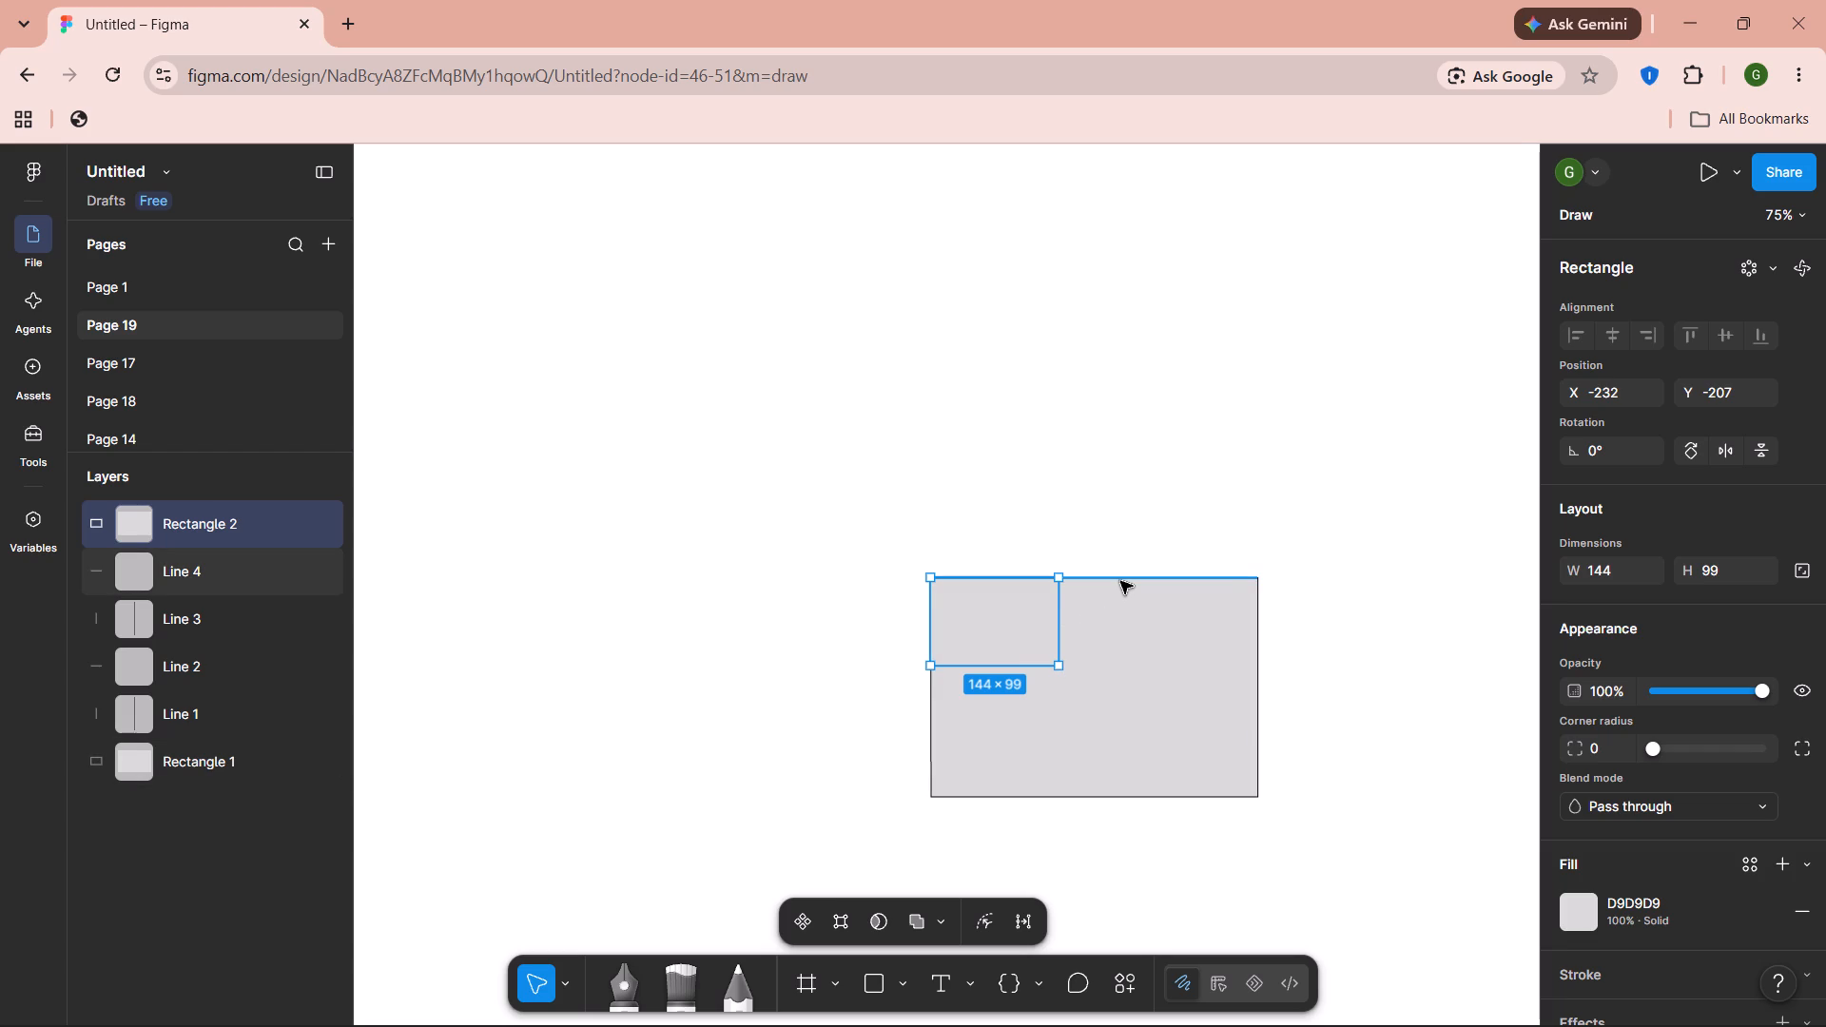
left_click(1068, 664)
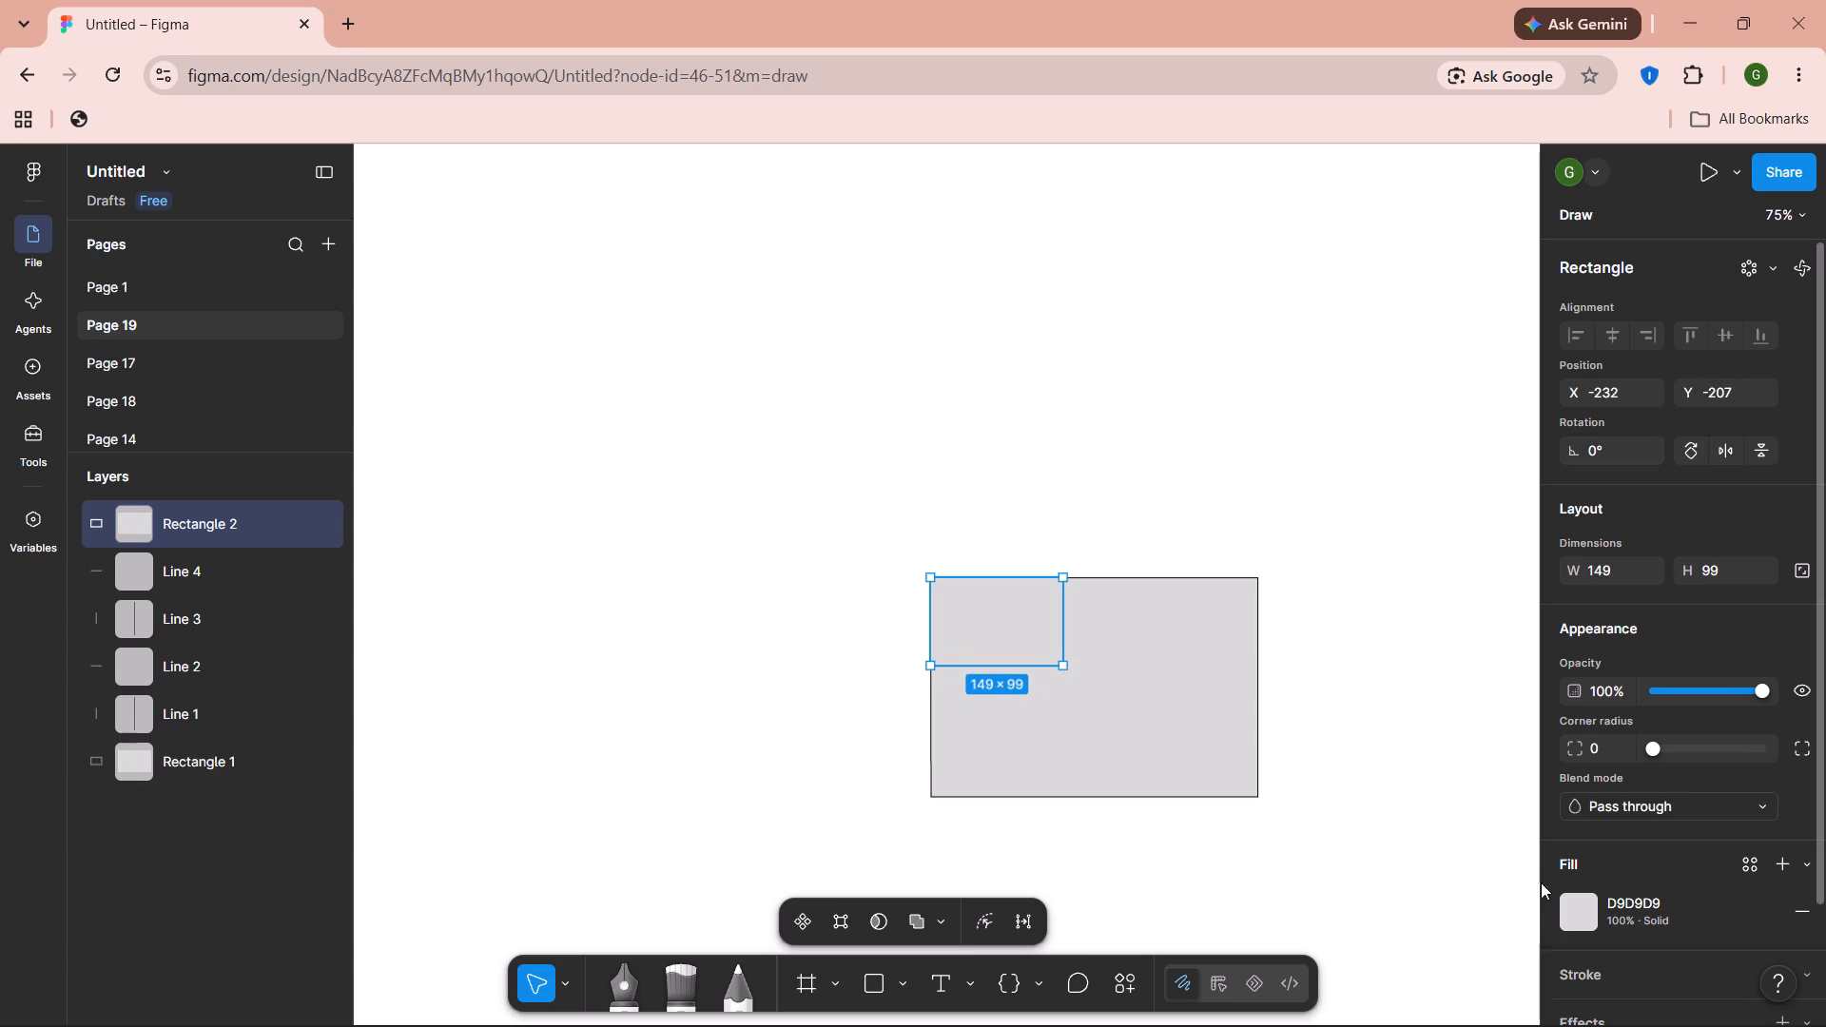
Fill the upper-left rectangle with red C23535.
left_click(1583, 903)
left_click(1453, 600)
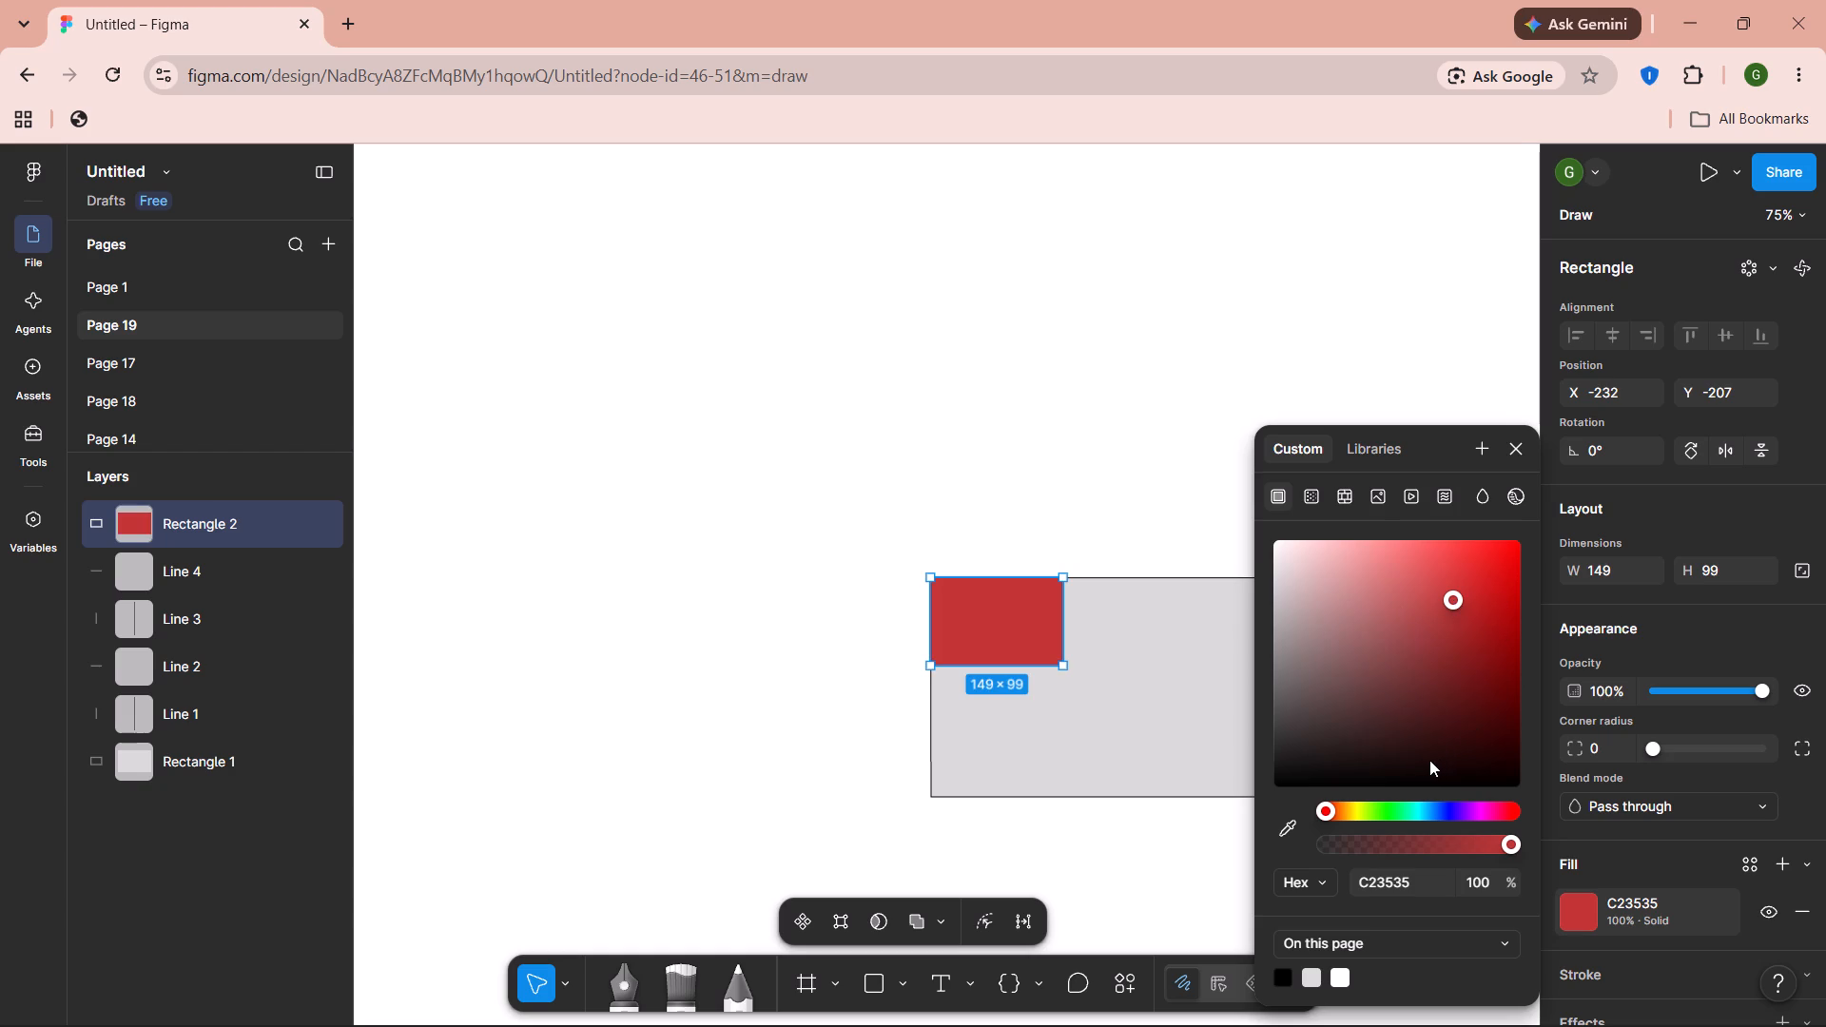
left_click(1031, 871)
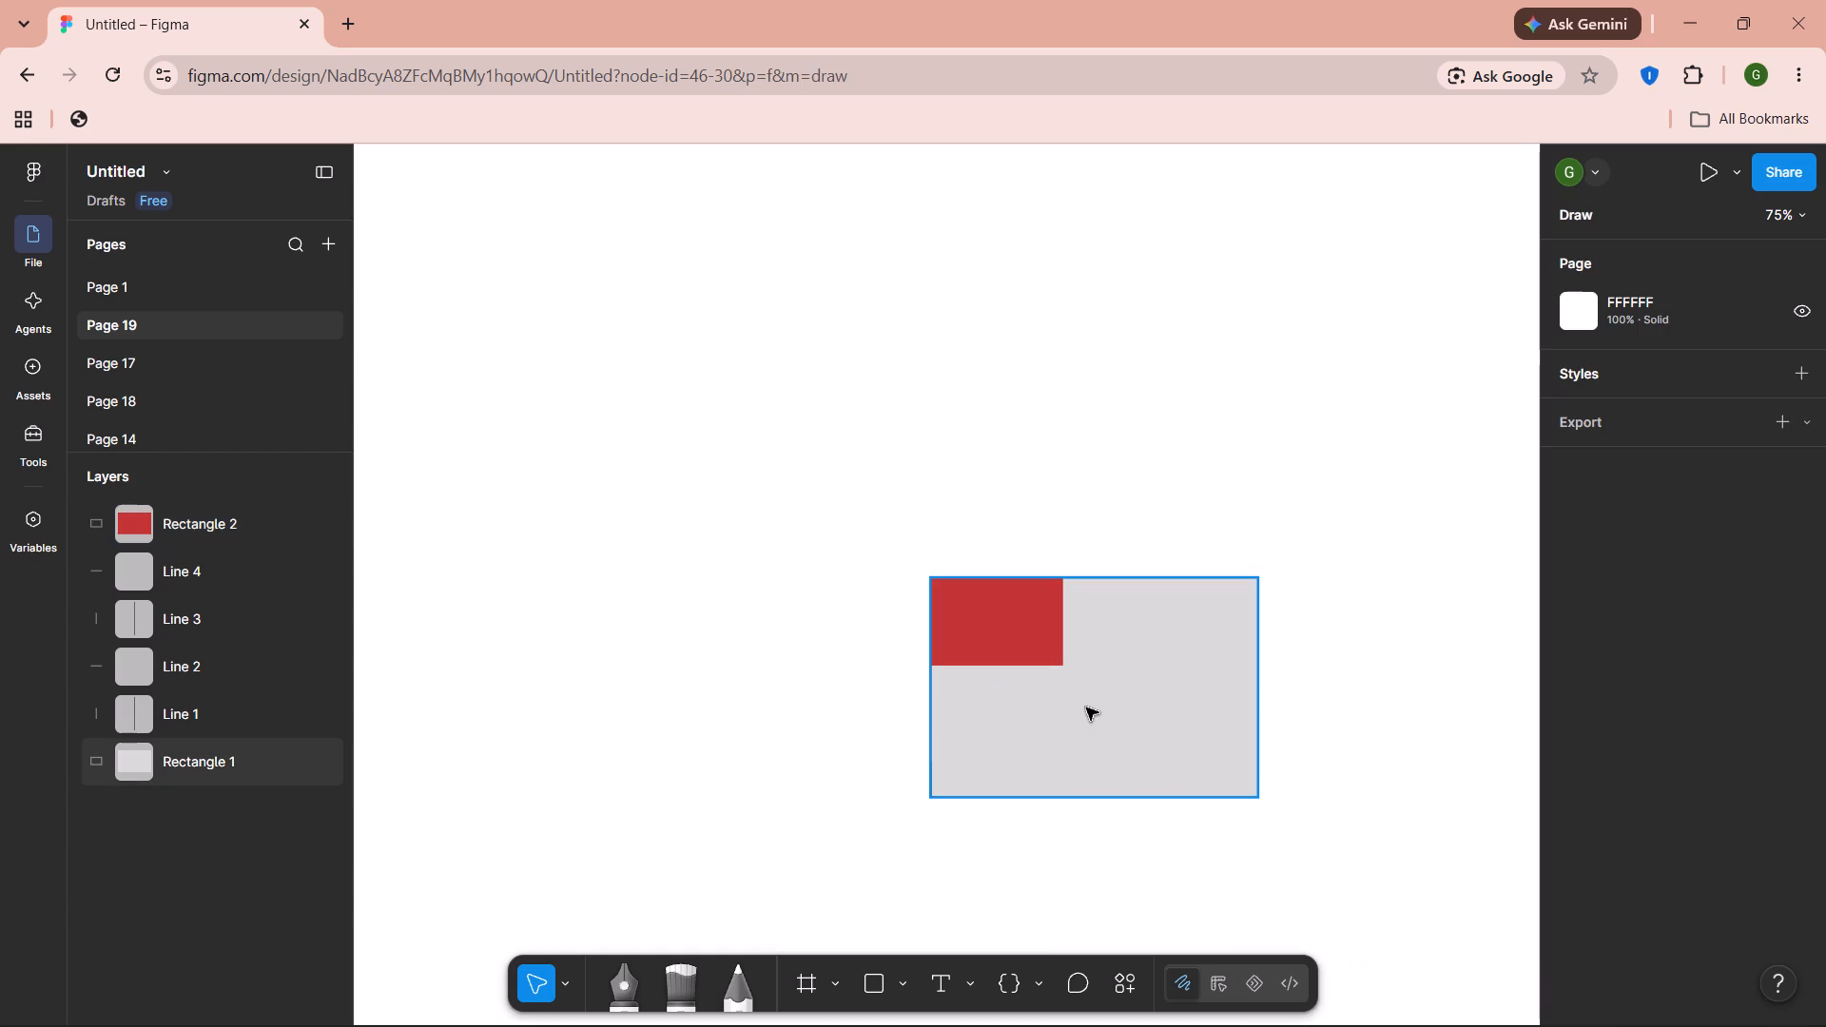
Draw a rectangle inside the large rectangle's upper-right corner at X 13, Y -206, sized to about 122 × 122.
left_click(887, 972)
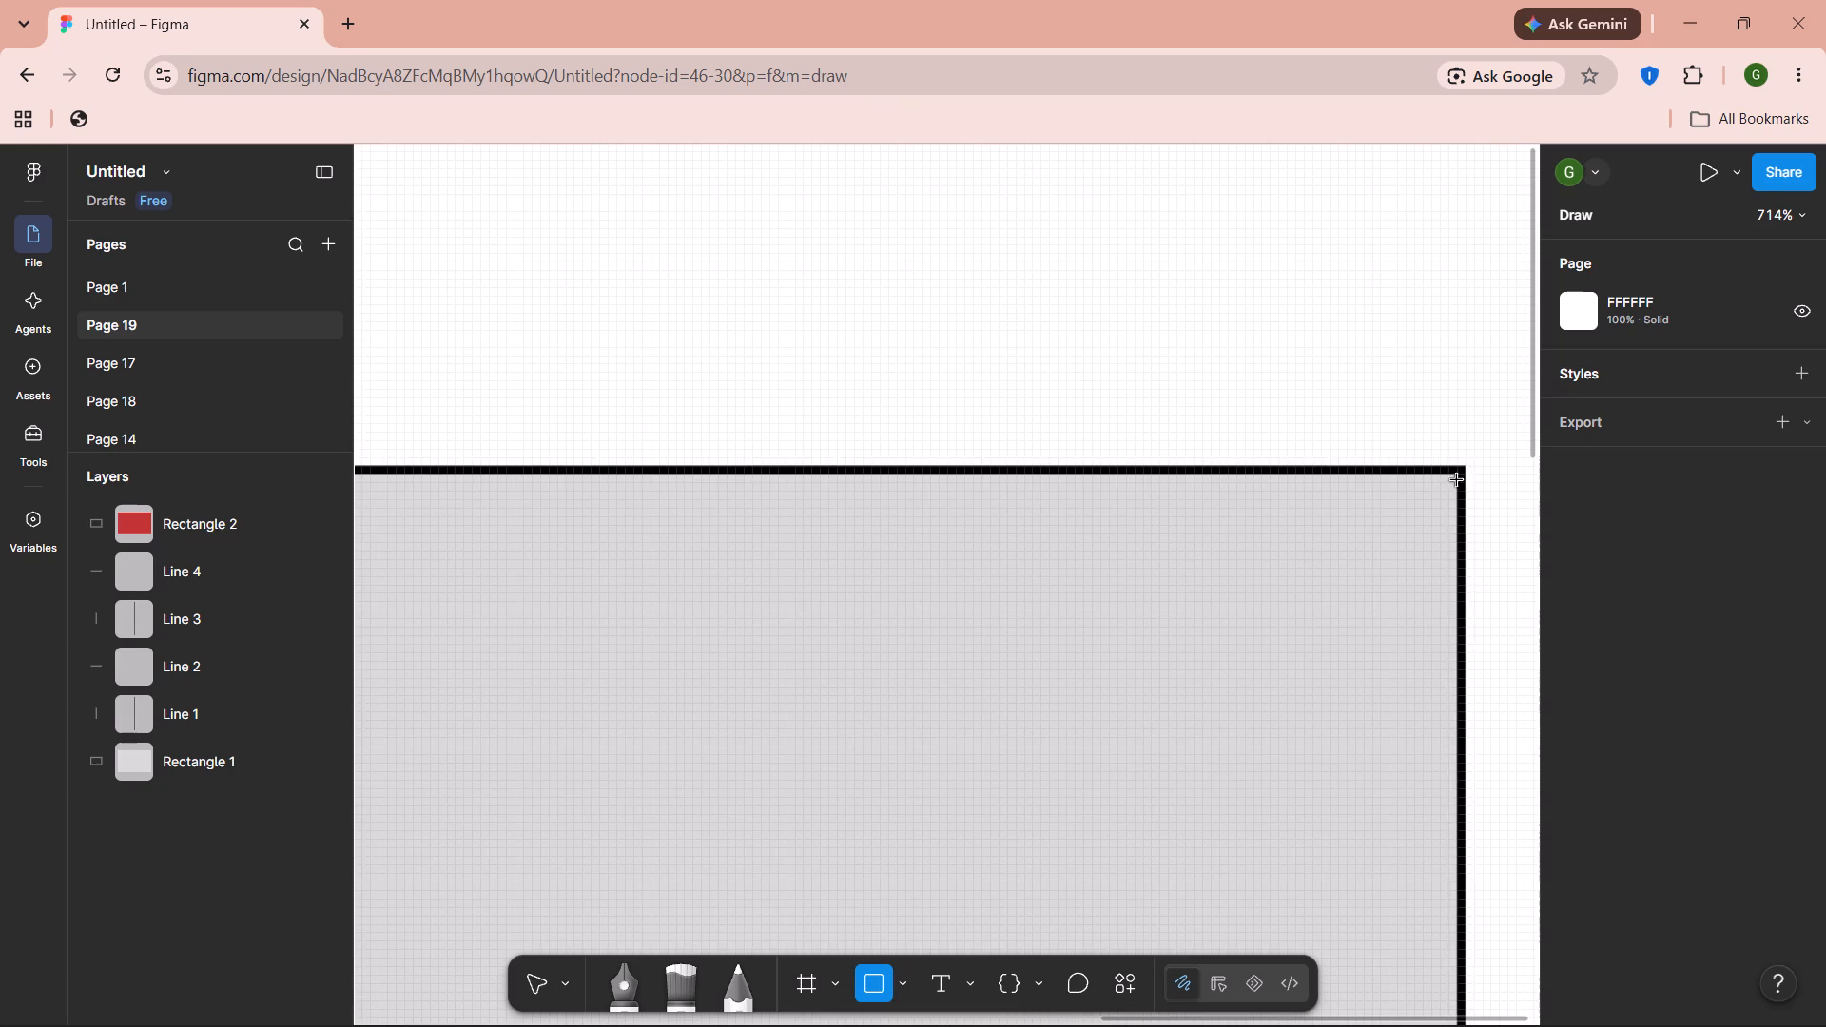
left_click_drag(1451, 476, 1268, 645)
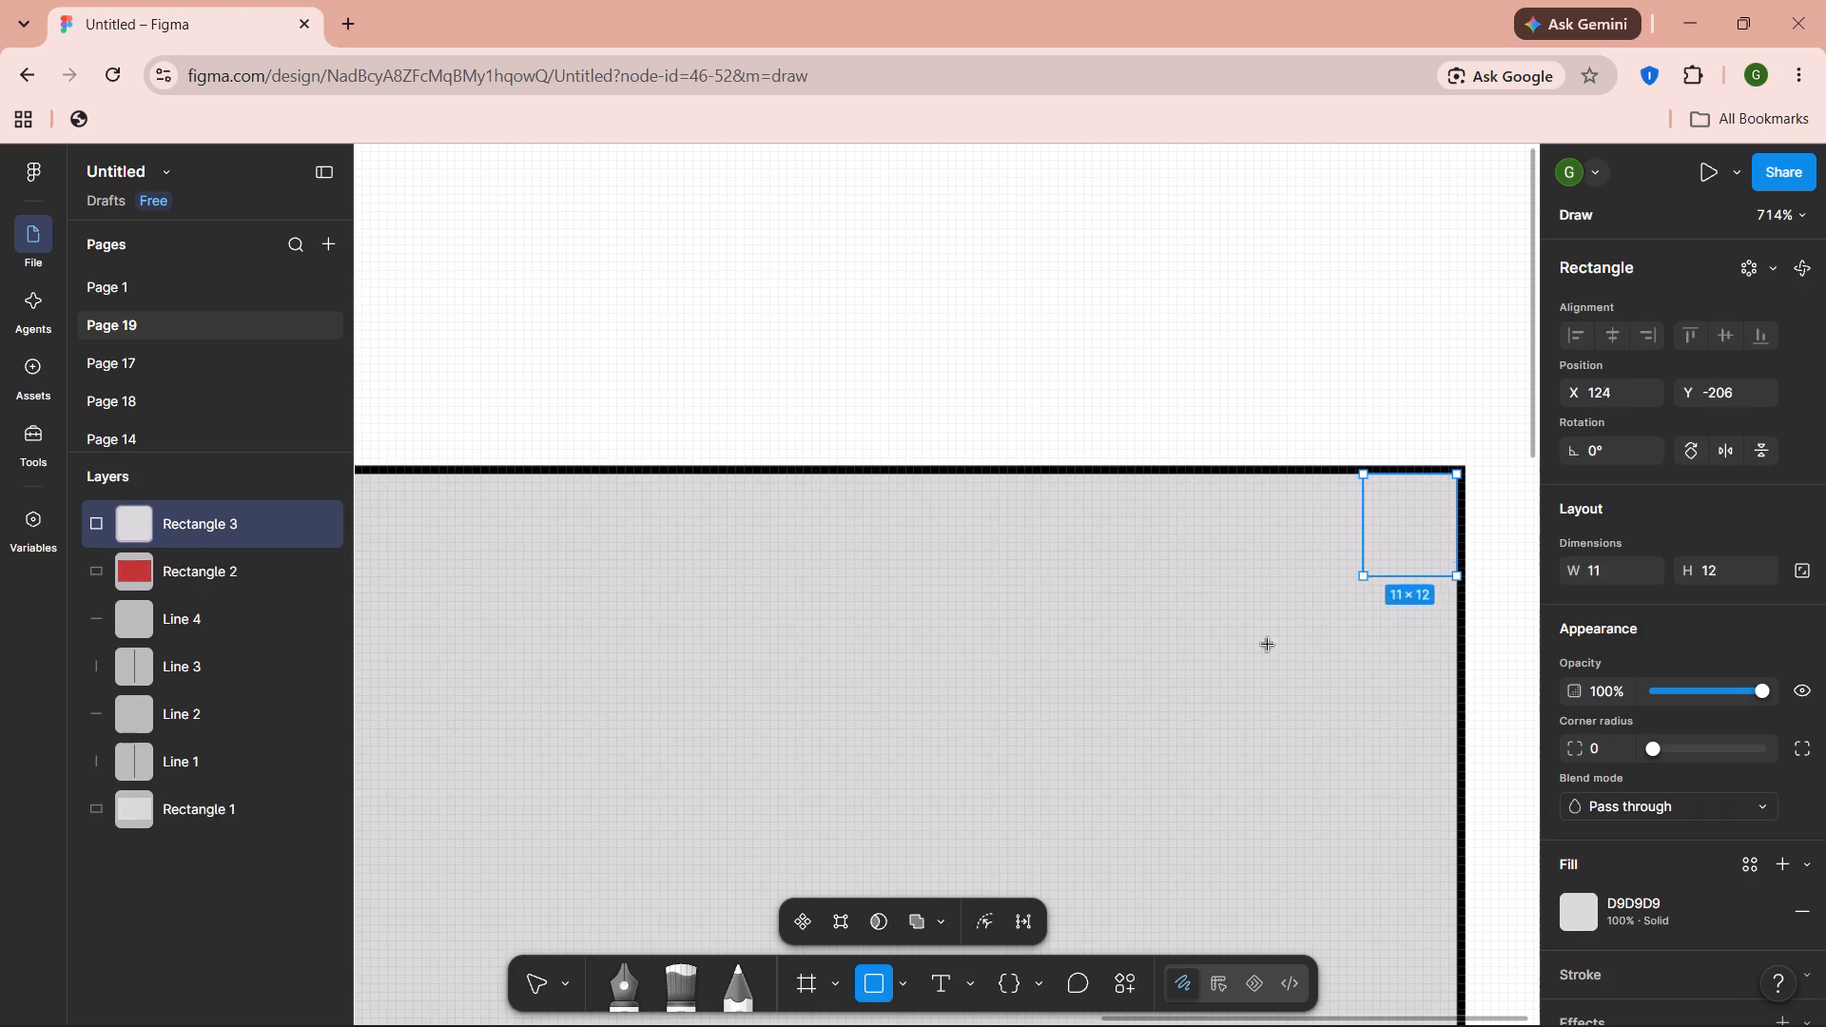
left_click_drag(1268, 645, 923, 921)
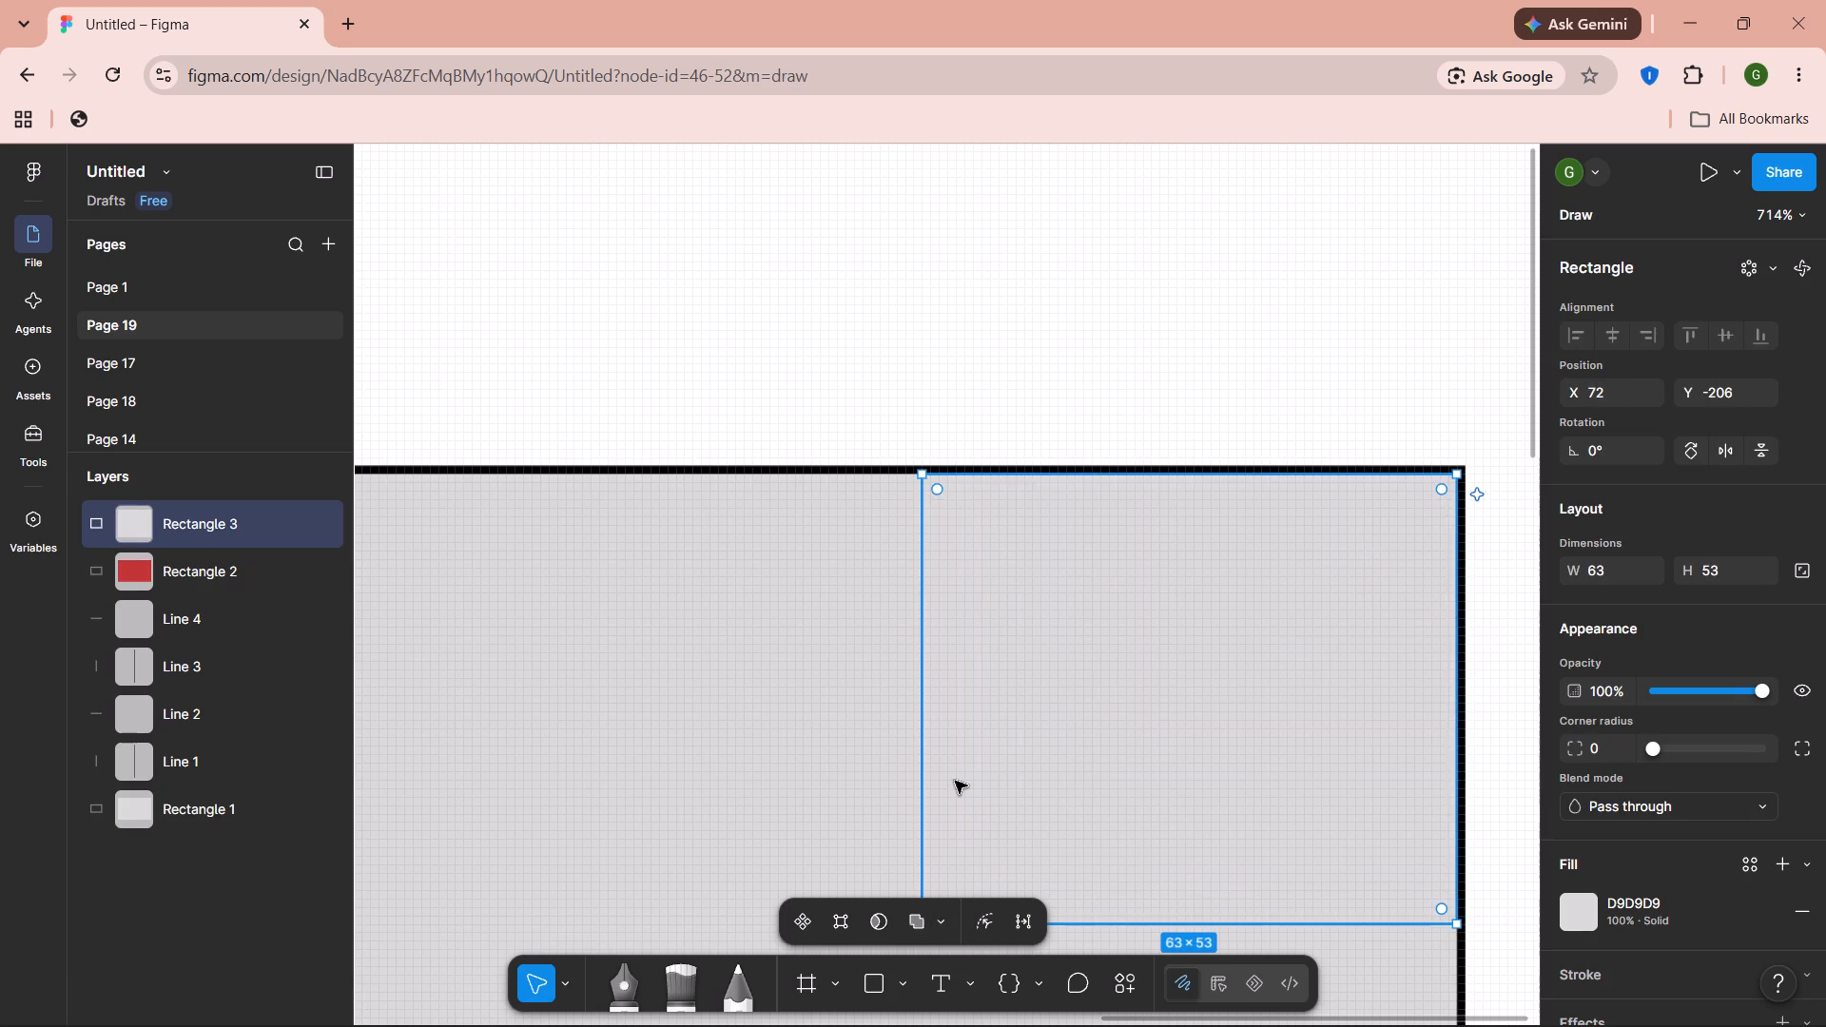
left_click_drag(946, 818, 923, 862)
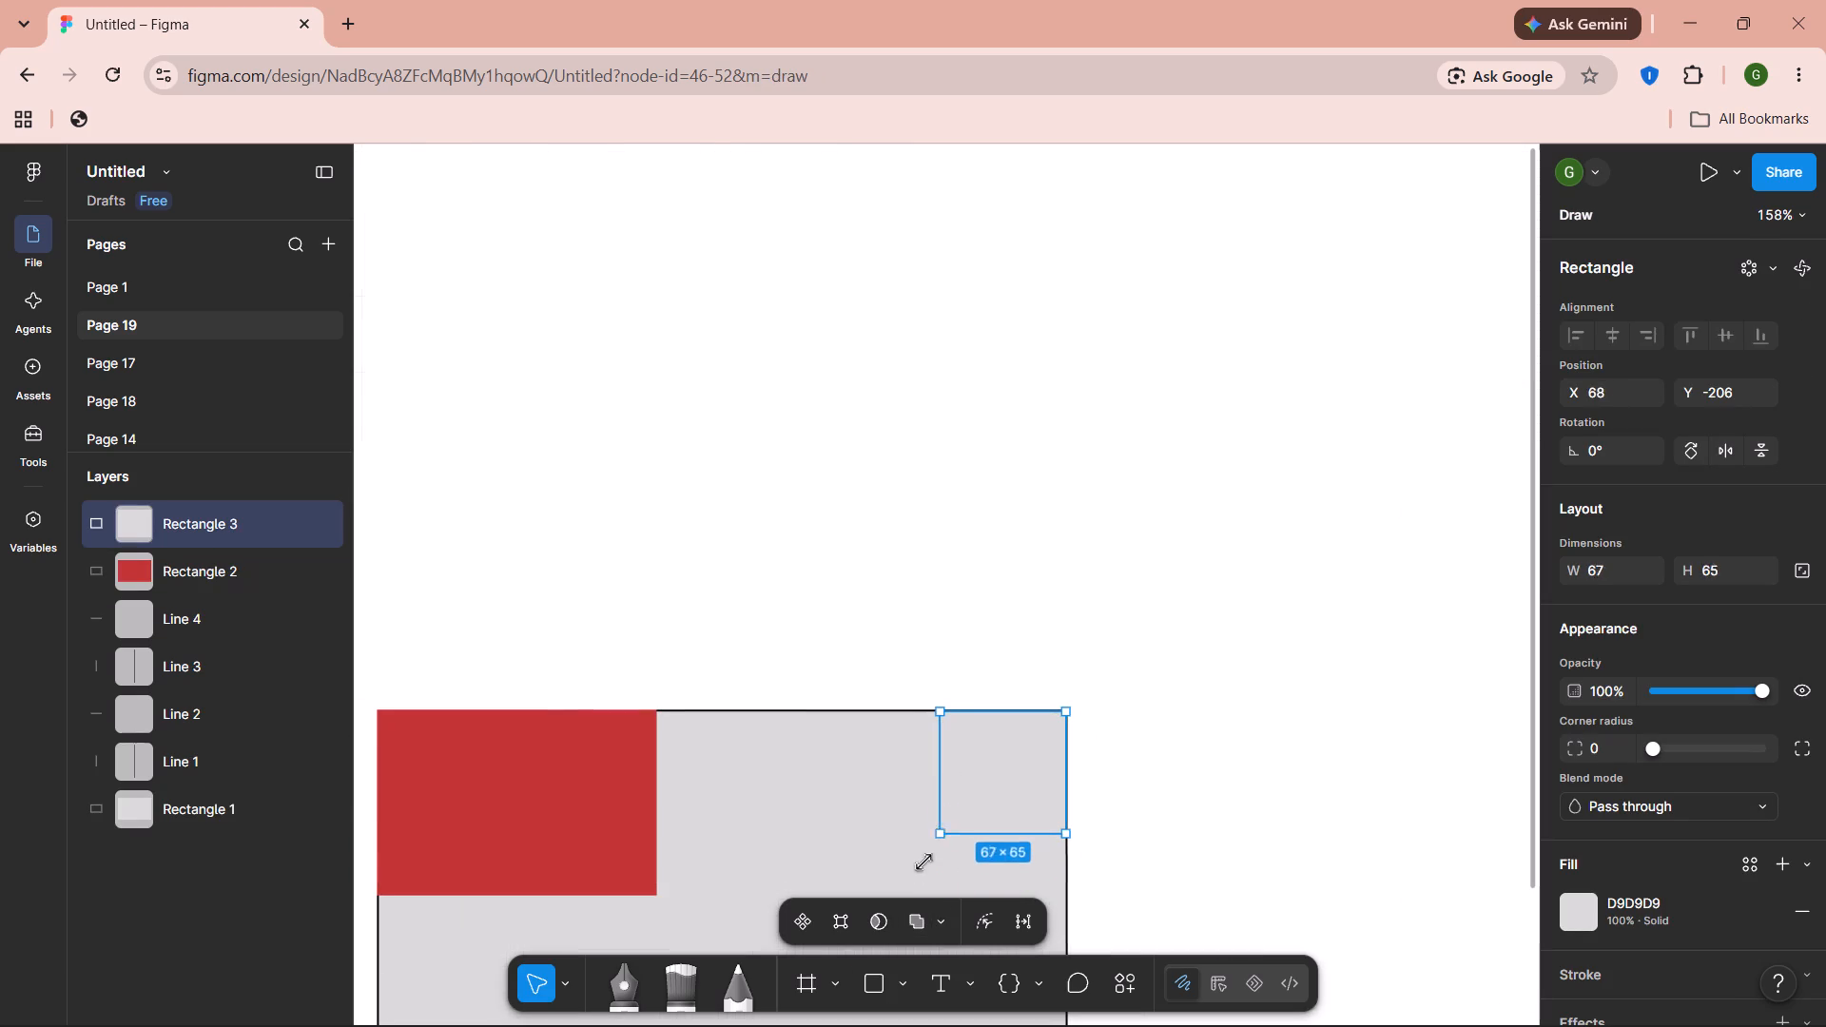
left_click_drag(923, 862, 836, 942)
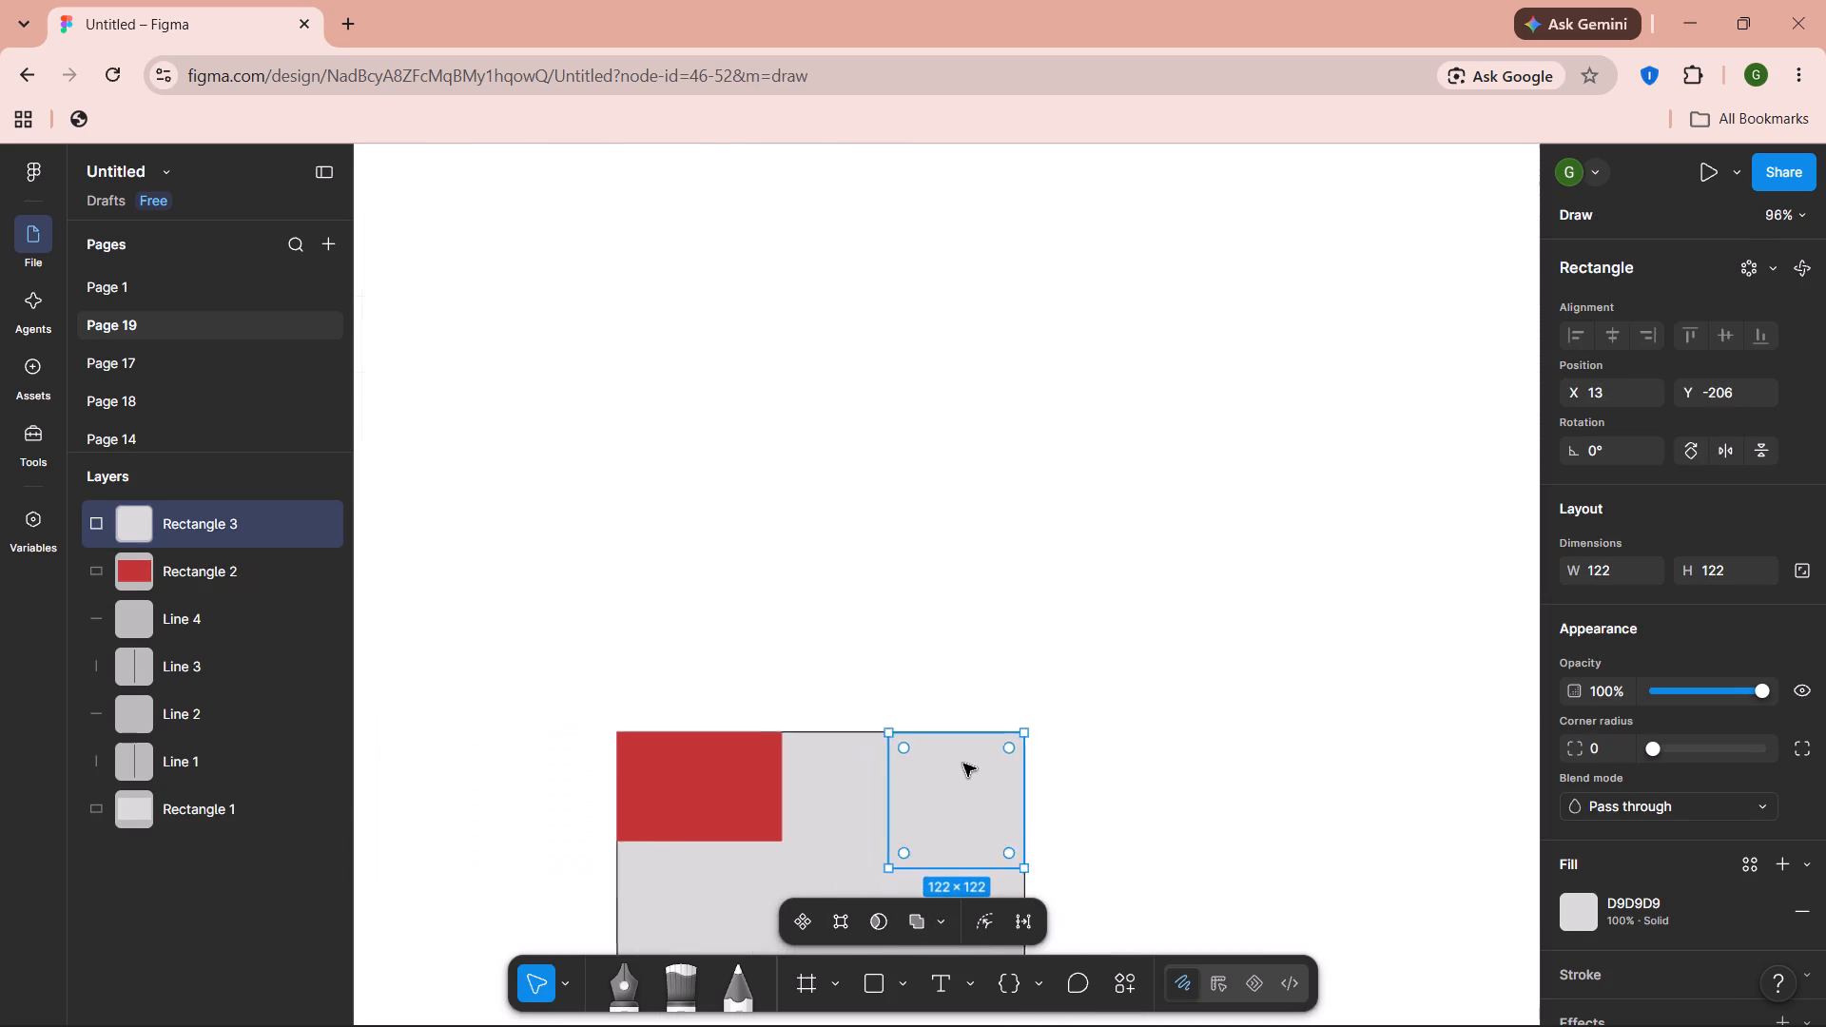
left_click(861, 751)
scroll(861, 751, "down", 1)
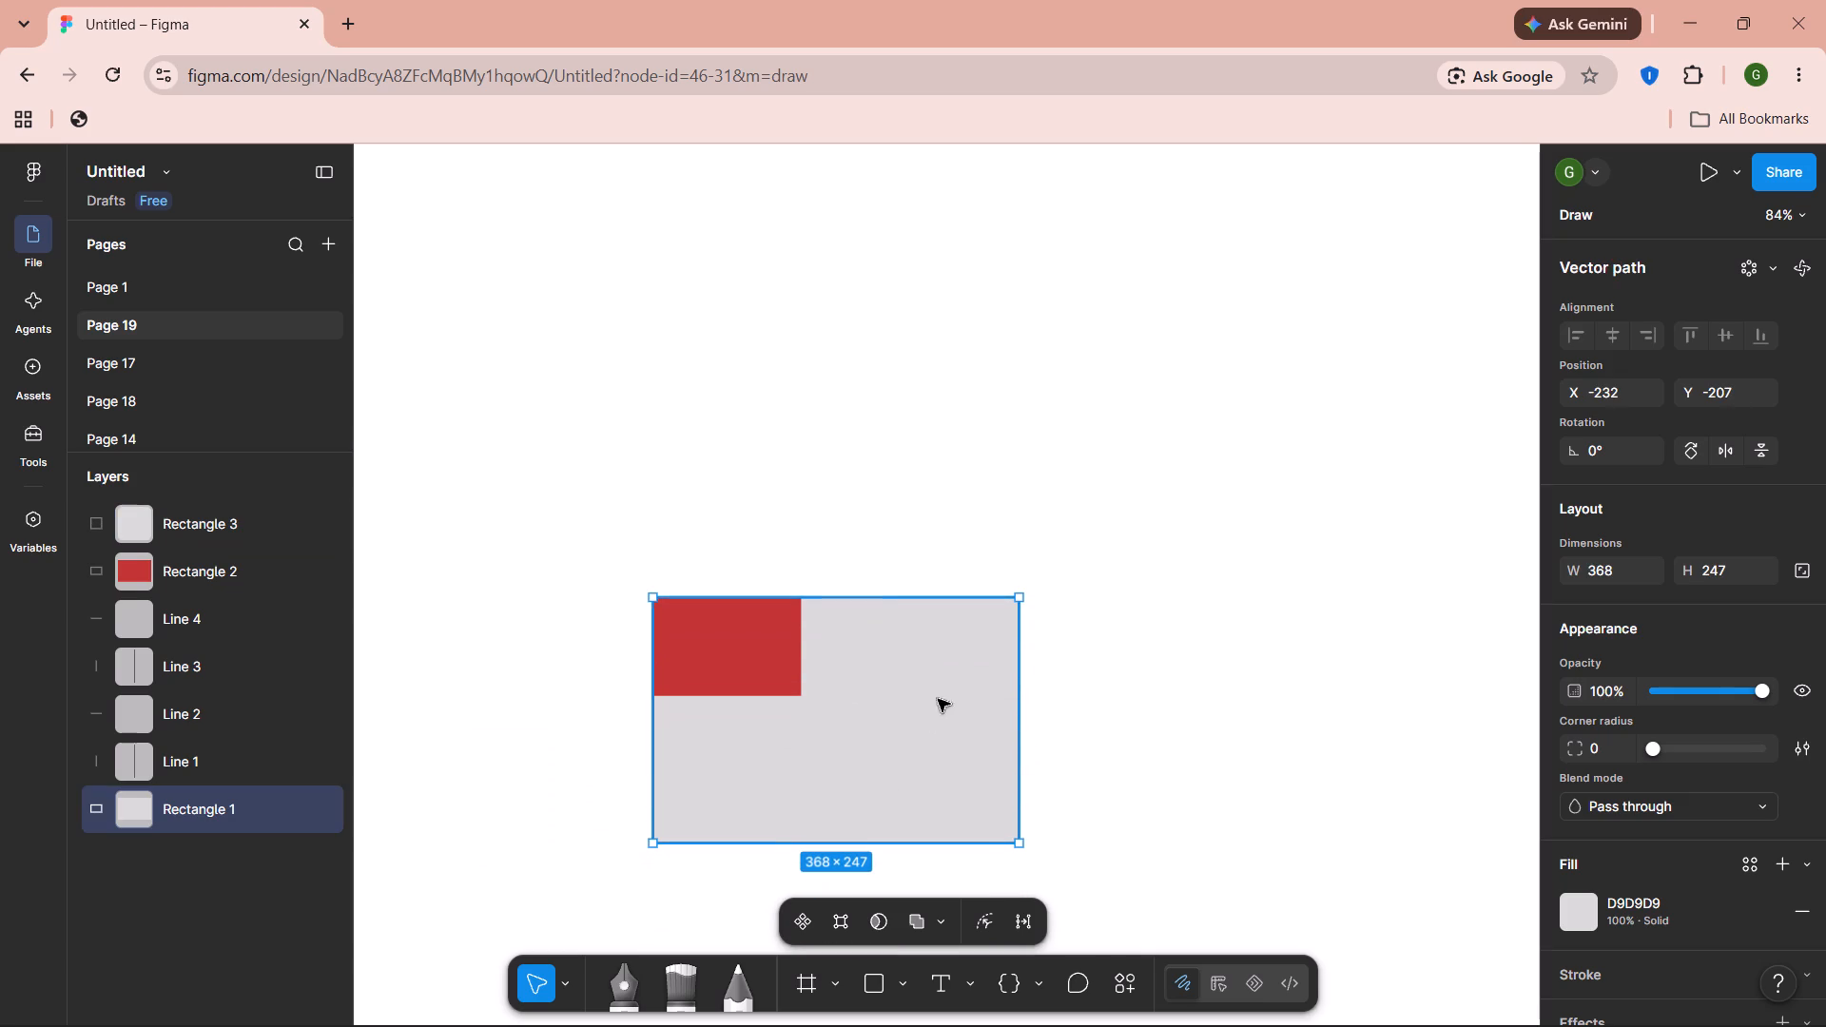
Resize the grey rectangle in the large rectangle's upper-right corner to about 135 × 145, extending its lower-left corner.
left_click(941, 684)
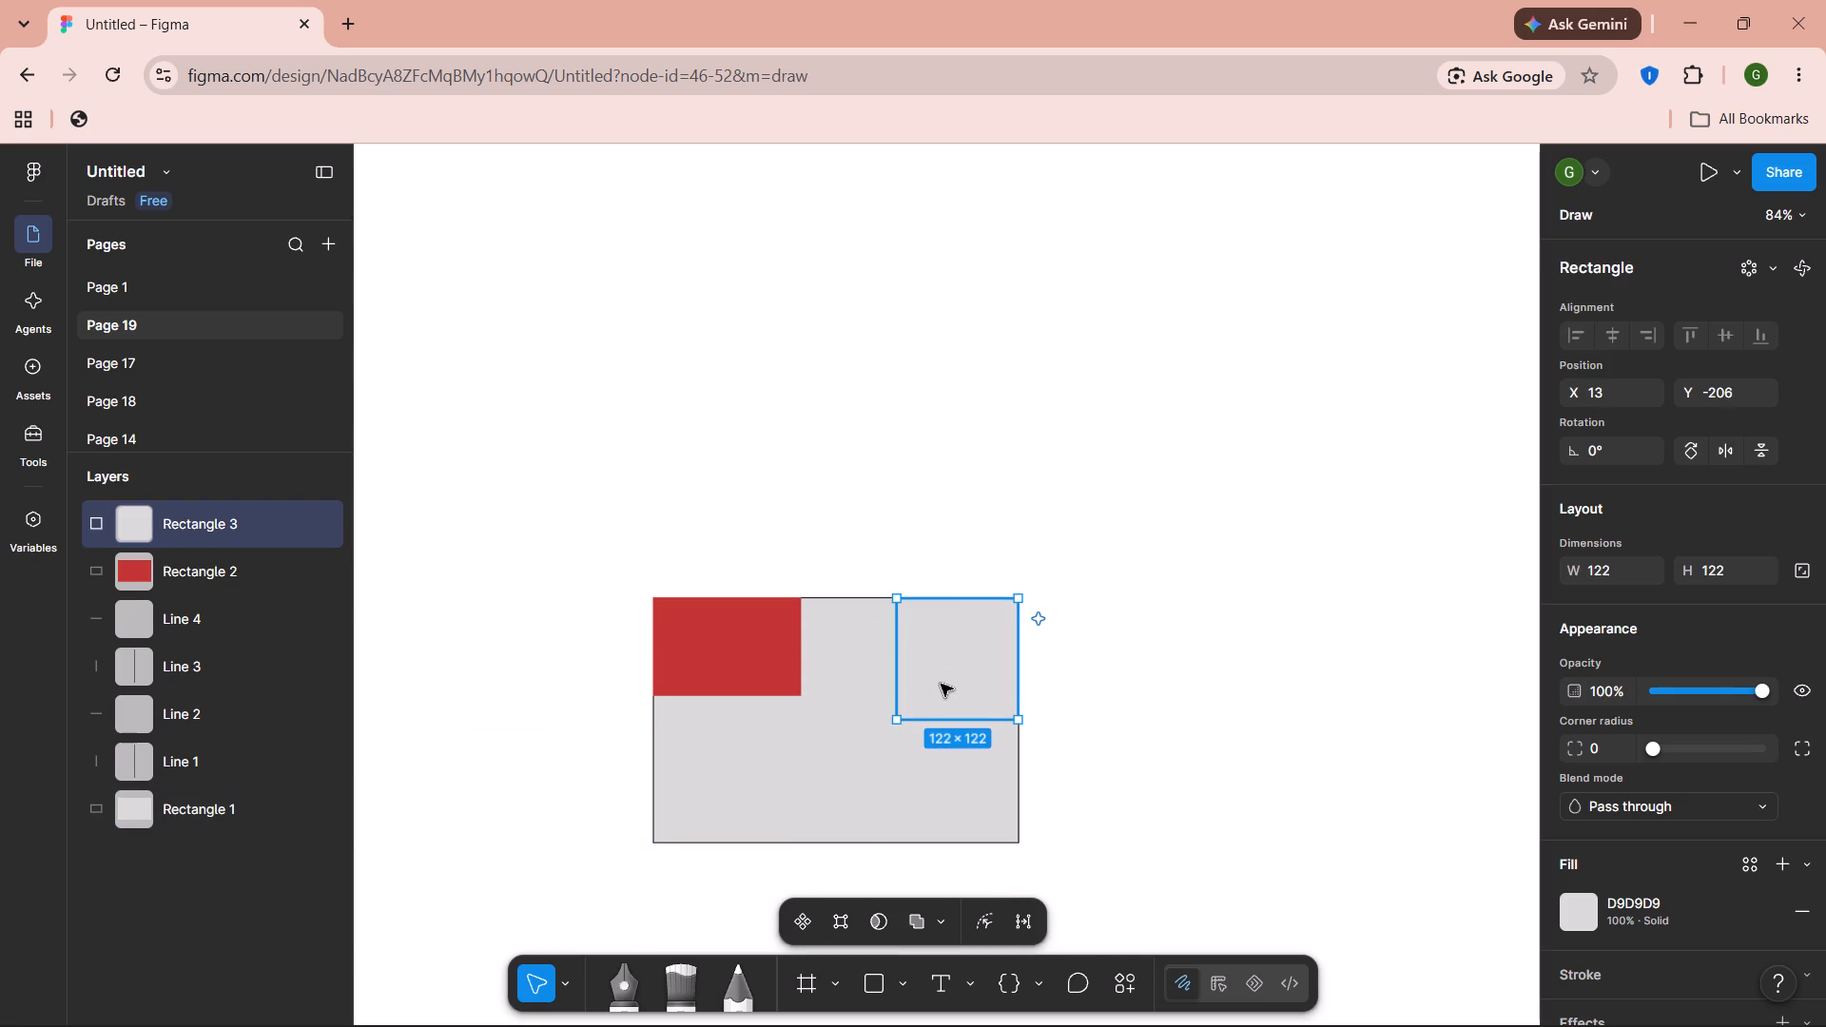
left_click_drag(890, 722, 882, 727)
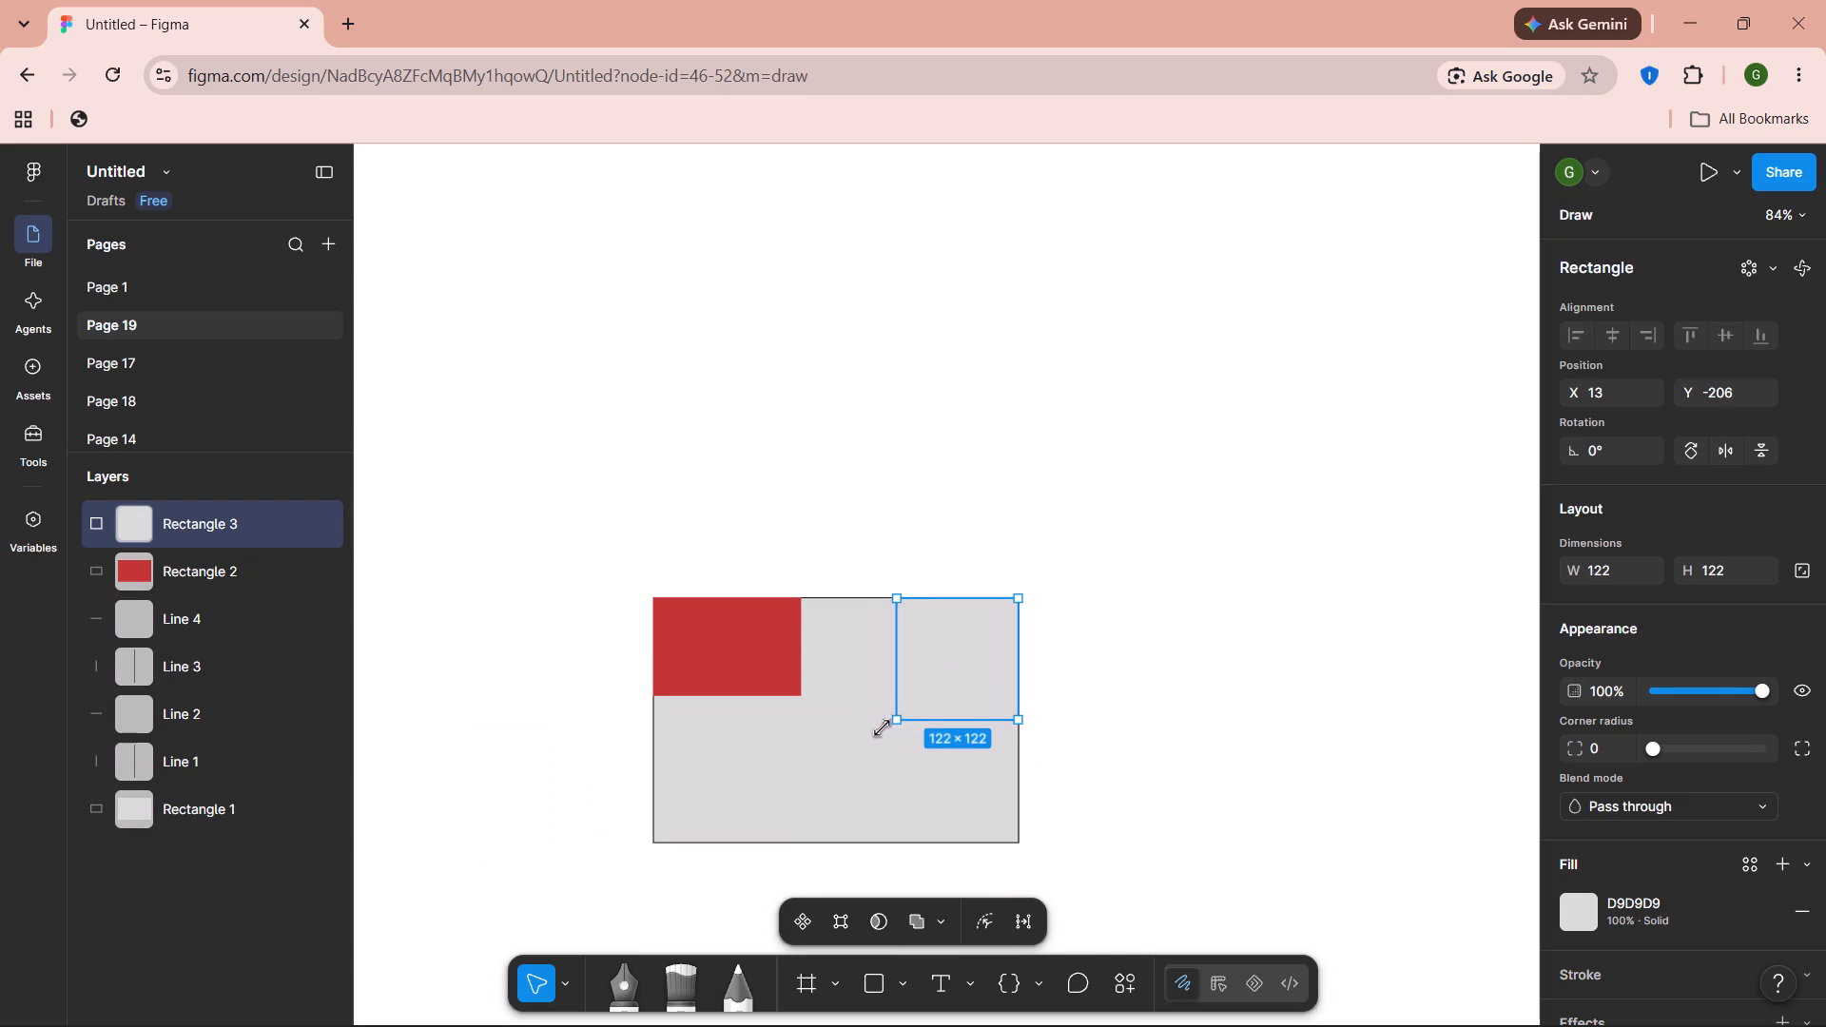
left_click_drag(882, 727, 884, 742)
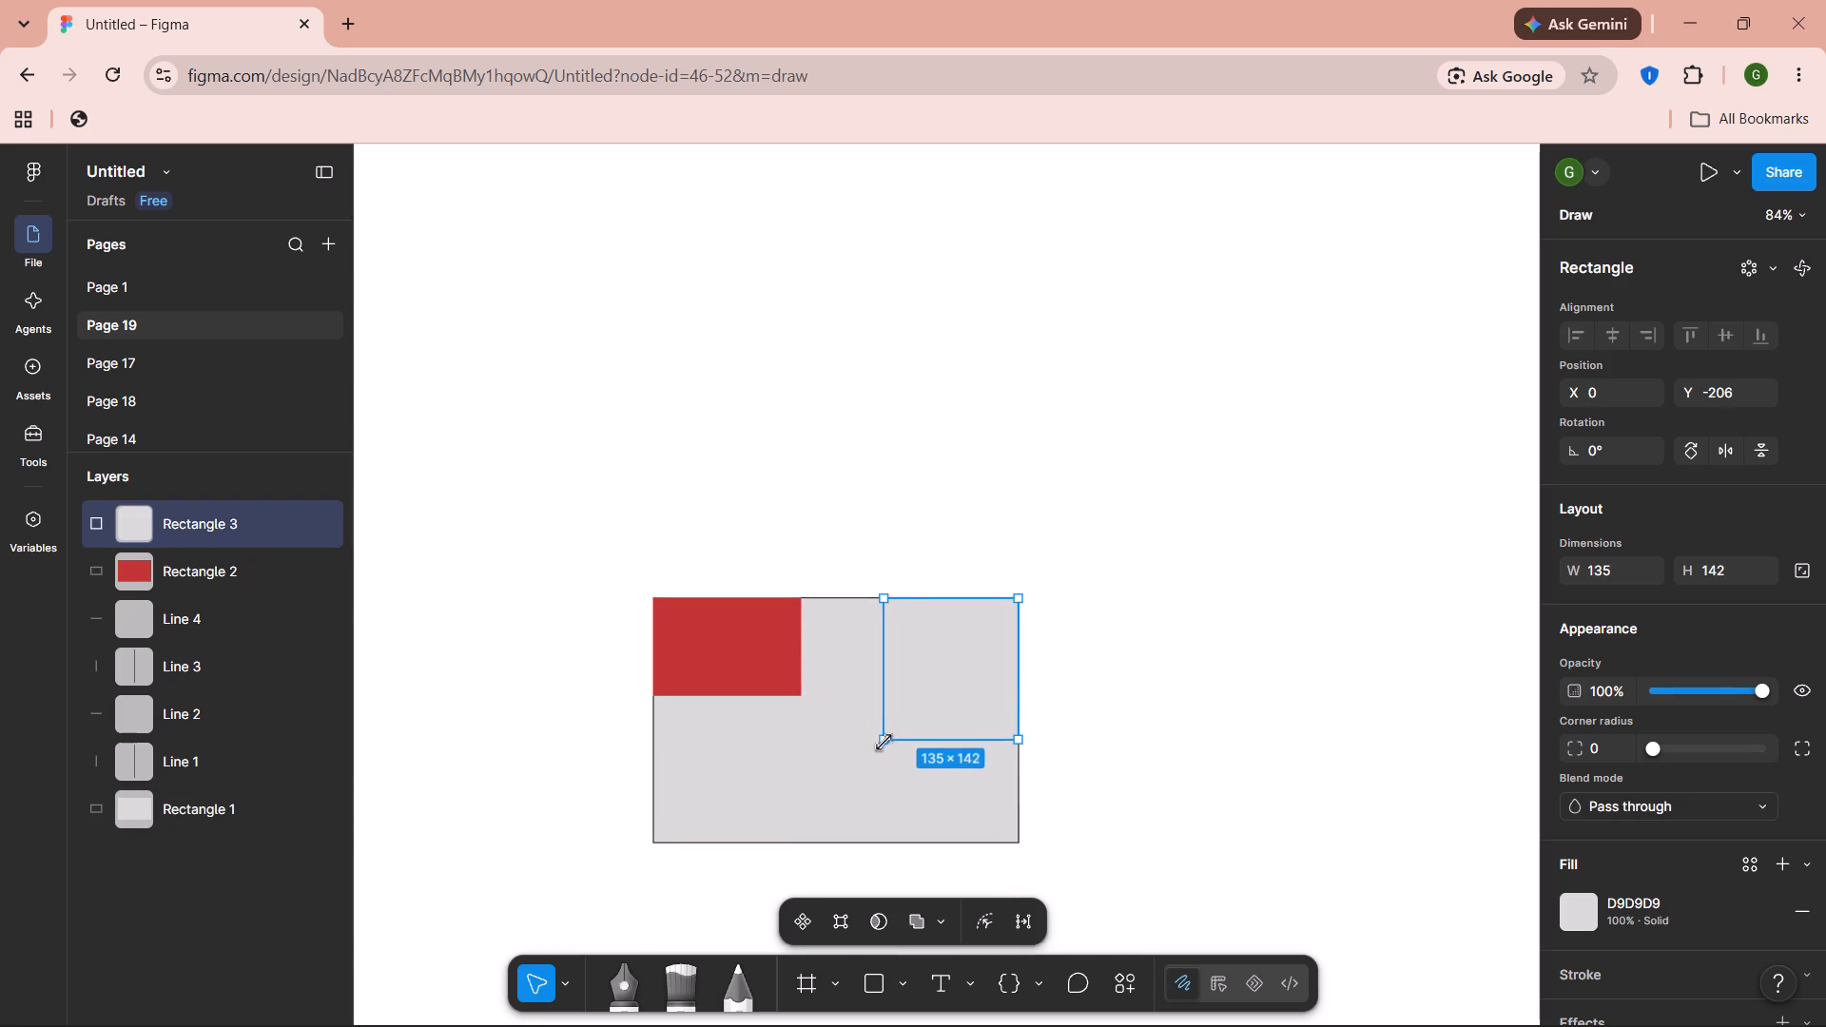
left_click_drag(884, 742, 884, 749)
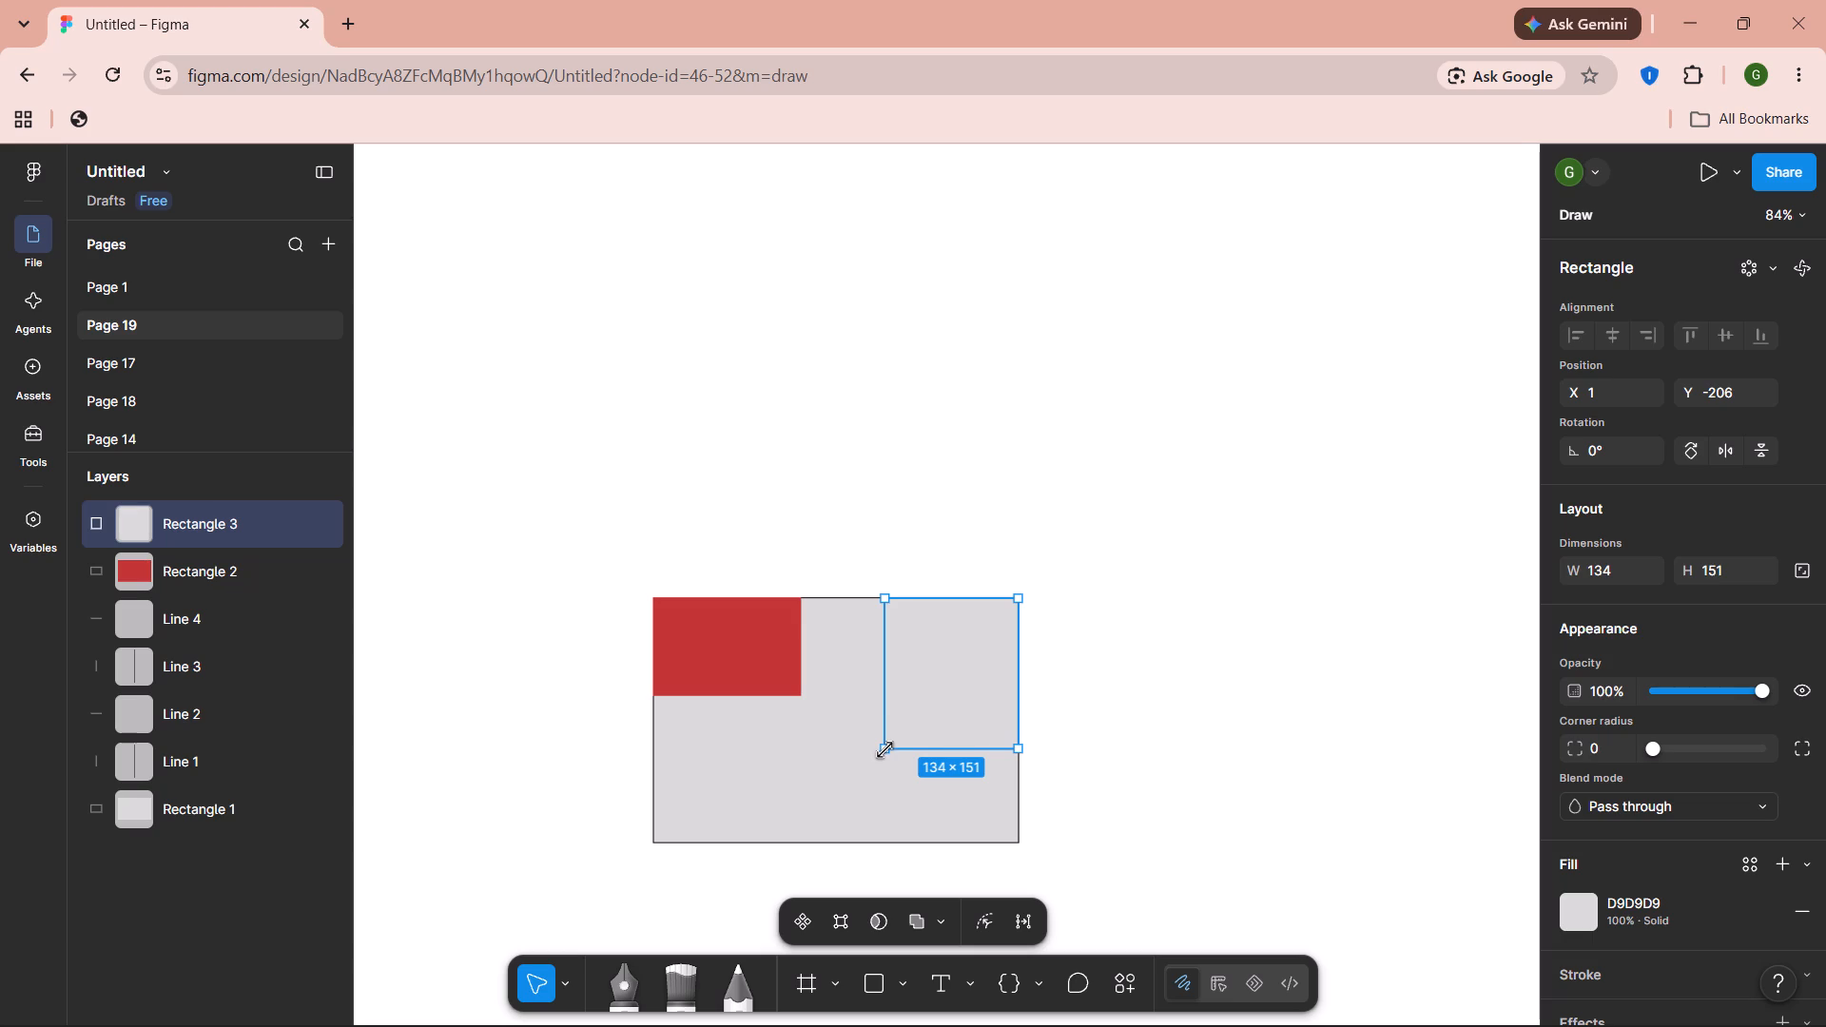
left_click_drag(884, 749, 884, 749)
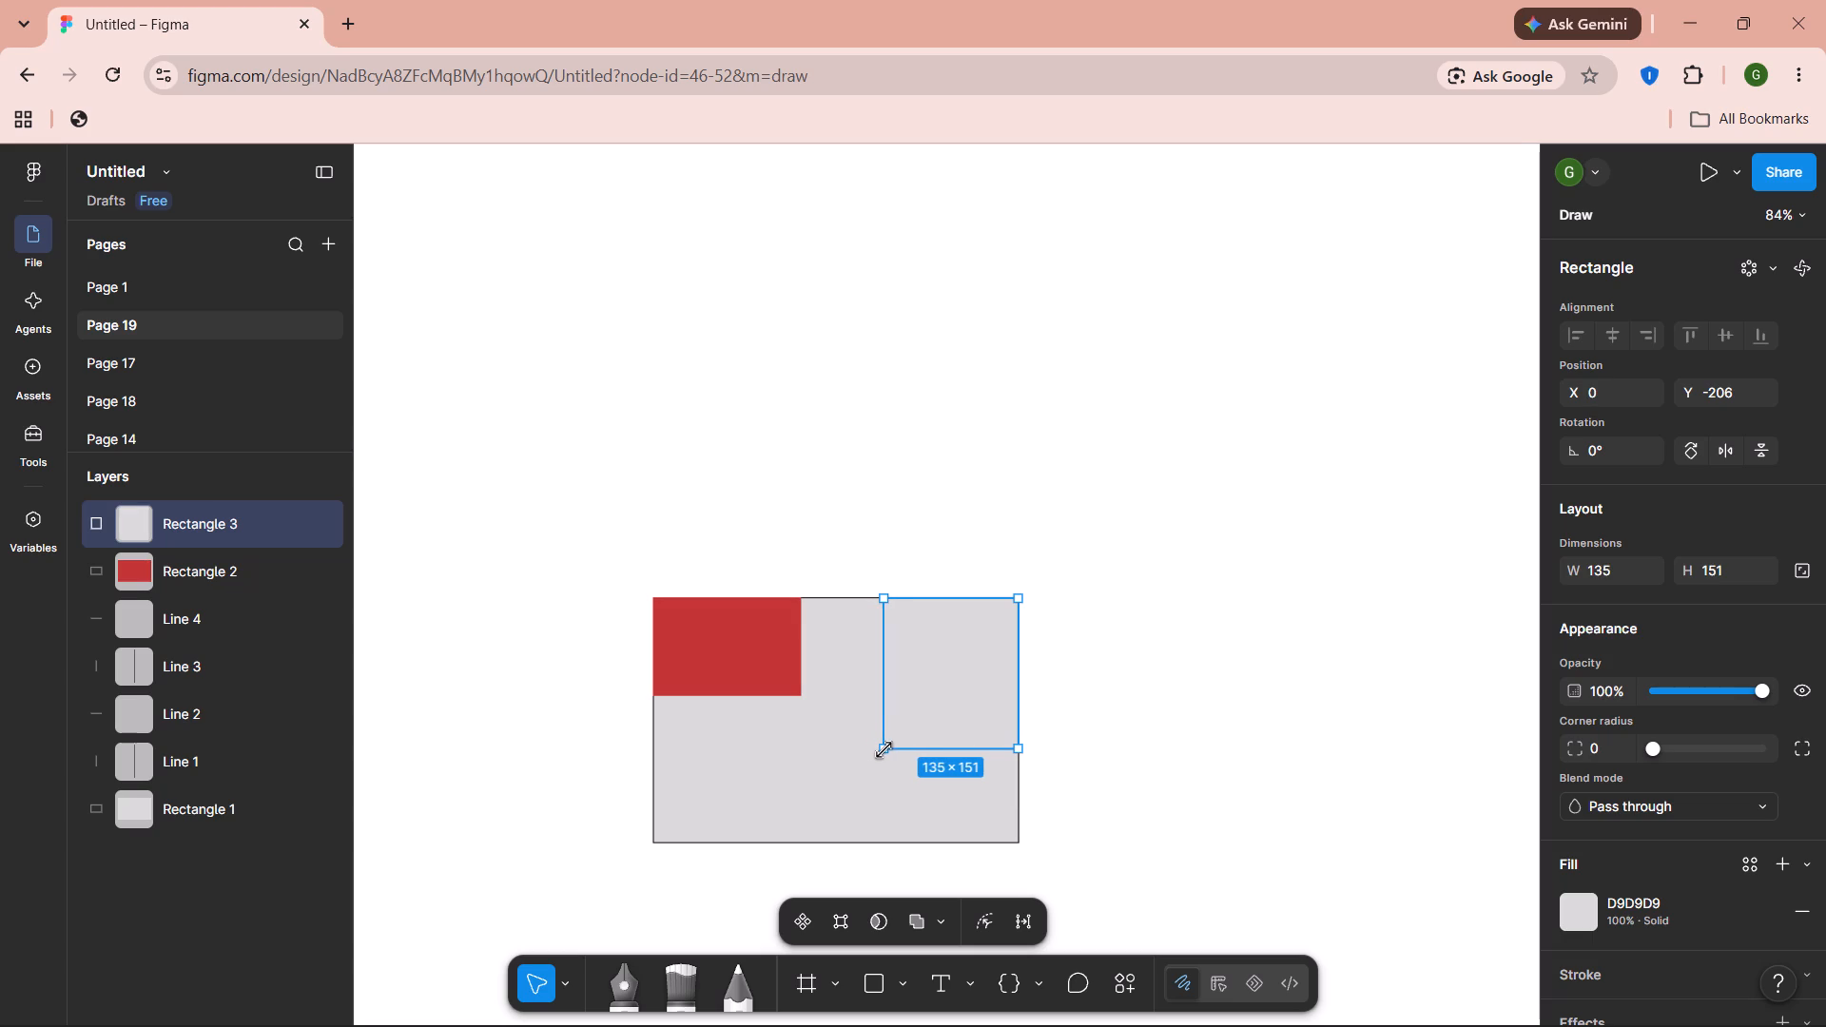
left_click_drag(884, 749, 884, 747)
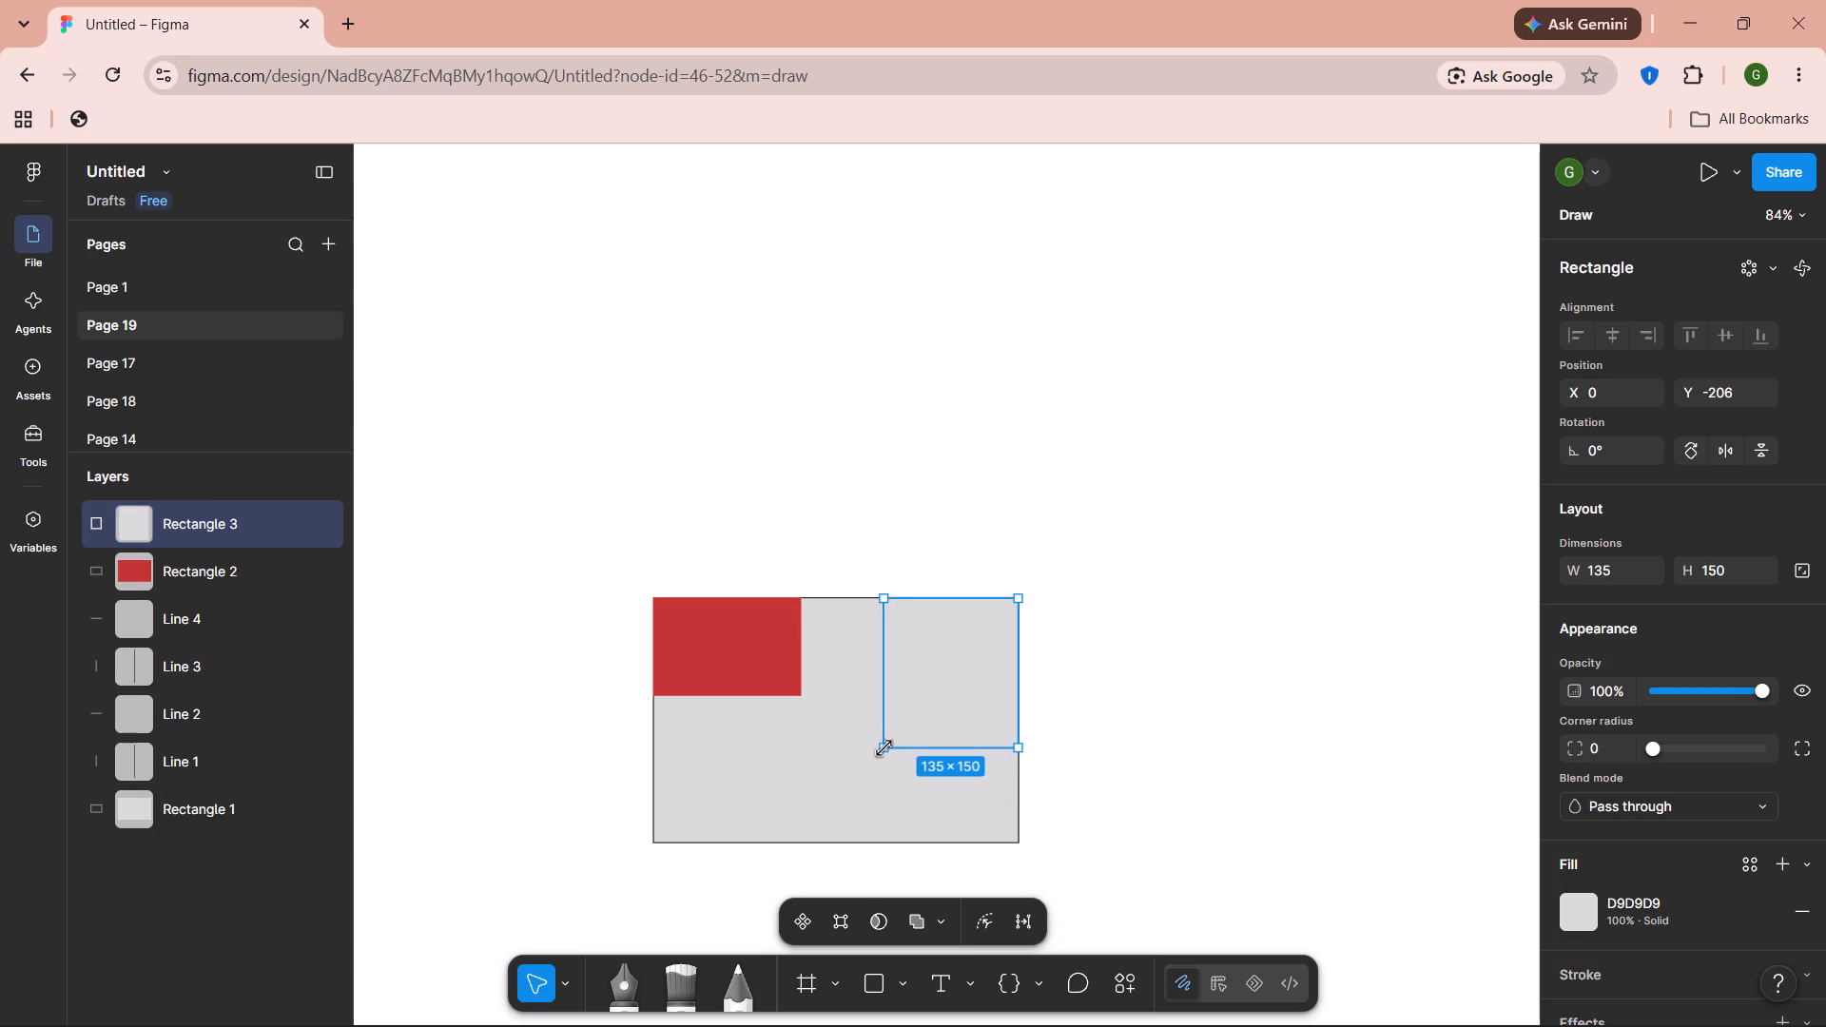
left_click_drag(884, 747, 884, 746)
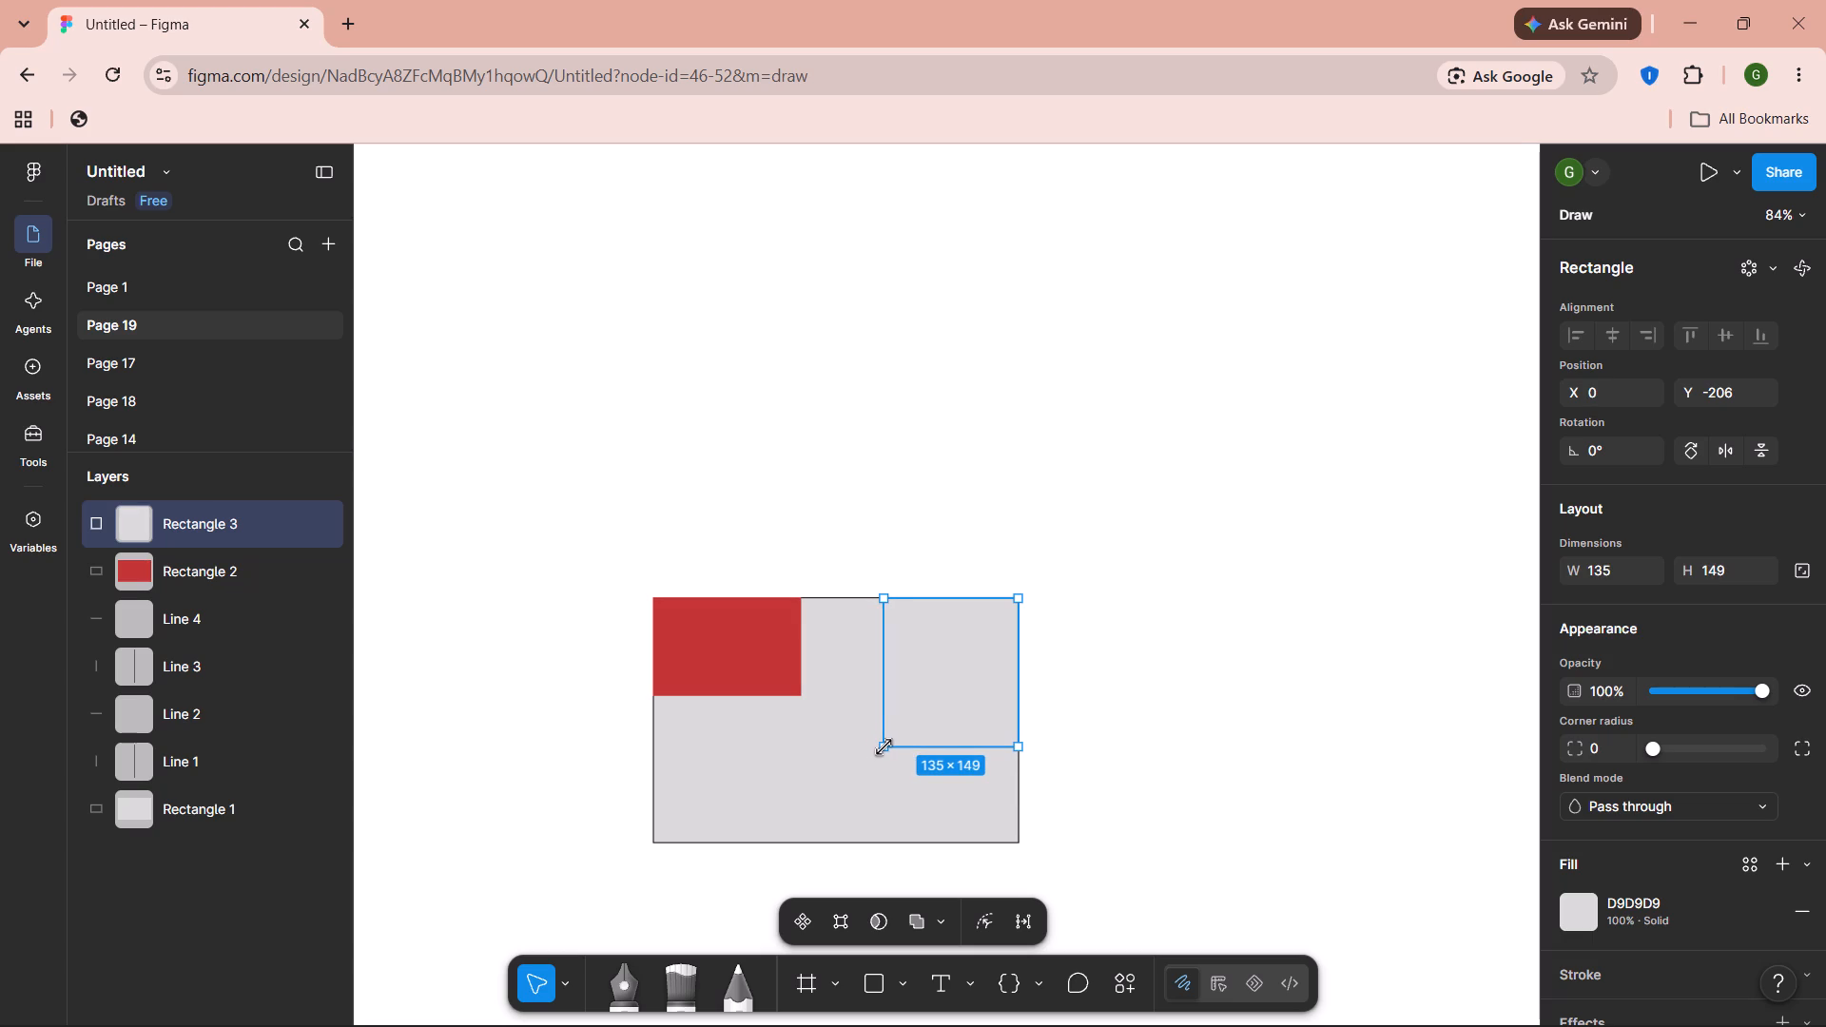
left_click_drag(884, 746, 884, 743)
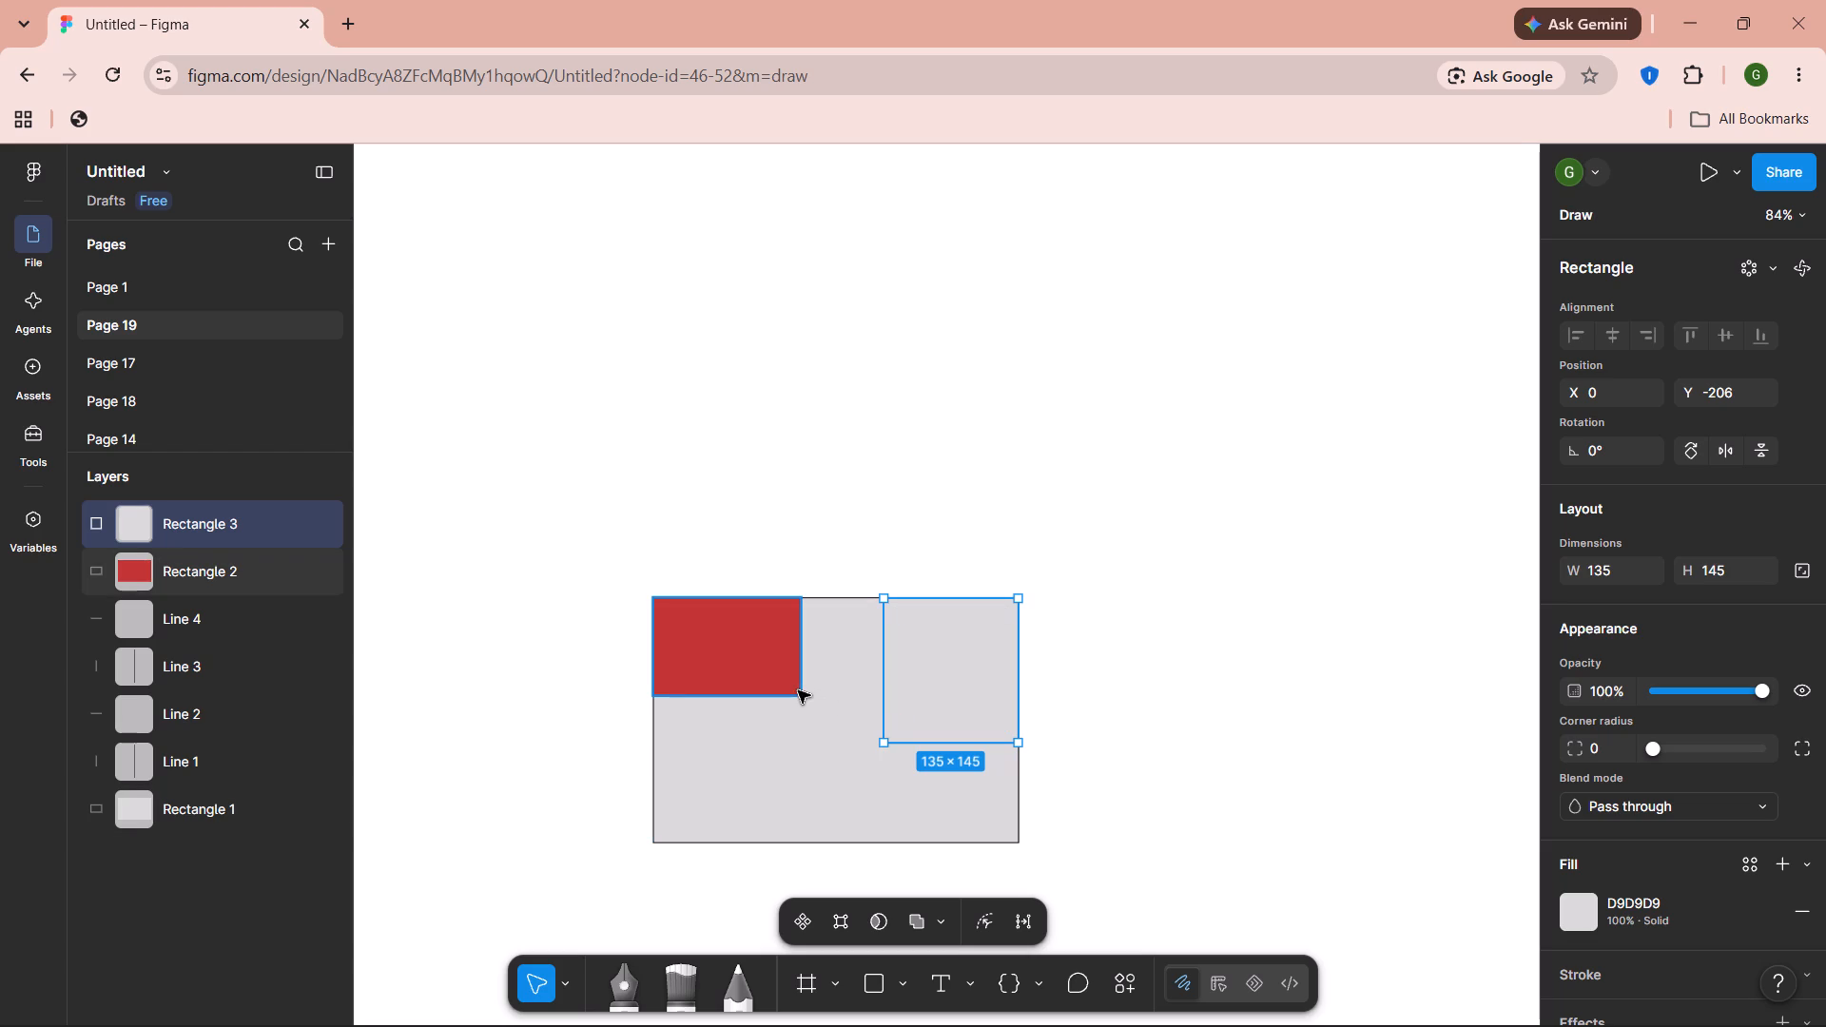
Resize the red rectangle to about 153 × 109, keeping its upper-left corner in place.
left_click(791, 690)
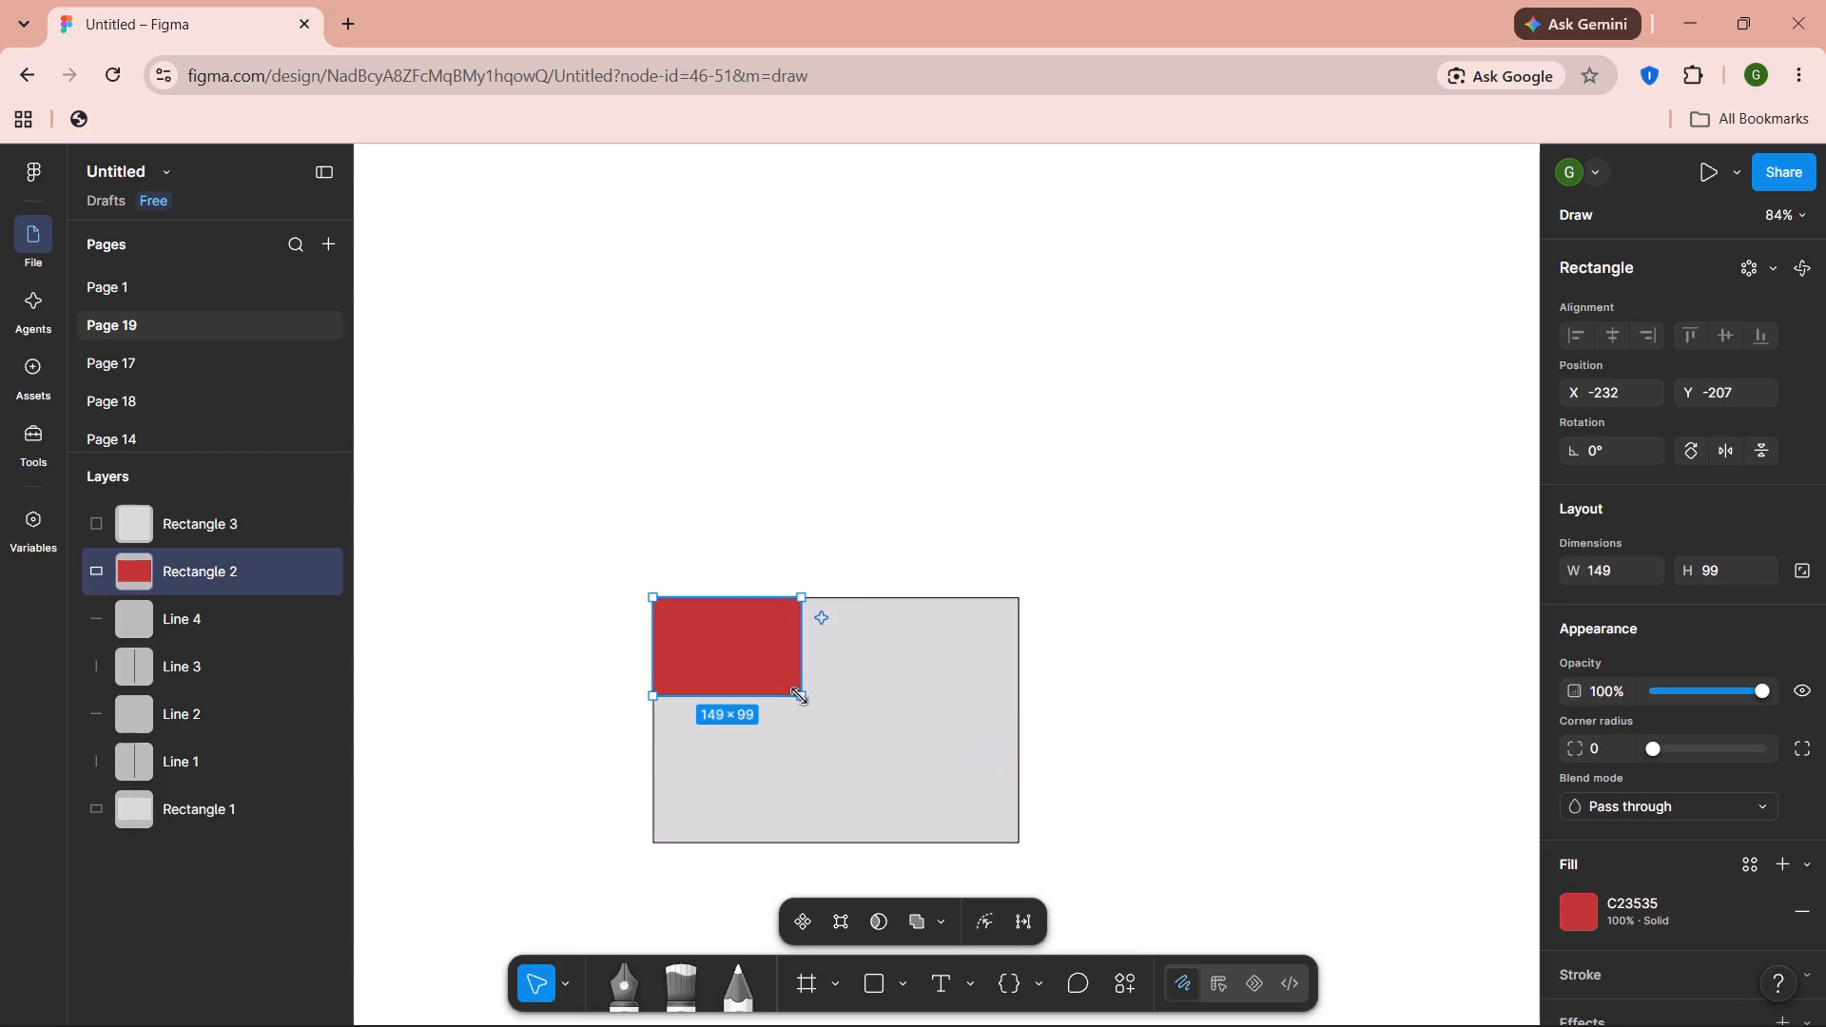
left_click_drag(799, 696, 799, 705)
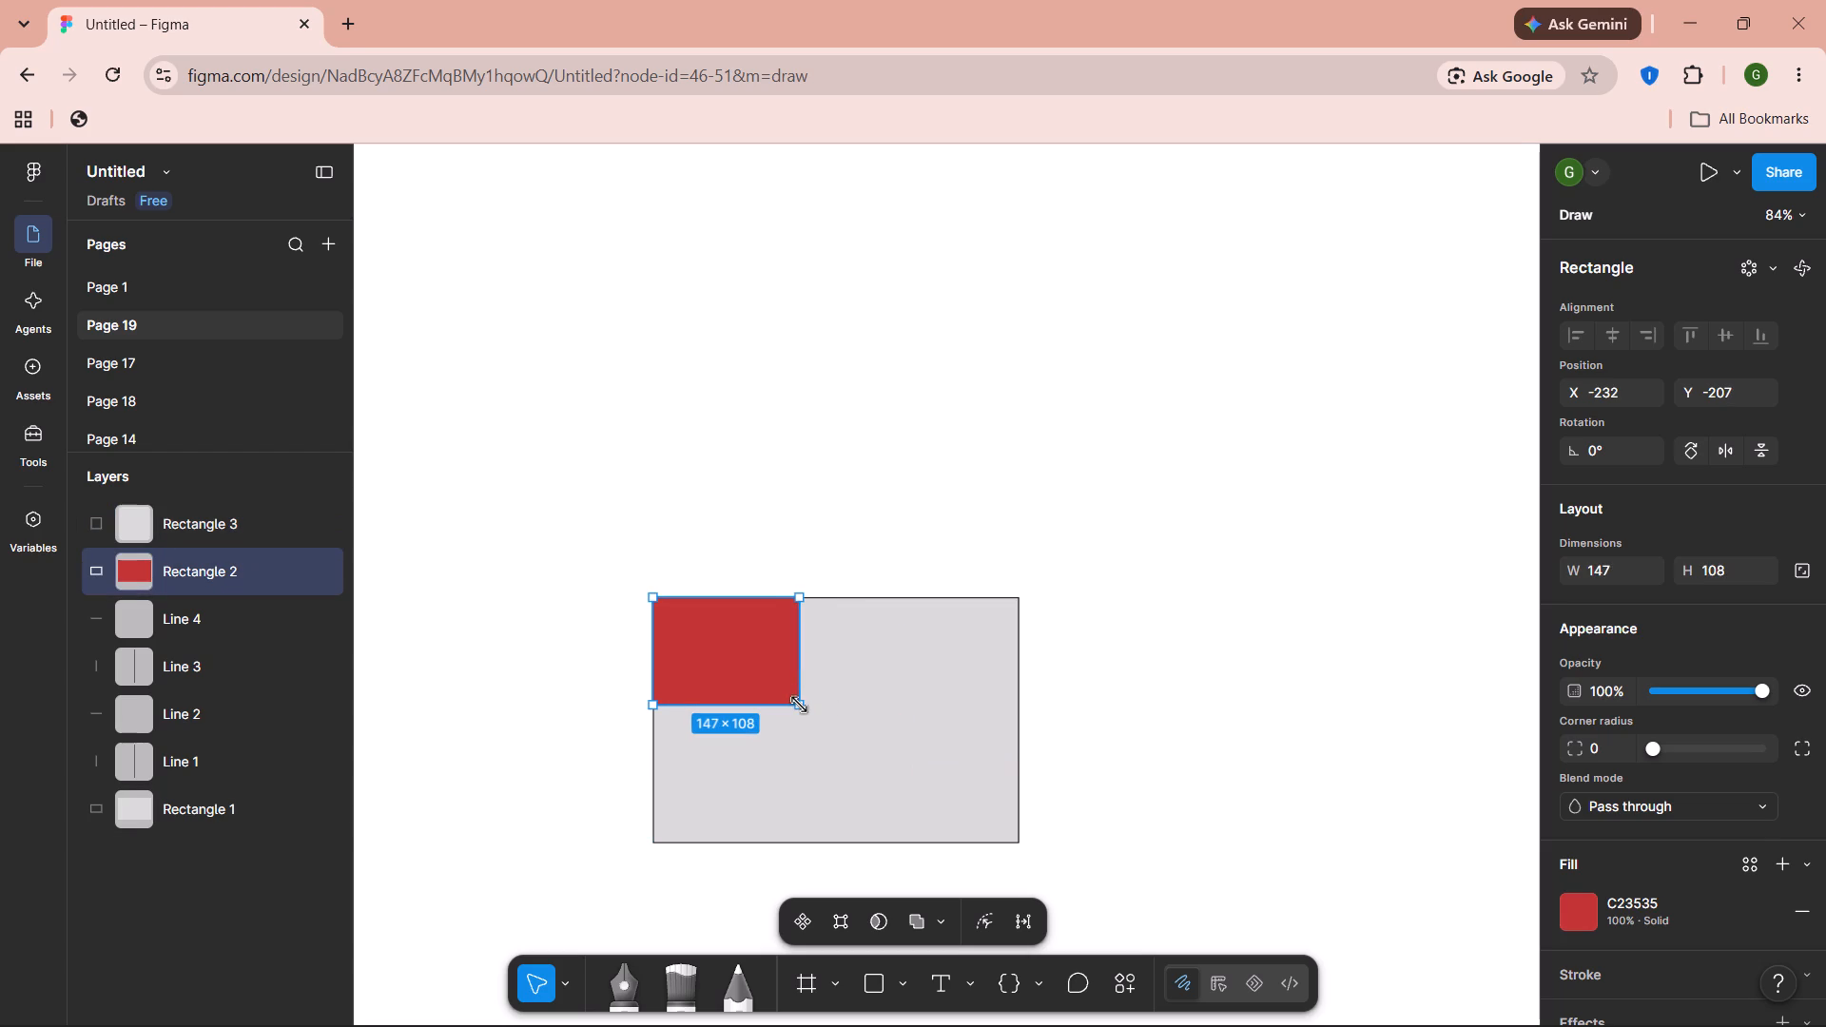
left_click_drag(799, 705, 805, 707)
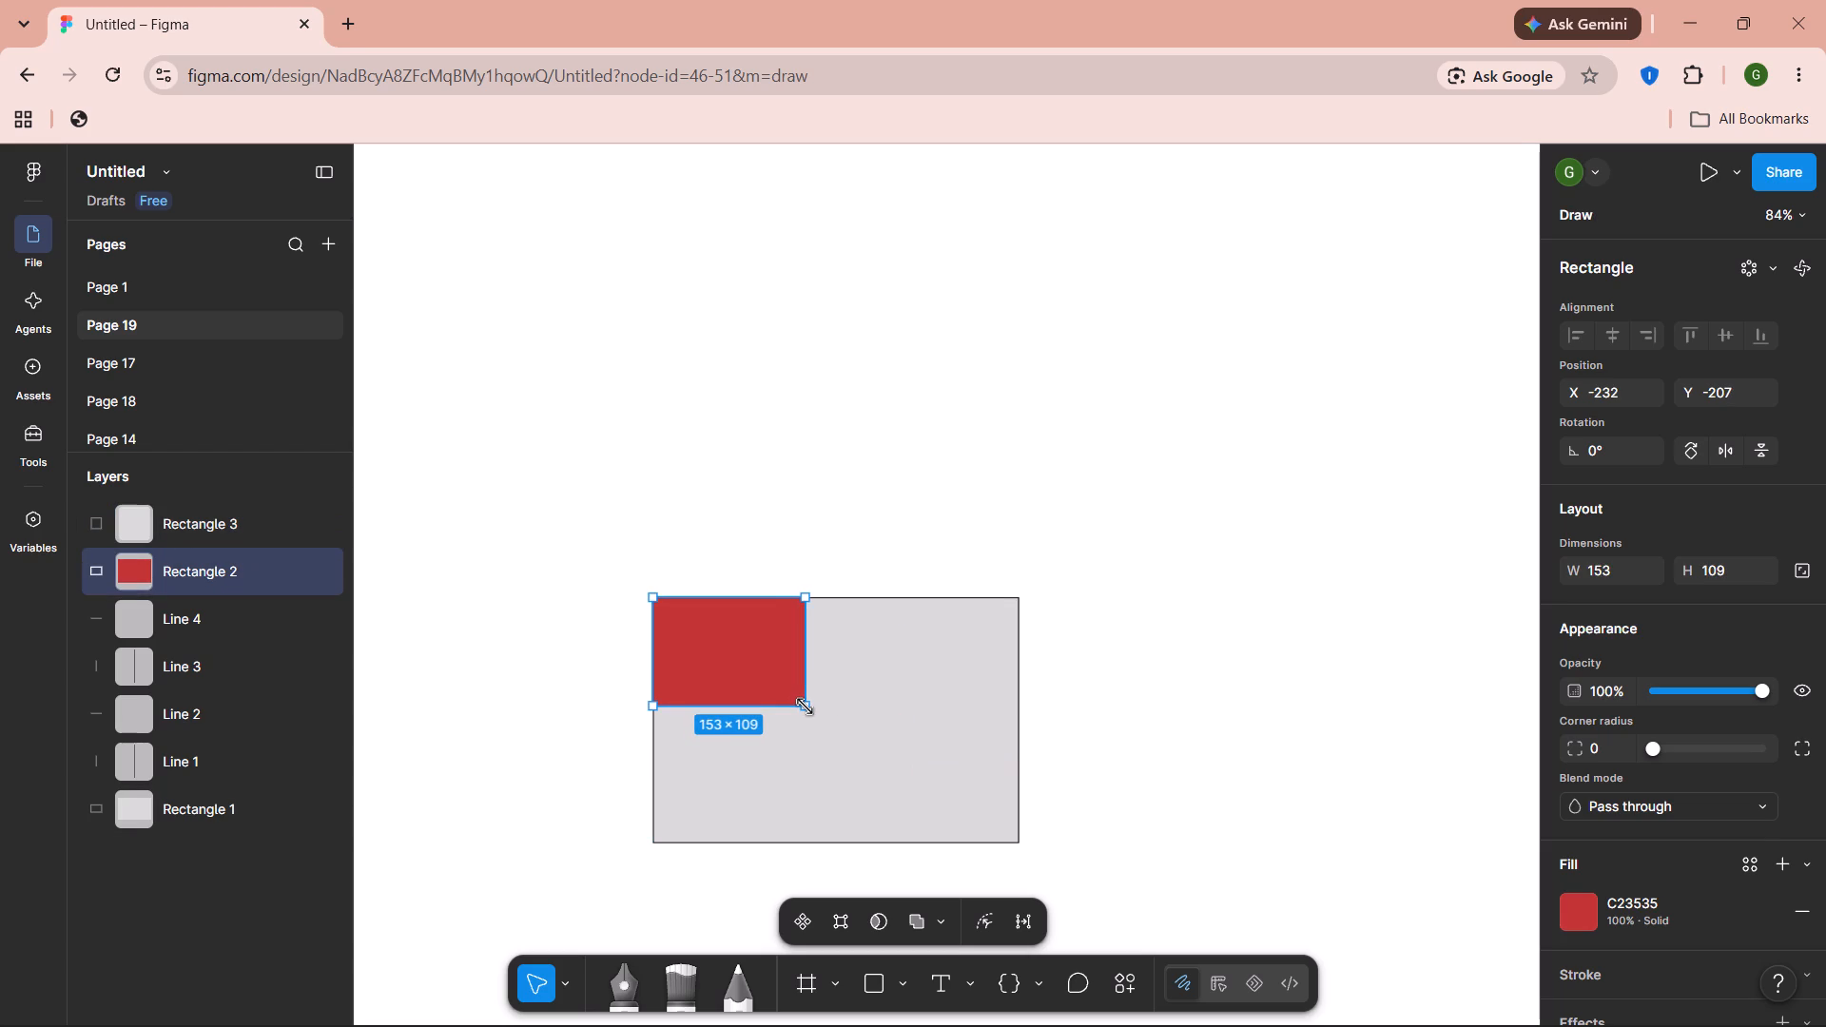
left_click(813, 727)
Fill the upper-right rectangle with near-black 140303.
left_click(952, 666)
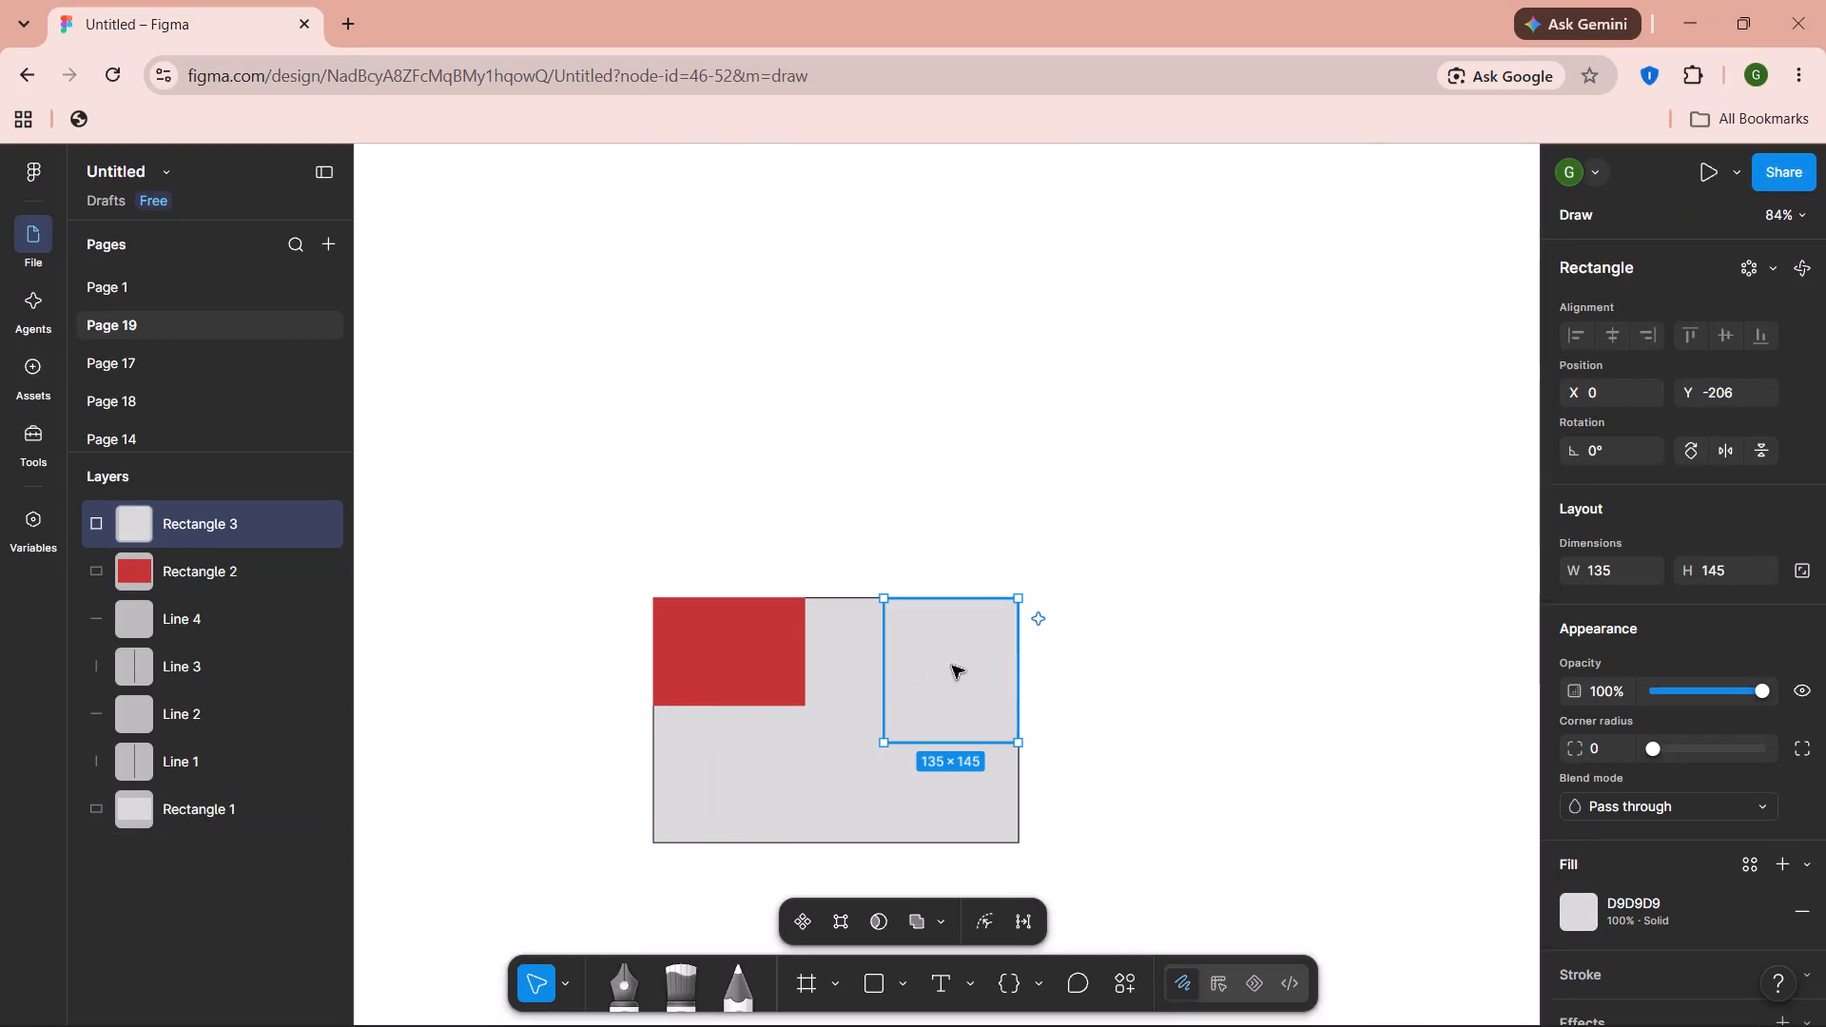
left_click(1578, 892)
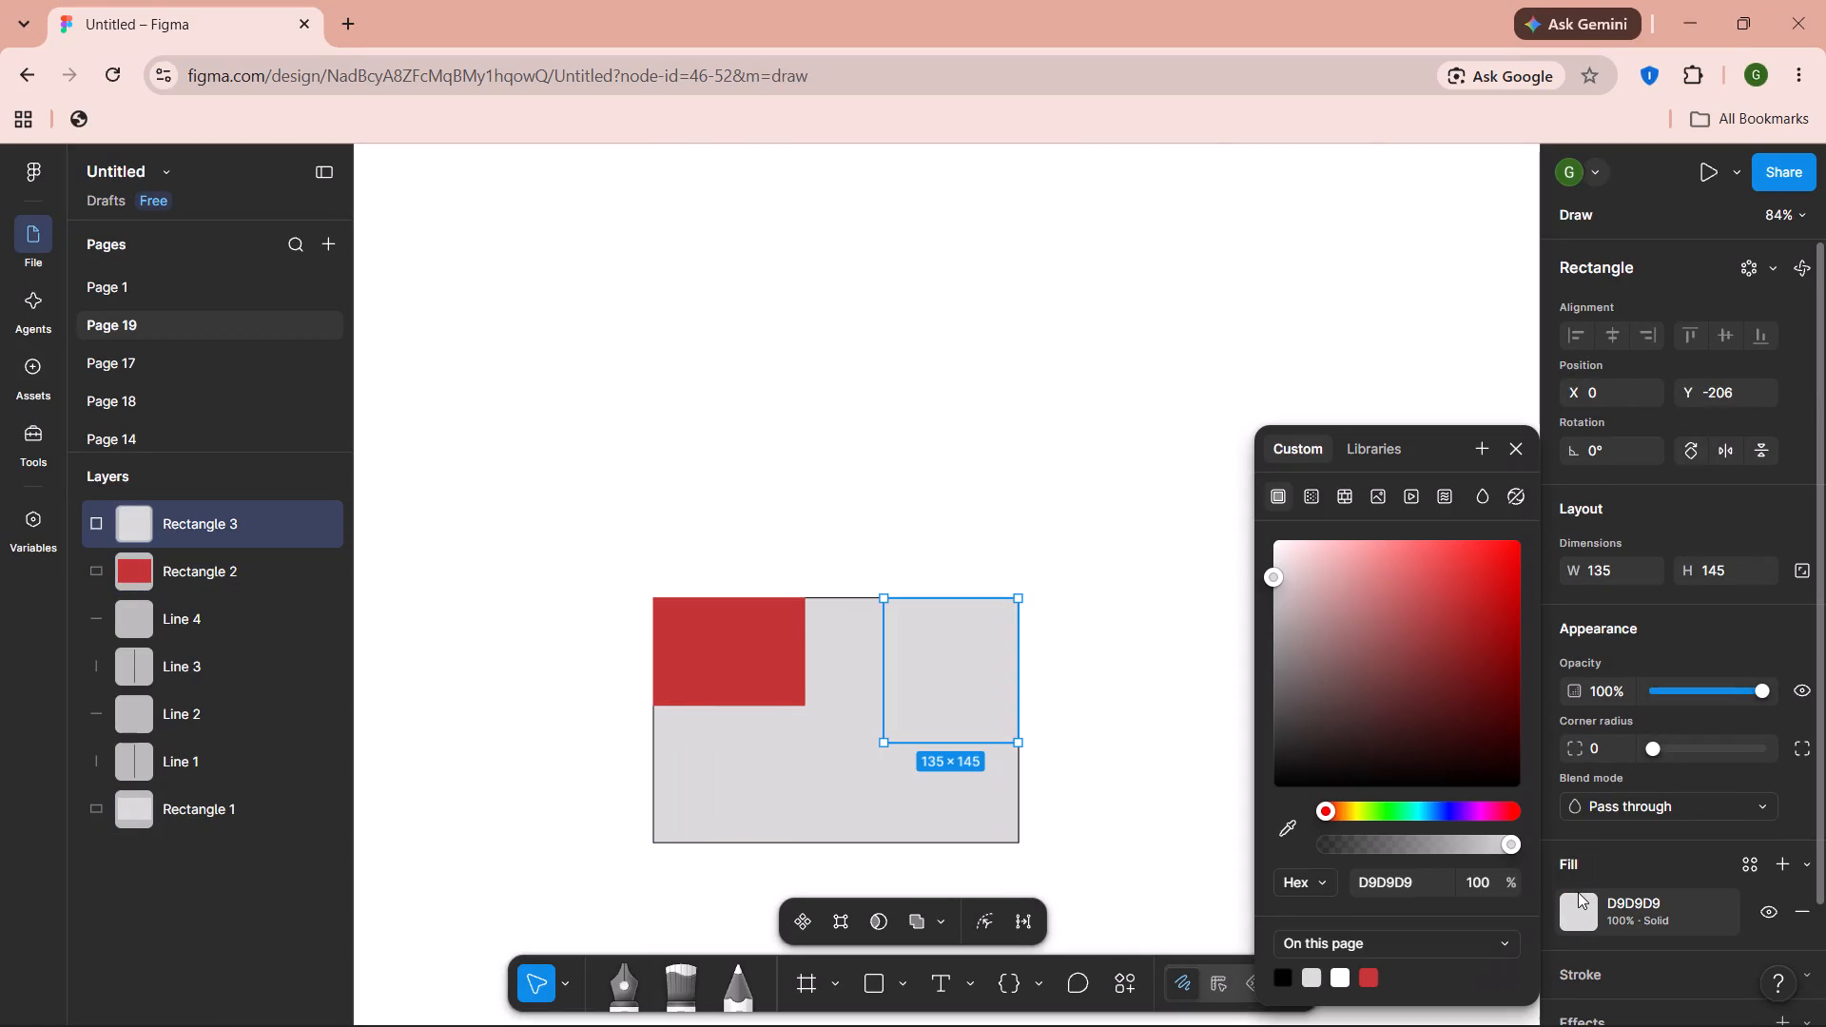
left_click(1489, 768)
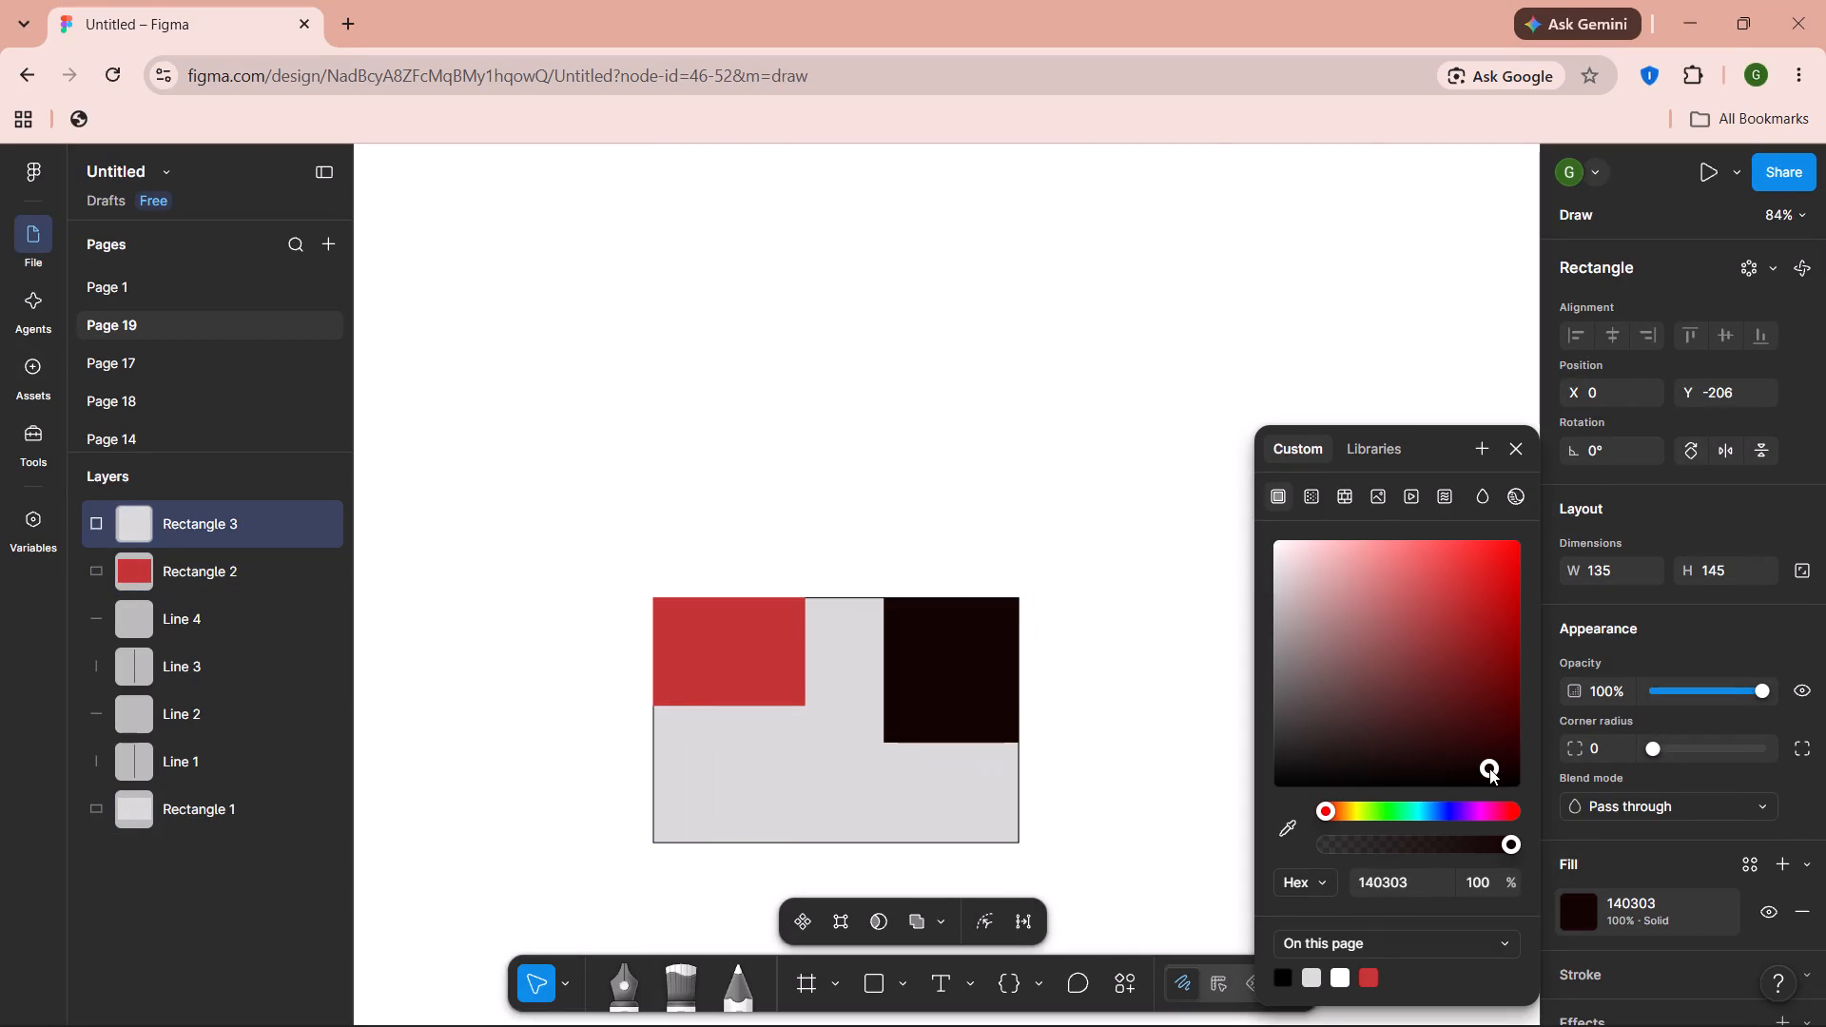
left_click(1152, 733)
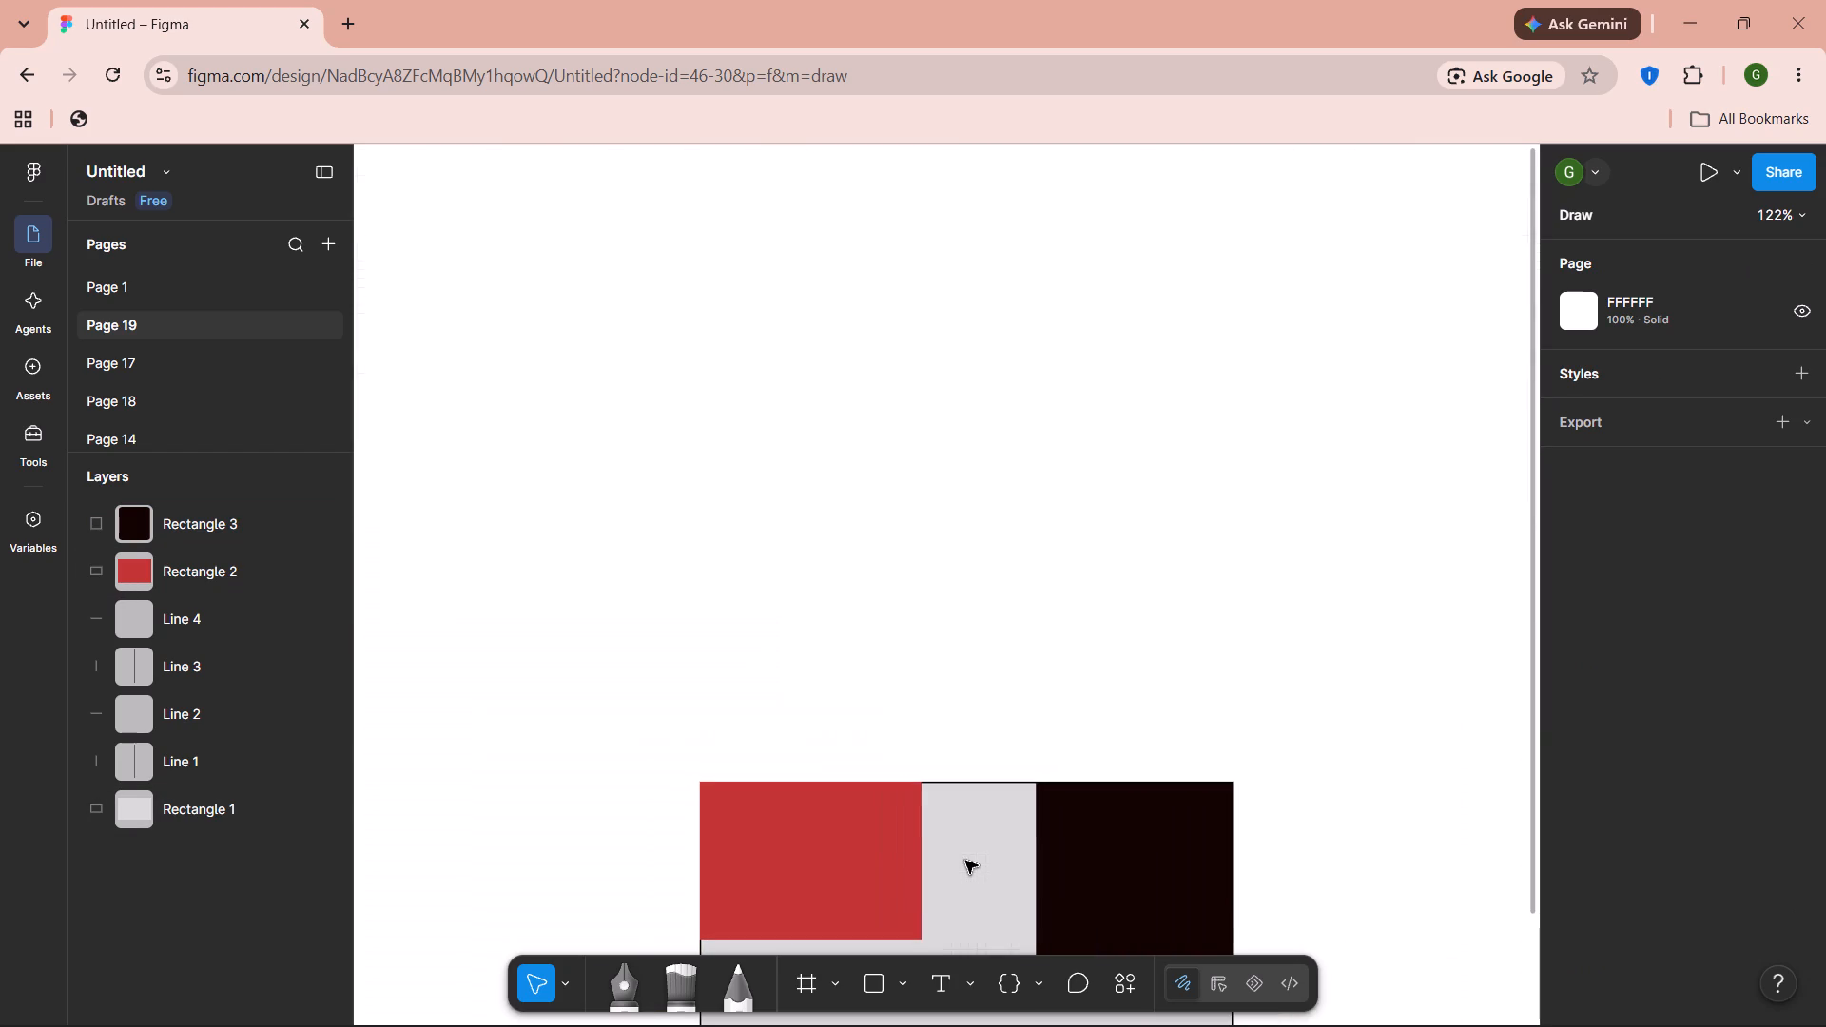
Draw a rectangle against the red rectangle's upper-right edge at X -79, Y -206, sized to about 48 × 31.
scroll(965, 861, "down", 1)
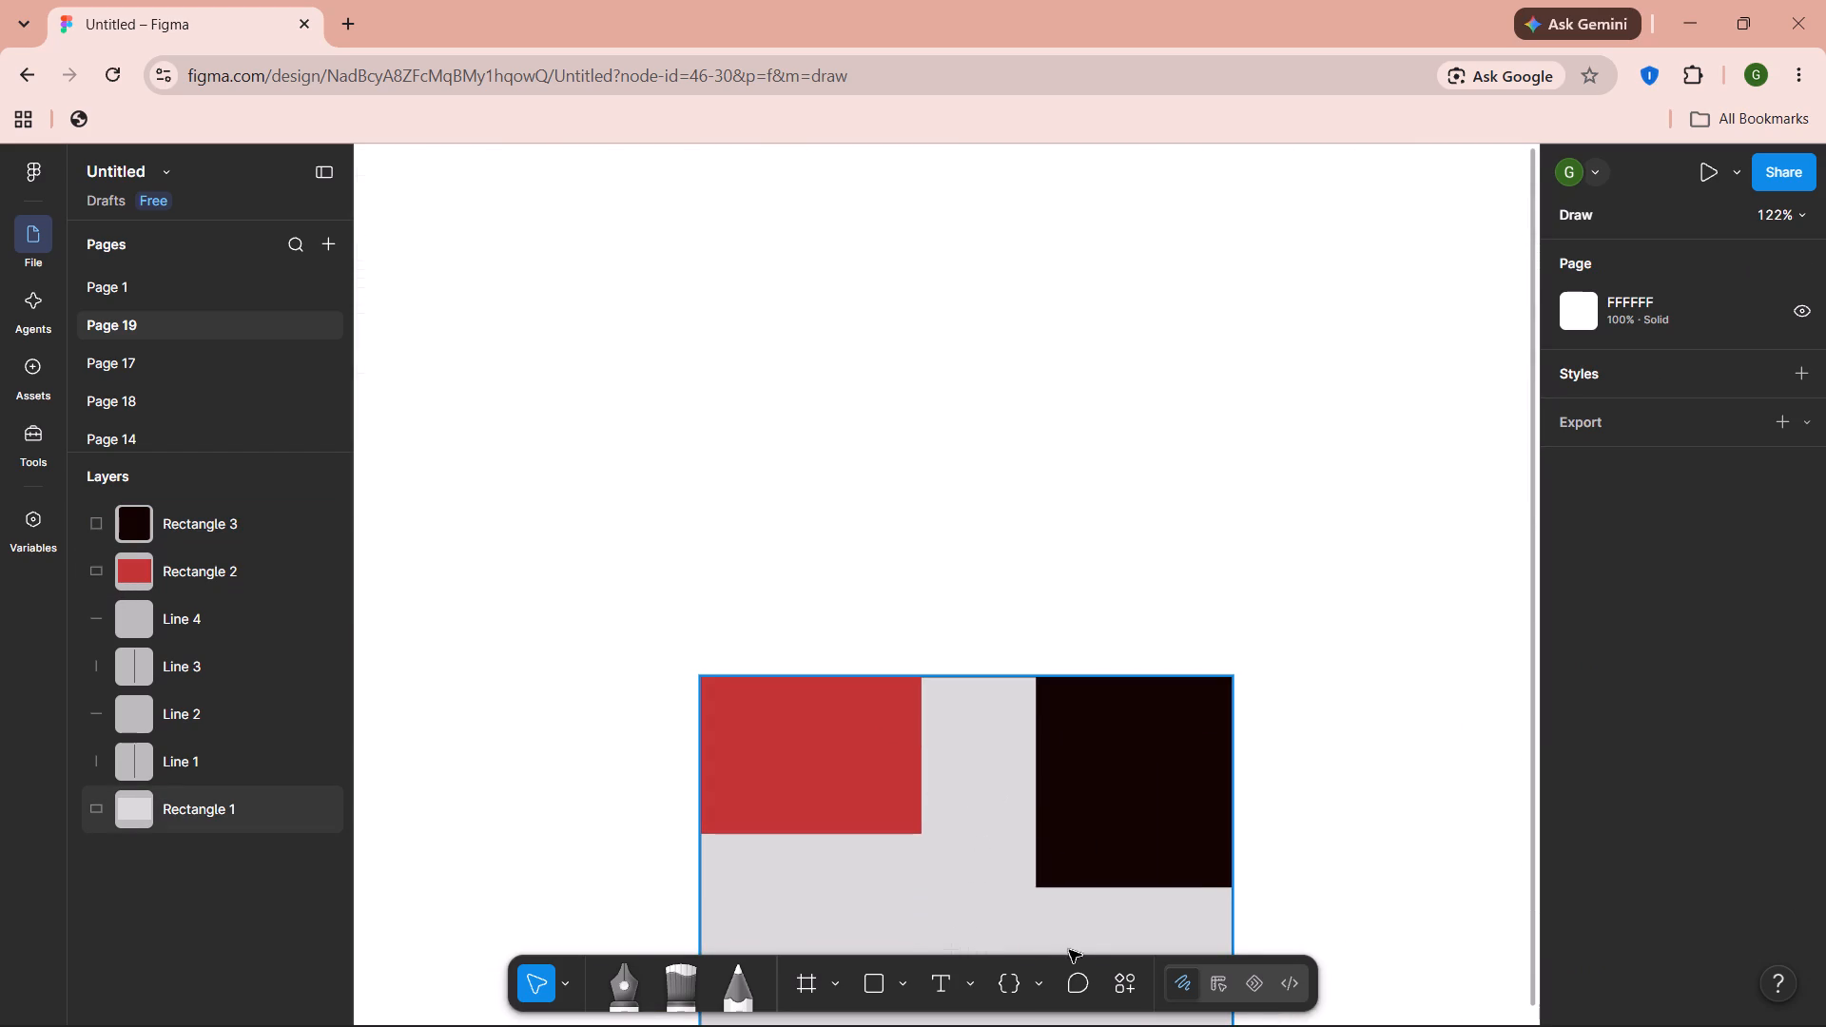
left_click(881, 985)
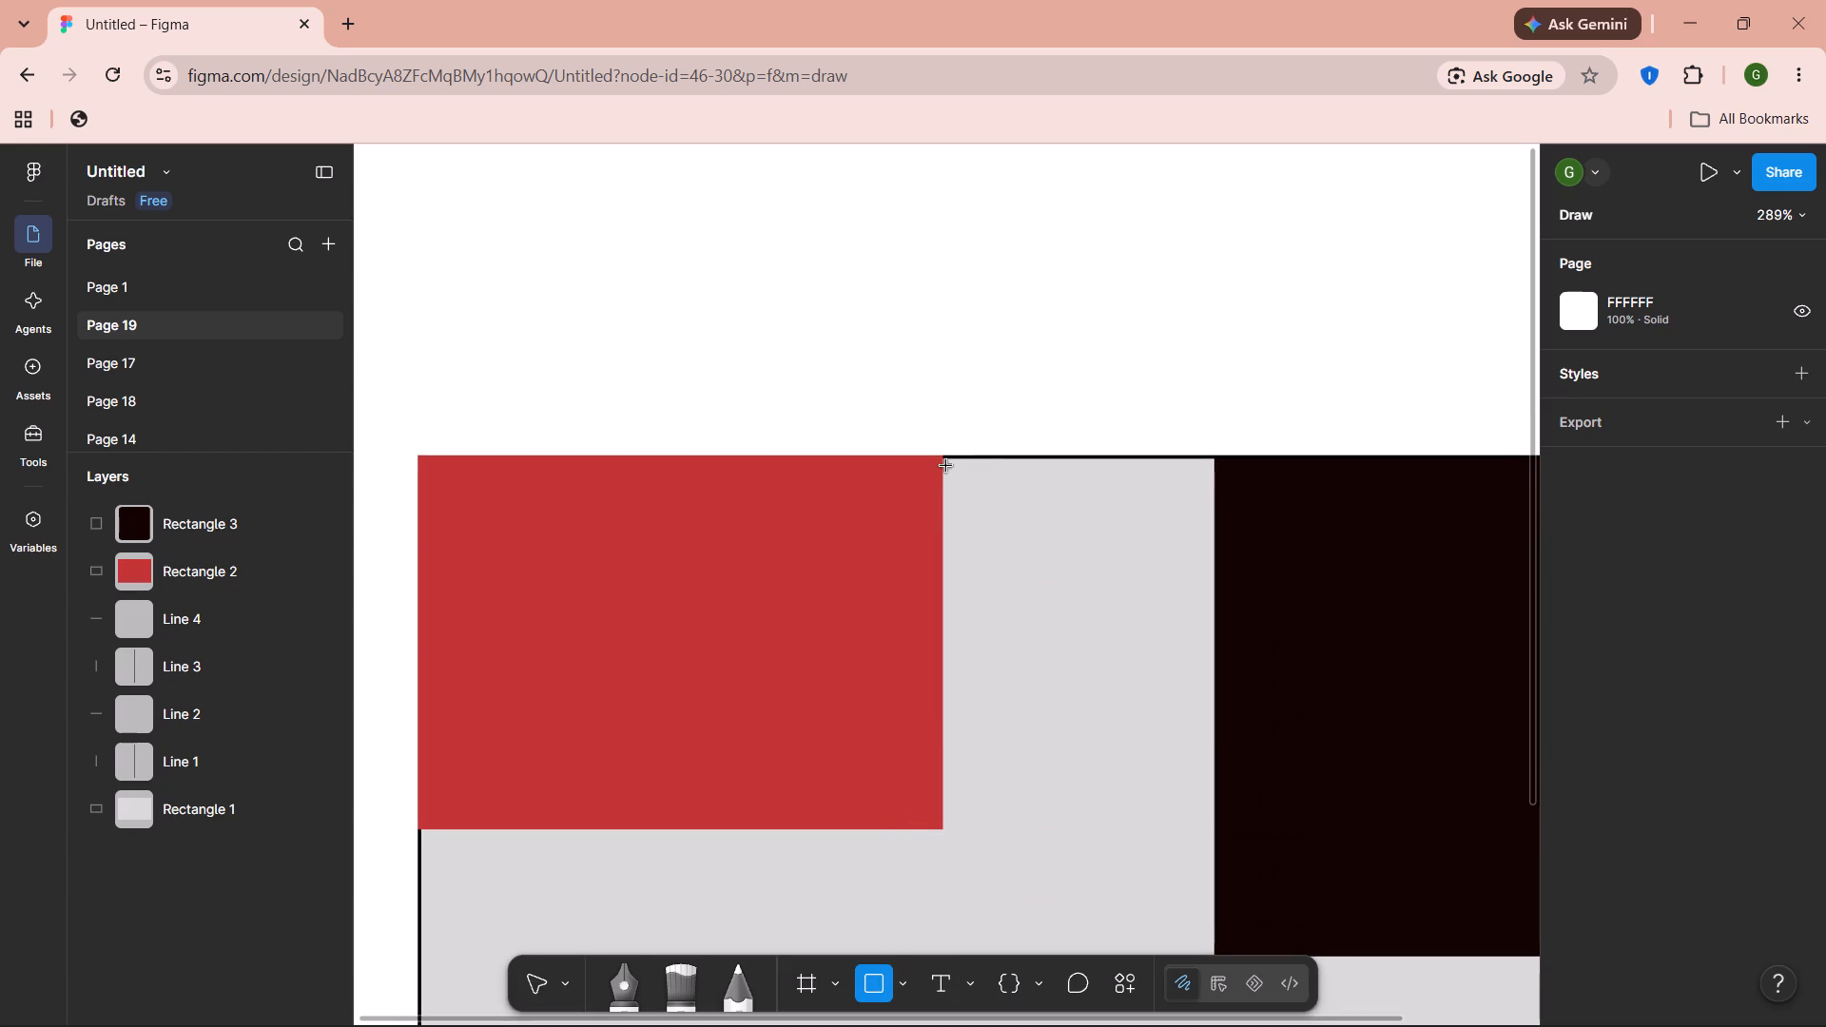
left_click_drag(935, 442, 1243, 849)
left_click_drag(1146, 675, 1142, 649)
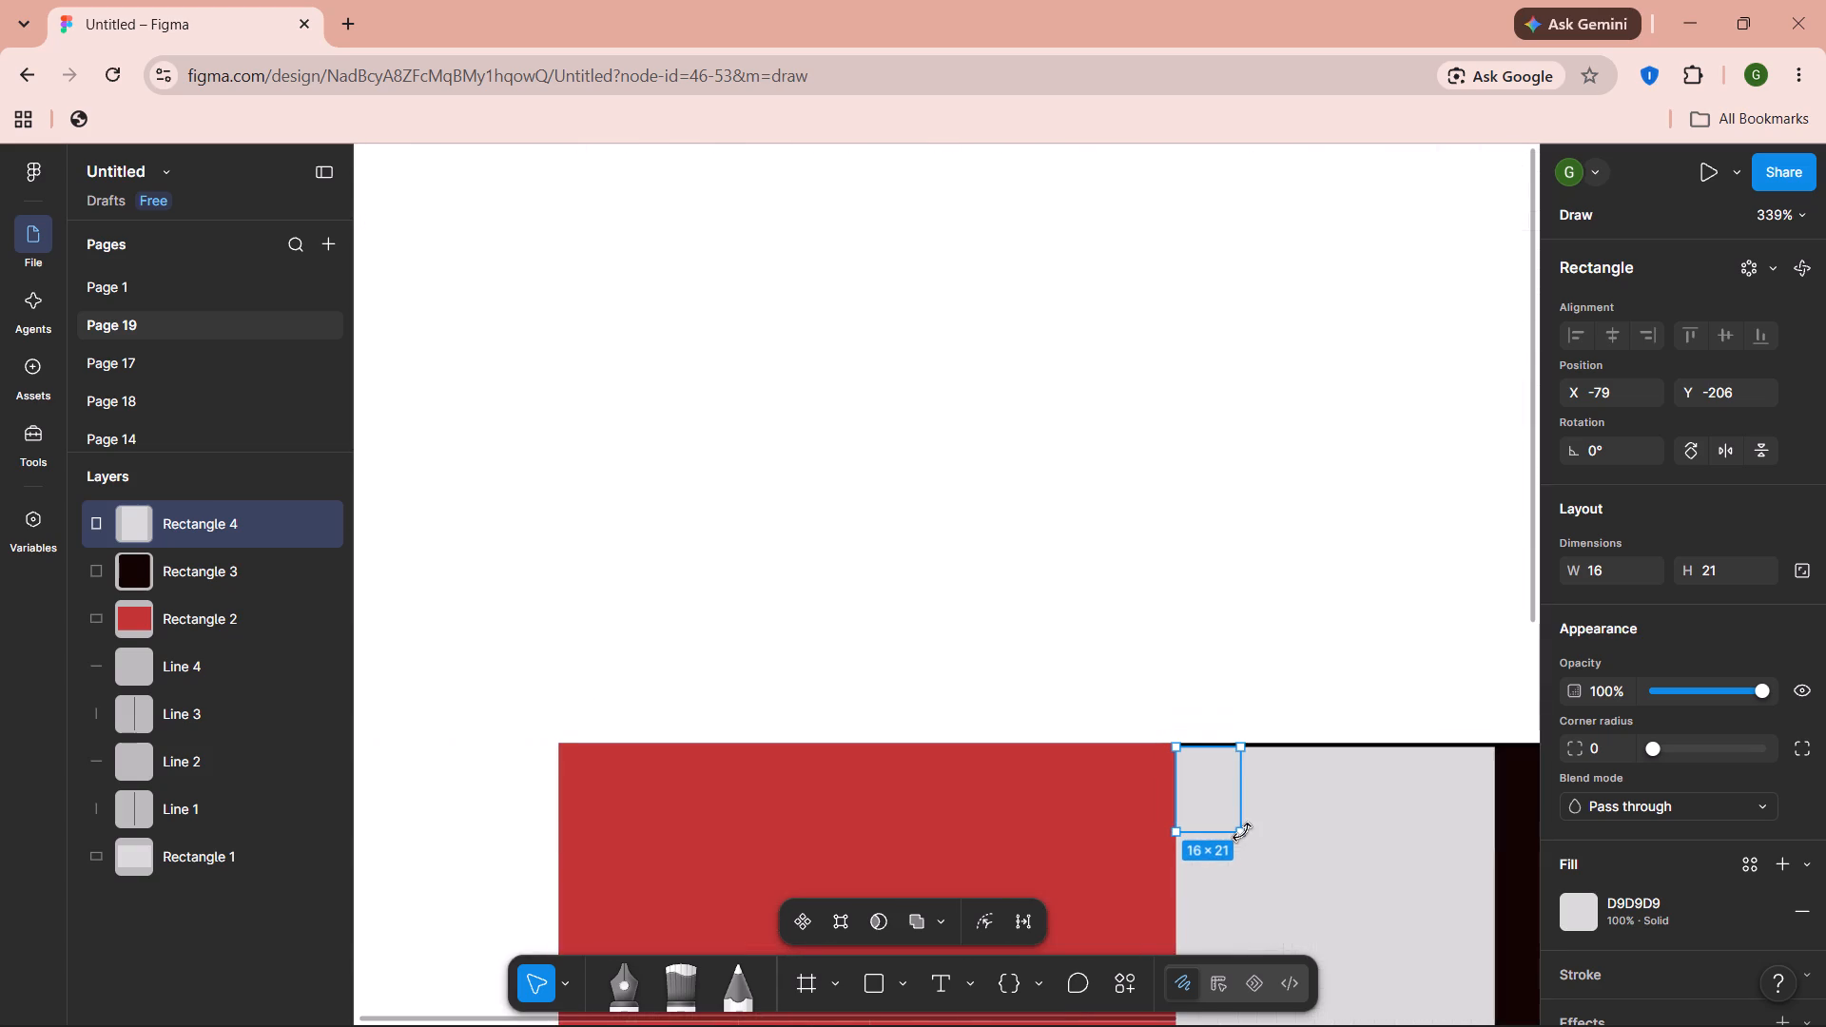
scroll(1242, 832, "left", 1)
scroll(1242, 832, "down", 1)
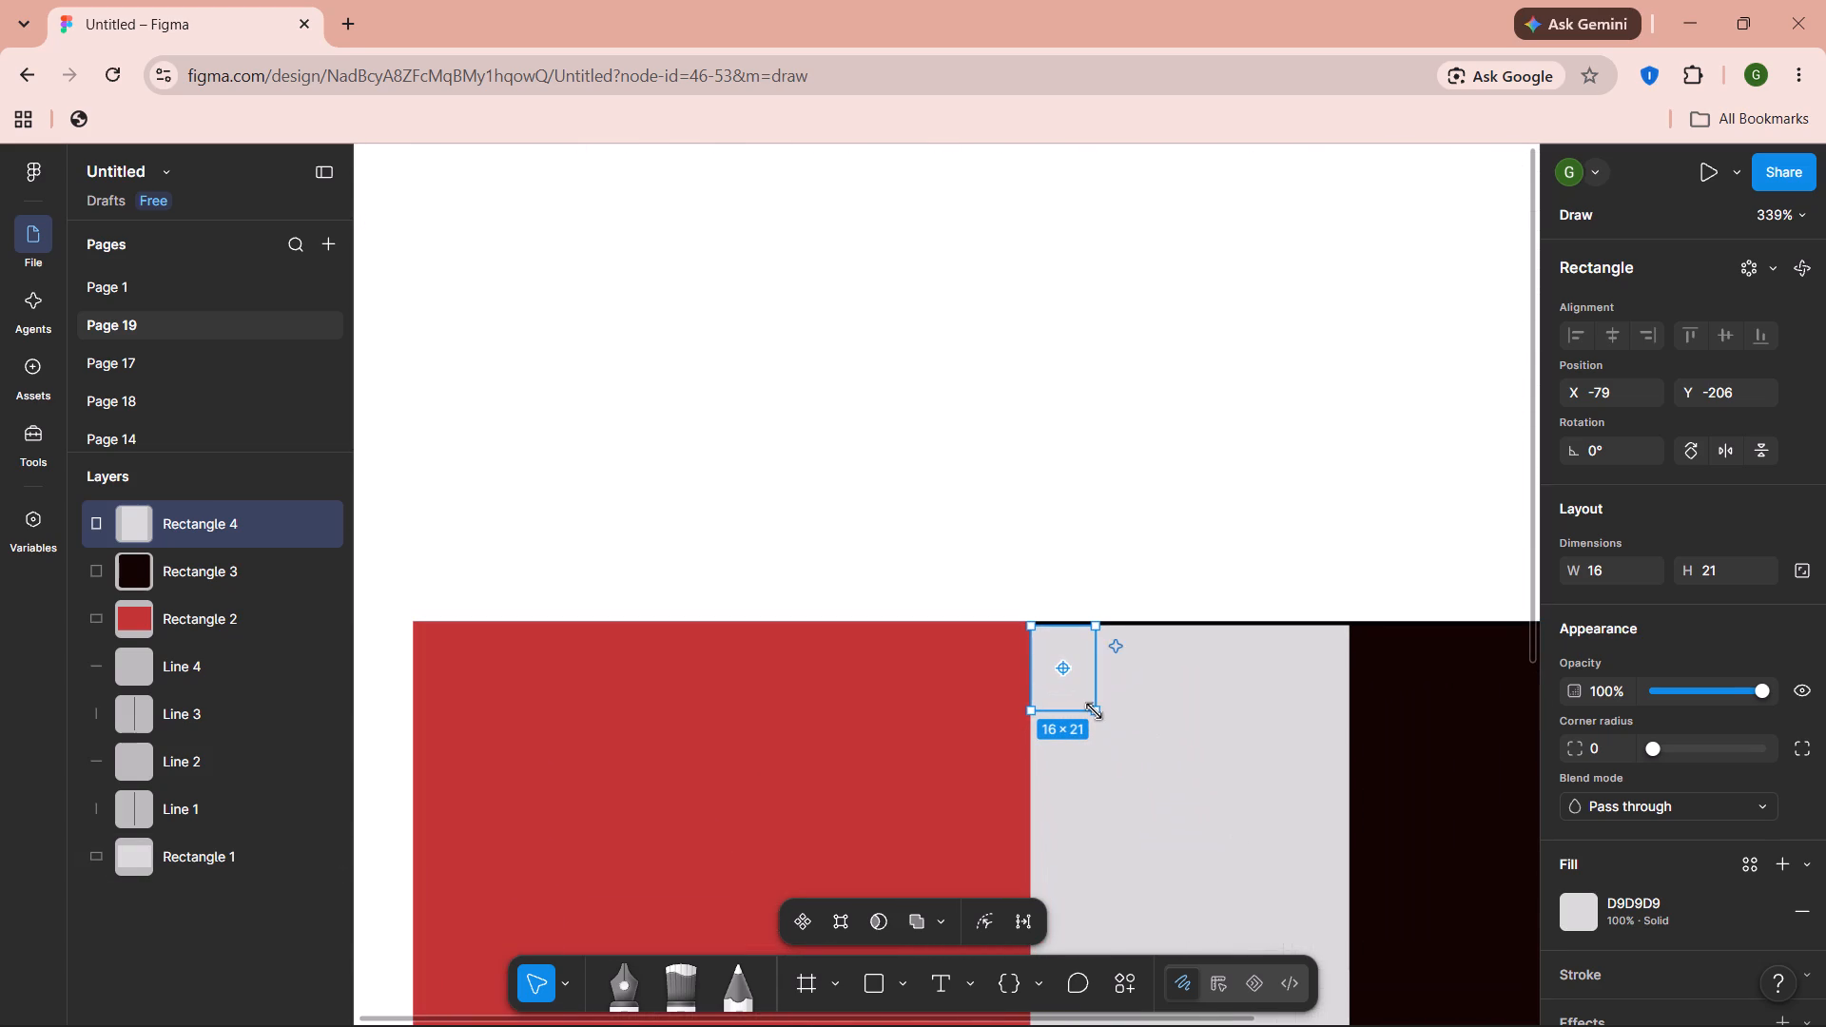
left_click_drag(1094, 711, 1170, 770)
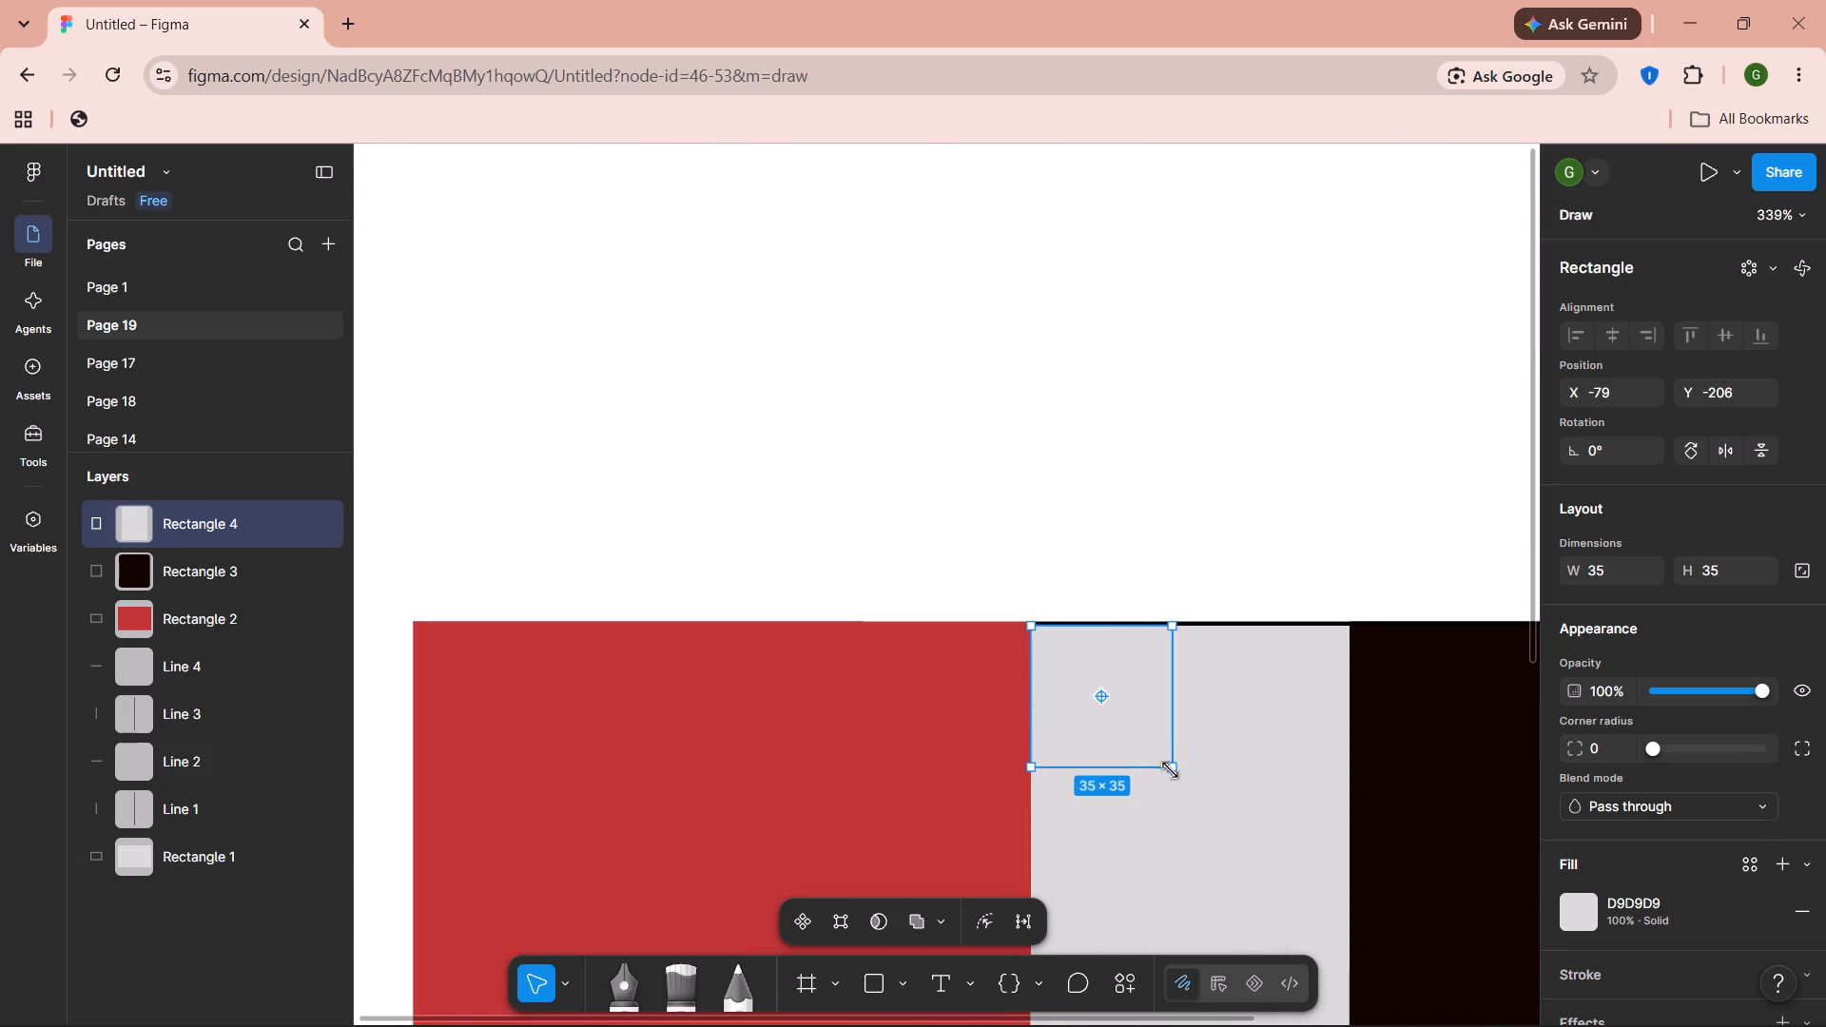
left_click_drag(1170, 770, 1209, 747)
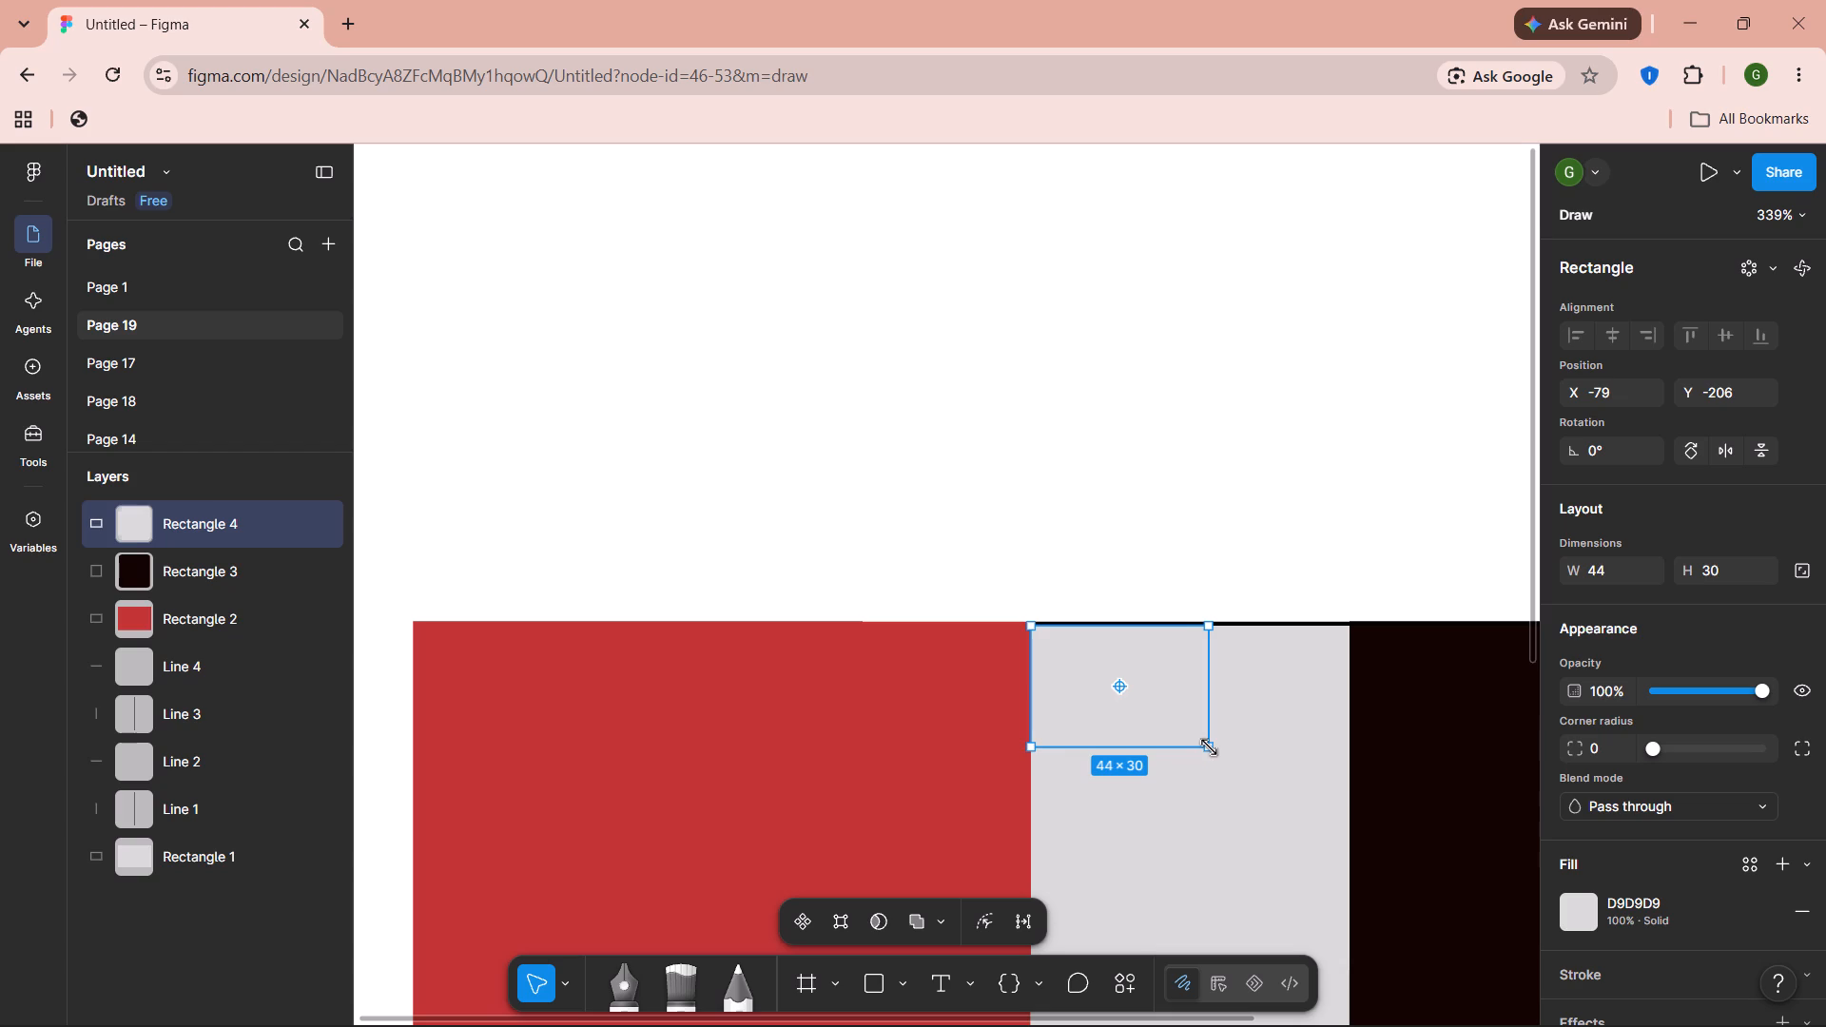
left_click_drag(1209, 747, 1216, 746)
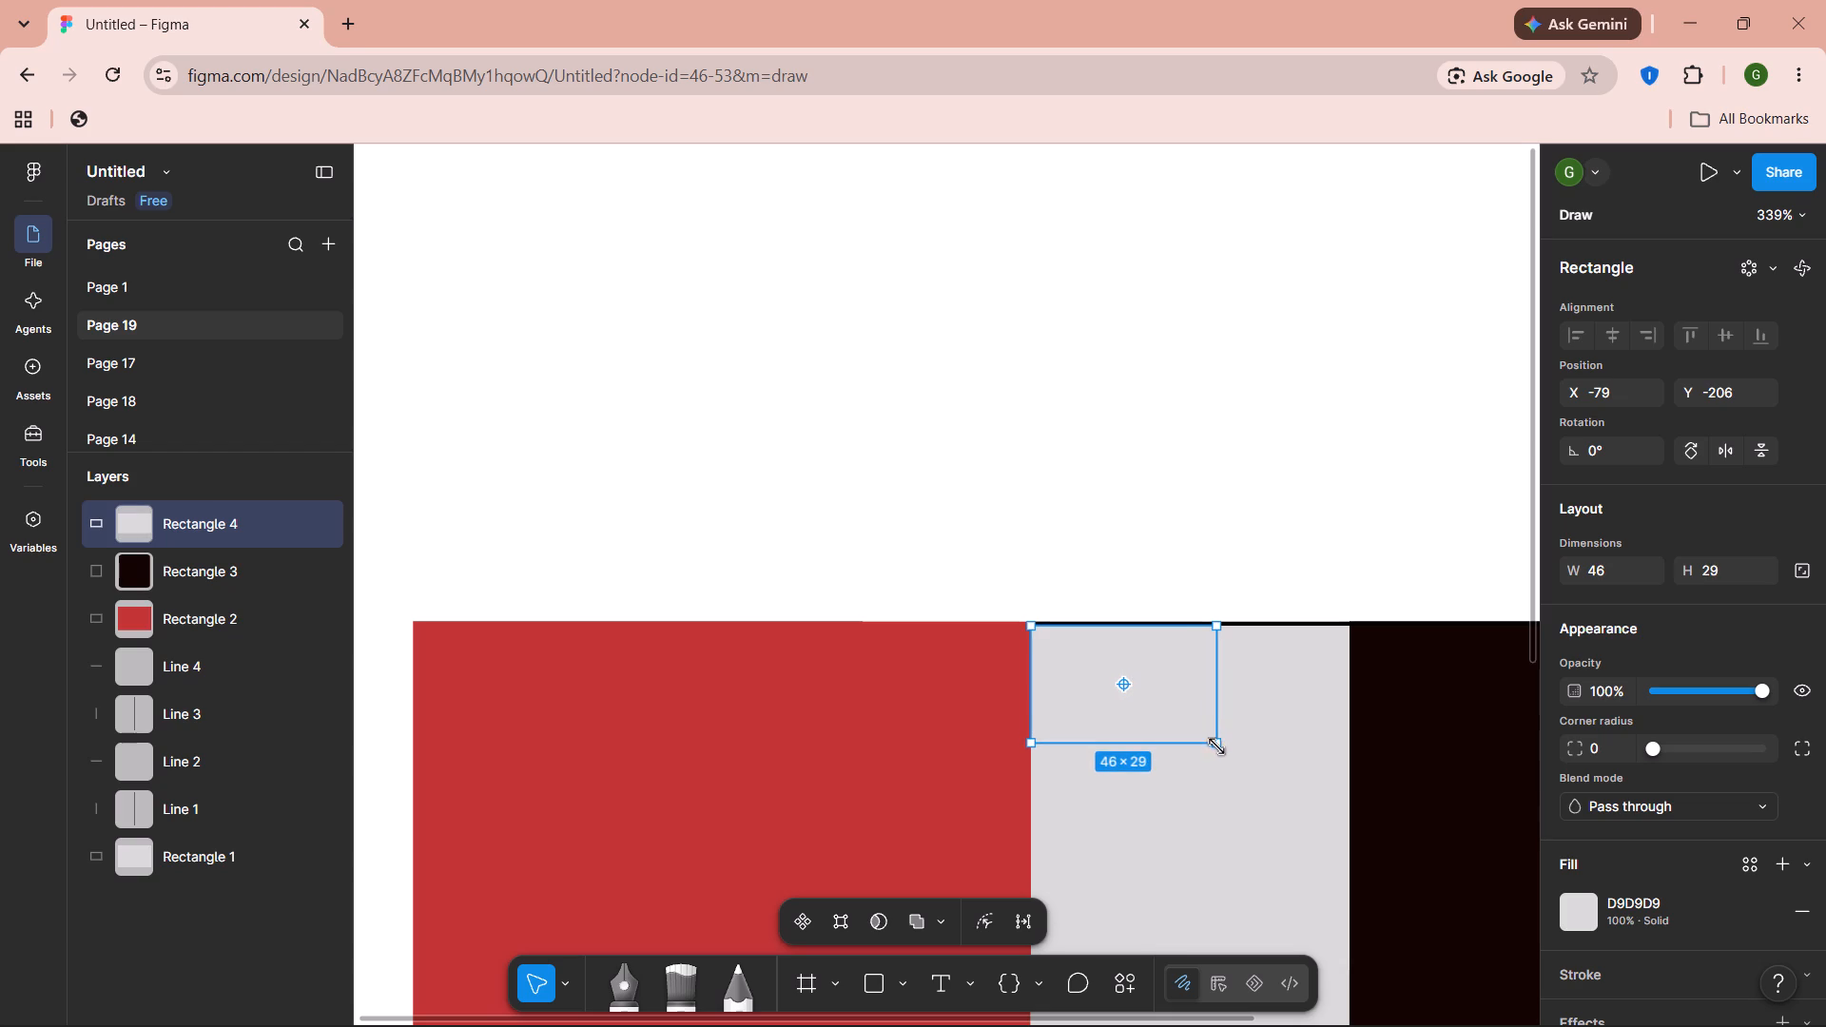
left_click_drag(1216, 746, 1224, 751)
Fill the small rectangle beside the red one with olive yellow B1B91D.
scroll(1224, 751, "down", 2)
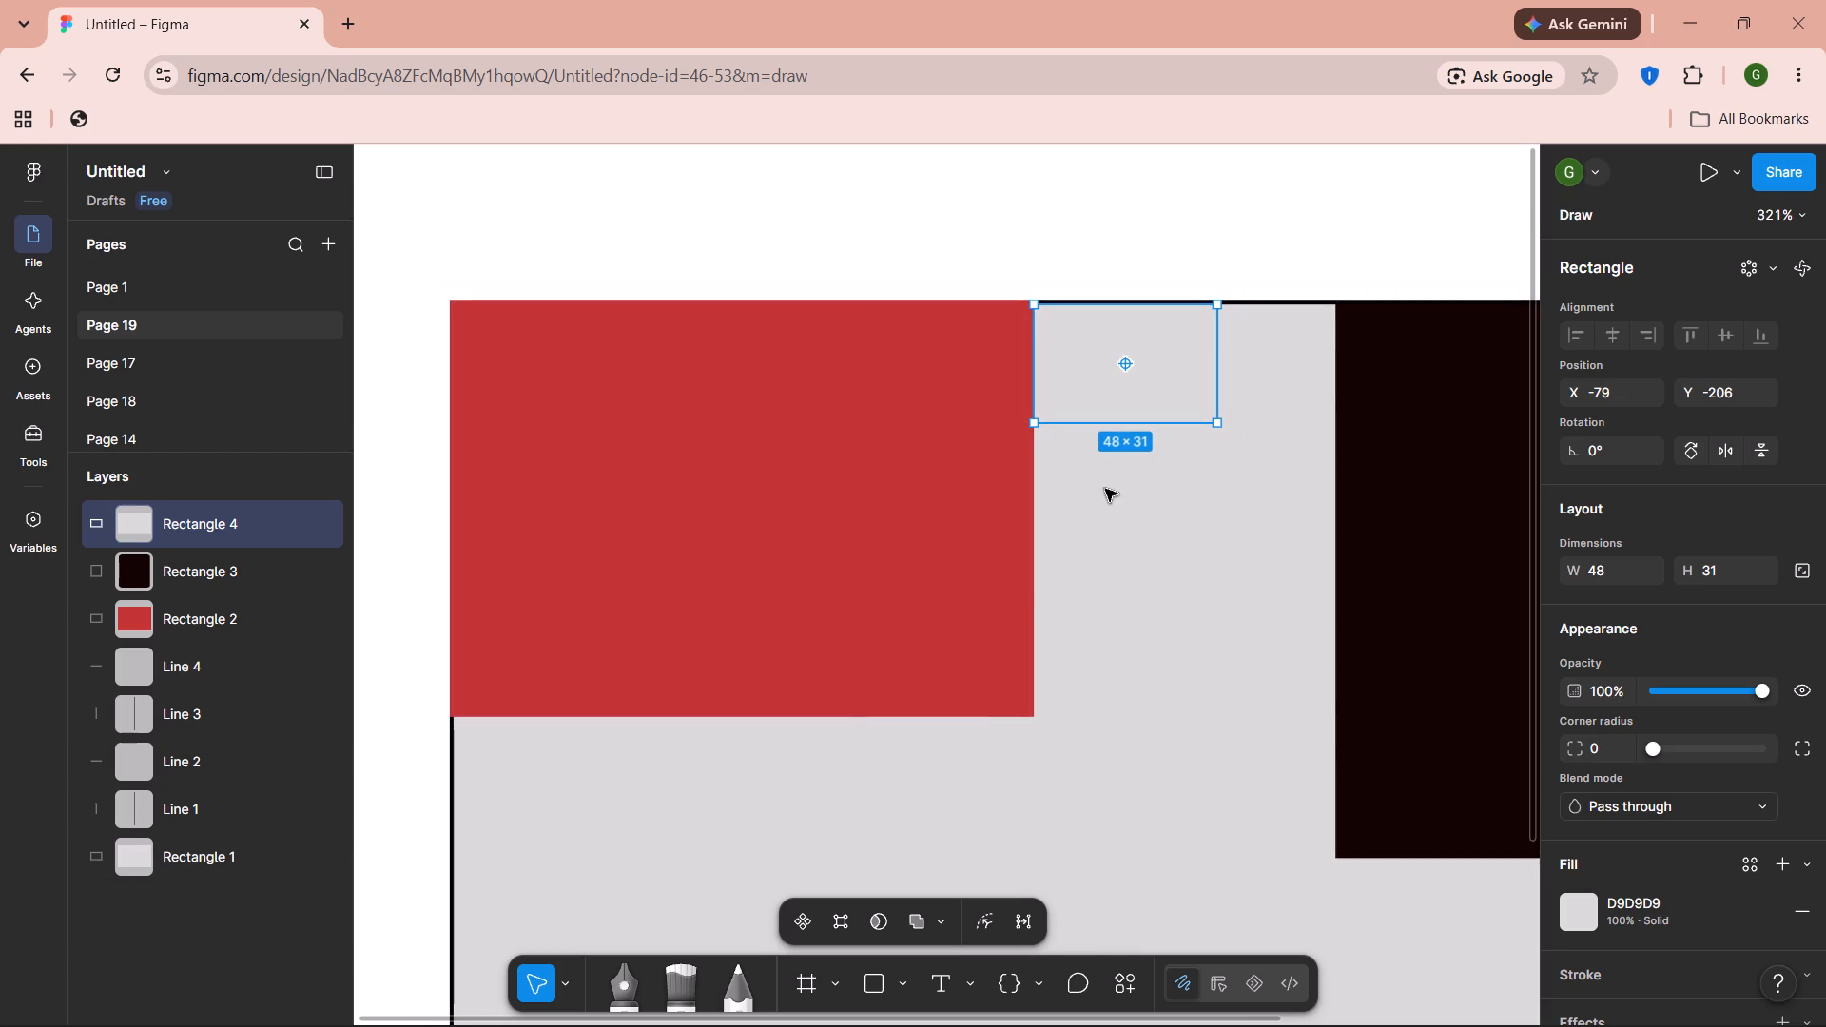
scroll(1136, 470, "left", 1)
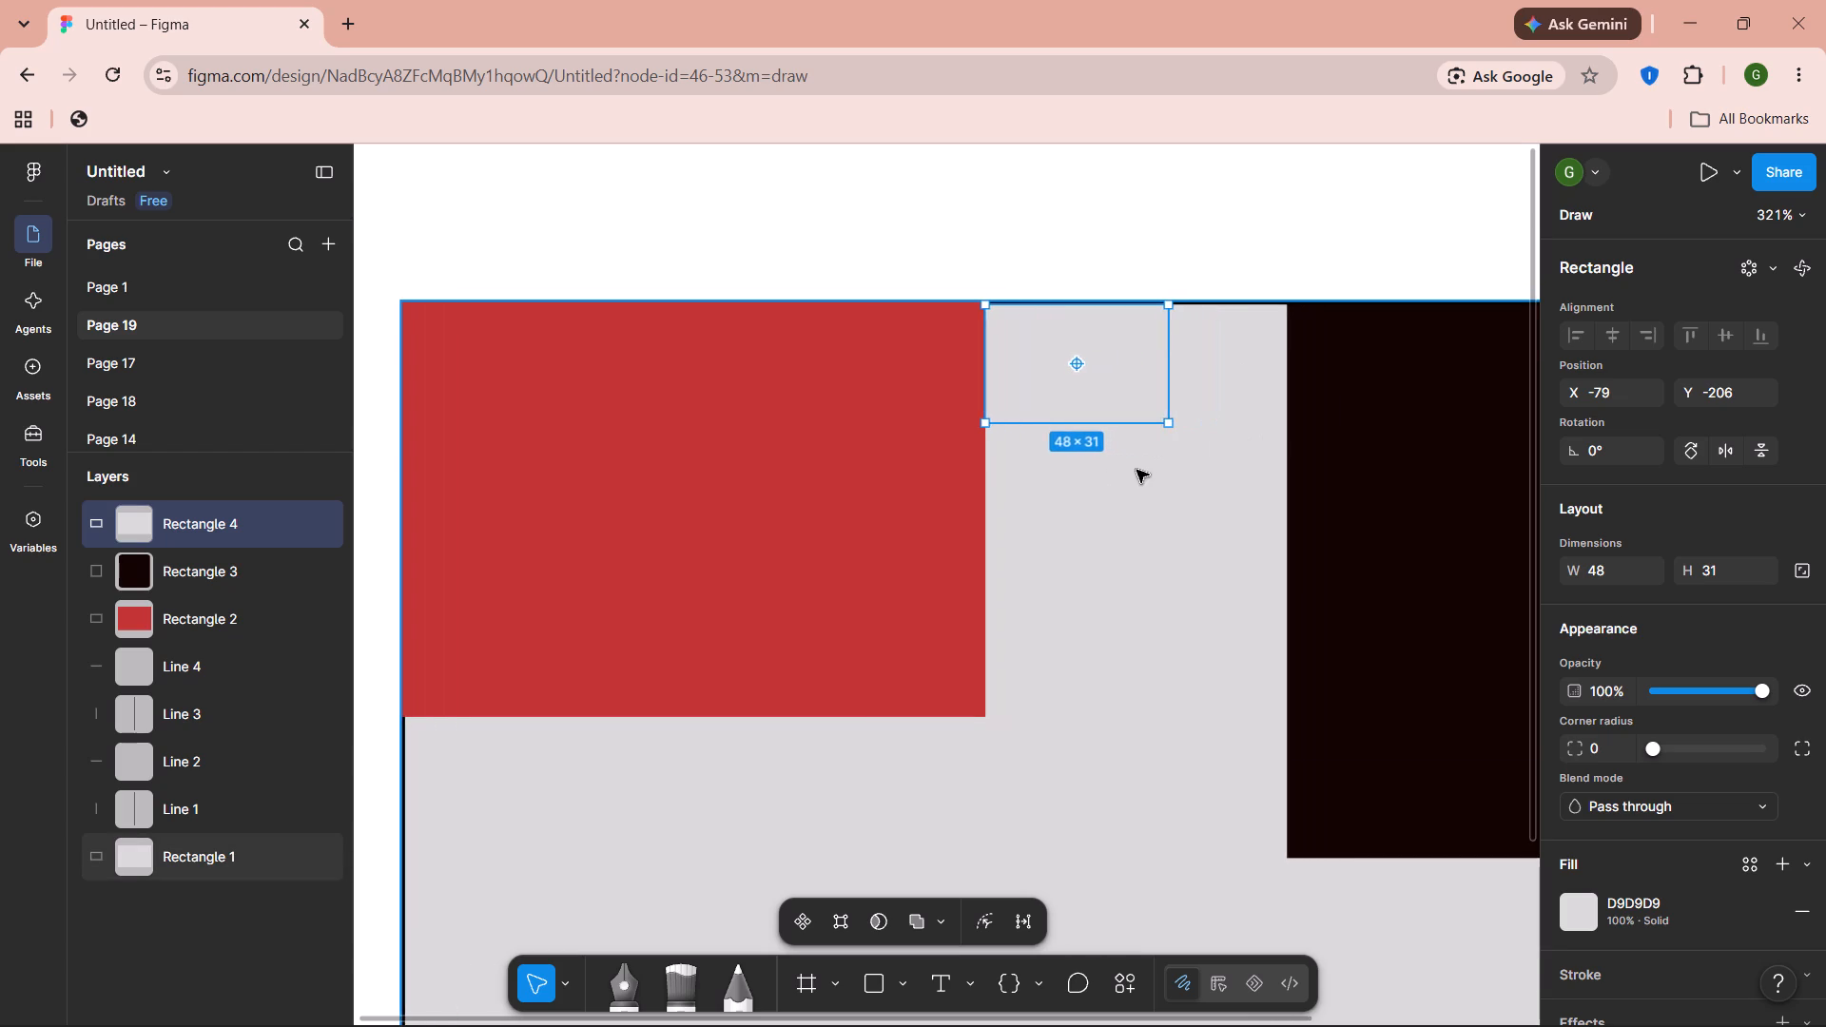
left_click(1136, 470)
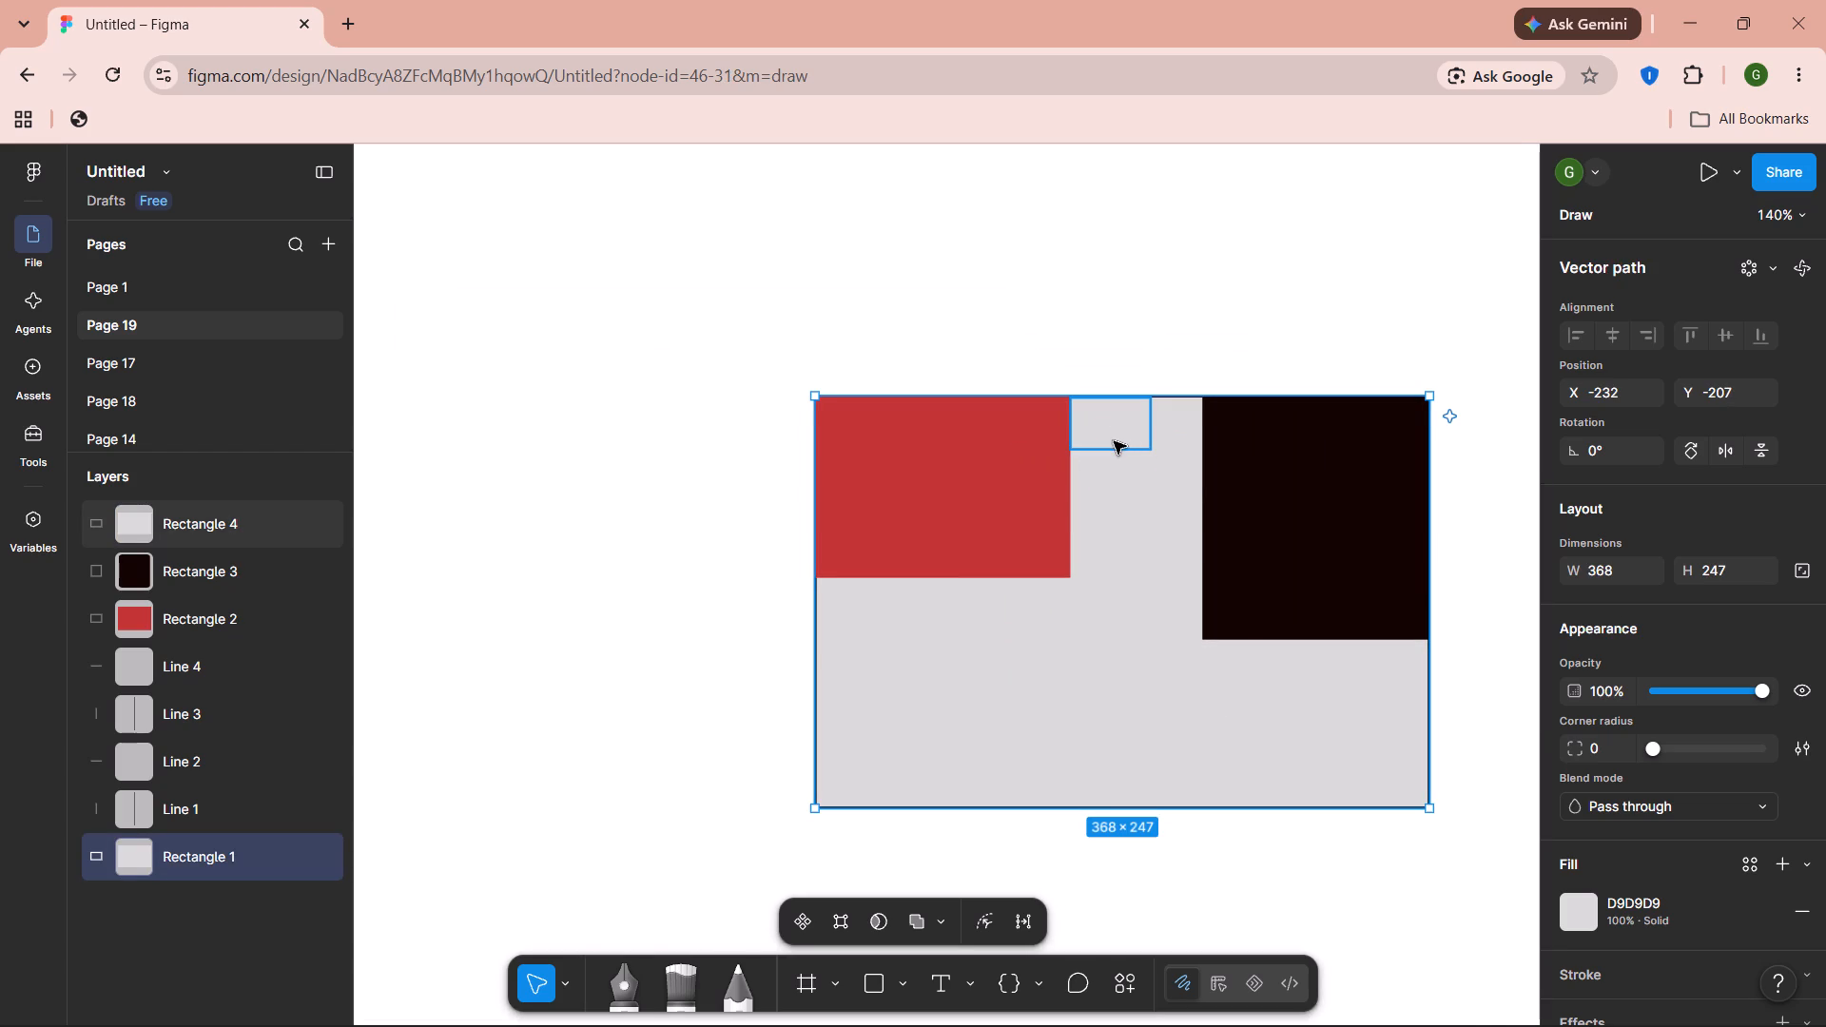
left_click(1114, 441)
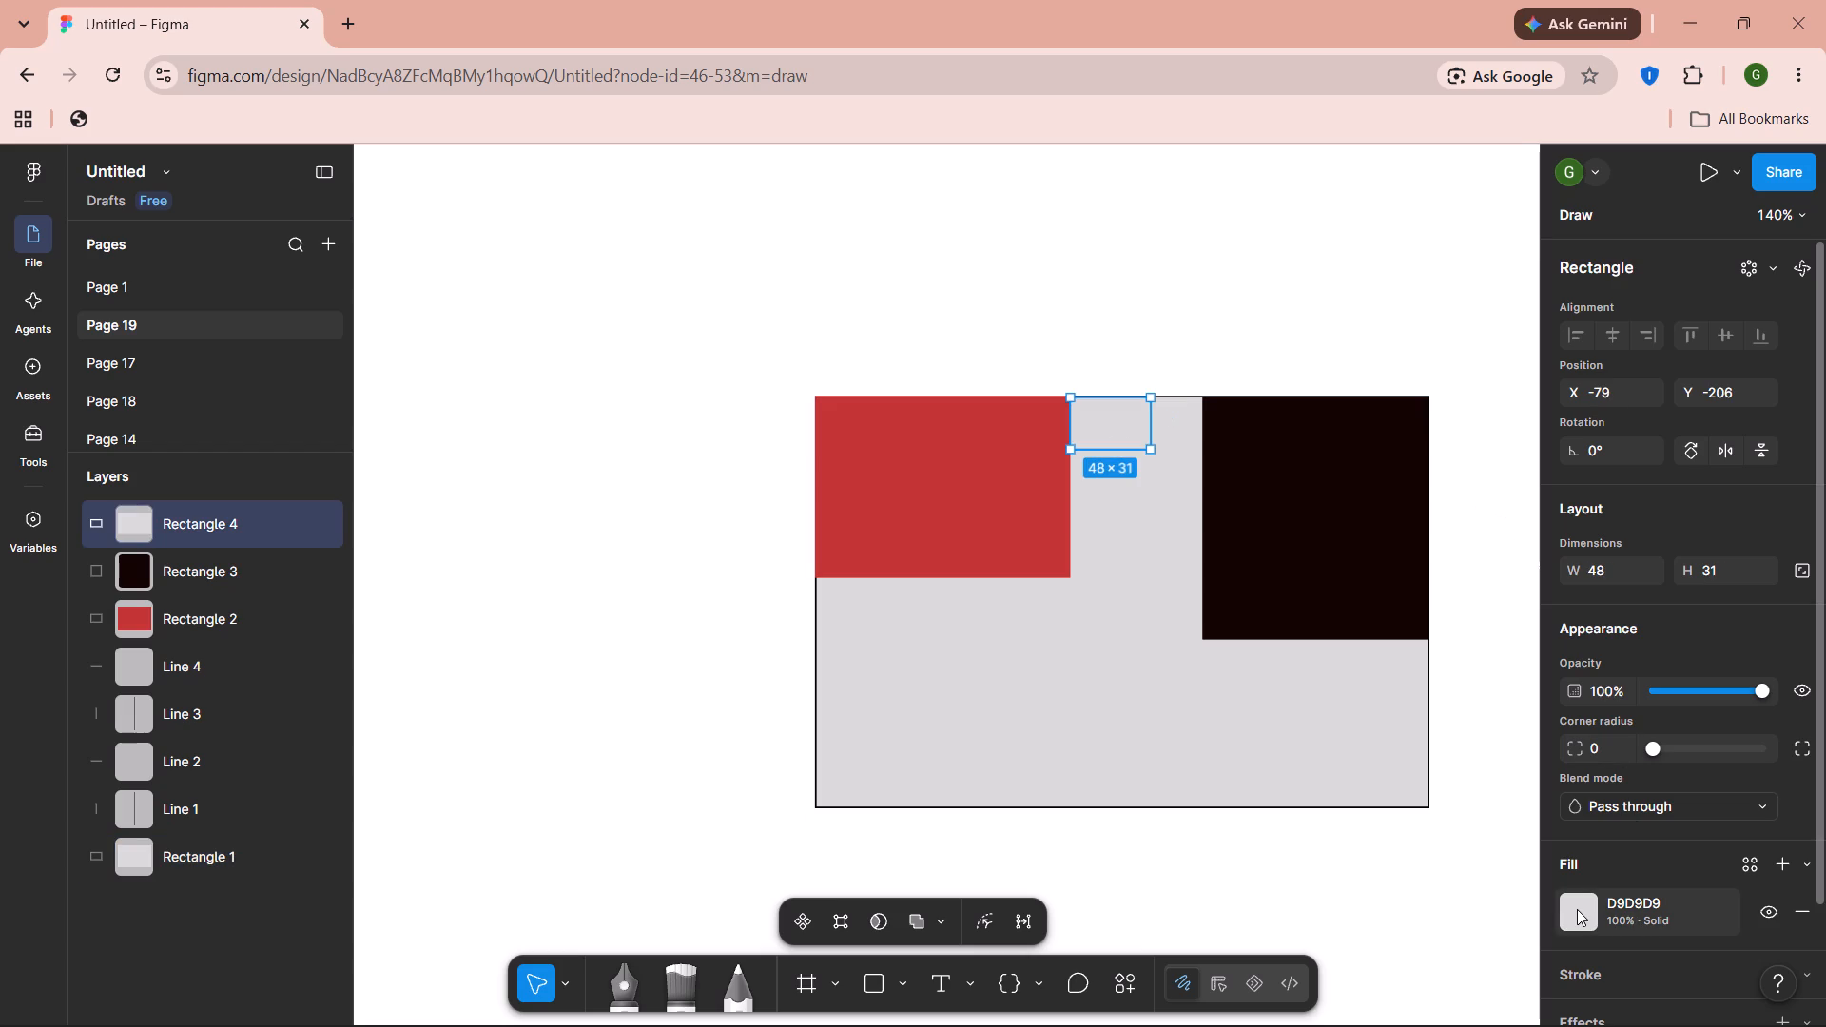
left_click(1577, 909)
left_click(1358, 809)
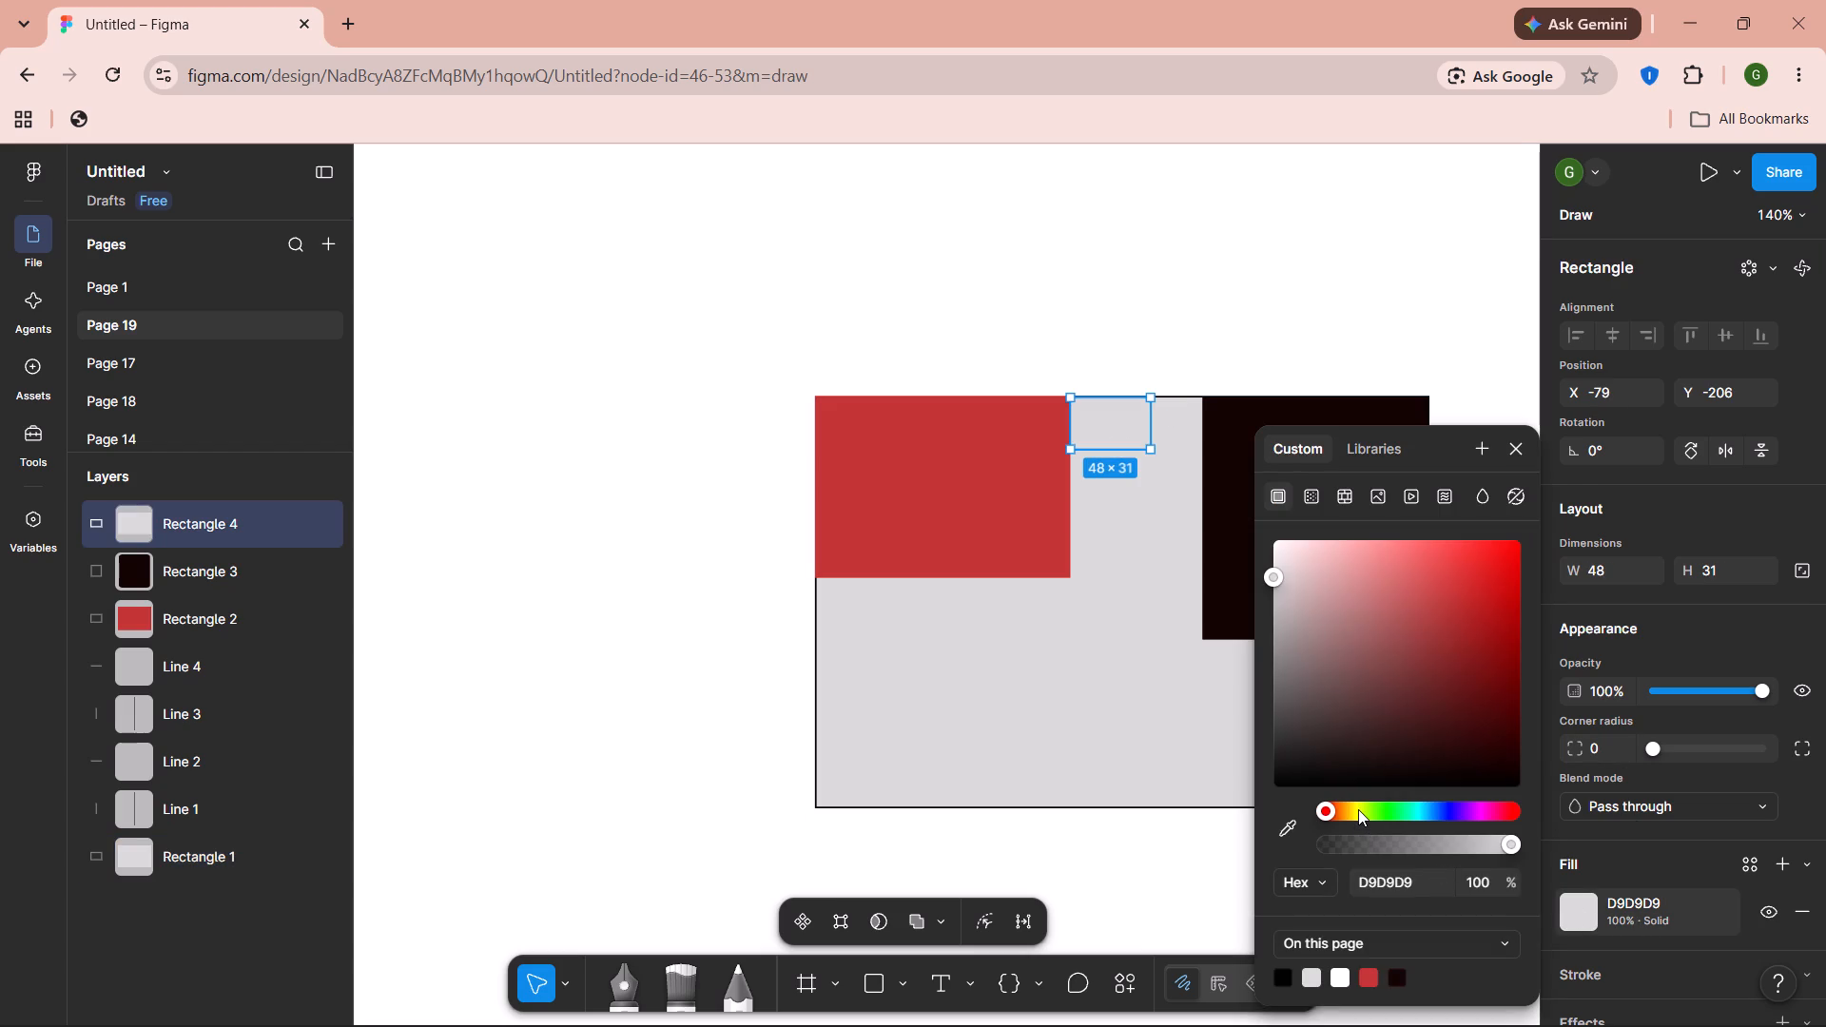
left_click(1358, 809)
left_click(1482, 609)
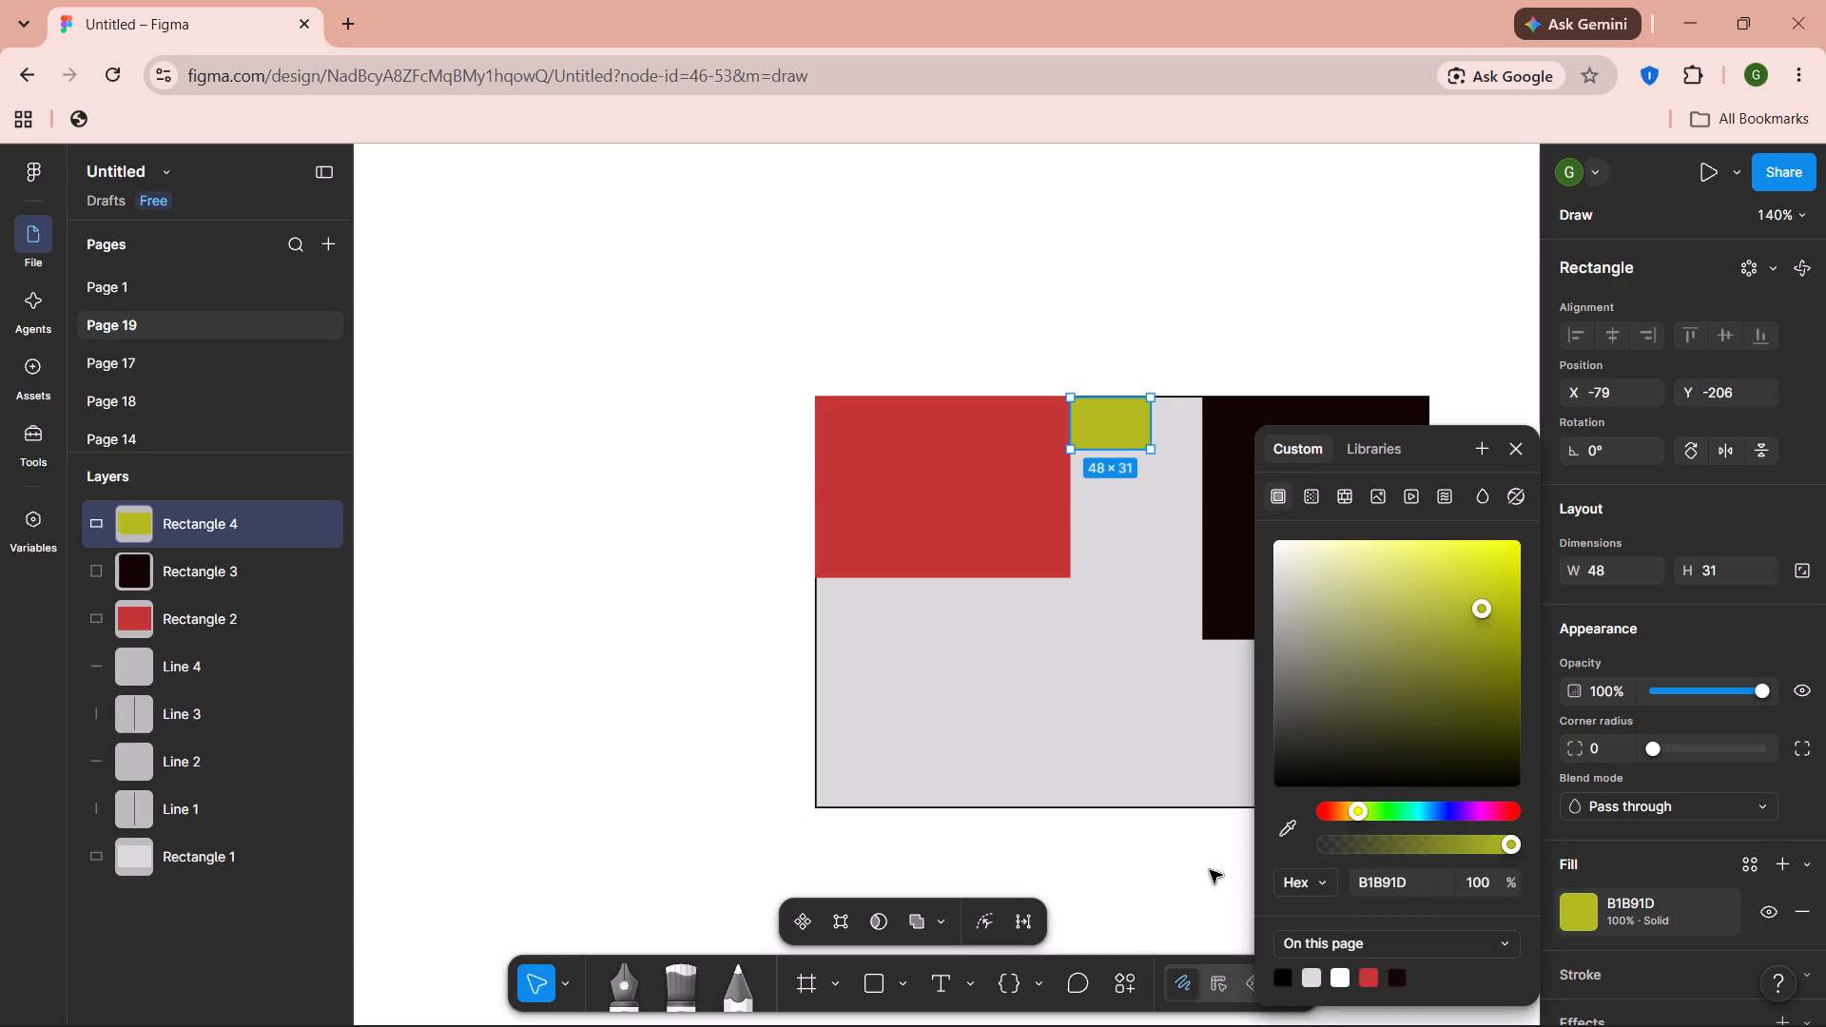
left_click(1192, 891)
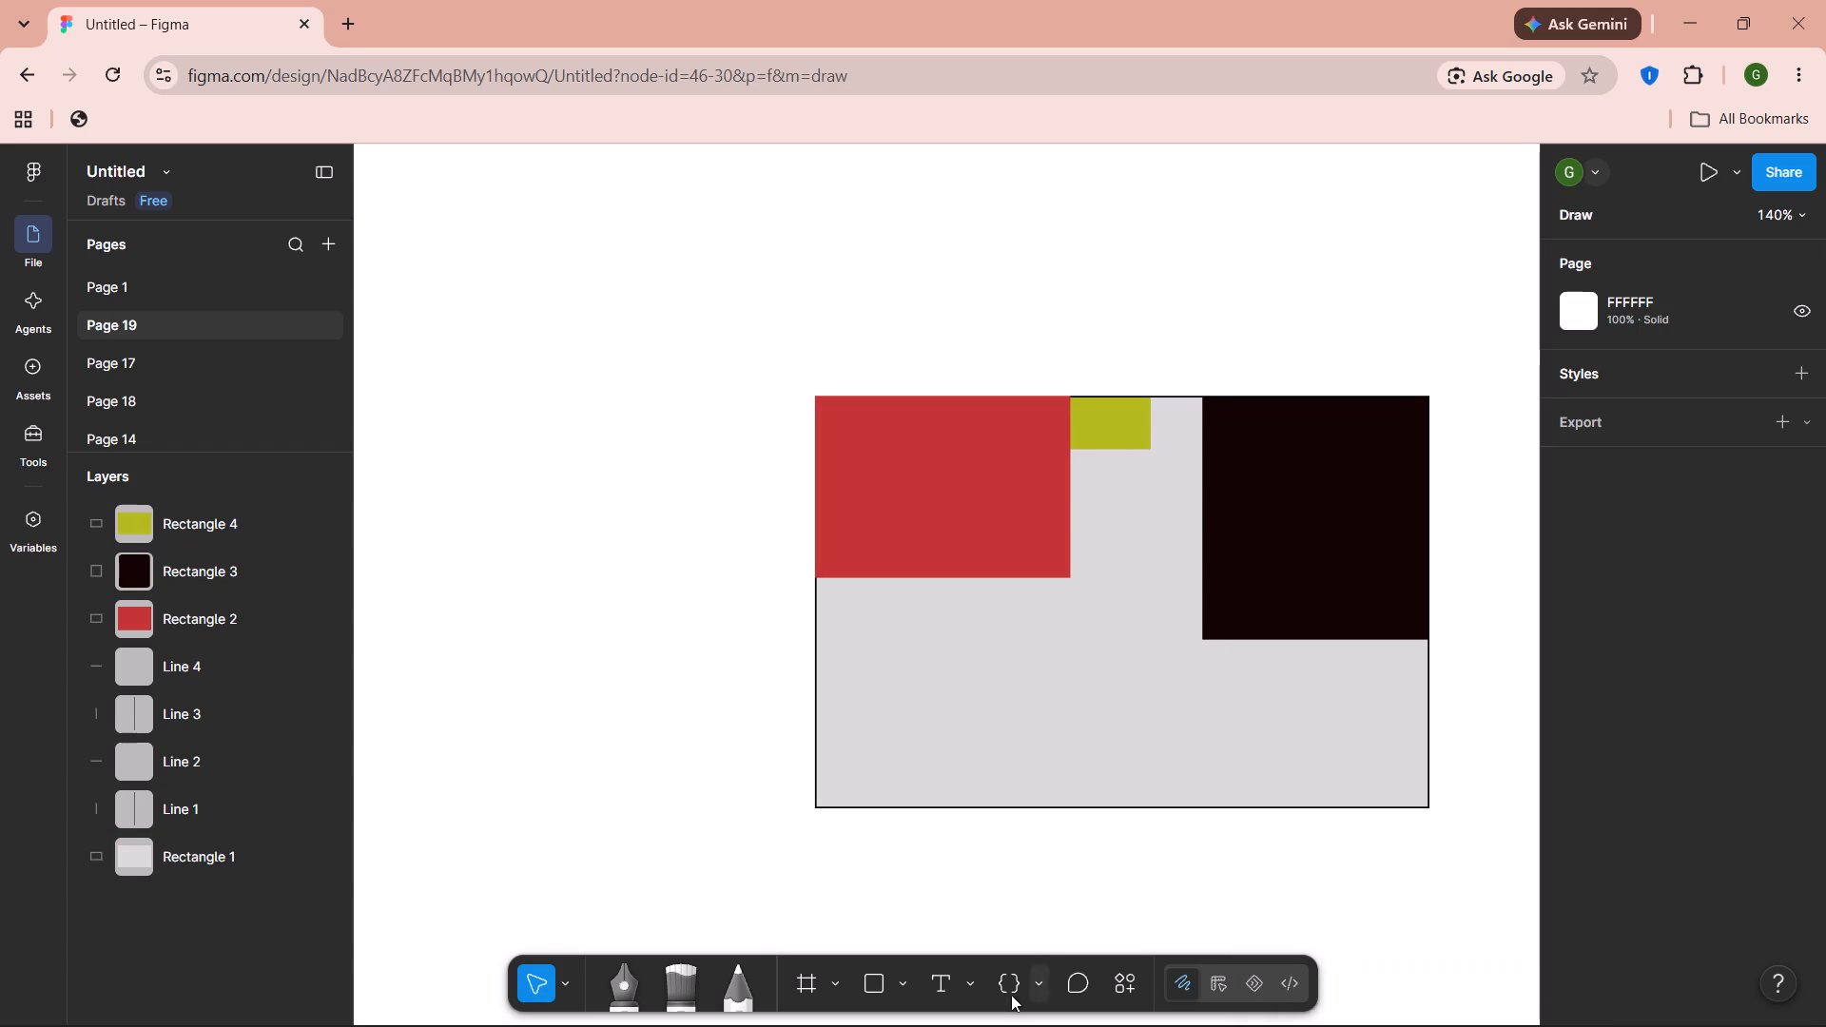
Draw a rectangle of about 26 × 28 and place it against the yellow rectangle's outer edge at about X -31, Y -205.
left_click(862, 987)
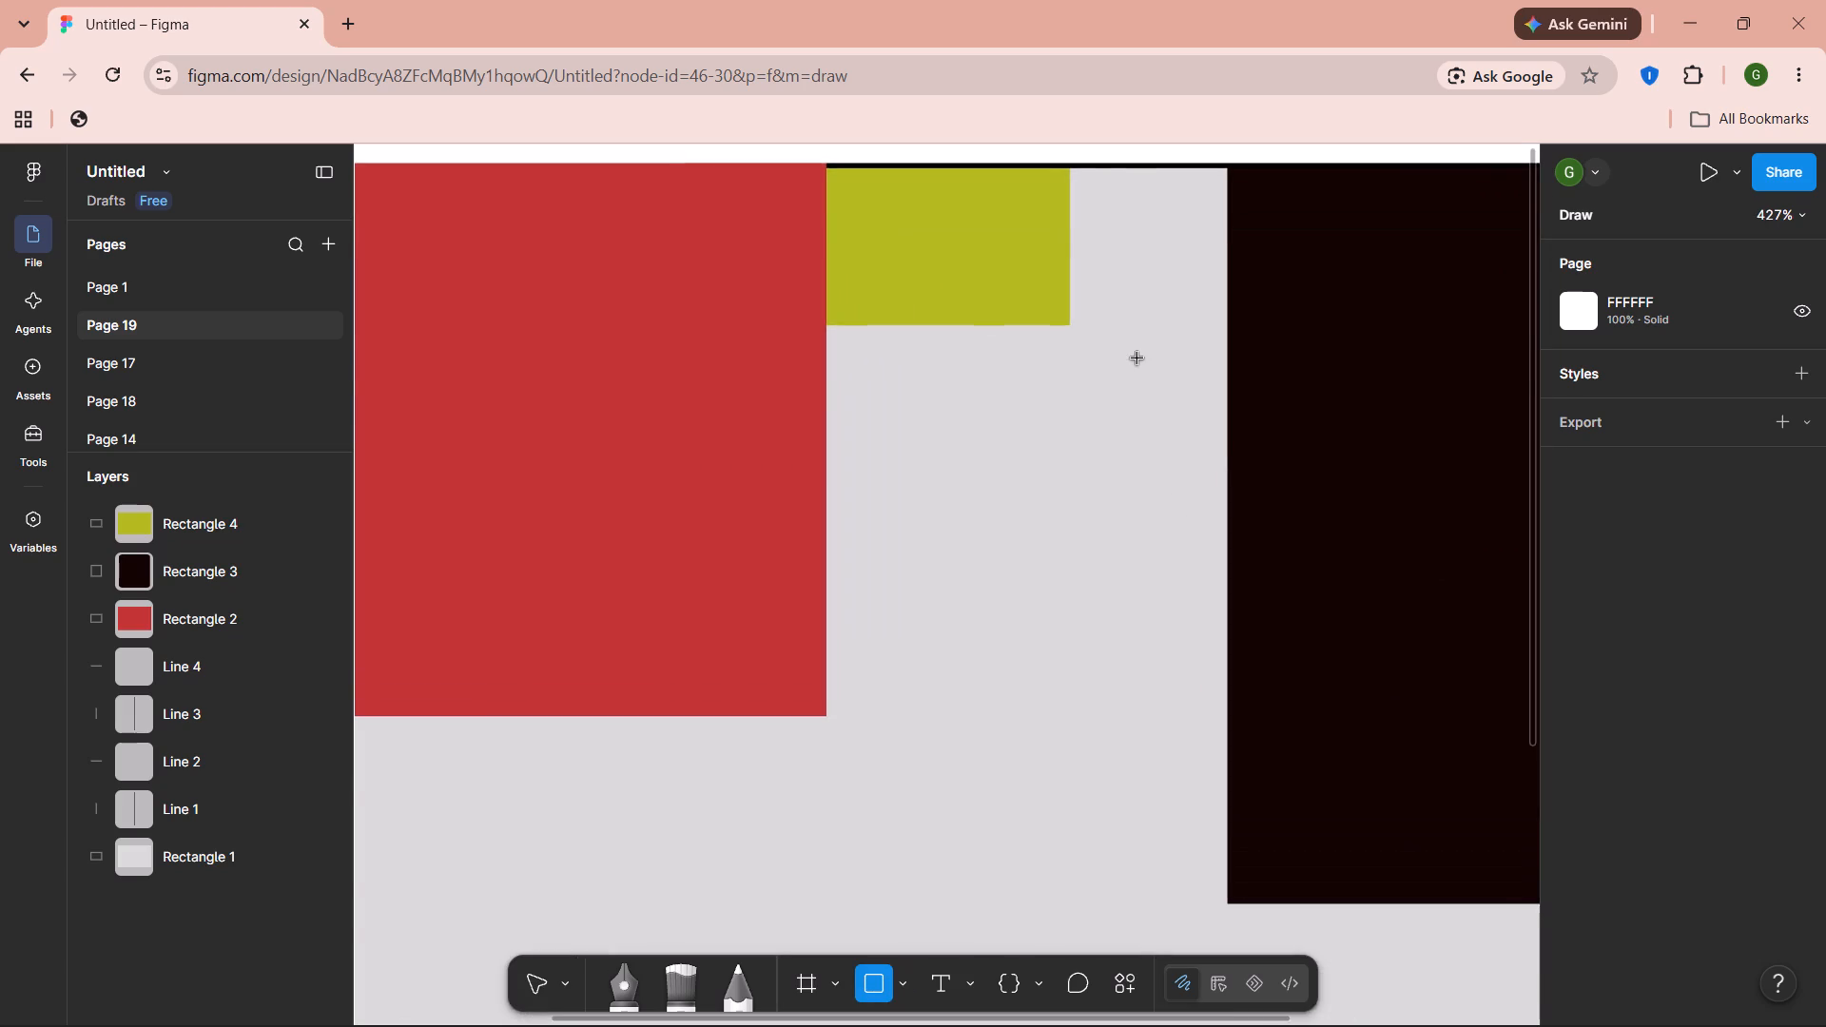
scroll(1137, 358, "up", 2)
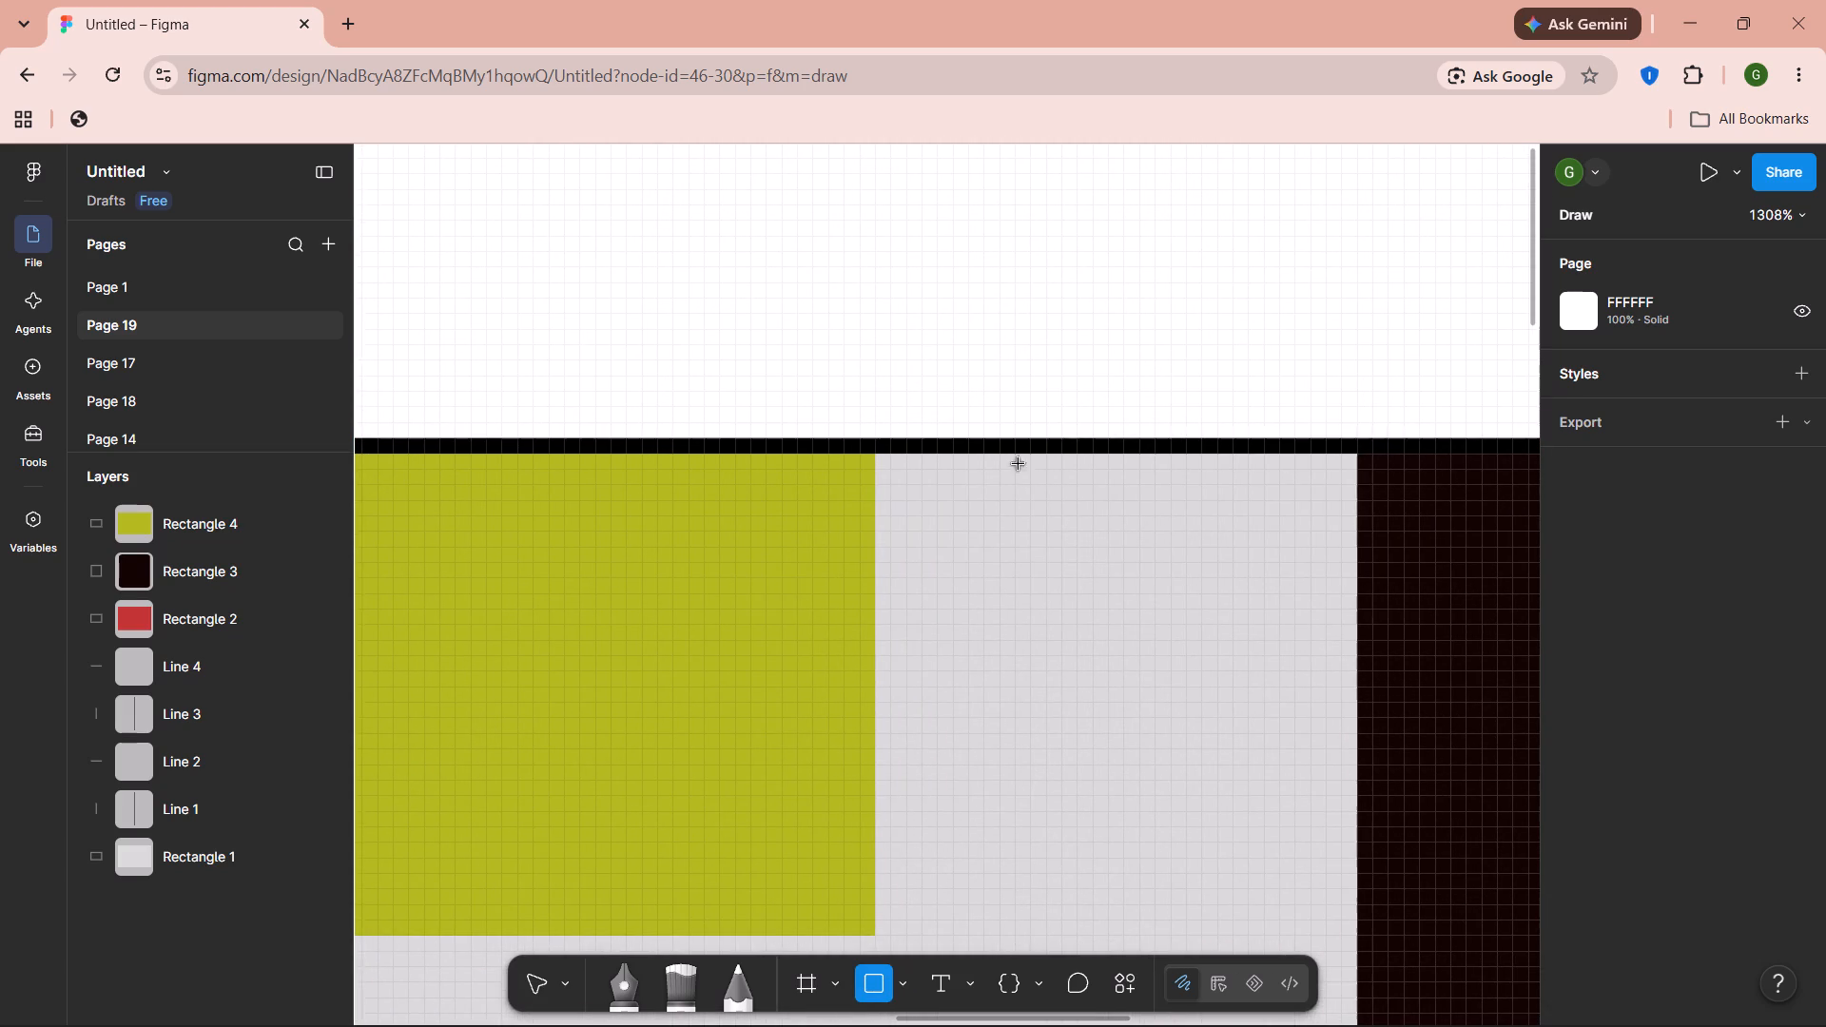
double_click(884, 464)
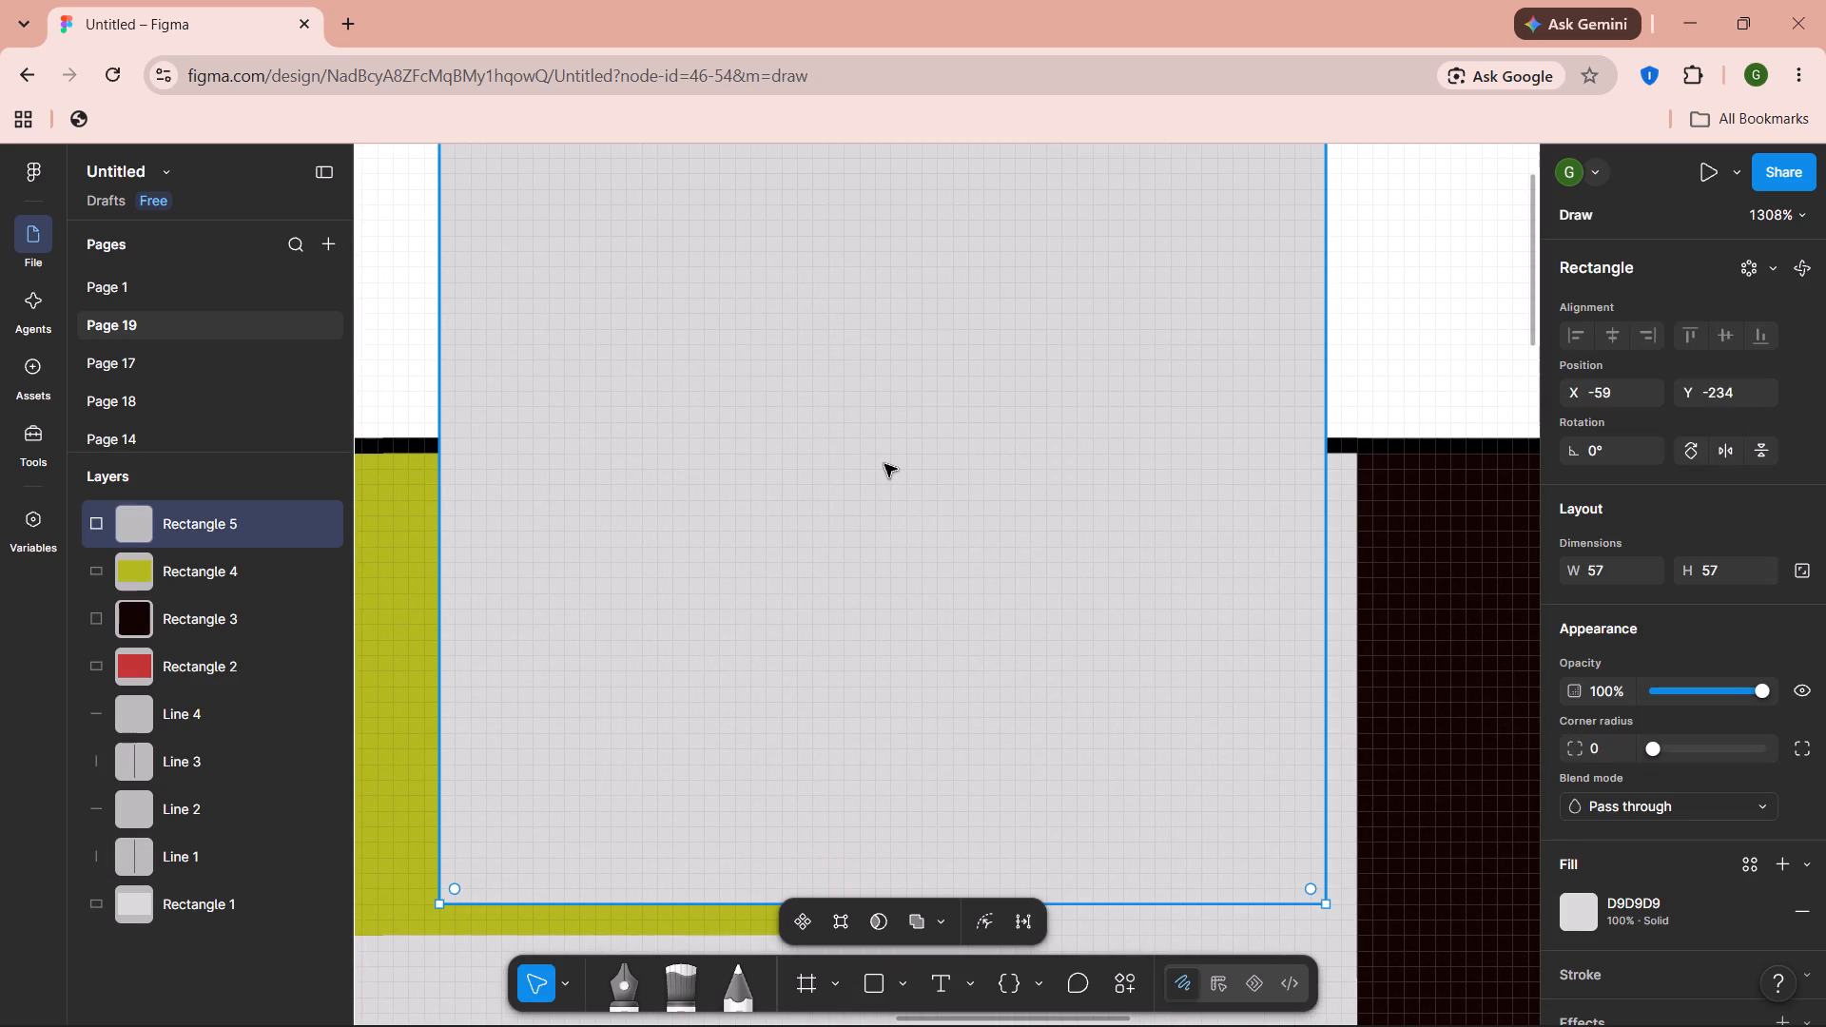
left_click(884, 464)
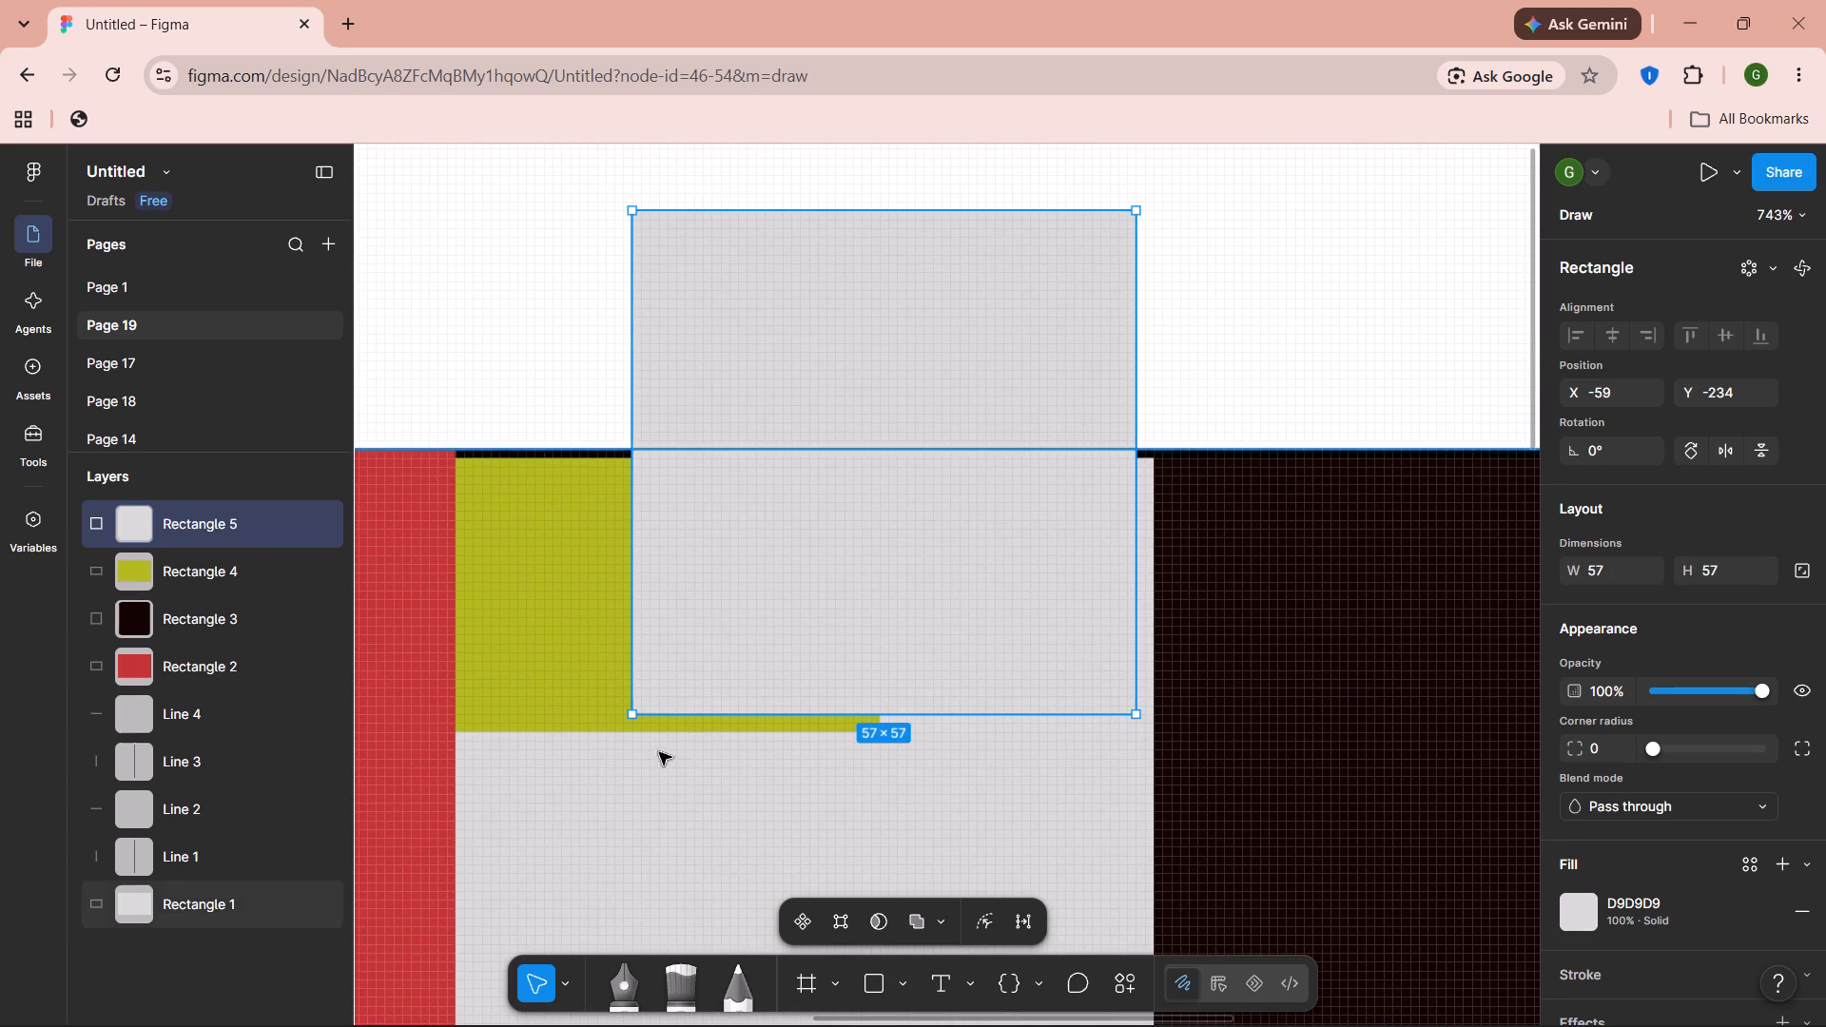
left_click_drag(635, 707, 903, 455)
left_click_drag(1009, 312, 1003, 361)
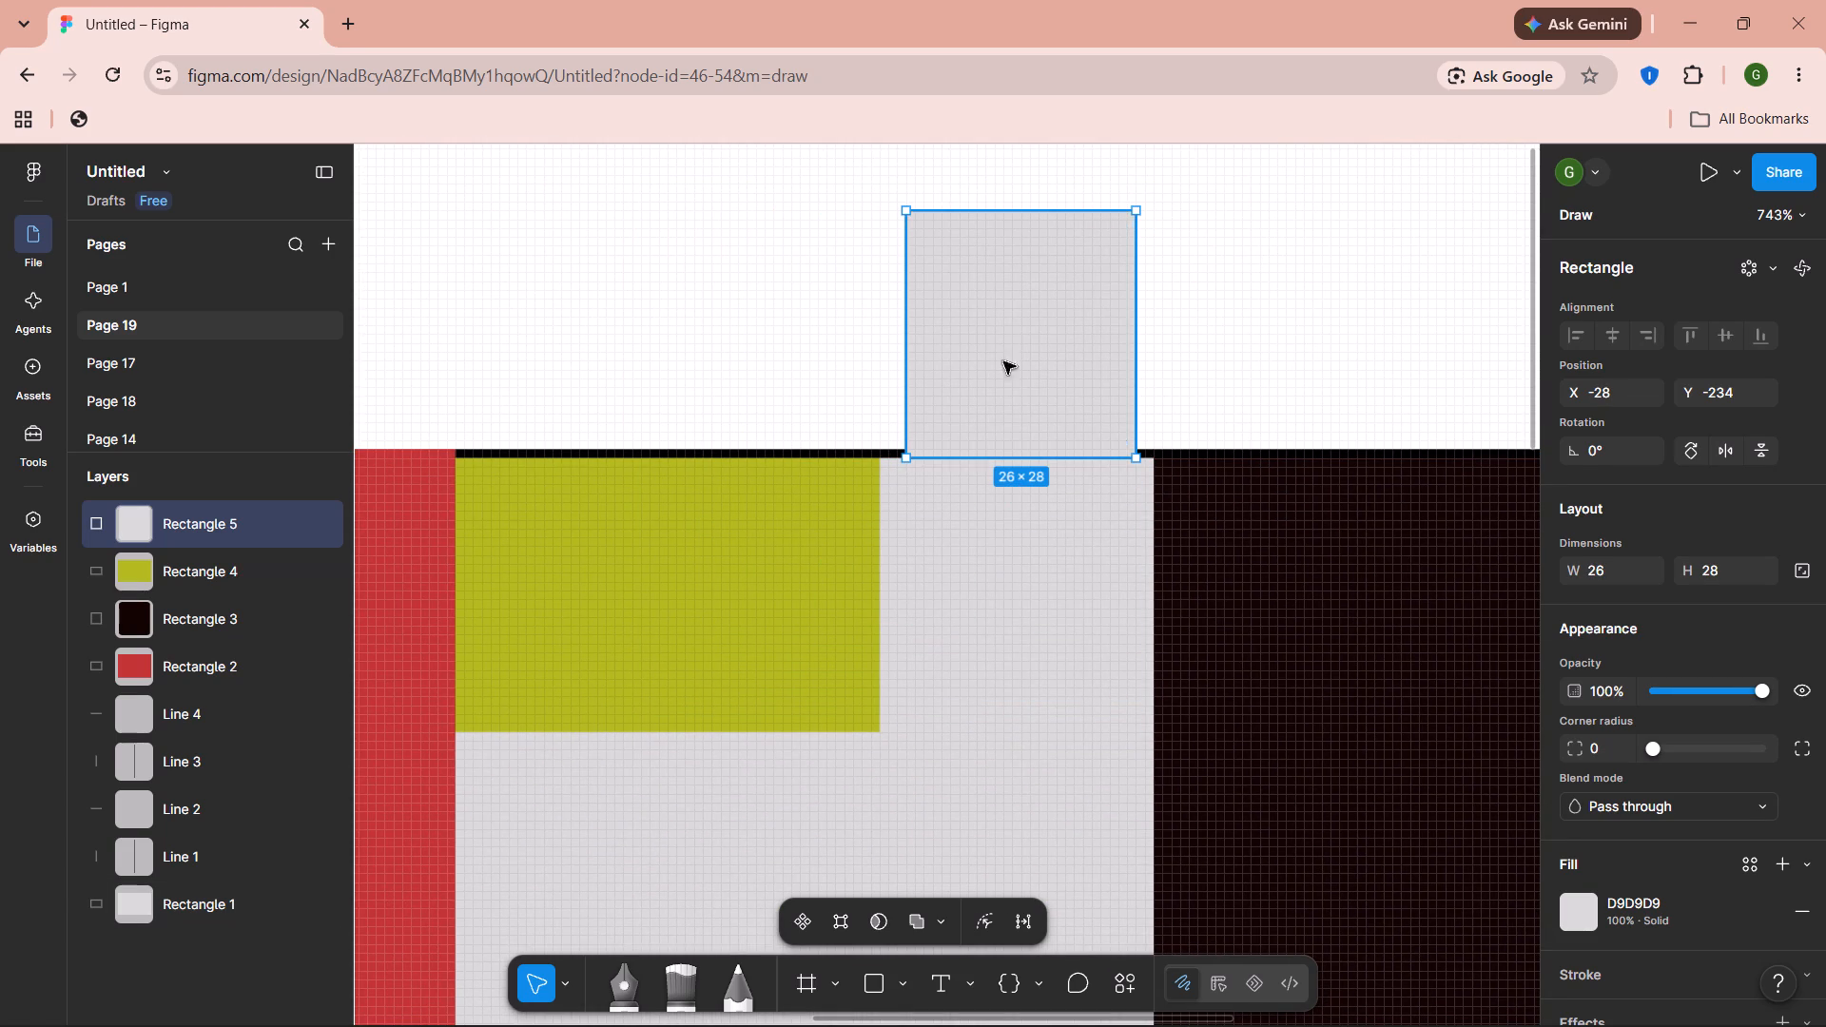
left_click_drag(1003, 361, 981, 565)
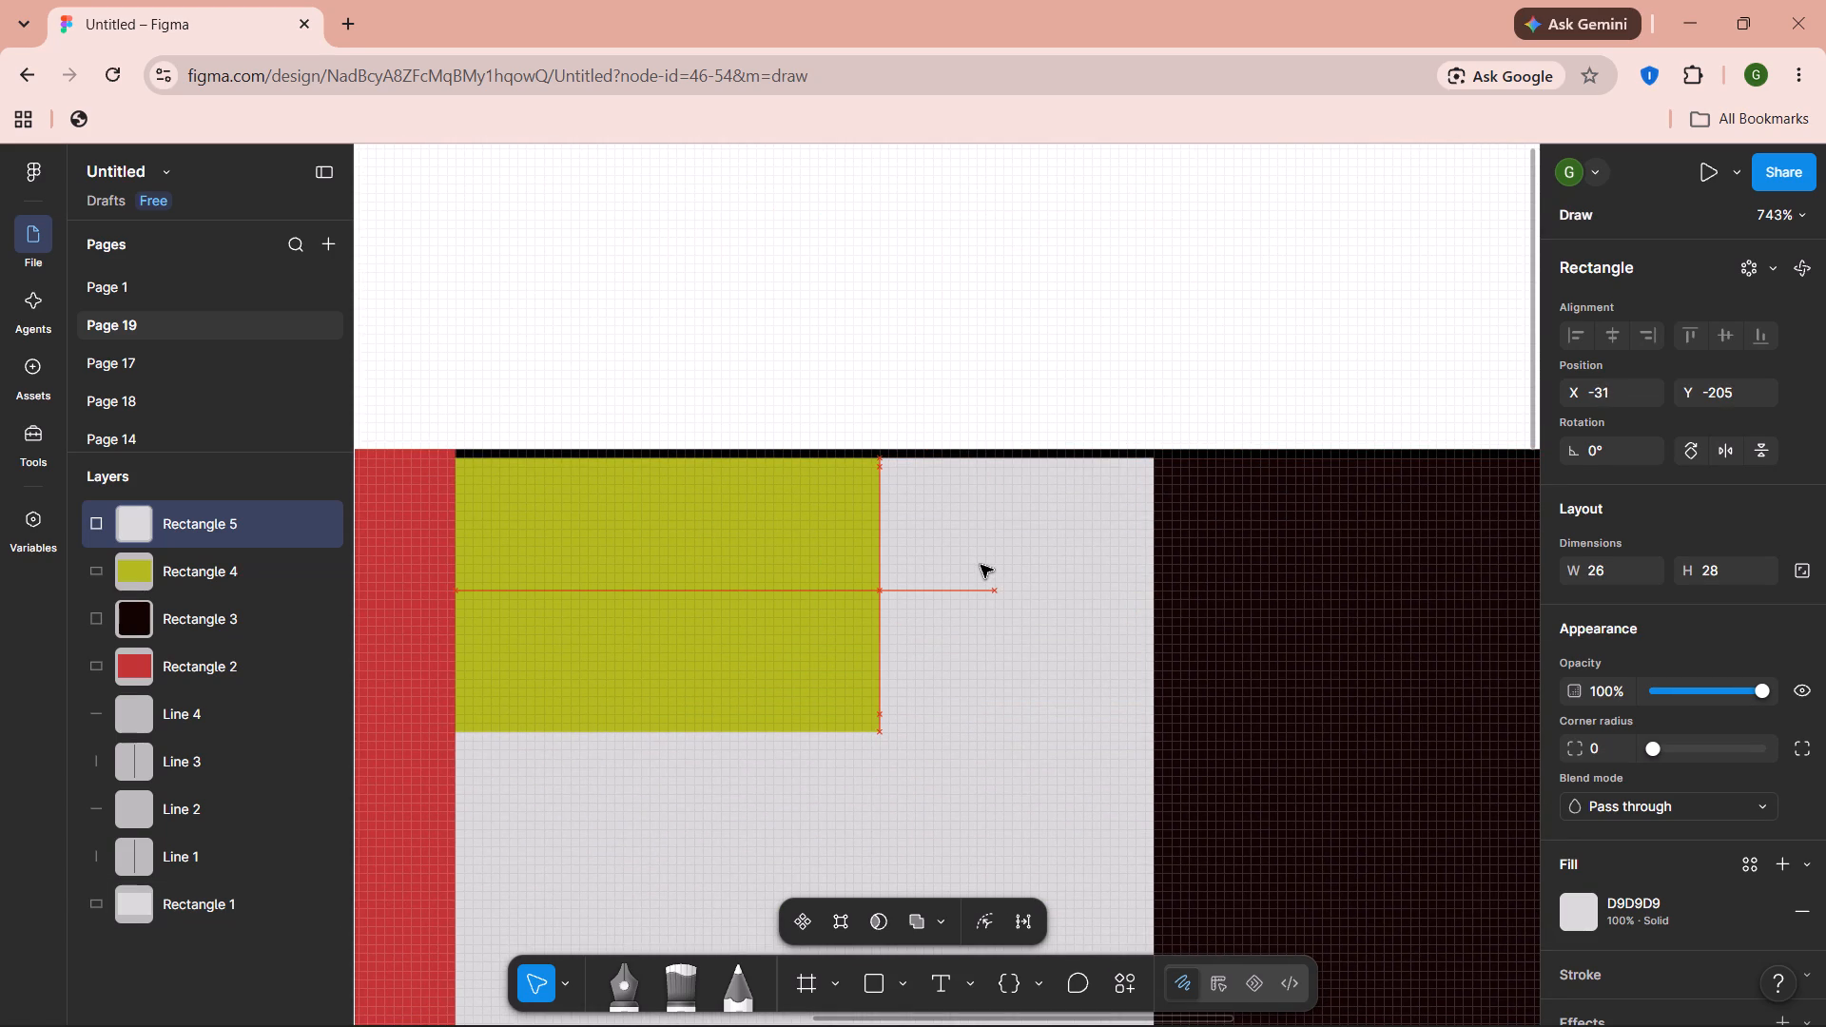
Align the new grey rectangle beside the yellow one to Y -206 and enlarge it to about 57 × 31.
left_click_drag(981, 565, 981, 557)
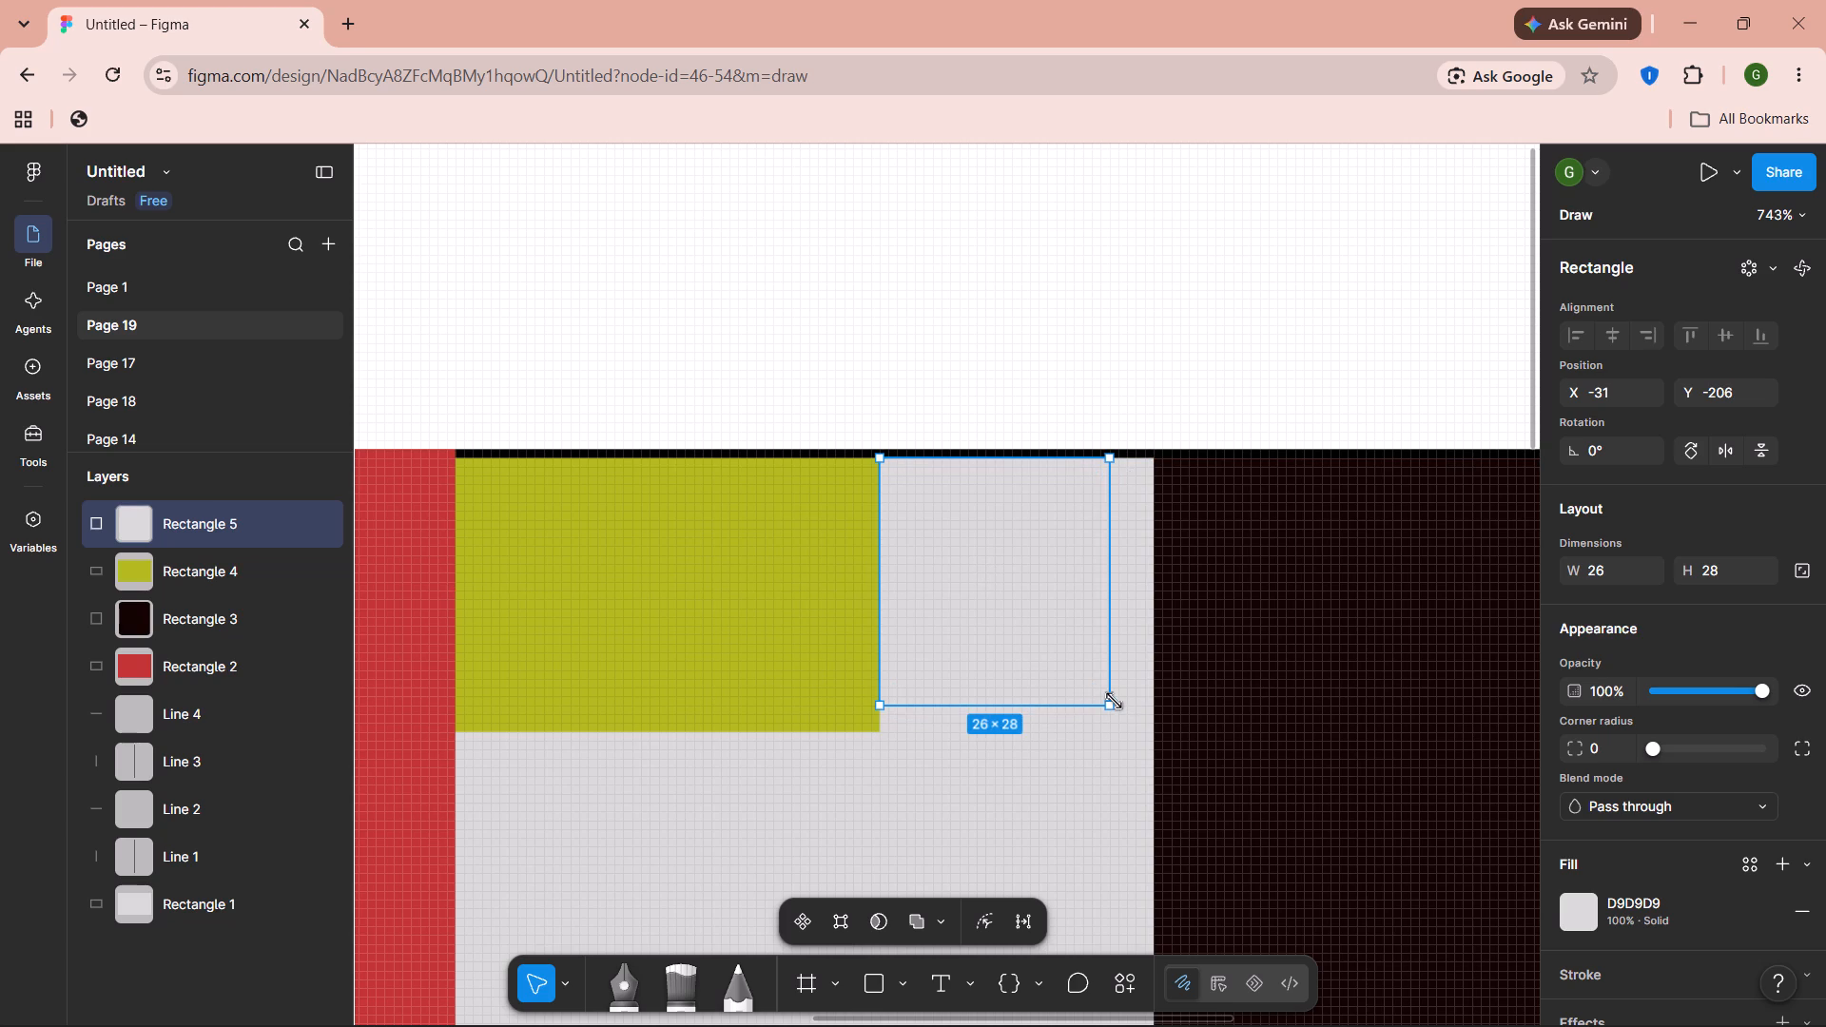
left_click_drag(1115, 676, 1224, 690)
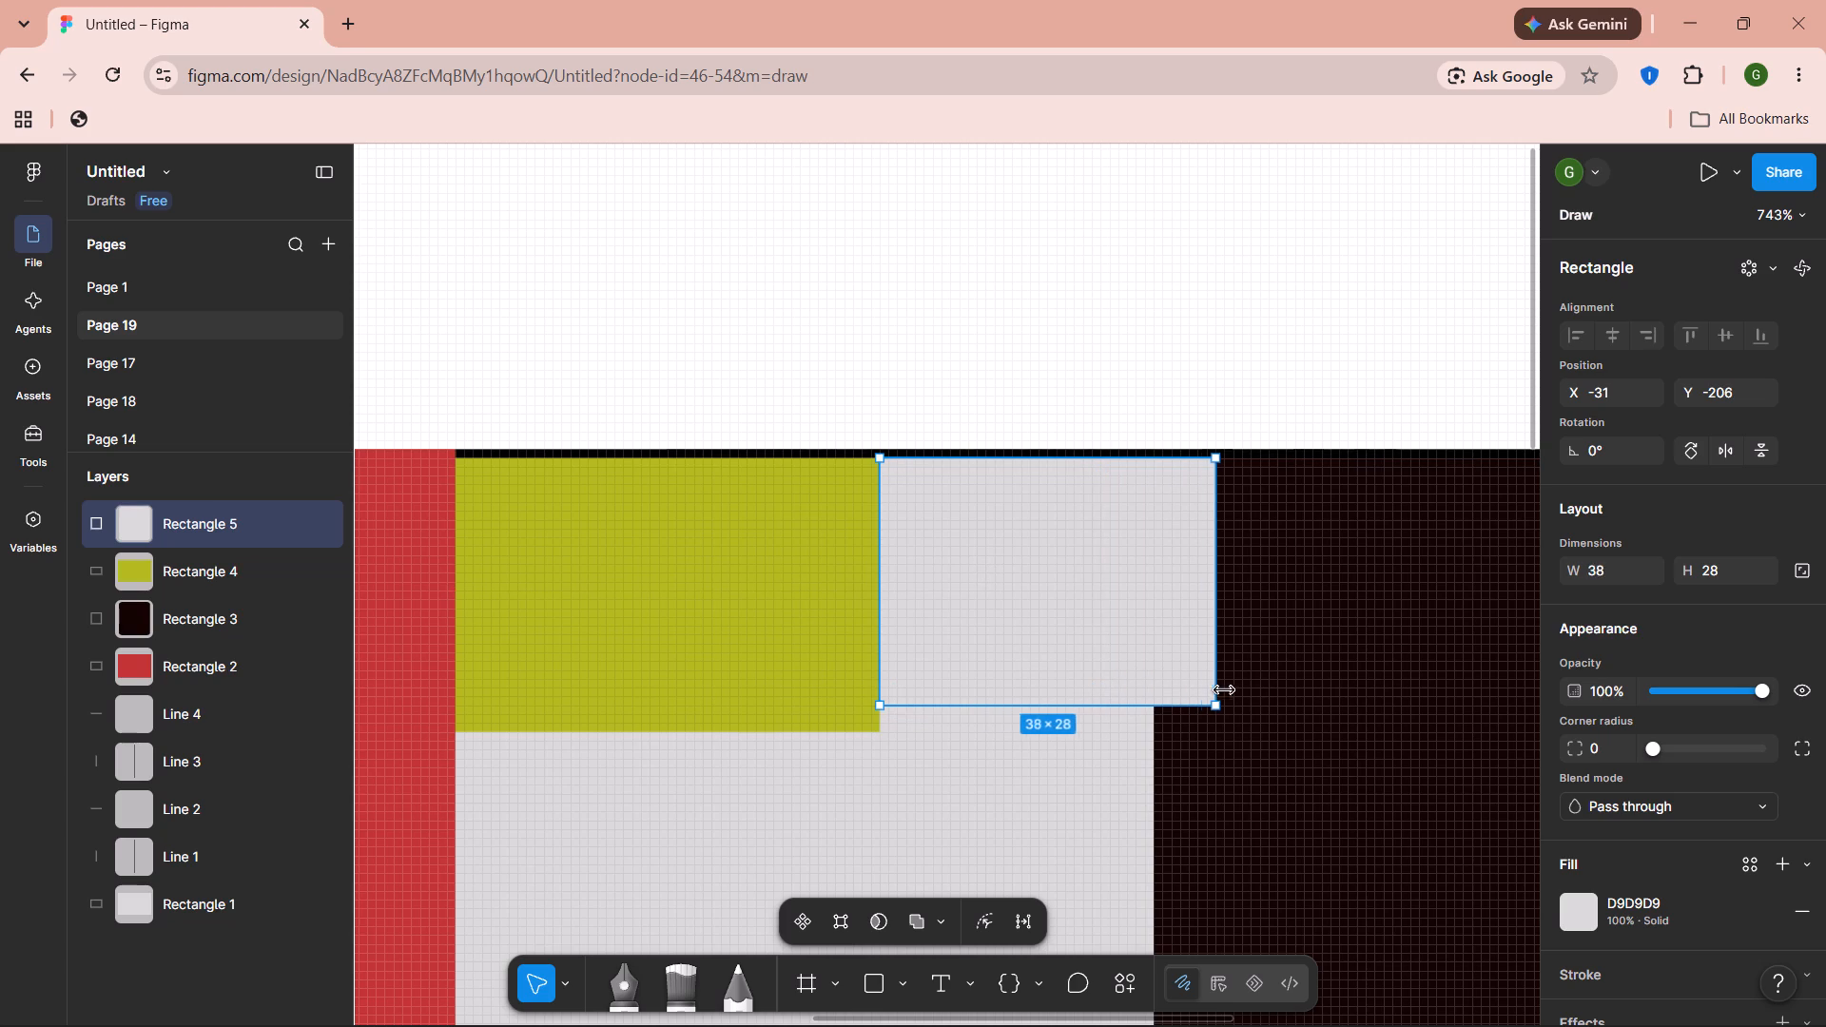
left_click_drag(1224, 690, 1385, 697)
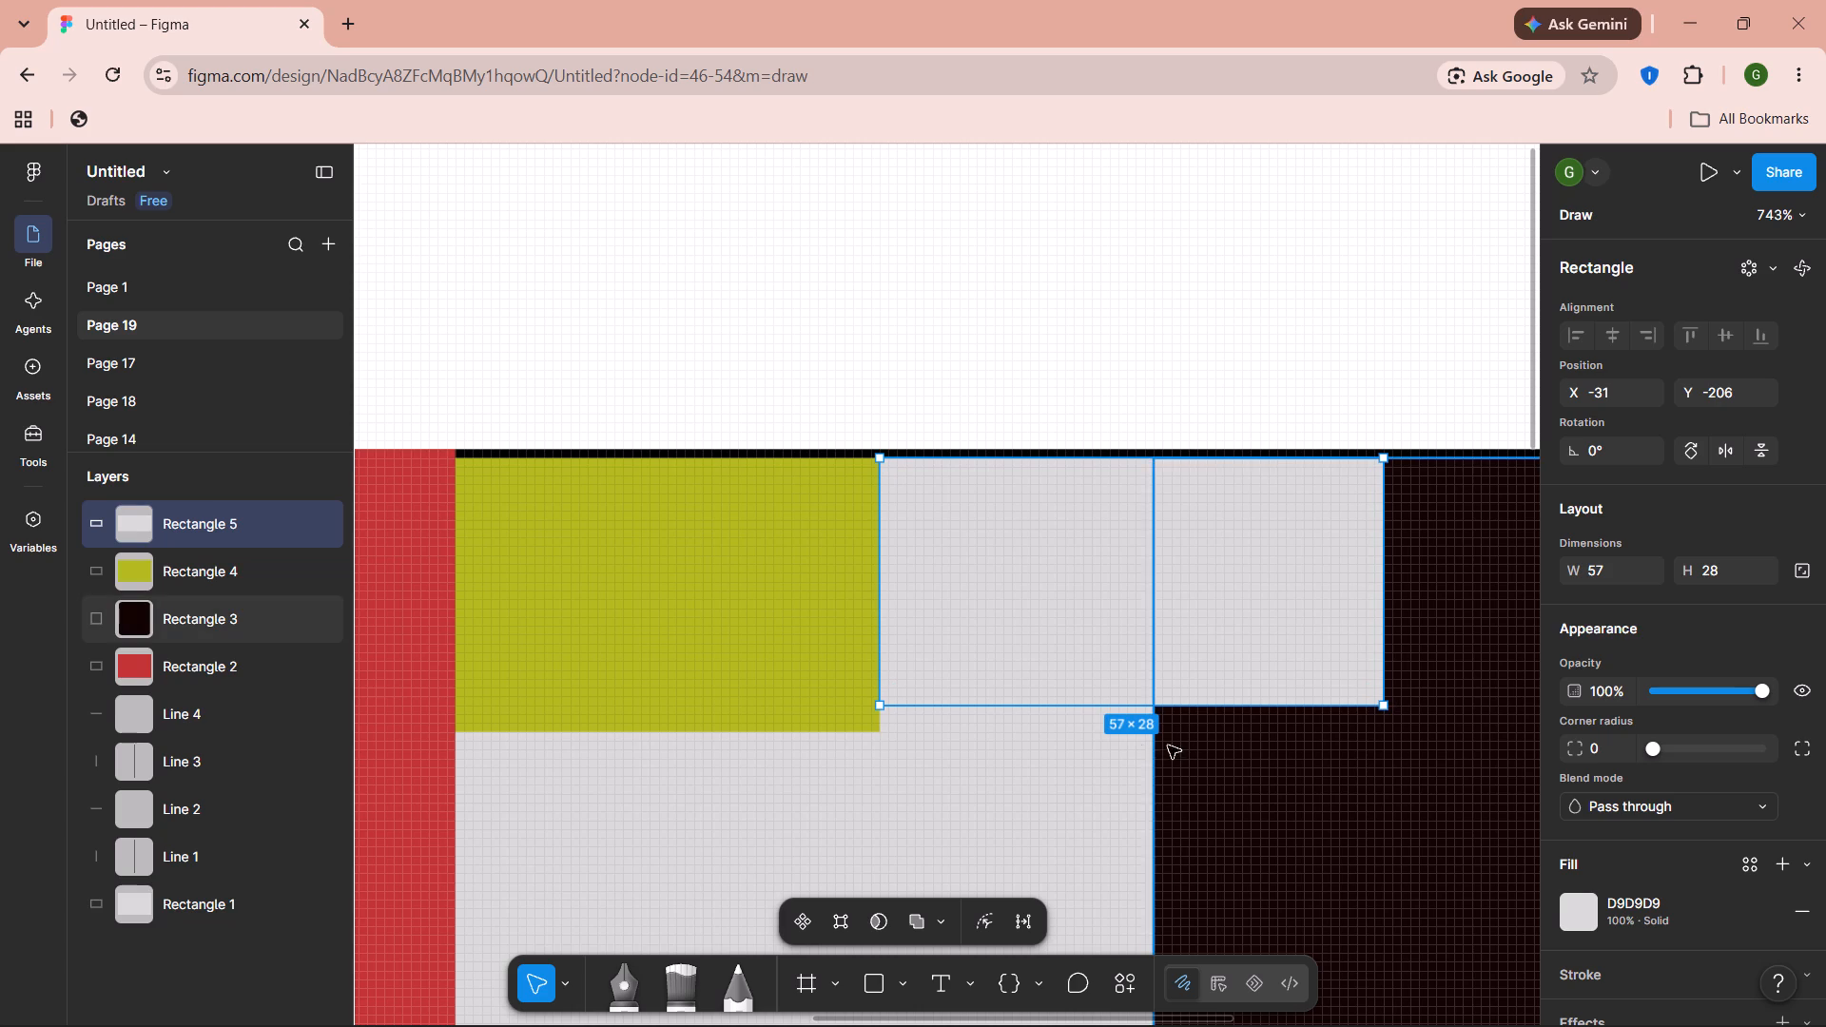
left_click_drag(1098, 707, 1094, 731)
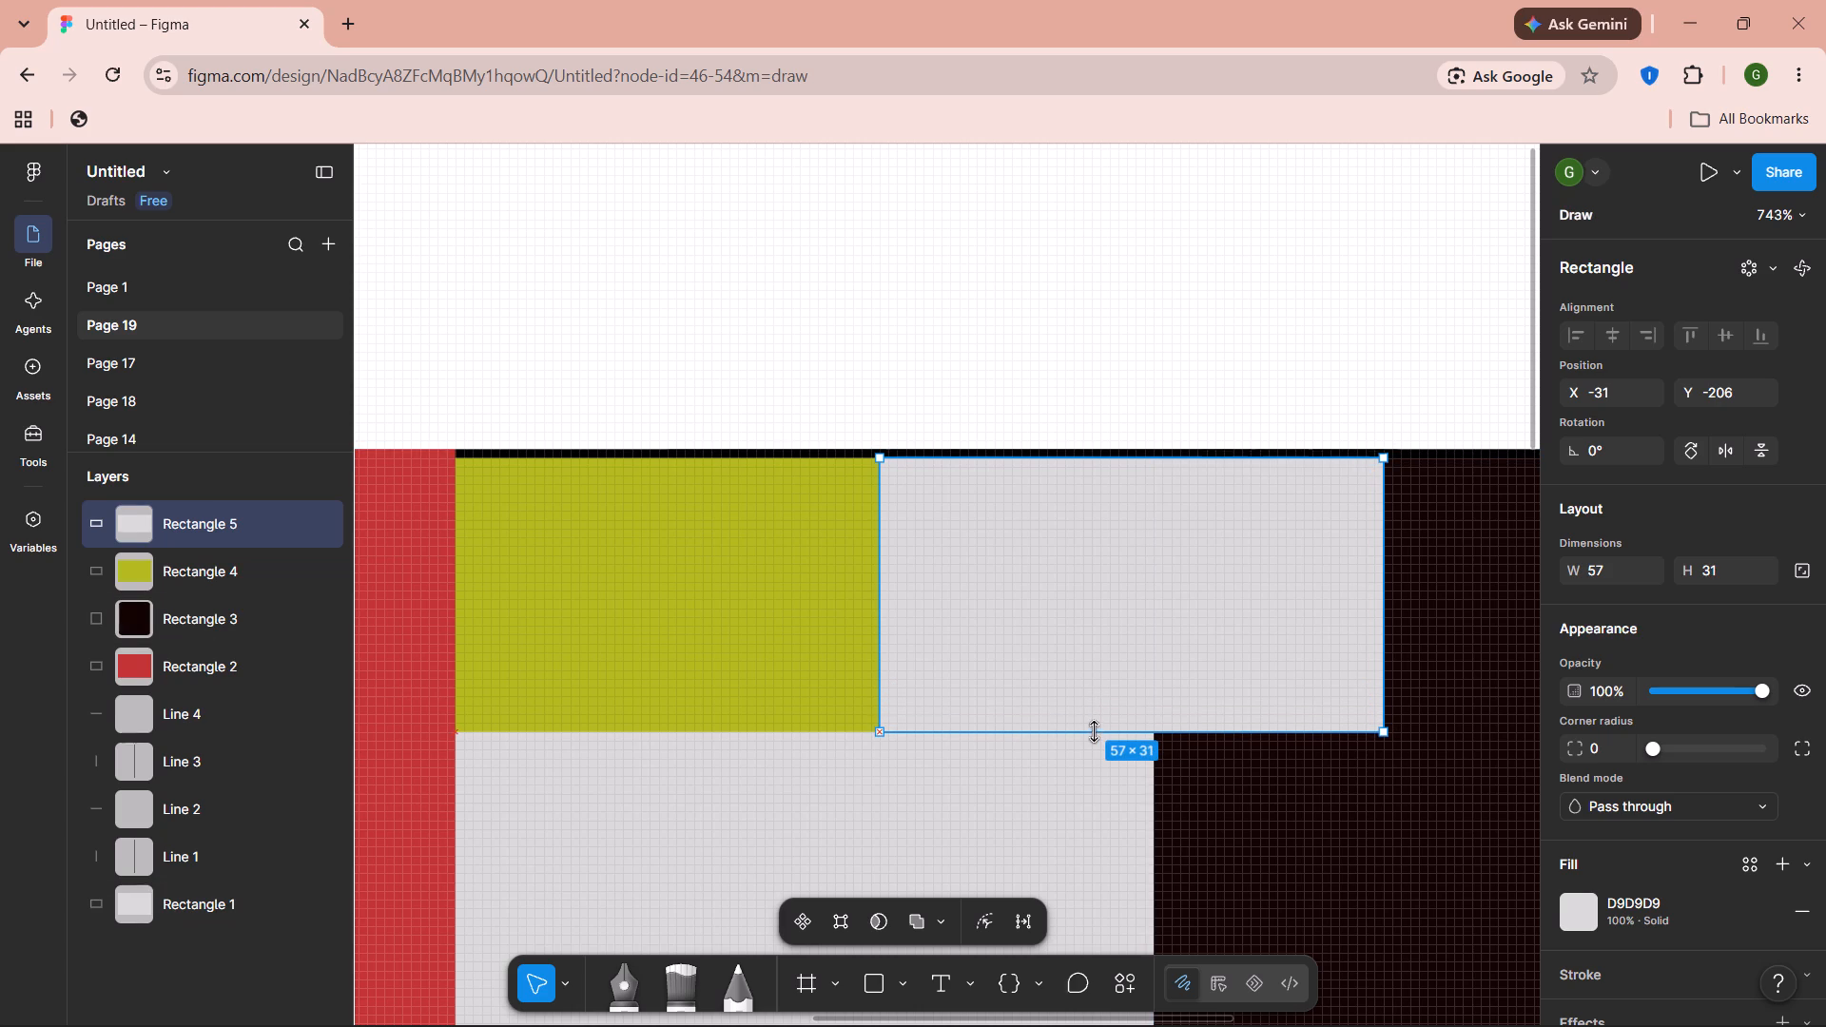
left_click_drag(1094, 731, 1093, 732)
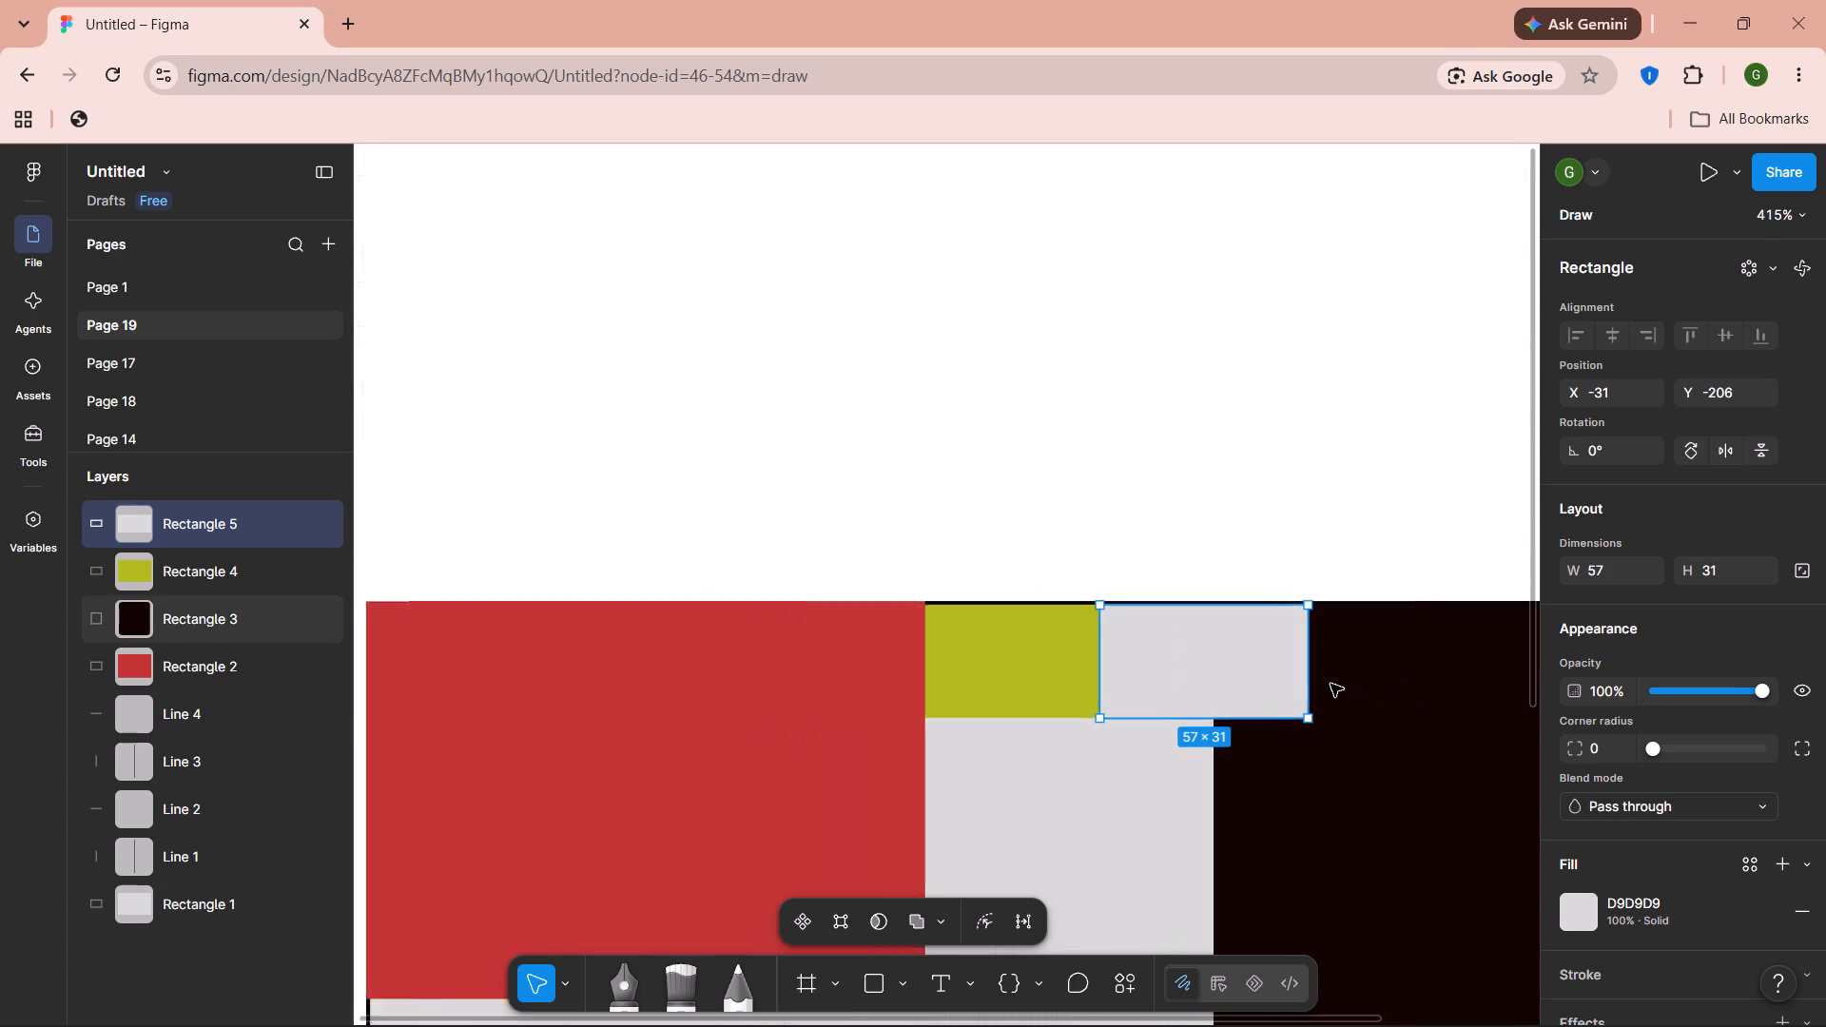
Stretch the grey rectangle further over the near-black one and shift its inner edge to X -19, making it about 88 × 31.
scroll(1331, 684, "left", 2)
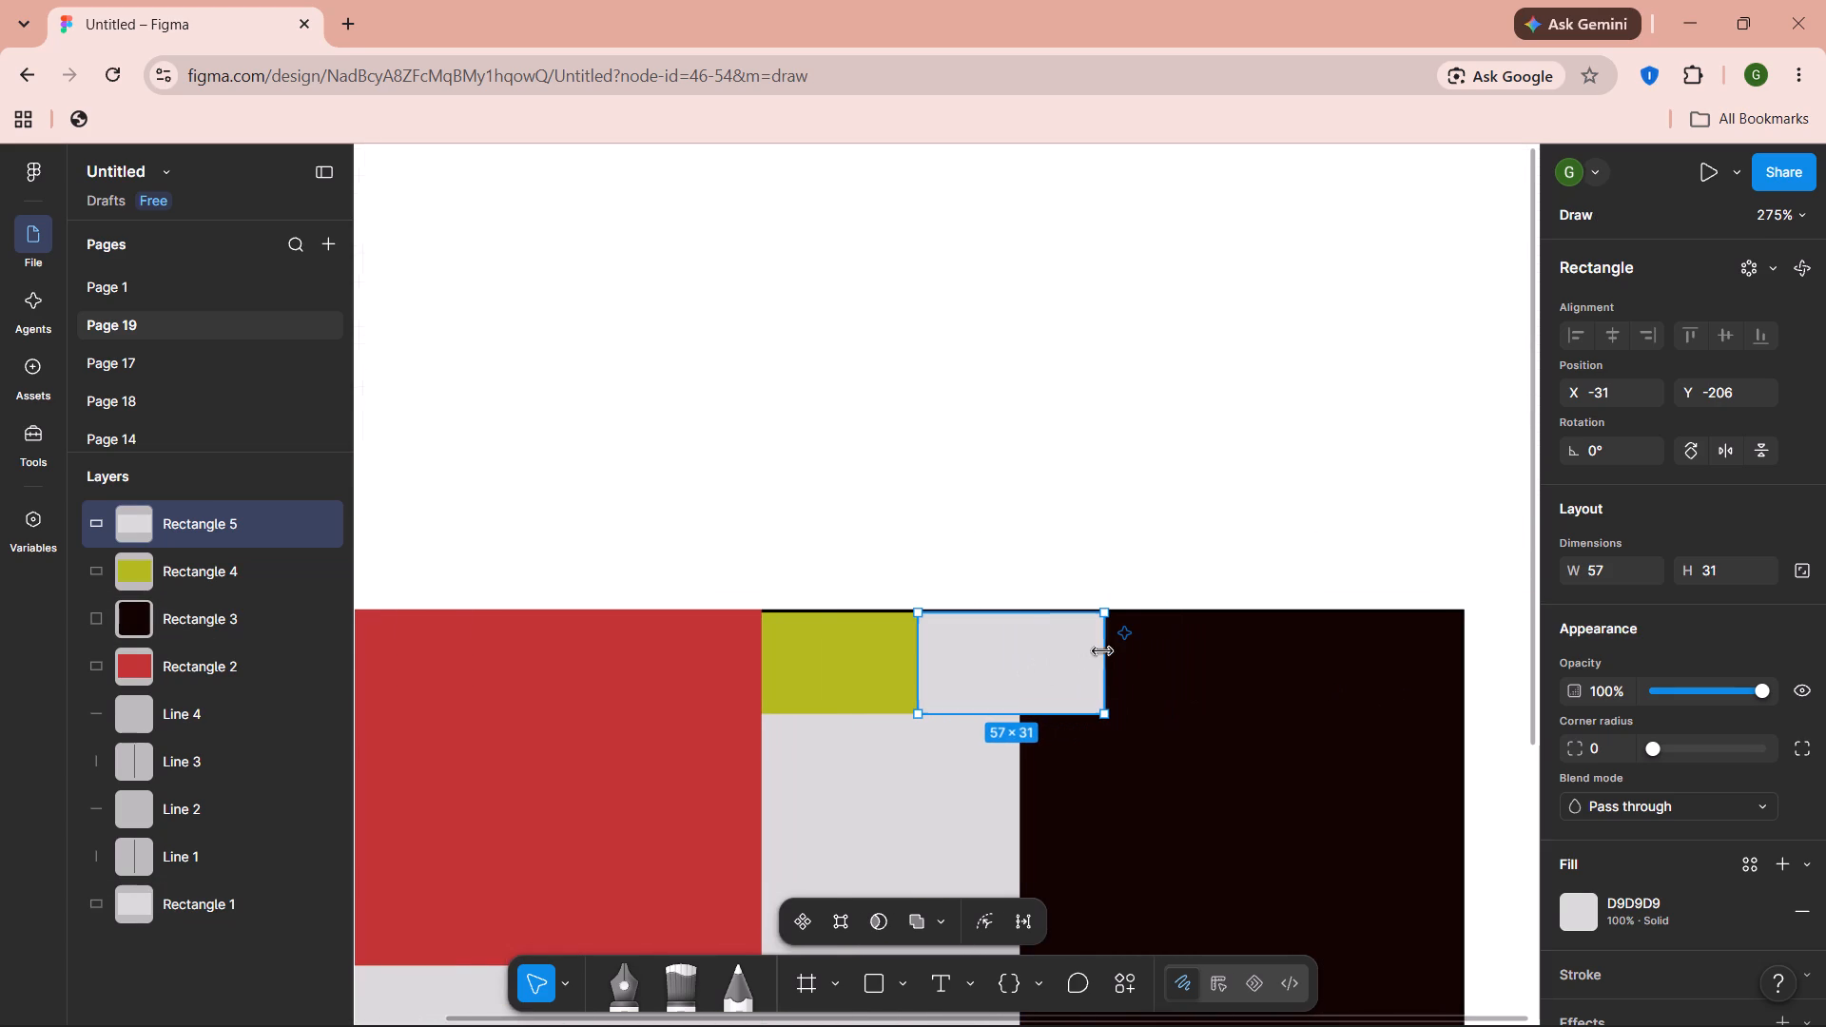
left_click_drag(1105, 657, 1131, 657)
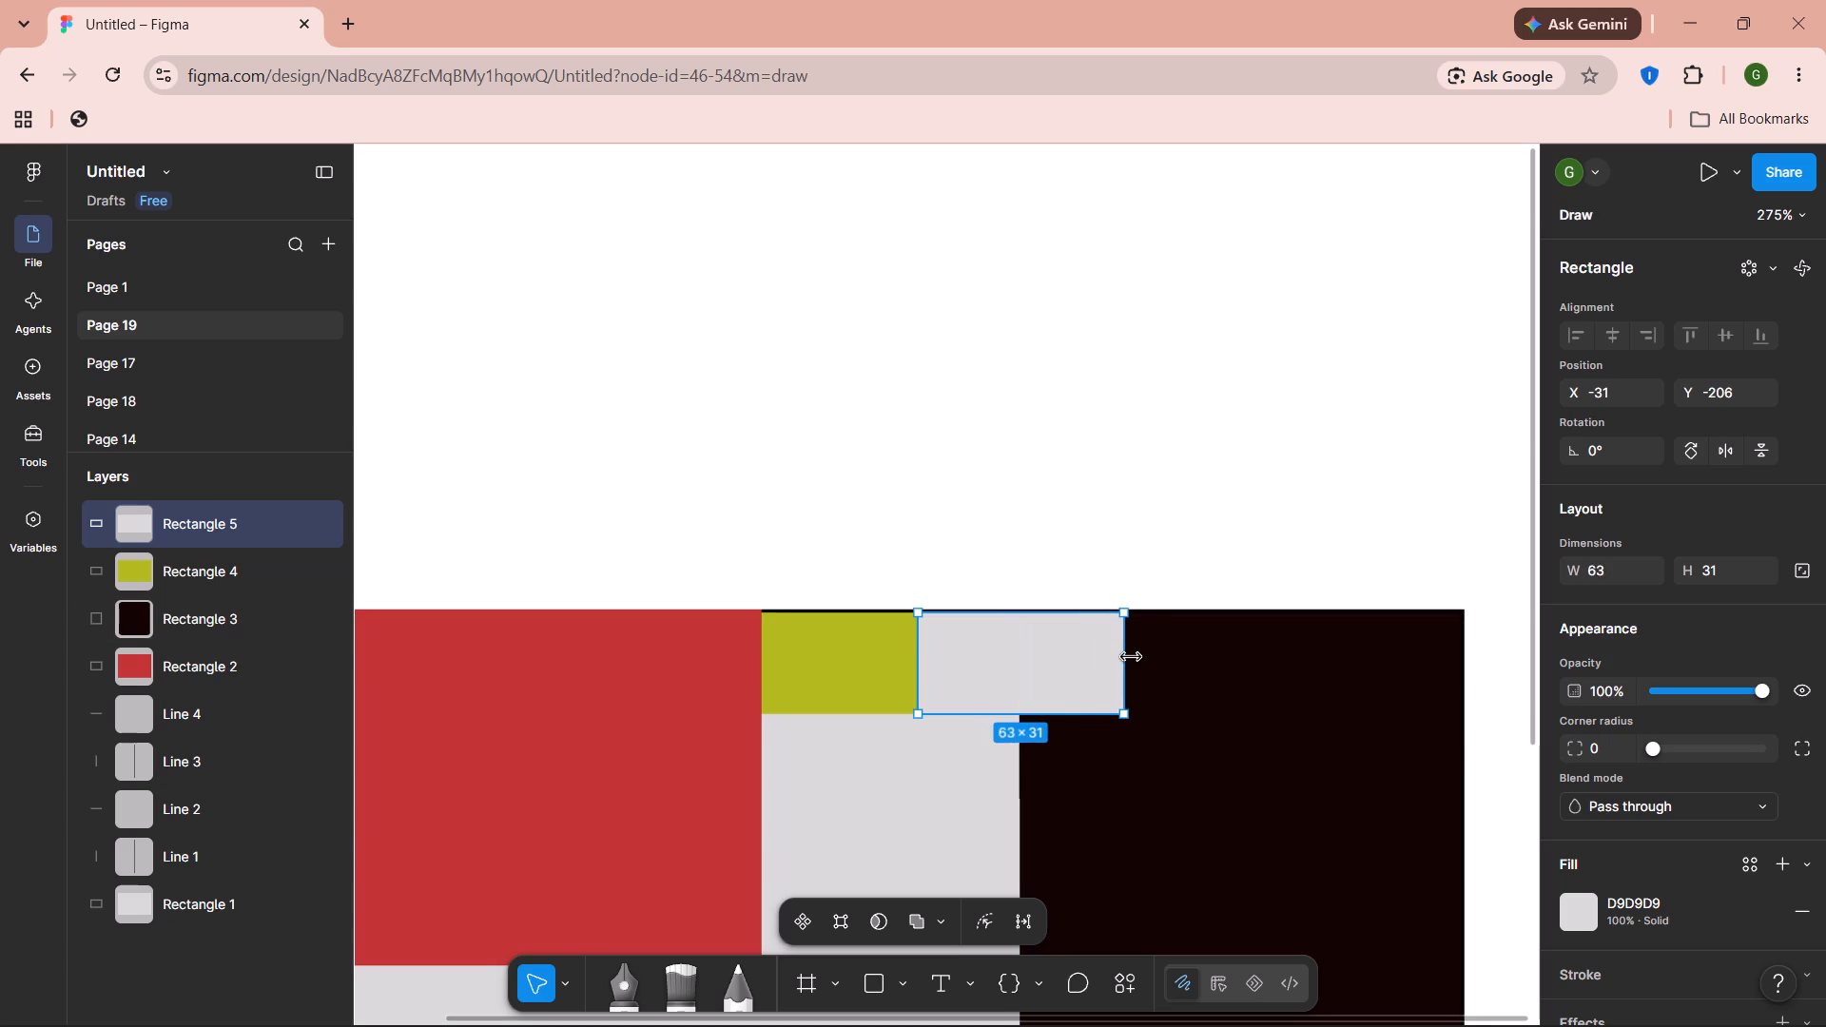
left_click_drag(1131, 657, 1167, 652)
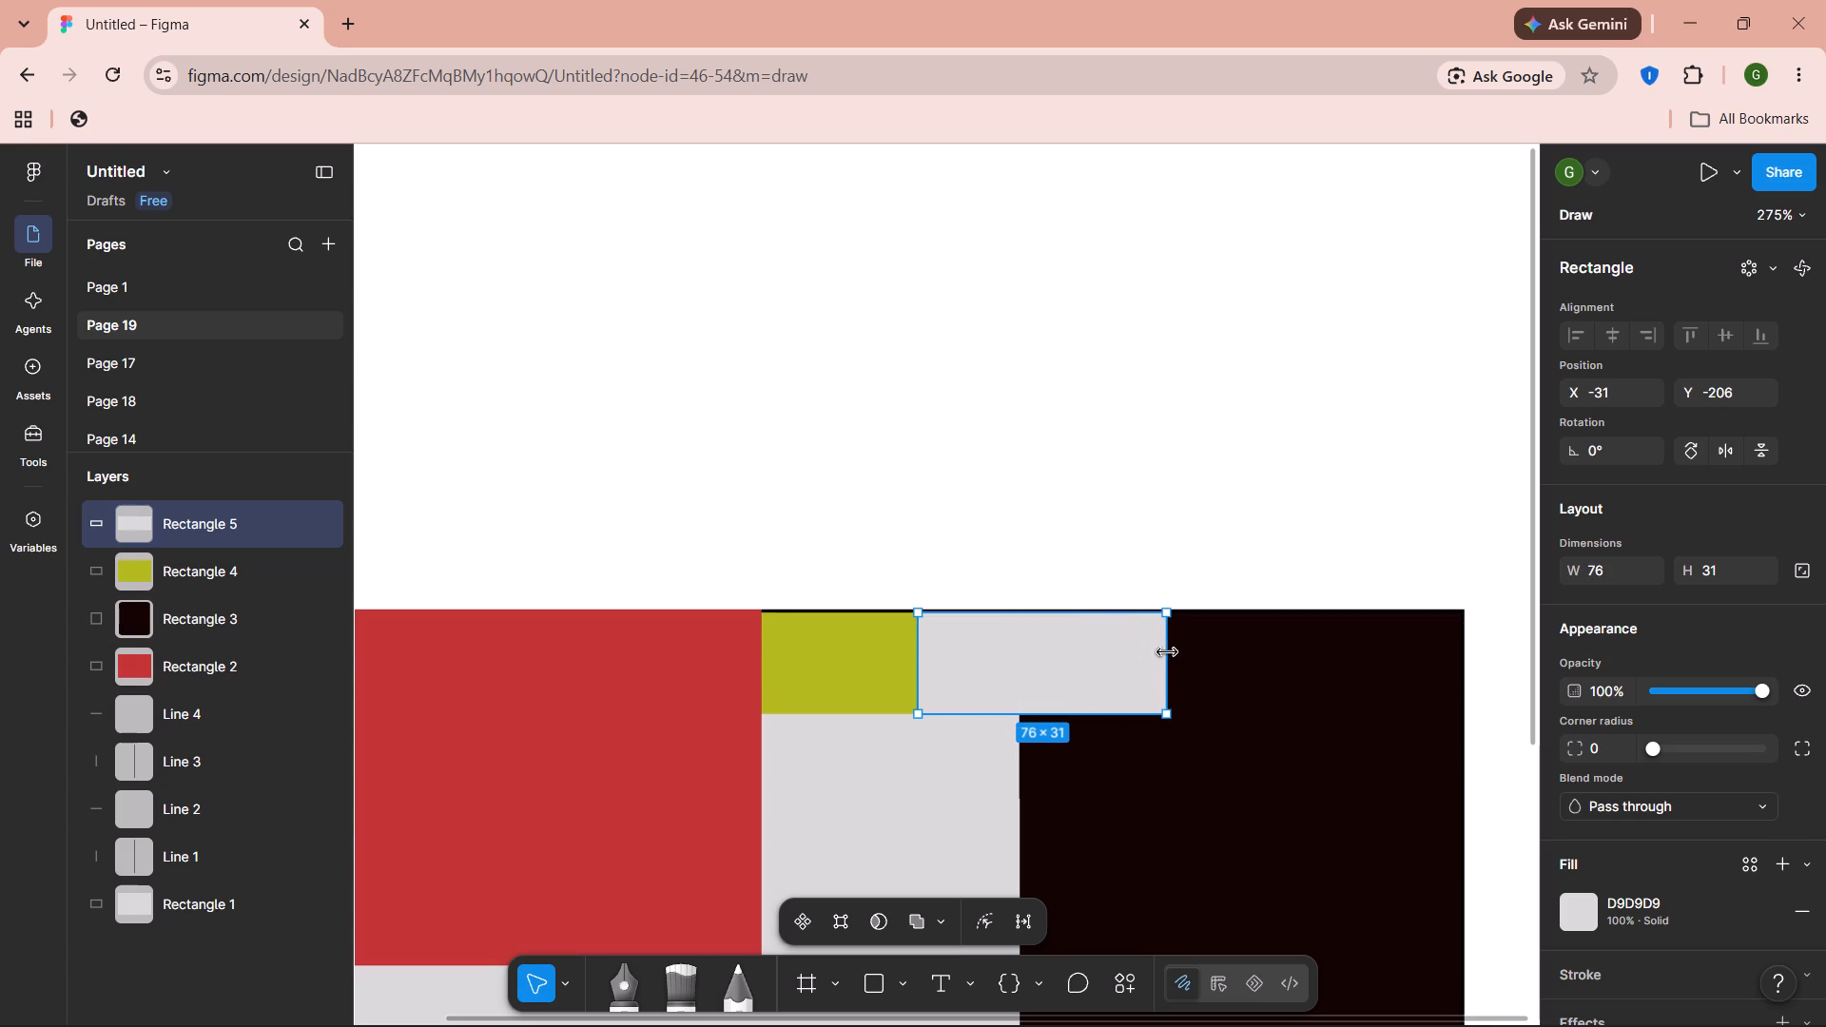
left_click_drag(1167, 652, 1217, 642)
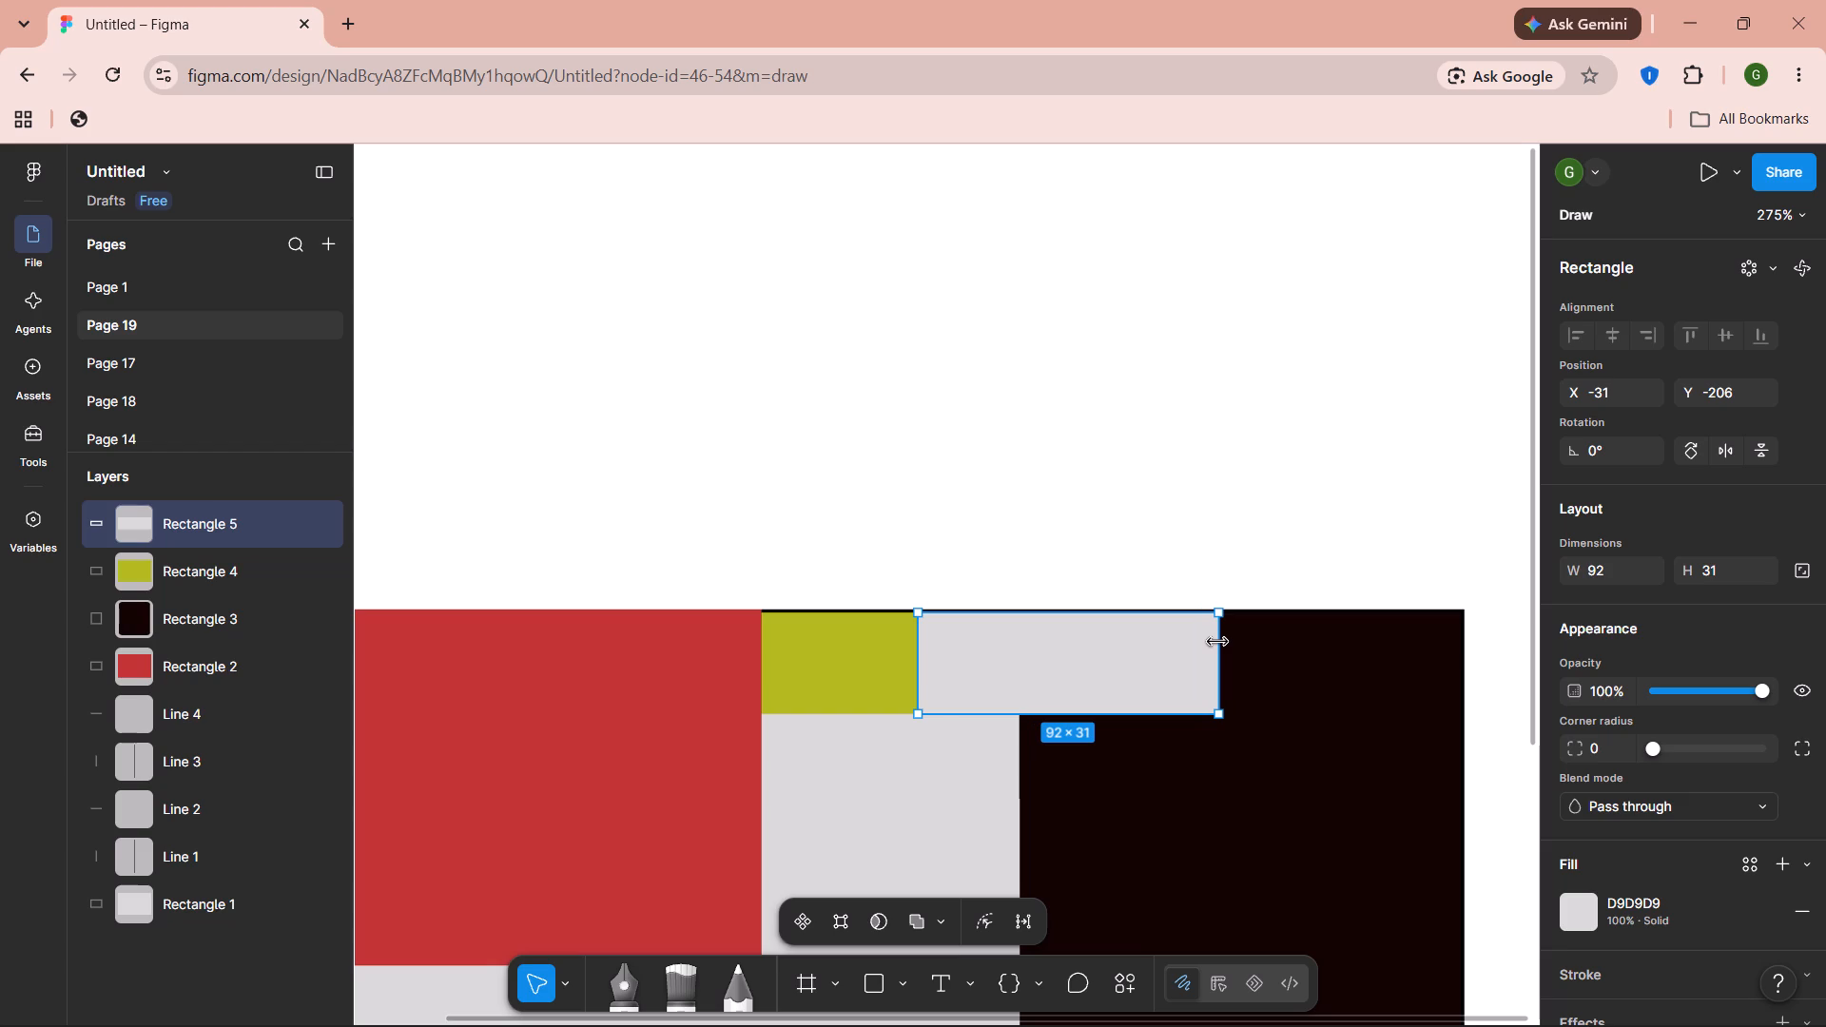
left_click_drag(1217, 642, 1246, 639)
left_click_drag(917, 665, 920, 665)
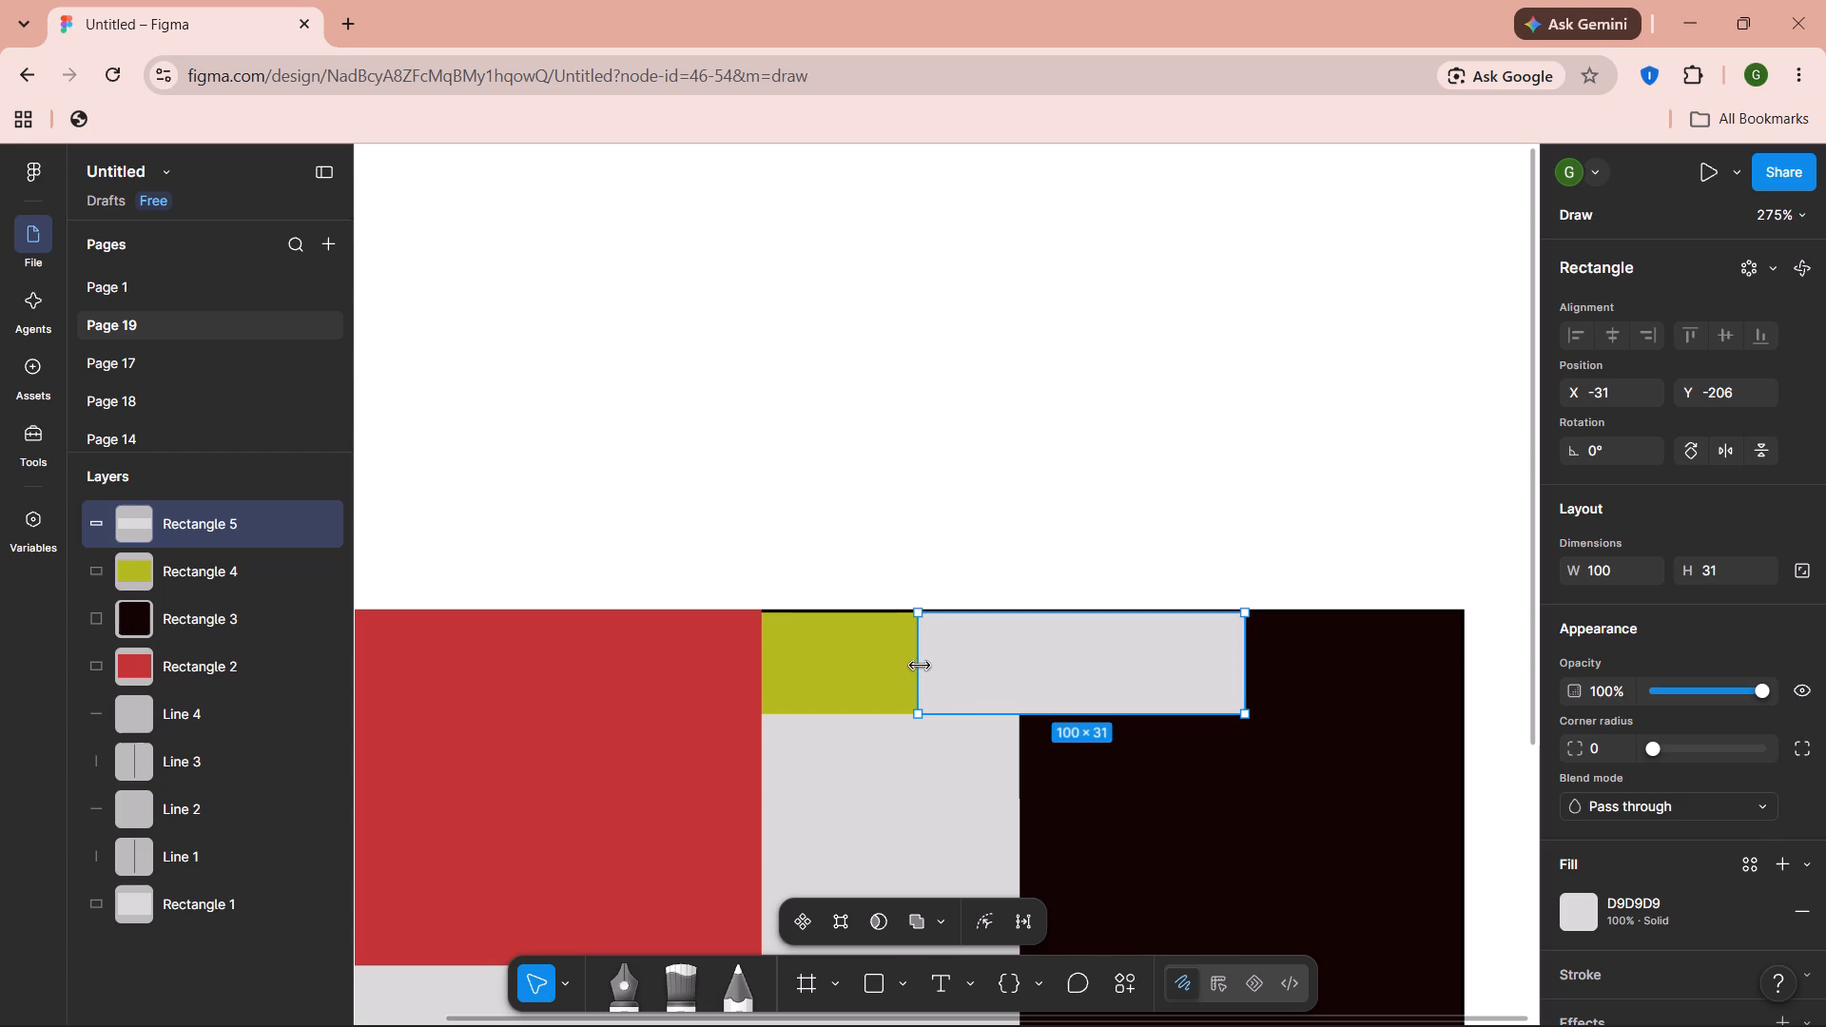
left_click_drag(920, 665, 956, 659)
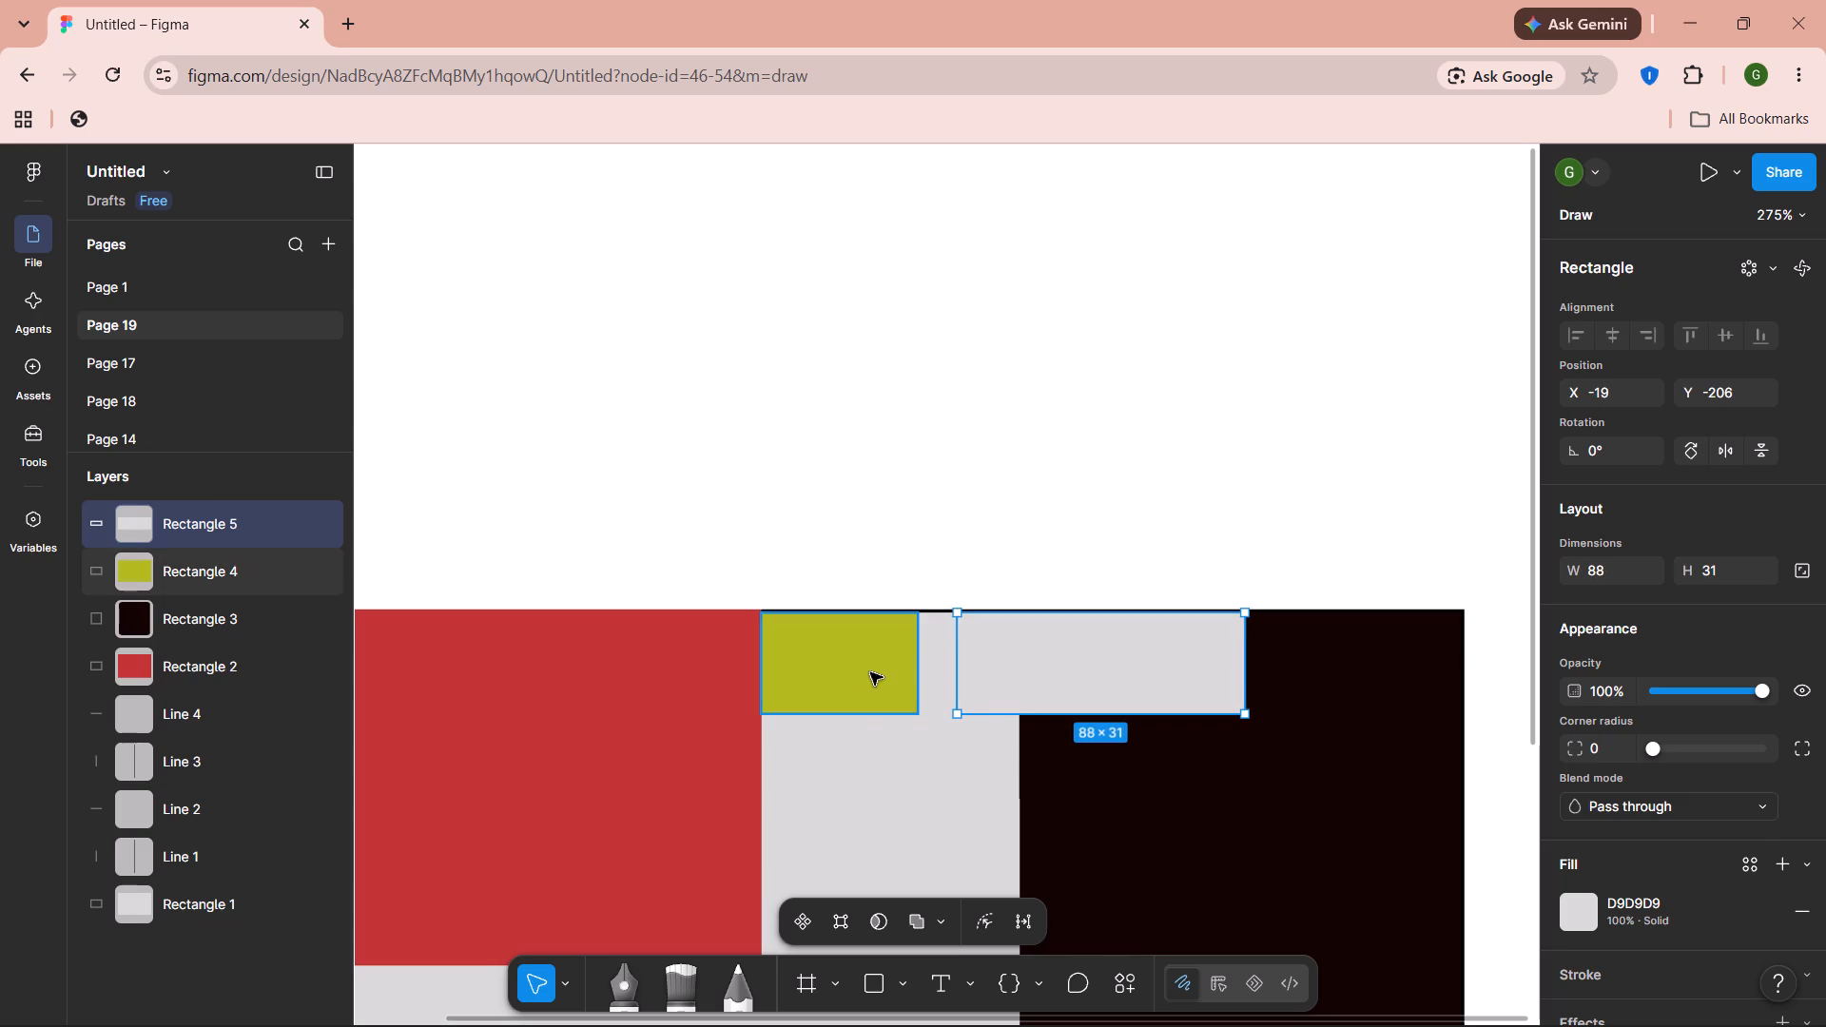
Widen the yellow rectangle to about 60 × 31 so it meets the grey rectangle's inner edge at X -19.
left_click(870, 672)
left_click_drag(923, 659, 948, 659)
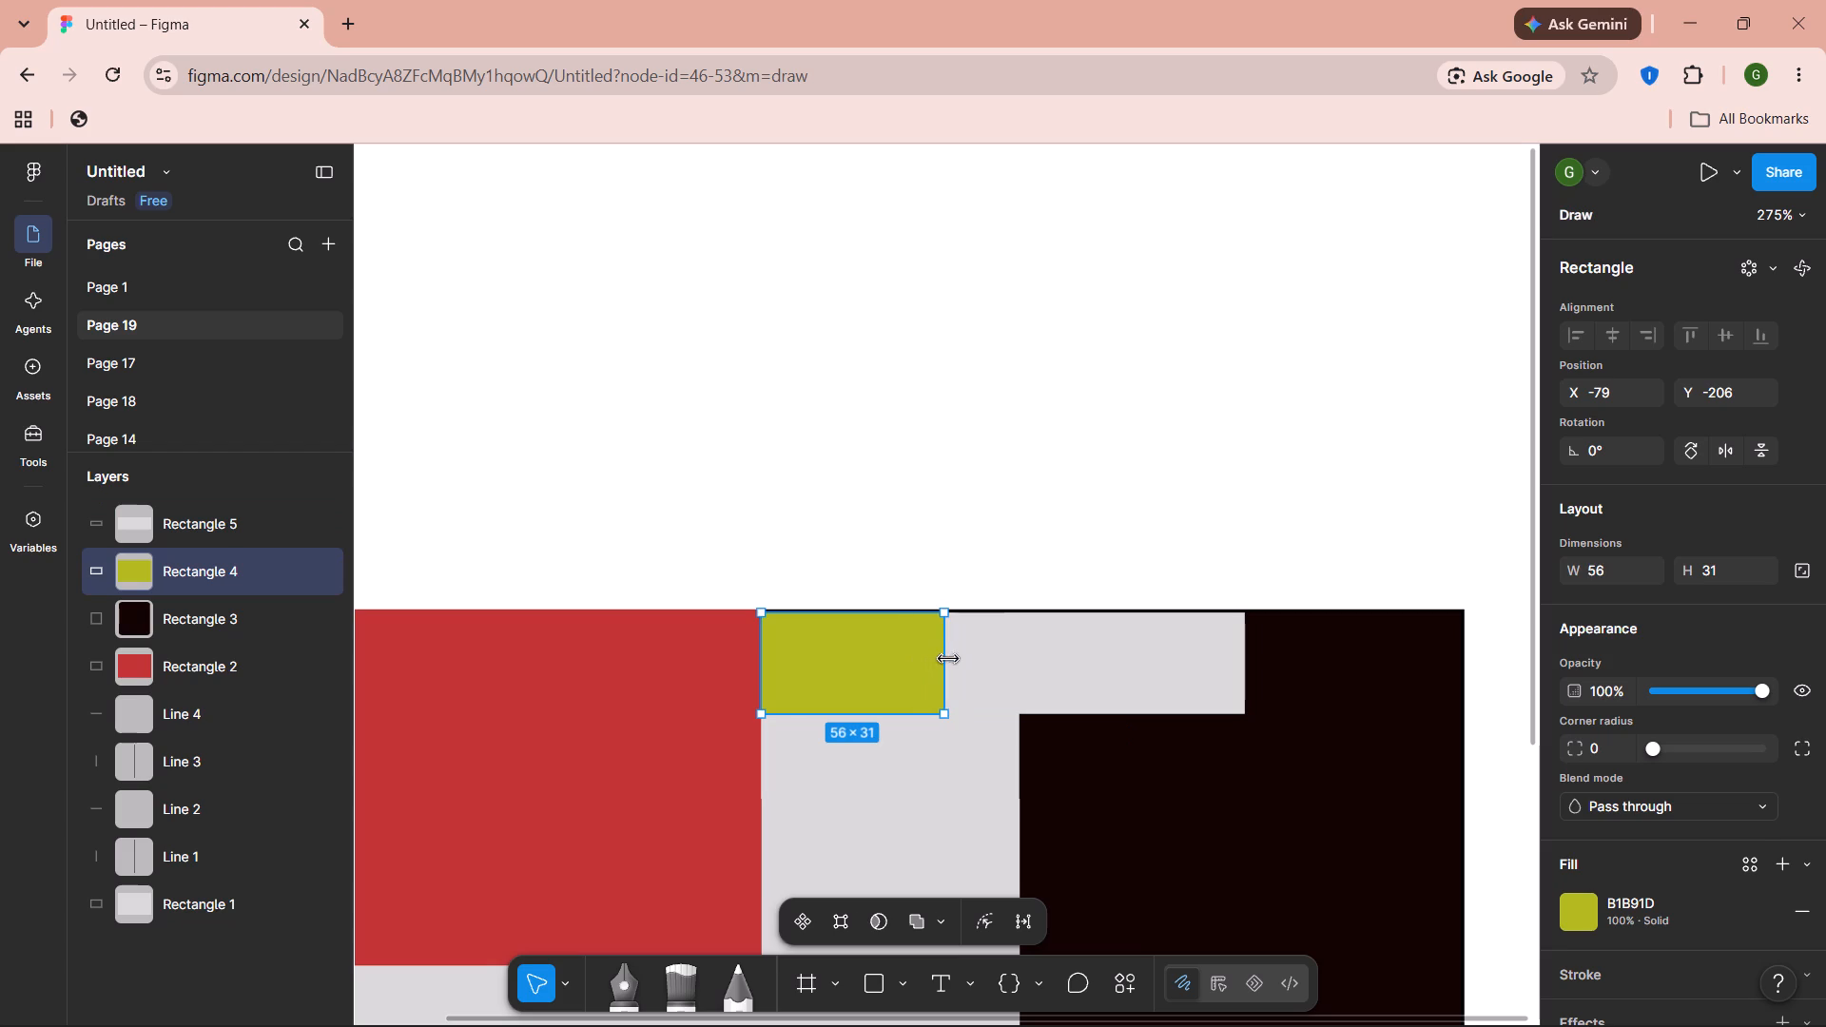
left_click_drag(948, 659, 949, 659)
left_click(1020, 650)
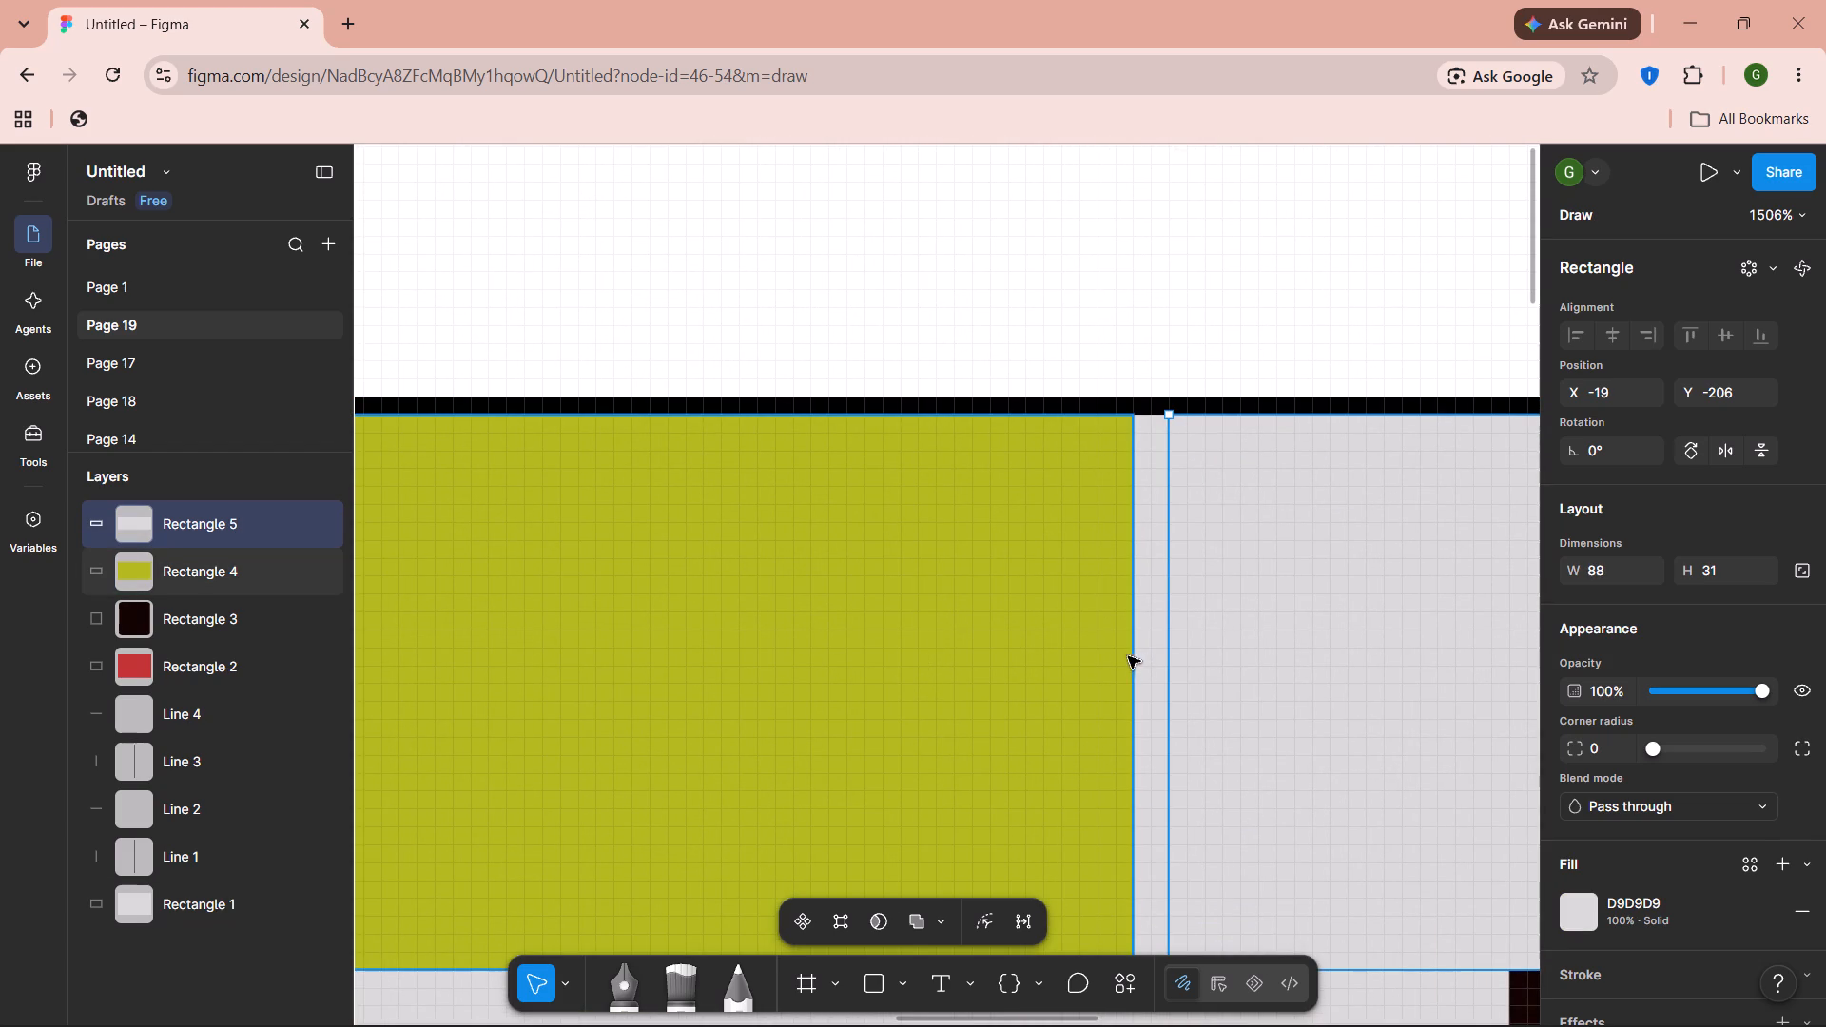
left_click(1117, 656)
left_click_drag(1130, 656, 1160, 654)
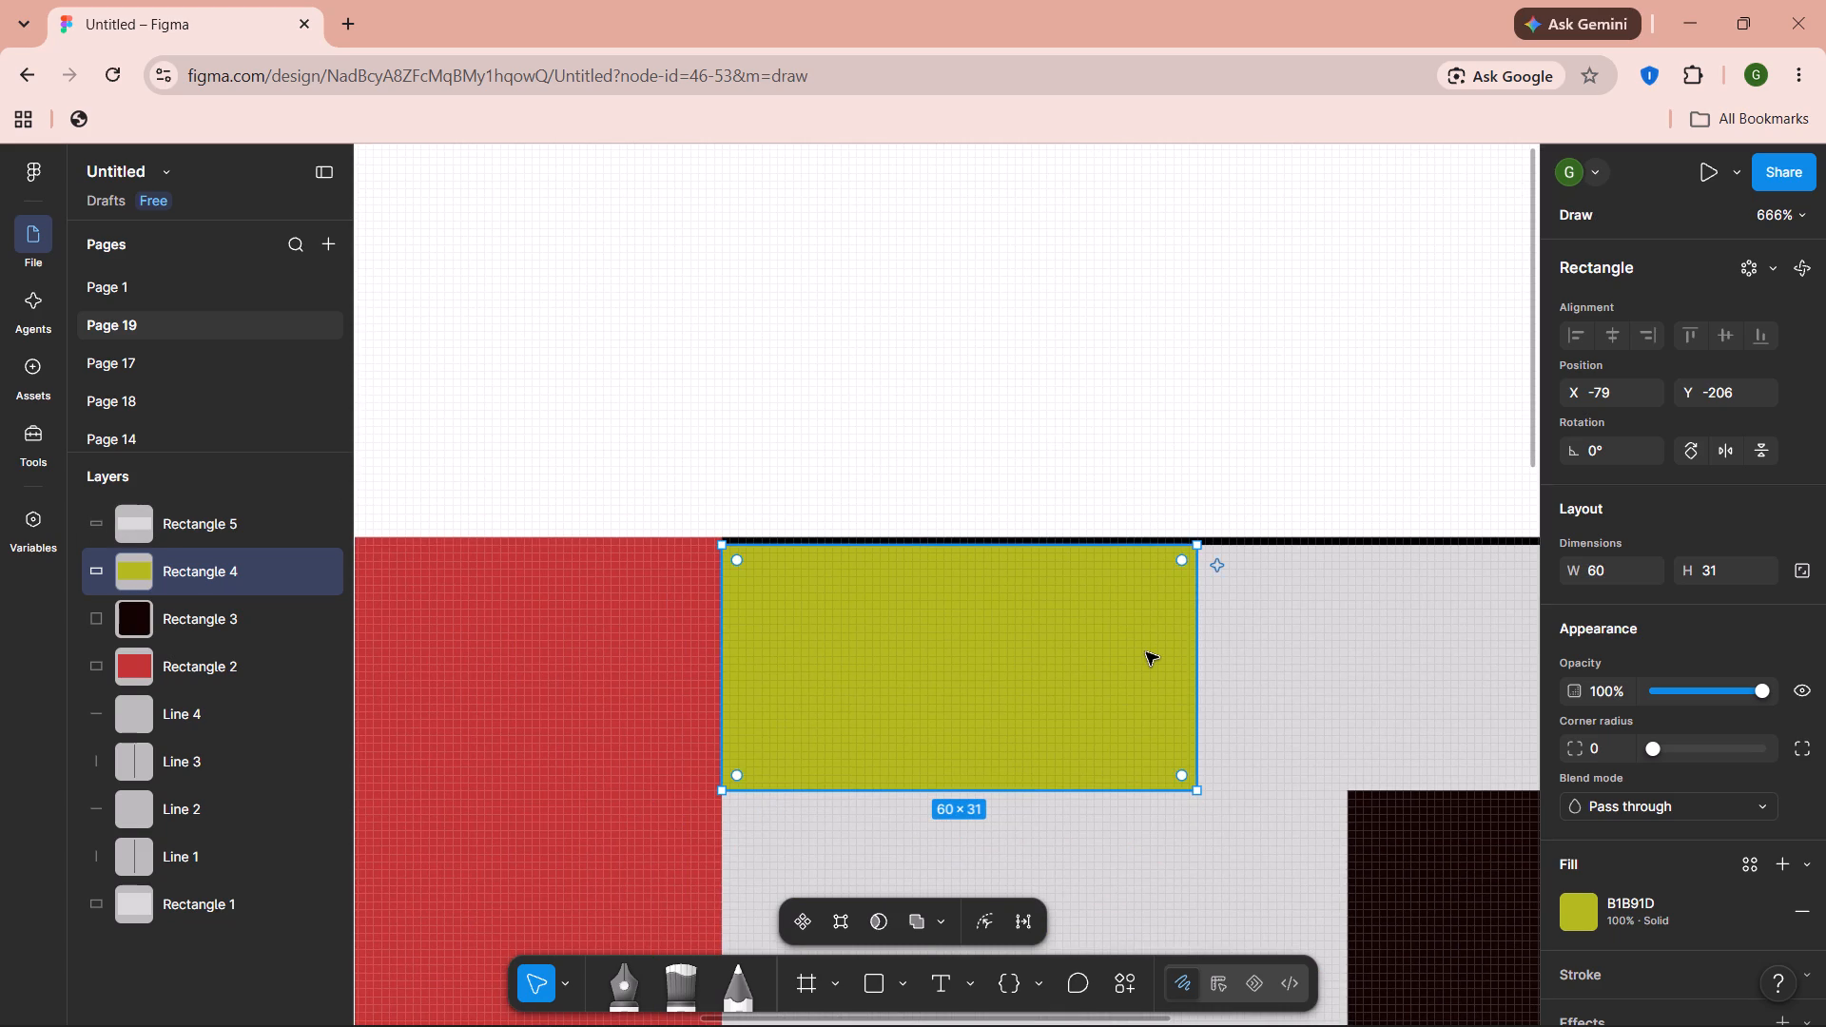
scroll(1146, 652, "down", 1)
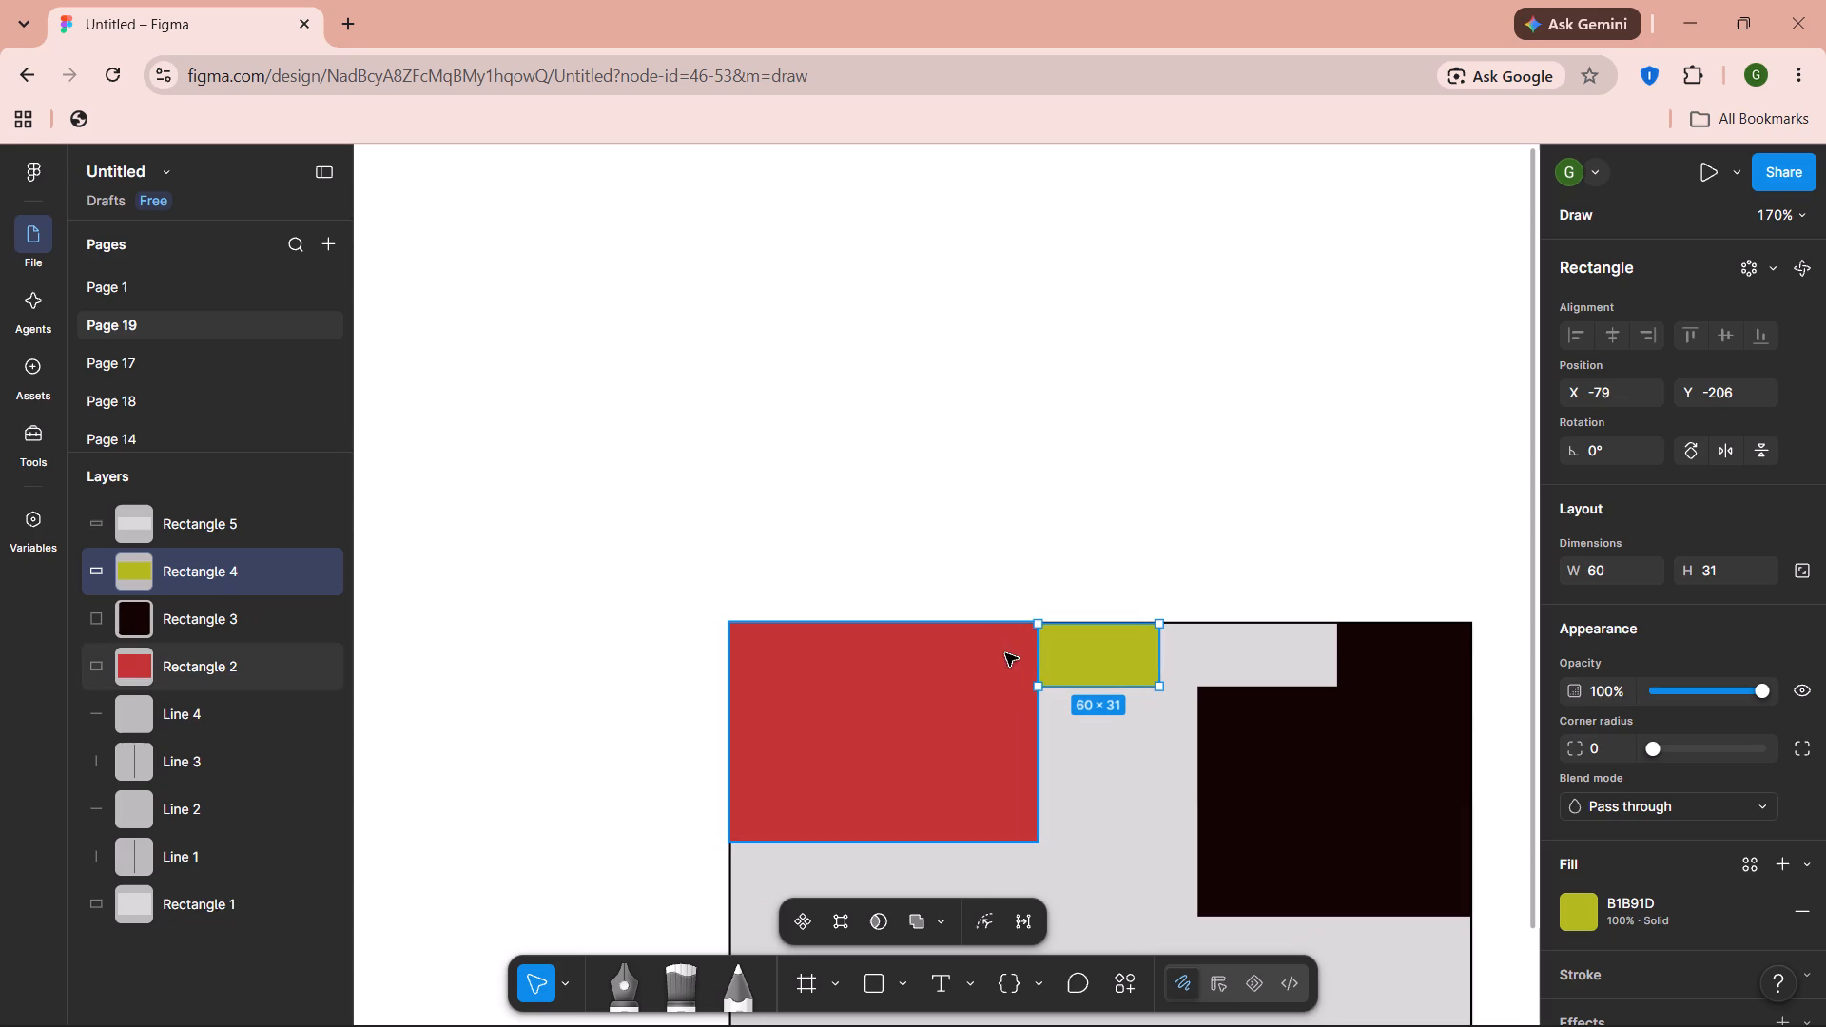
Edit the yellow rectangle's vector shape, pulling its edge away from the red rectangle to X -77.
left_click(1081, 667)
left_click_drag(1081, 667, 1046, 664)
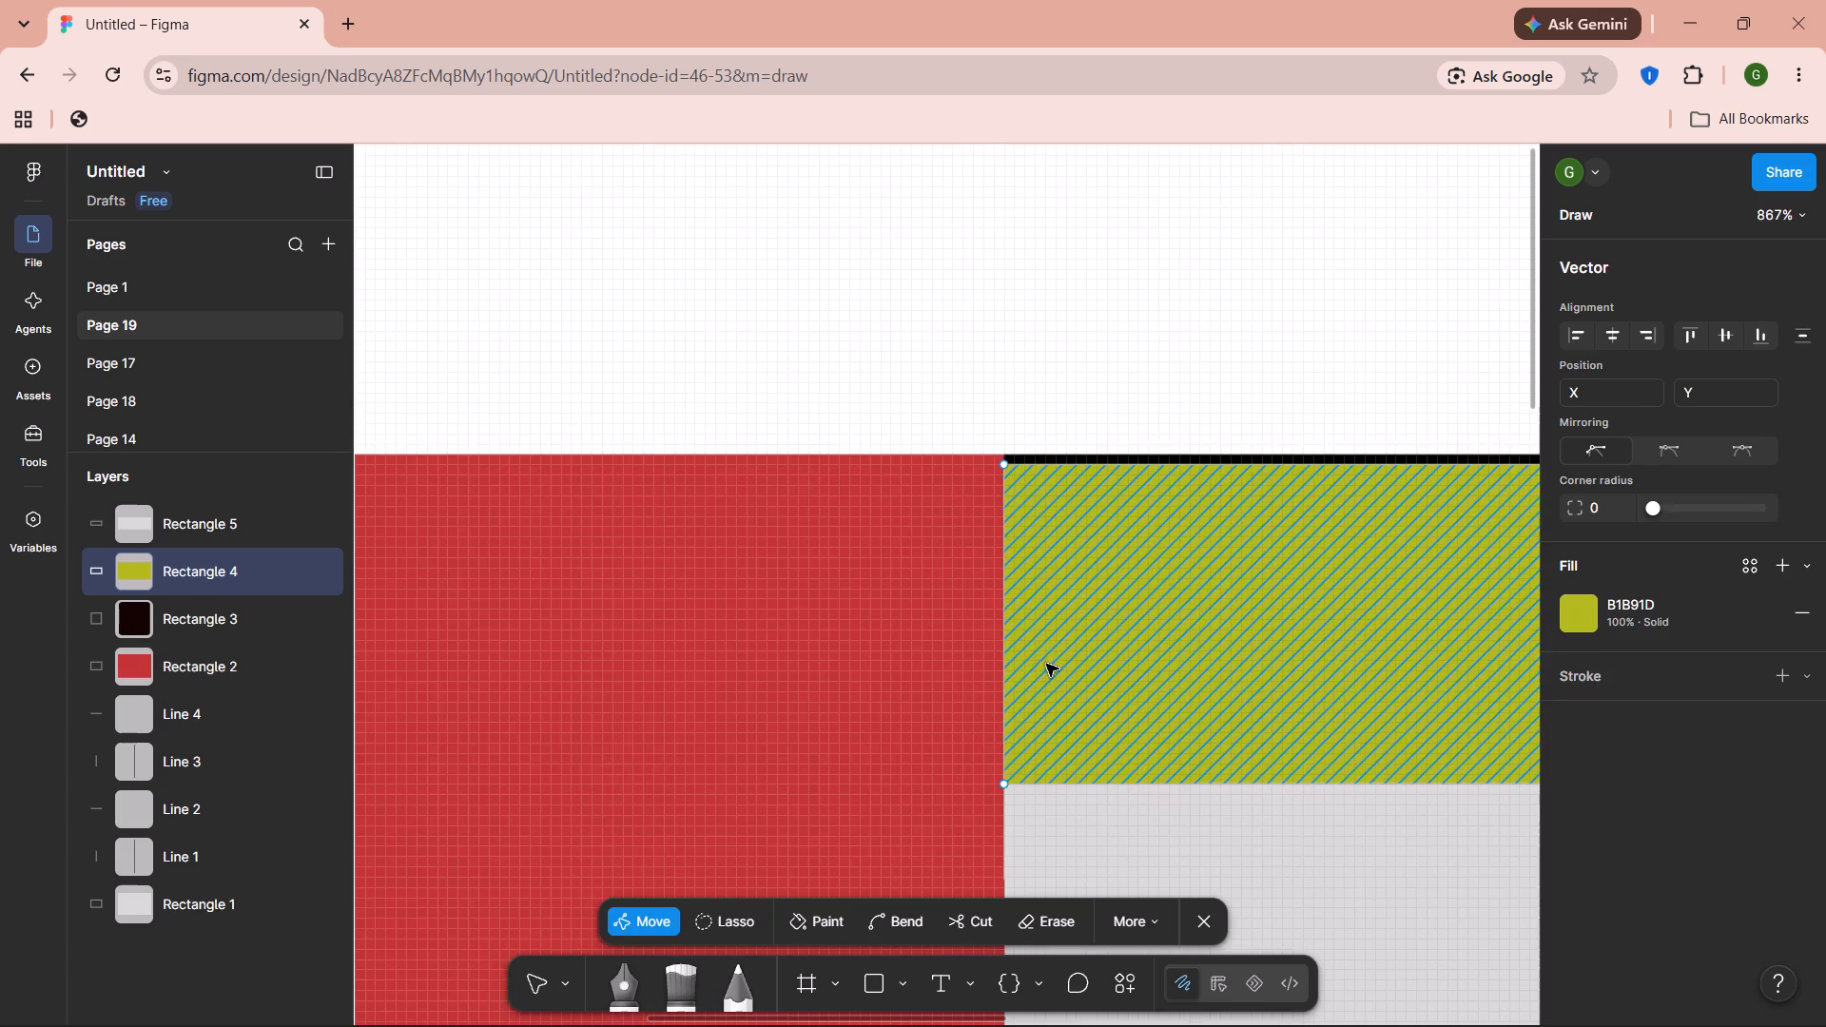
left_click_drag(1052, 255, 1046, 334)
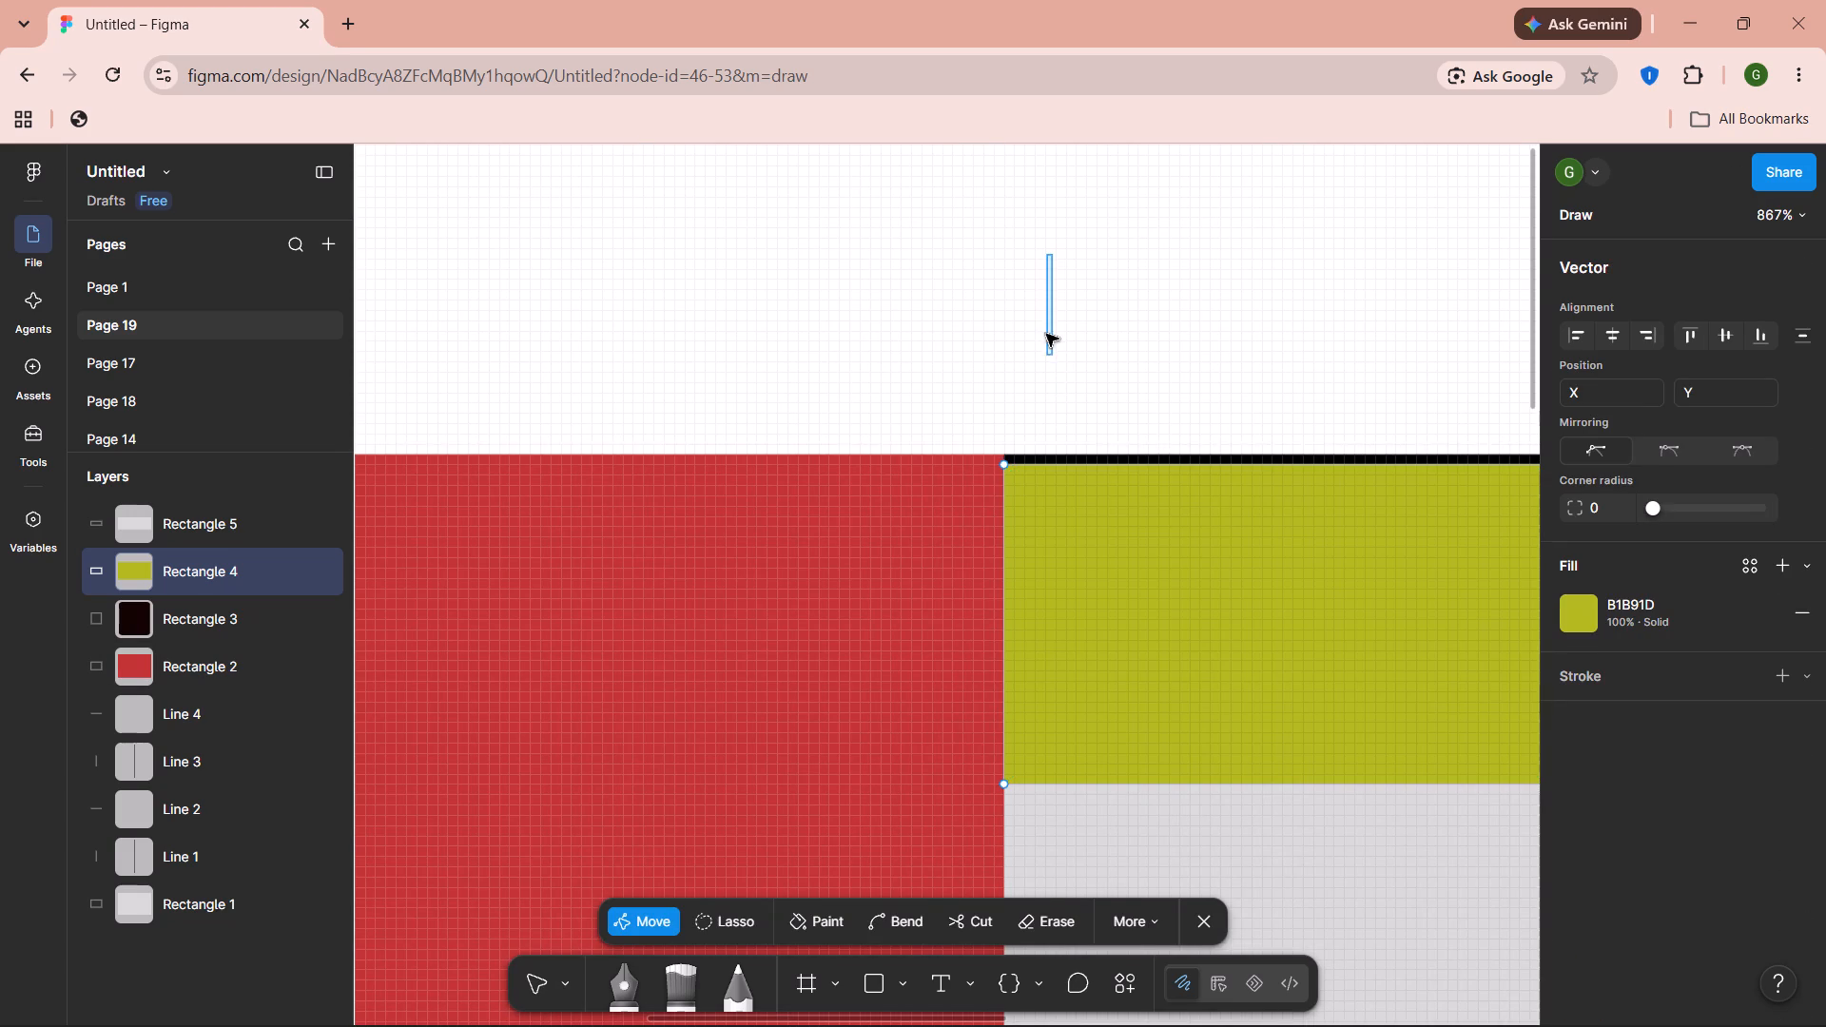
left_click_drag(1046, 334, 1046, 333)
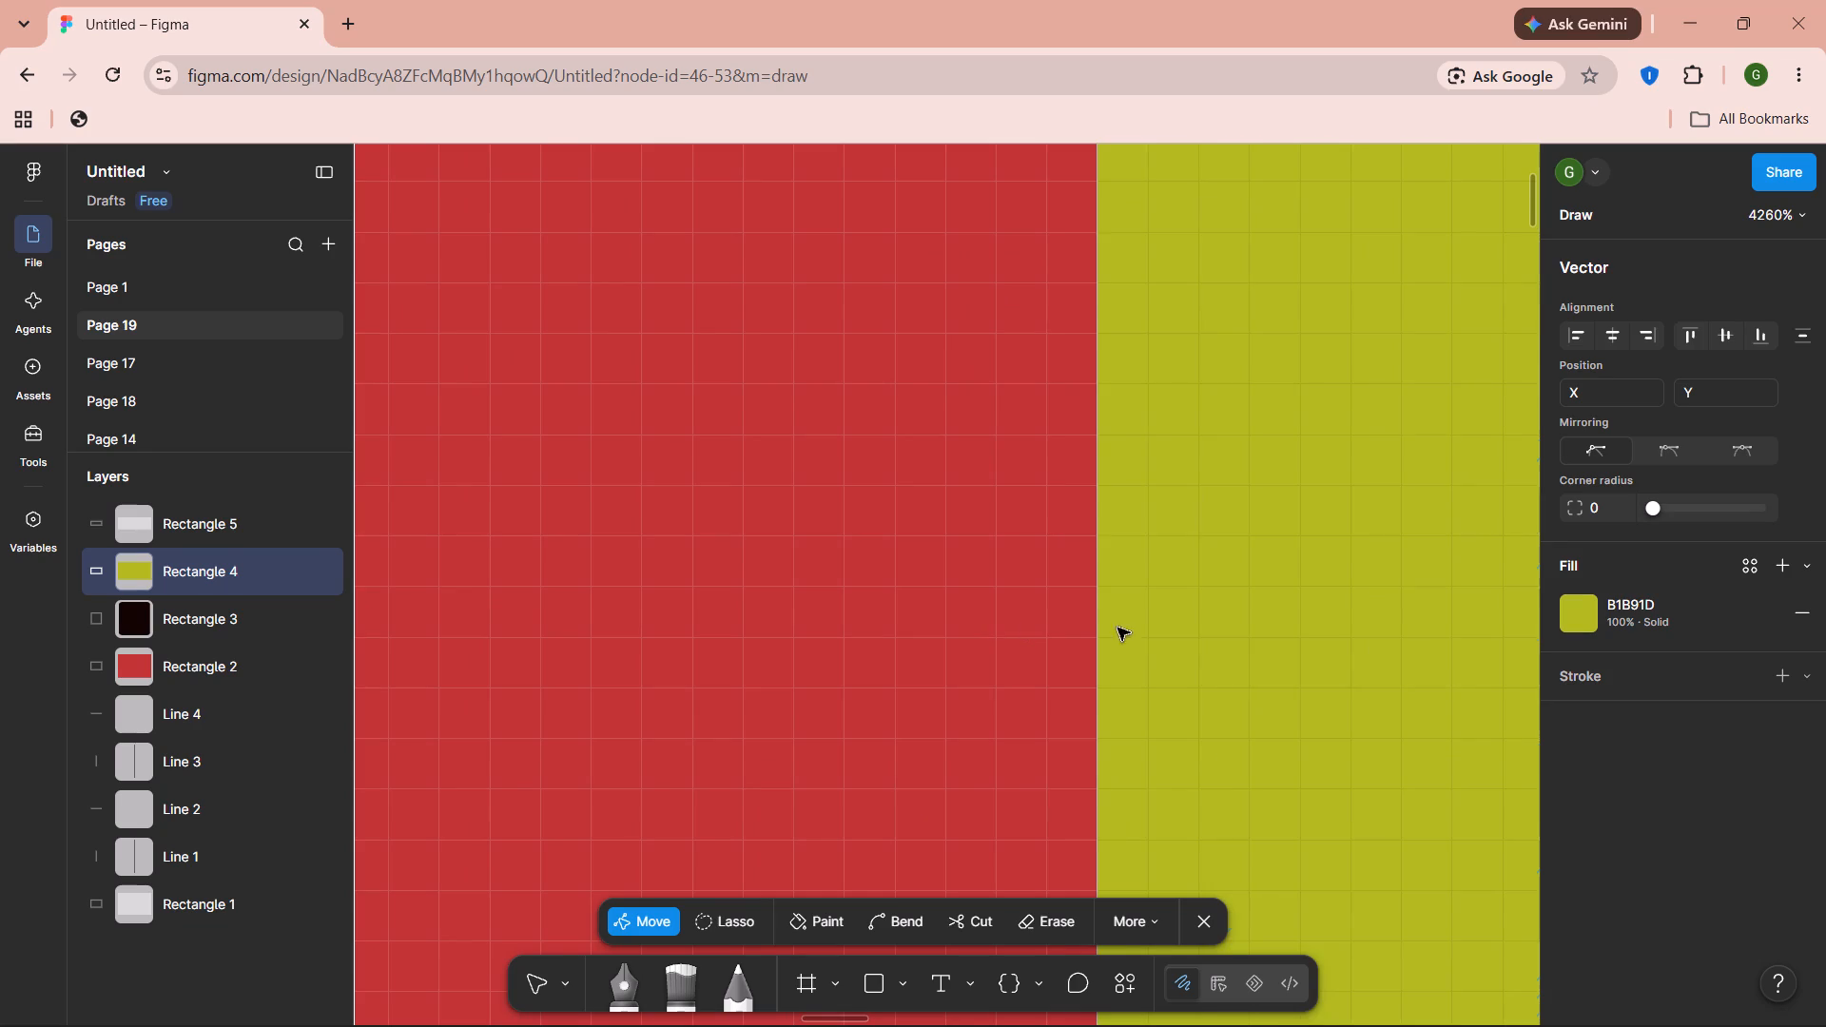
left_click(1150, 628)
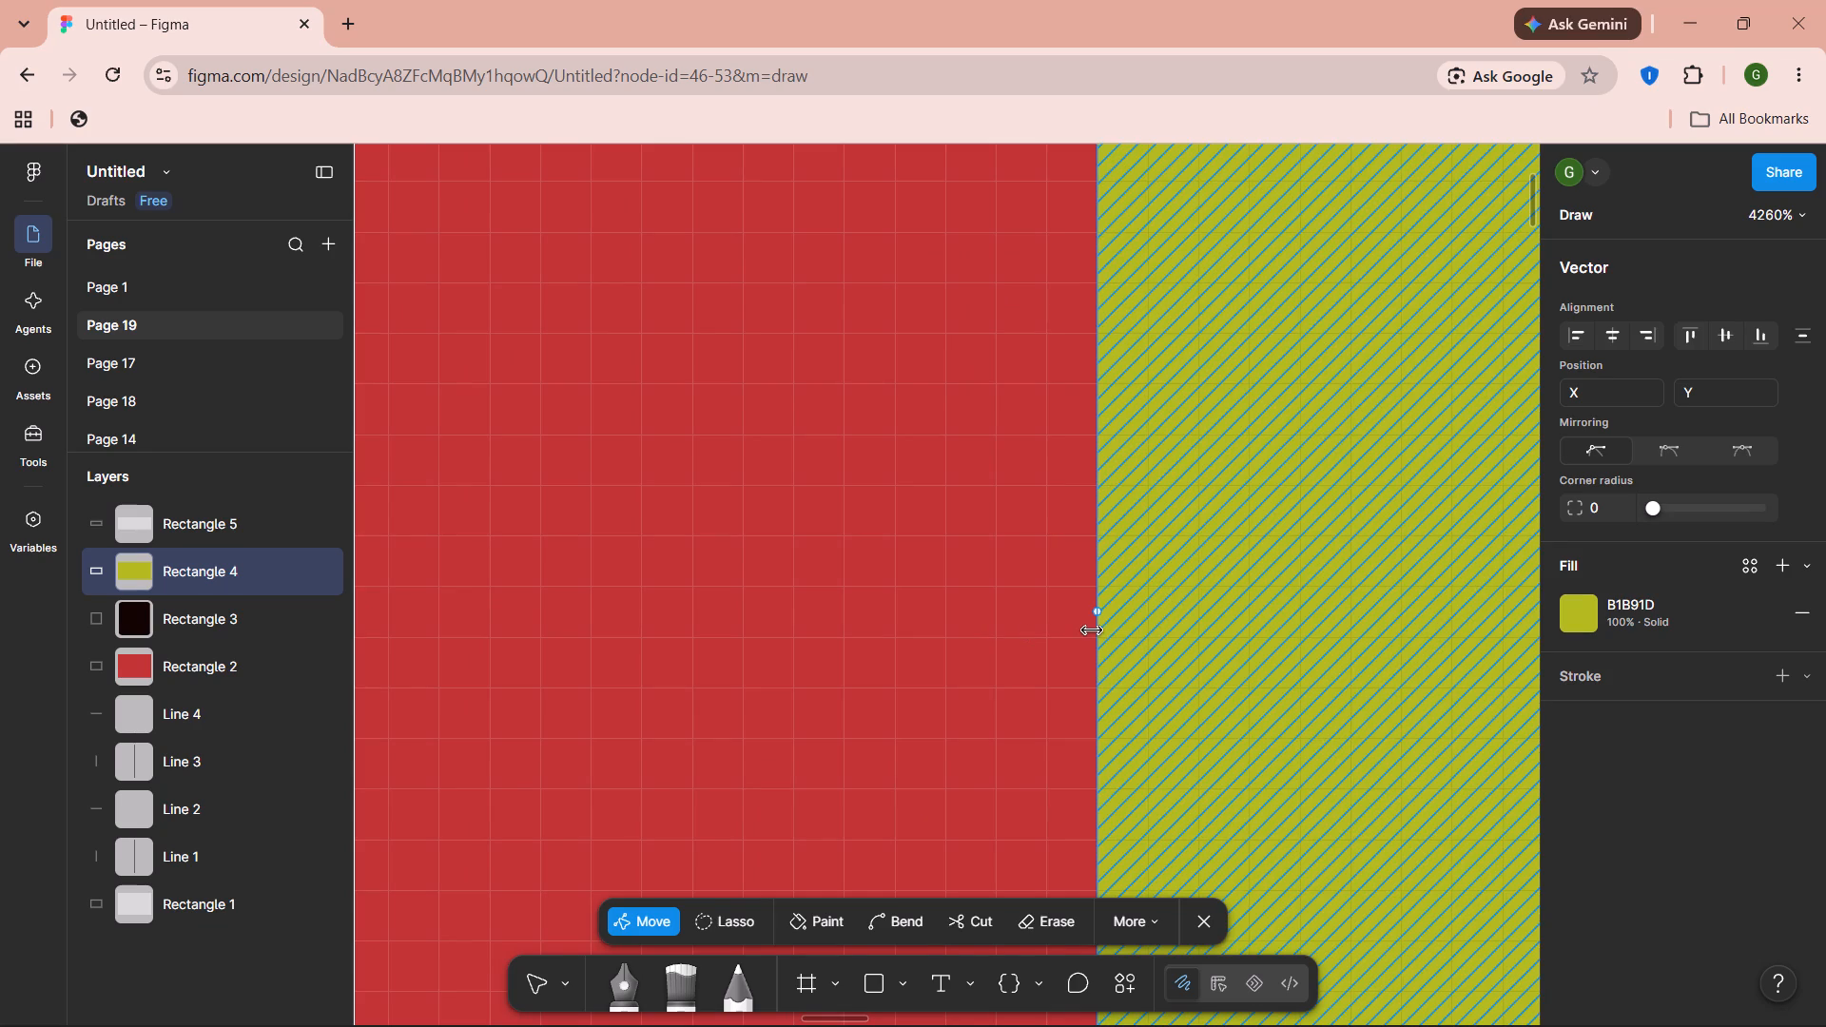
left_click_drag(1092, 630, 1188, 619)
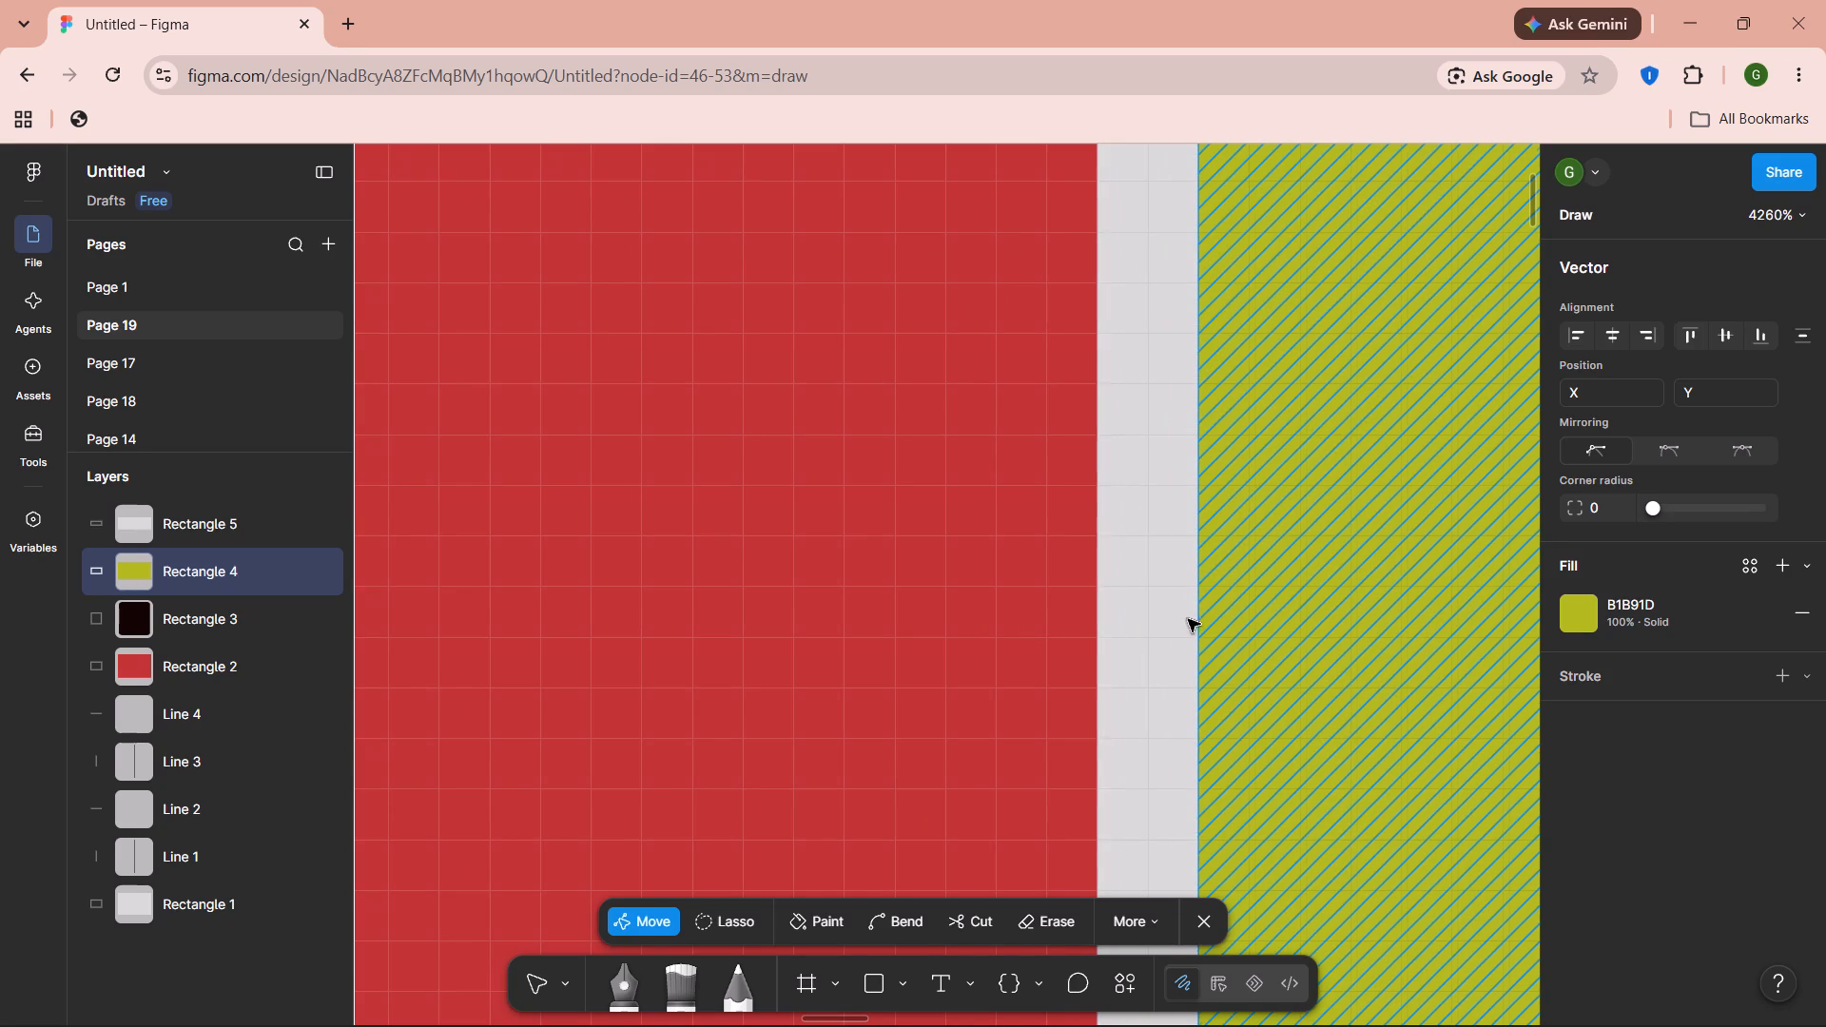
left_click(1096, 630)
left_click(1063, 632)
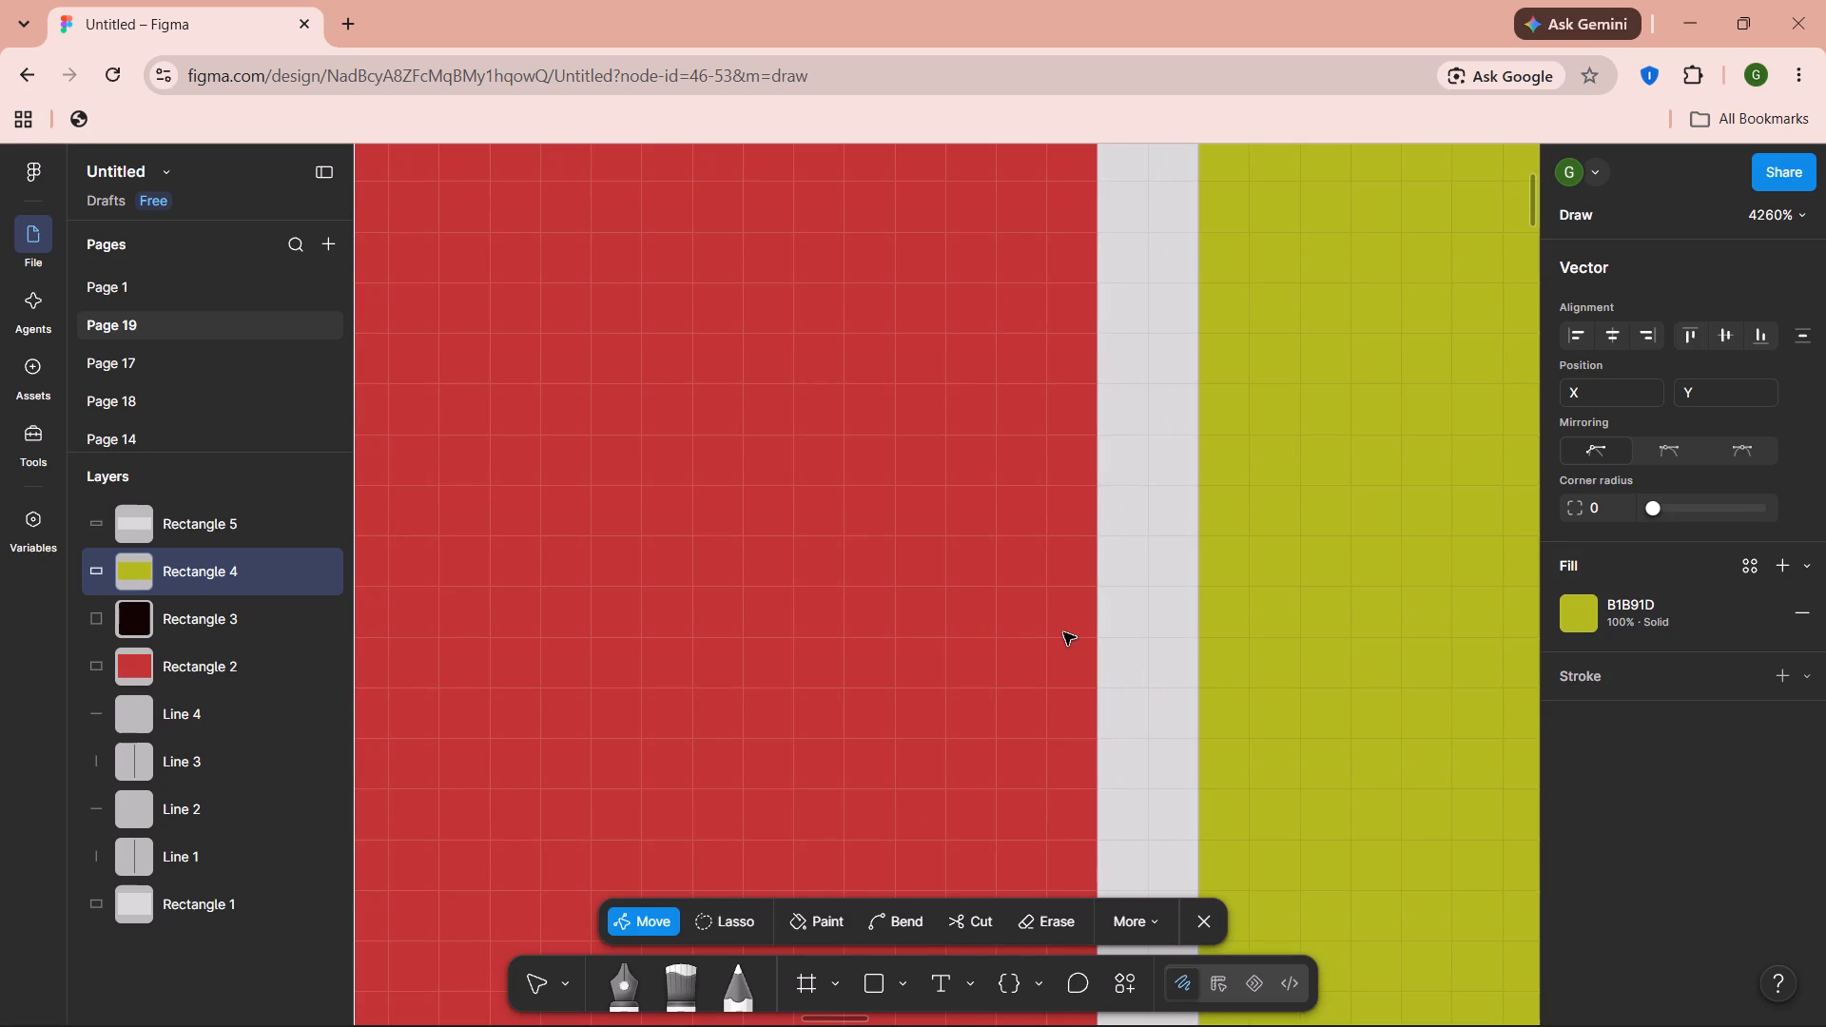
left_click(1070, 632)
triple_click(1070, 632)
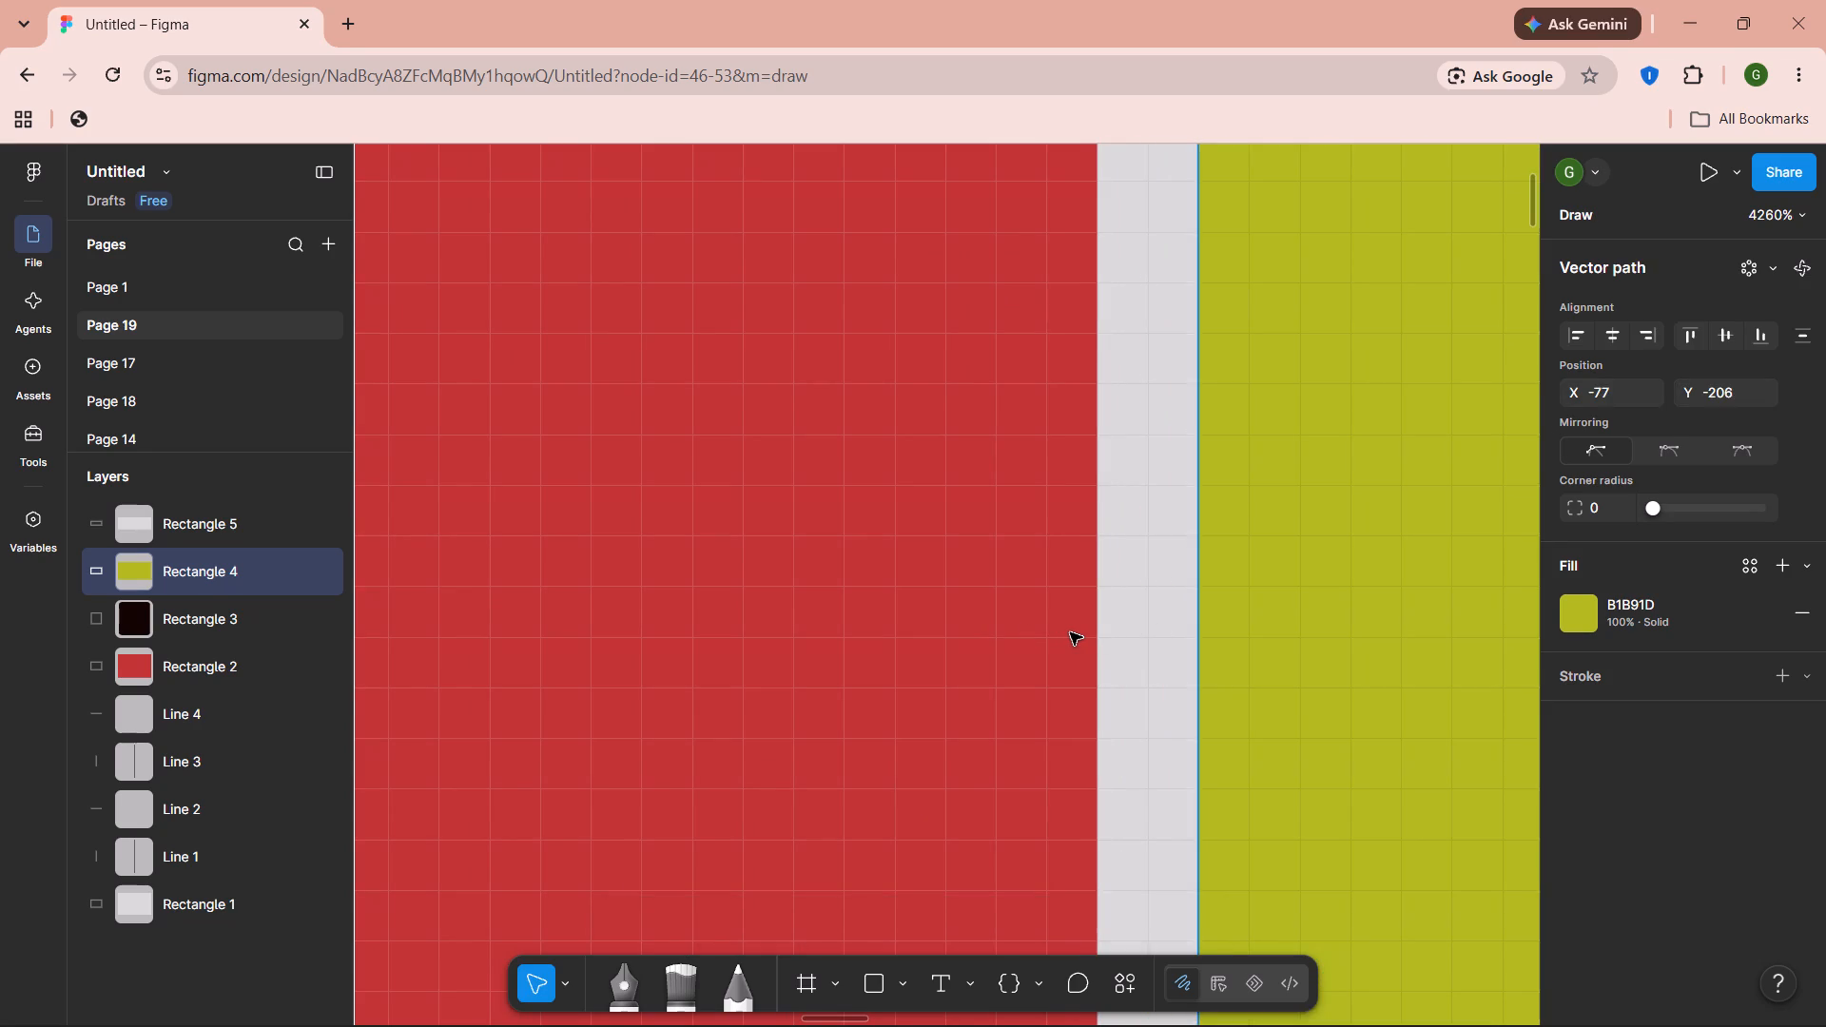
Widen the red rectangle to about 165 × 109, extending its edge beneath the yellow rectangle.
left_click_drag(1095, 632, 1140, 621)
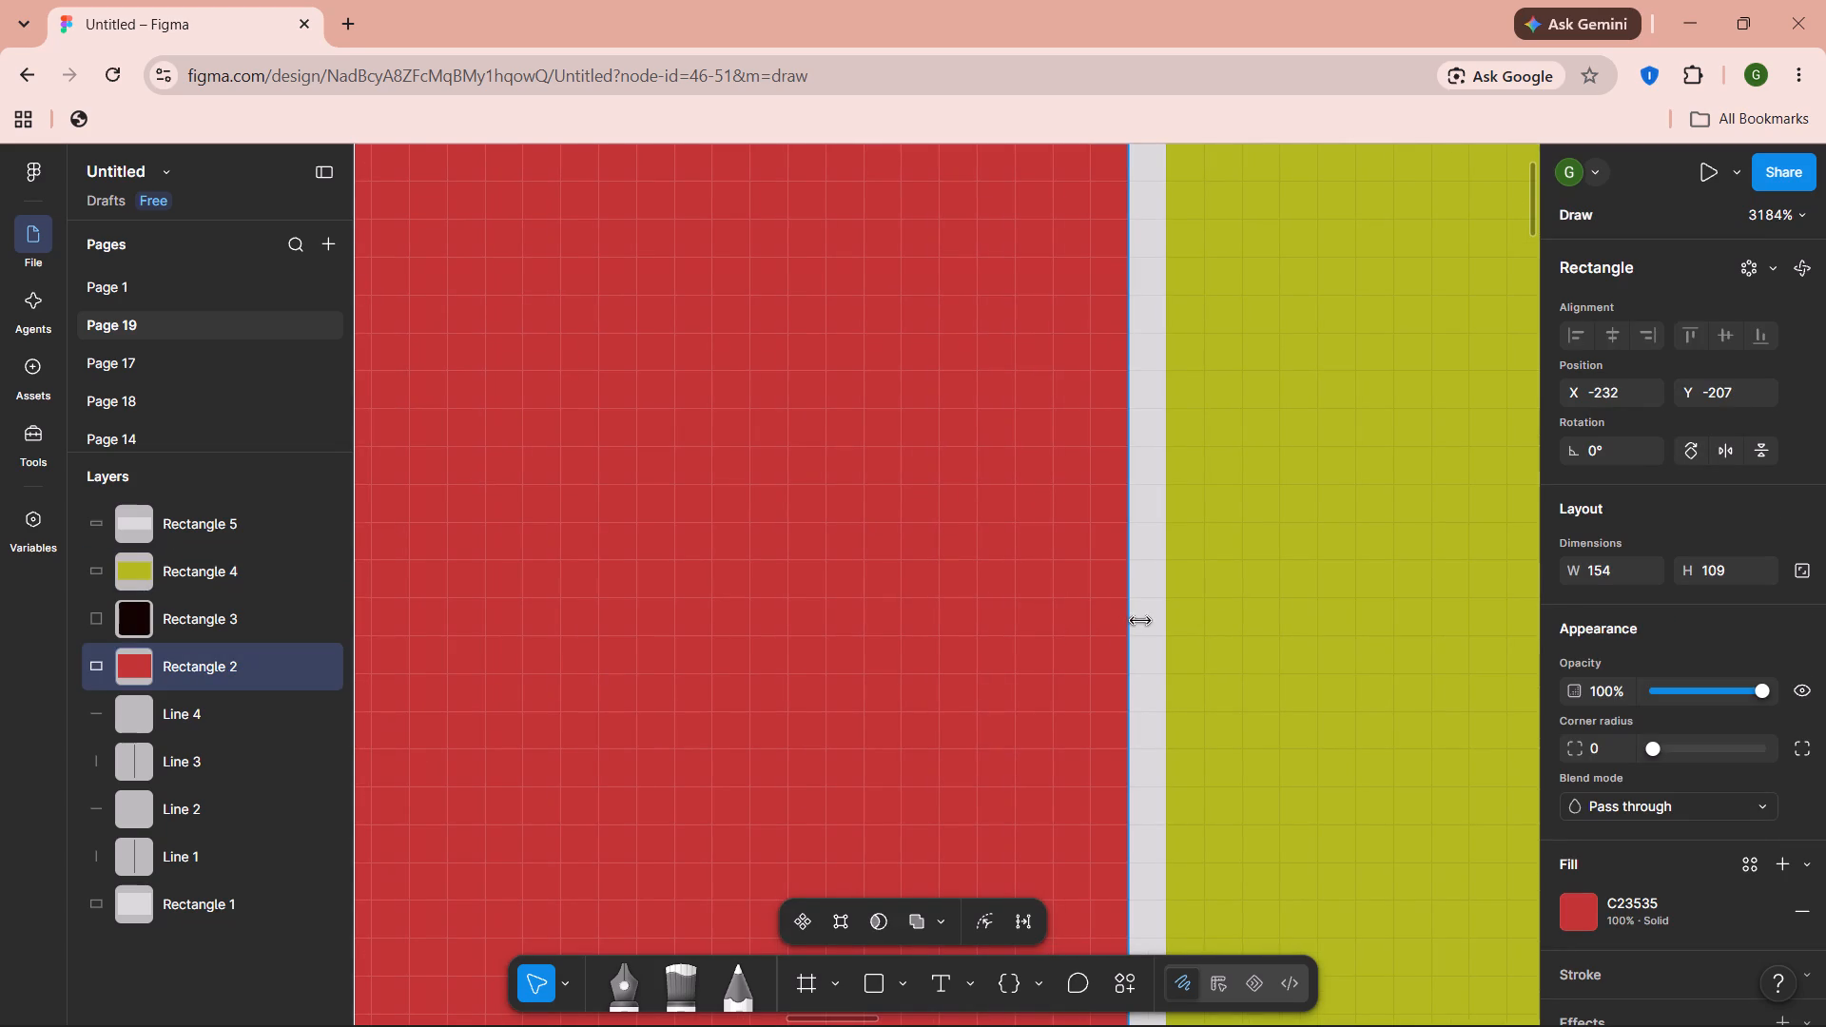
left_click_drag(1140, 621, 1158, 621)
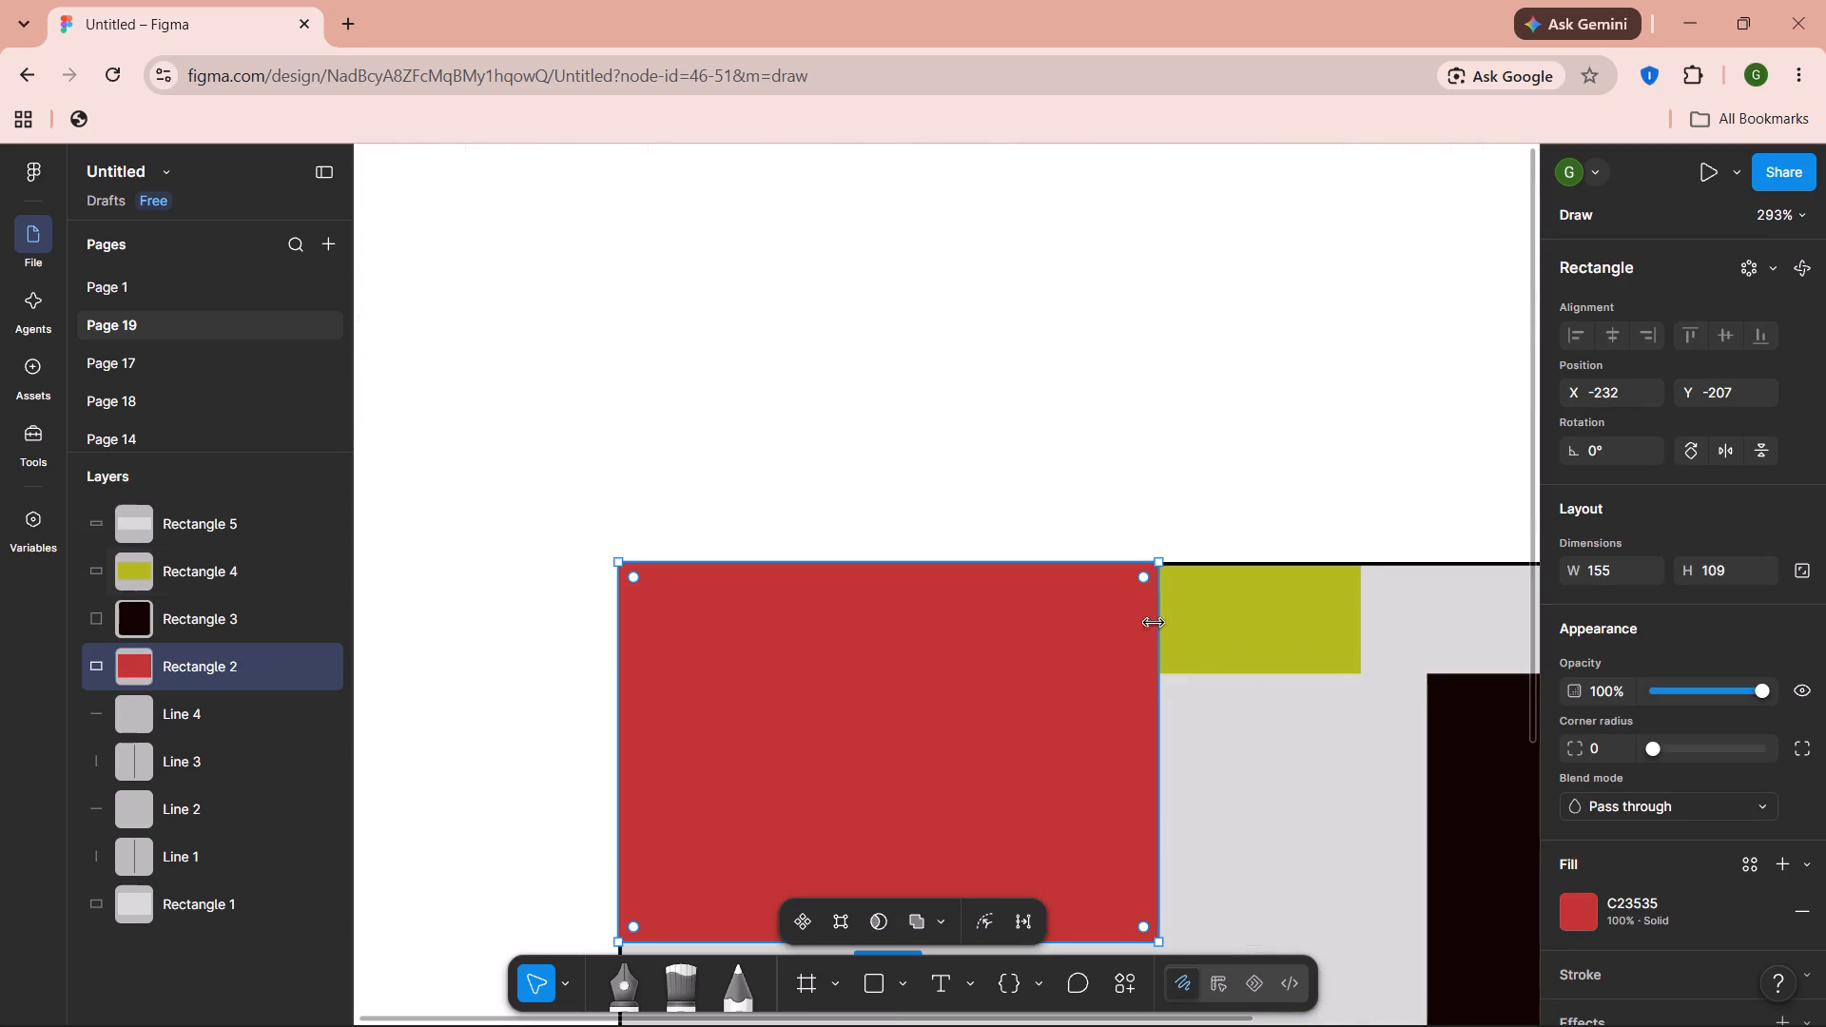
left_click_drag(1165, 615, 1179, 616)
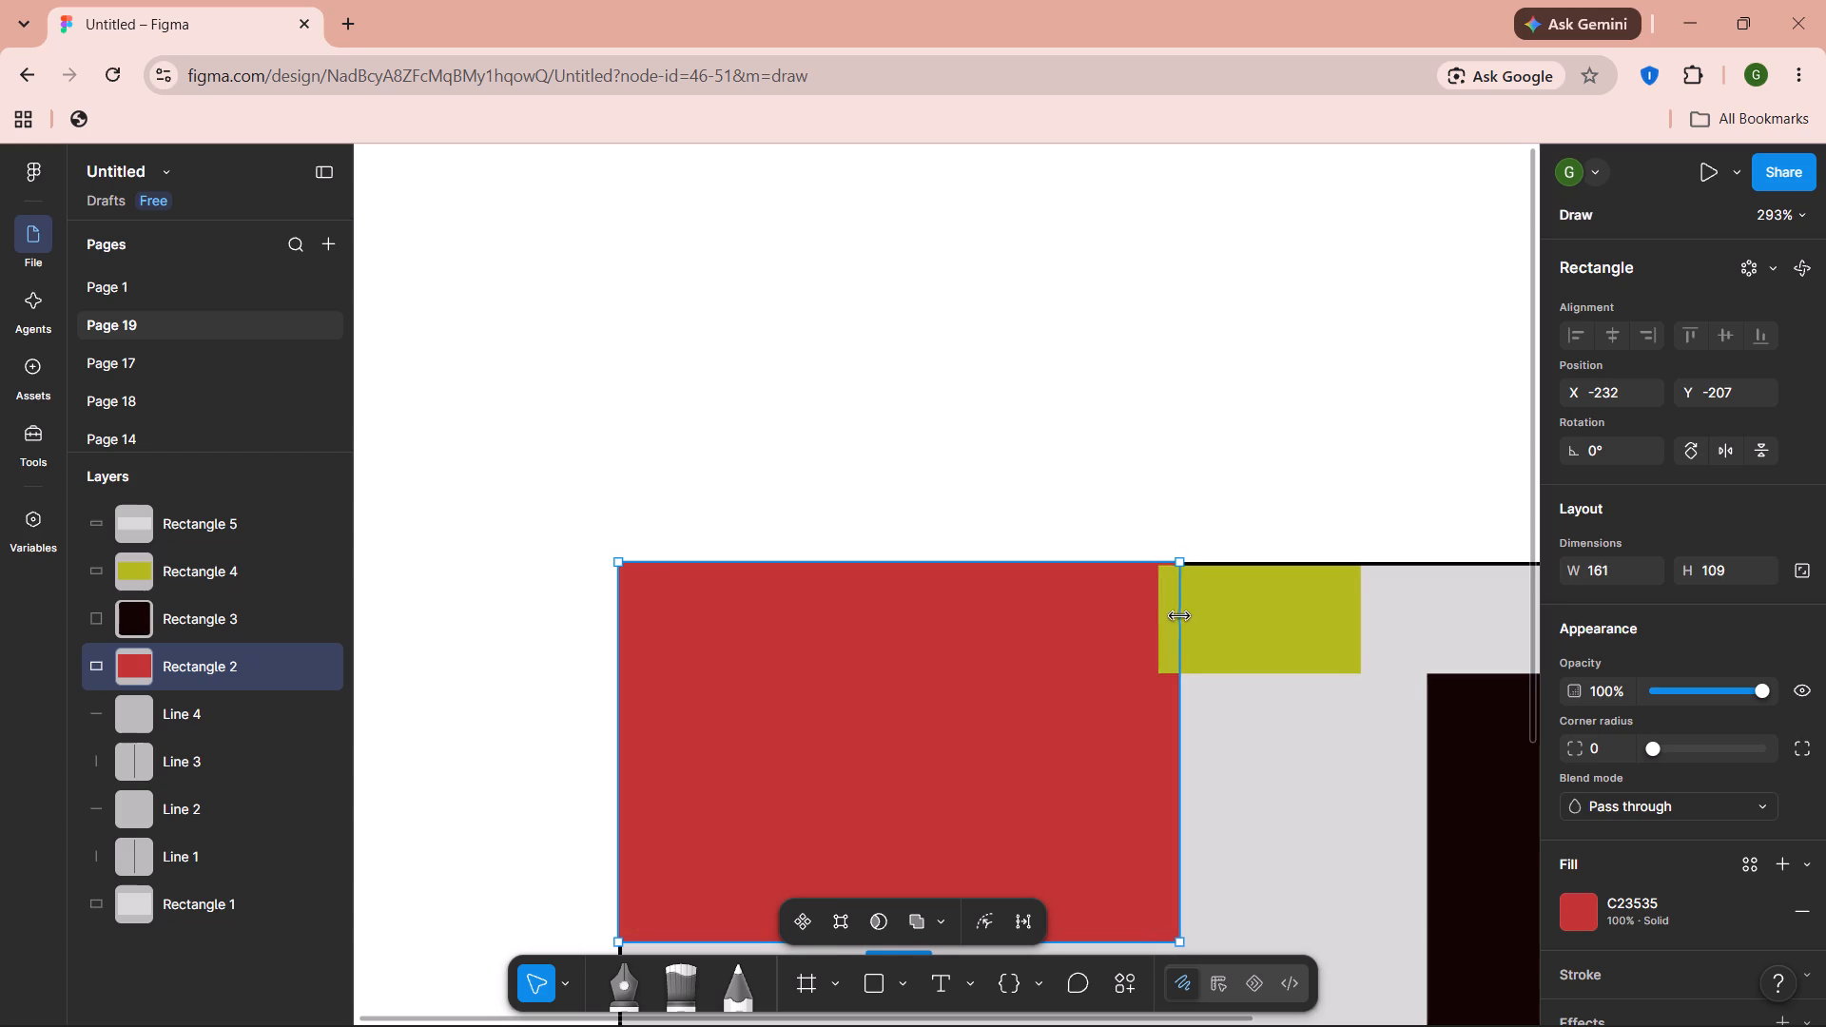
left_click_drag(1179, 616, 1193, 616)
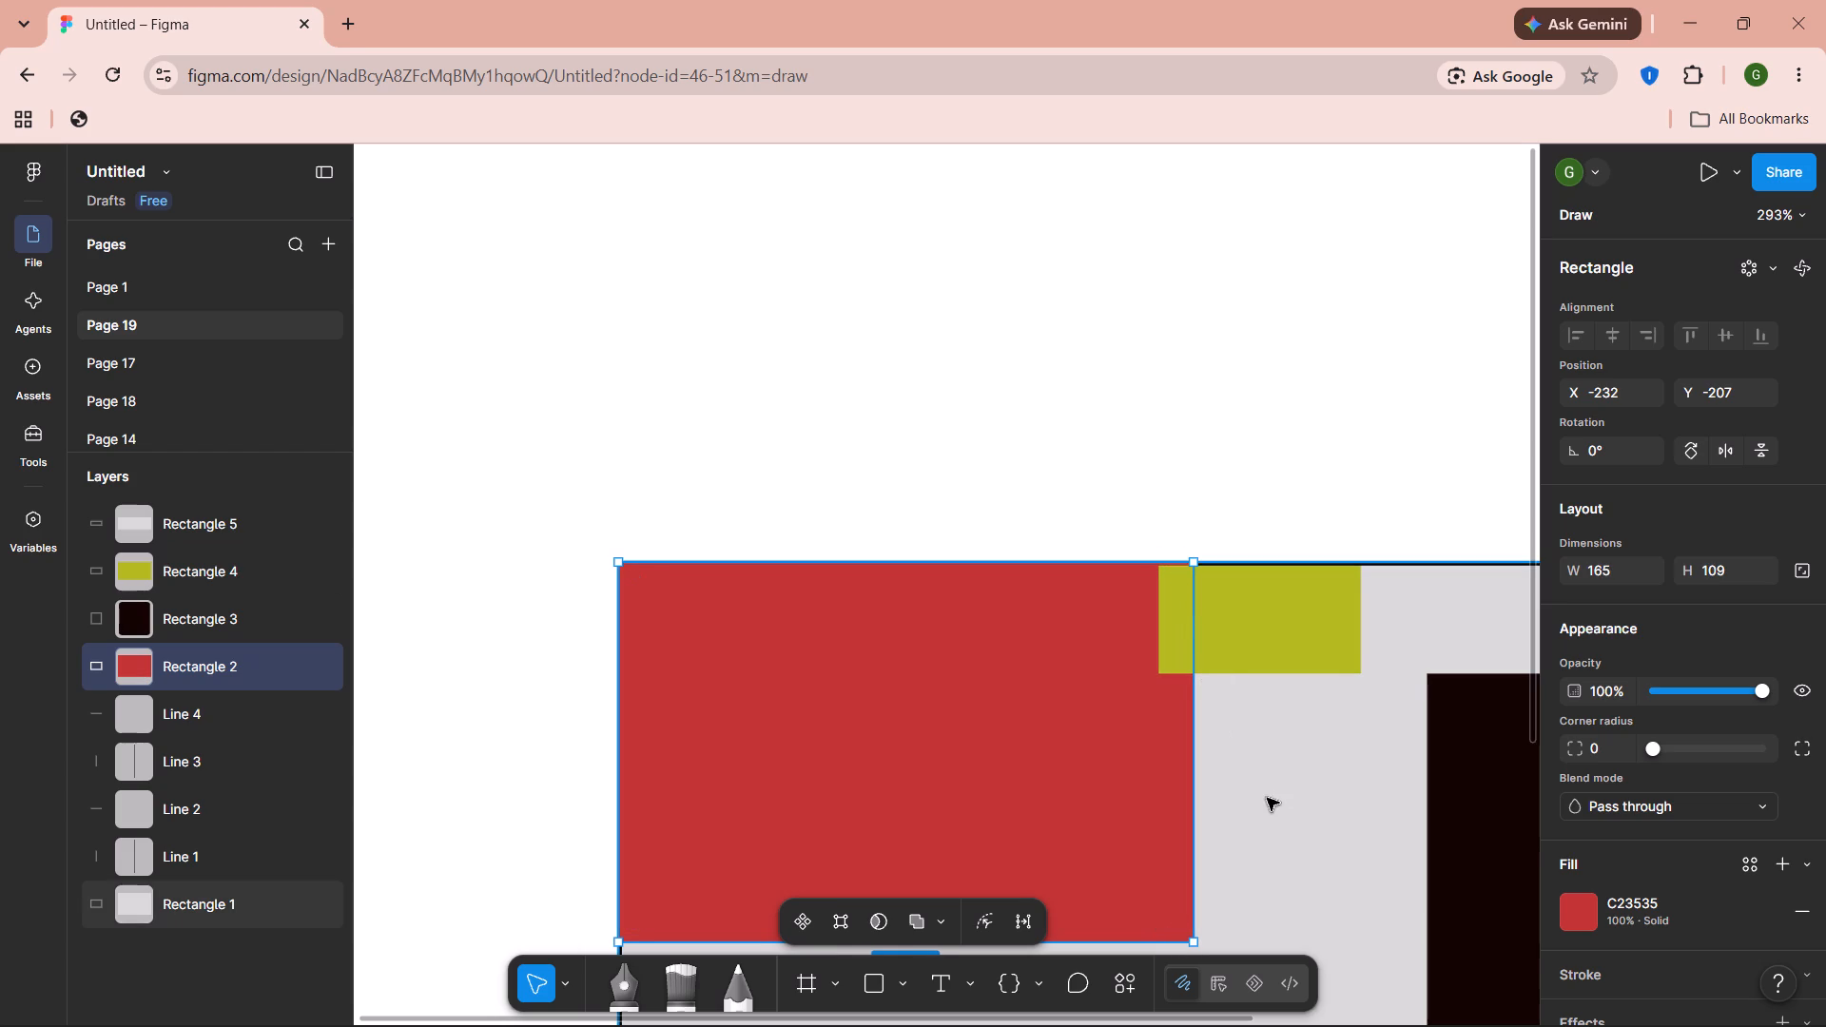
left_click(1267, 798)
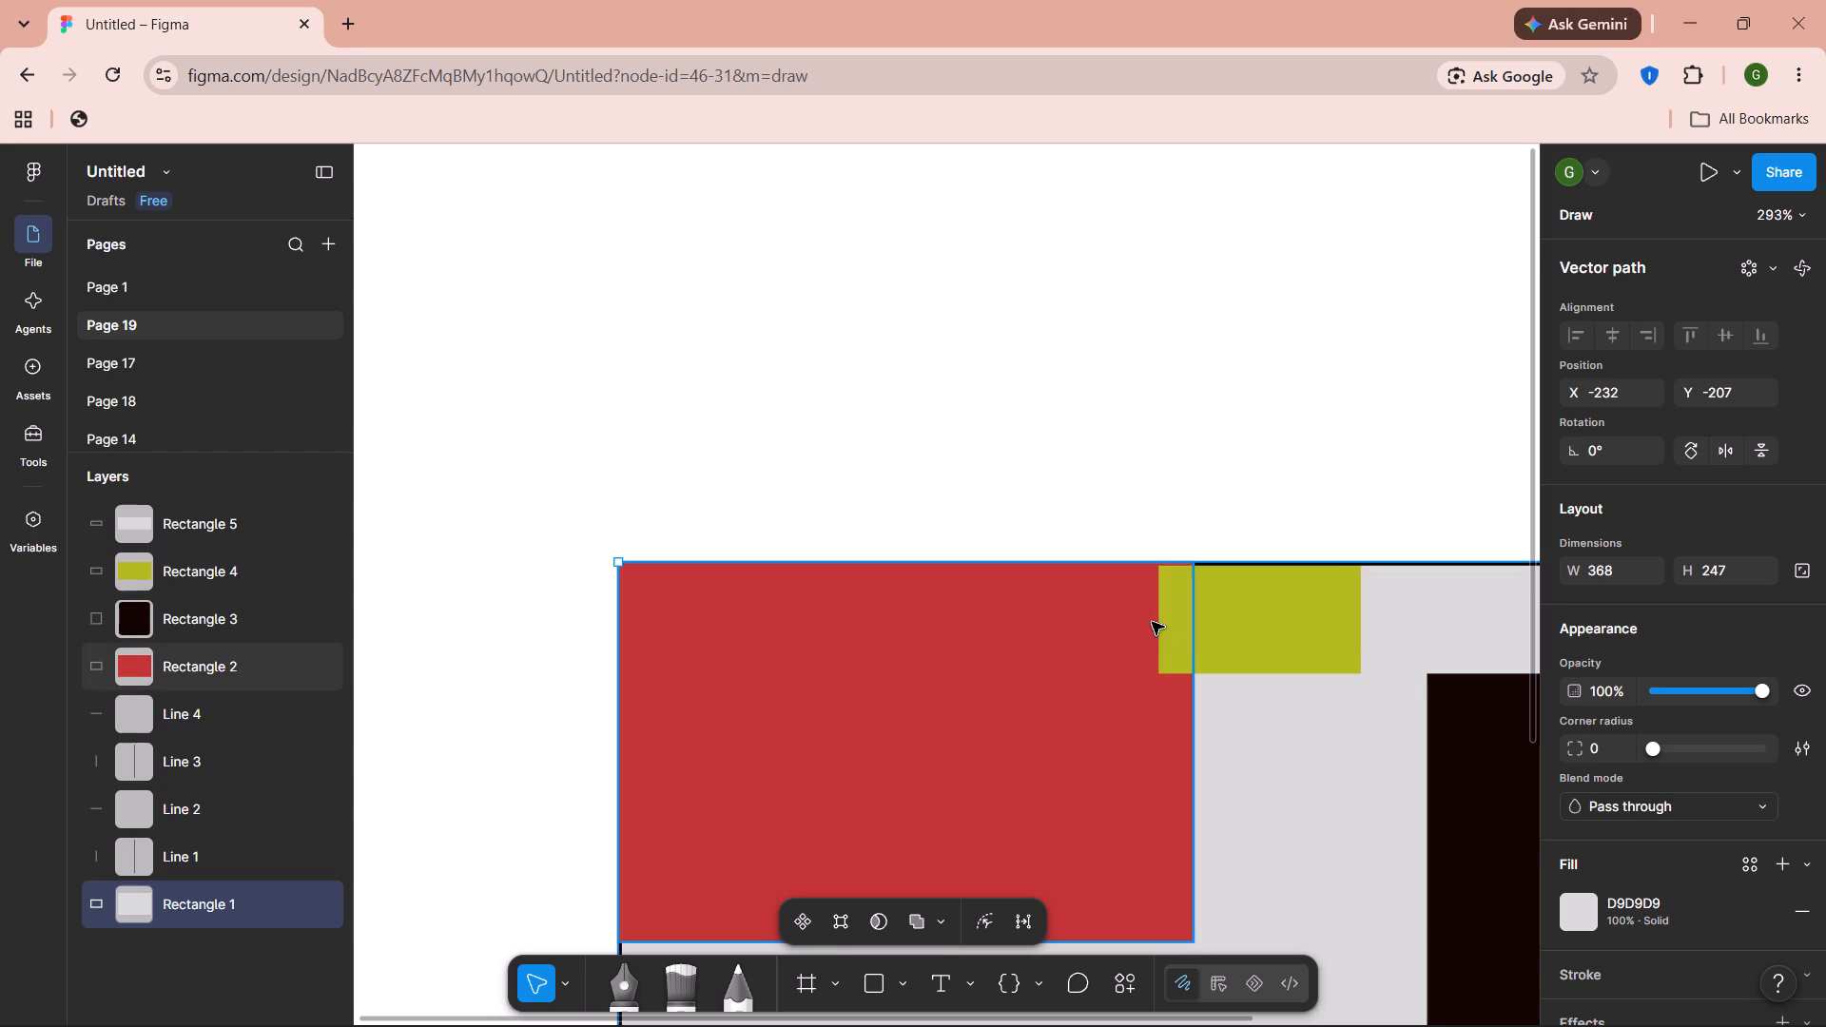
Narrow the yellow rectangle to about 48 × 31, moving its inner edge to X -67 against the red rectangle.
left_click(1190, 619)
left_click_drag(1157, 623, 1195, 622)
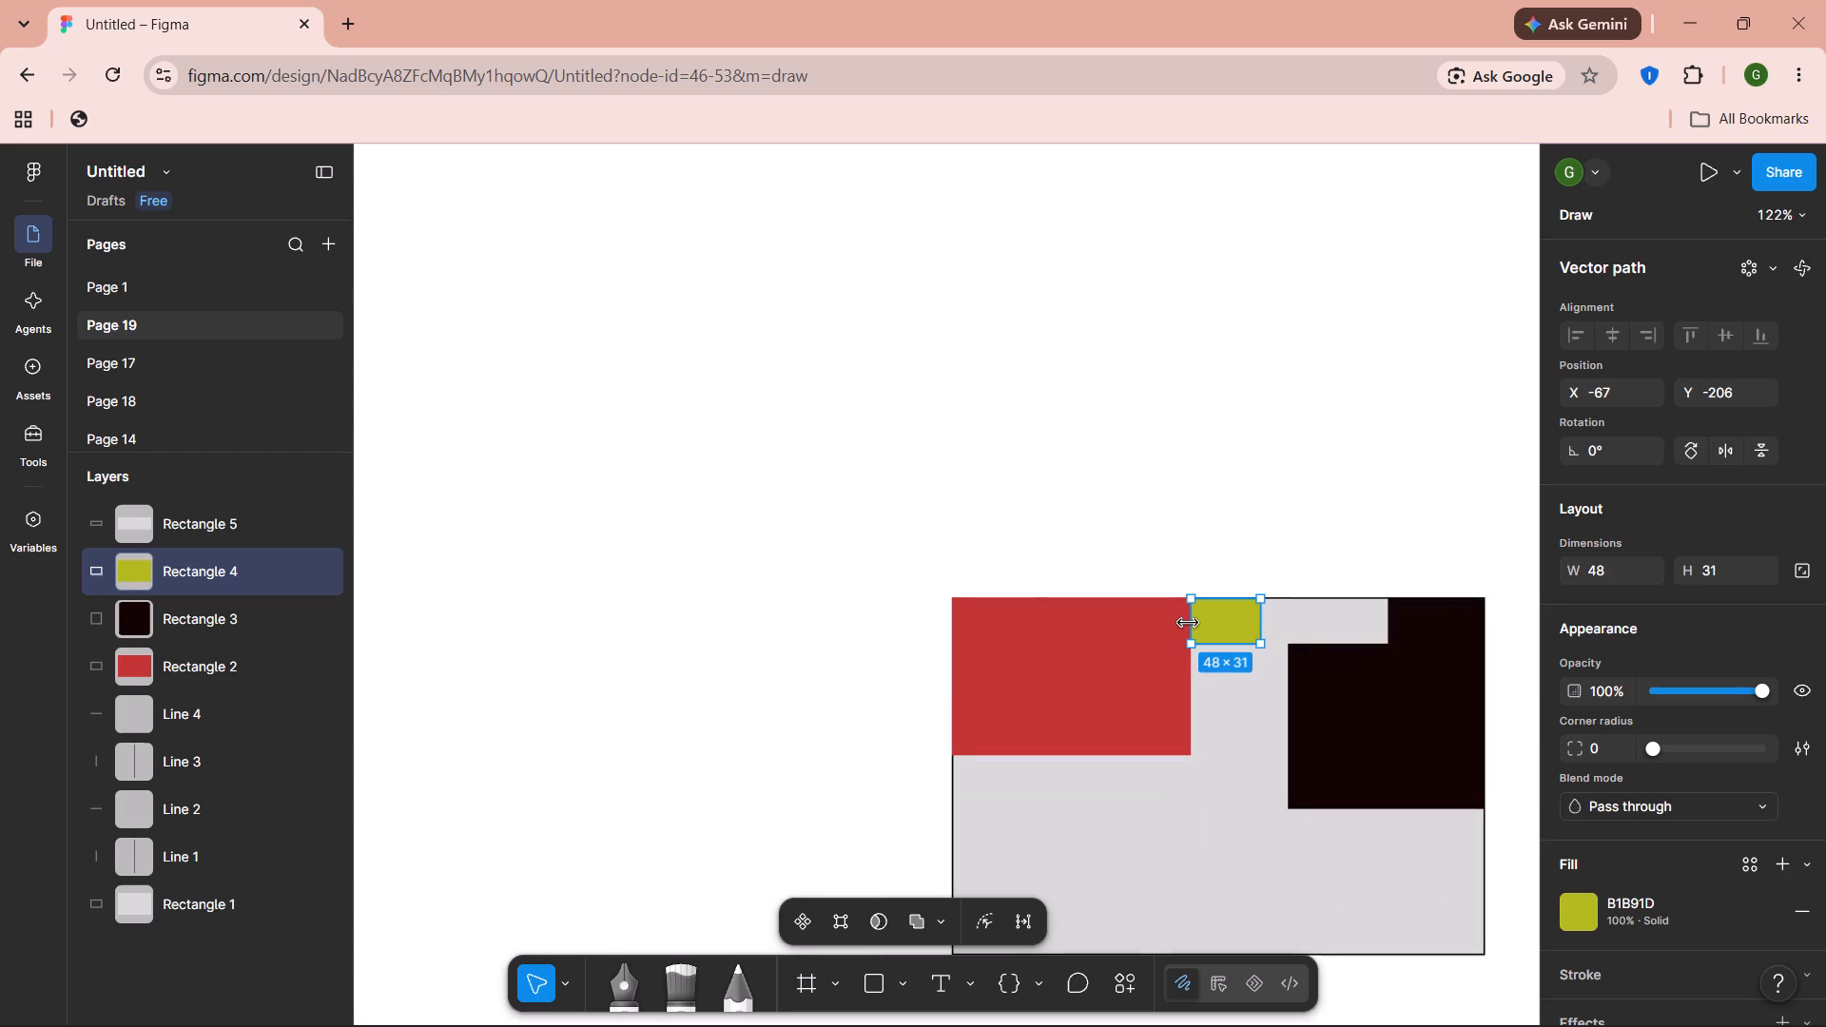
Fill the 88 × 31 grey rectangle beside the yellow one with green 61AD6F.
left_click(1314, 639)
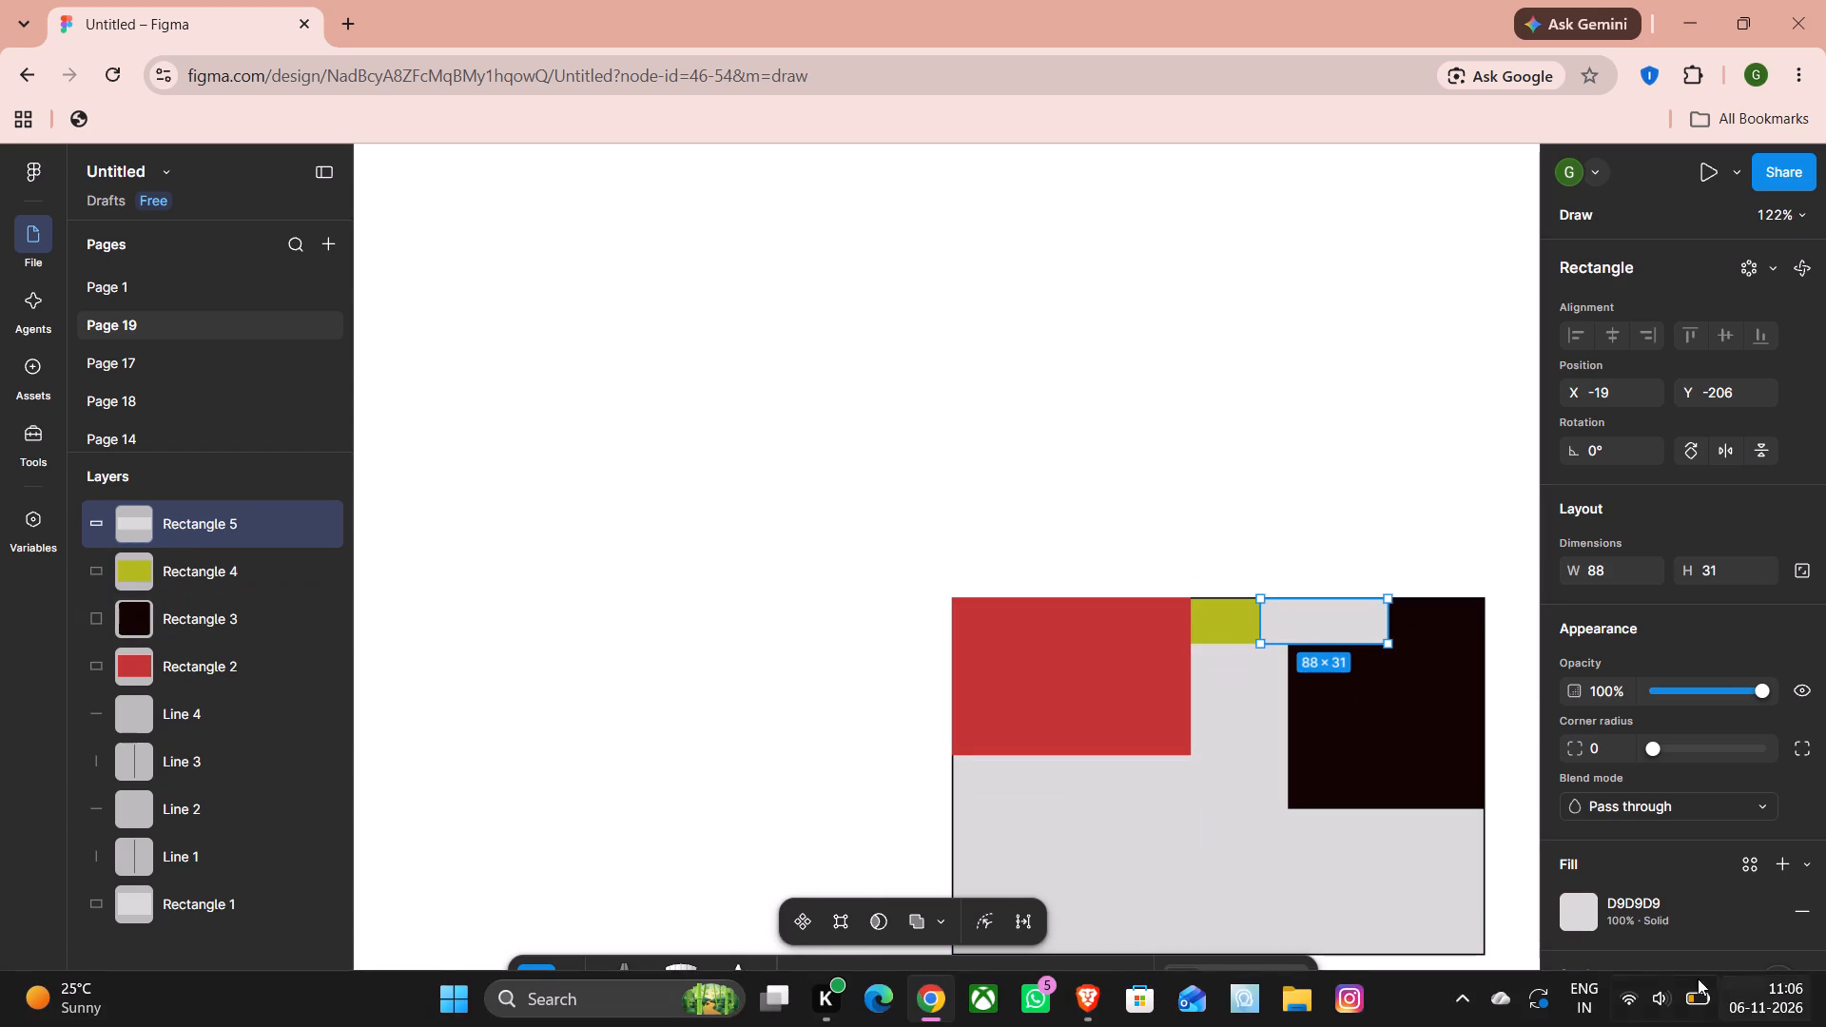
left_click(1577, 934)
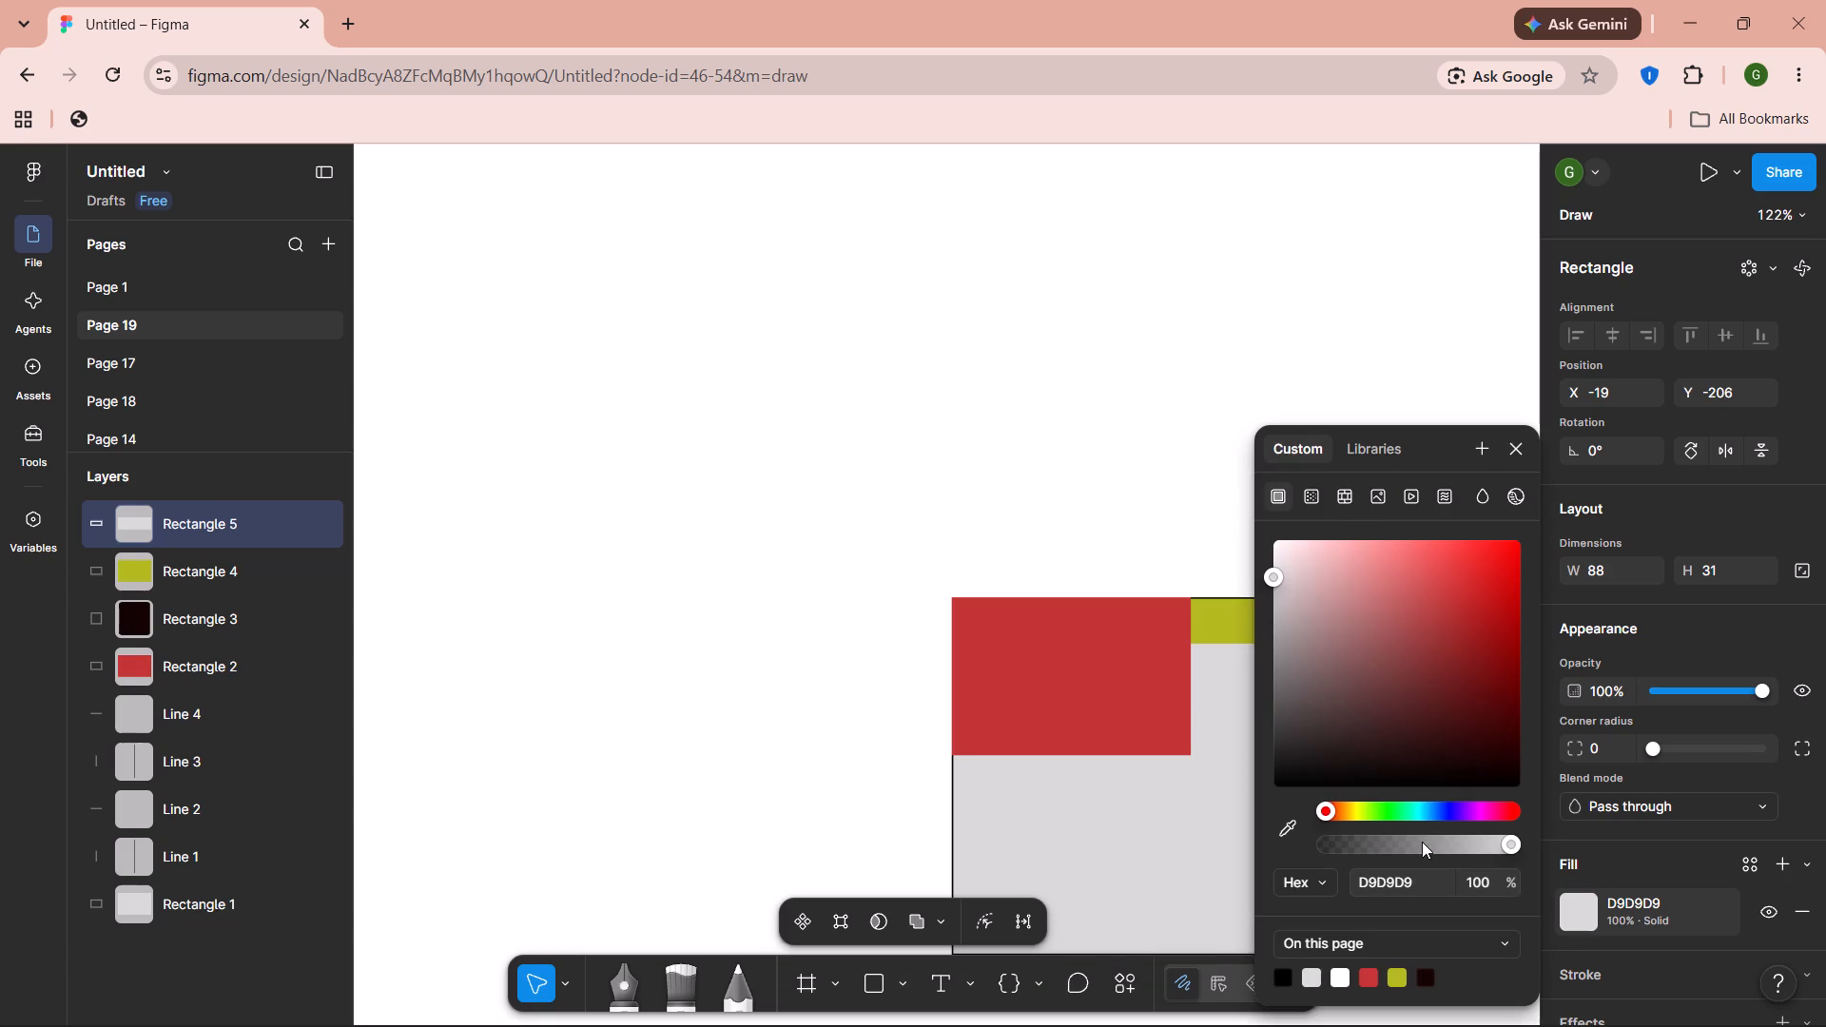
left_click(1393, 801)
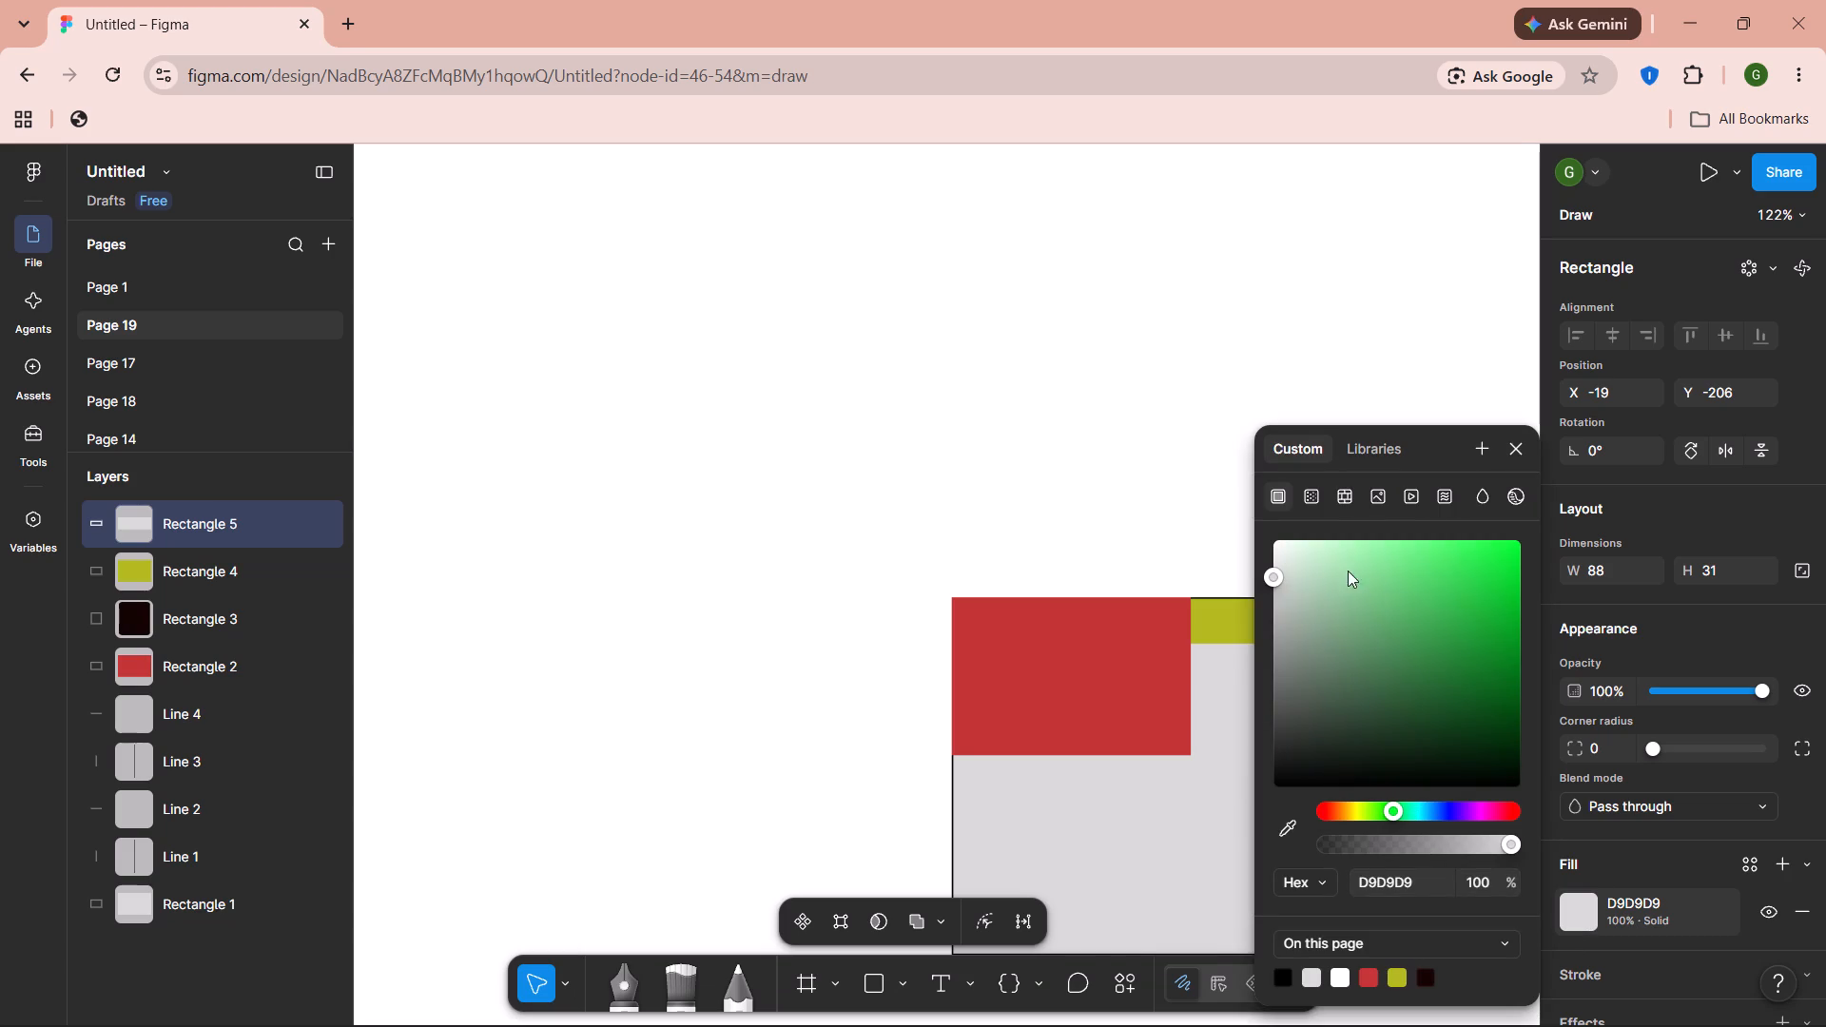
left_click(1382, 620)
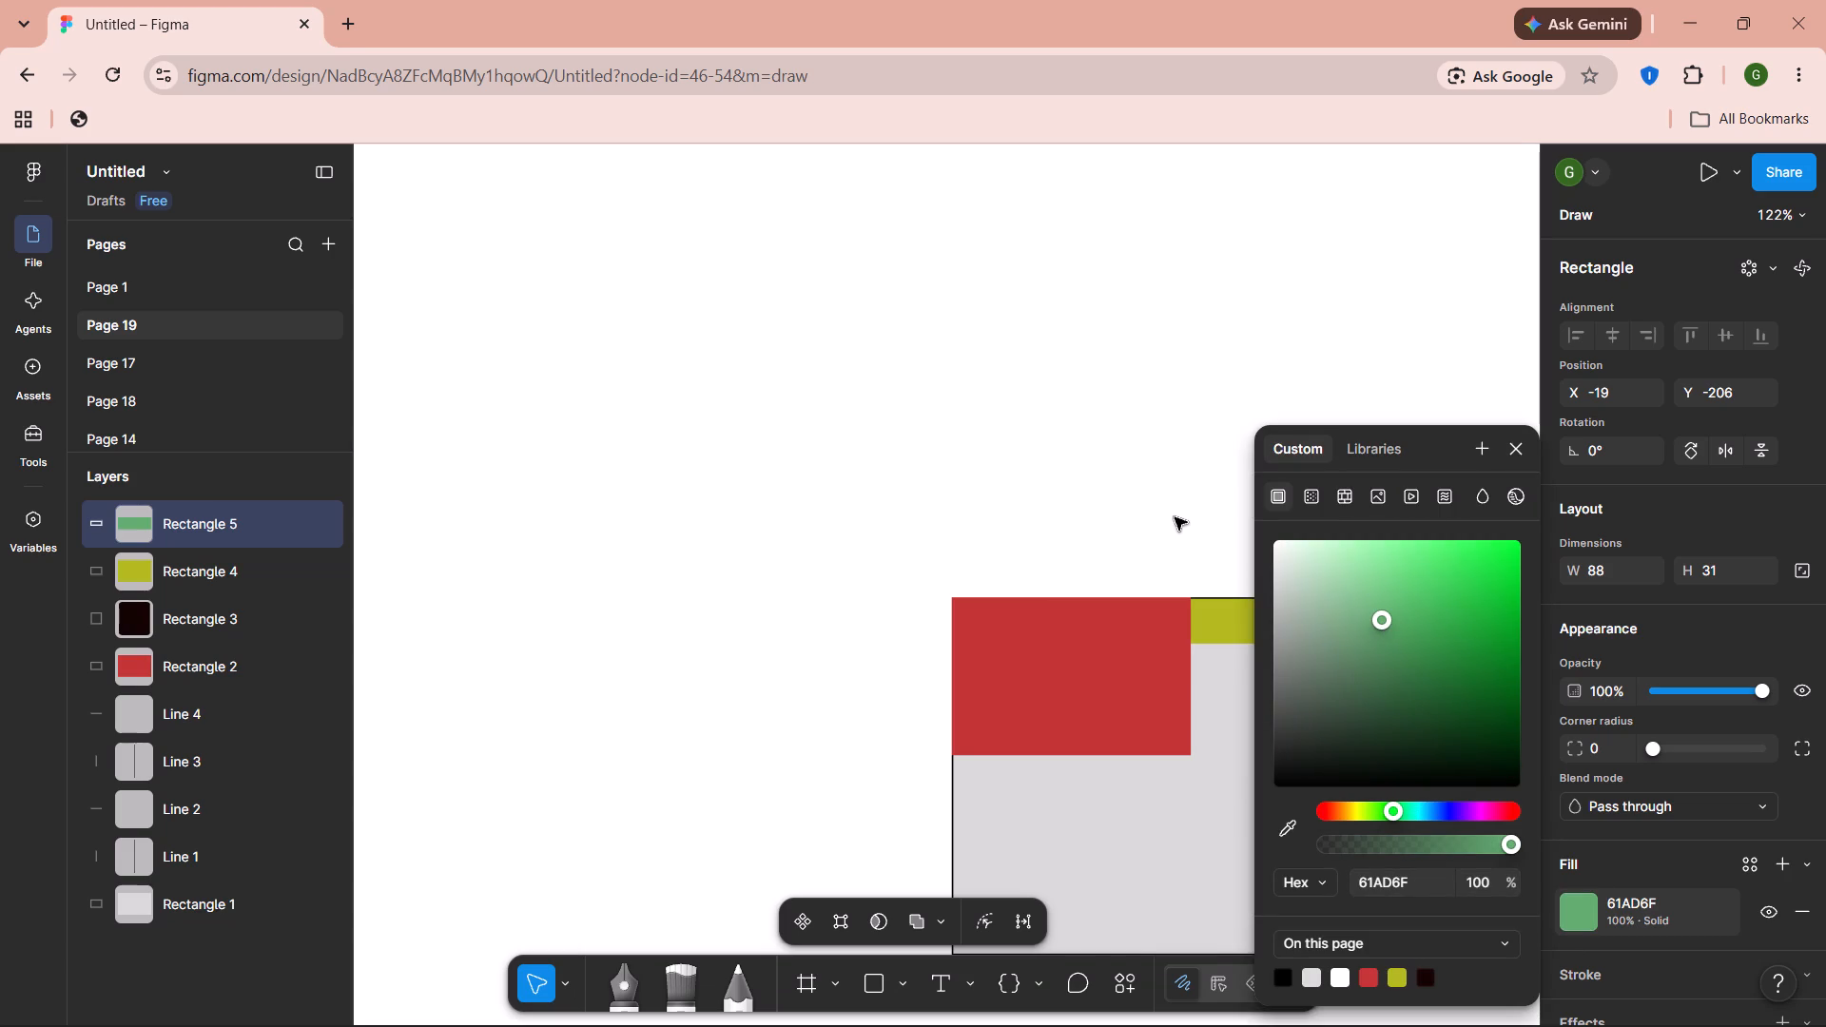
scroll(1175, 517, "left", 1)
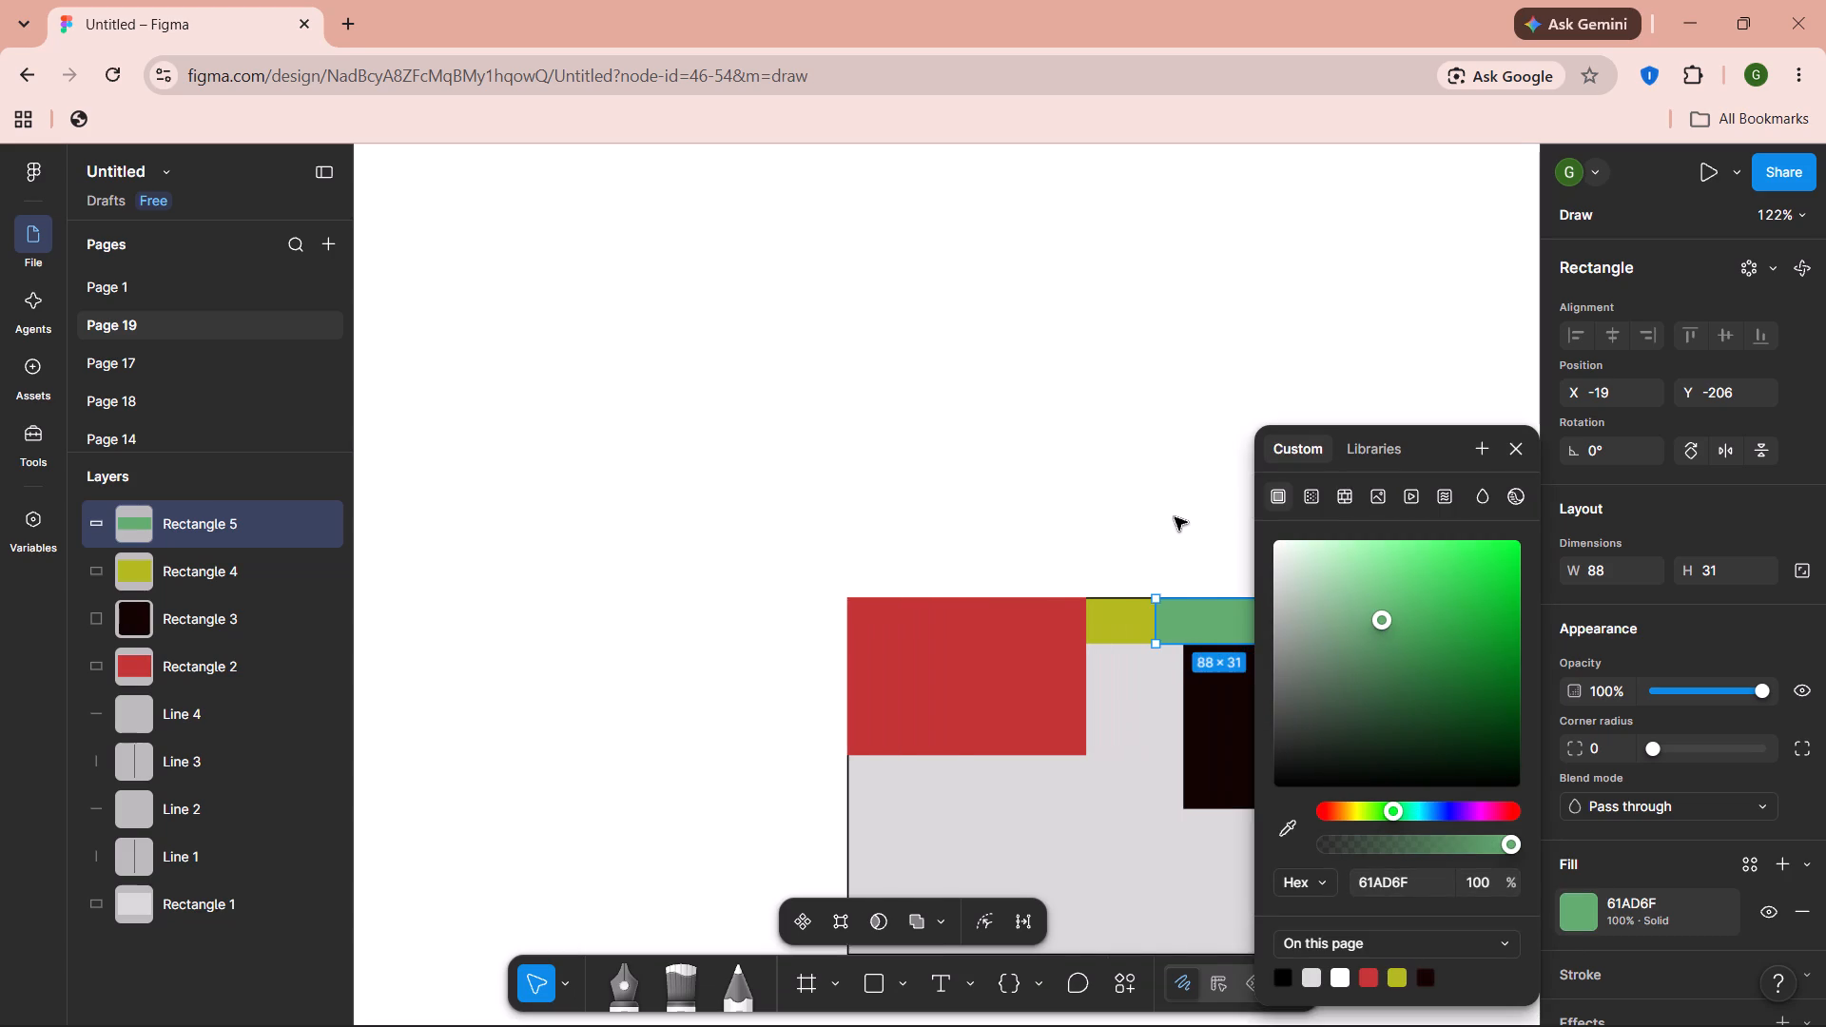
scroll(1175, 517, "left", 1)
left_click(1175, 517)
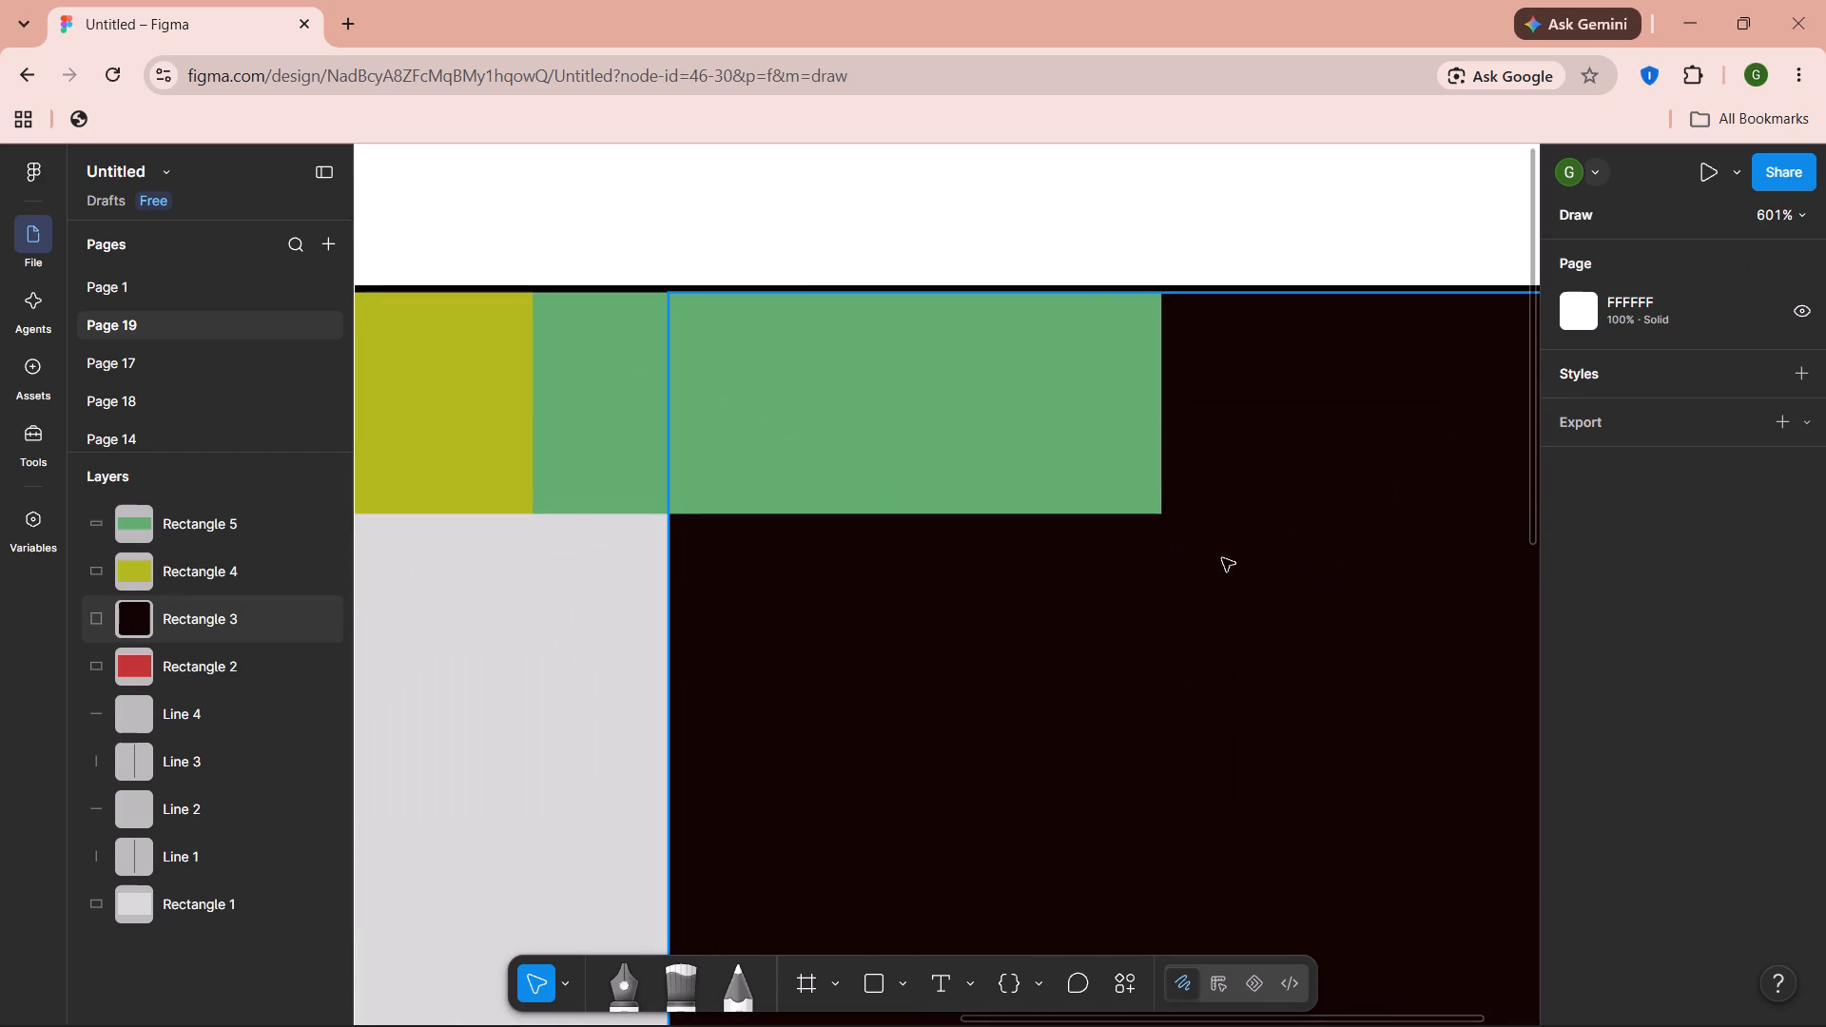
scroll(1462, 618, "left", 1)
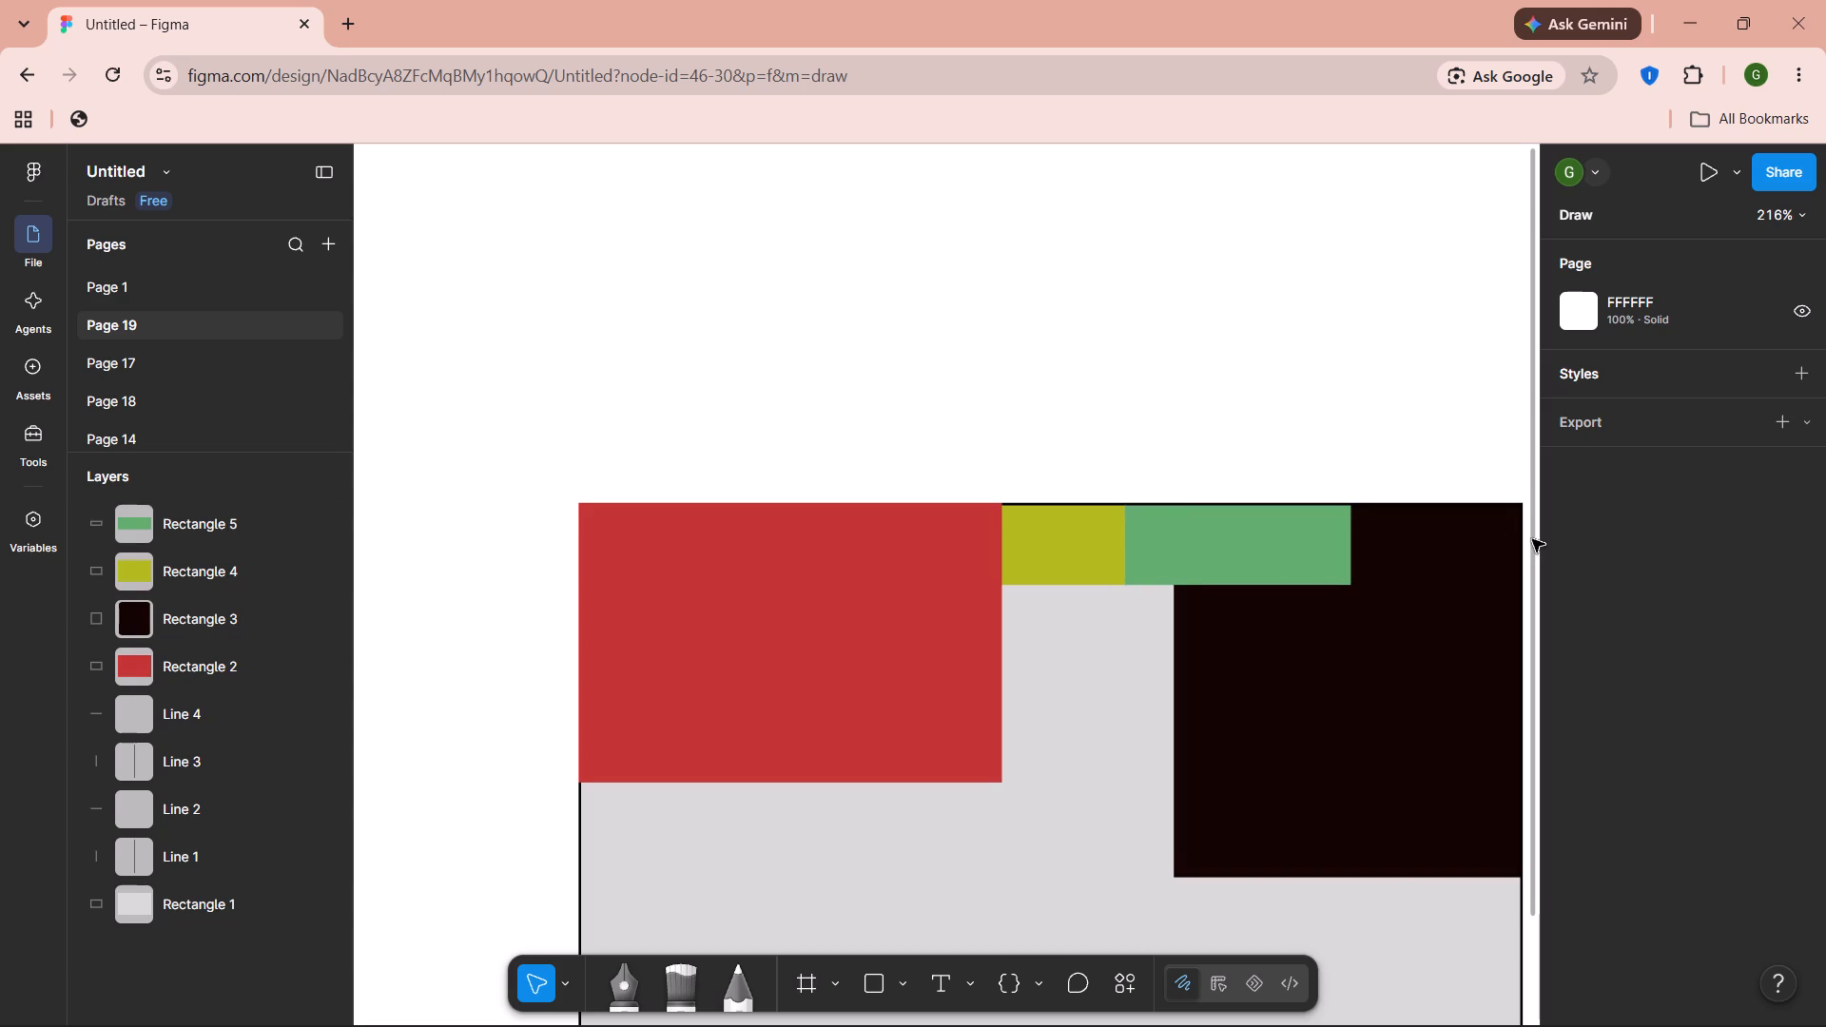
Enlarge the green rectangle to about 102 × 36, extending it over the near-black rectangle.
left_click(1341, 536)
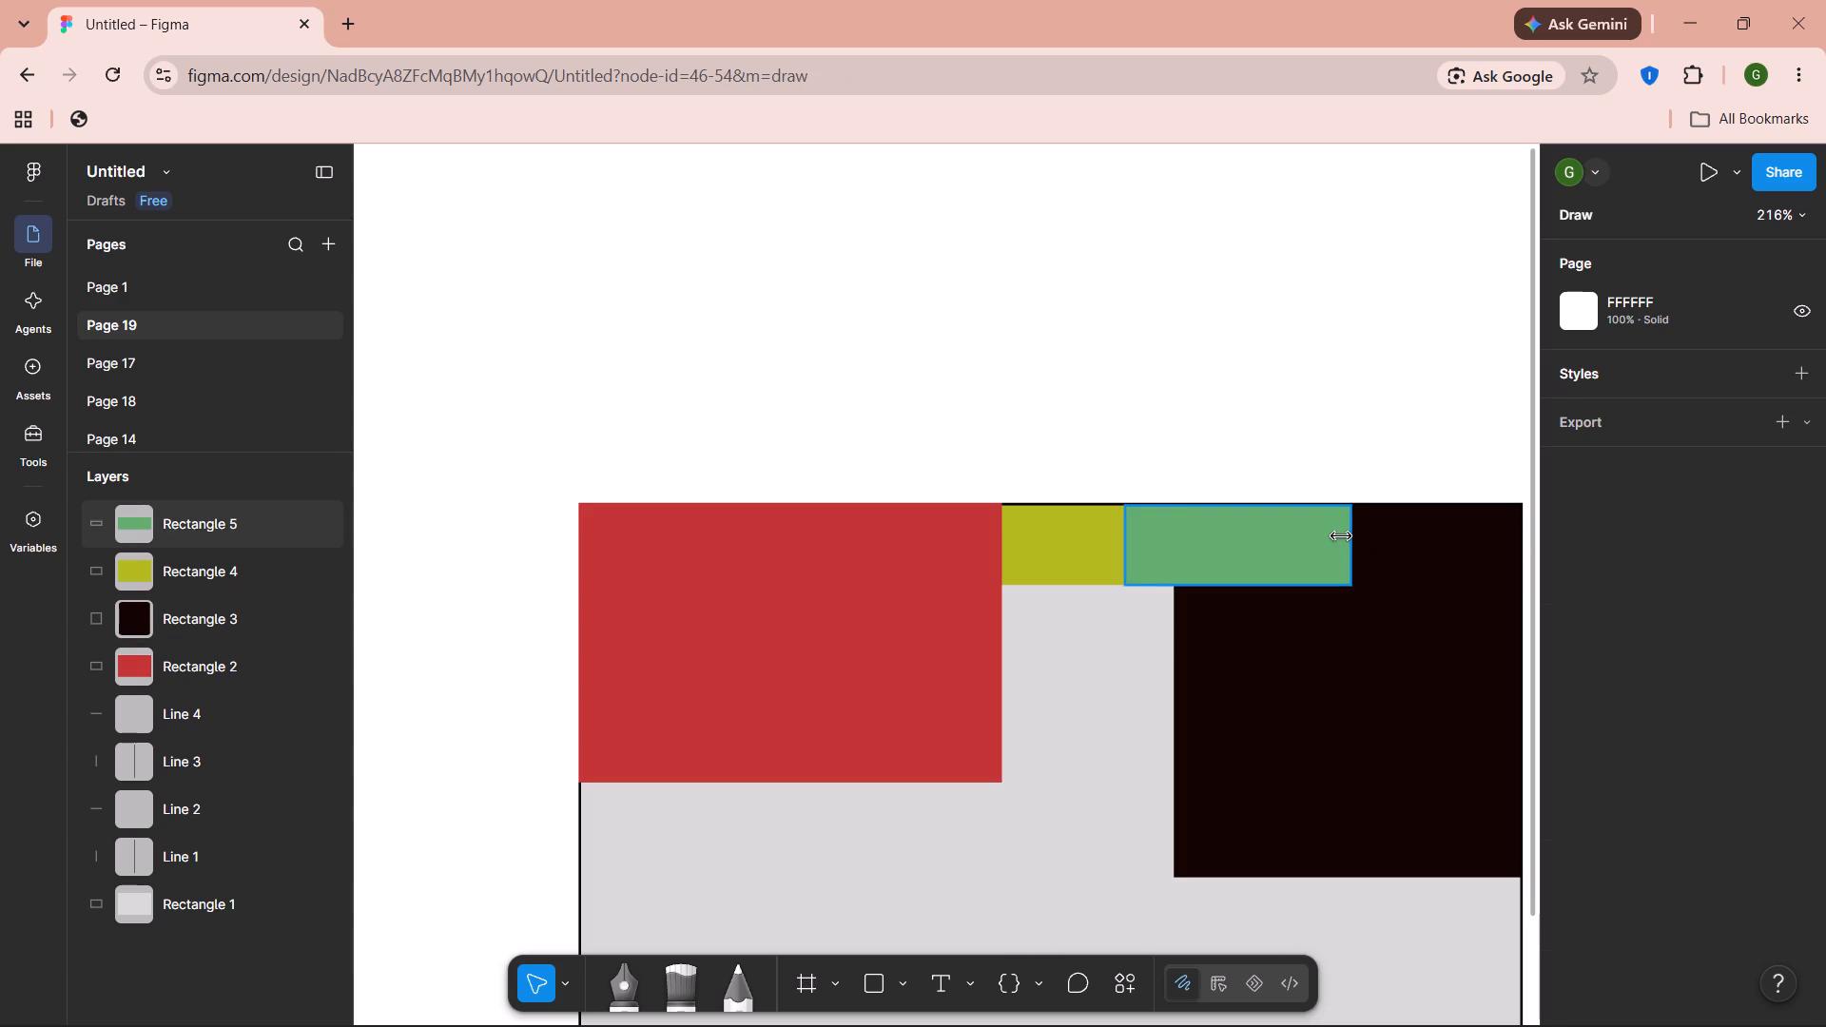
left_click_drag(1353, 542, 1389, 542)
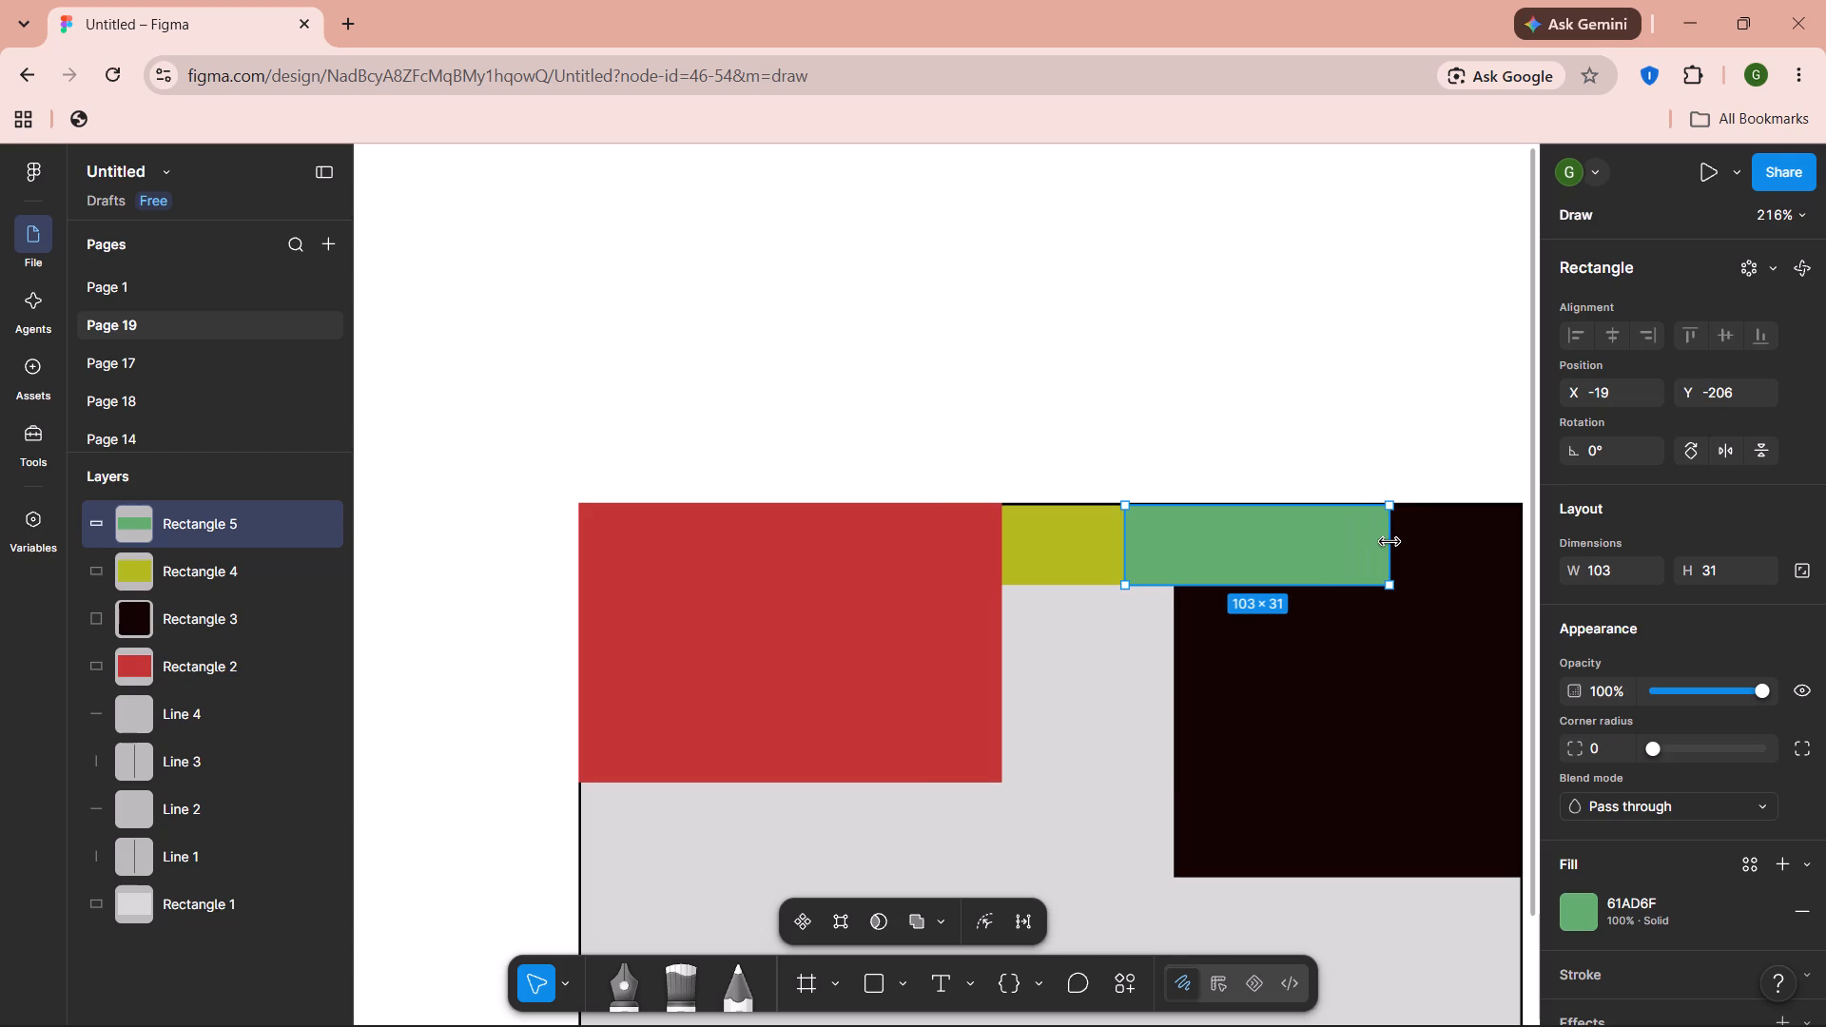
left_click_drag(1389, 542, 1388, 544)
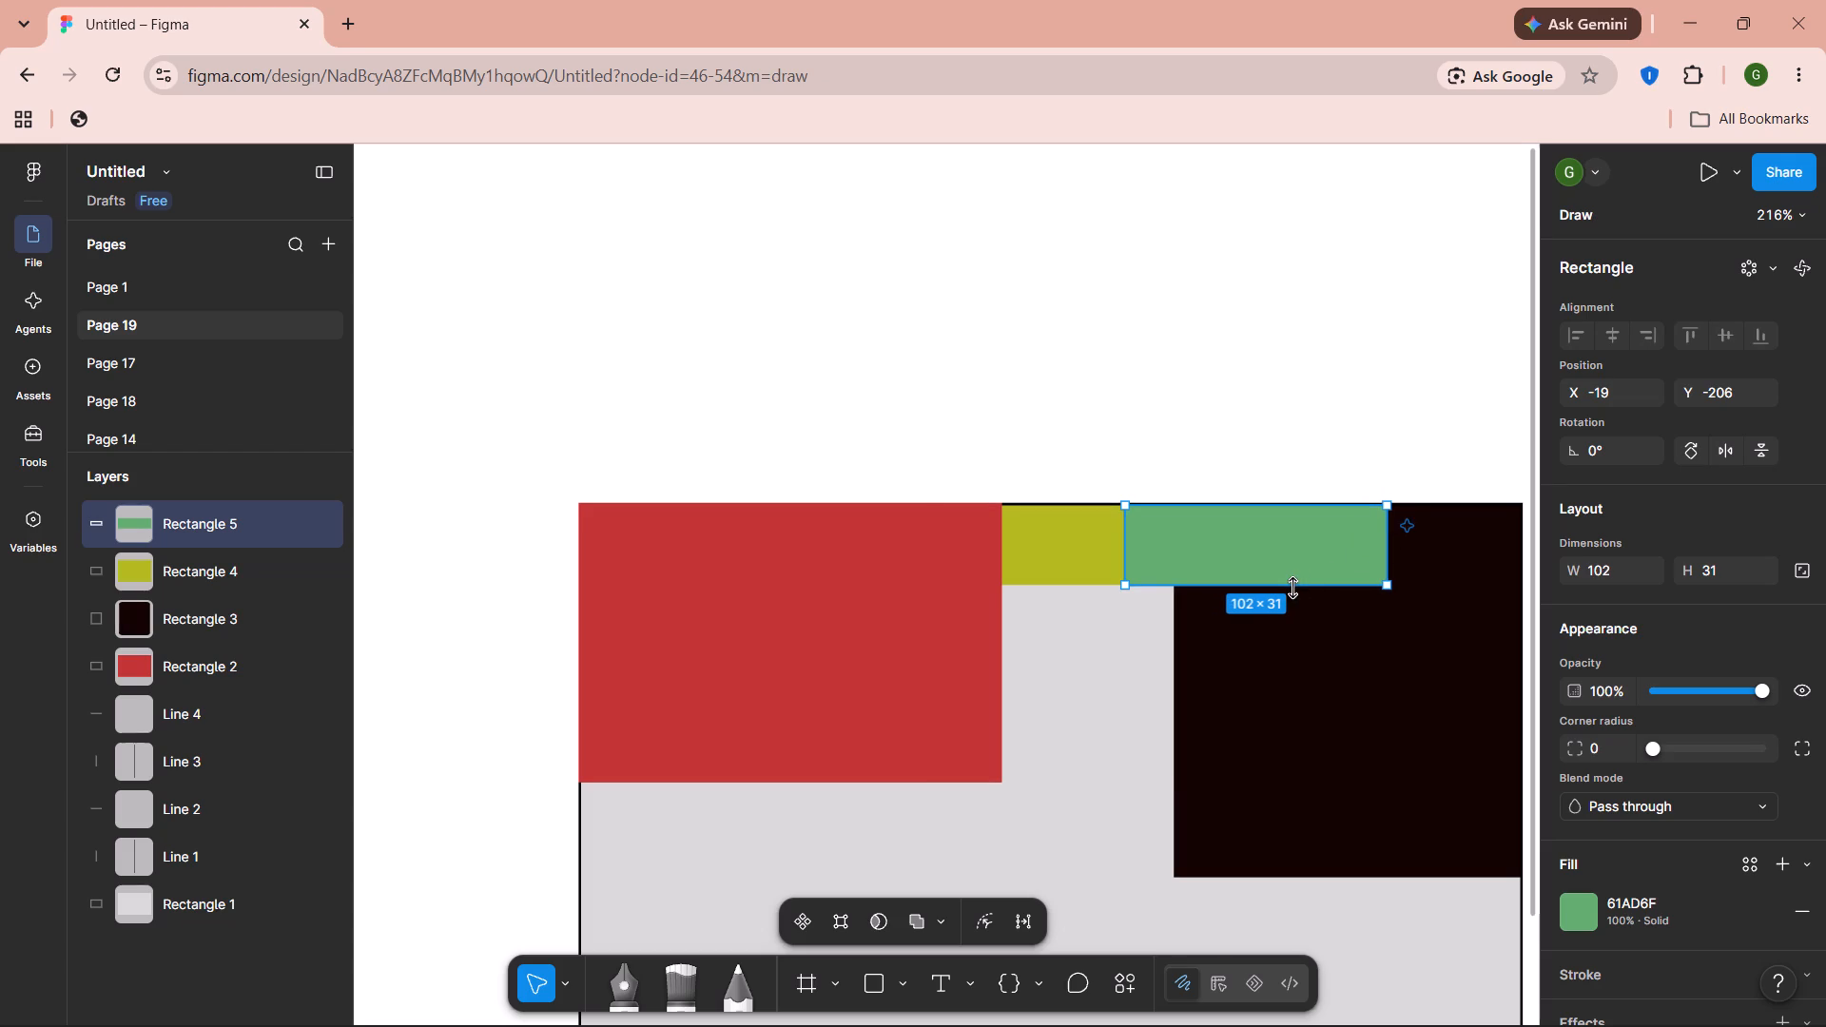
left_click_drag(1287, 588, 1285, 598)
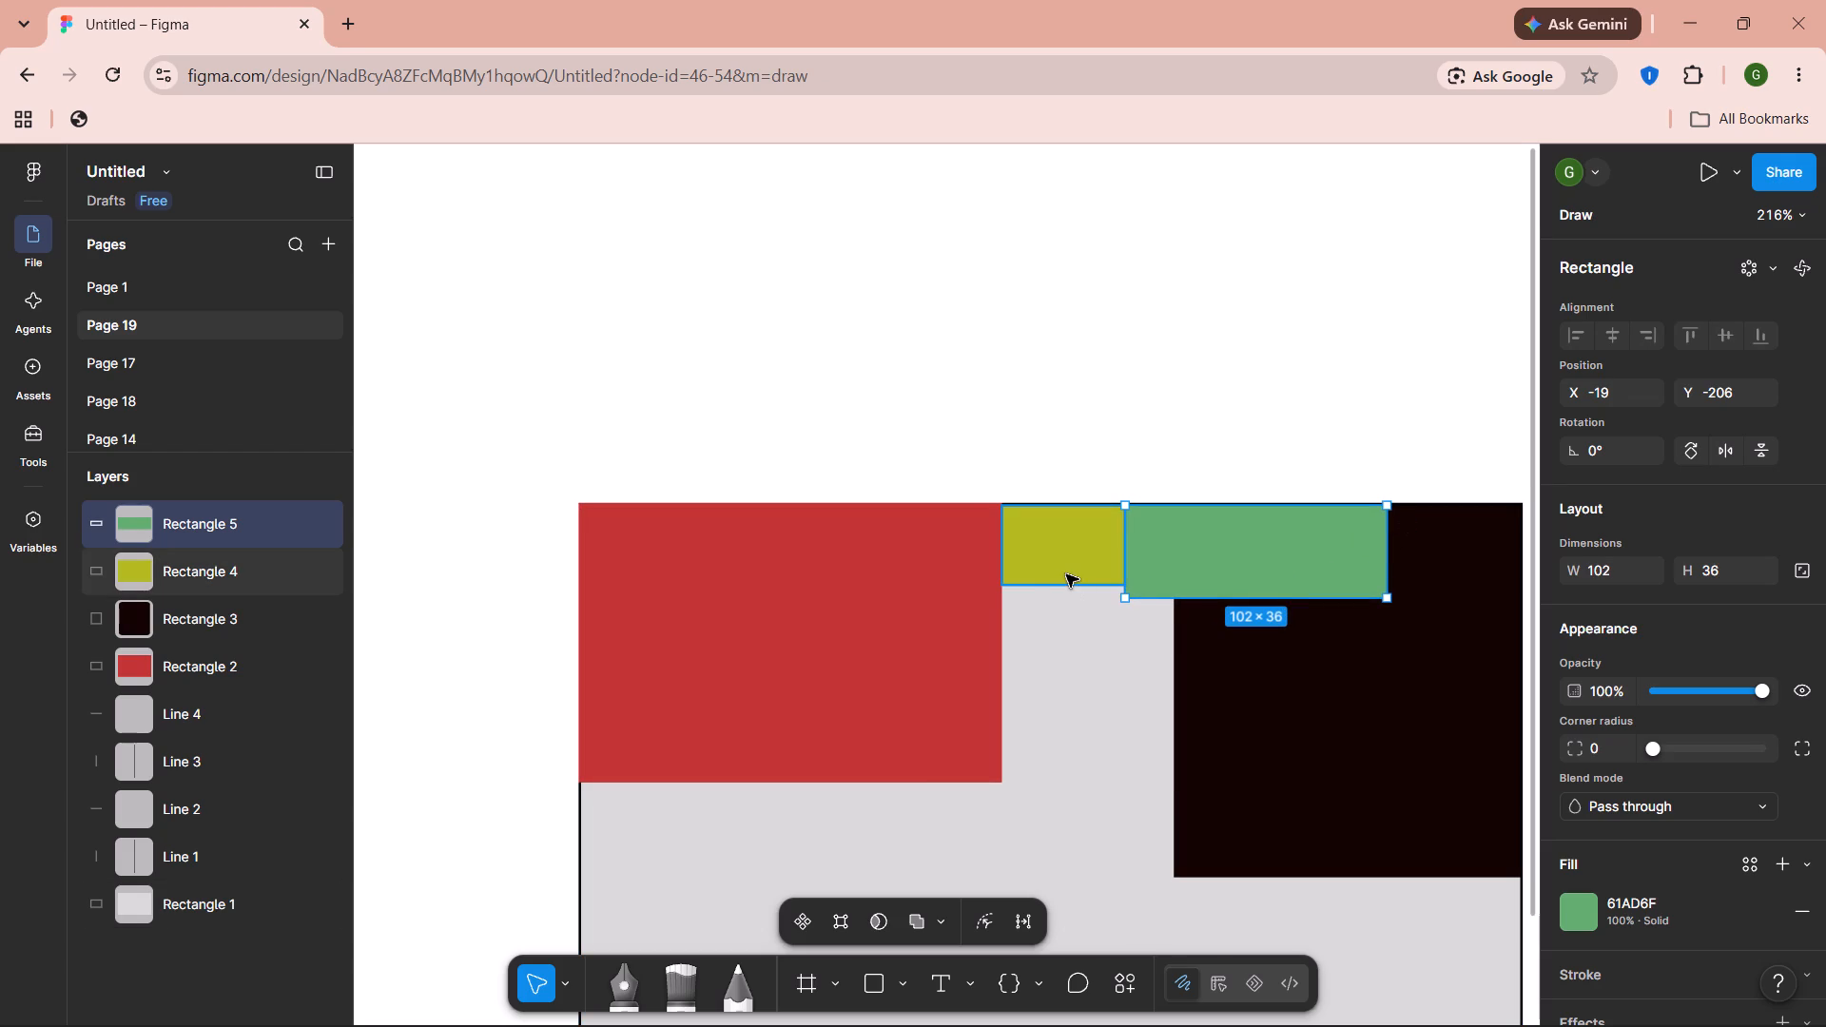
Increase the yellow rectangle's height to 36 so its lower edge lines up with the green rectangle's.
left_click(1066, 574)
left_click_drag(1059, 579, 1056, 591)
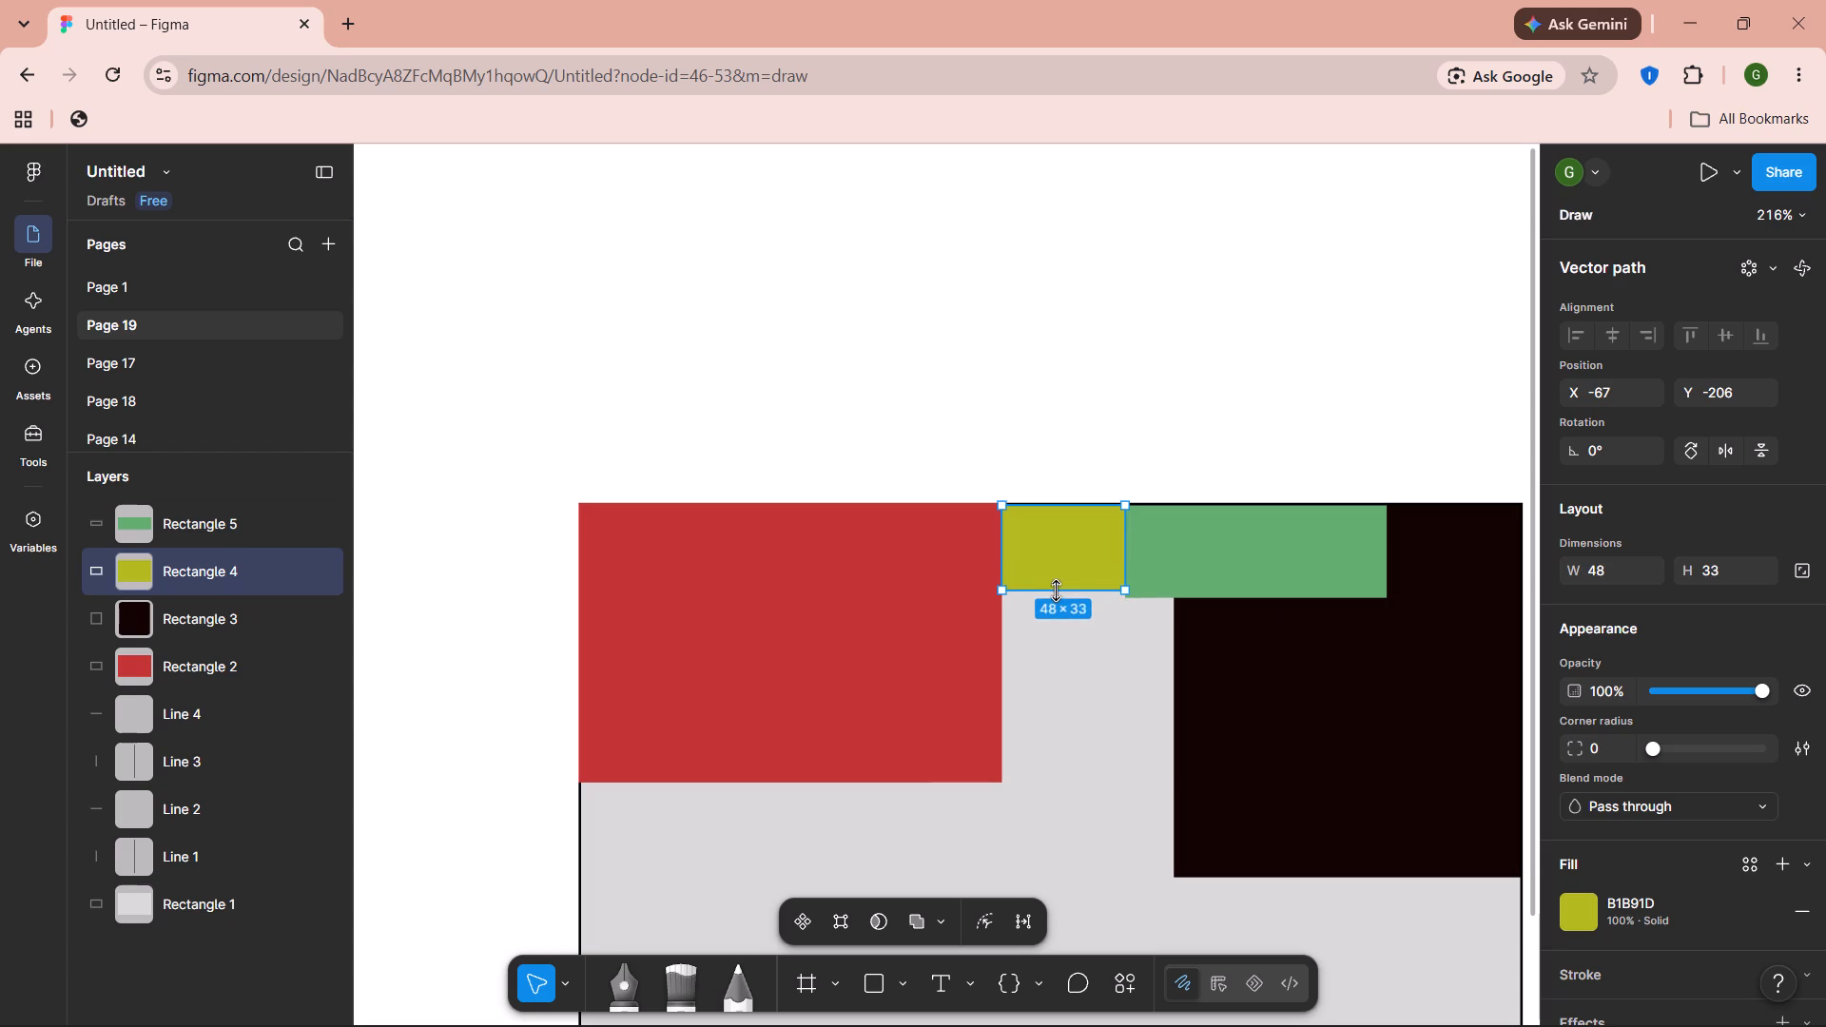
left_click_drag(1056, 591, 1056, 593)
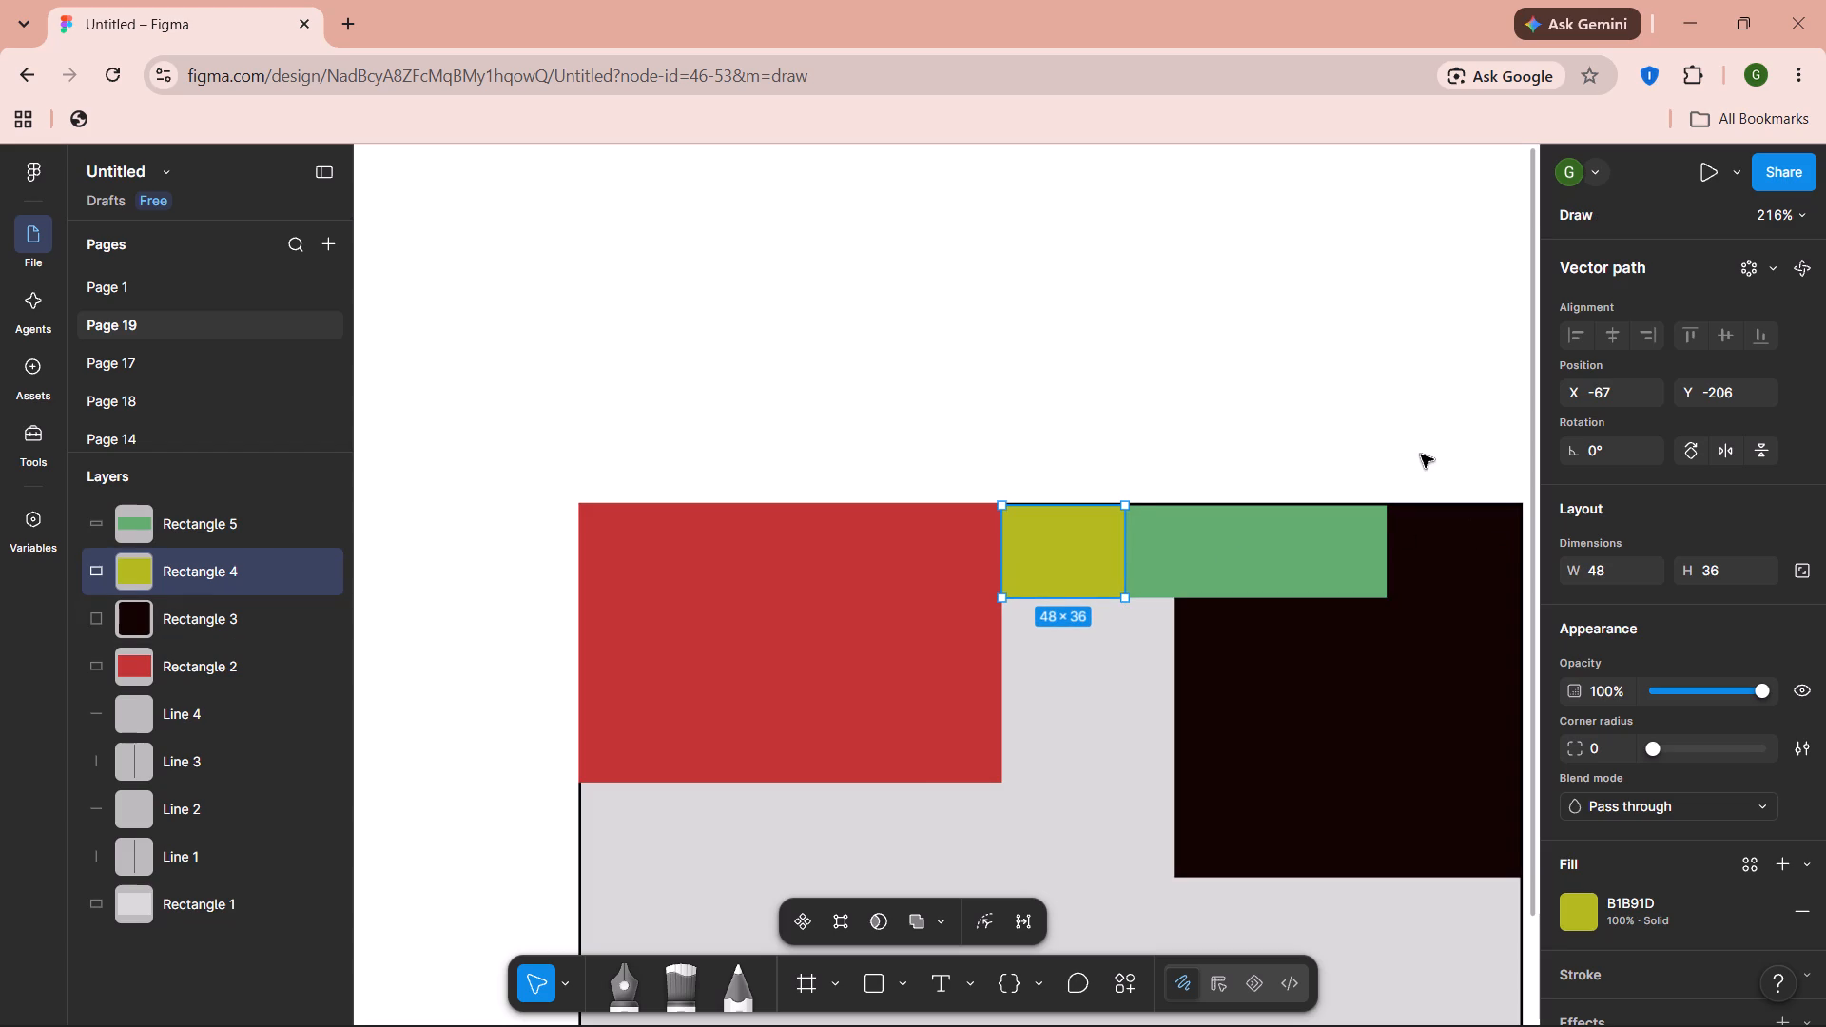
left_click(1421, 455)
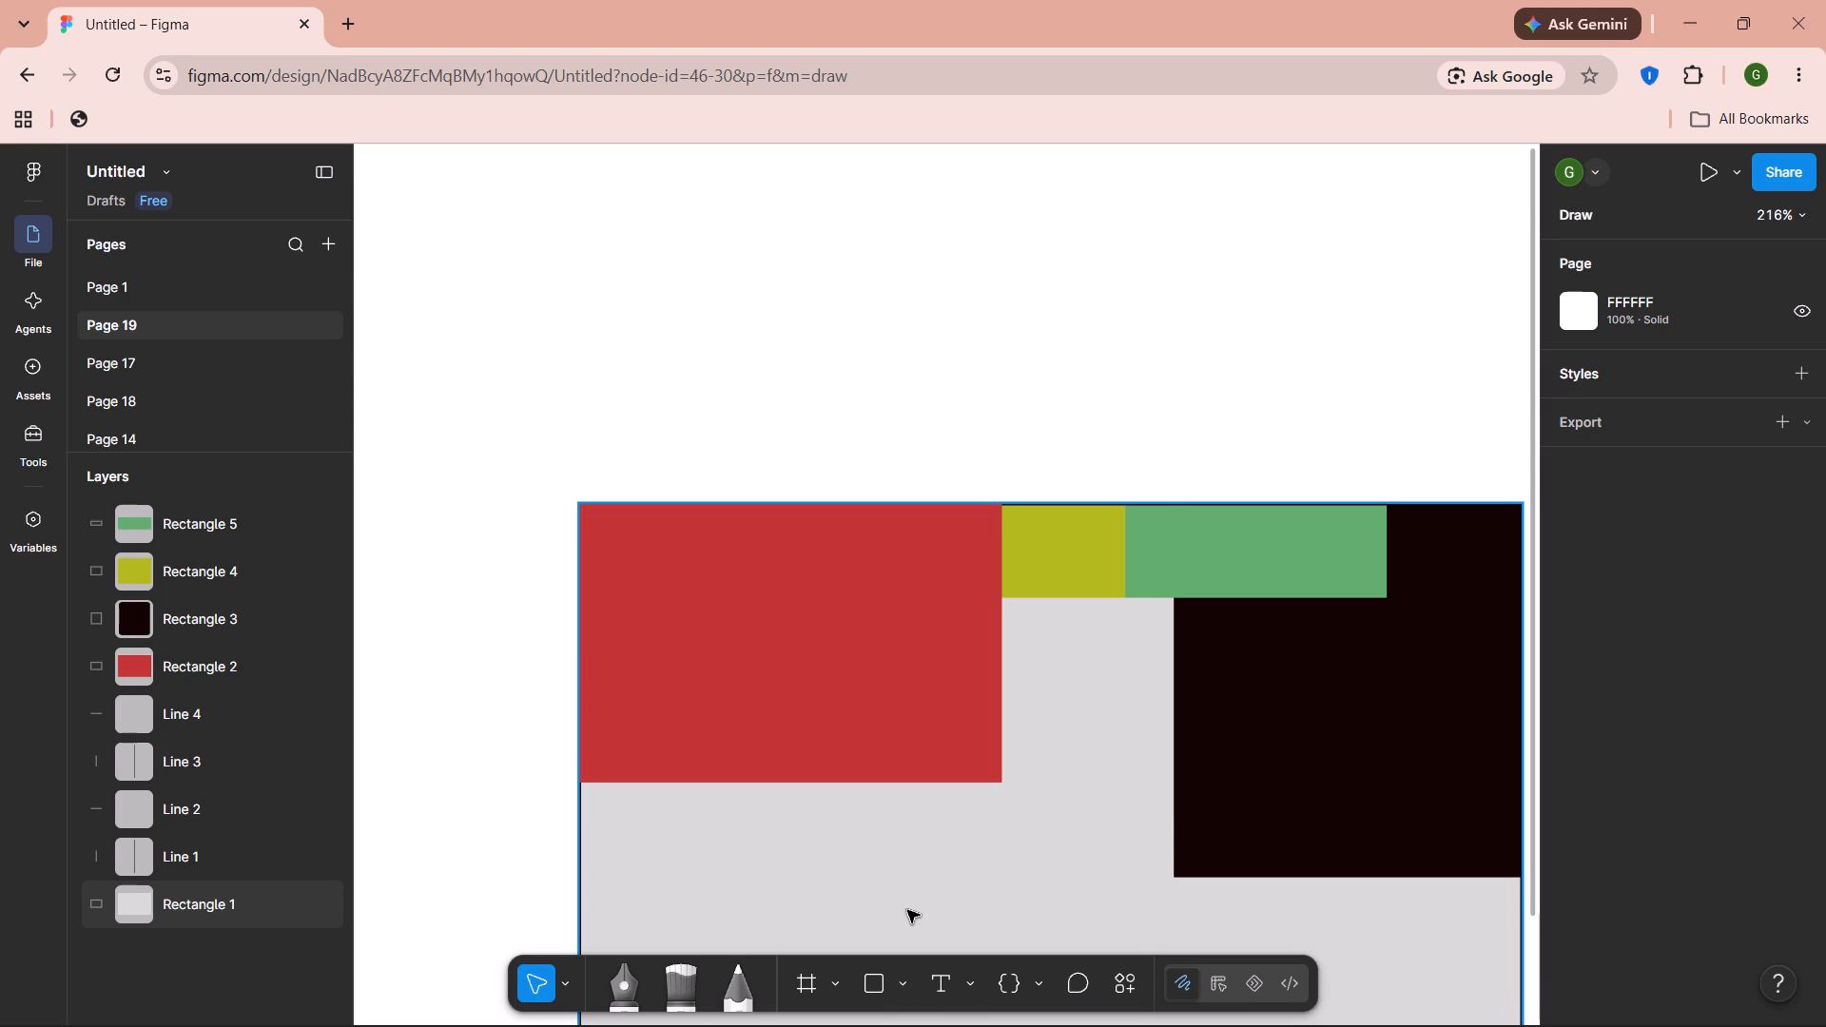
Draw a rectangle about 18 × 12 over the near-black one and place it against the green rectangle at X 83, Y -206.
scroll(1151, 605, "left", 3)
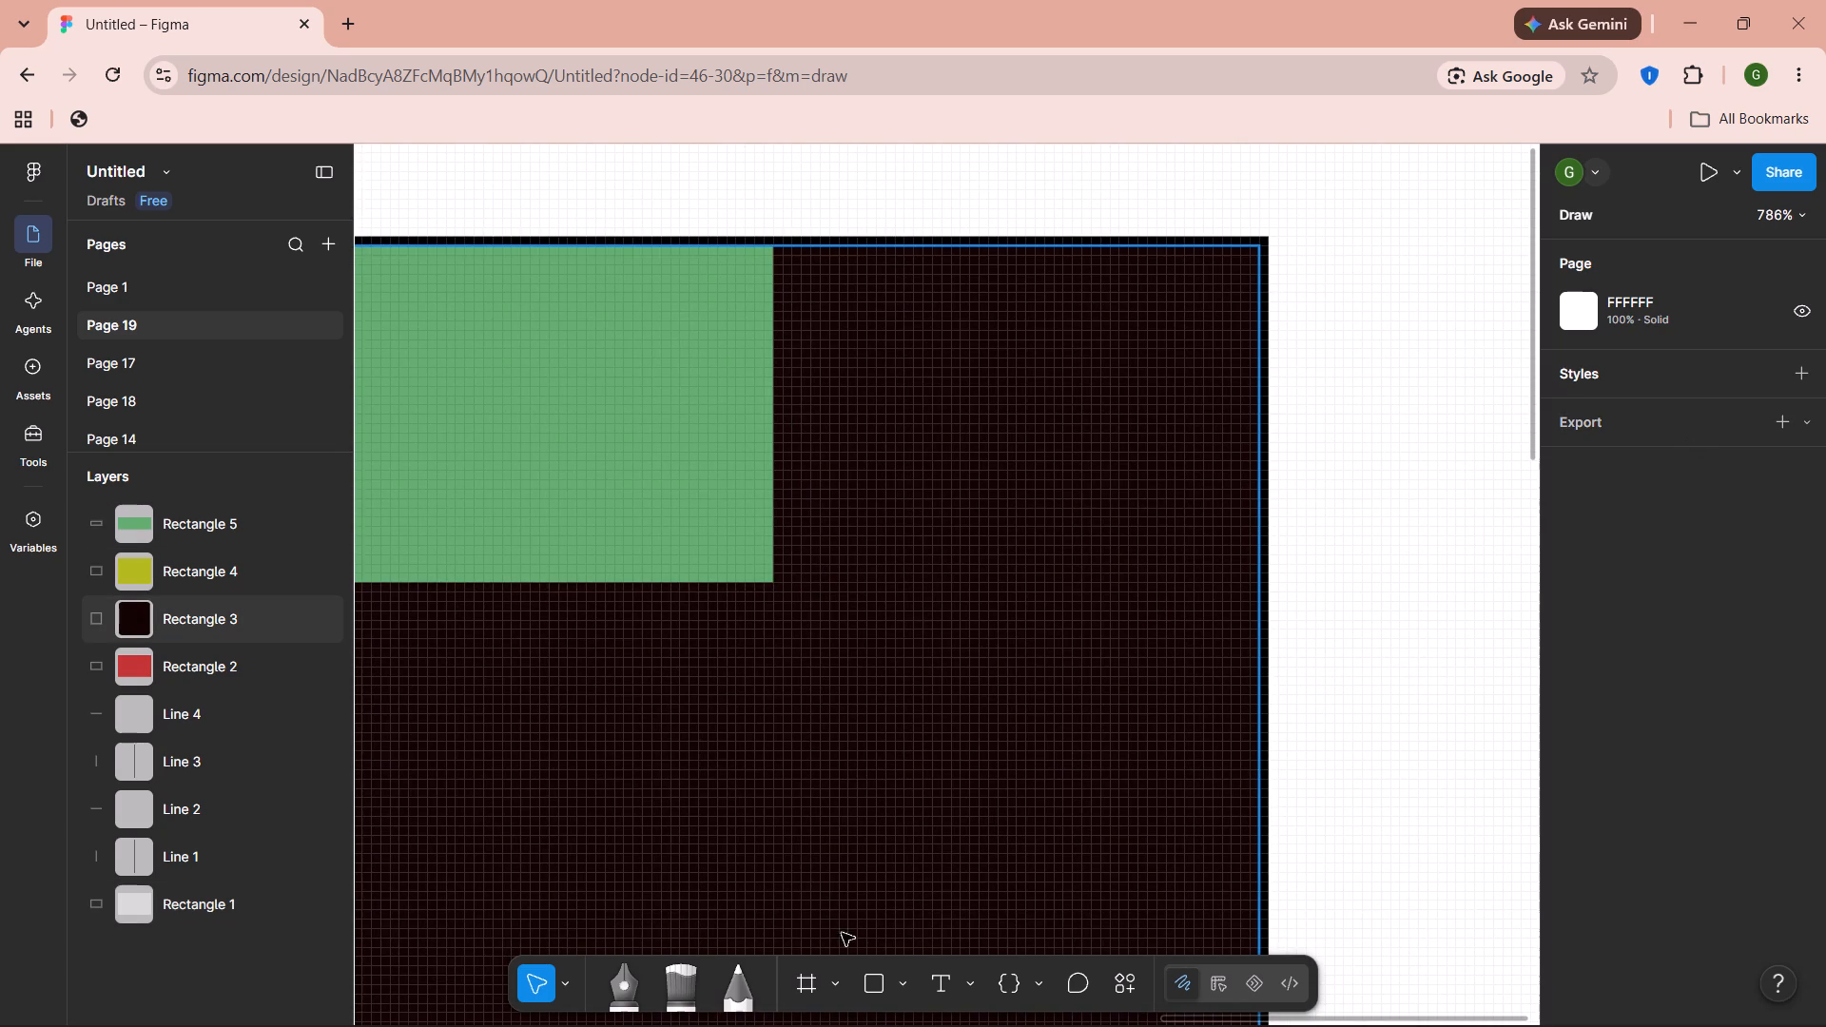
left_click(870, 990)
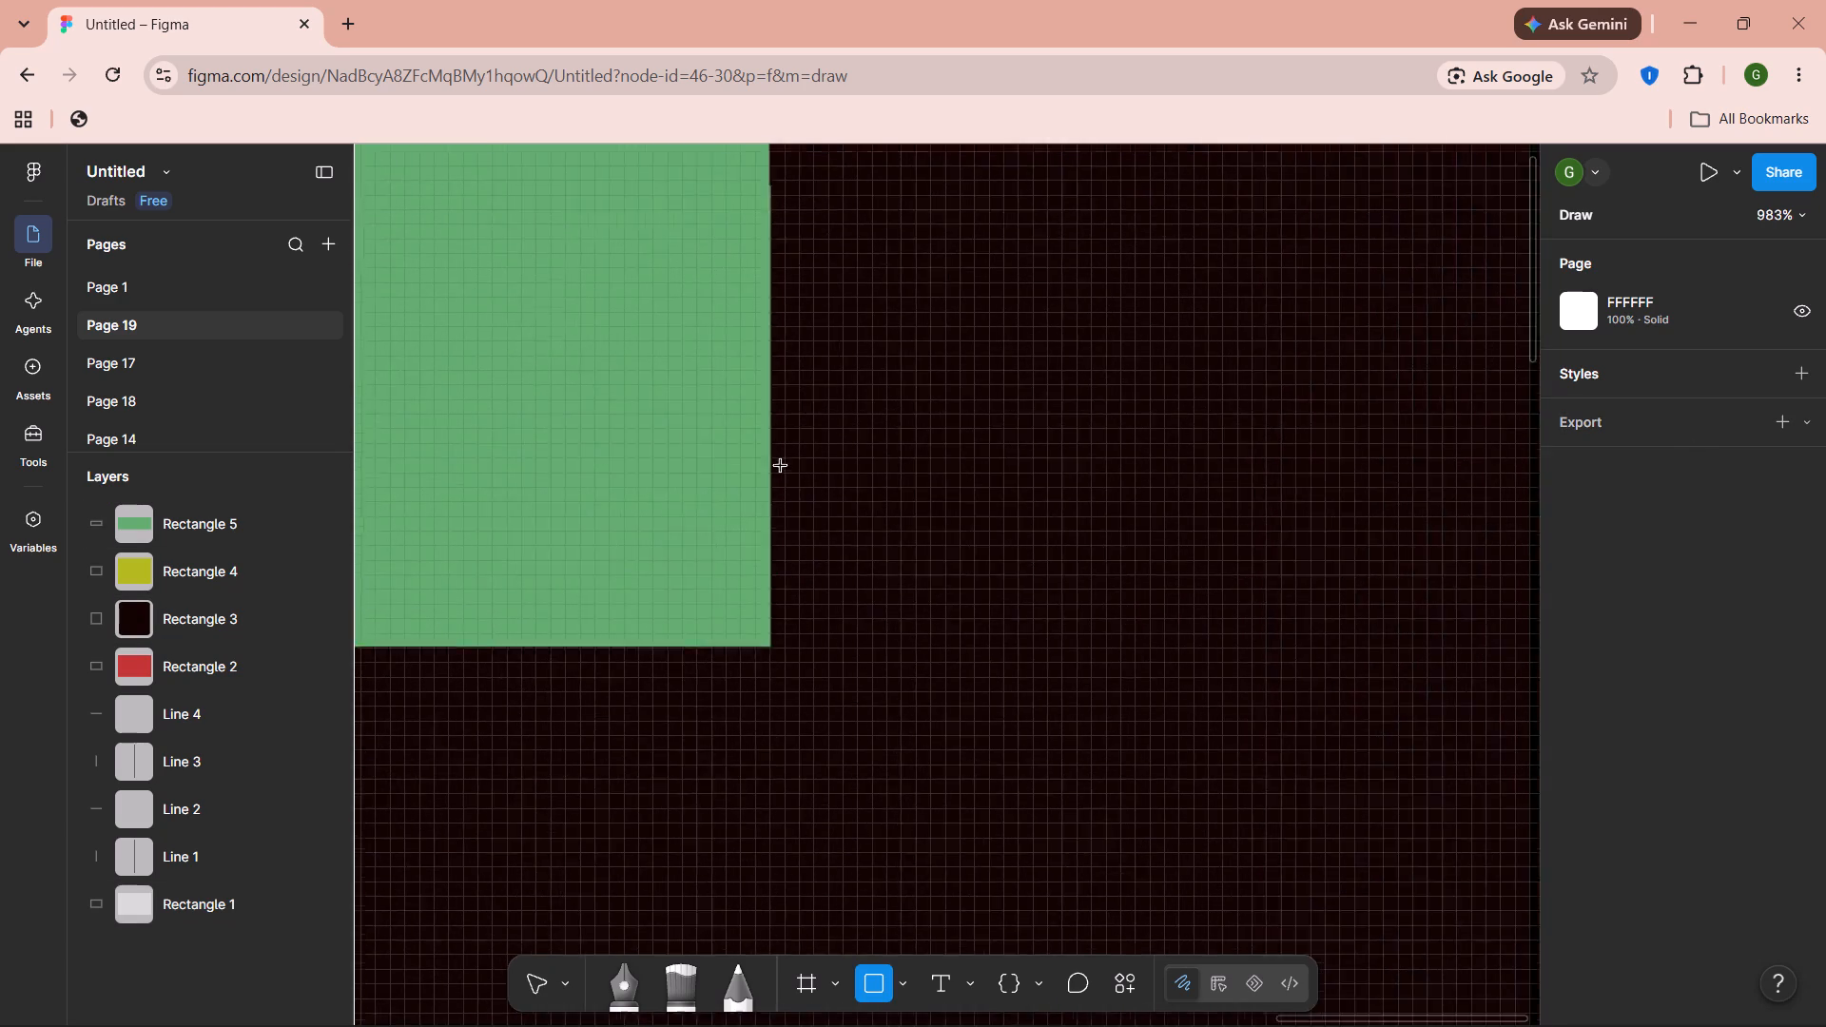
scroll(808, 415, "up", 6)
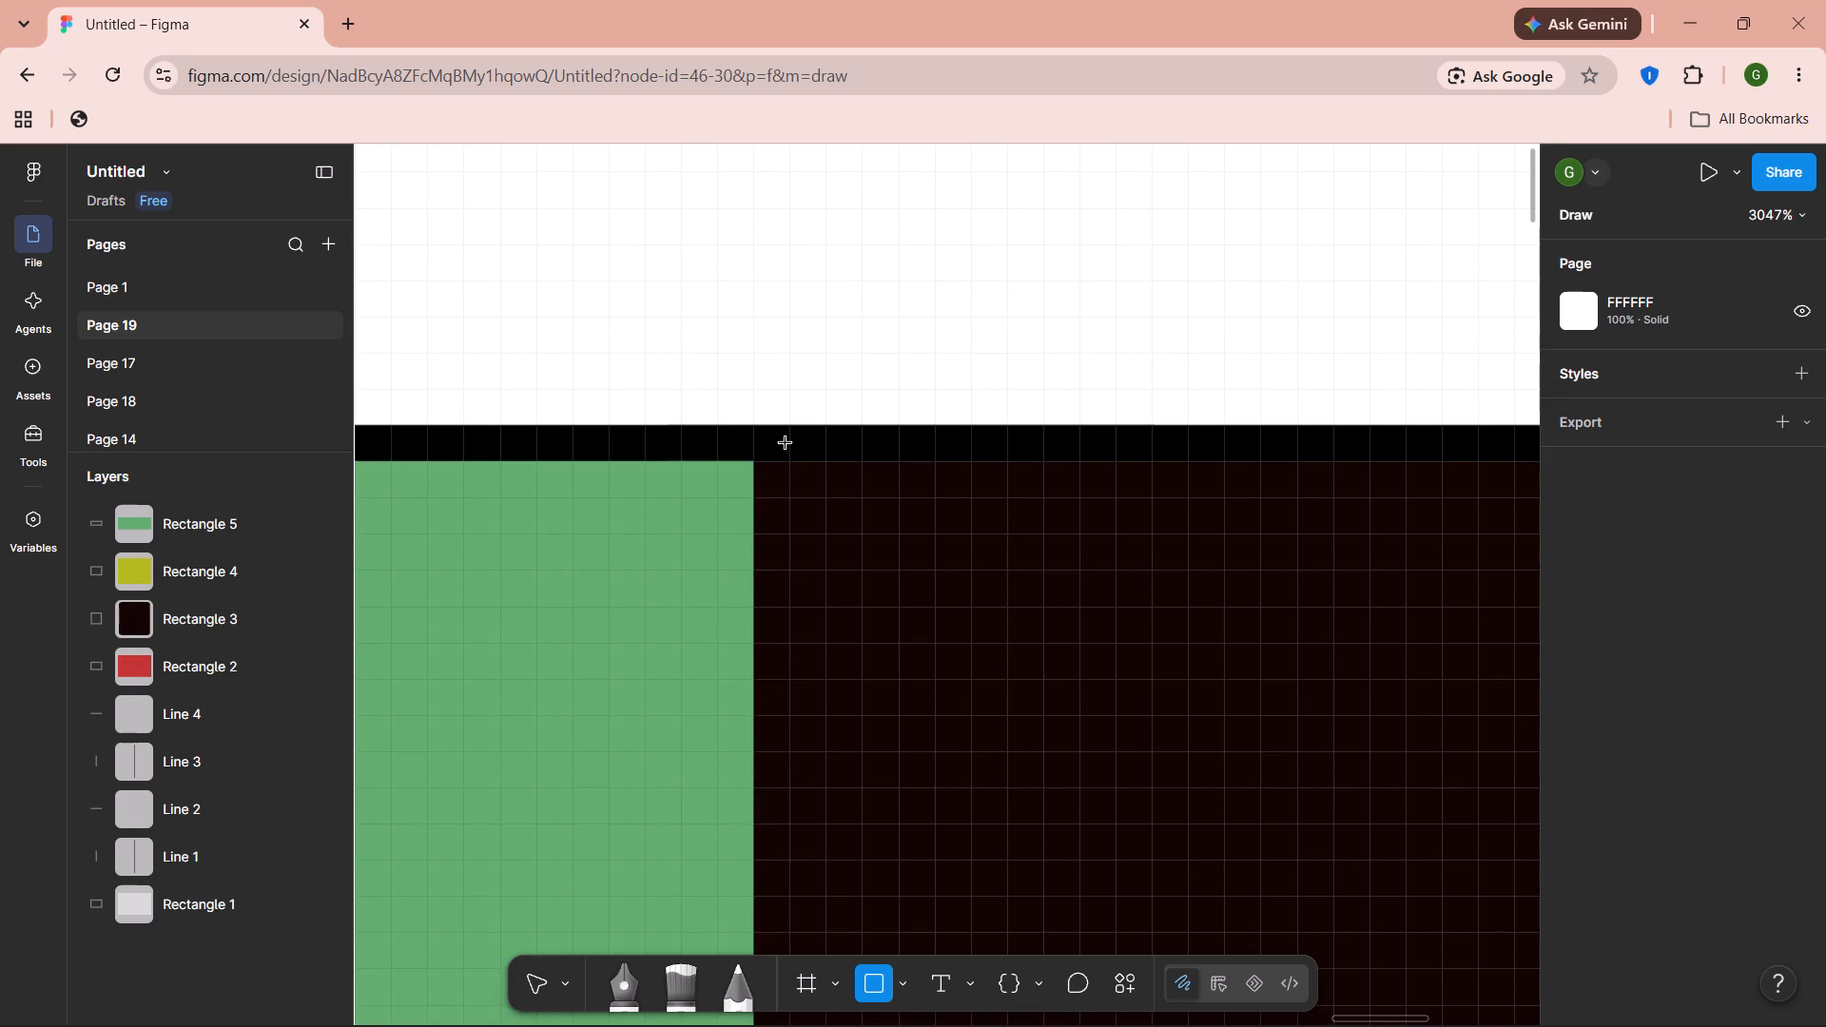
left_click_drag(771, 485, 1152, 887)
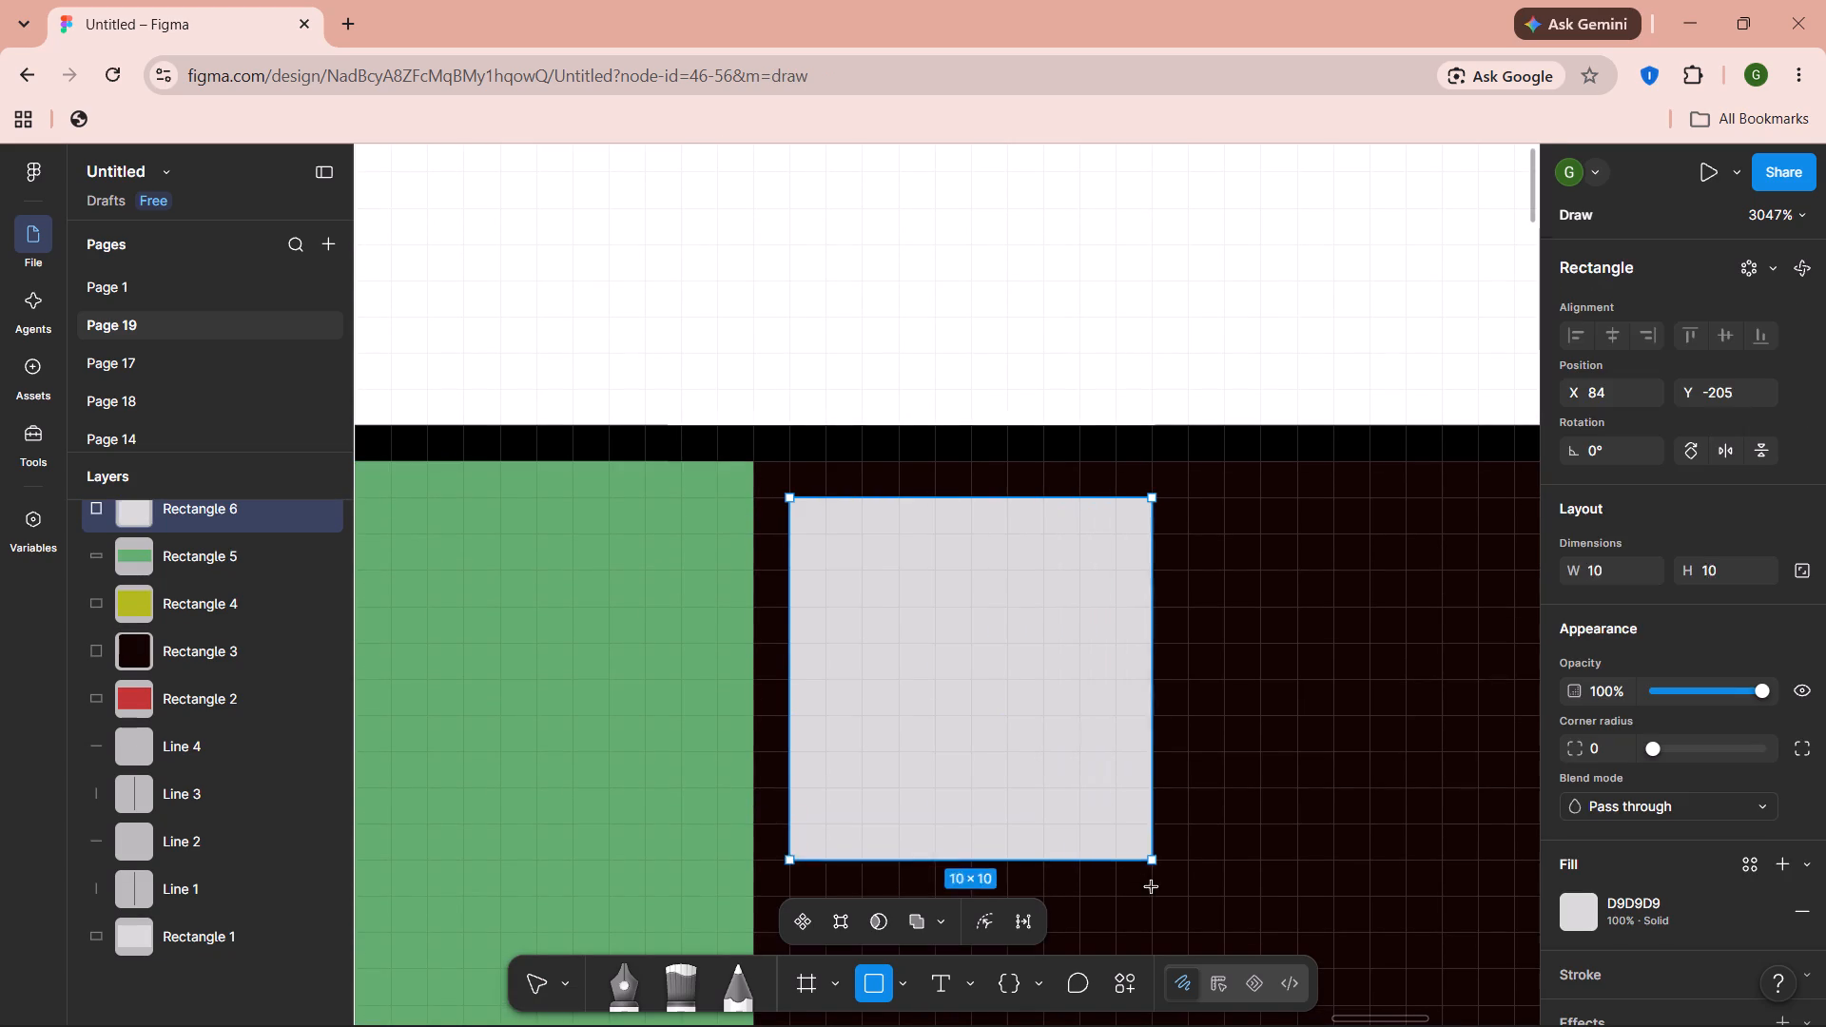
left_click_drag(1152, 887, 1453, 947)
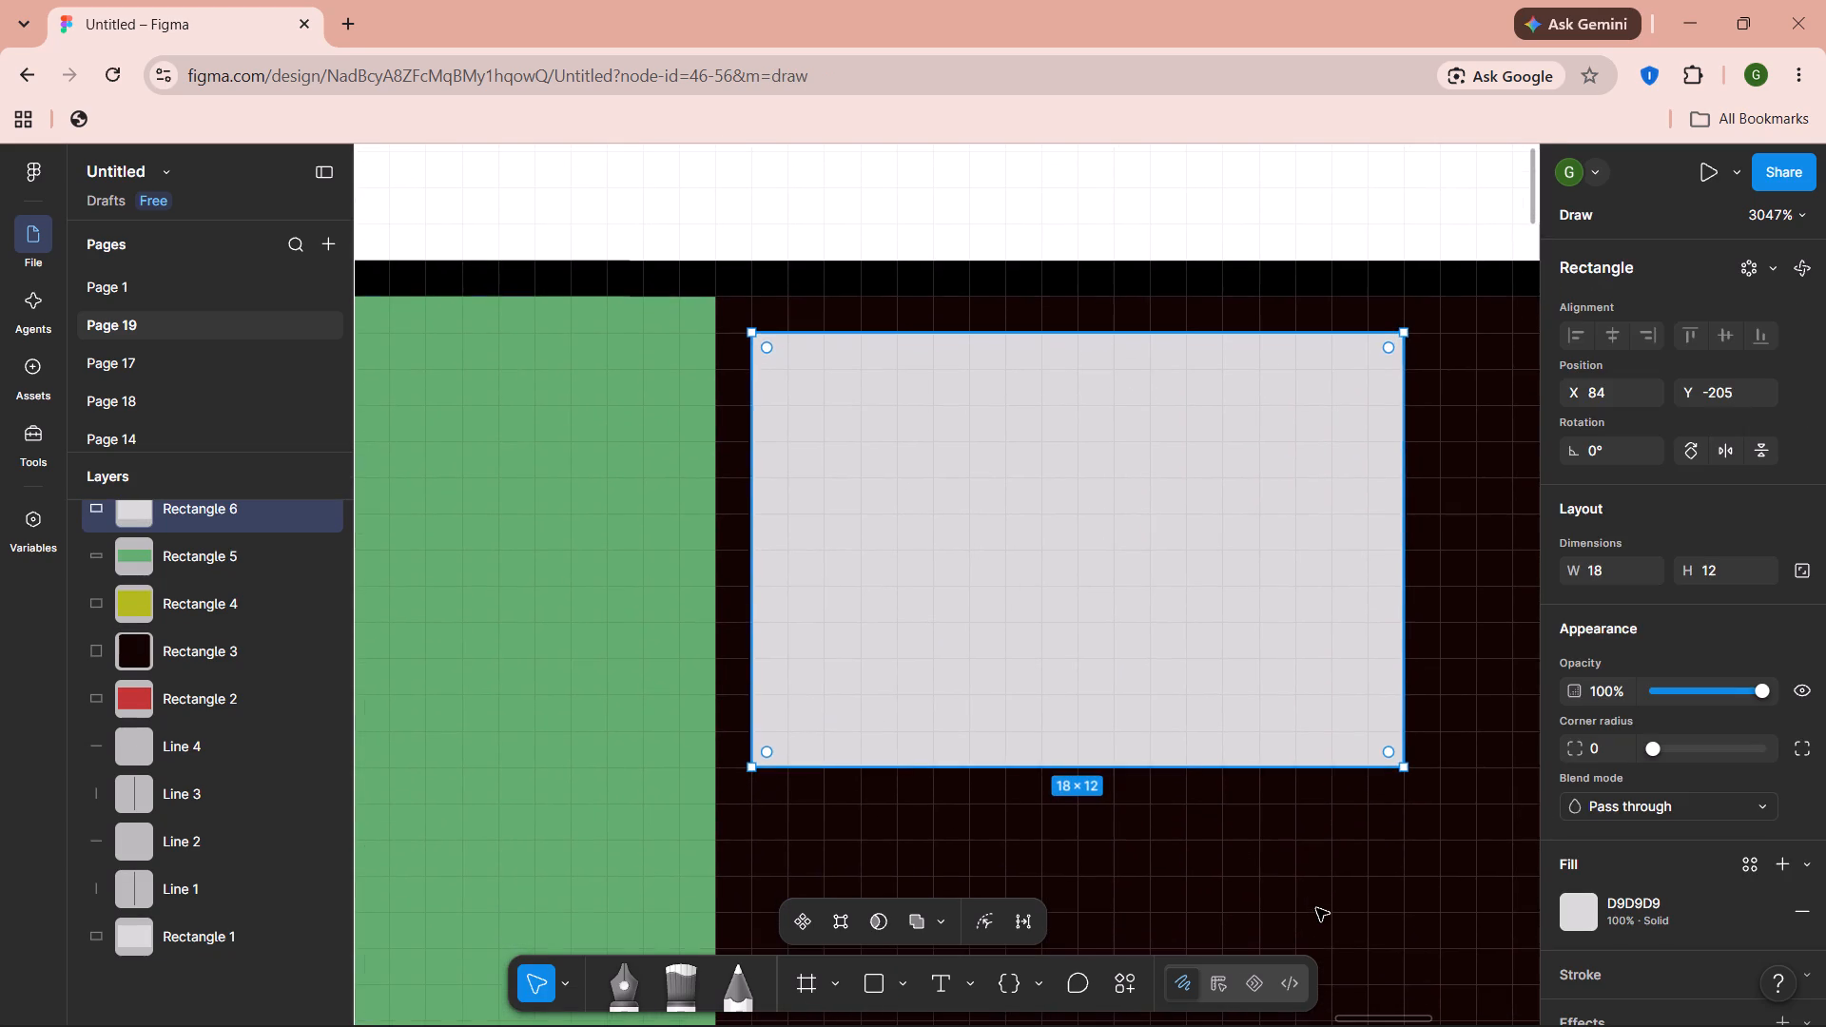
left_click_drag(1145, 689, 1114, 664)
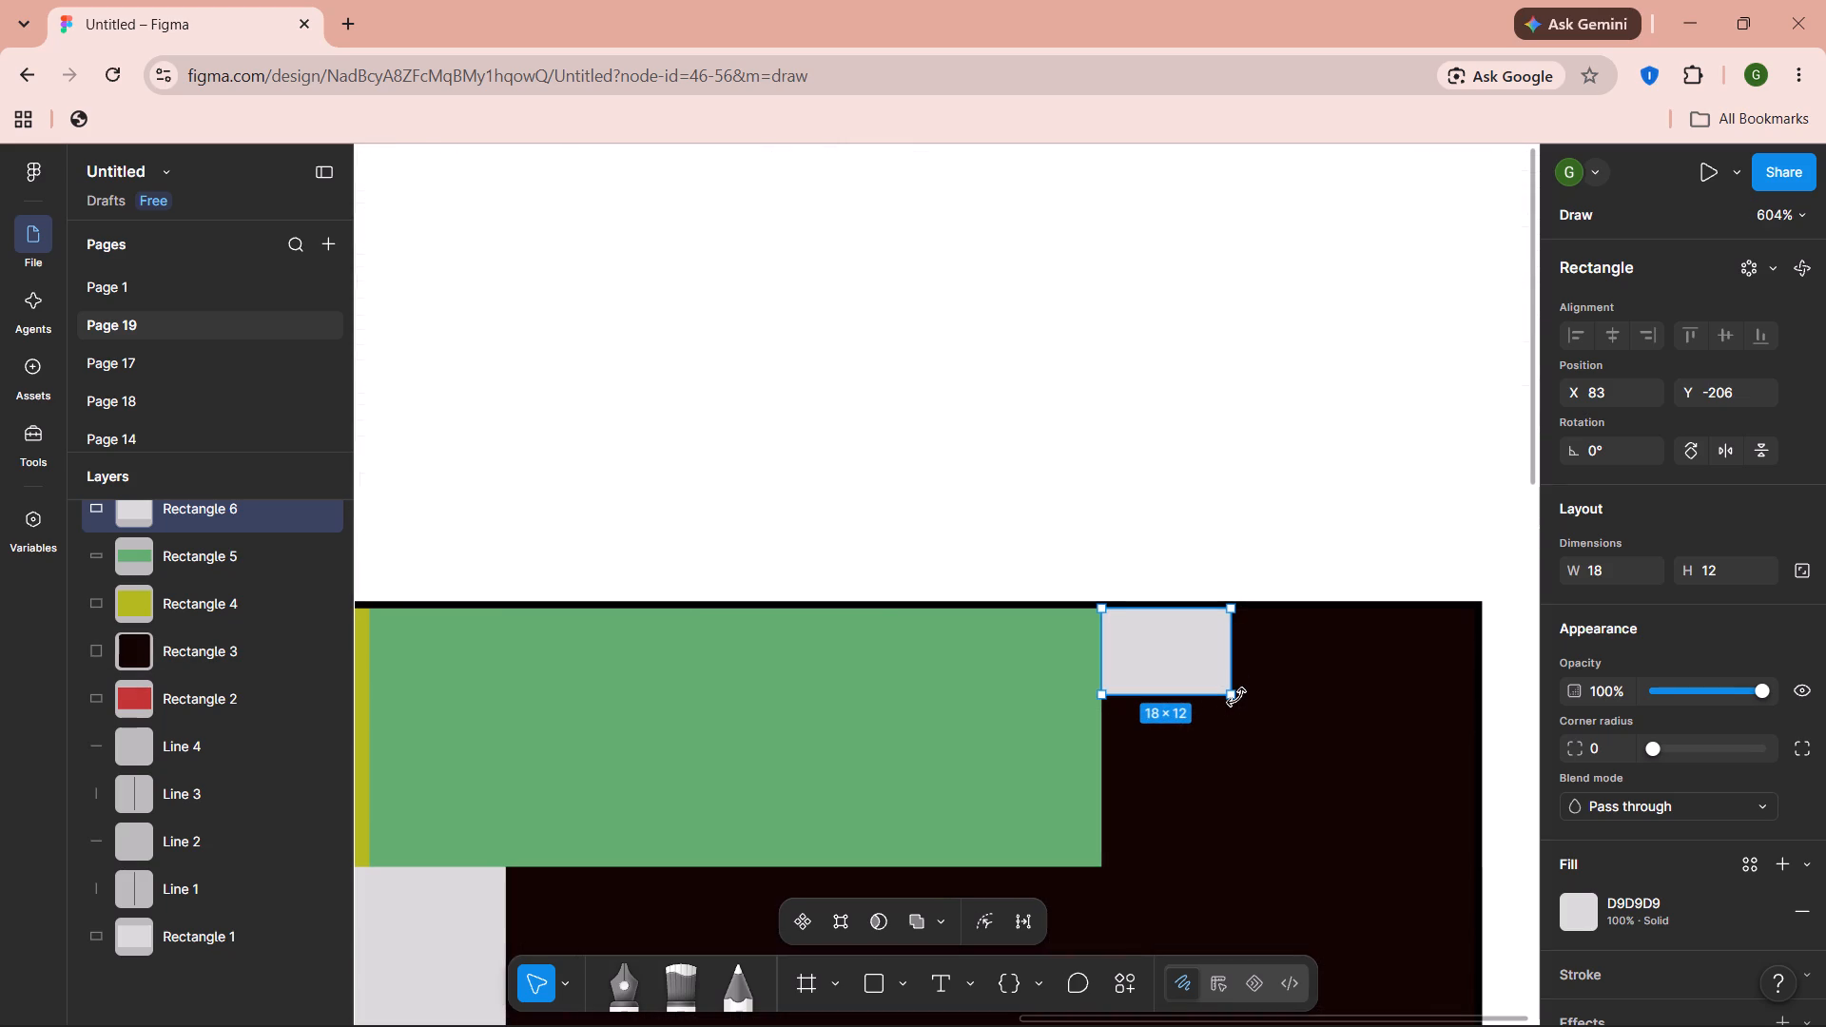
Enlarge the new grey rectangle to about 52 × 36, filling the space between the green rectangle and the outline's corner.
left_click_drag(1236, 696, 1442, 866)
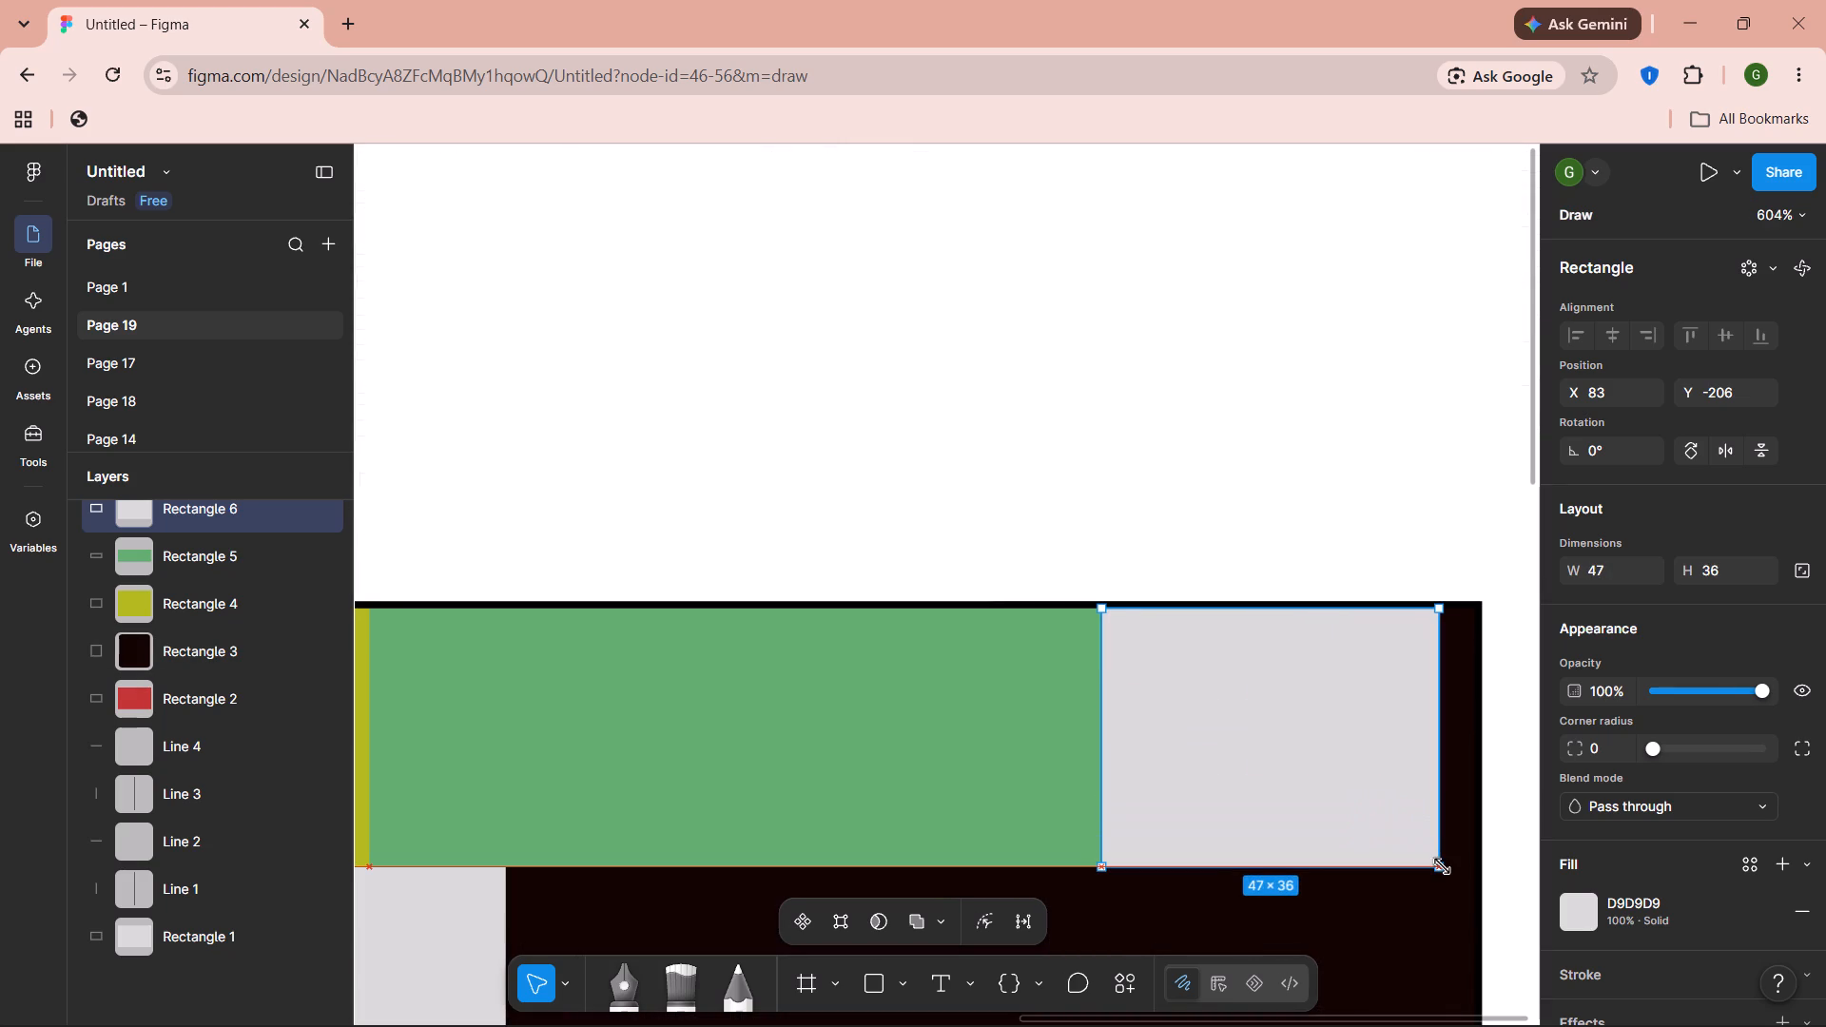
left_click_drag(1442, 866, 1184, 858)
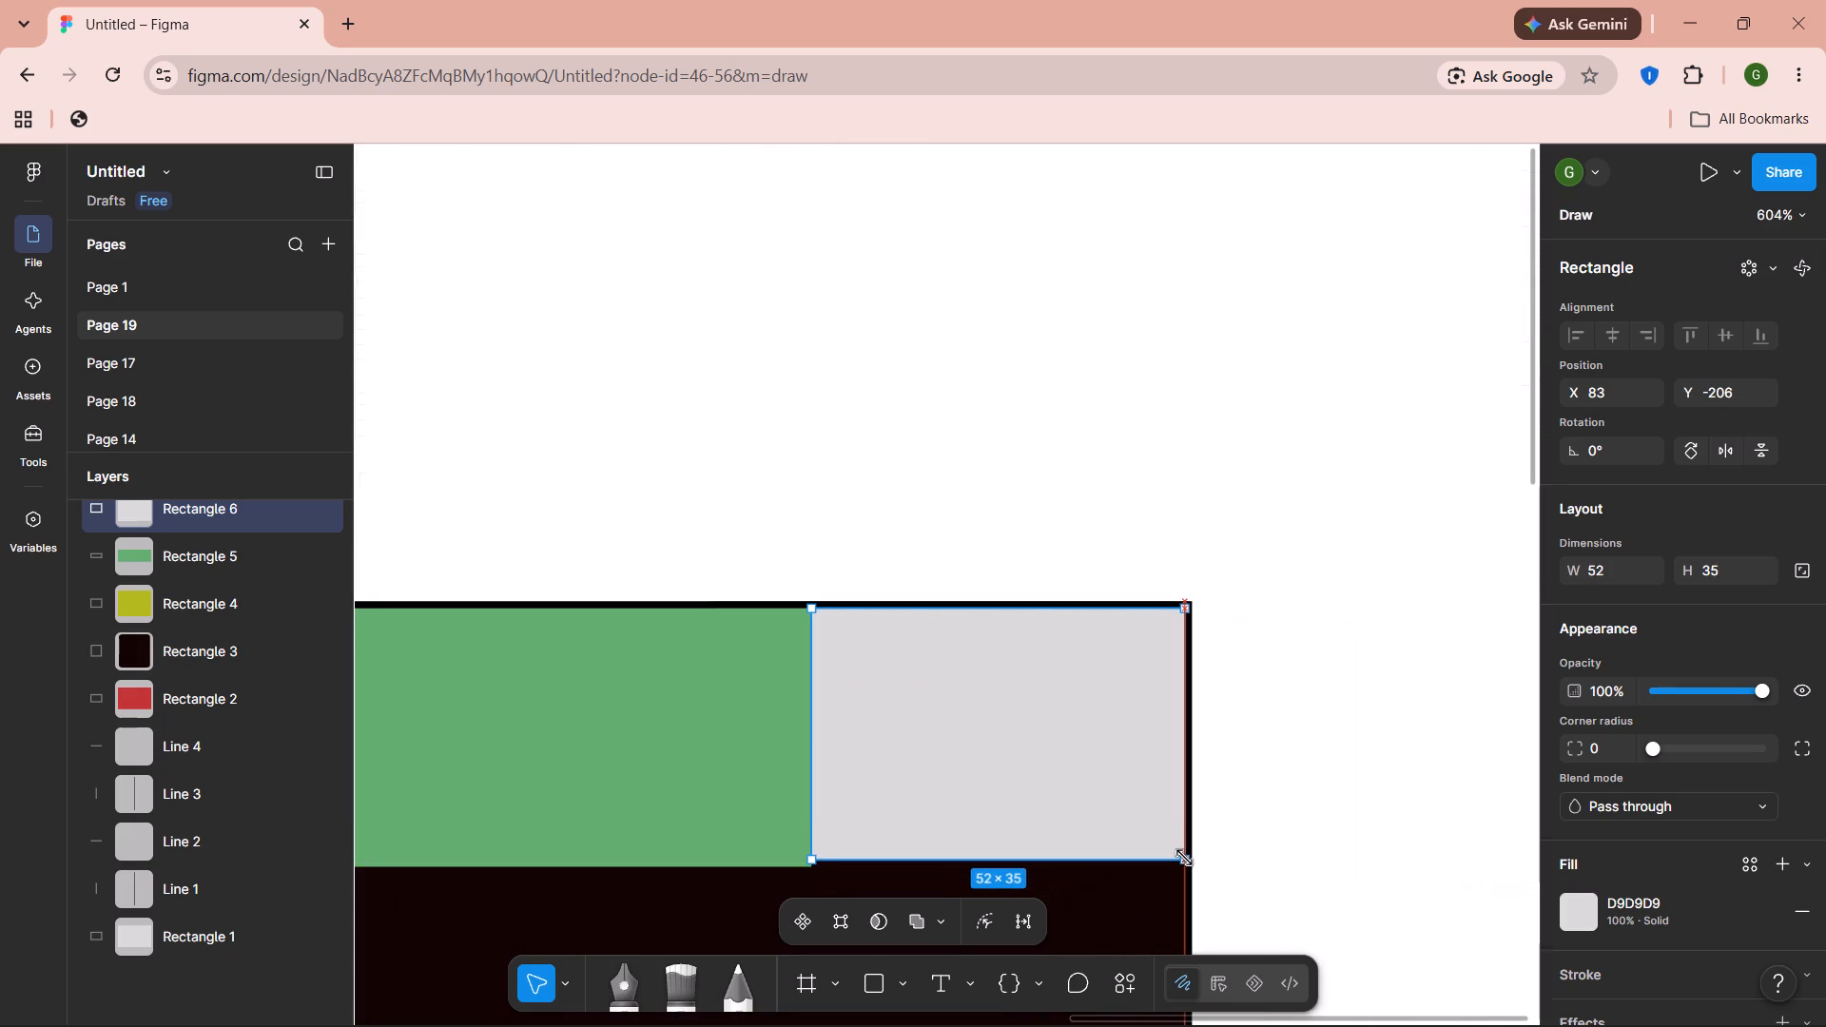
left_click_drag(1184, 858, 1184, 859)
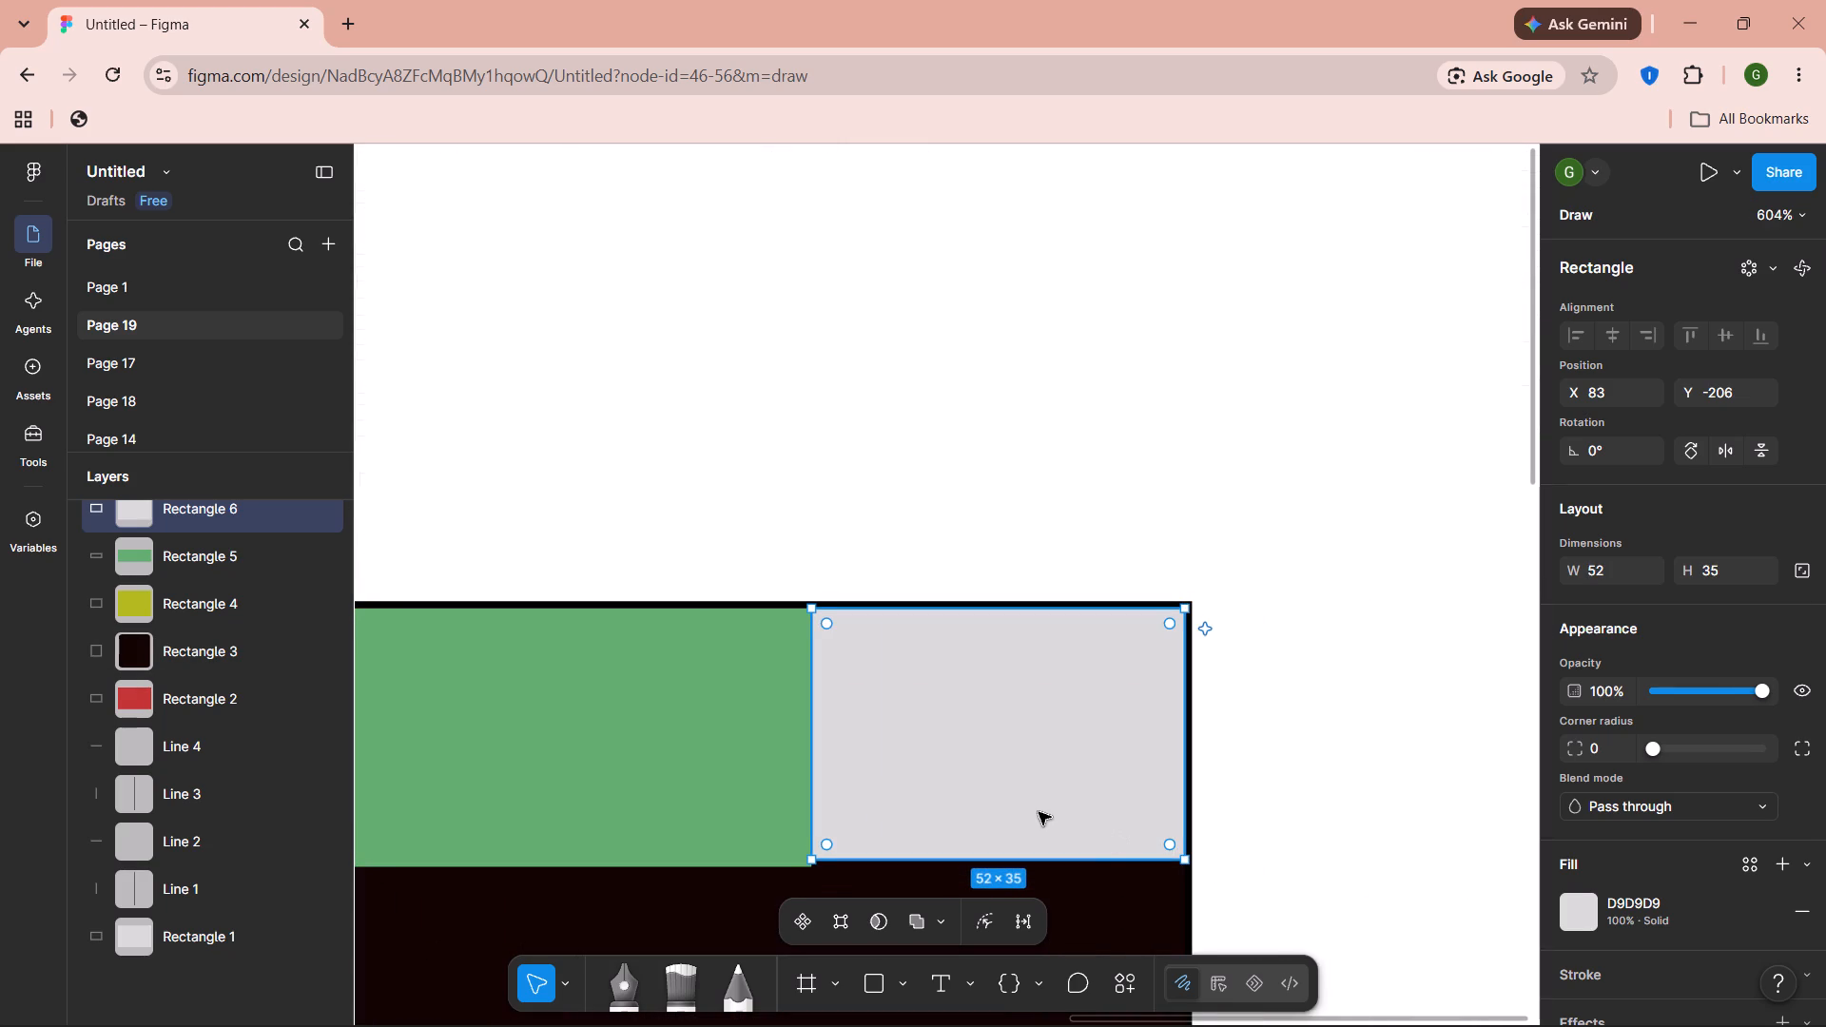
left_click(1018, 848)
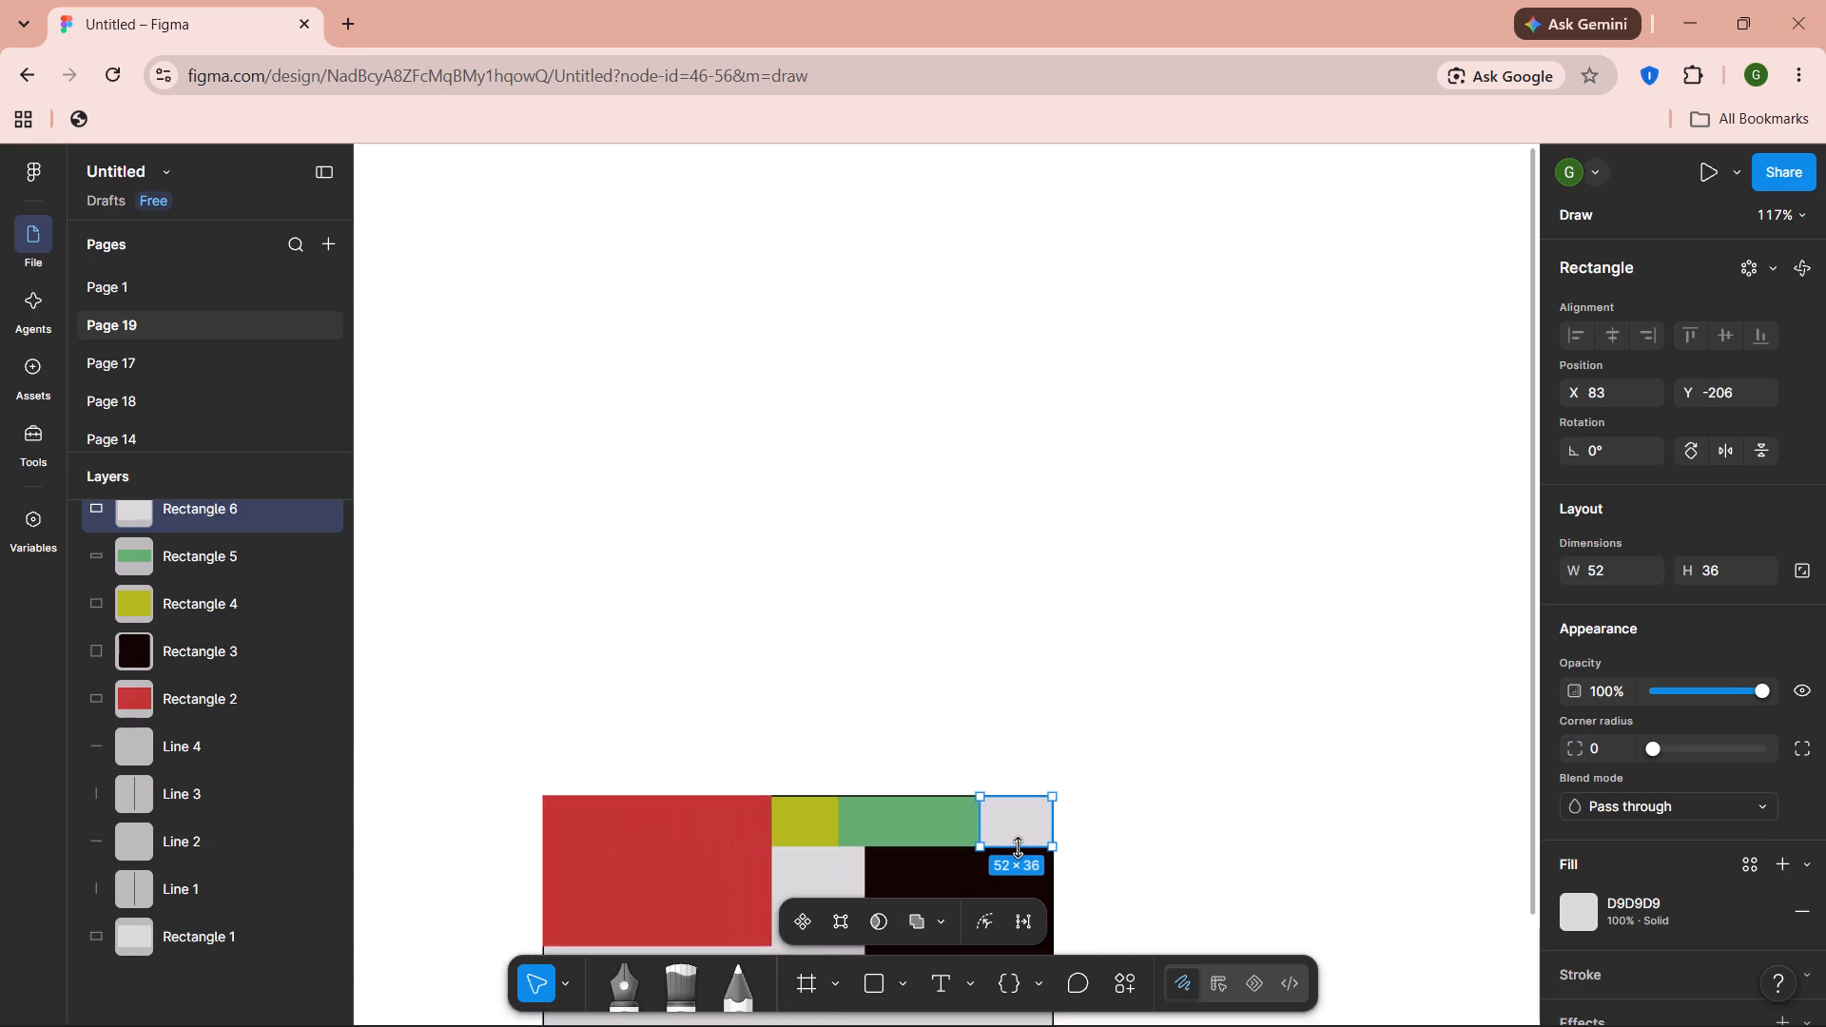
Draw a horizontal black line 48 long directly beneath the yellow rectangle, spanning its full width at X -67, Y -169.
scroll(1018, 847, "down", 2)
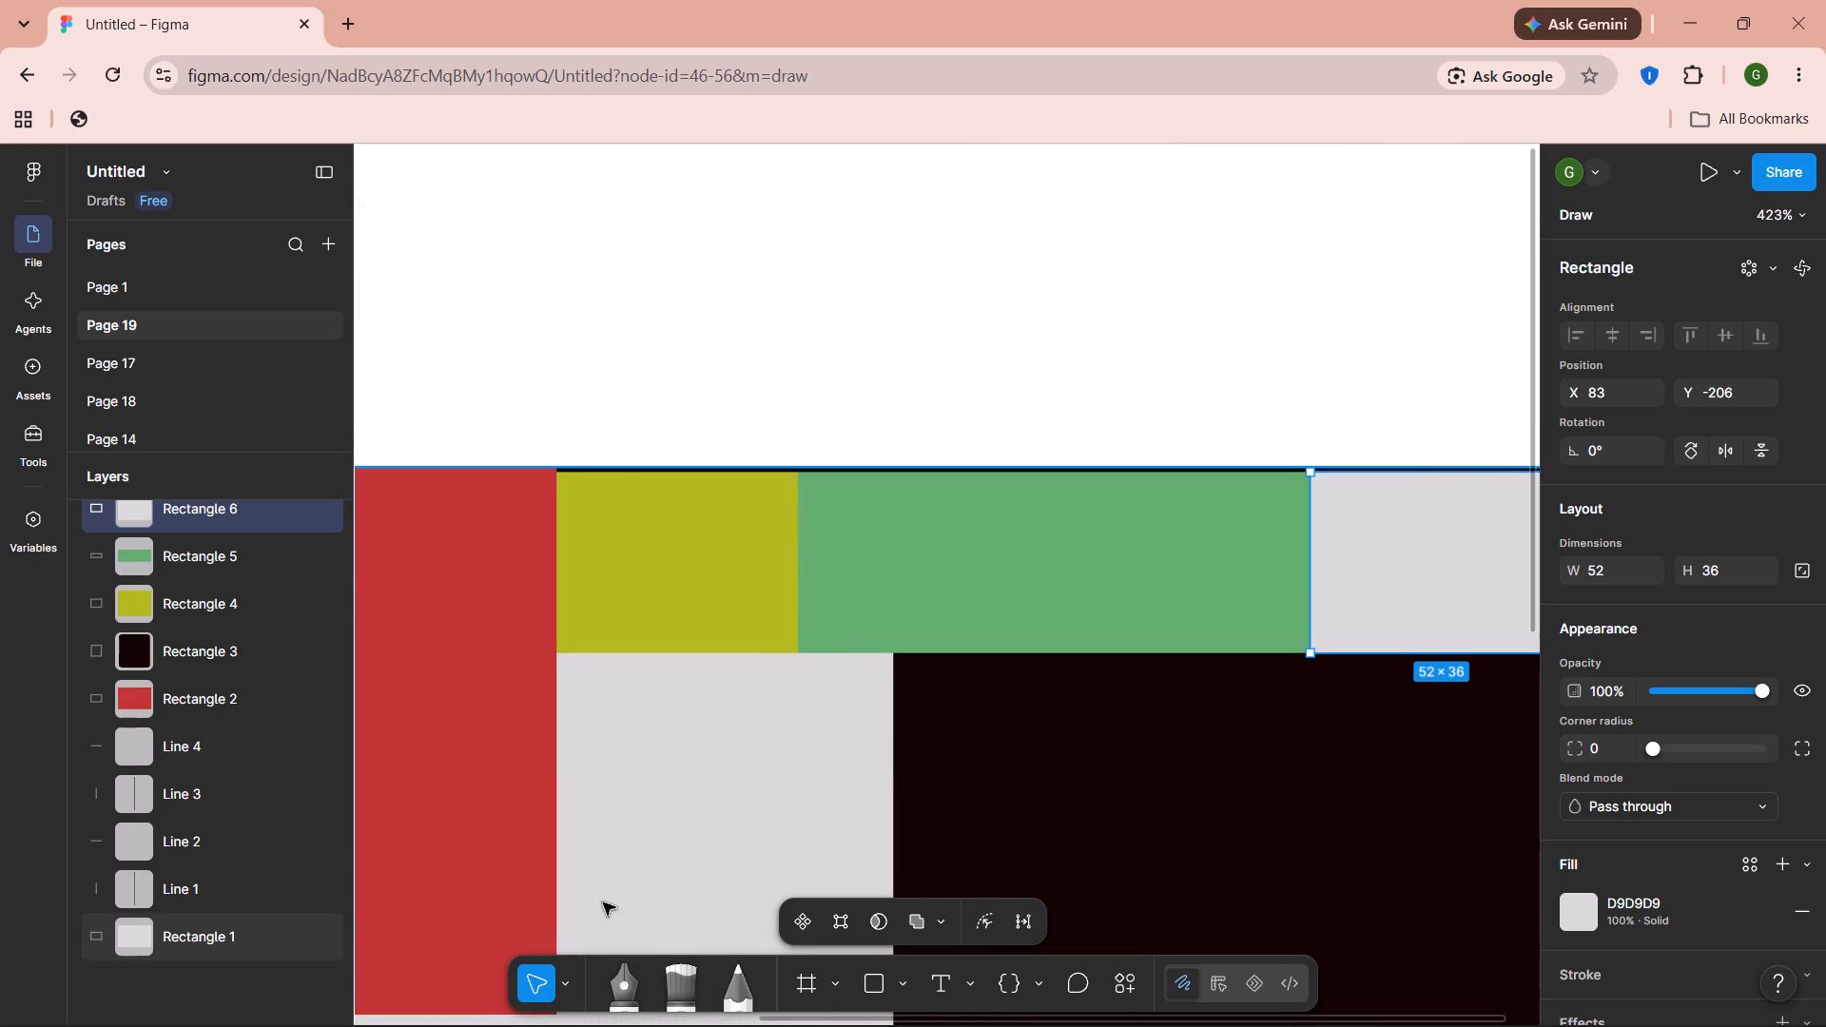
left_click(879, 988)
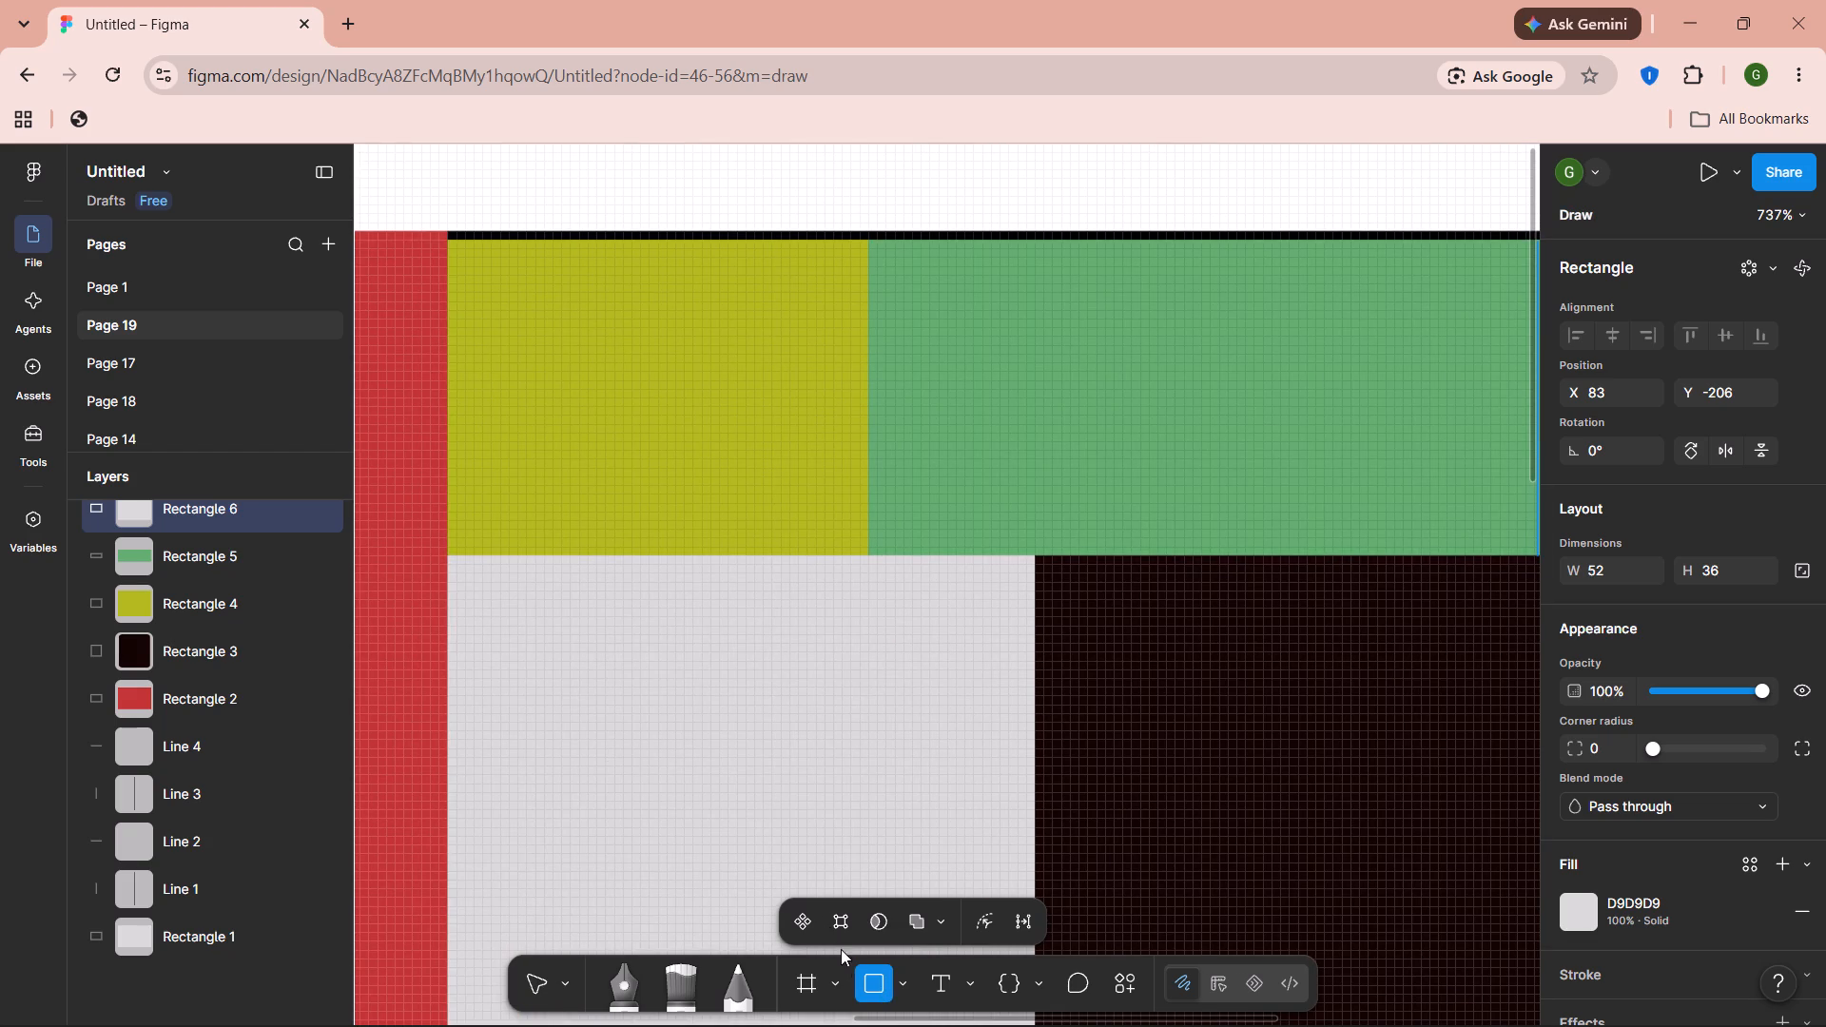
left_click(896, 984)
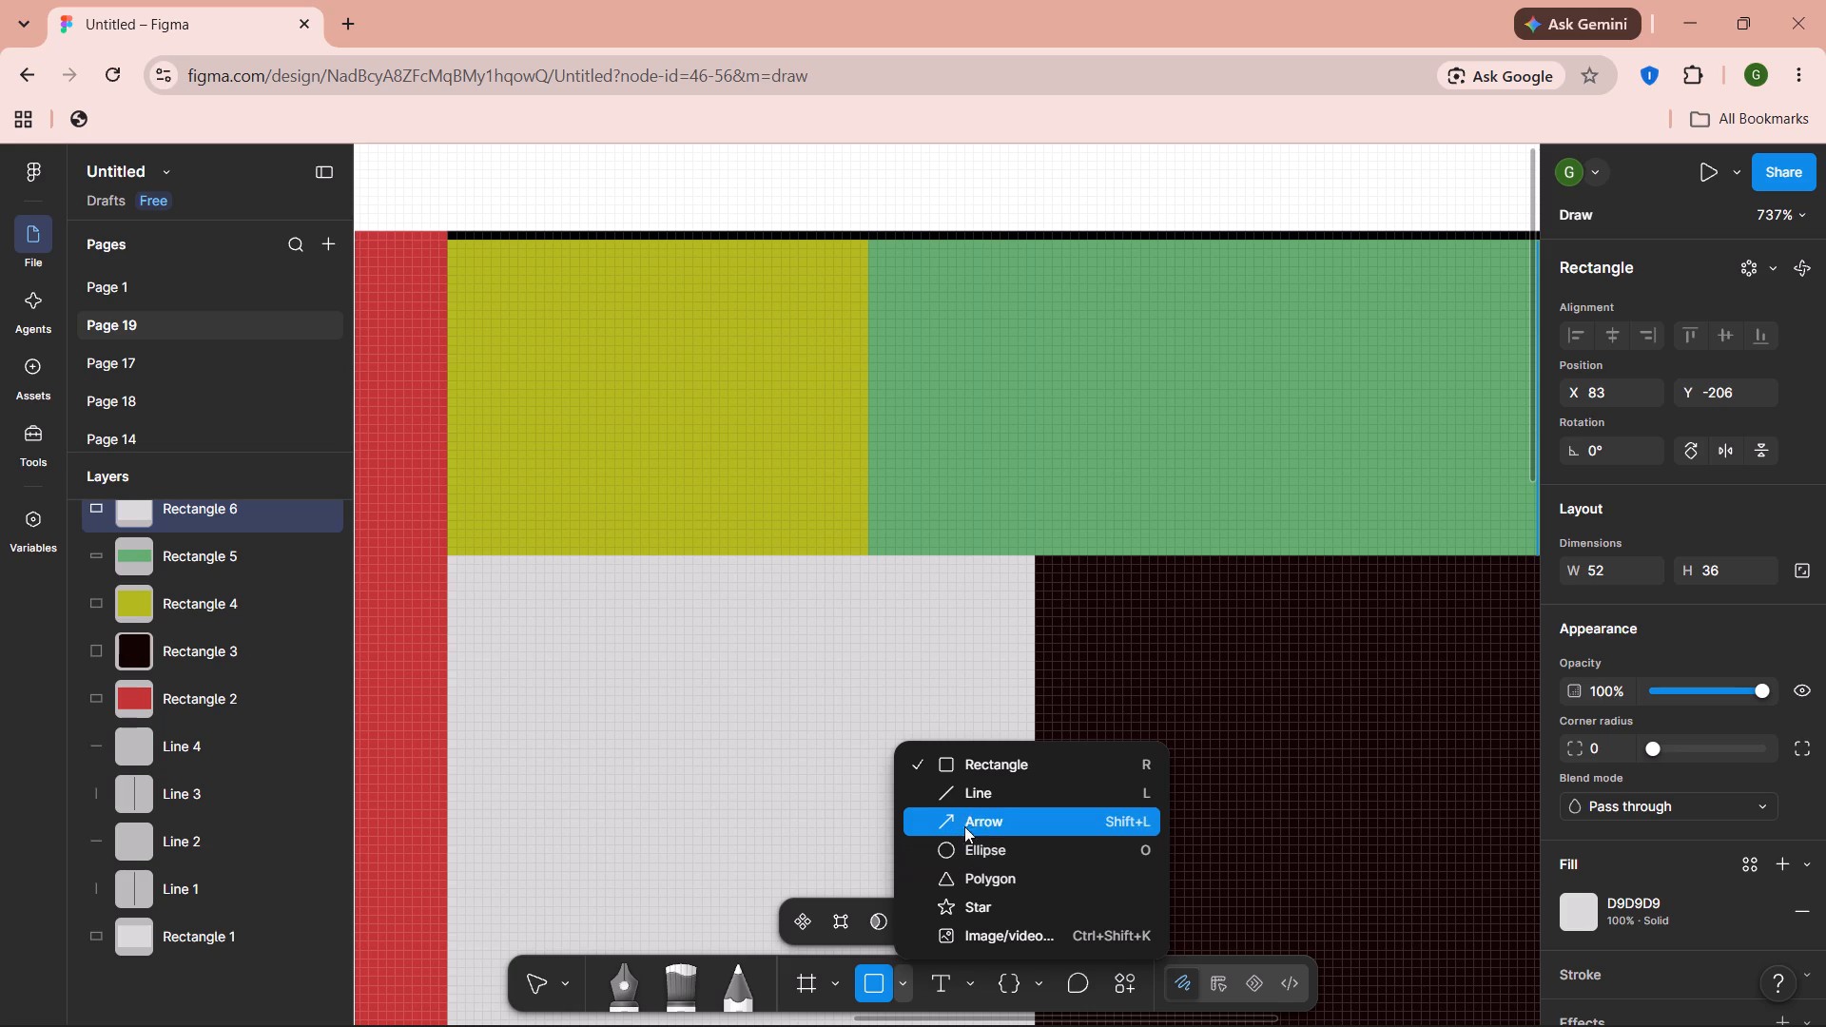
left_click(964, 796)
left_click(964, 796)
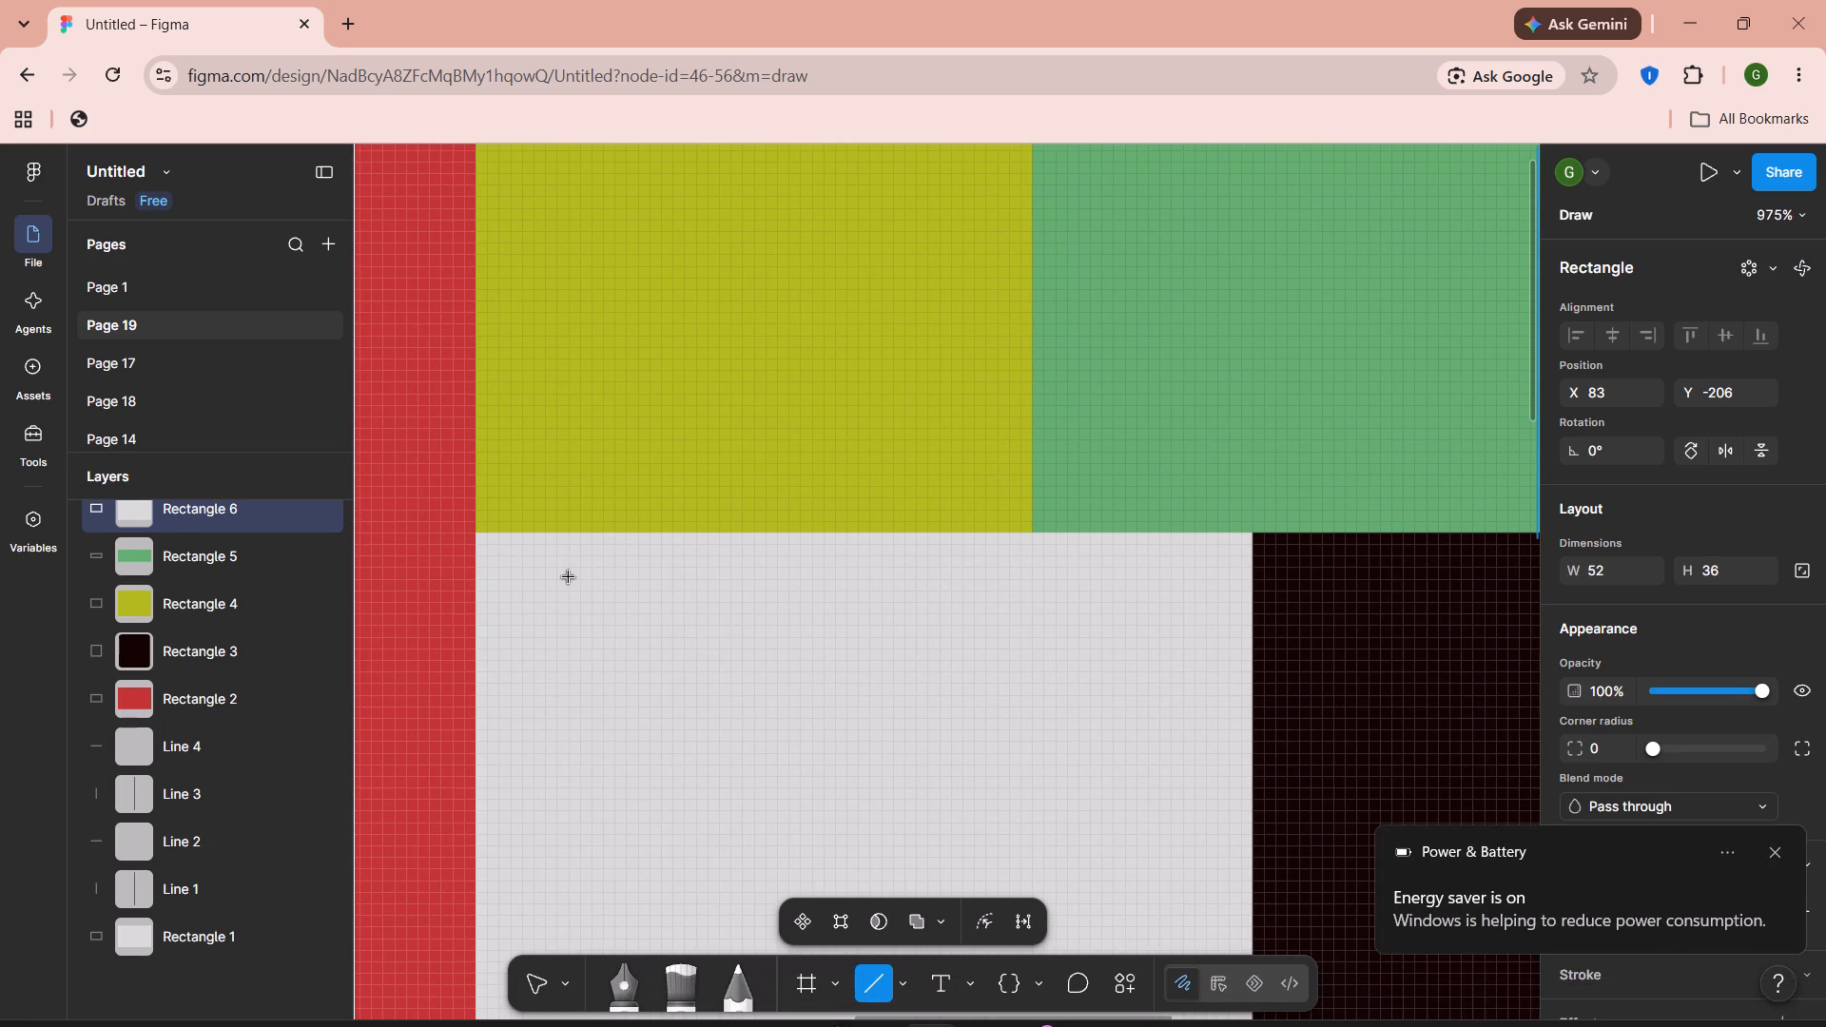
scroll(513, 499, "right", 2)
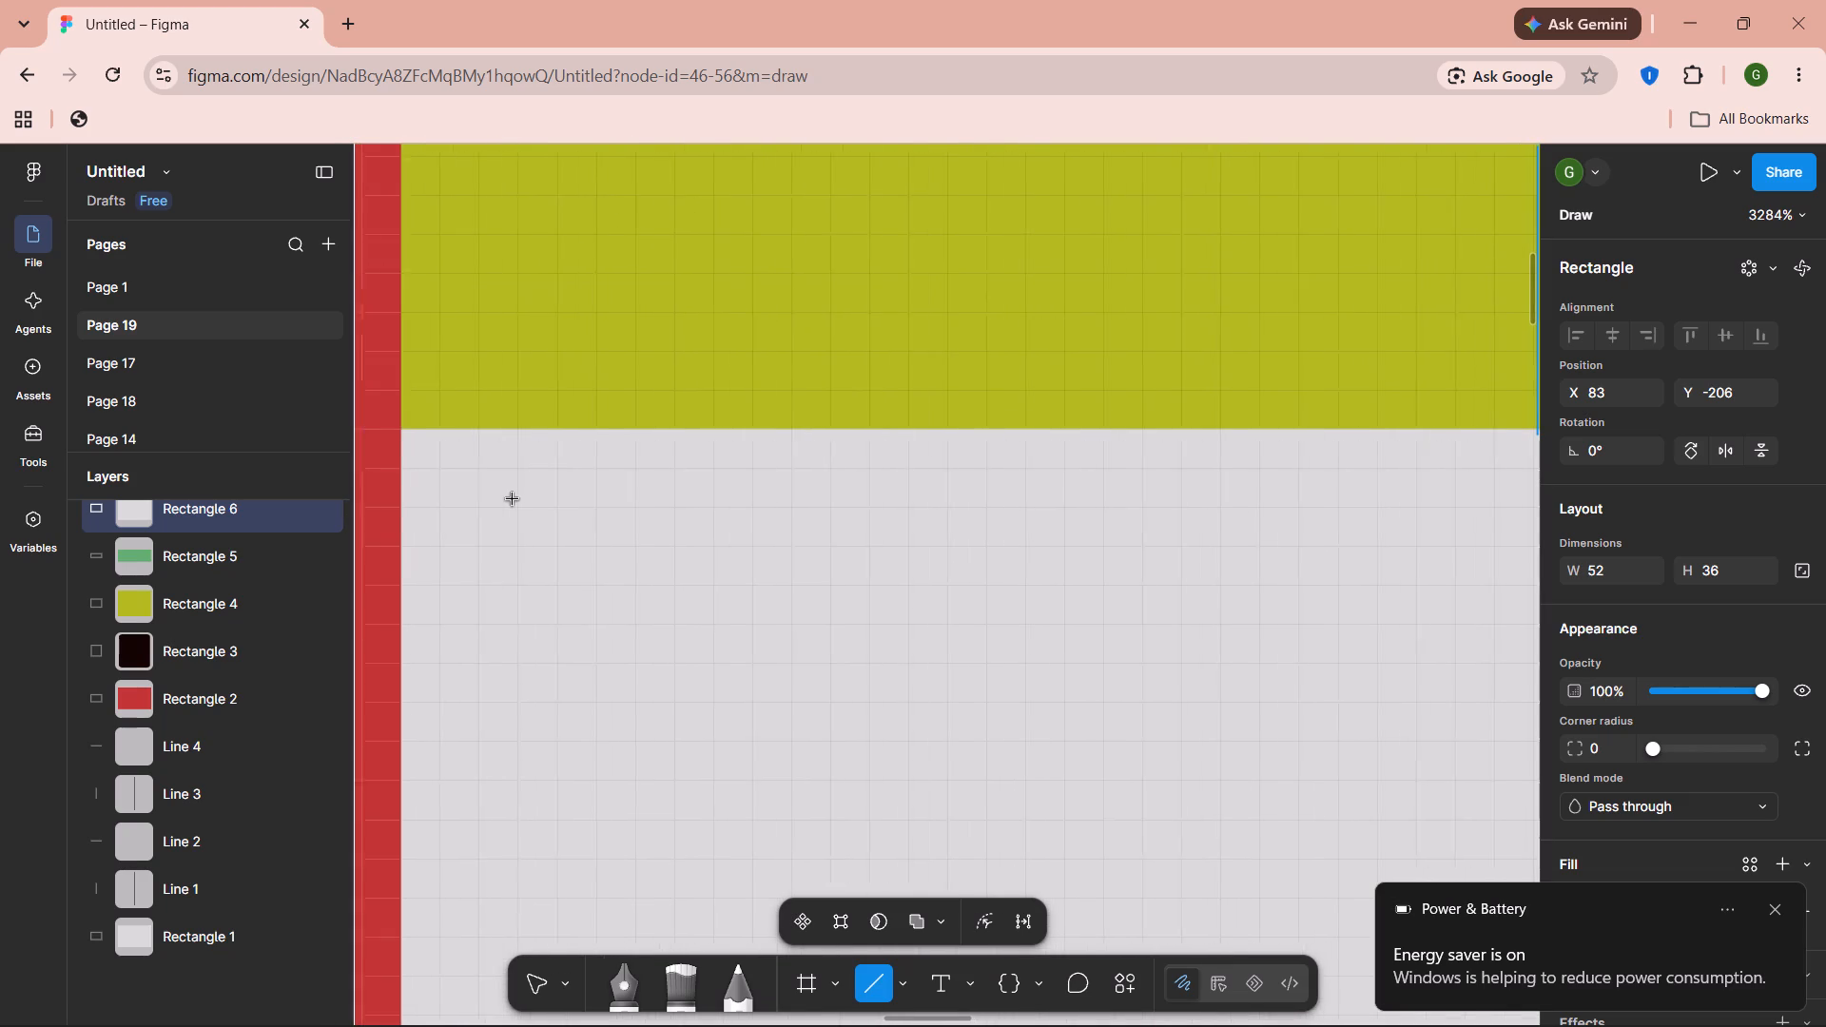
left_click_drag(430, 450, 812, 729)
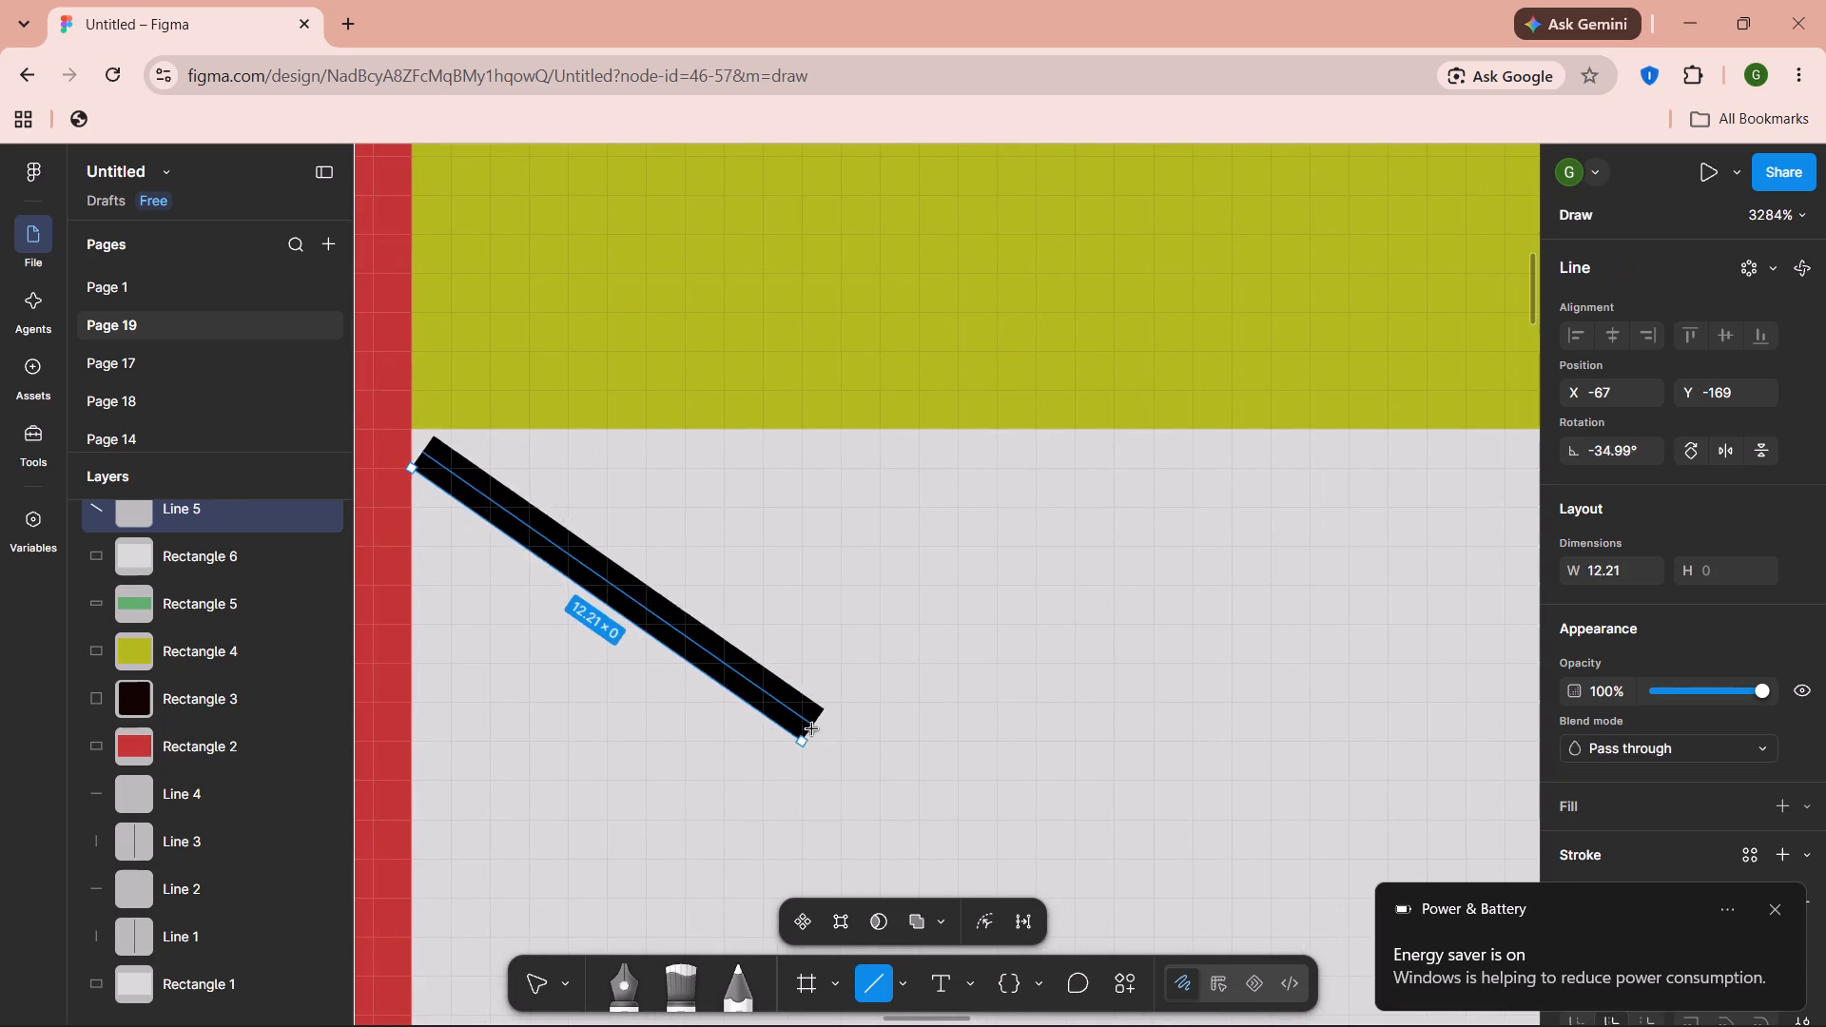
left_click_drag(812, 729, 916, 514)
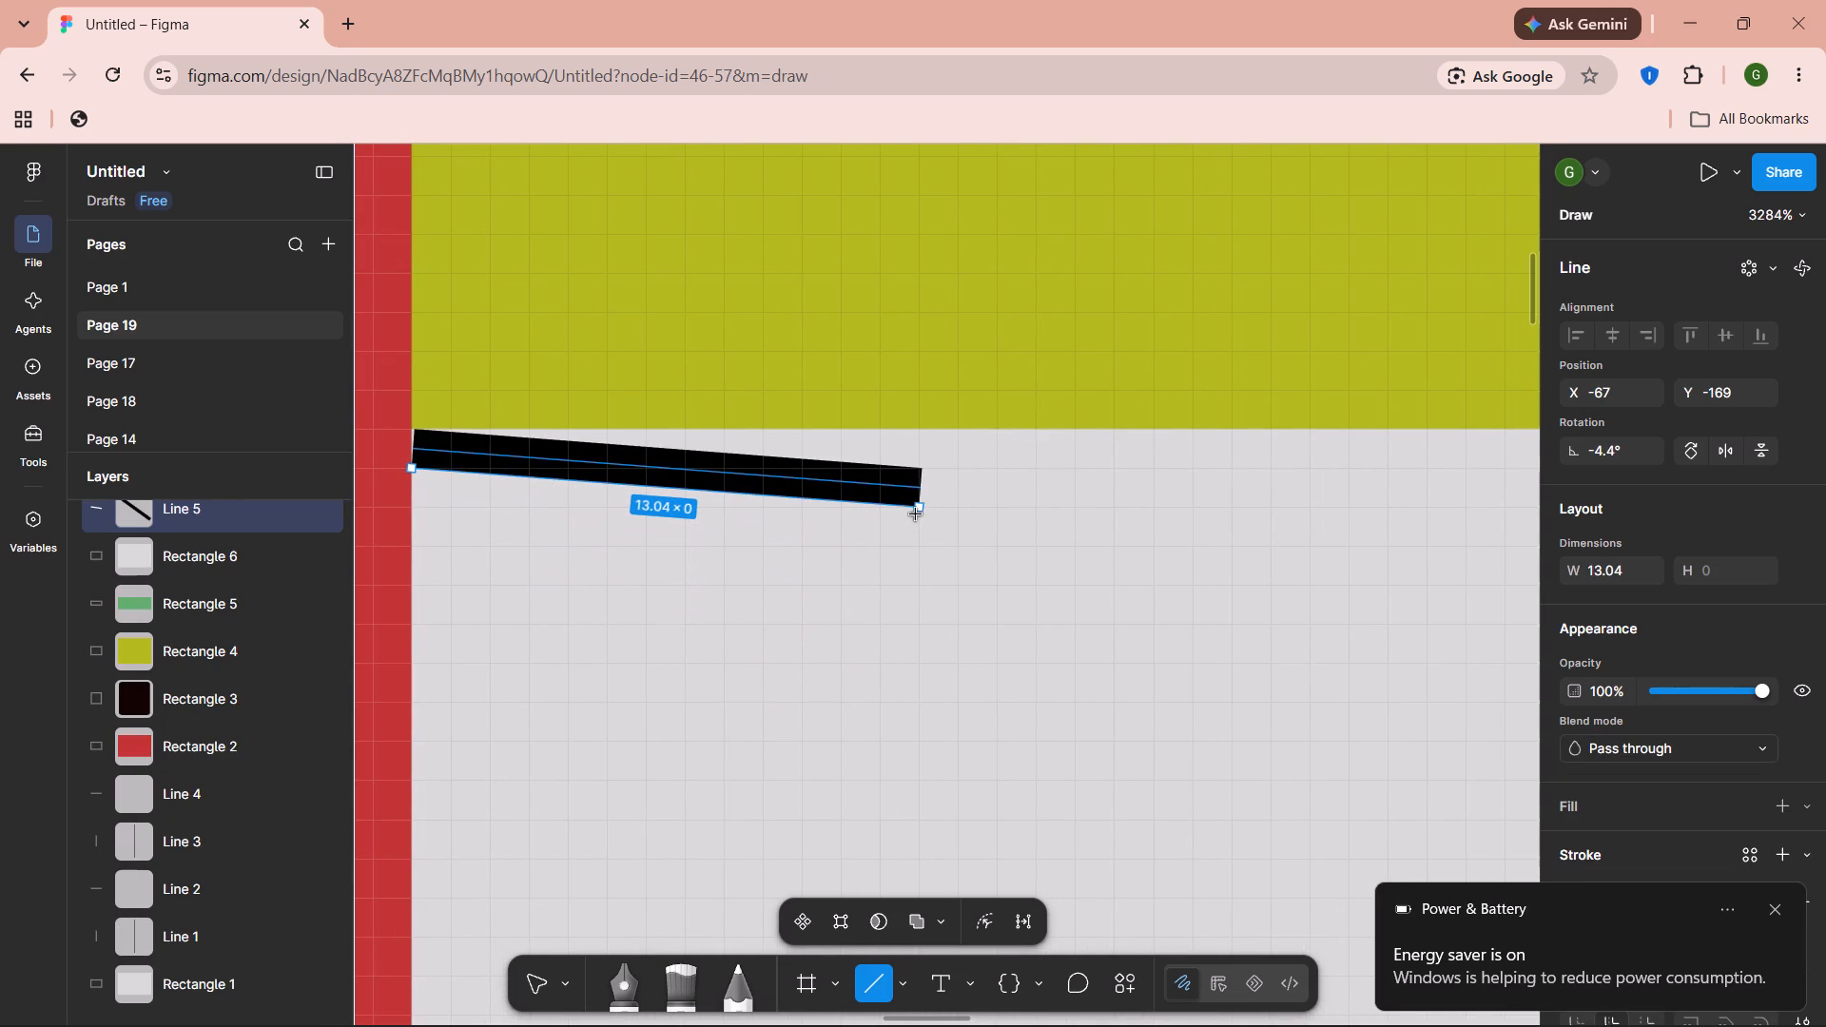
left_click_drag(916, 514, 1133, 478)
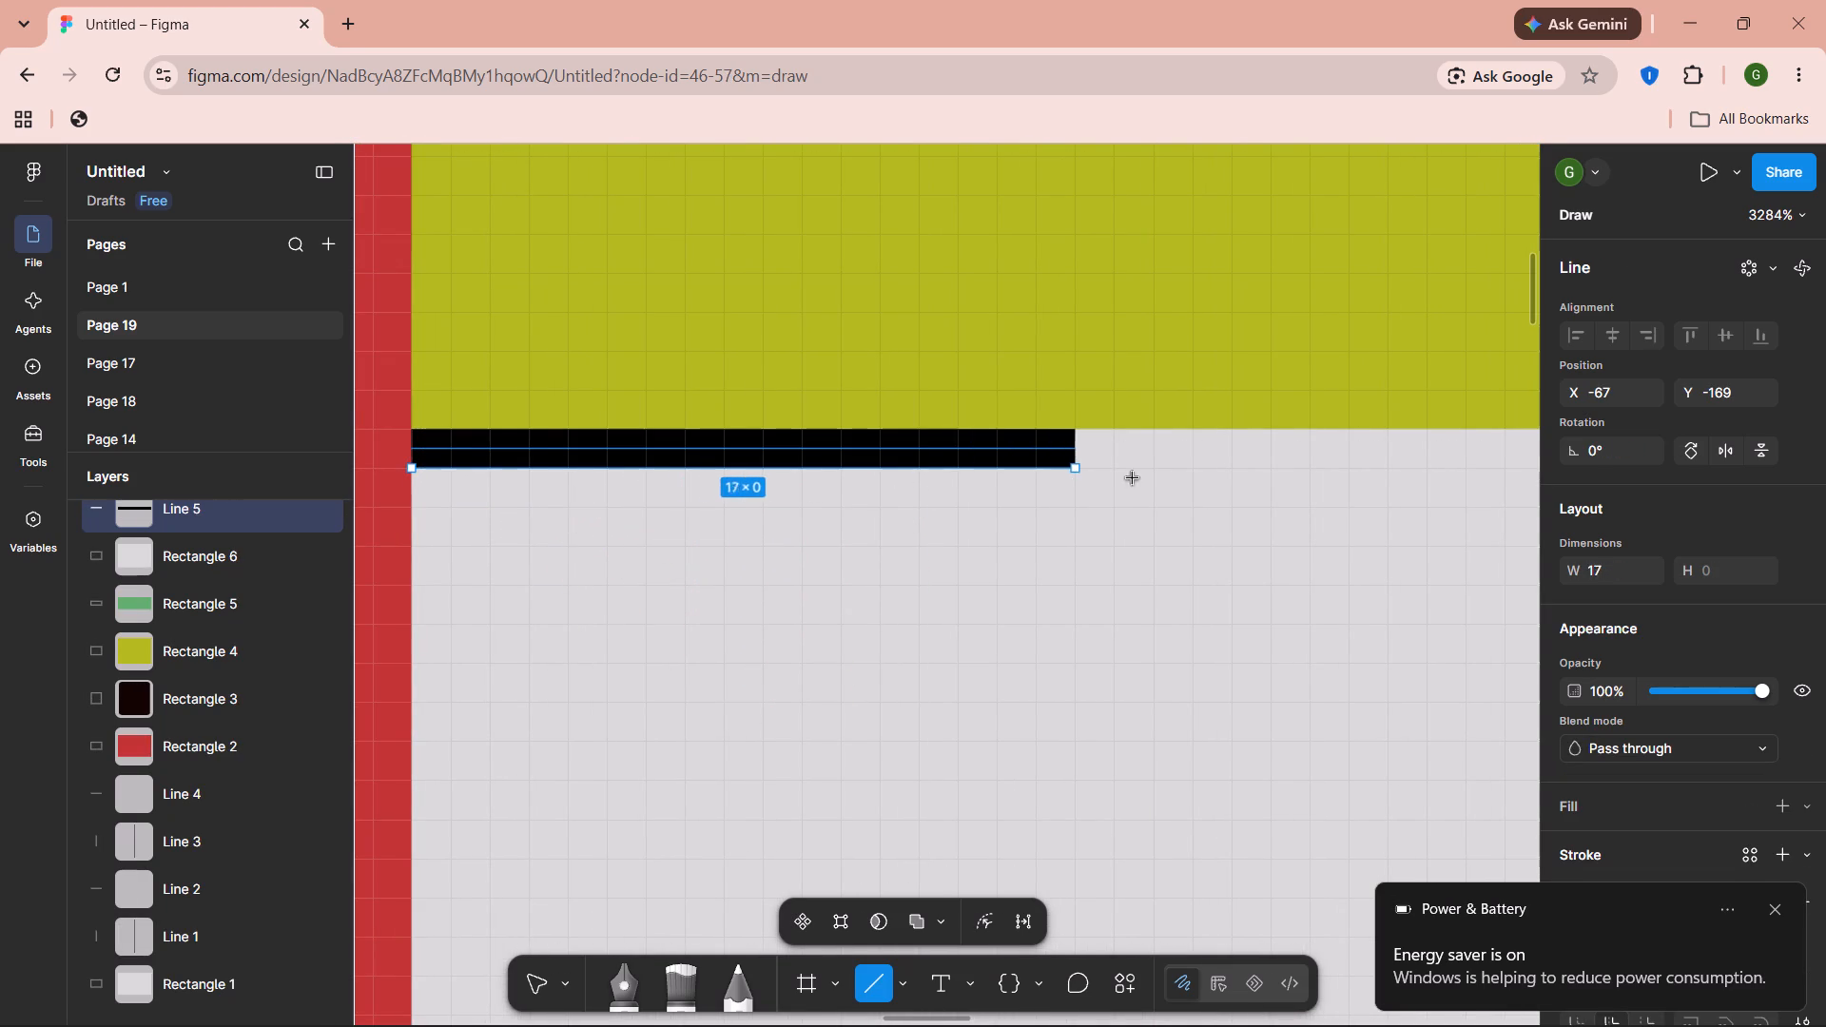
left_click_drag(1133, 478, 1335, 495)
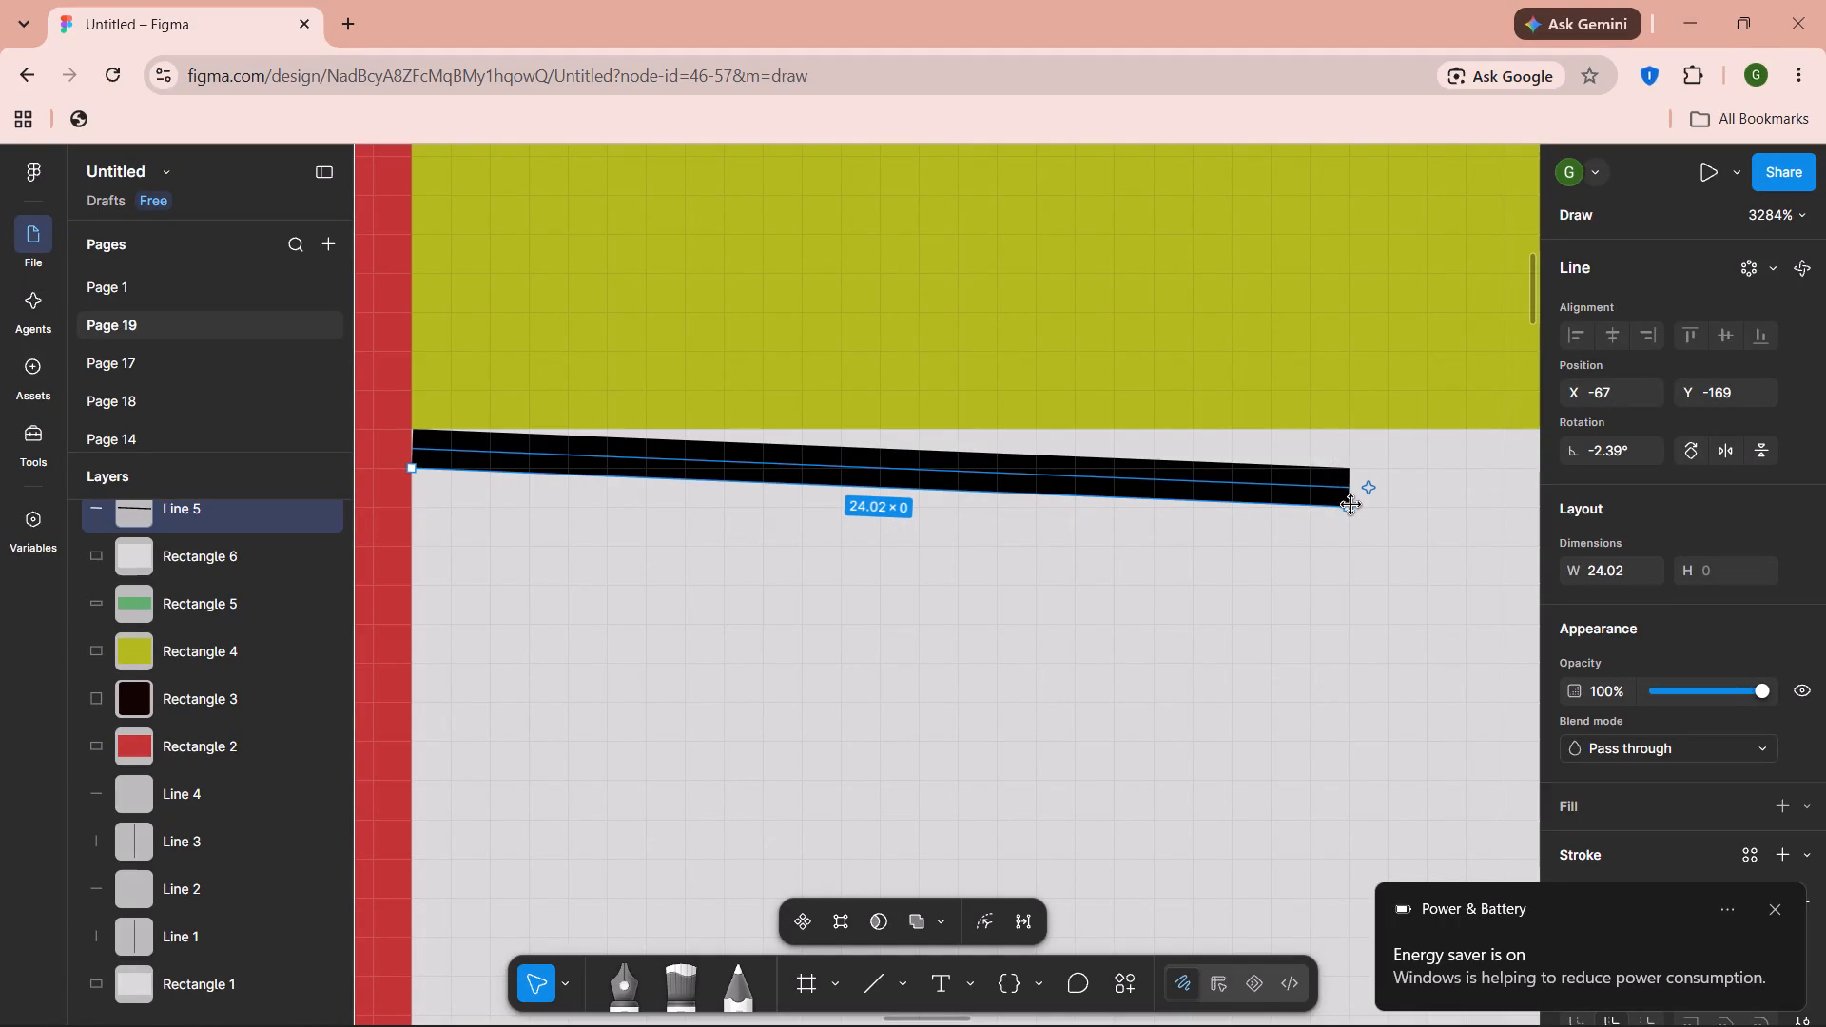
left_click_drag(1351, 505, 1433, 467)
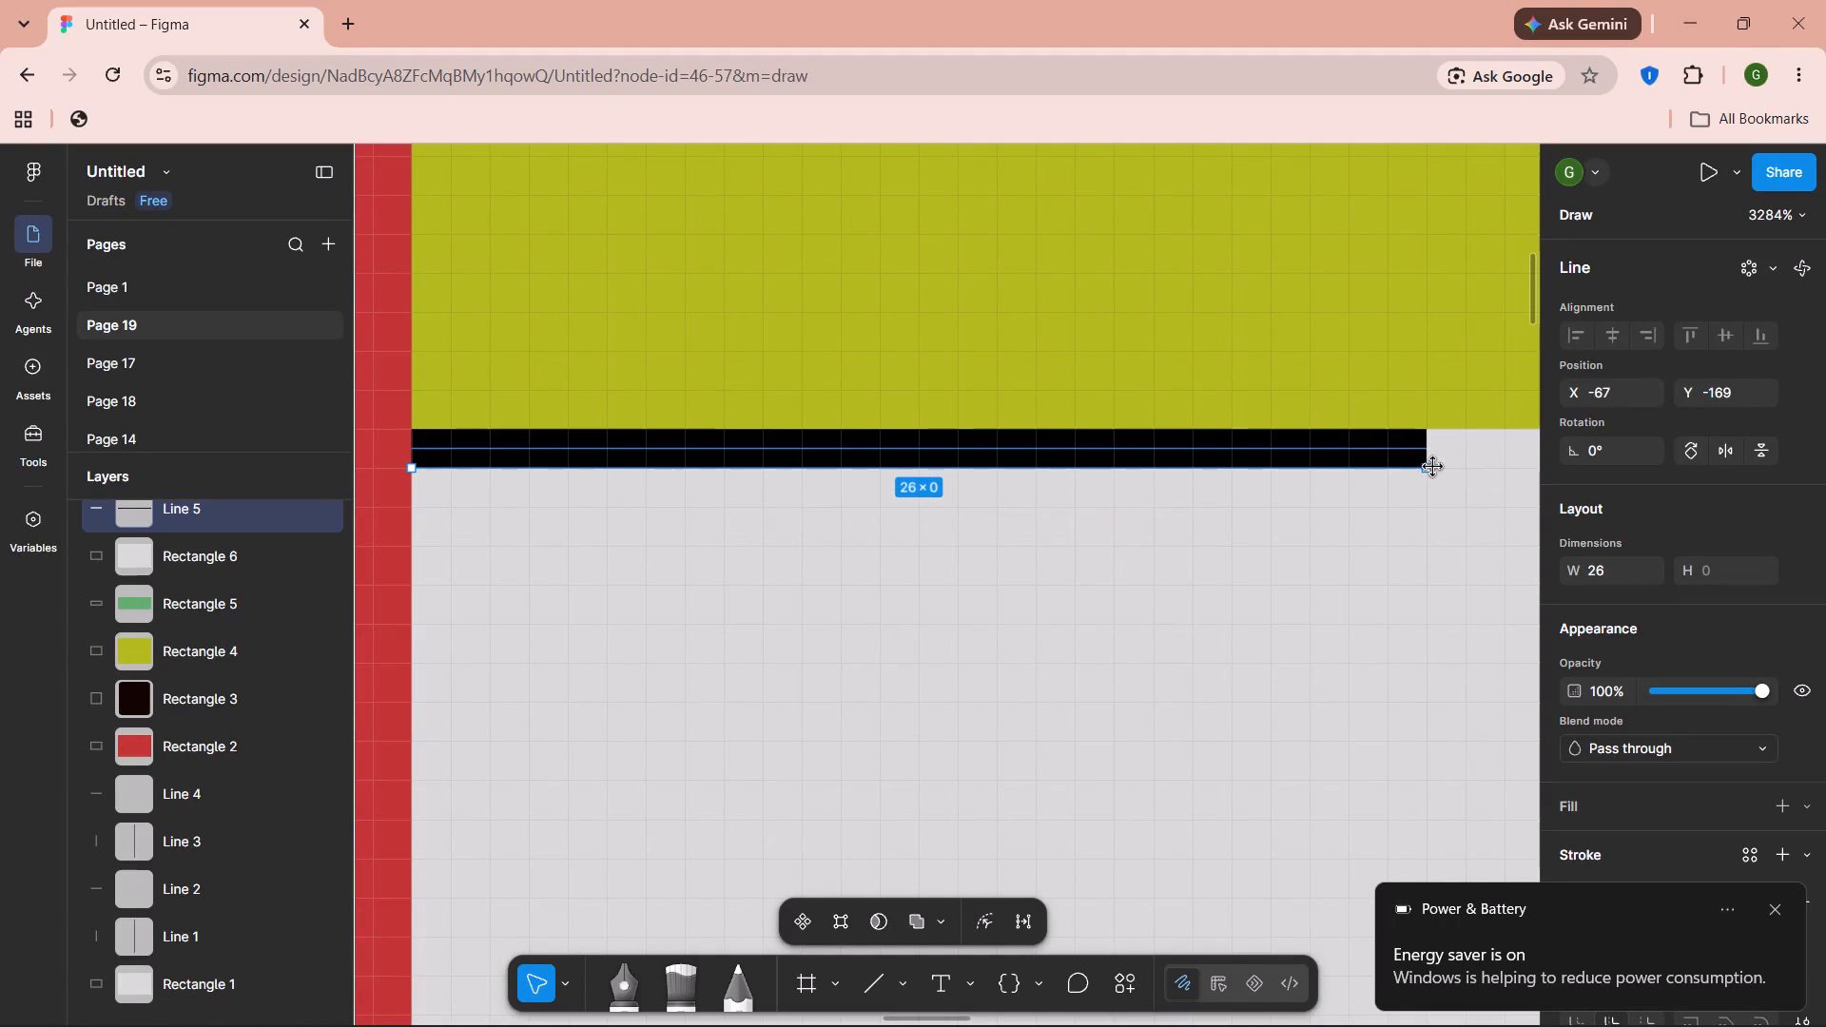
left_click_drag(1433, 467, 1574, 470)
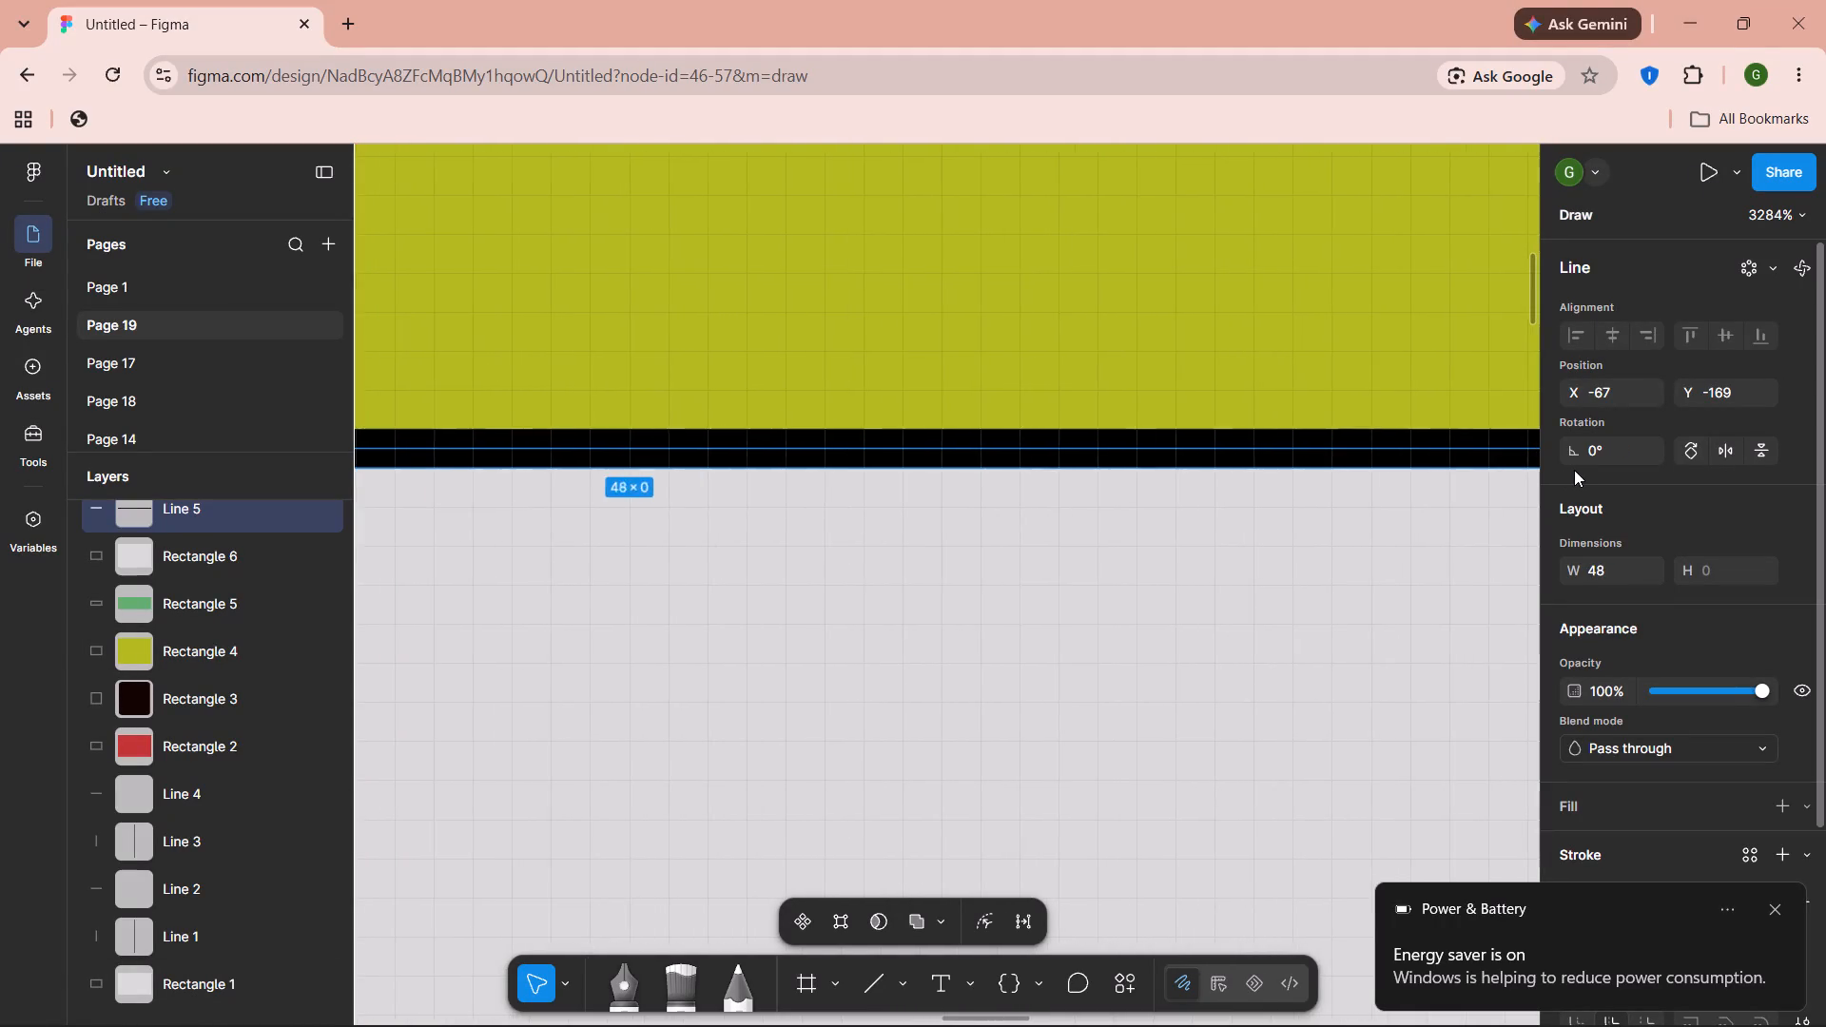
left_click_drag(1574, 470, 1168, 467)
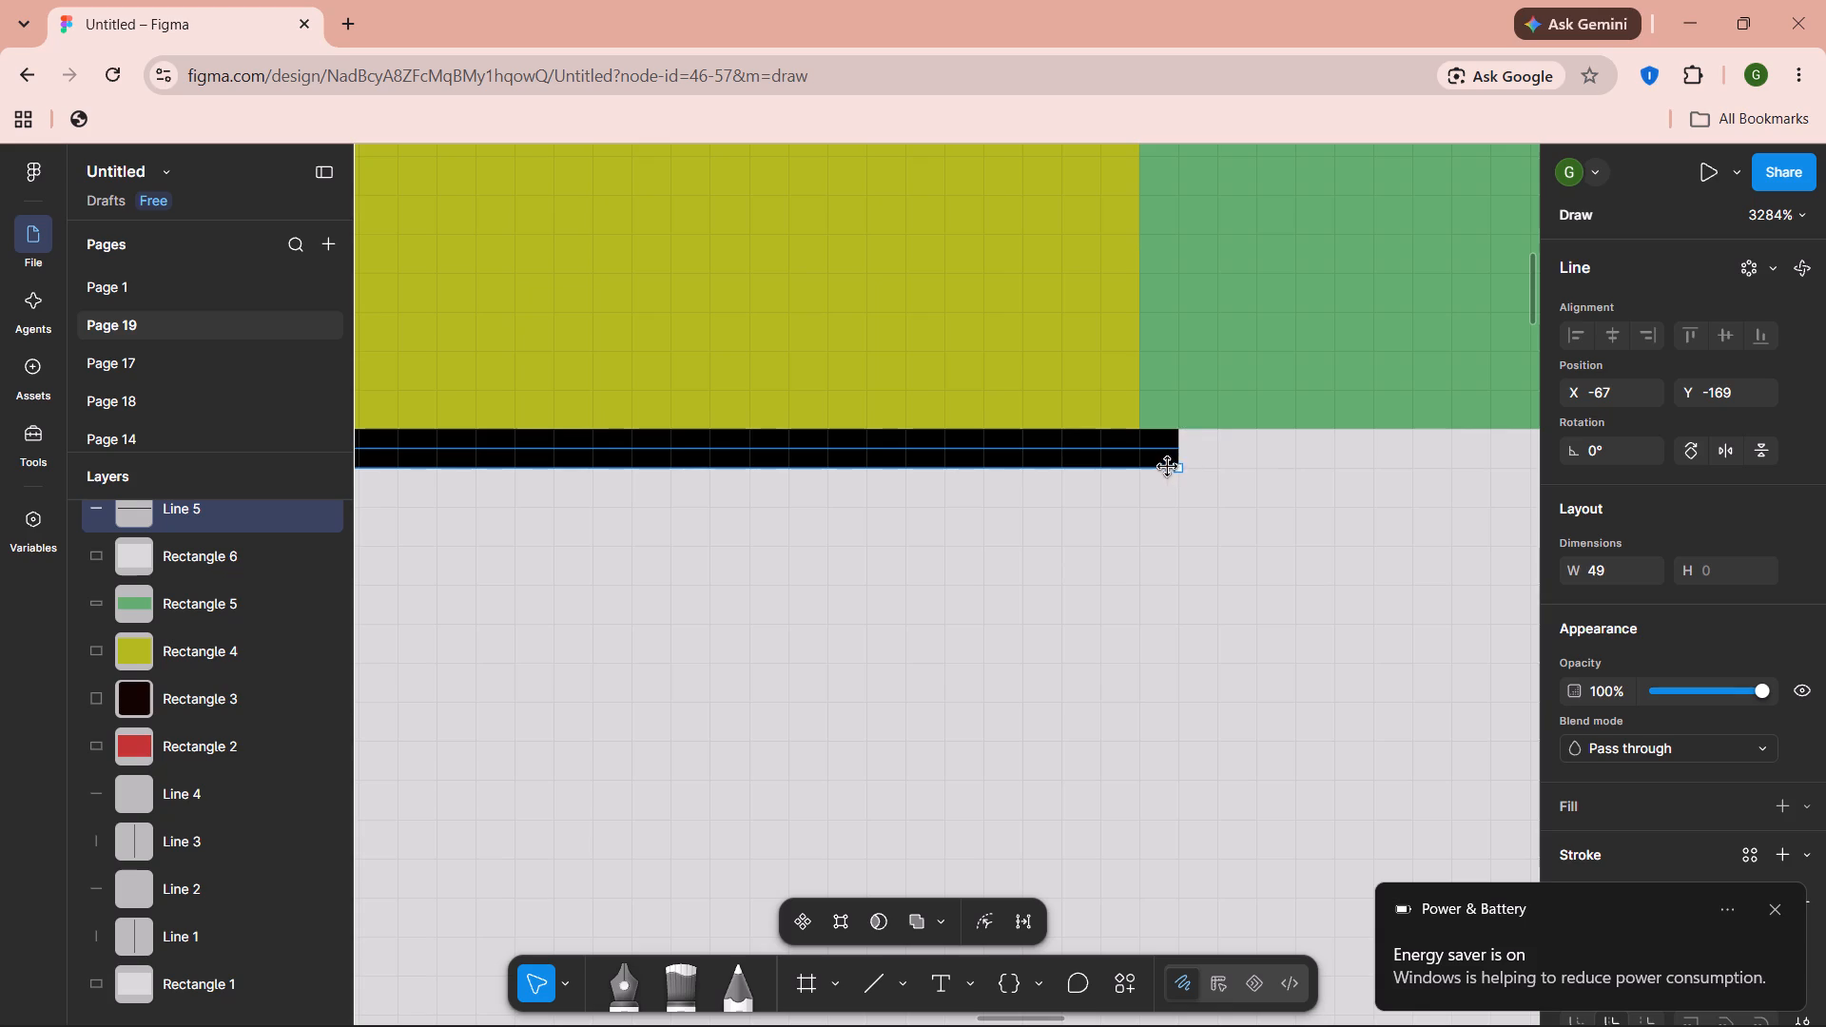
left_click_drag(1168, 467, 1155, 462)
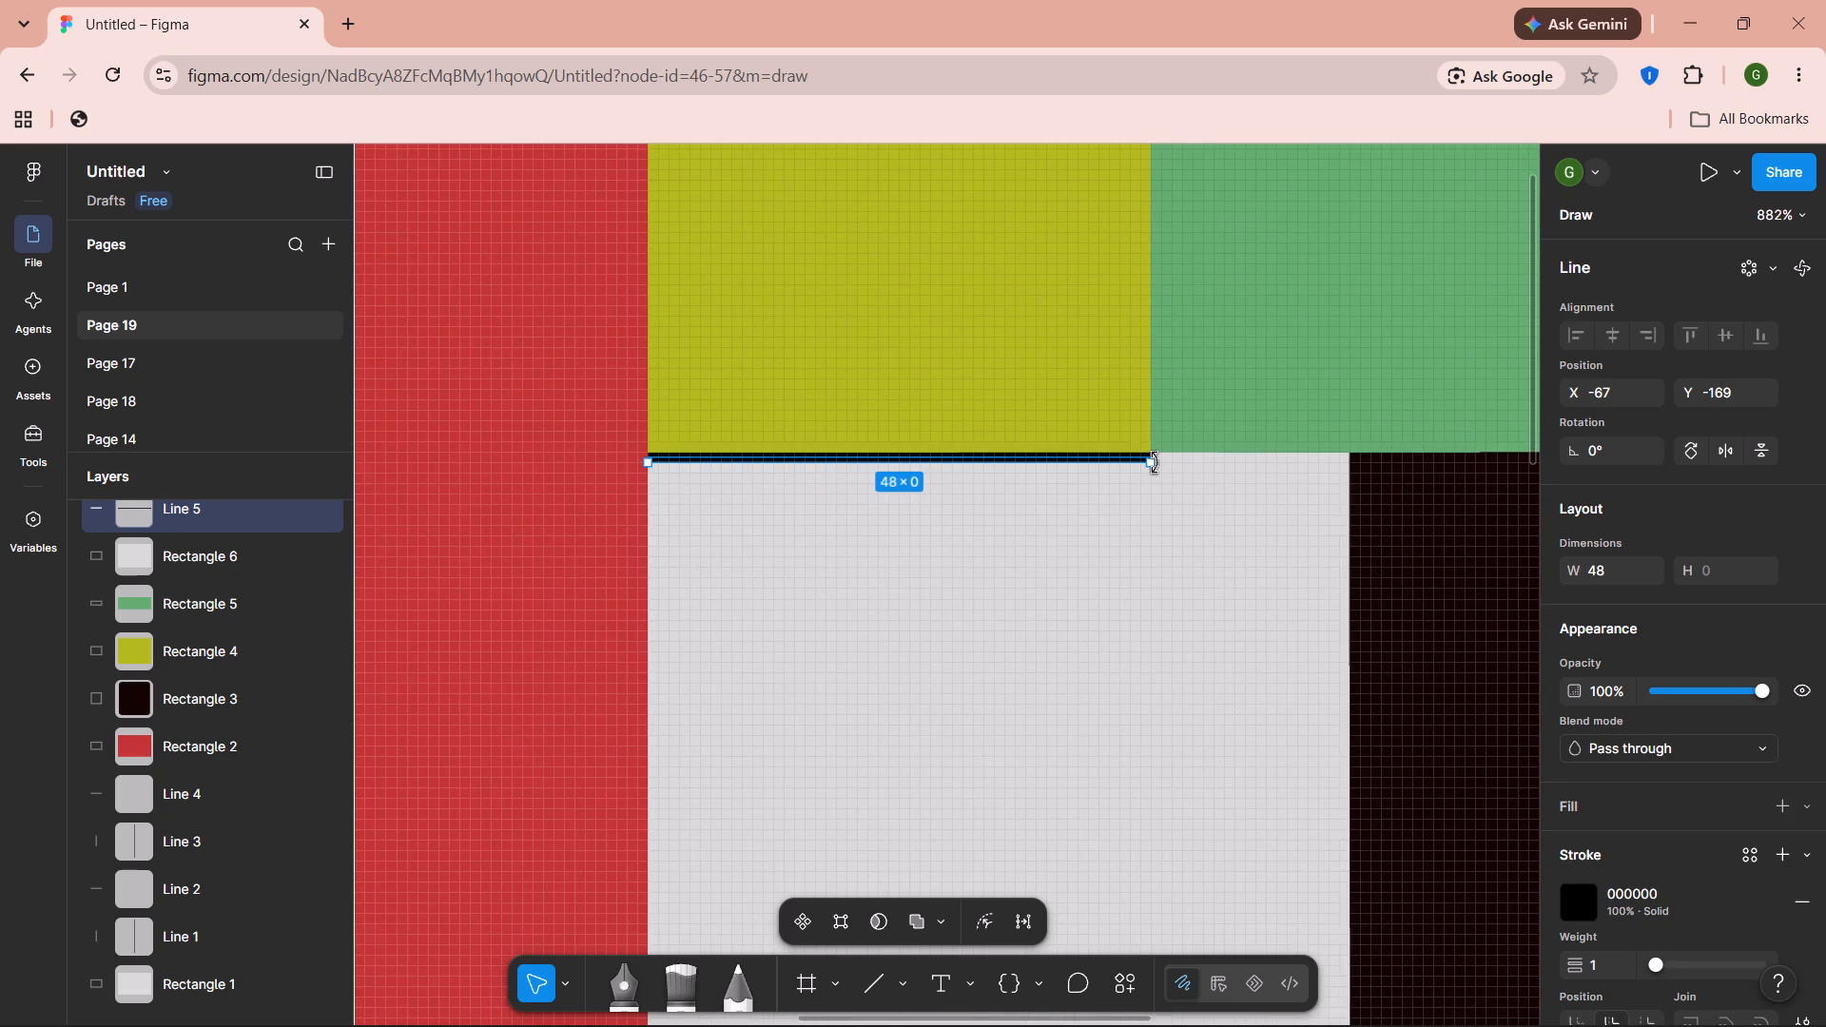
left_click(1148, 470)
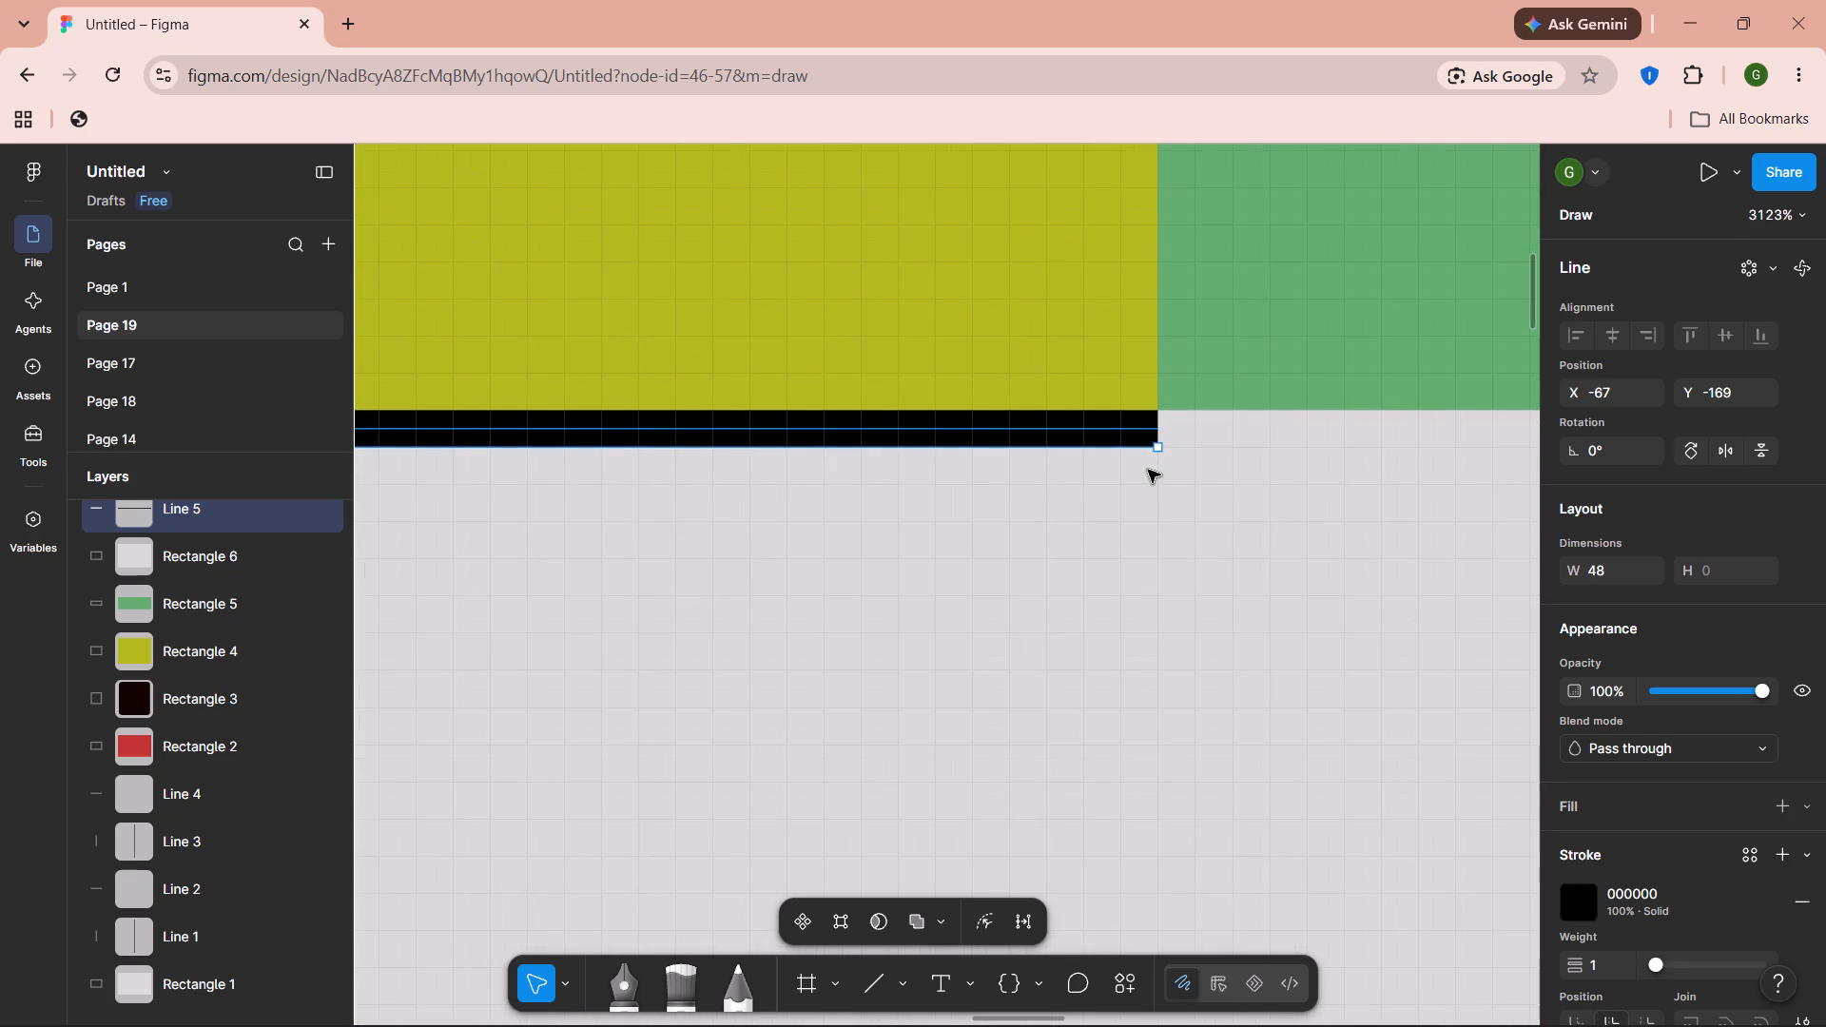
Draw a vertical black line 55 long downward from the outer end of the line beneath the yellow rectangle, at X -20, Y -169.
key("l")
left_click_drag(1144, 470, 1141, 616)
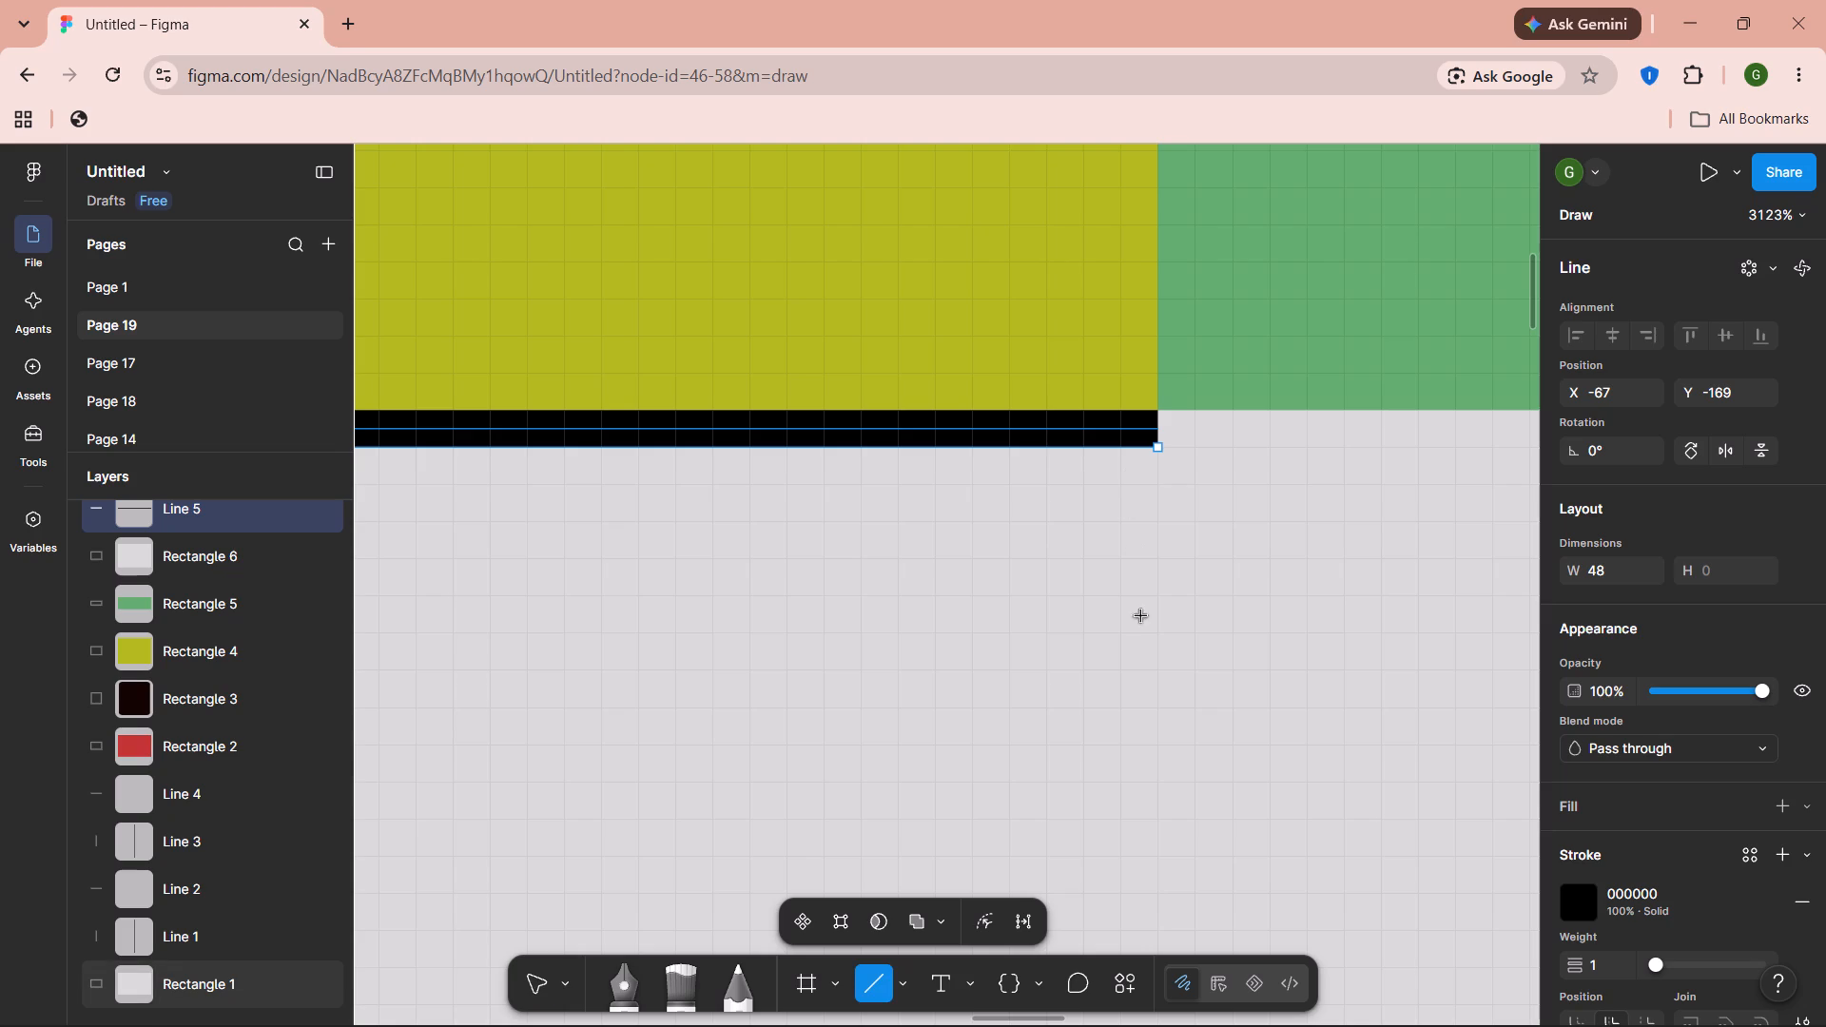
left_click_drag(1141, 616, 1149, 585)
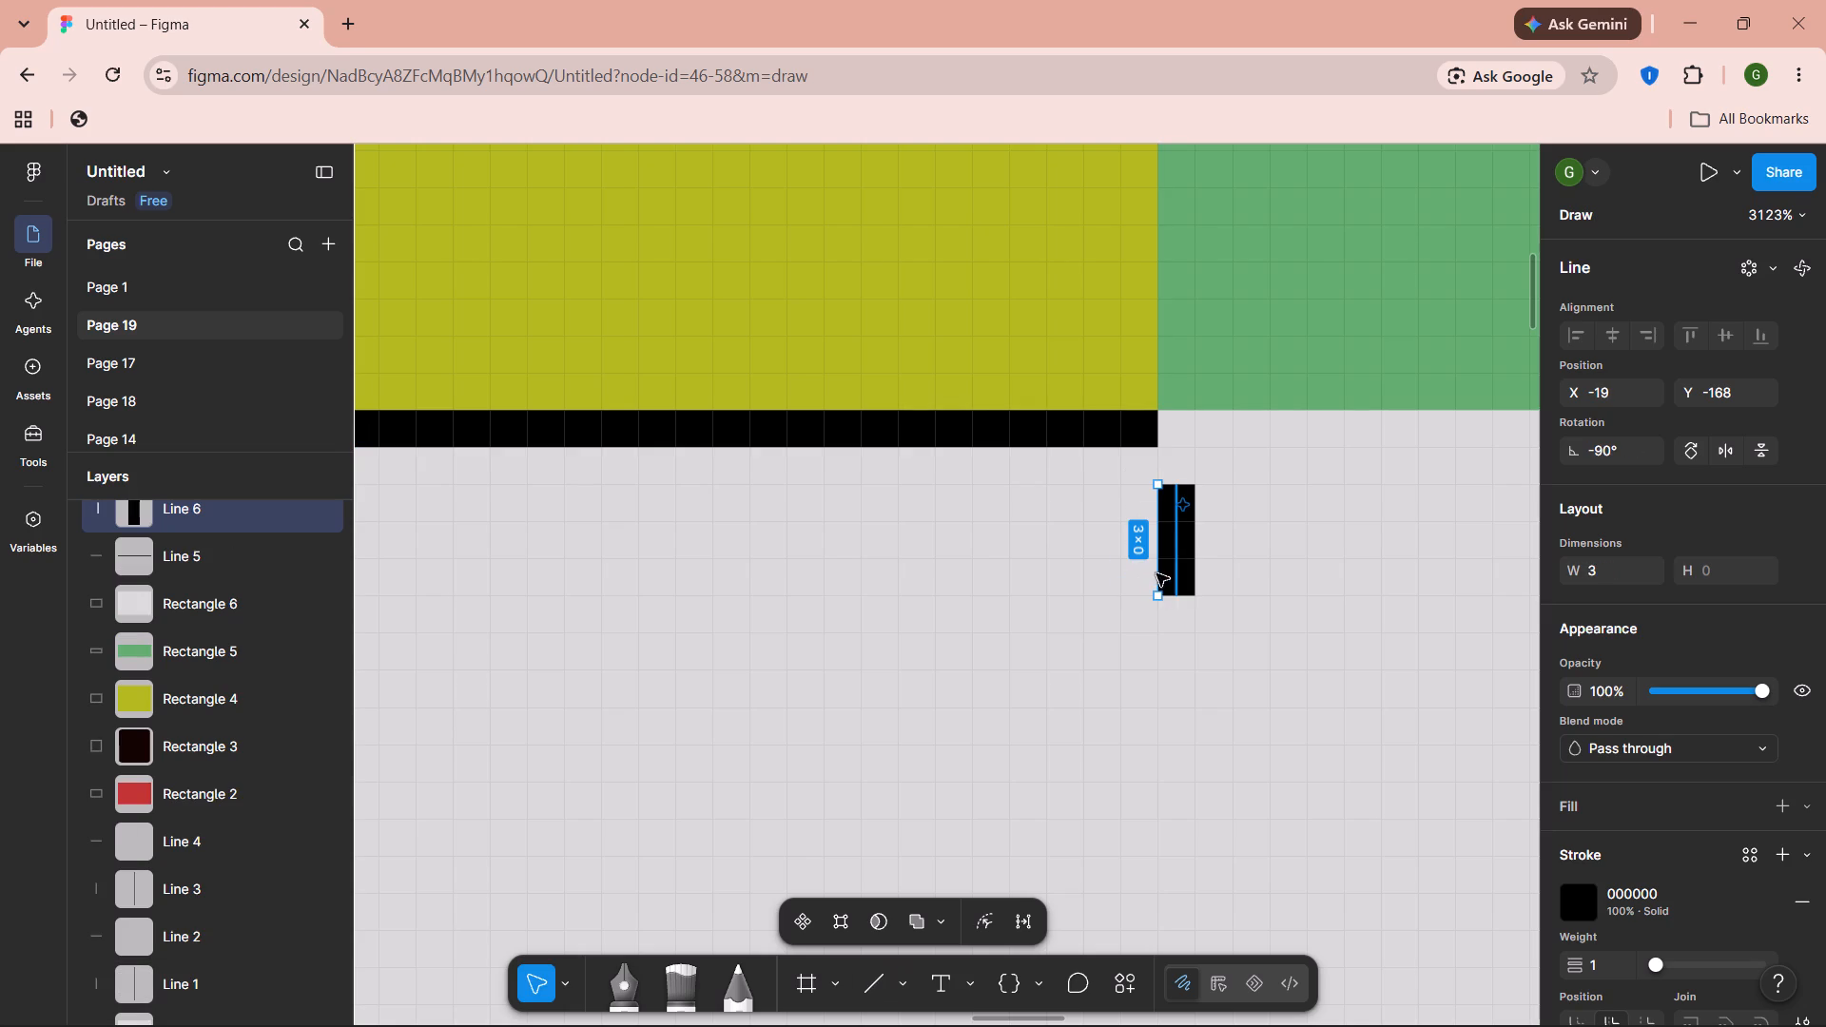
left_click_drag(1173, 561, 1138, 532)
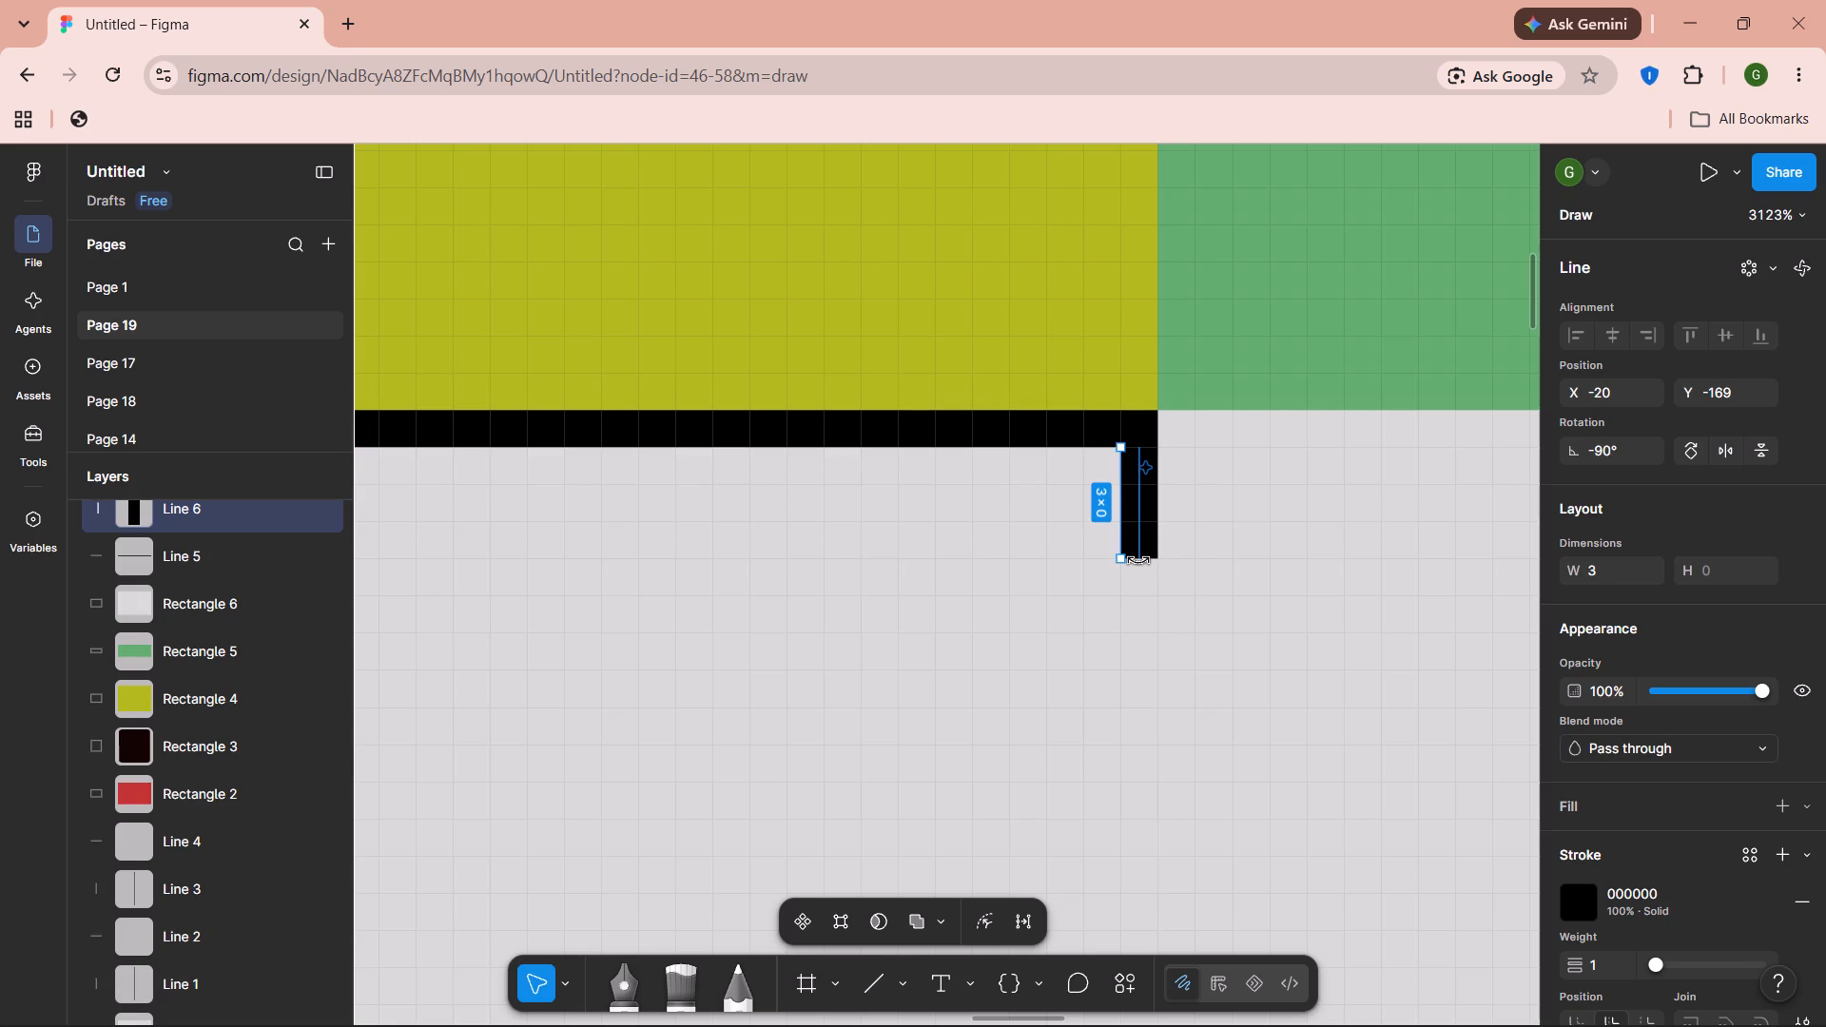
left_click_drag(1125, 562, 1136, 655)
left_click_drag(1136, 655, 1129, 1026)
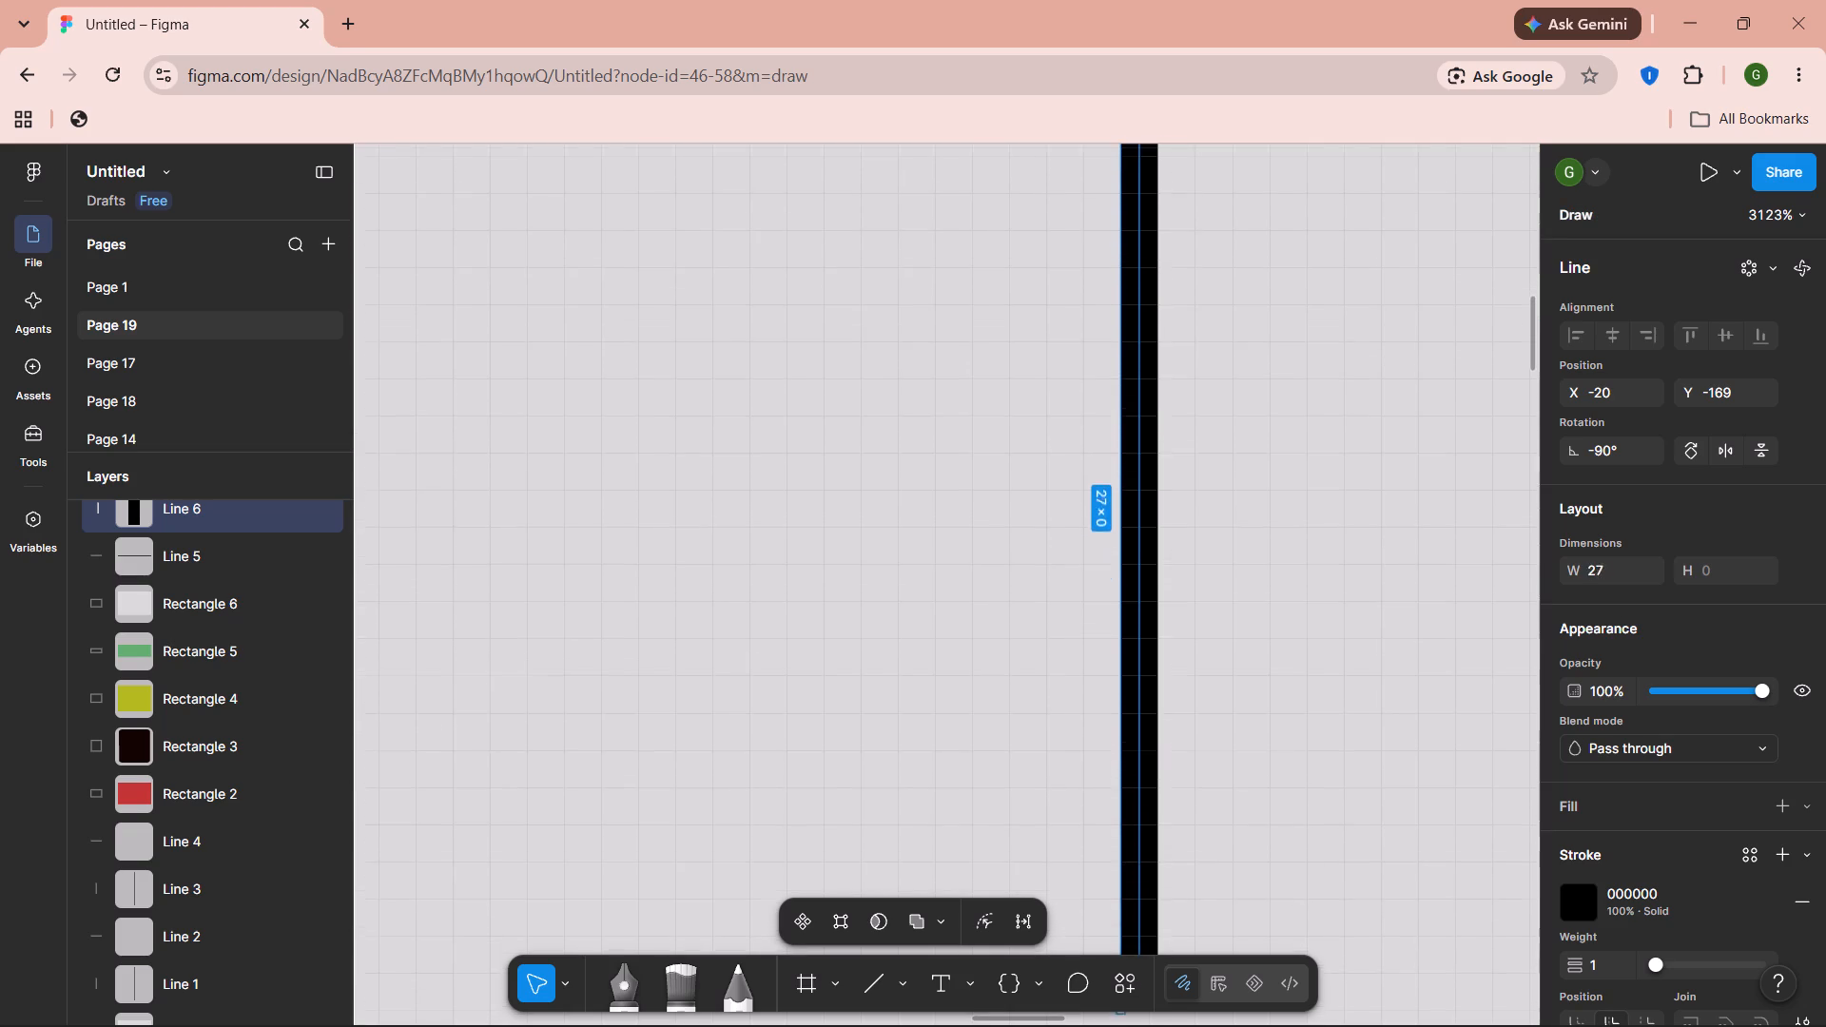
left_click_drag(1129, 1026, 1118, 1026)
scroll(1118, 1026, "down", 6, "ctrl")
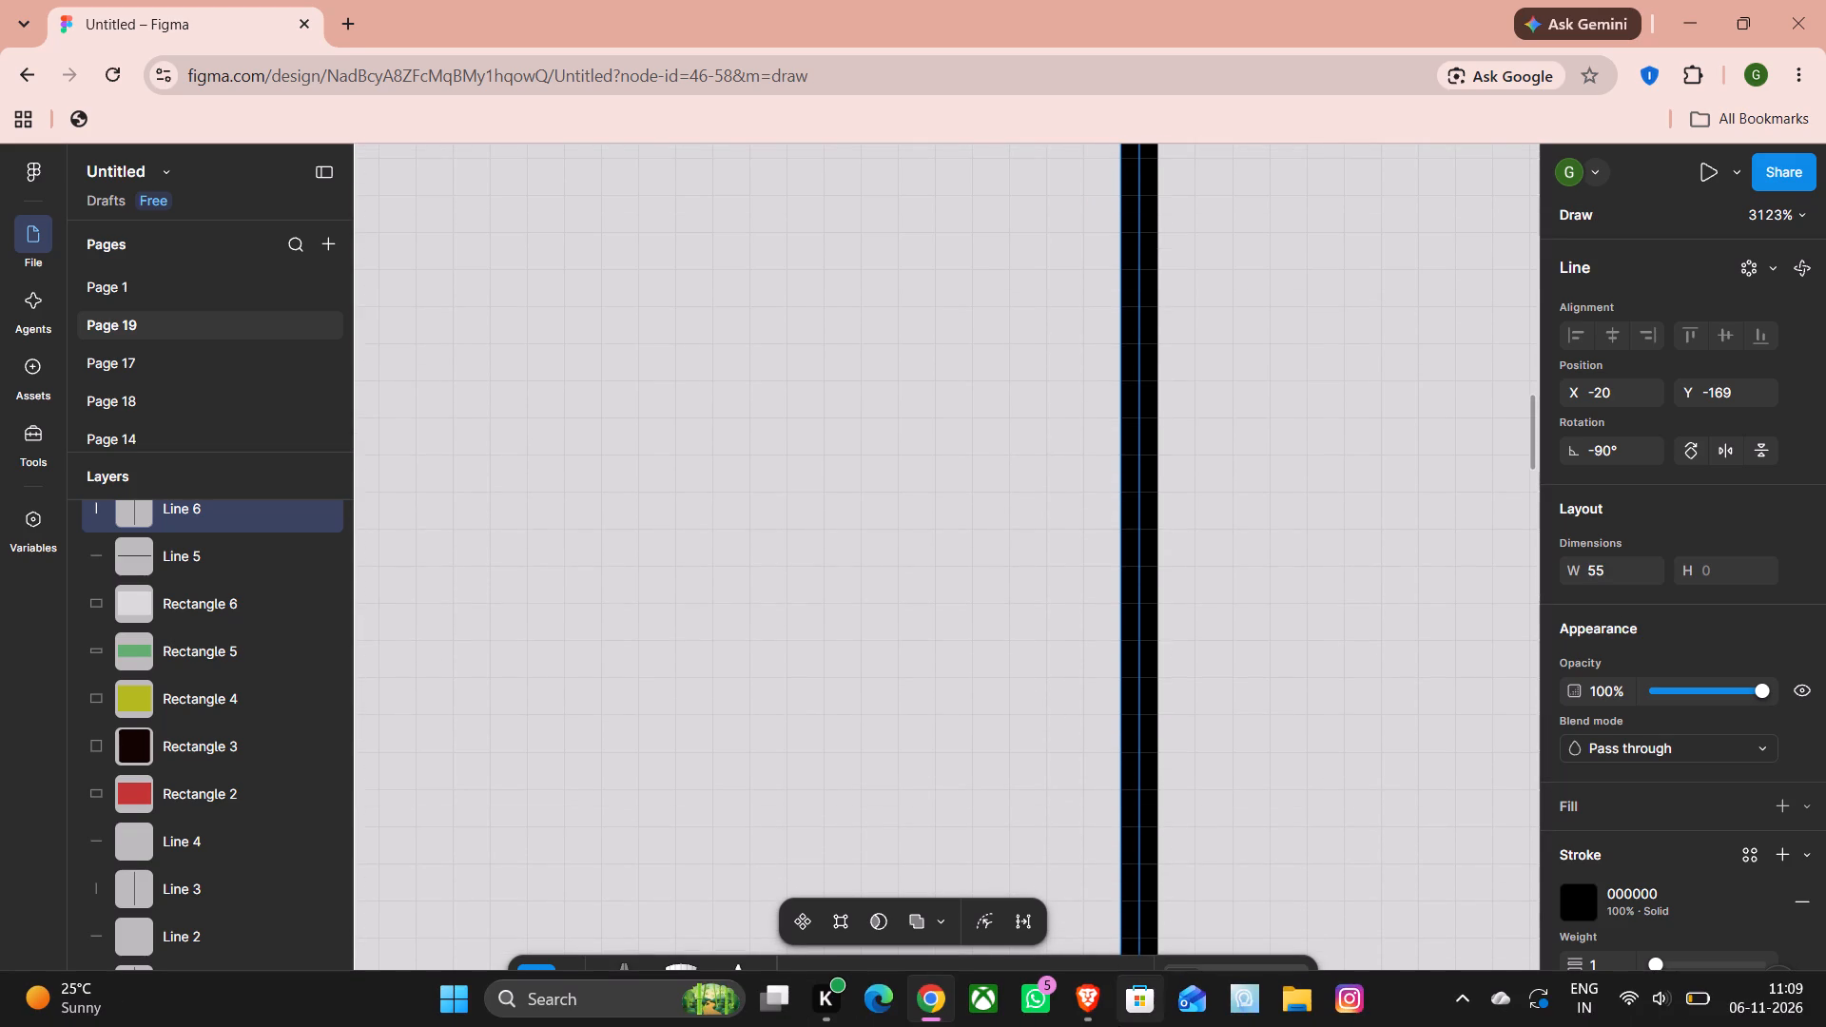
scroll(1139, 843, "down", 1)
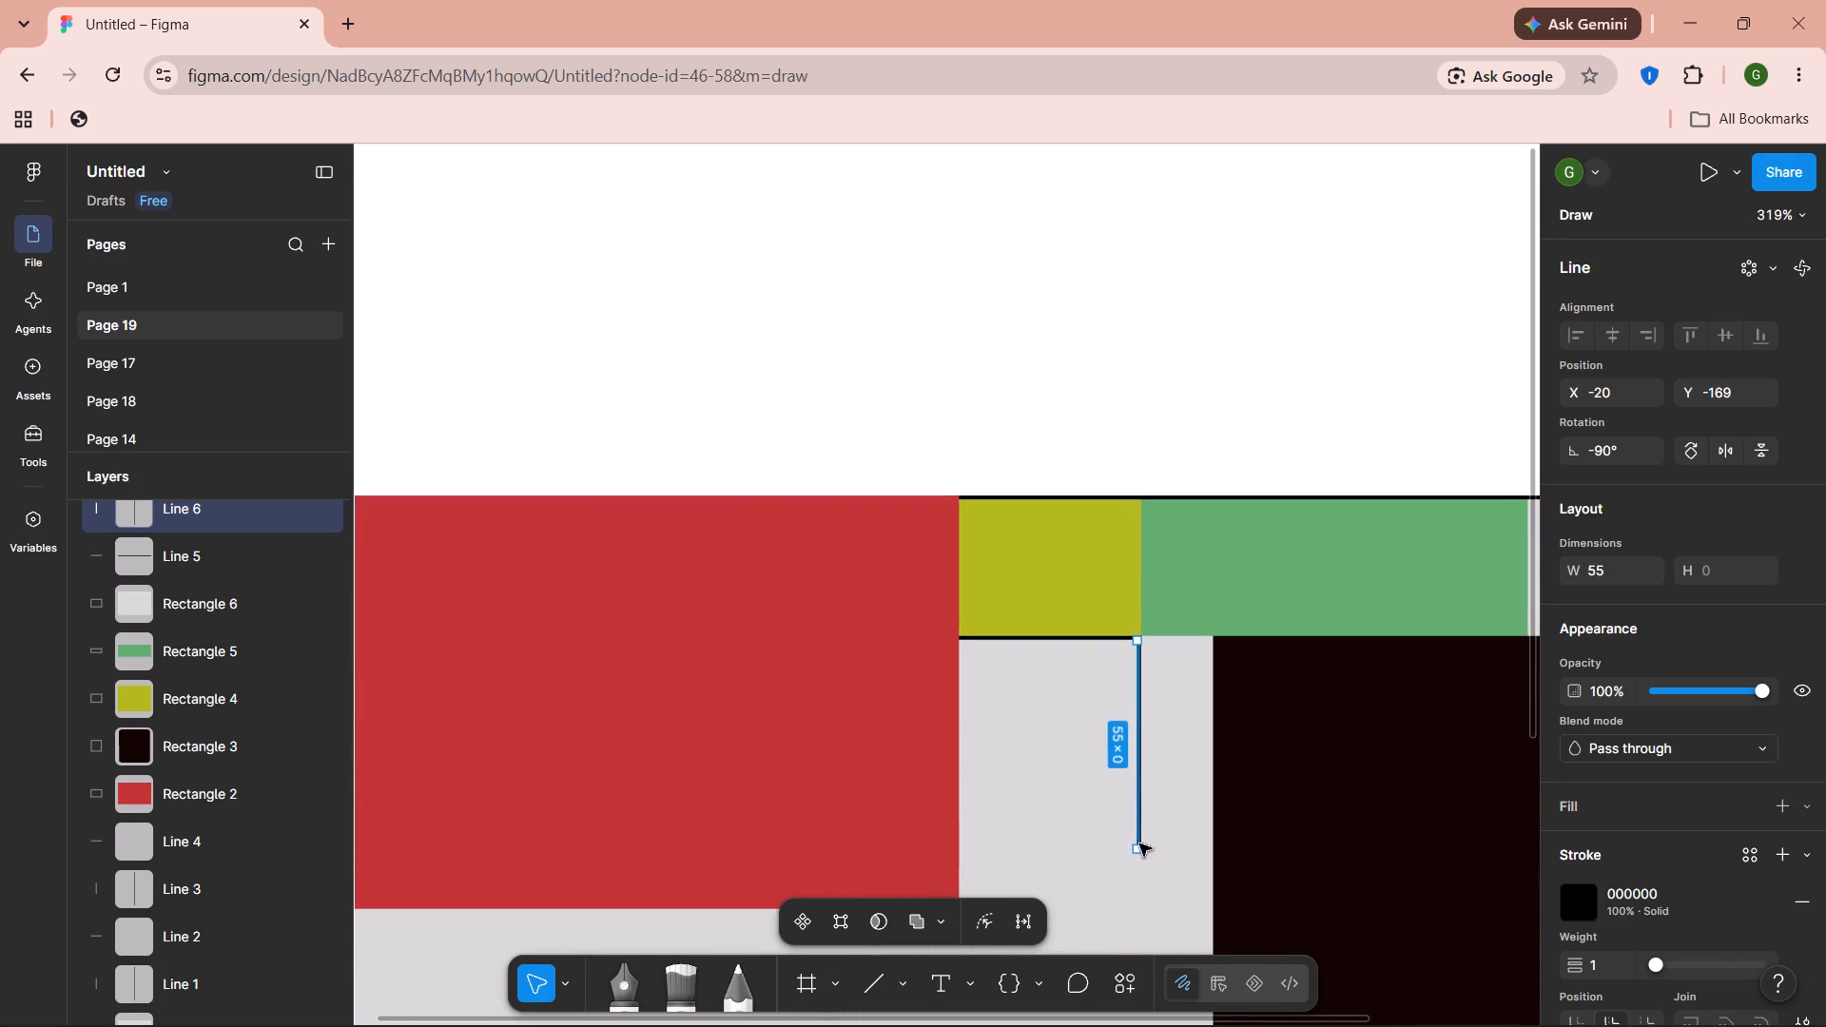
scroll(1139, 843, "down", 1)
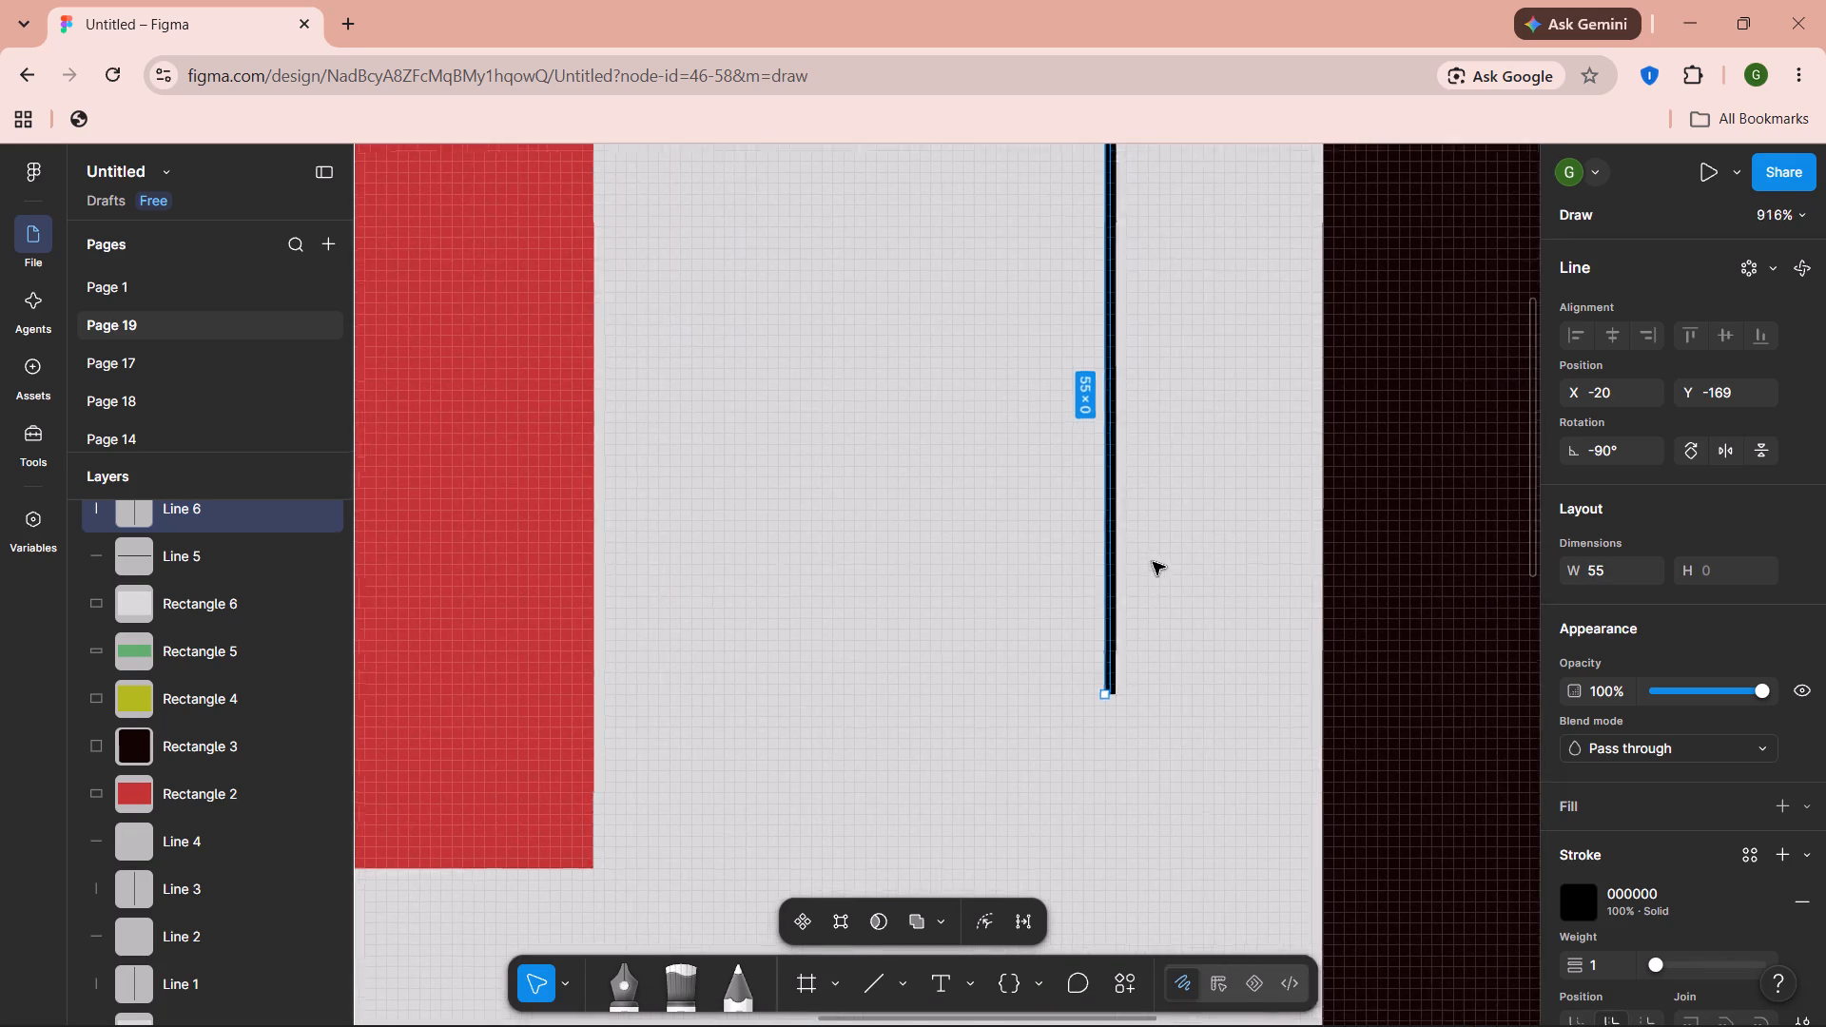
Move the vertical line down to Y -154 so its lower end sits just above the level of the red rectangle's lower edge.
left_click_drag(1113, 688, 1113, 773)
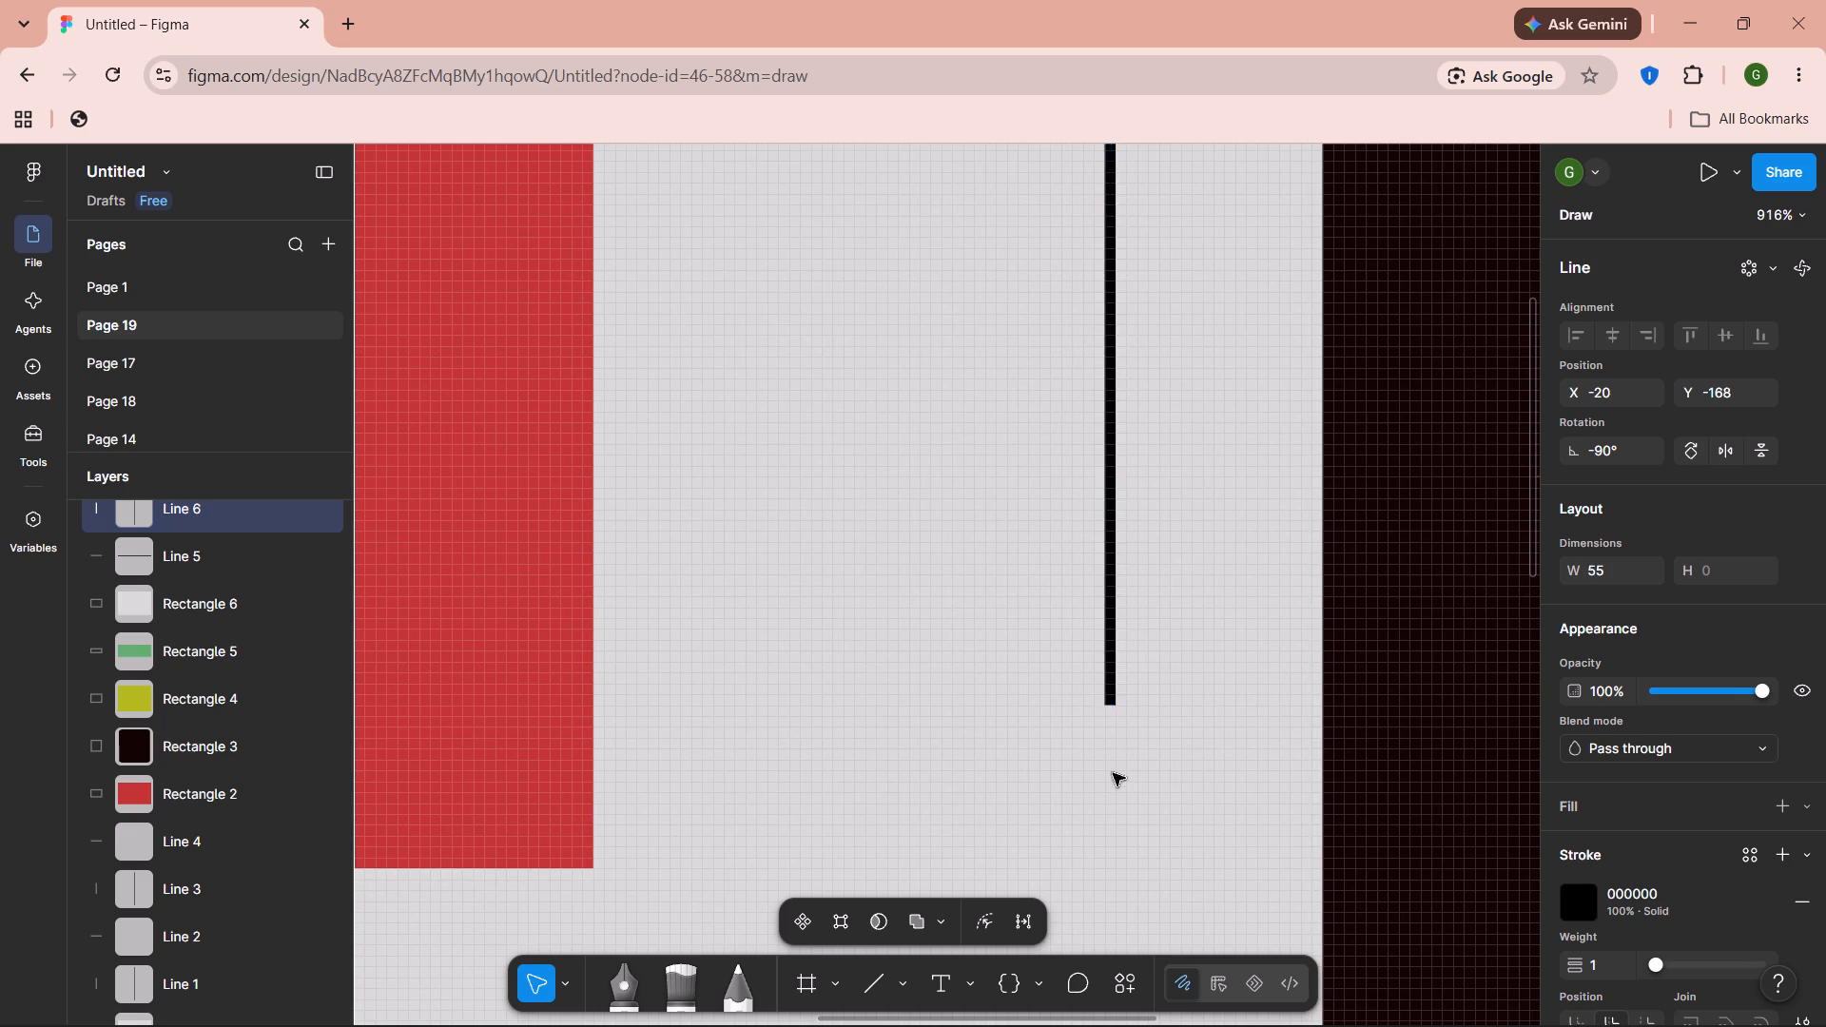
left_click_drag(1113, 773, 1113, 846)
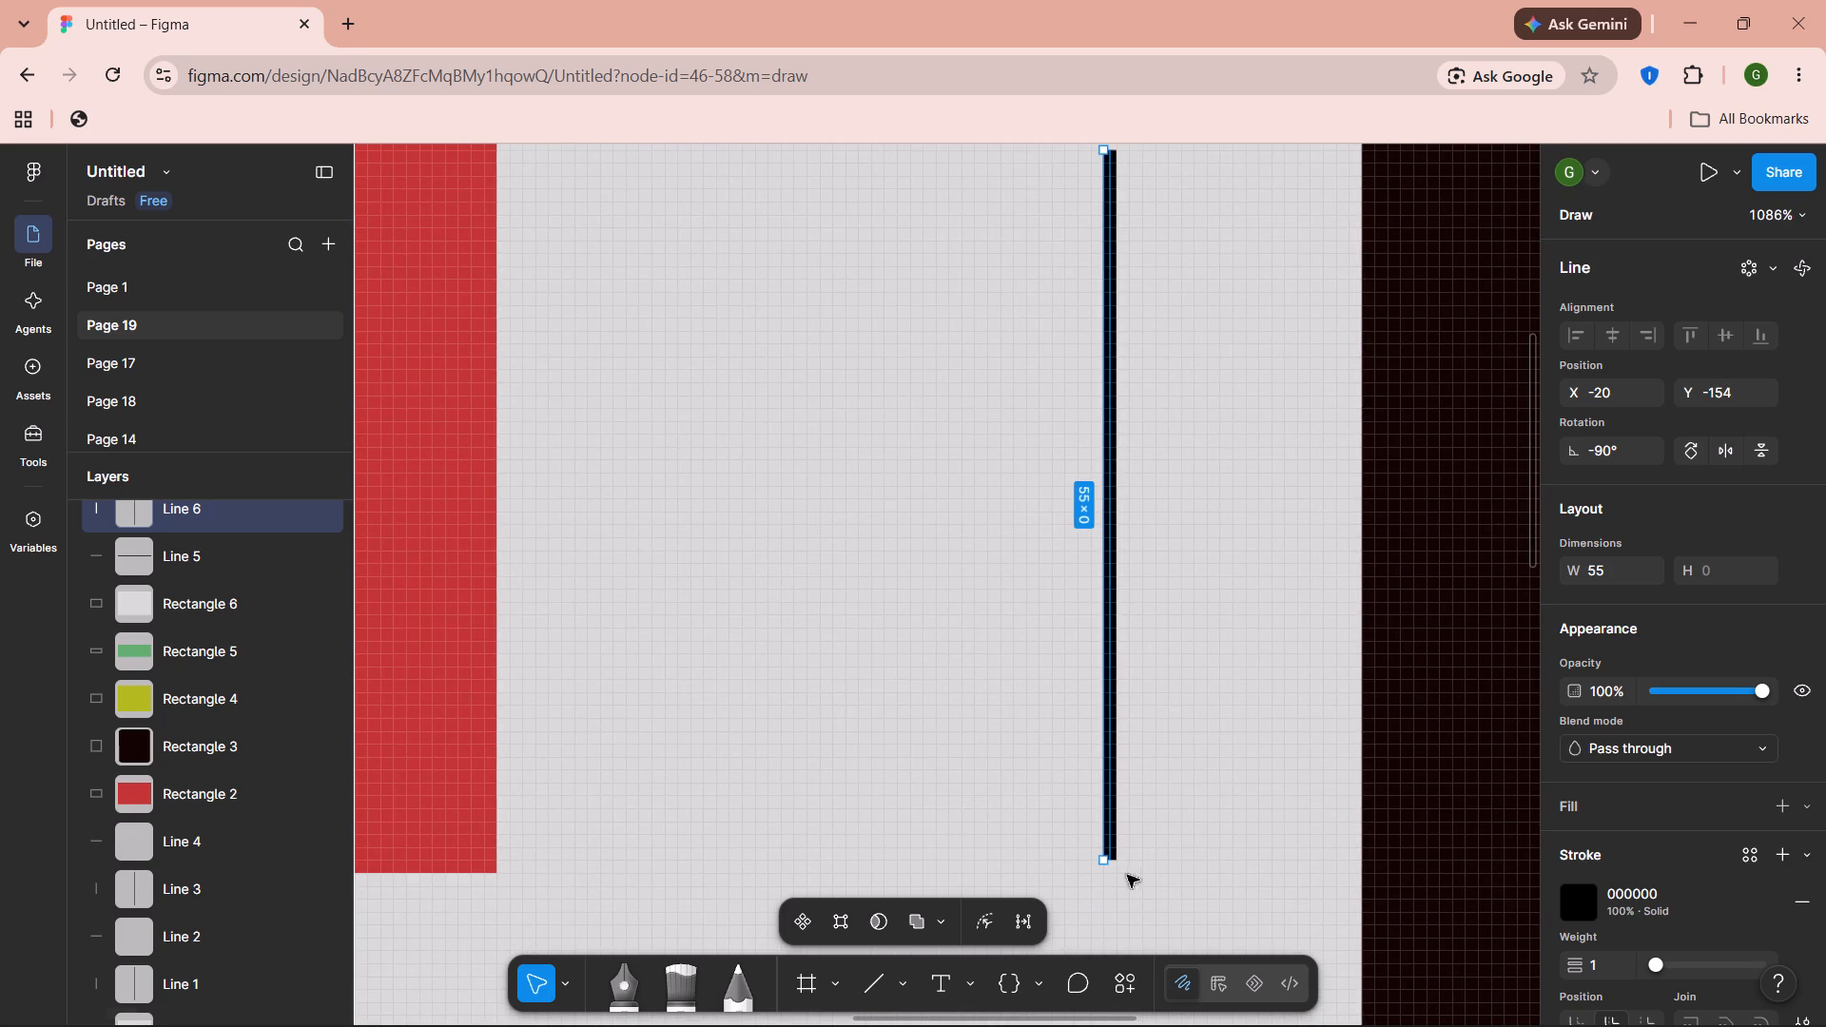
left_click(1108, 853)
left_click_drag(1108, 853, 1104, 865)
scroll(1104, 865, "down", 1)
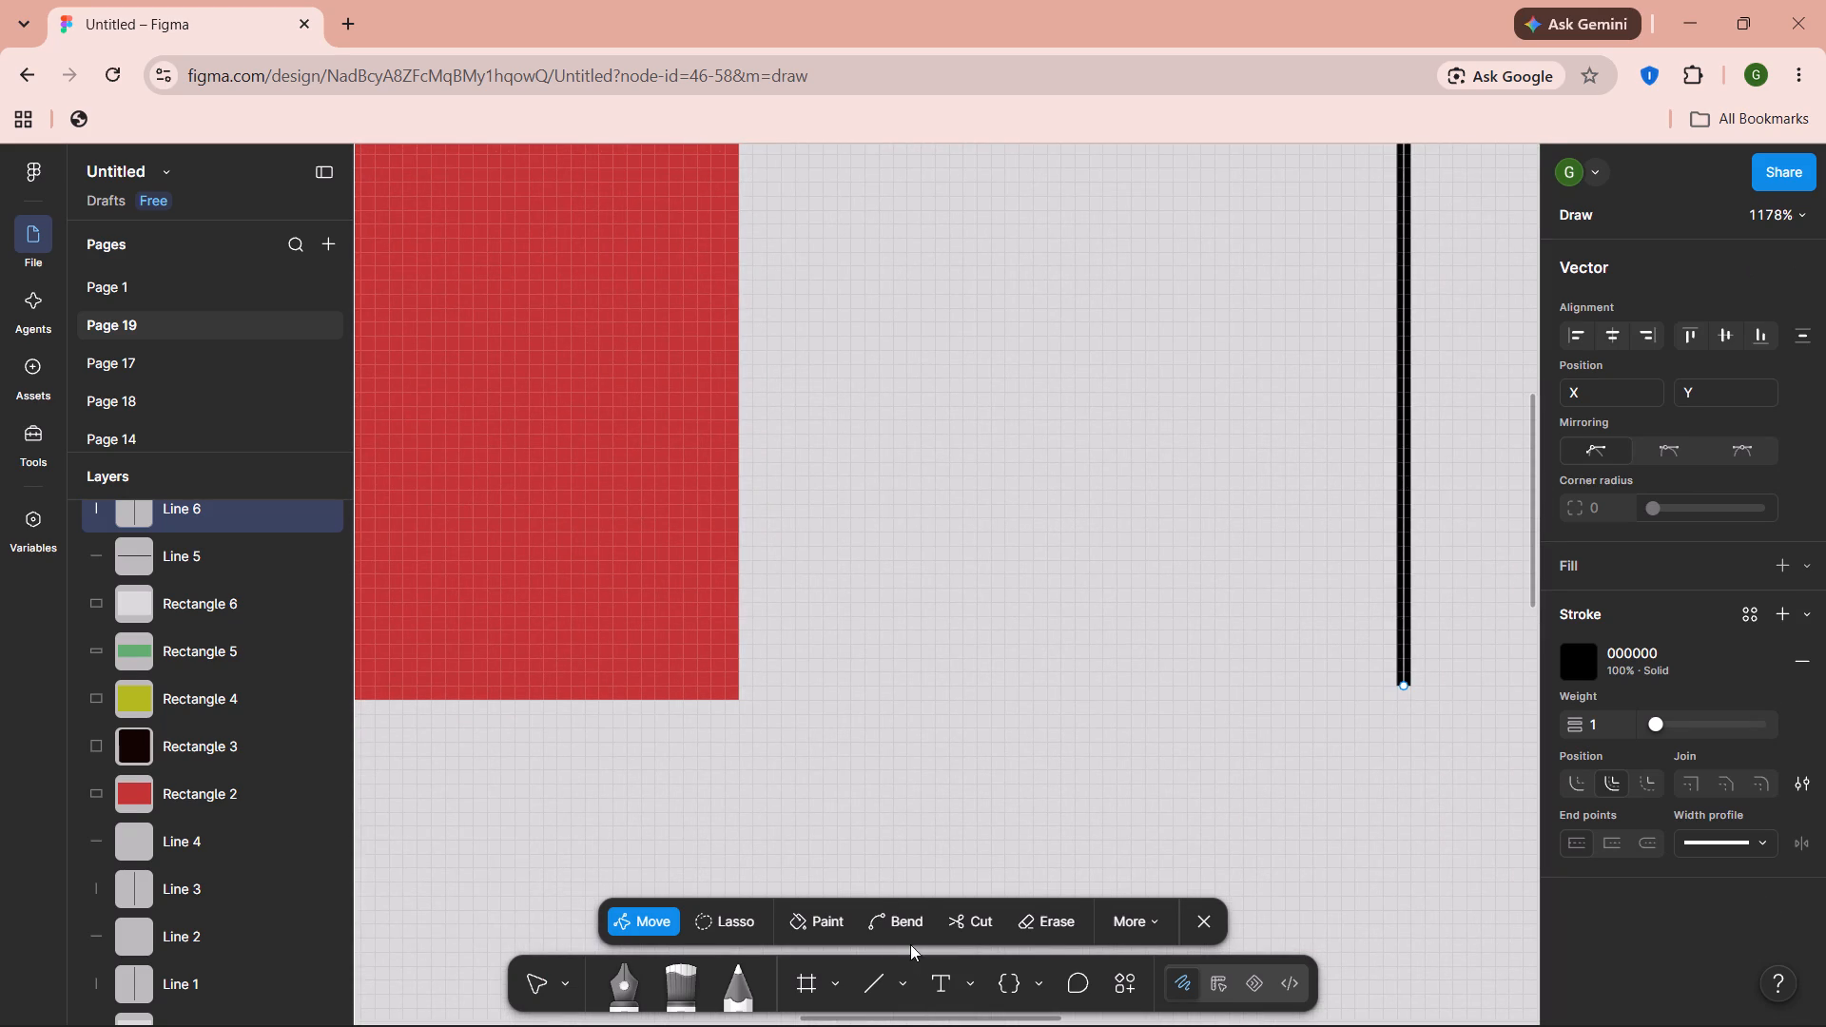
Draw a horizontal black line 48 long at X -67, Y -98, from the red rectangle's lower corner to beneath the vertical line.
key("l")
key("l")
left_click(875, 990)
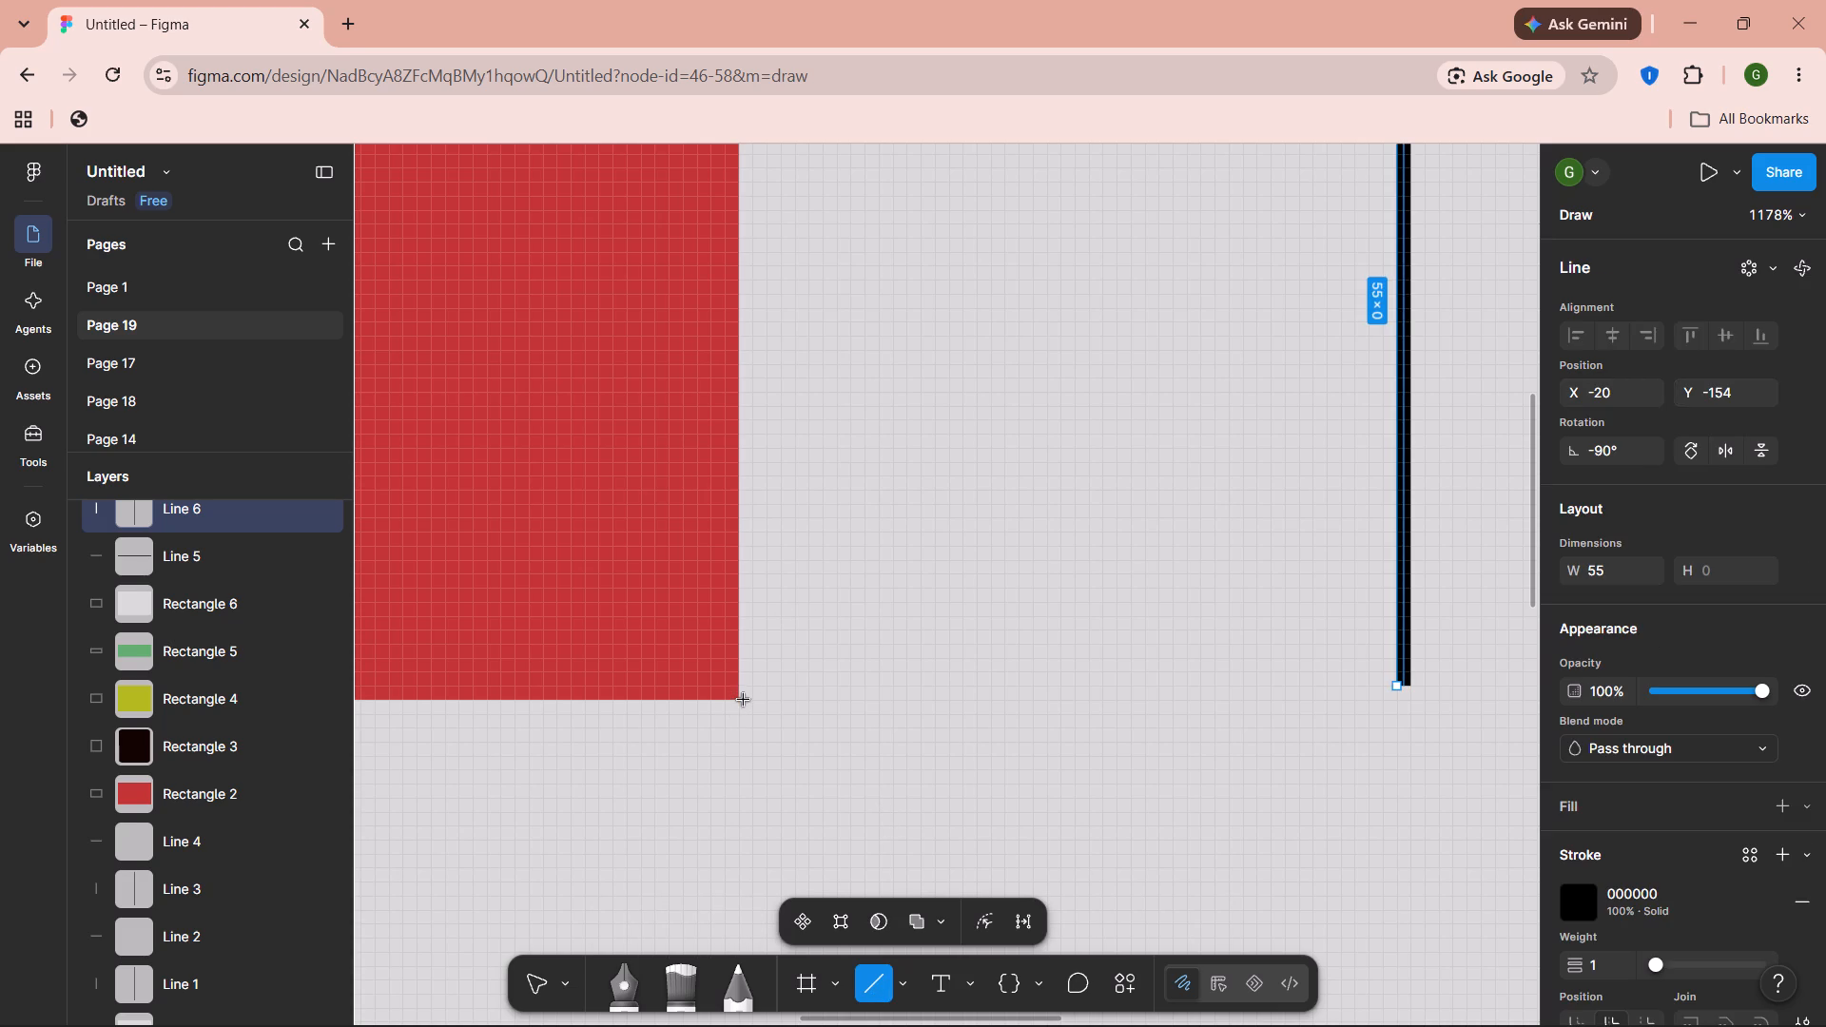
scroll(744, 700, "left", 1)
left_click_drag(744, 700, 1101, 737)
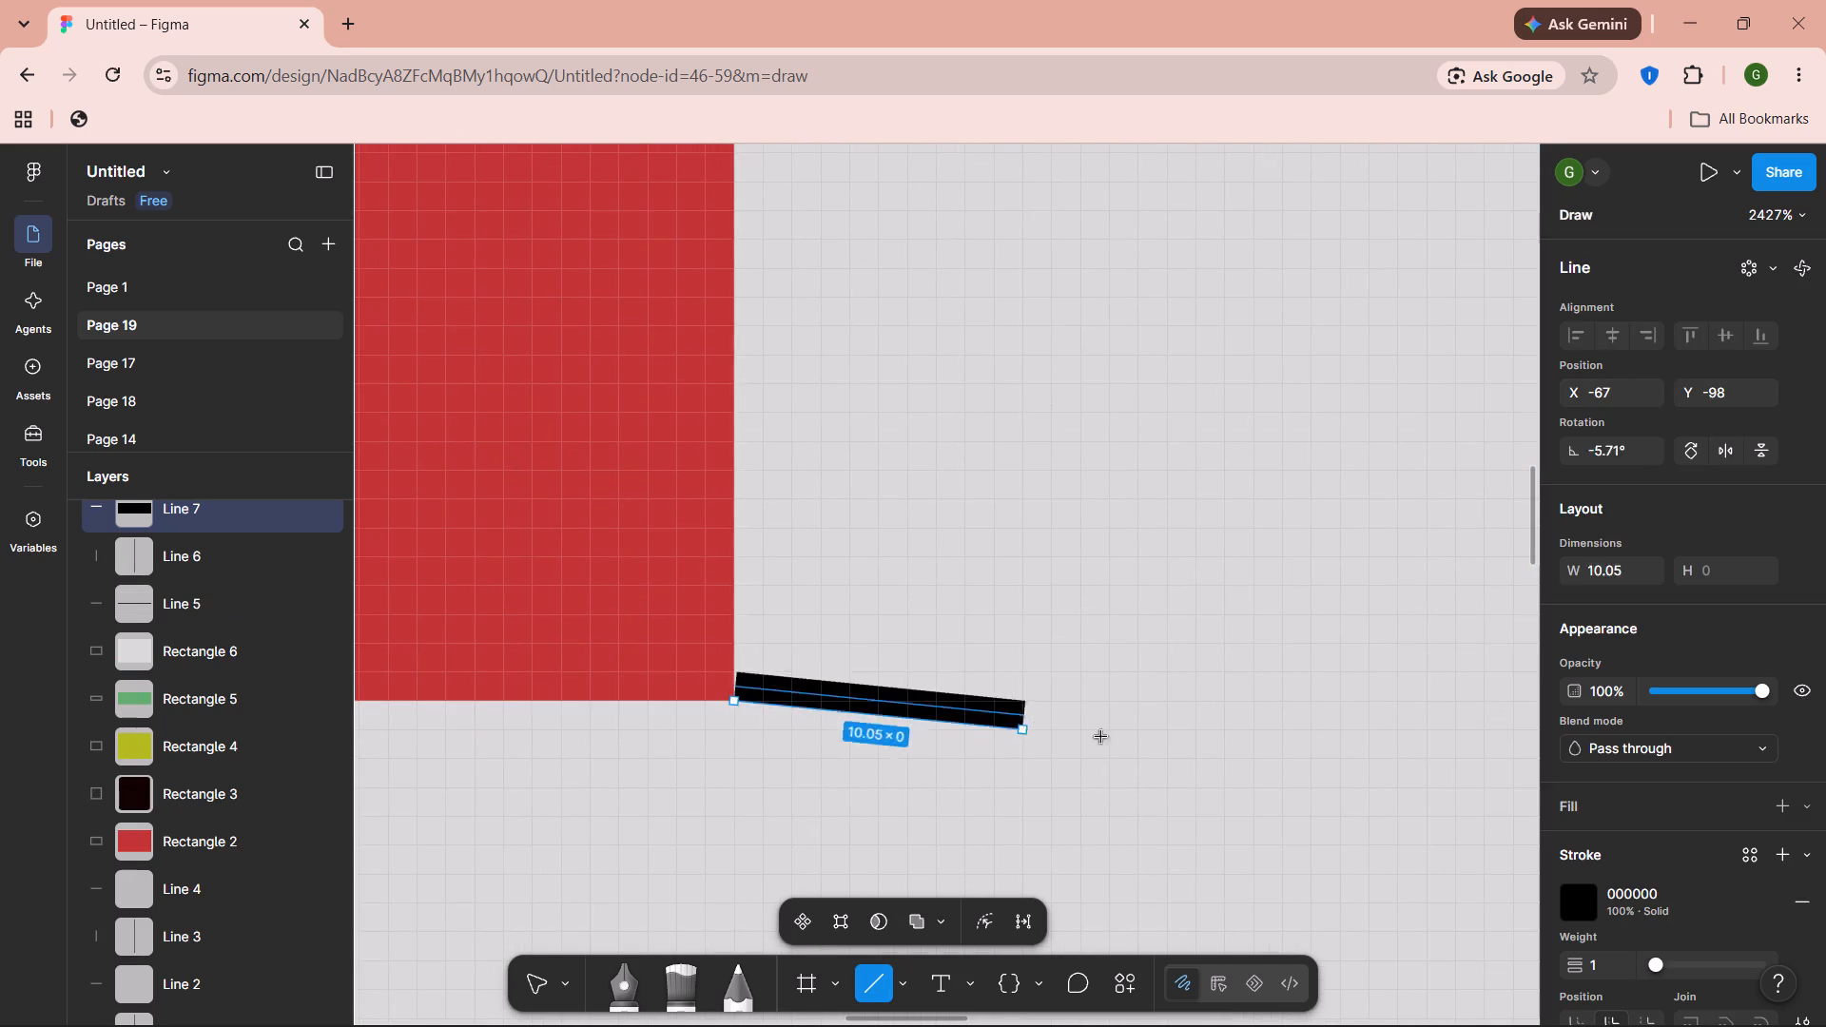
left_click_drag(1101, 737, 1523, 678)
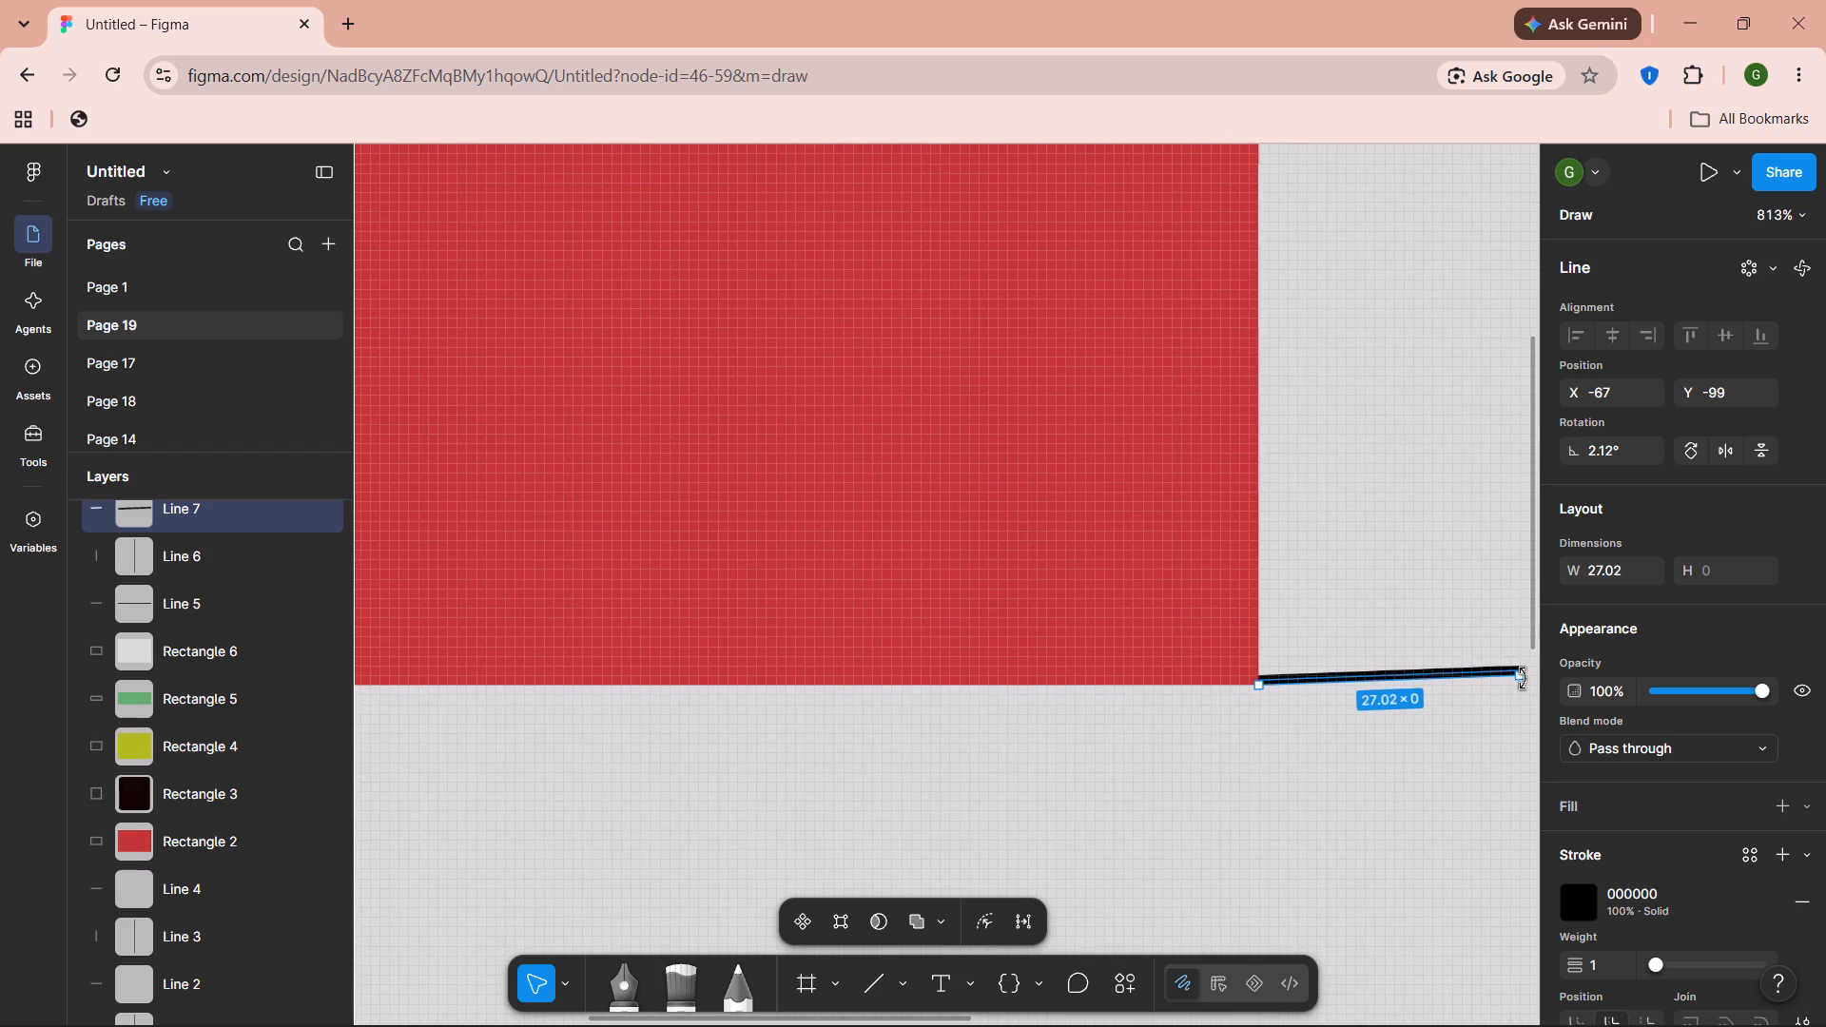
scroll(1349, 678, "left", 2)
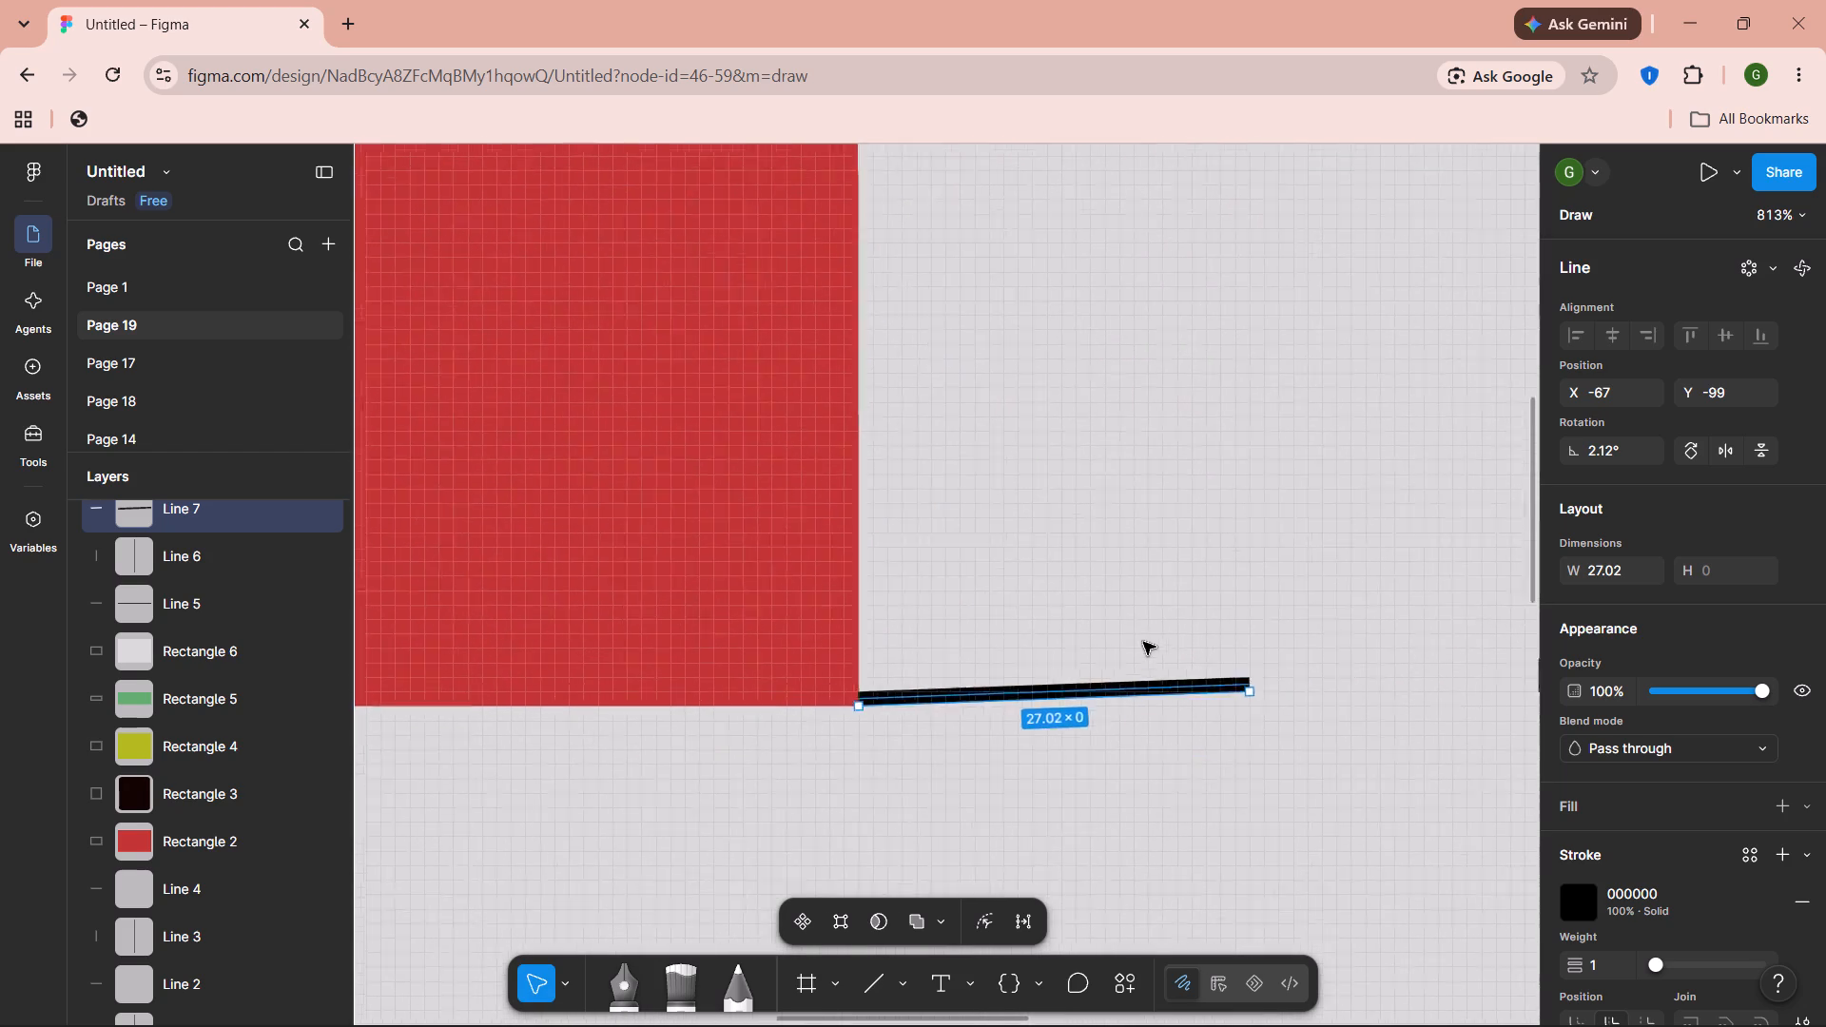
left_click_drag(1345, 744, 1622, 775)
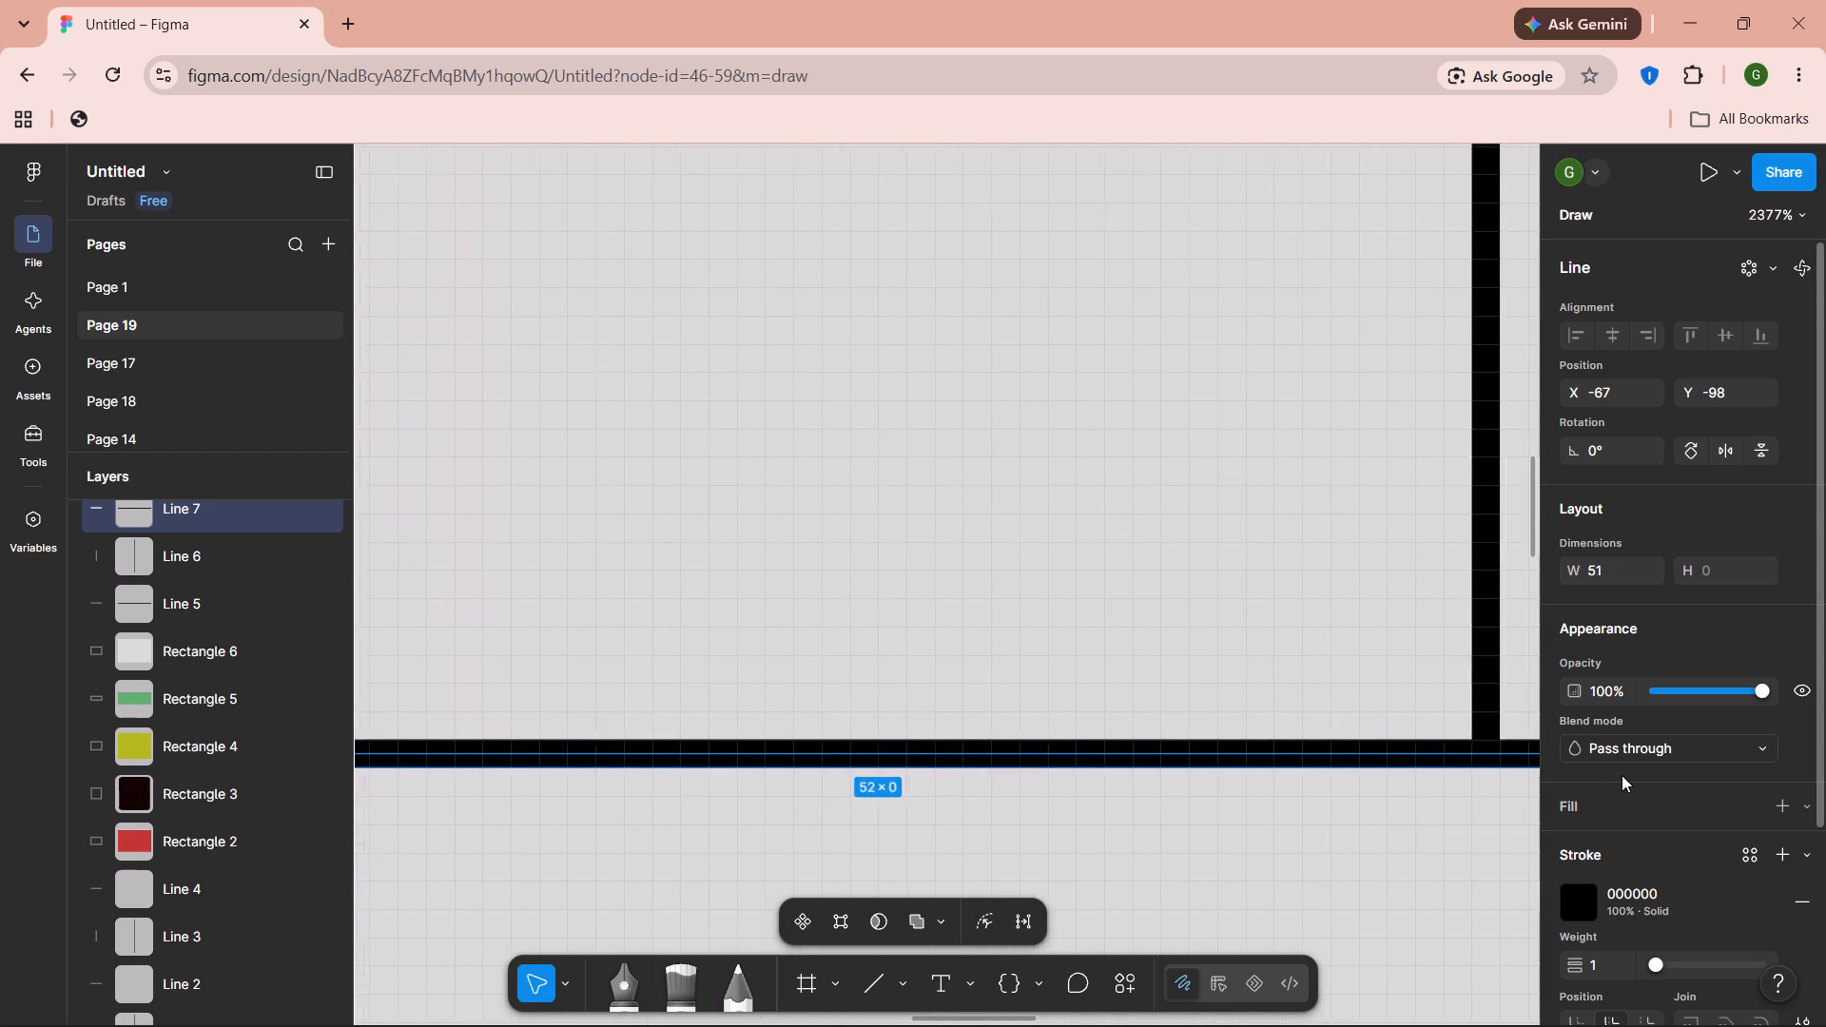
left_click_drag(1622, 775, 1254, 766)
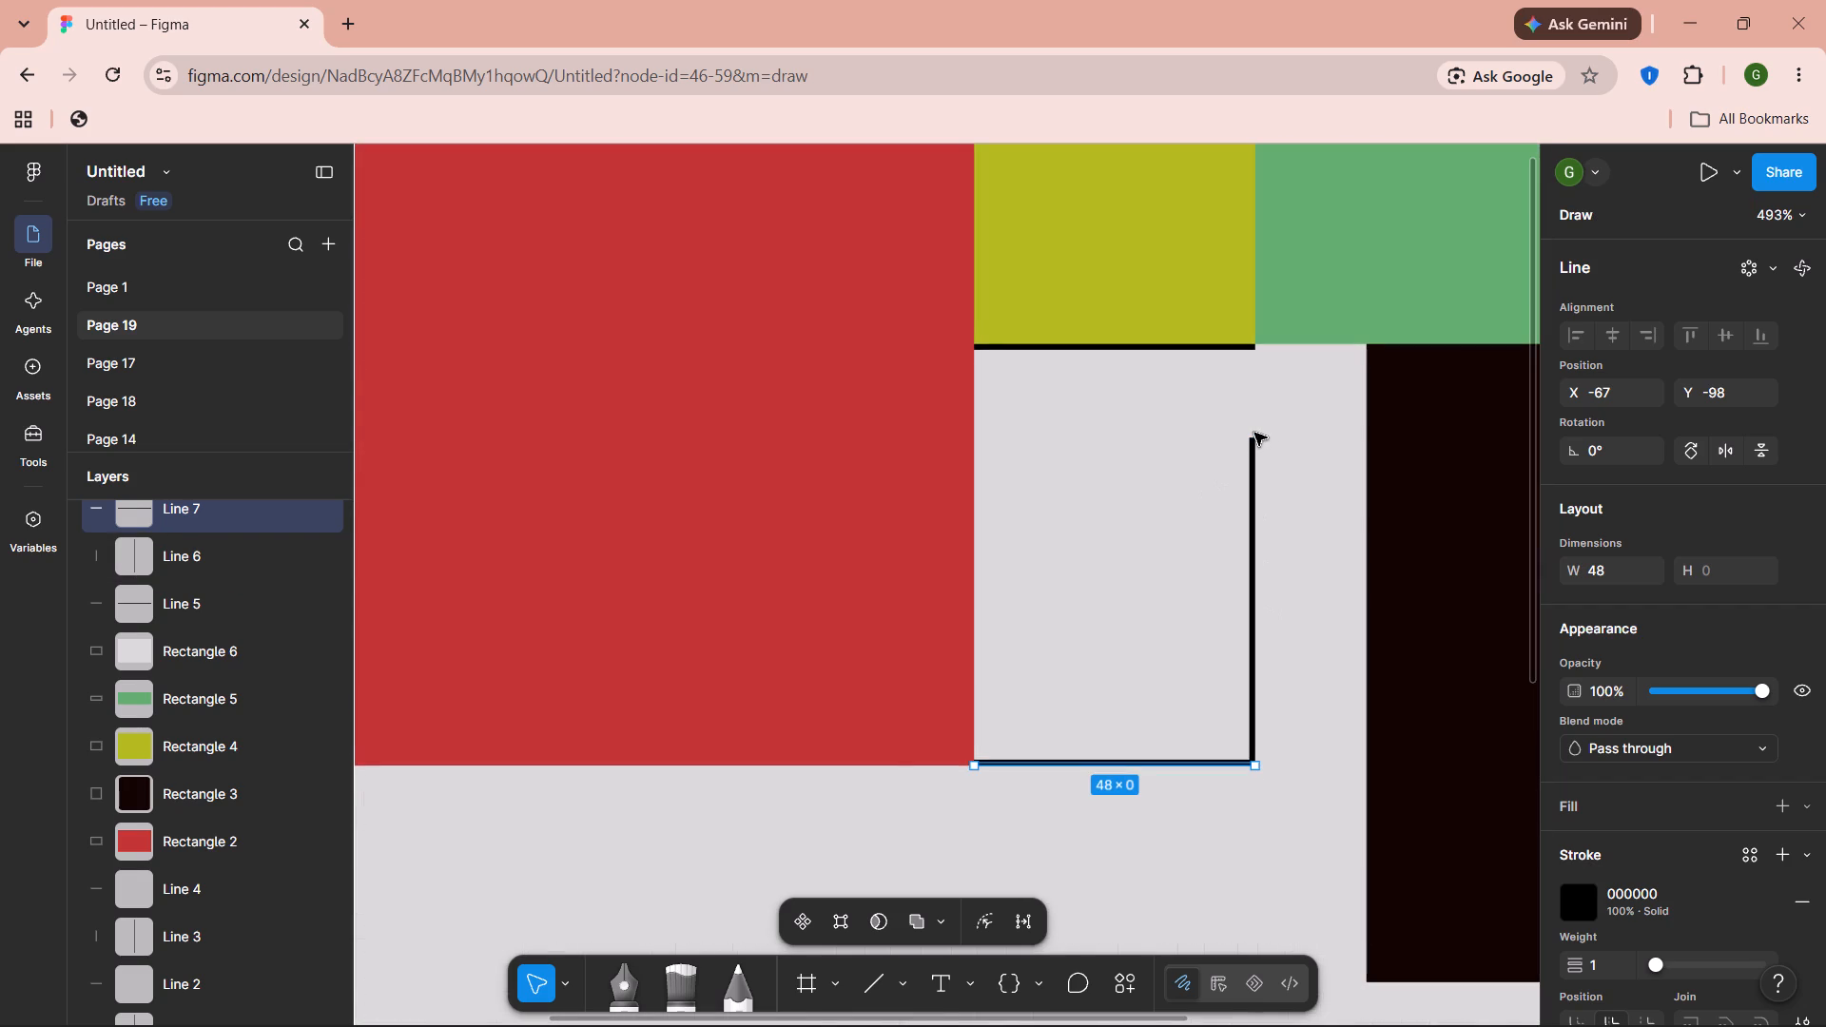
Extend the vertical line's upper end to meet the line beneath the yellow rectangle, making it 70 long at -90° and Y -169.
left_click(1246, 469)
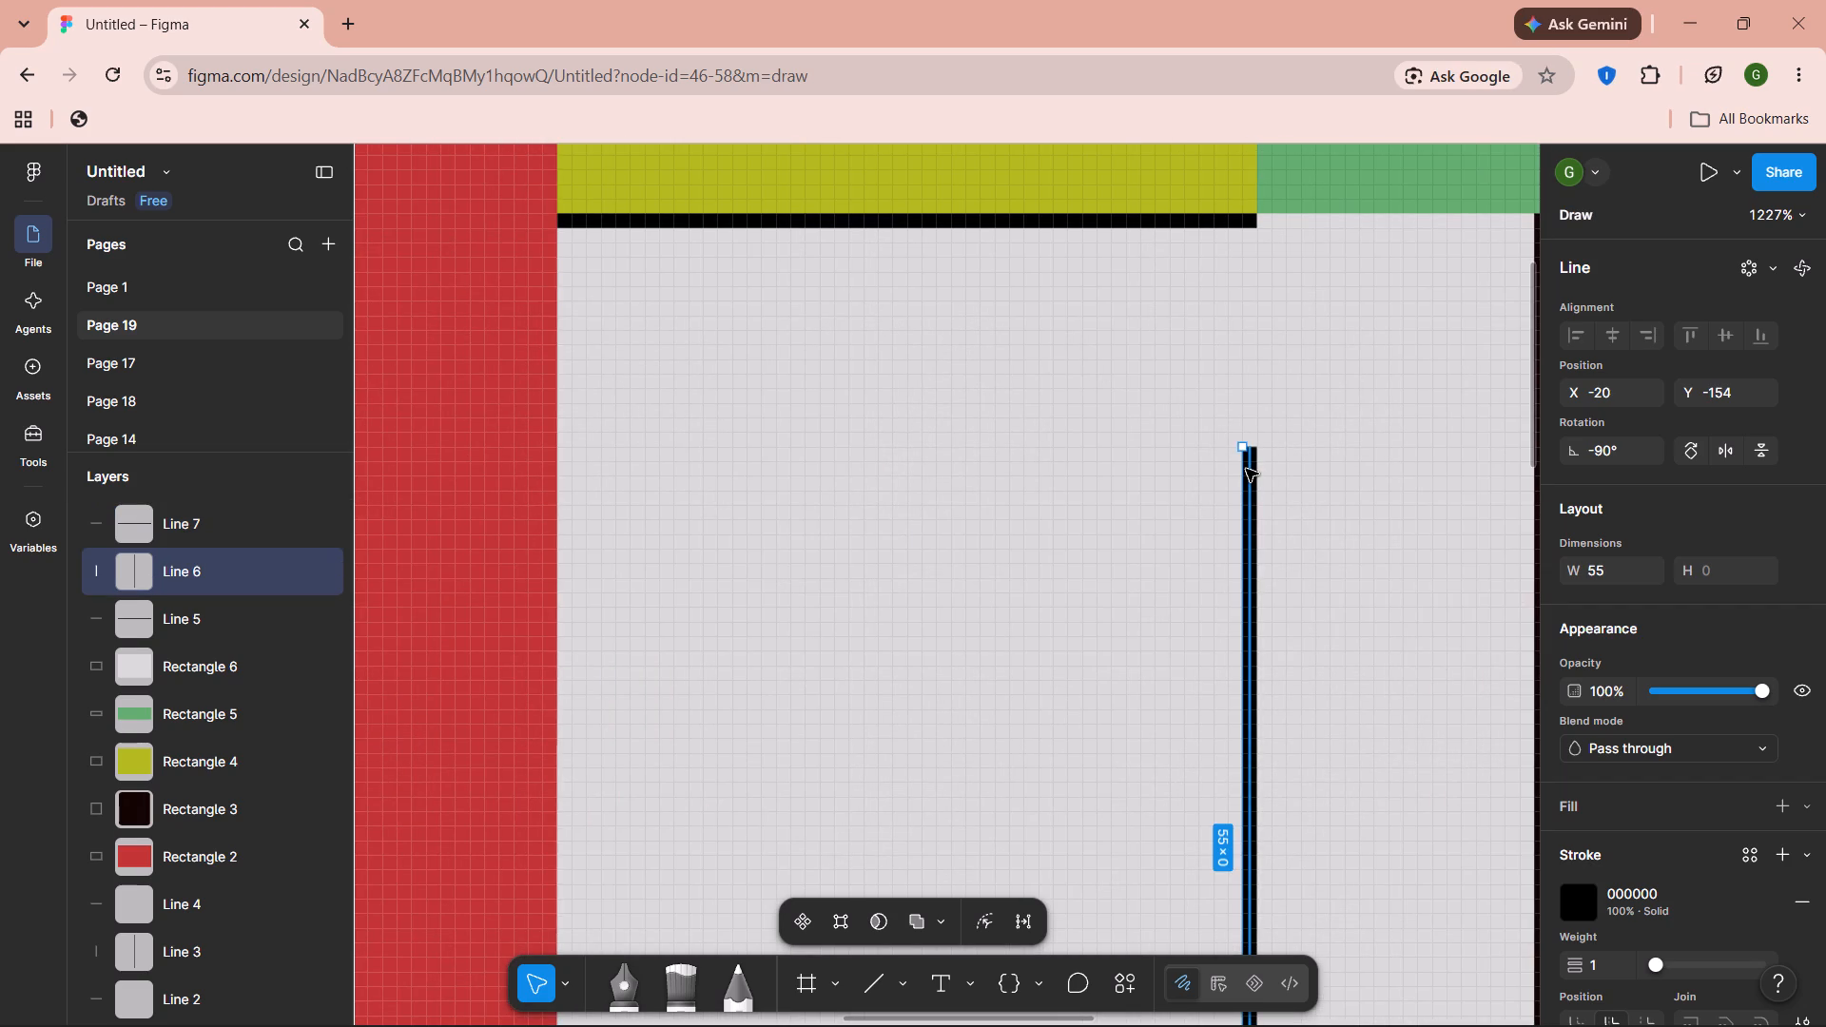
left_click_drag(1242, 447, 1251, 312)
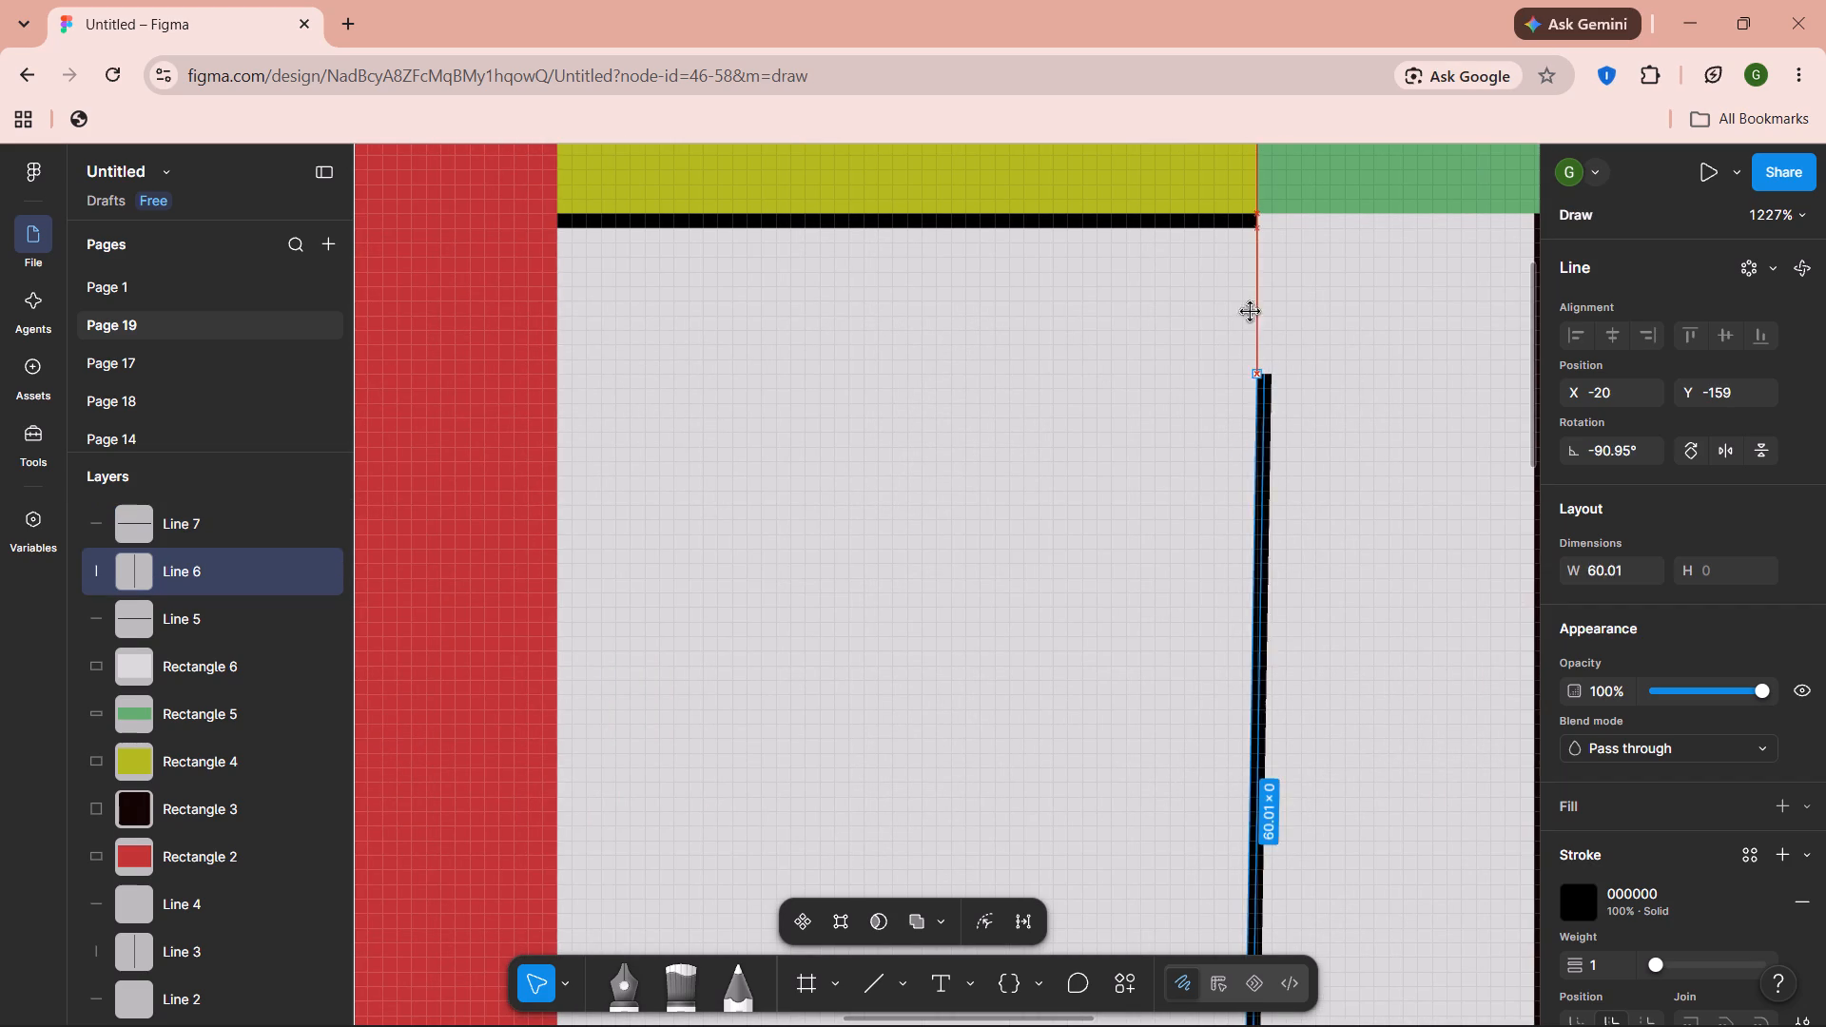
left_click_drag(1251, 312, 1253, 551)
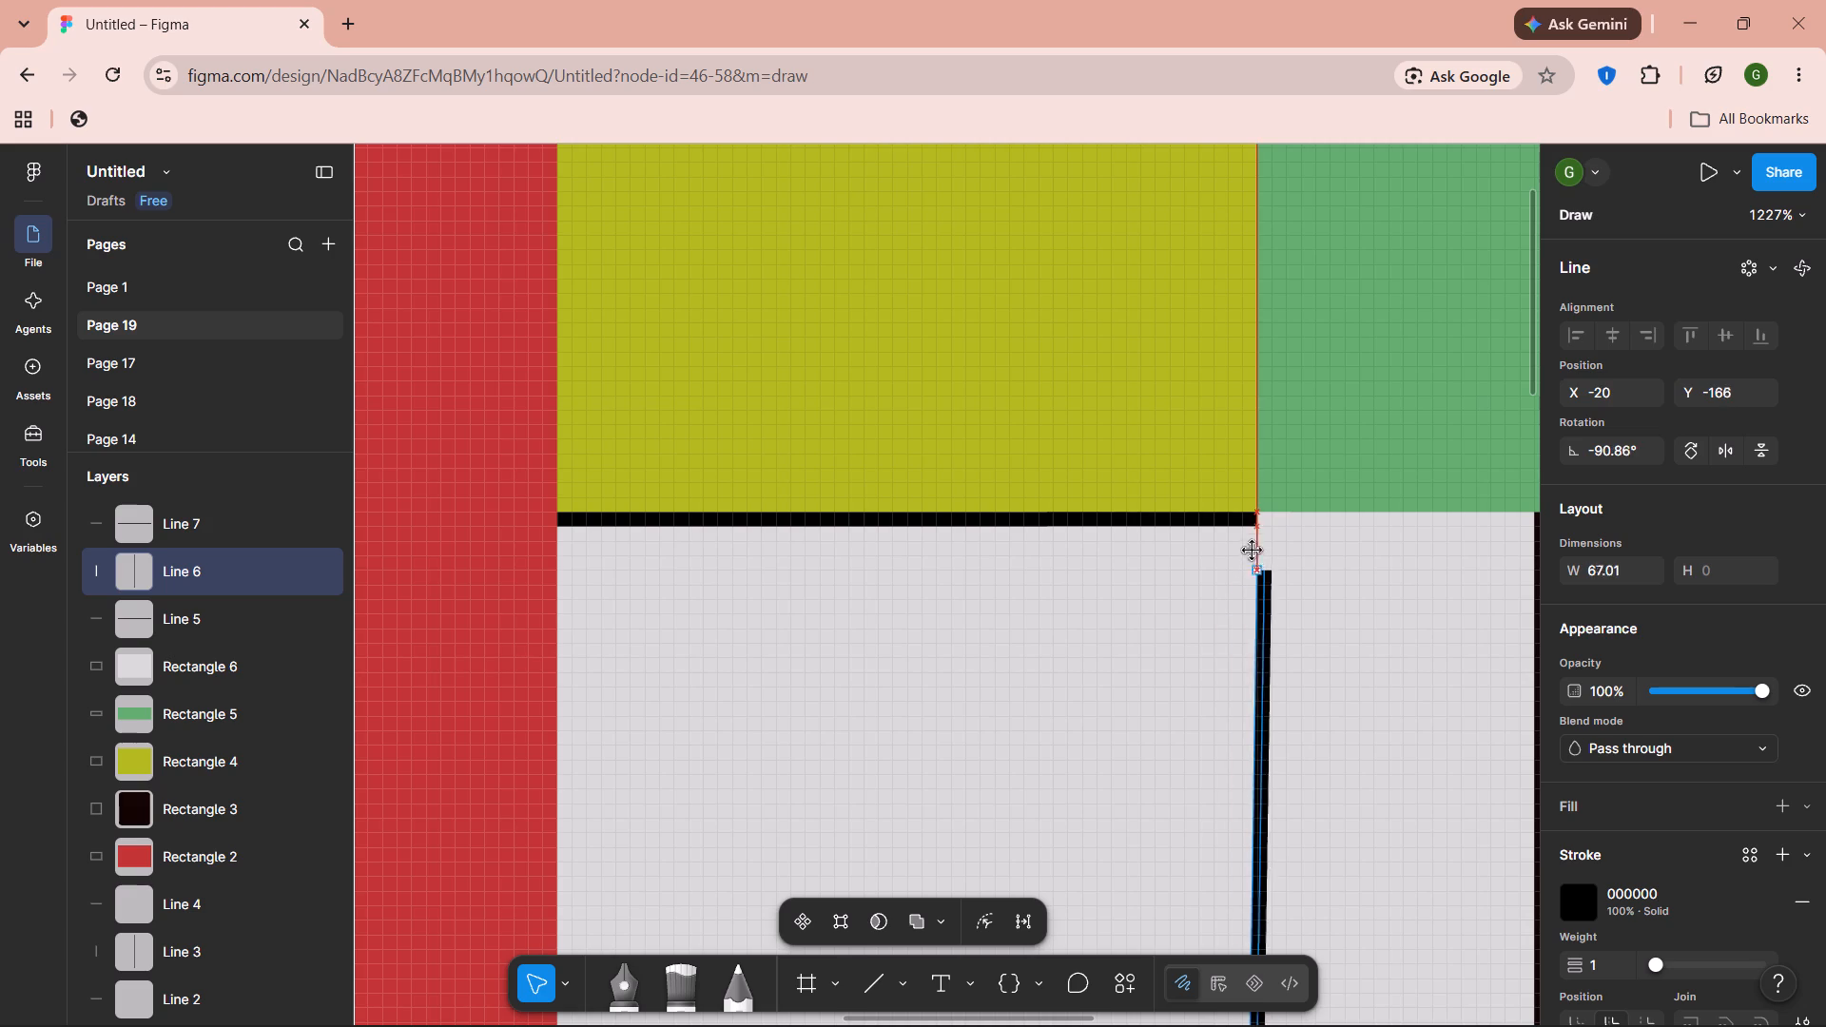
left_click_drag(1253, 551, 1247, 529)
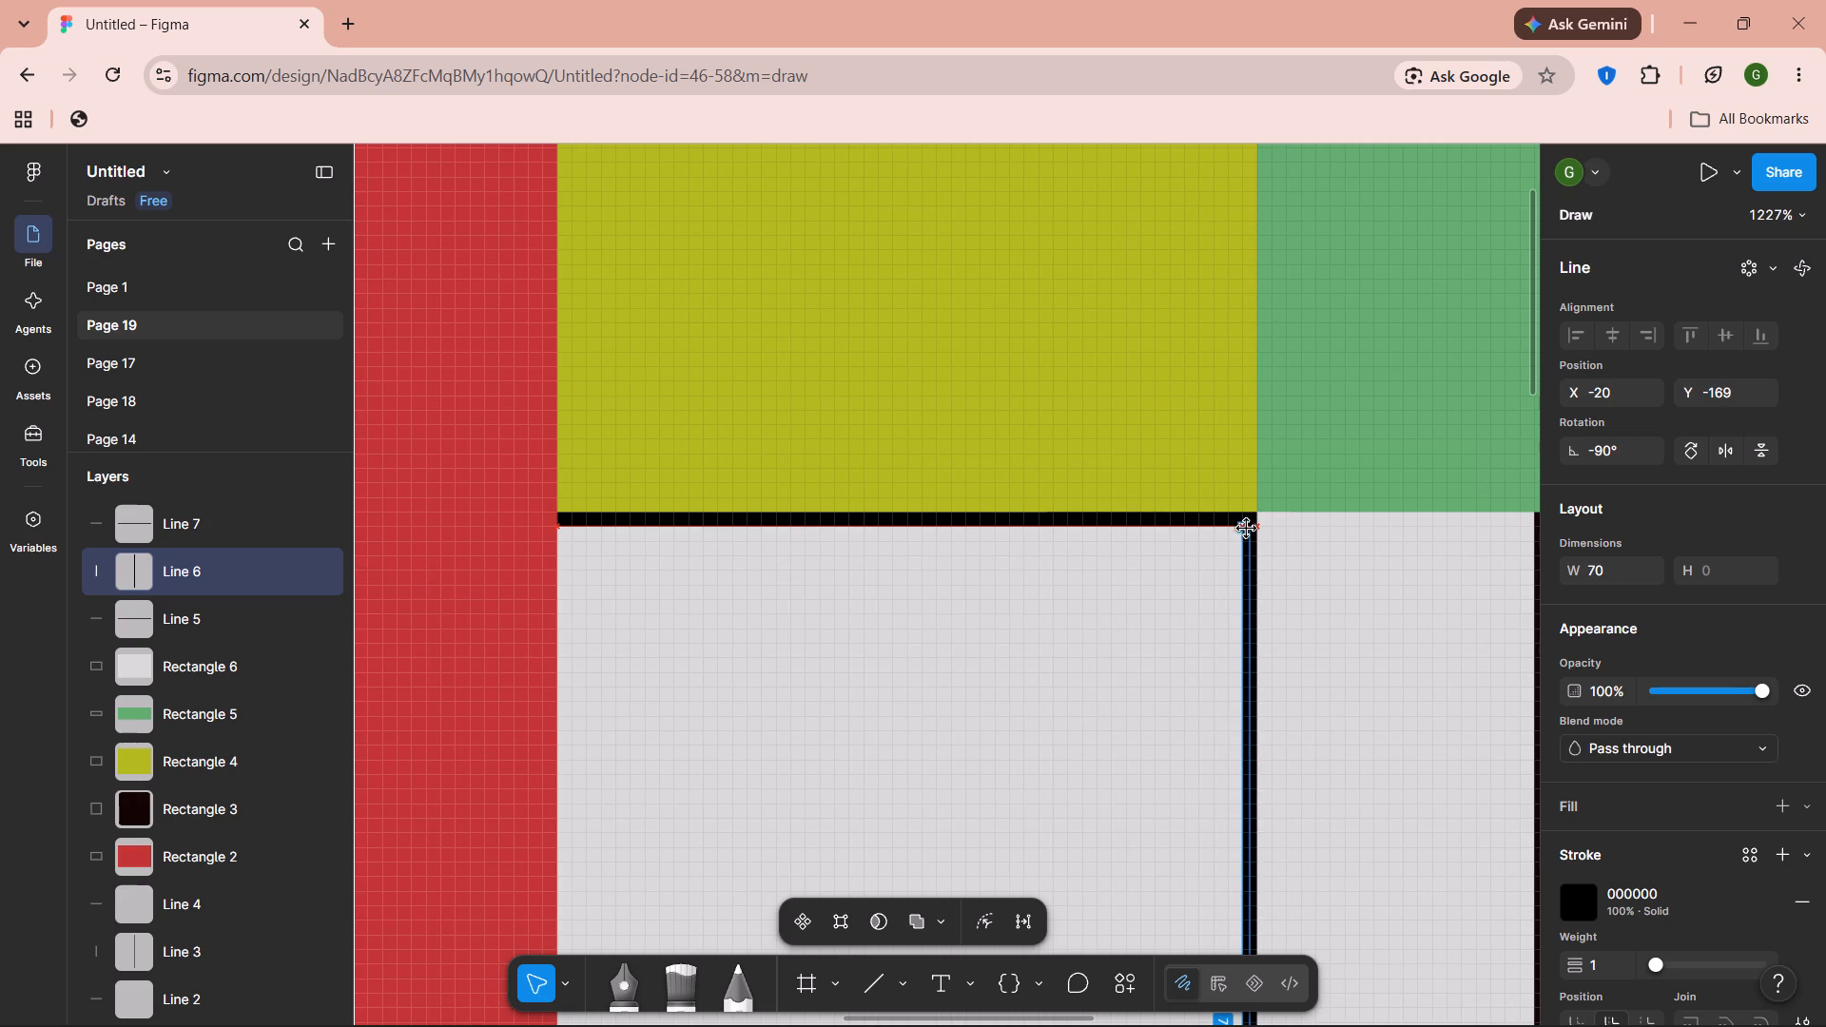
left_click_drag(1247, 529, 1247, 533)
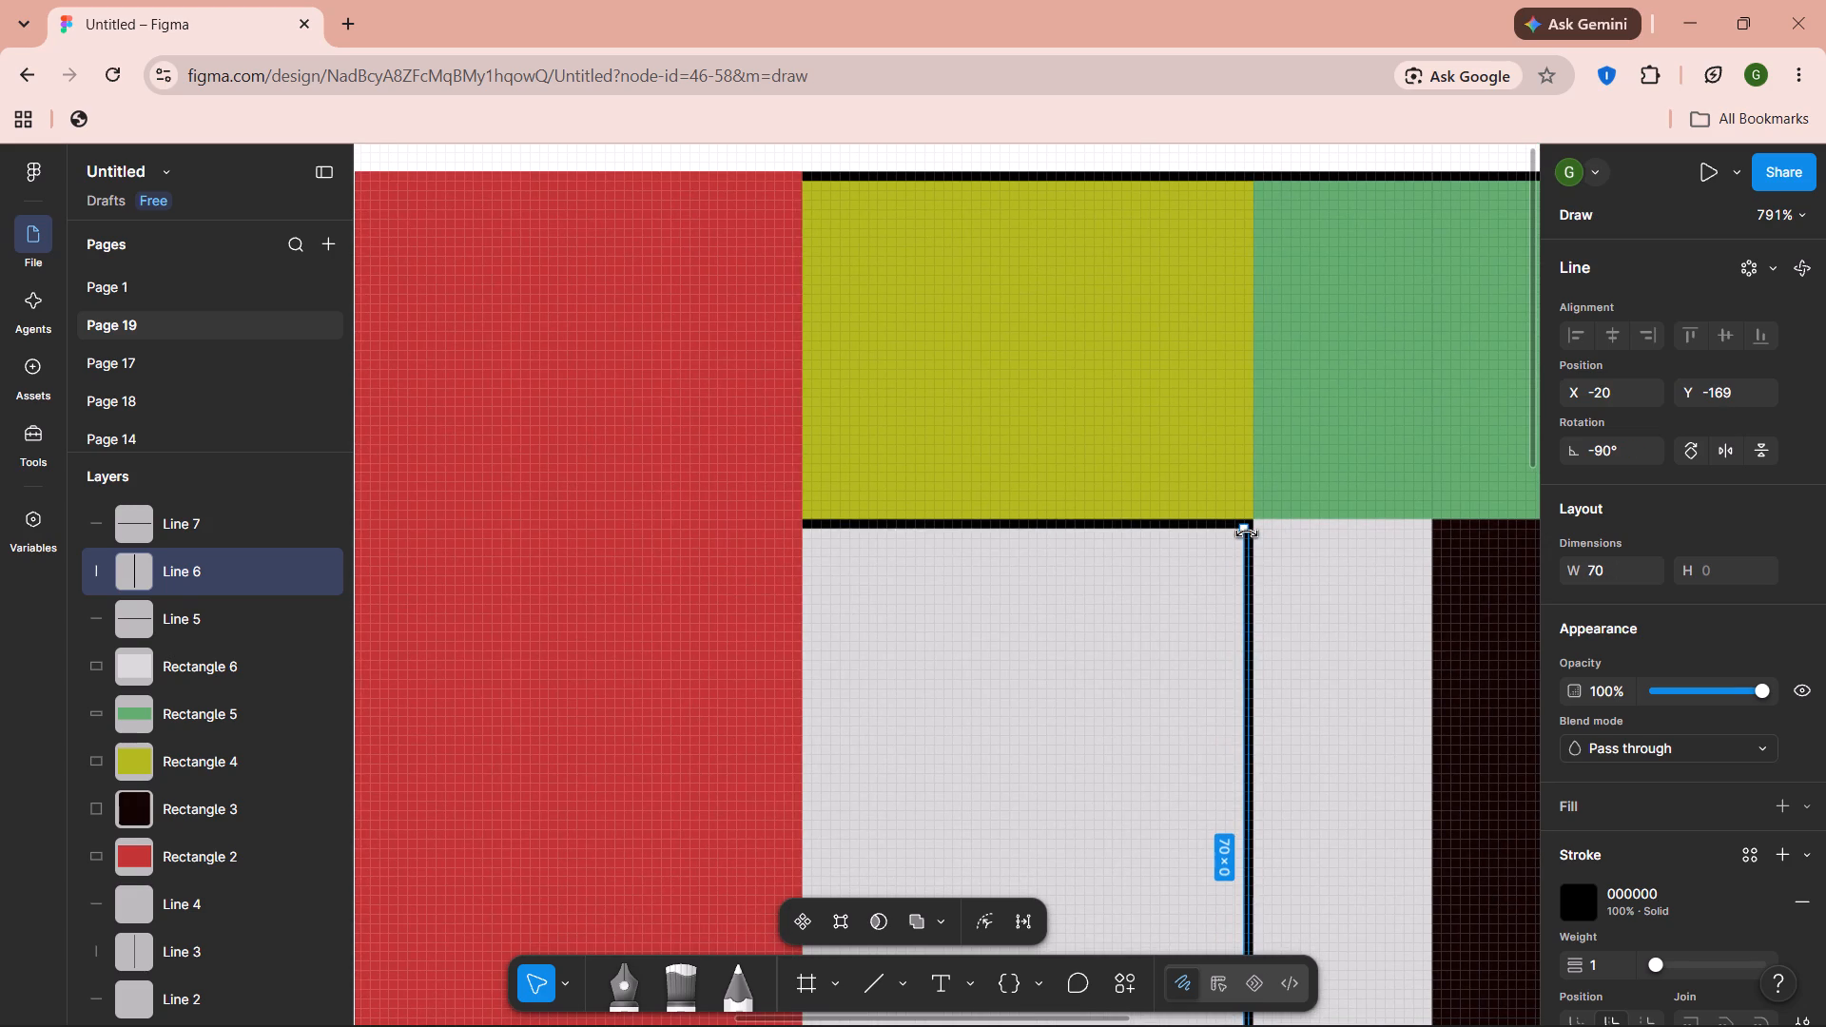
Draw a horizontal black line 42 long at X -65, Y -161 near the top of the black-bordered grey box.
left_click(1362, 622)
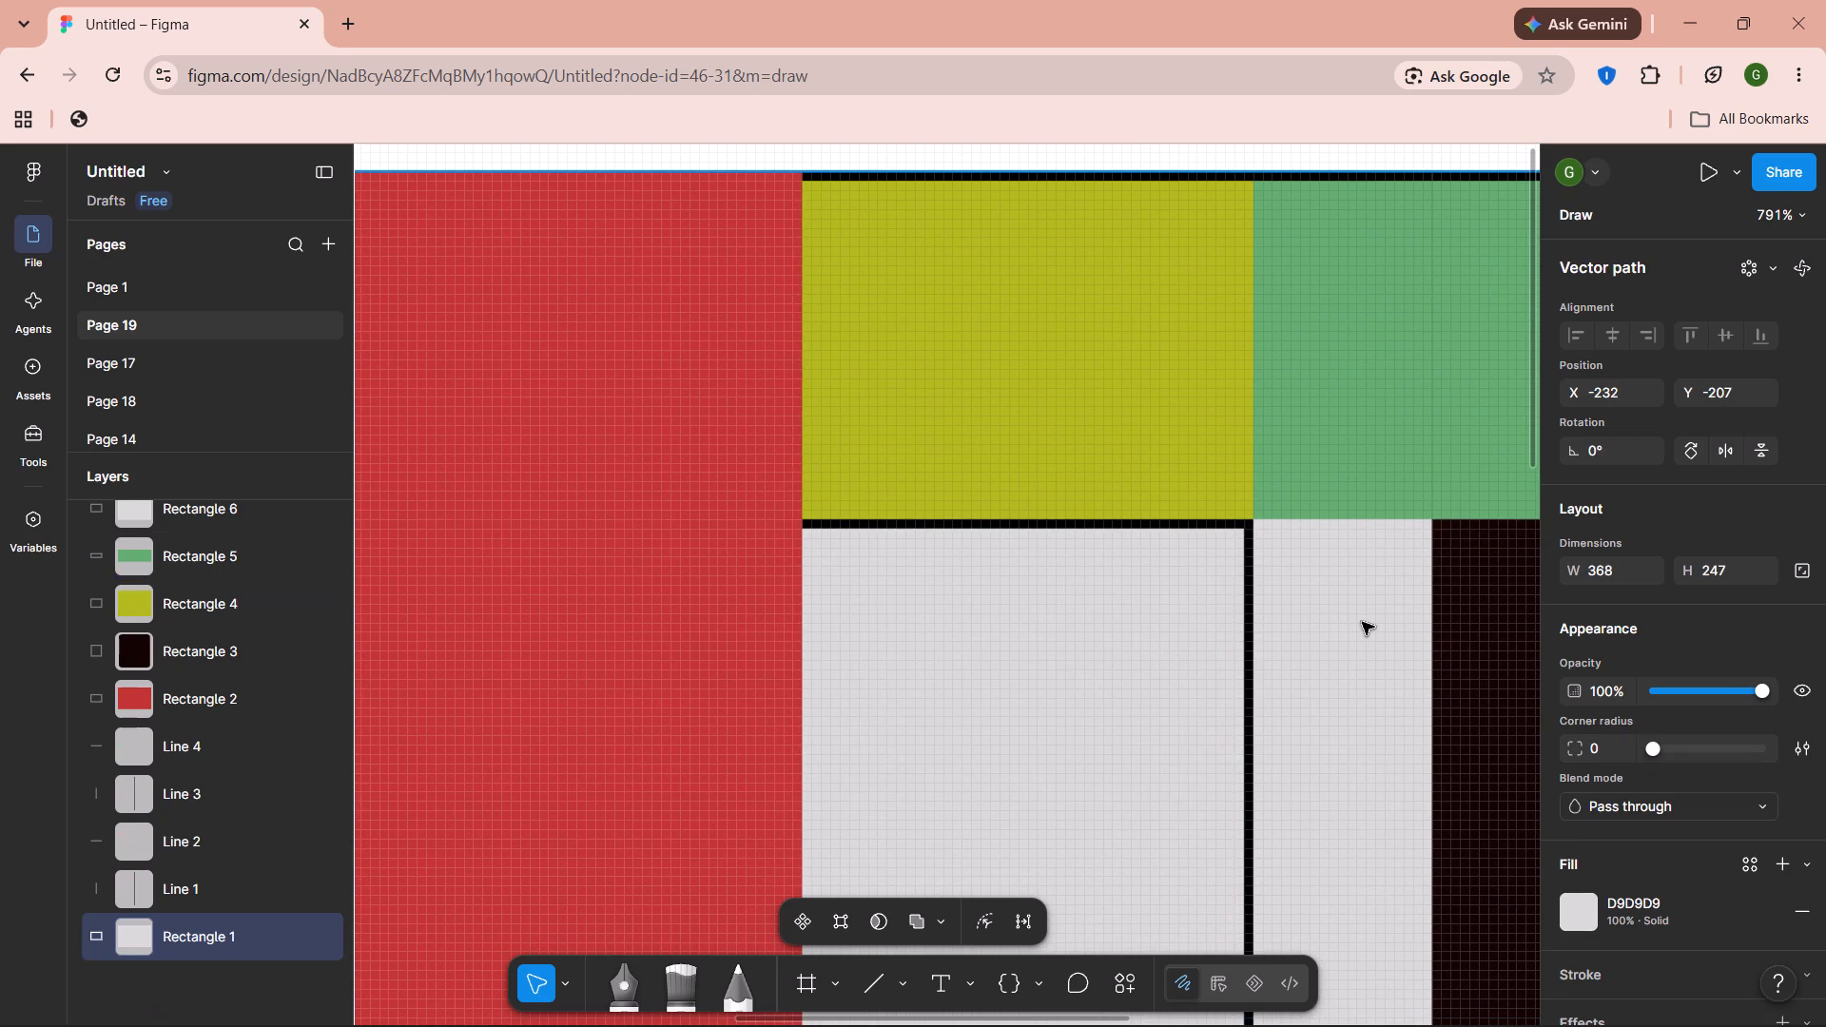
left_click(879, 987)
left_click_drag(821, 607, 1200, 606)
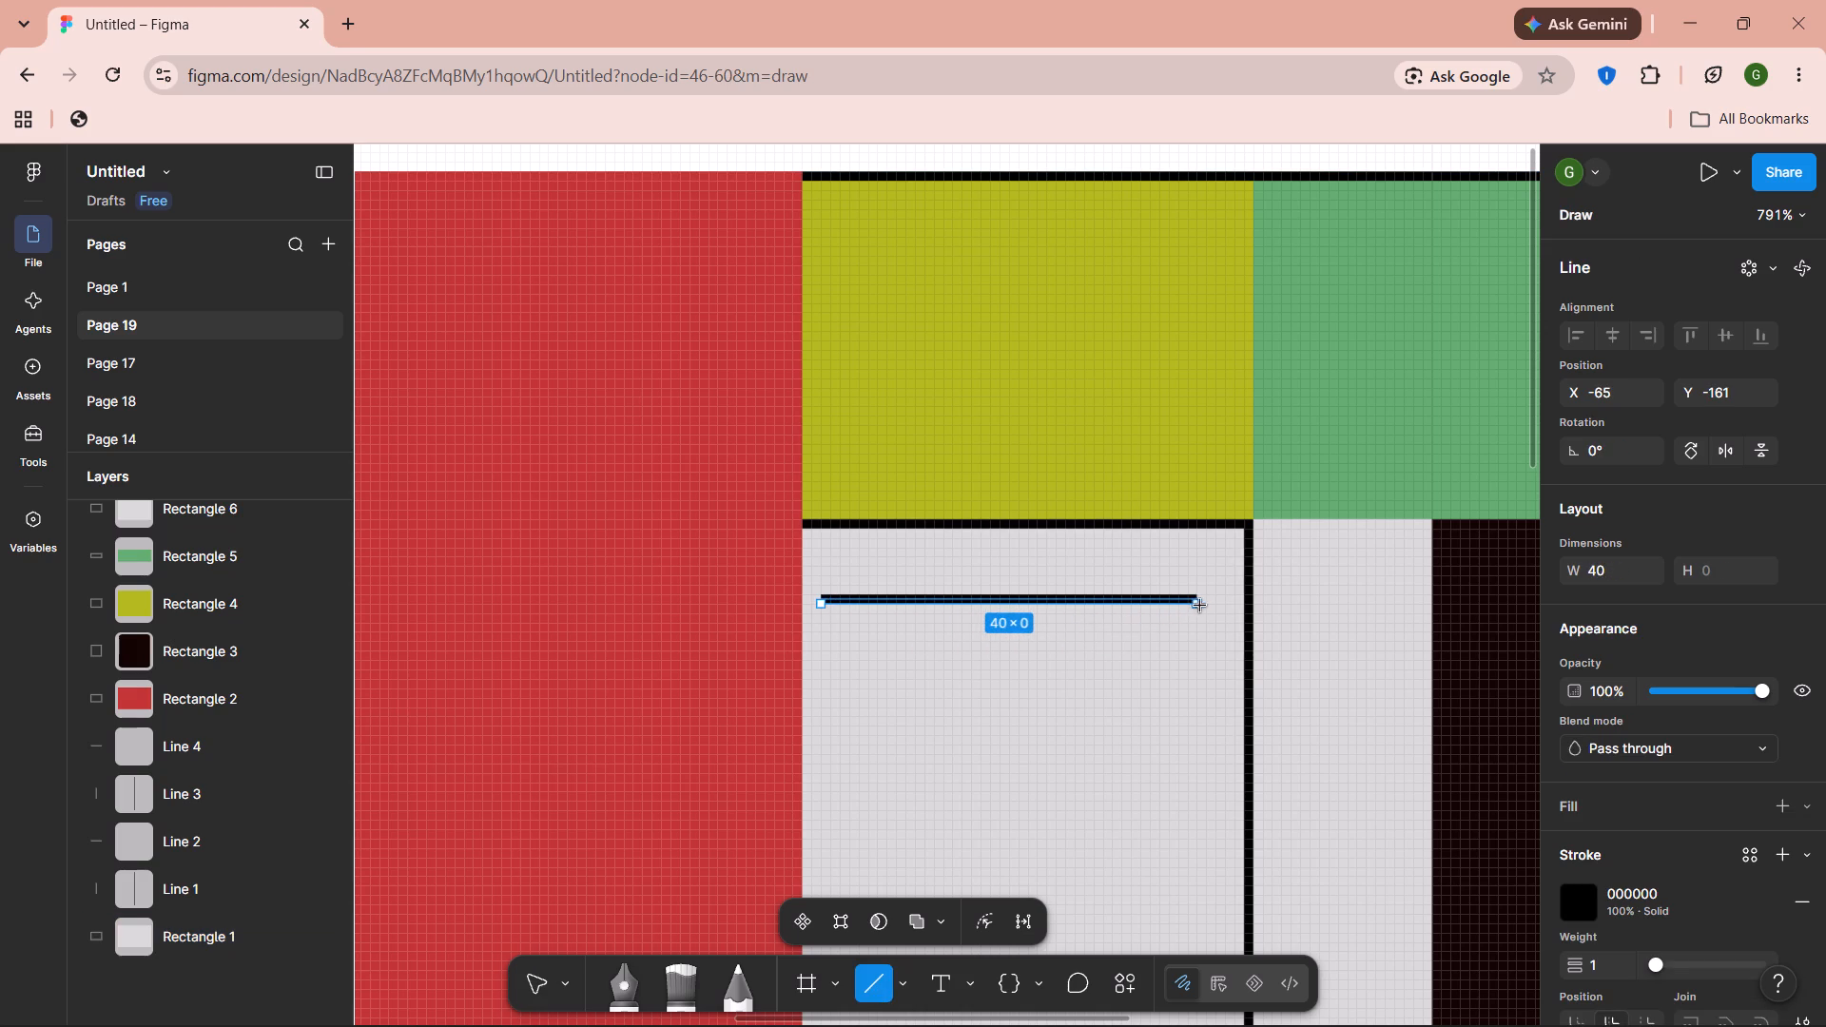
left_click_drag(1200, 606, 1213, 606)
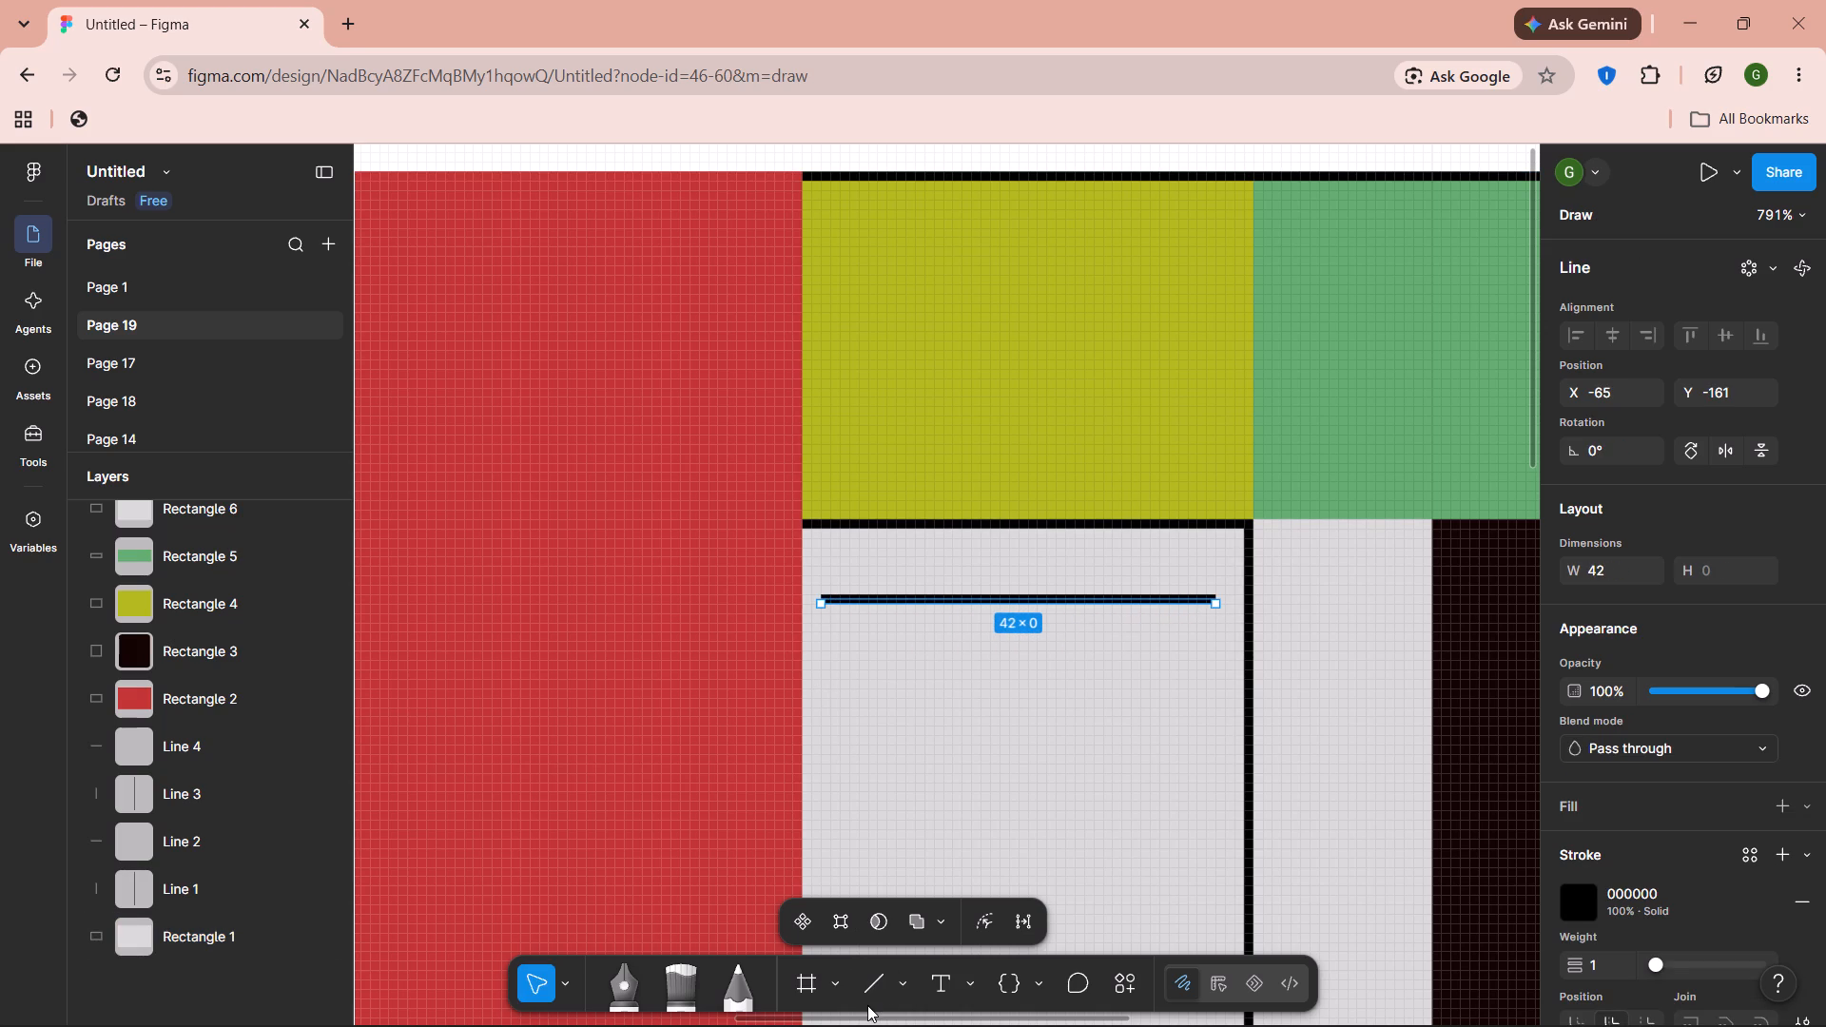
Draw a second horizontal line 42 long at X -65, Y -153, aligned beneath the first one in the grey box.
left_click(867, 999)
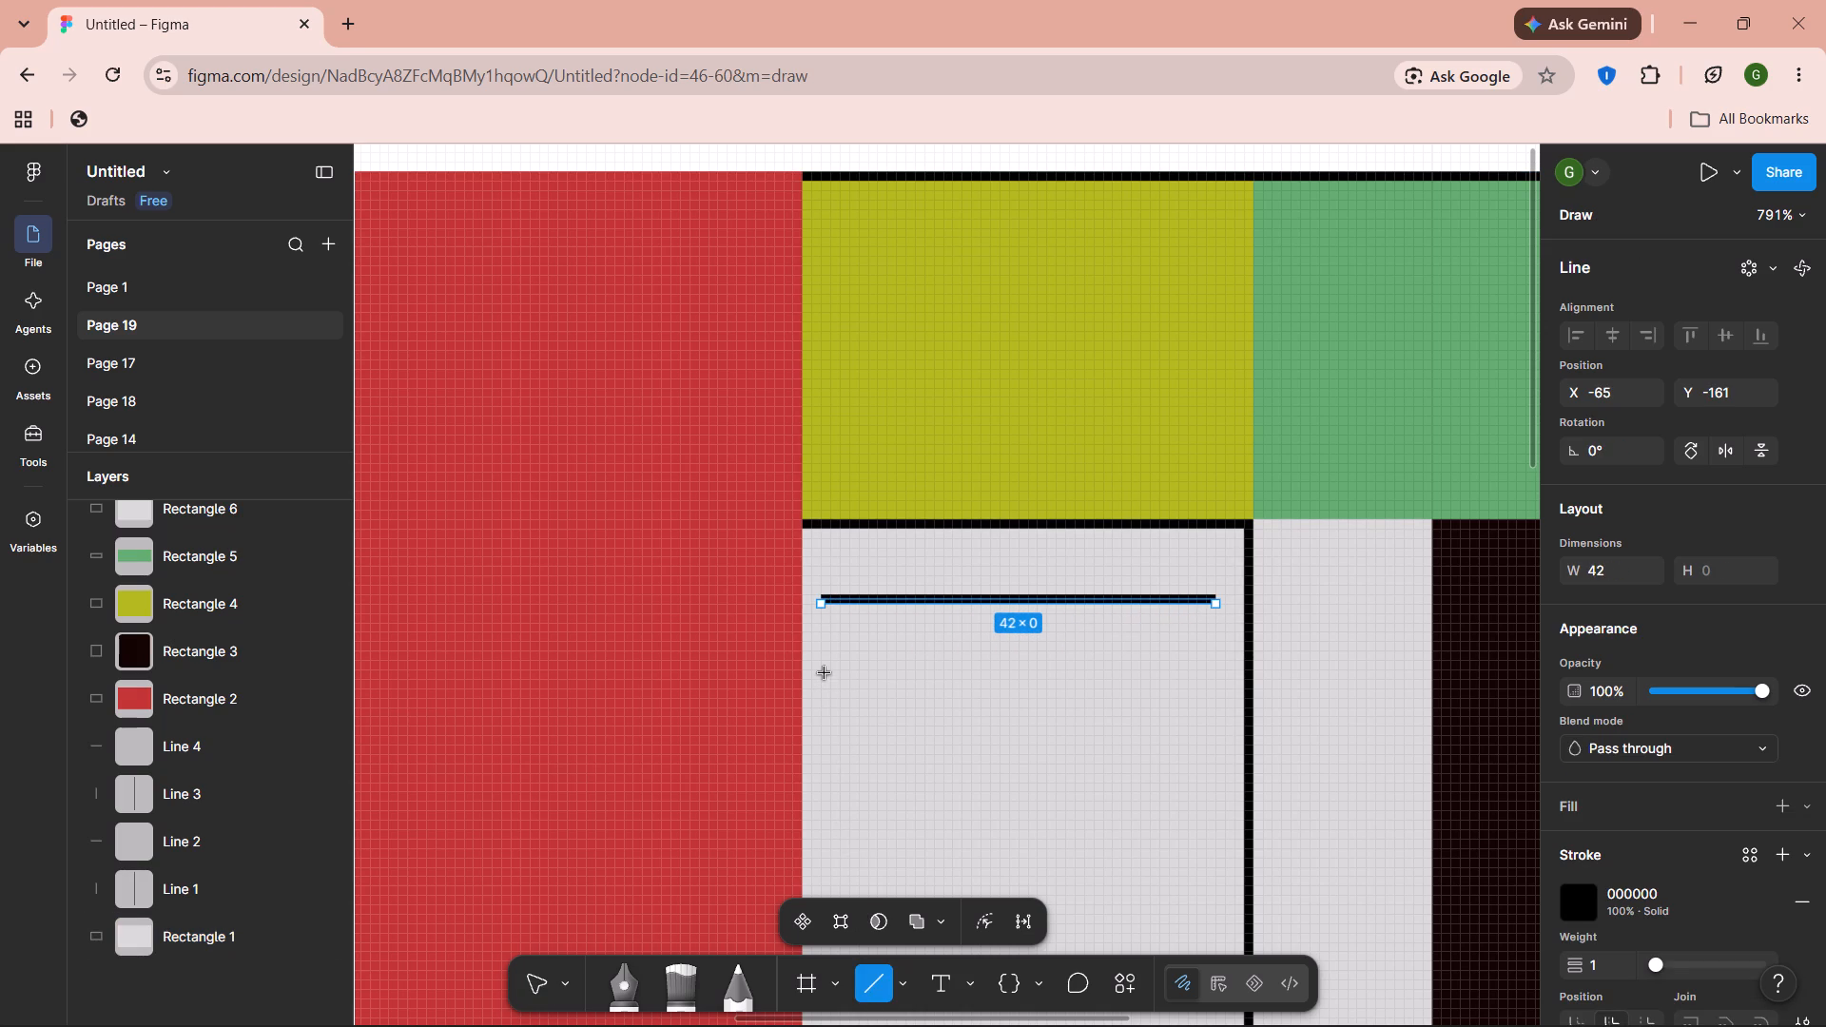
left_click_drag(825, 673, 1215, 679)
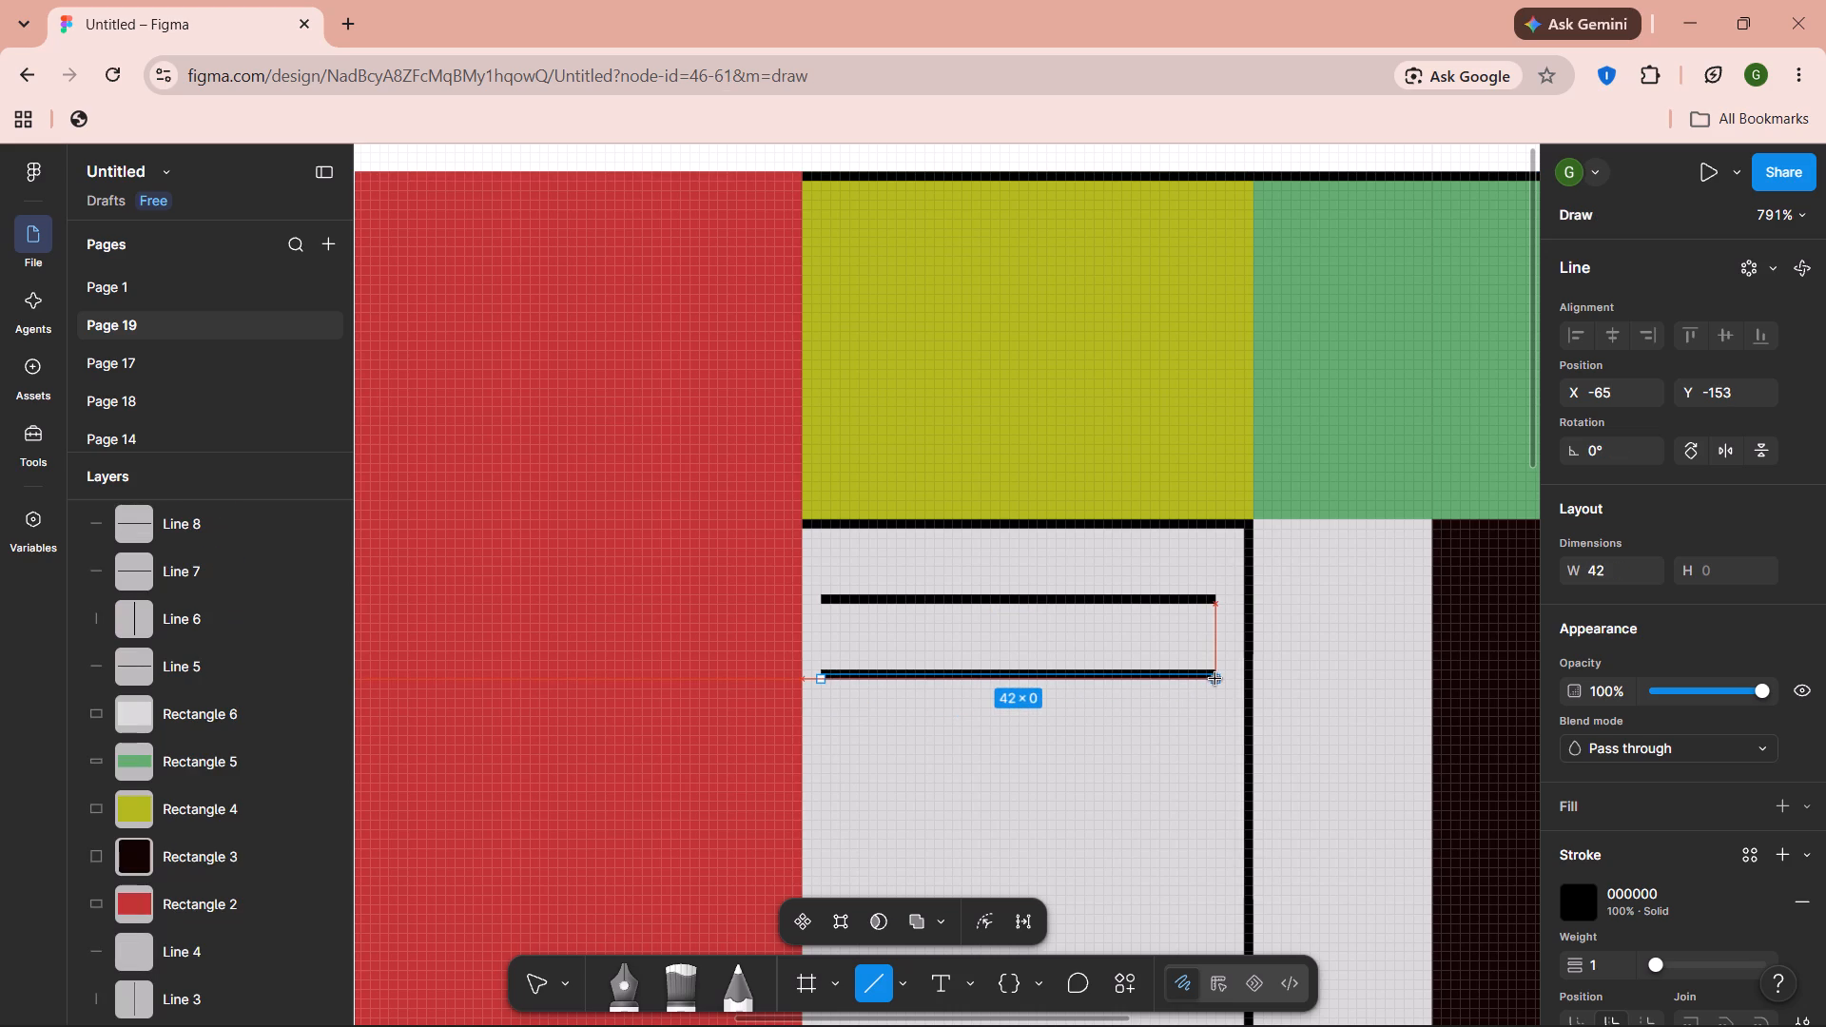
left_click_drag(1215, 679, 1216, 679)
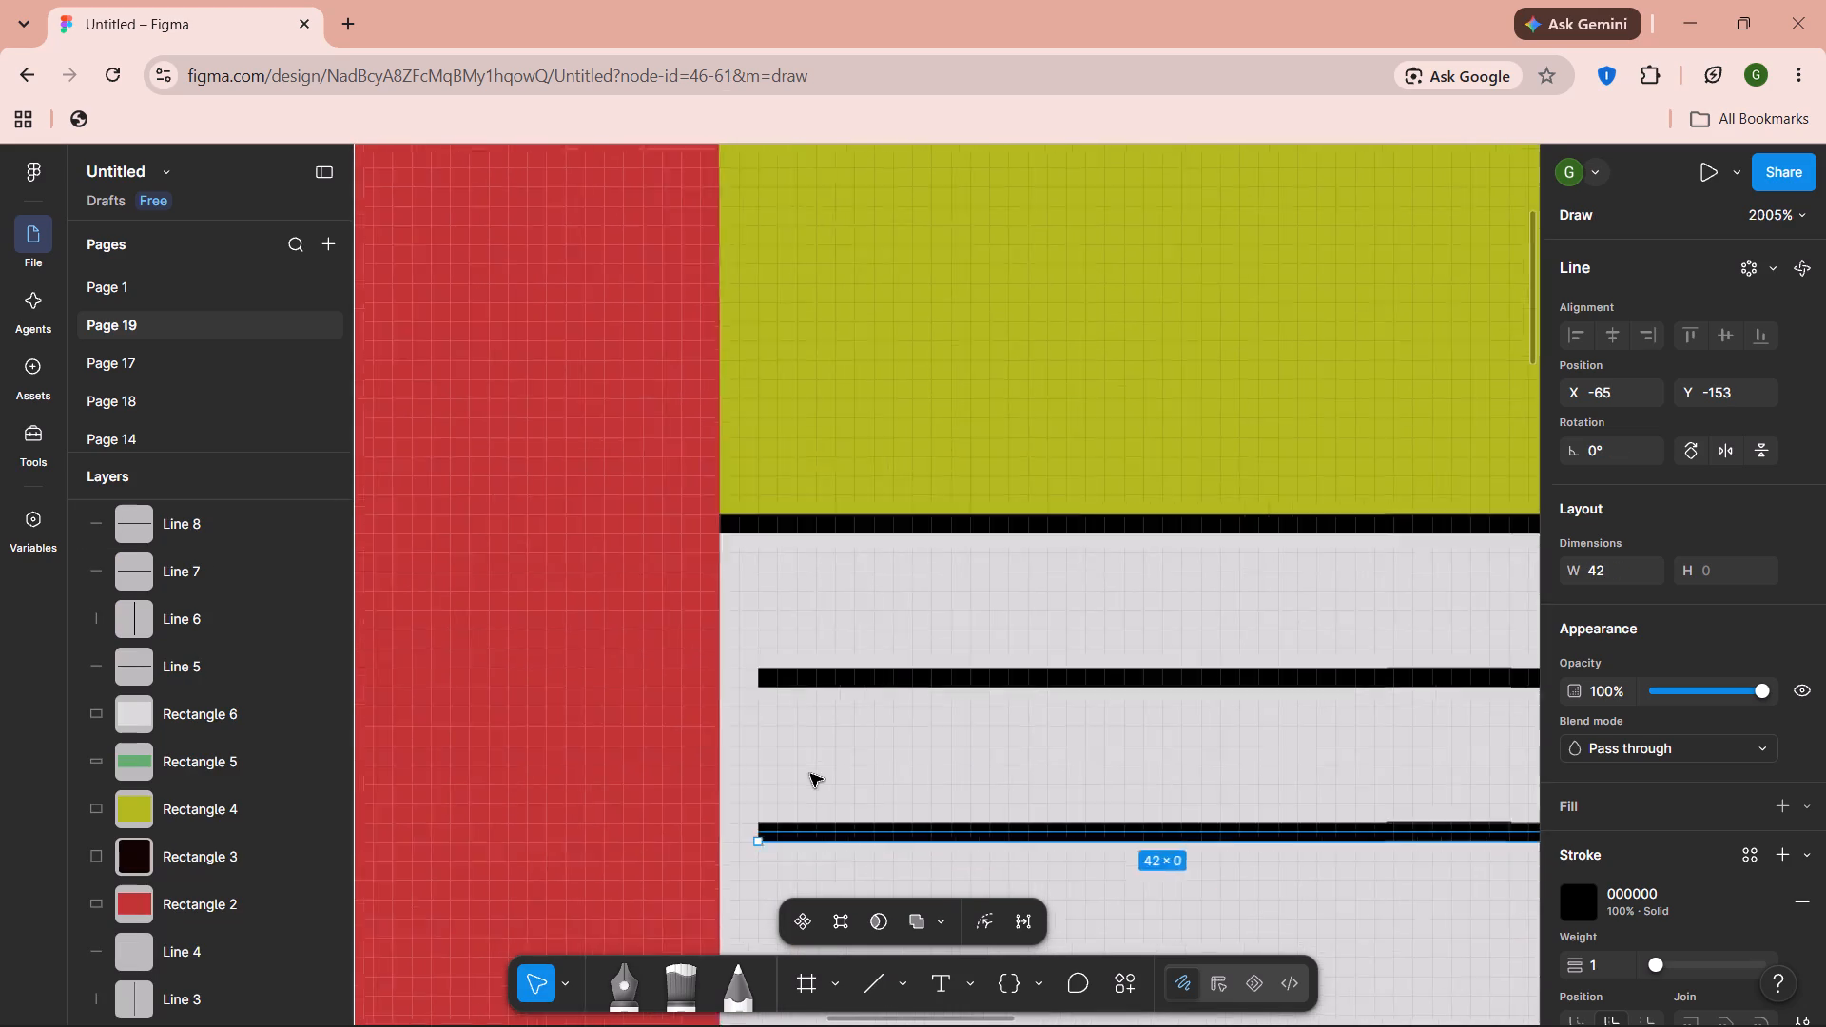
Draw a third horizontal line 40 long at X -65, Y -144, beneath the other two in the grey box.
left_click(881, 968)
scroll(1001, 817, "down", 1)
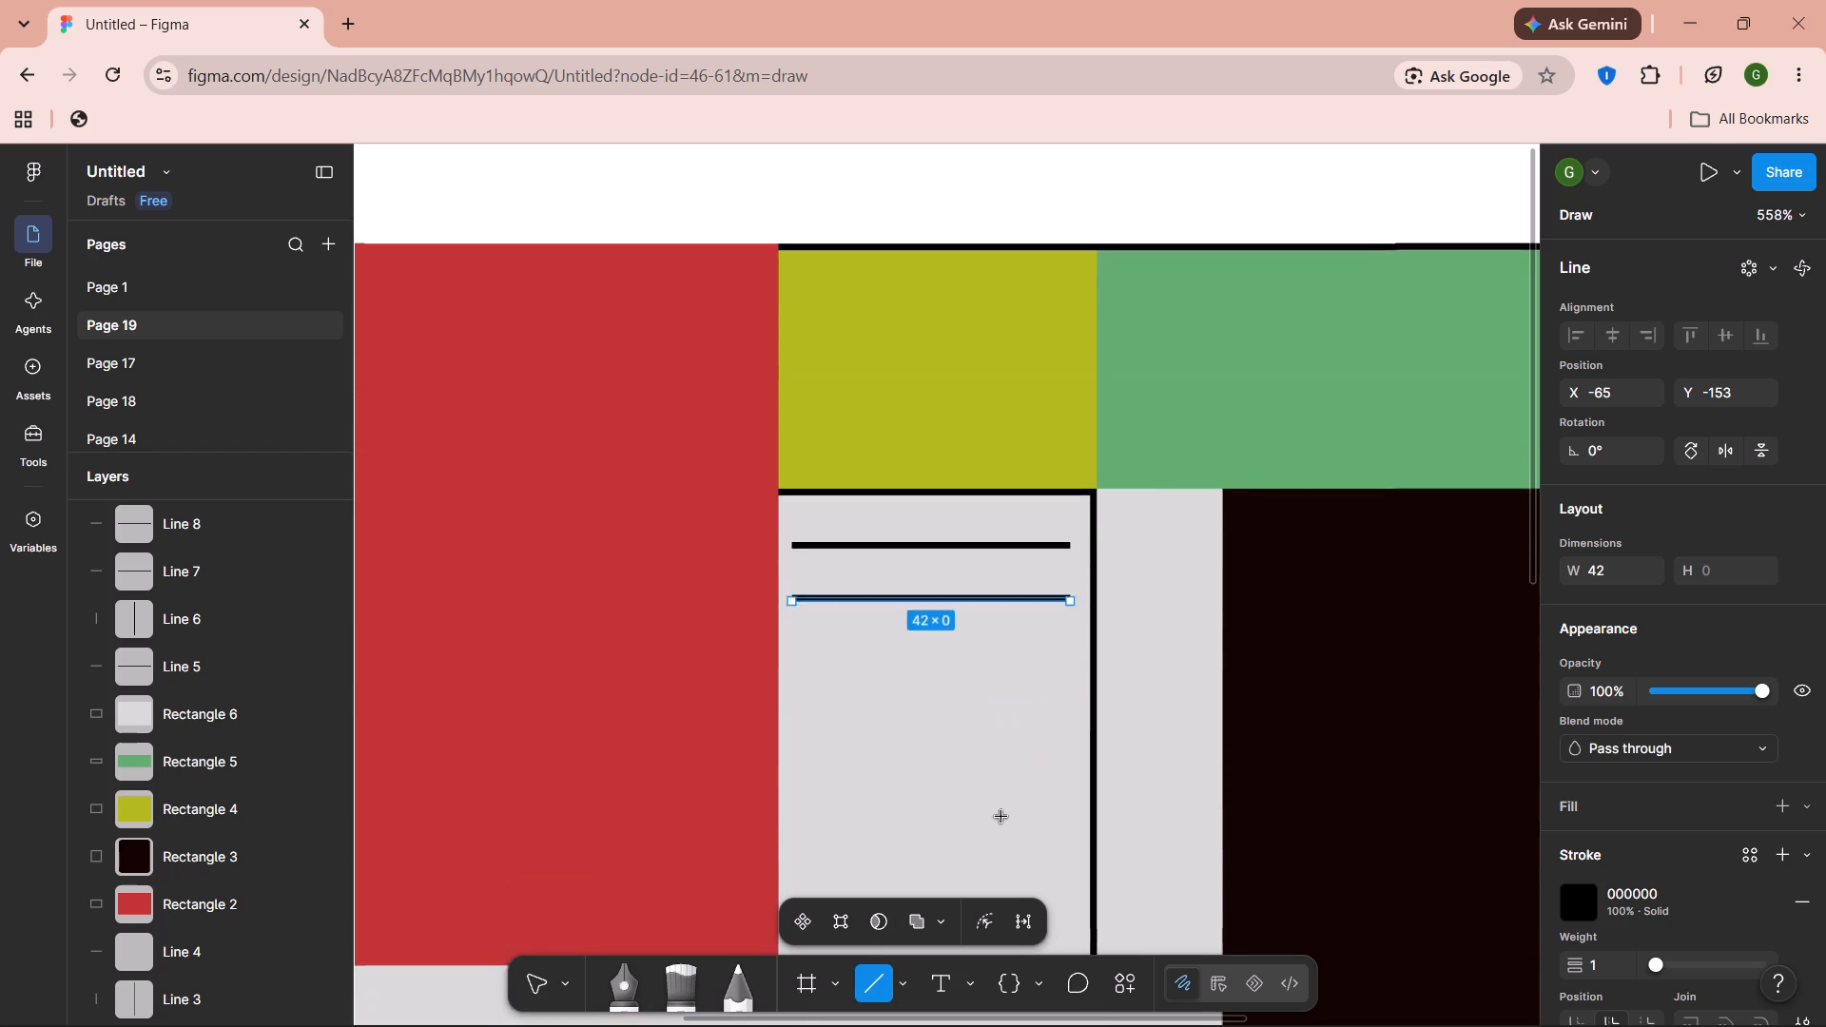
scroll(1001, 817, "down", 1)
left_click_drag(798, 575, 1059, 564)
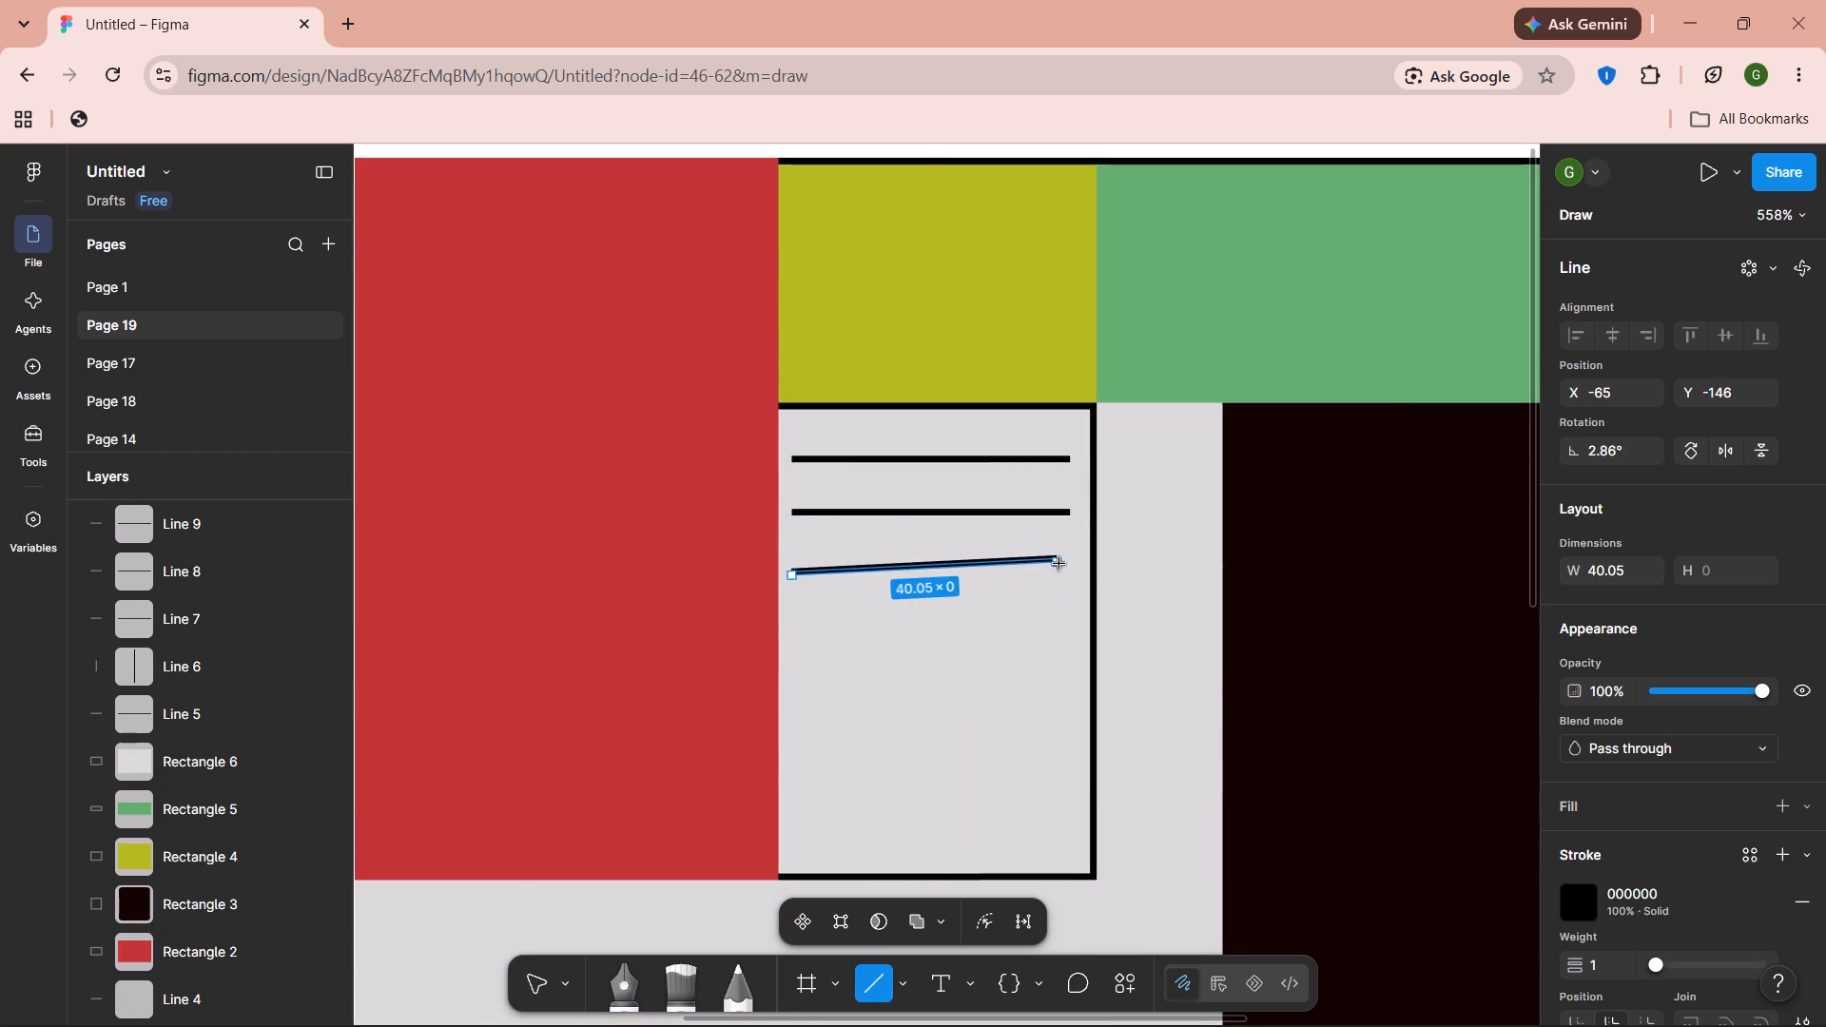
left_click_drag(1059, 564, 1059, 578)
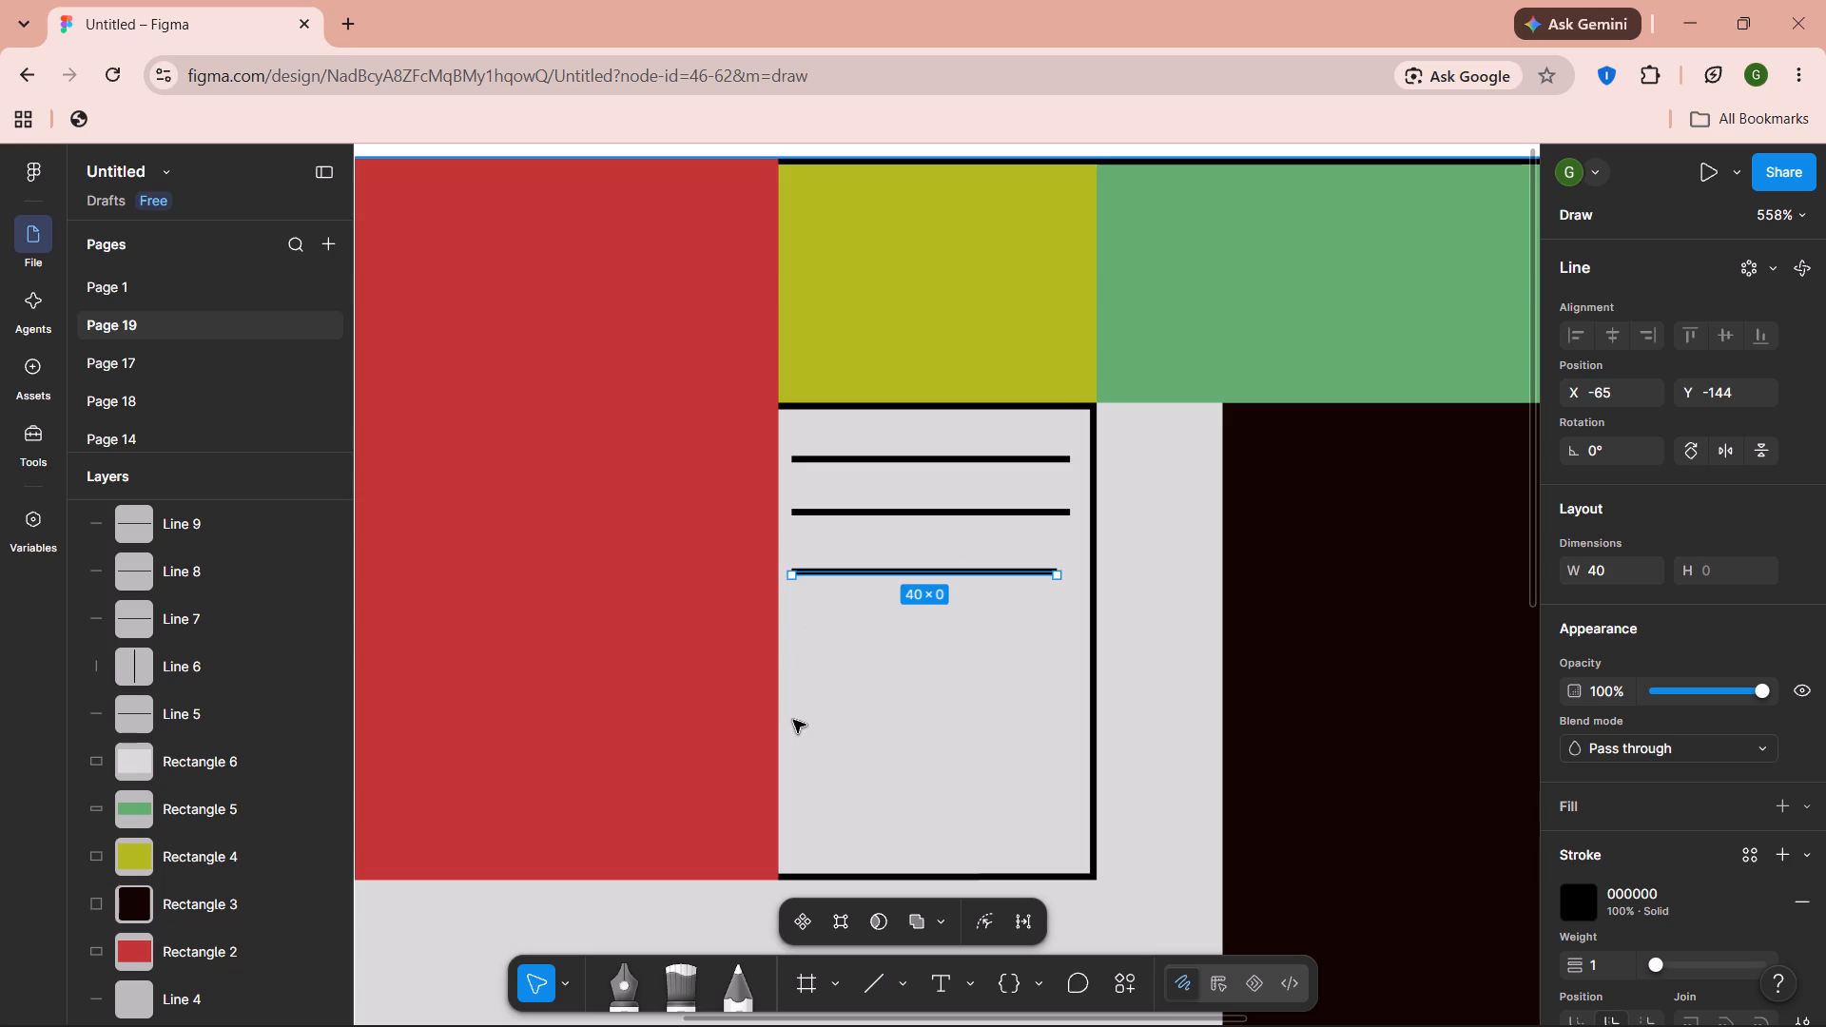
Draw a fourth horizontal line 39 long at X -64, Y -134, beneath the third one in the grey box.
key("l")
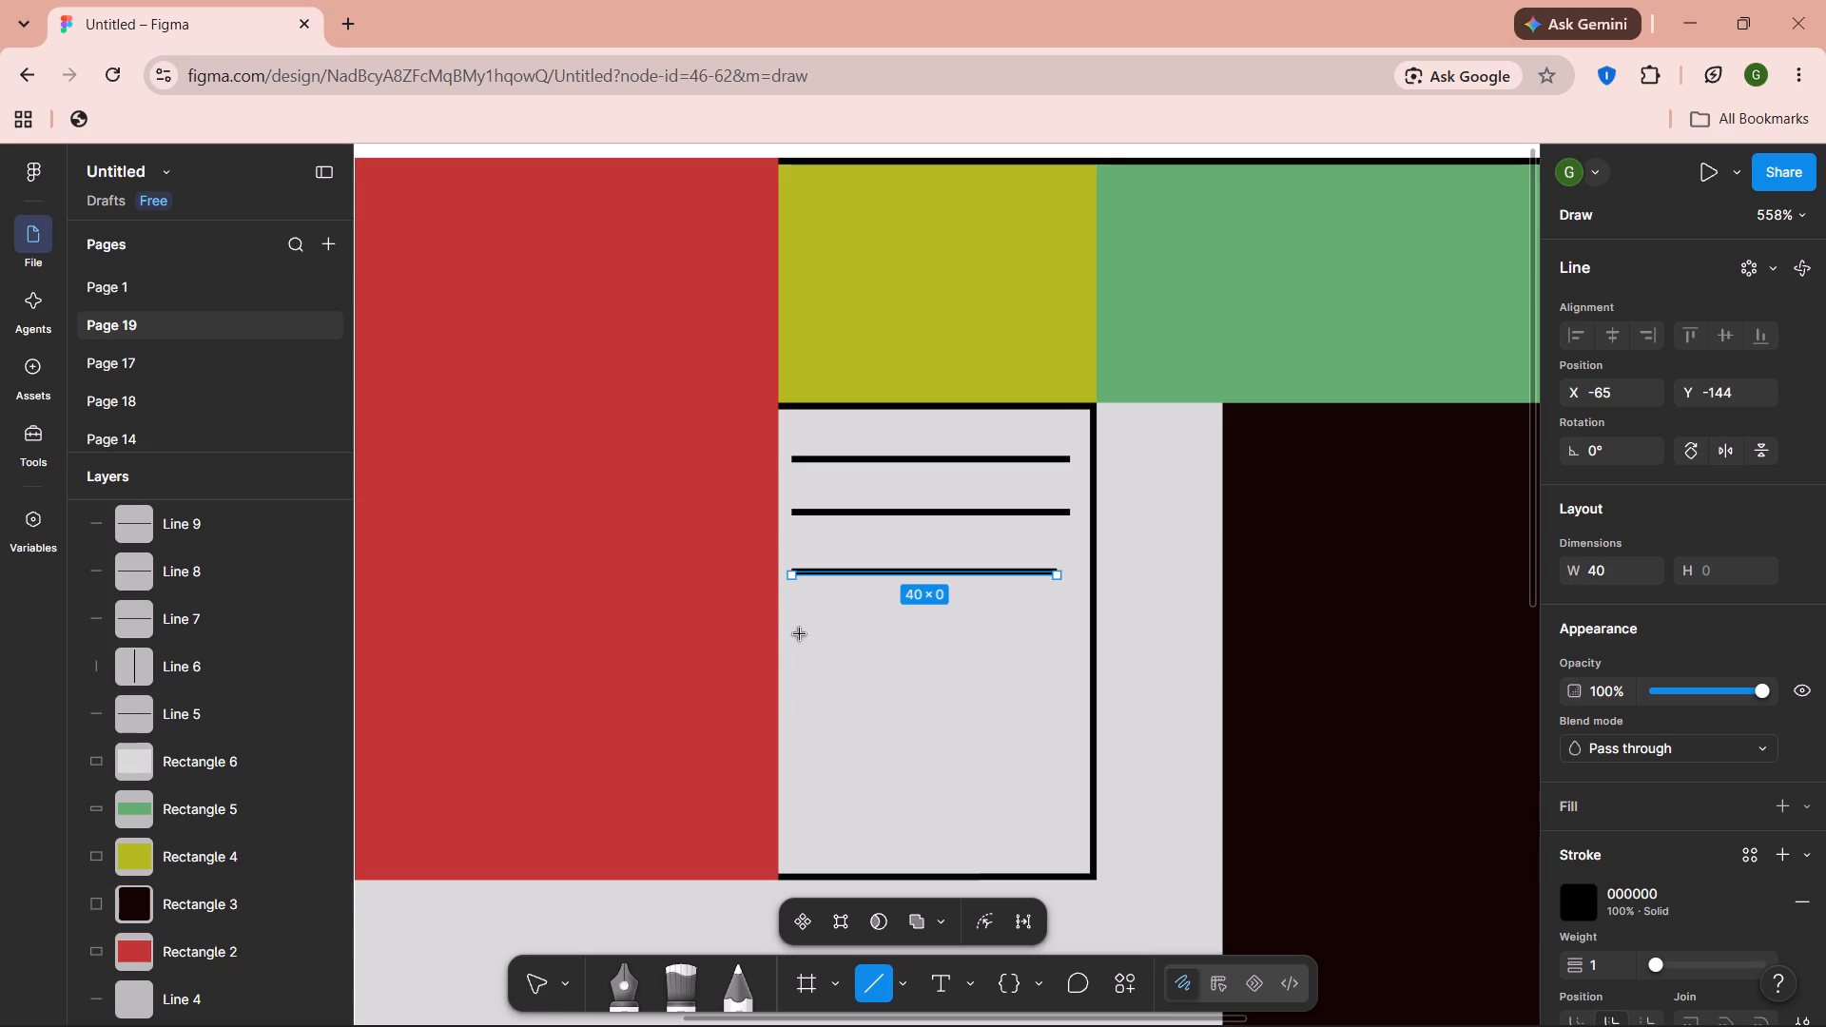
left_click_drag(800, 634, 1060, 636)
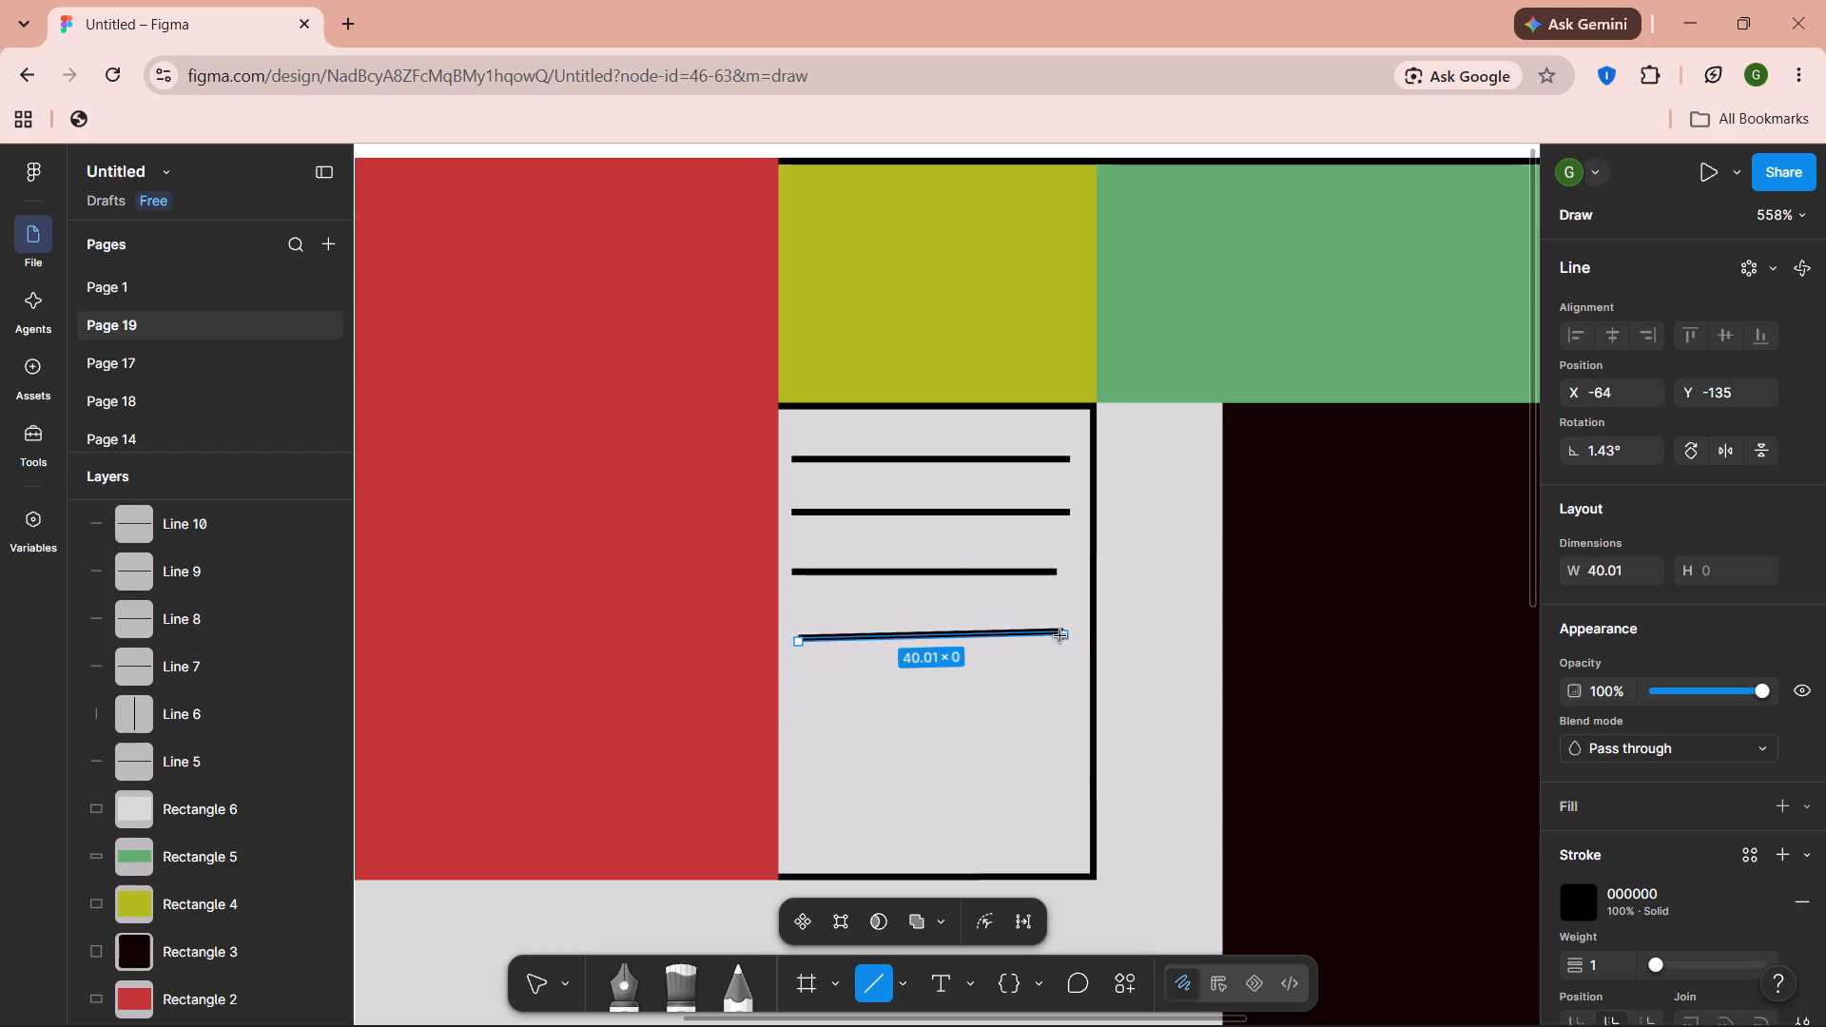
left_click_drag(1060, 636, 1053, 641)
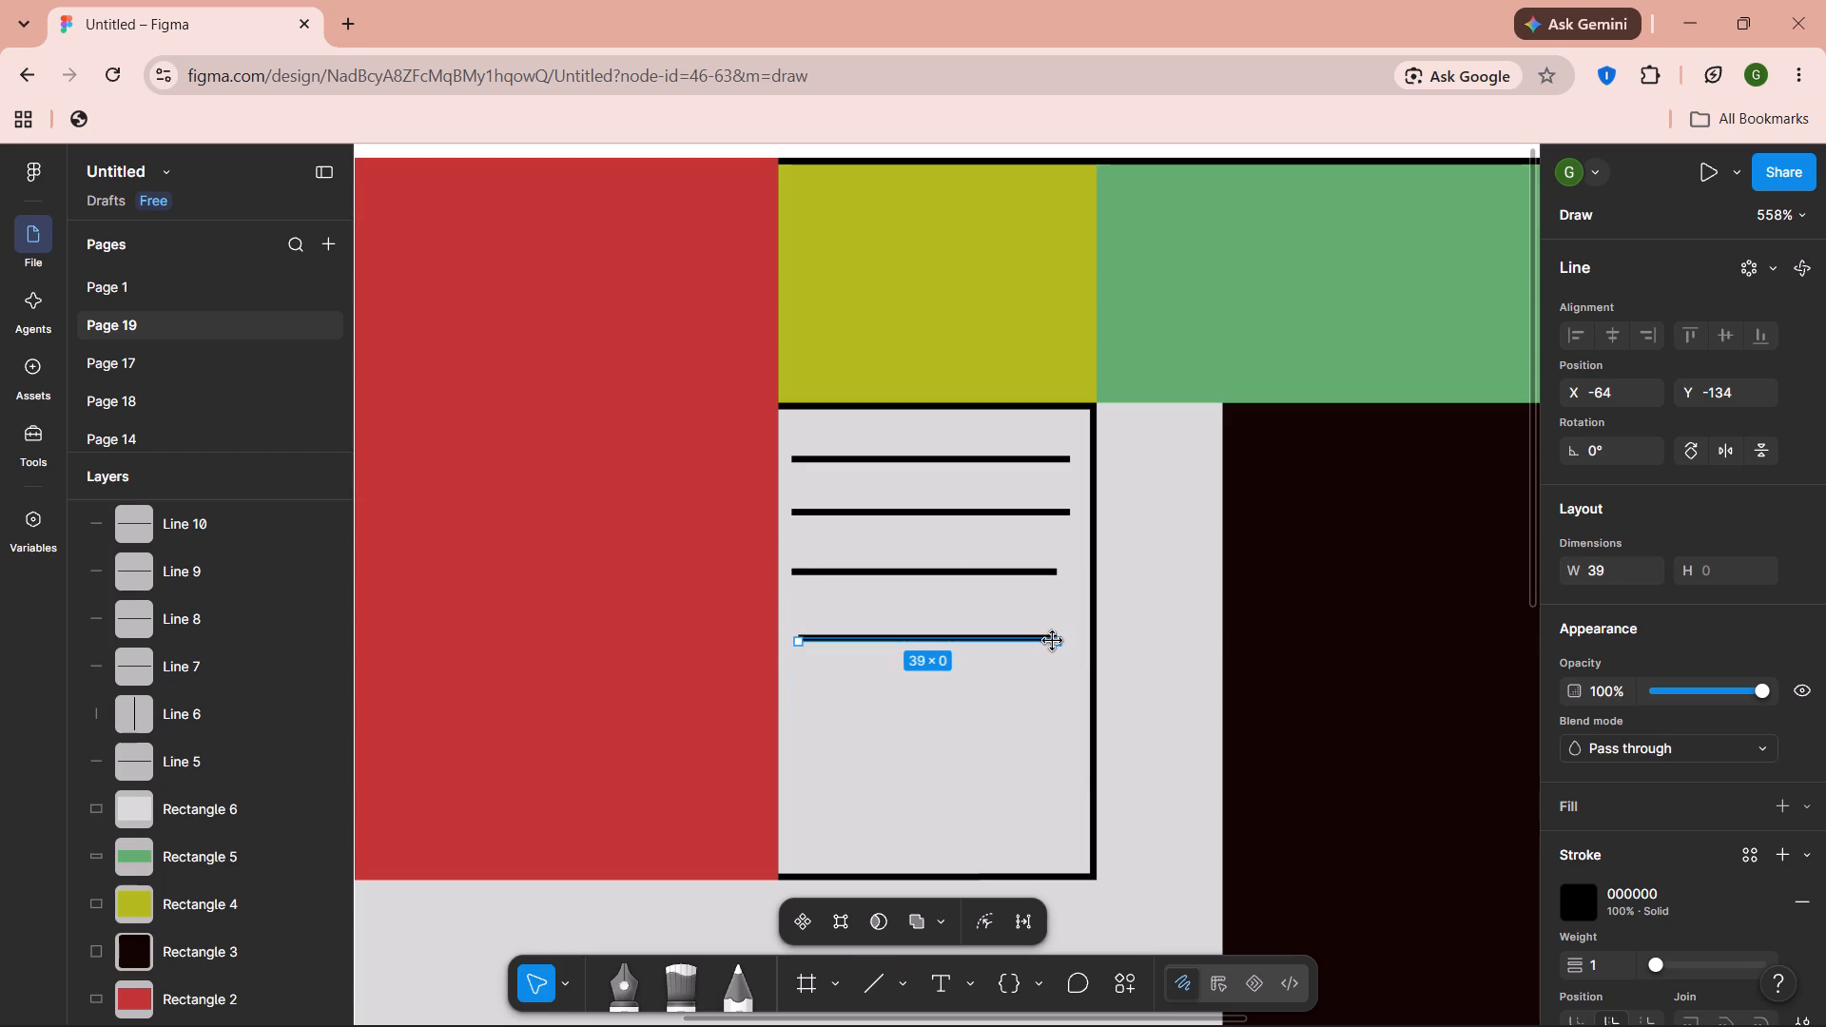
Draw a fifth line about 37 long at X -62, Y -127, beneath the fourth one, tilted about 1.55°.
key("l")
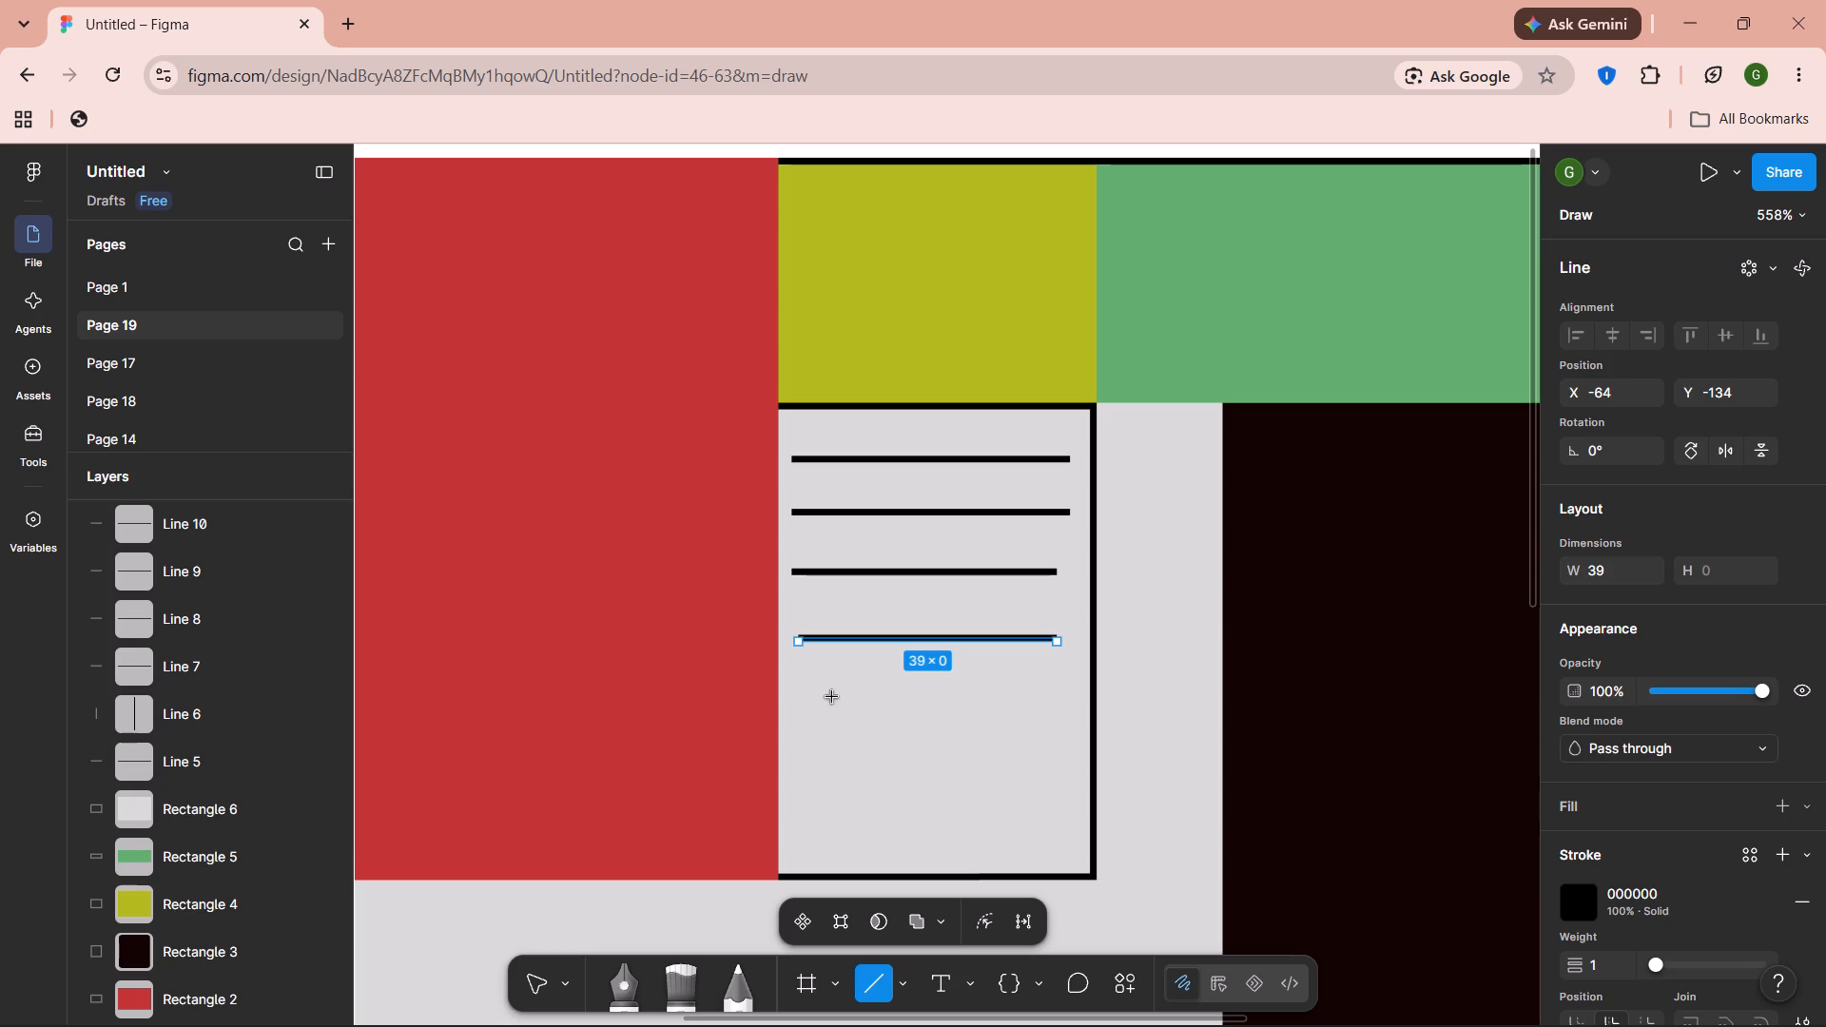
left_click_drag(811, 696, 1054, 688)
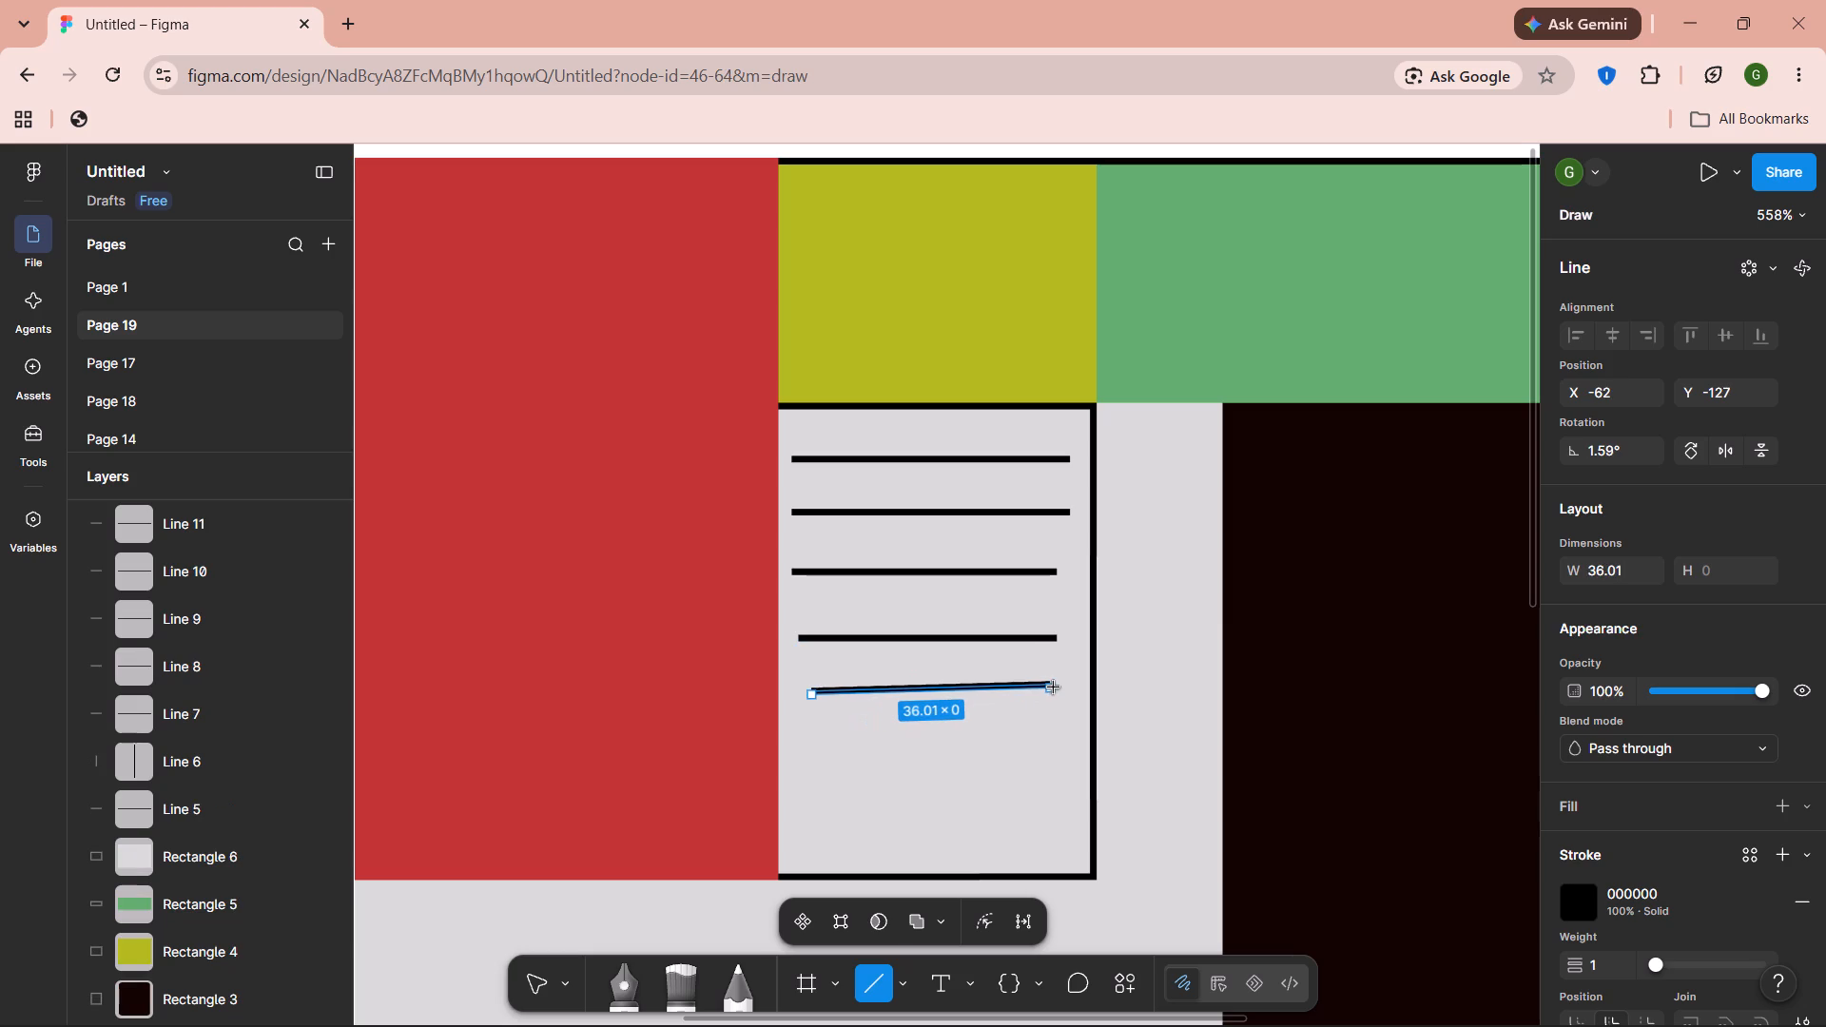
left_click_drag(1054, 688, 1059, 702)
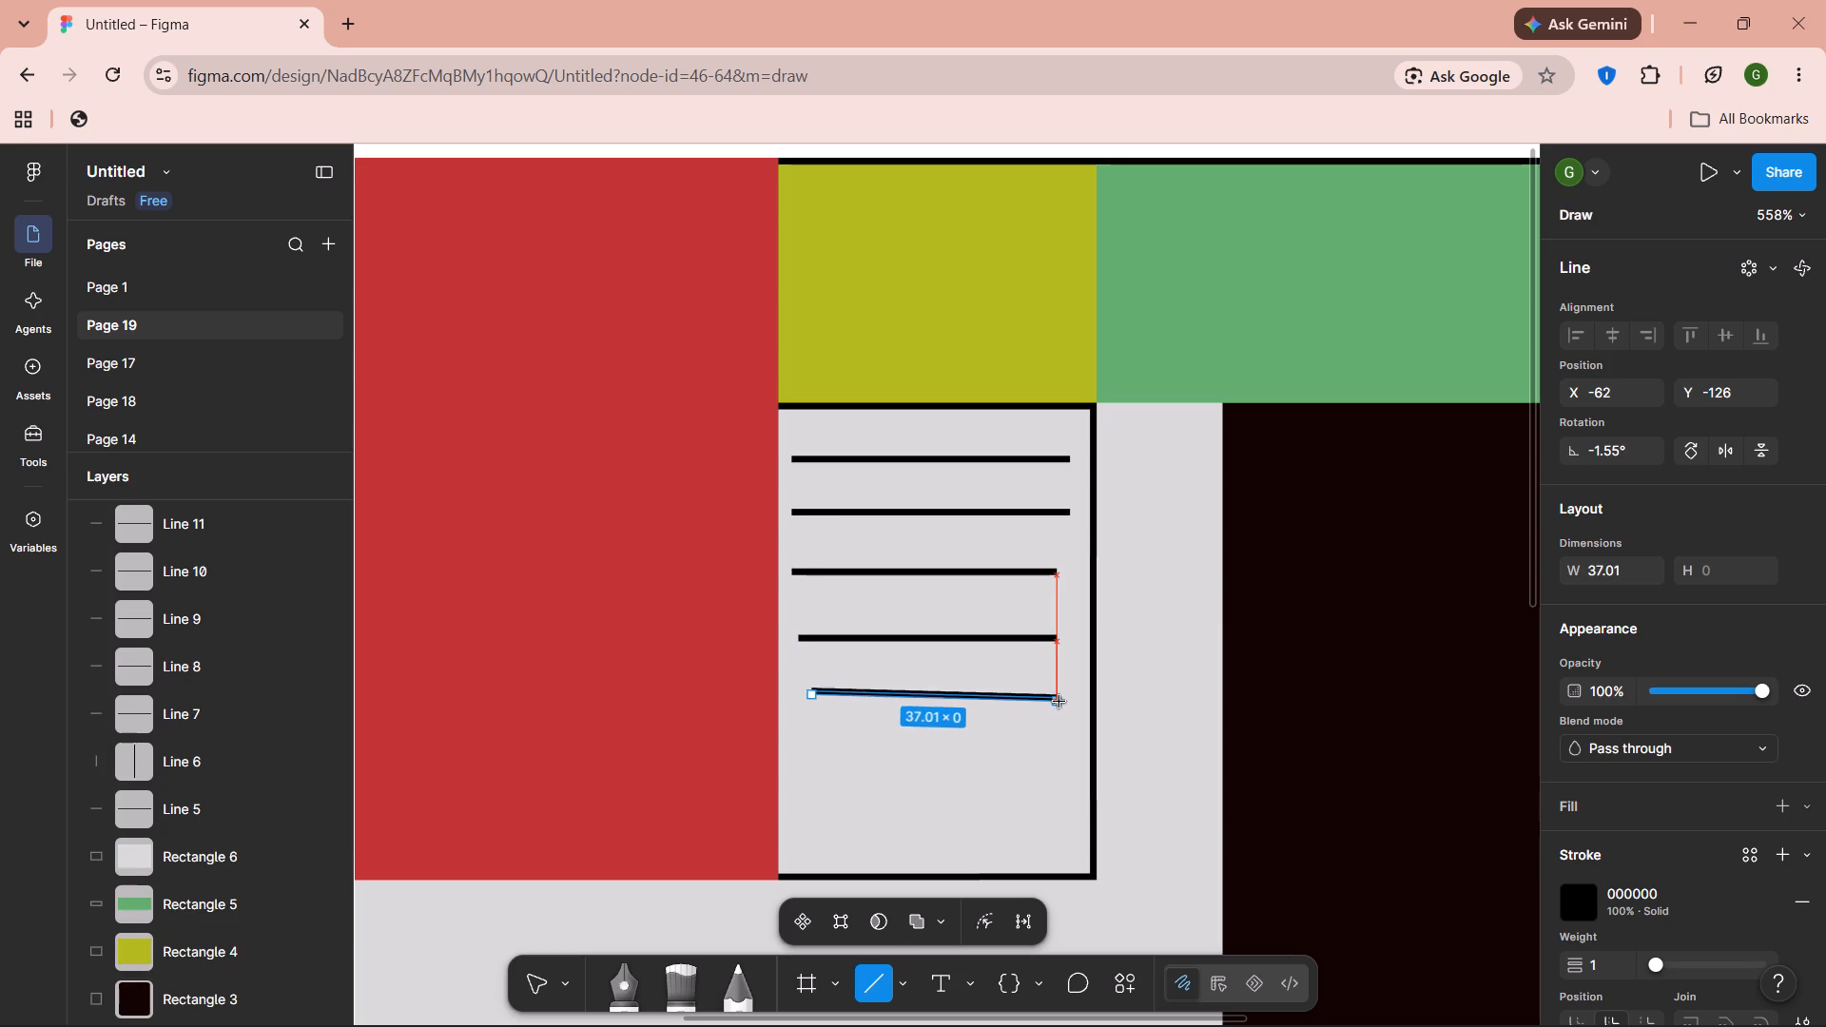
left_click_drag(1059, 702, 1057, 689)
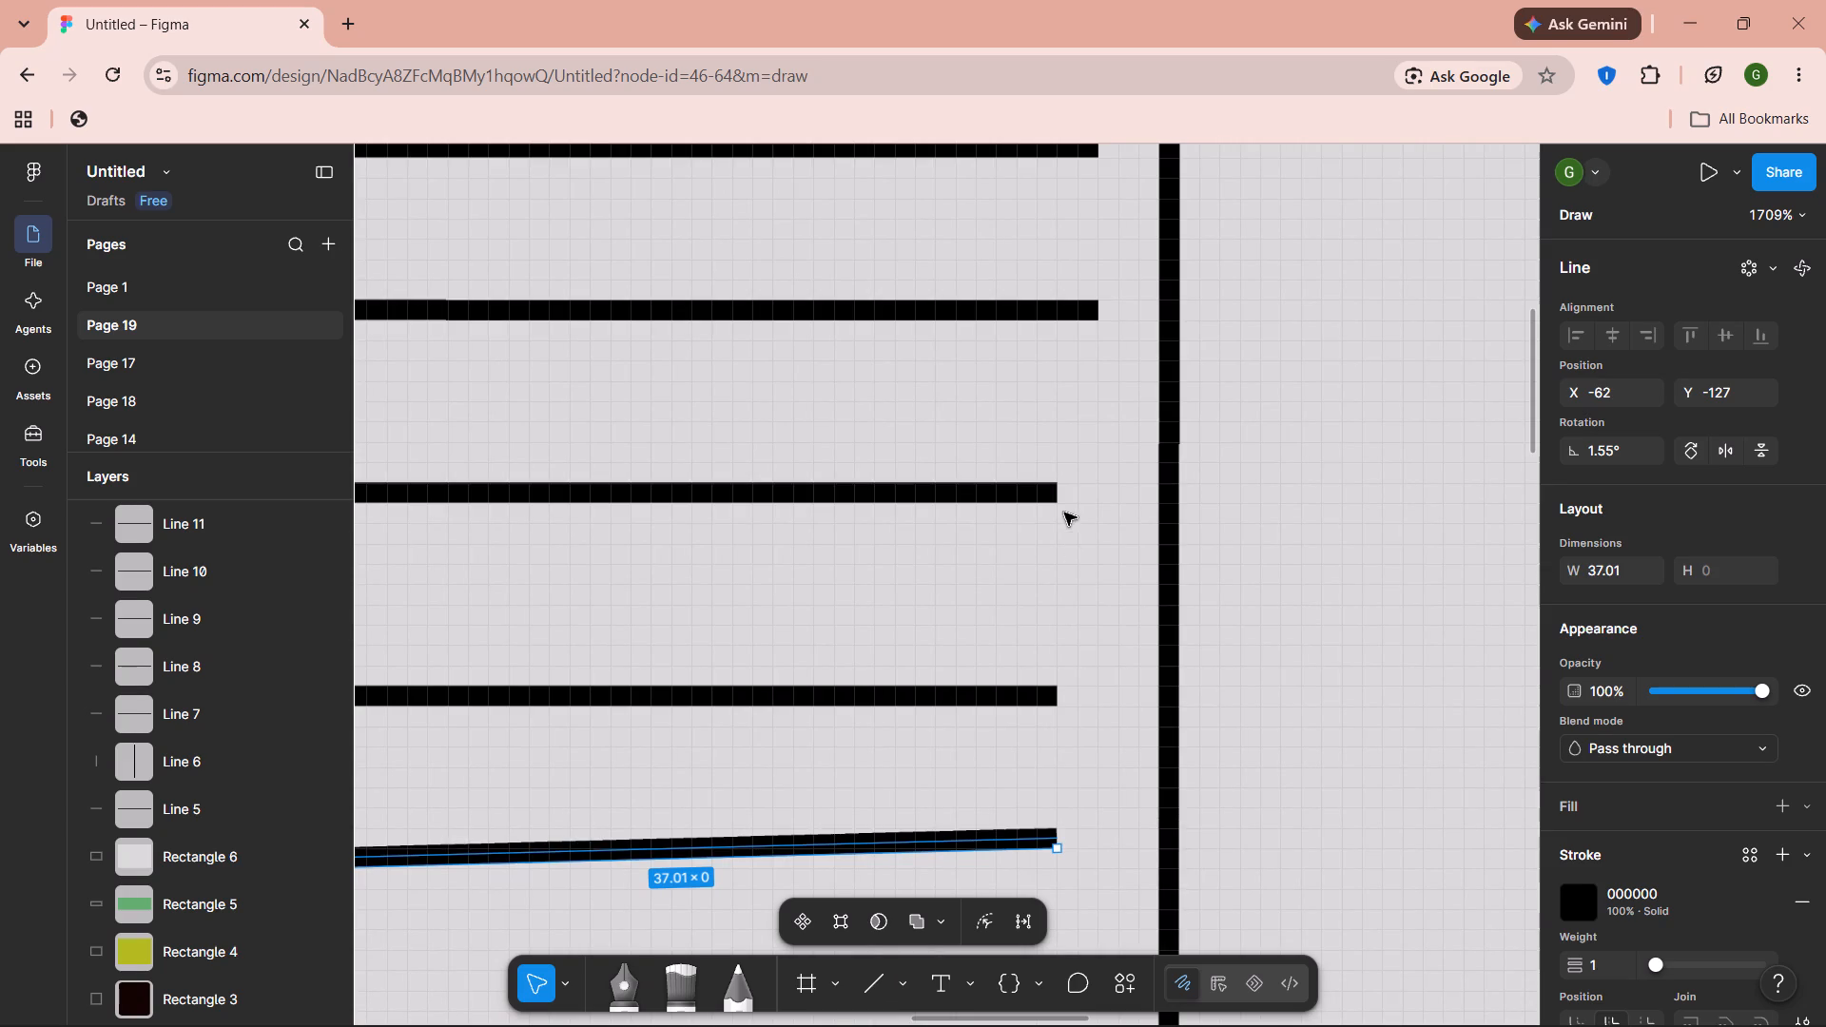
Extend the third line's right end to match the two lines above it, making it 42 long.
left_click(1047, 498)
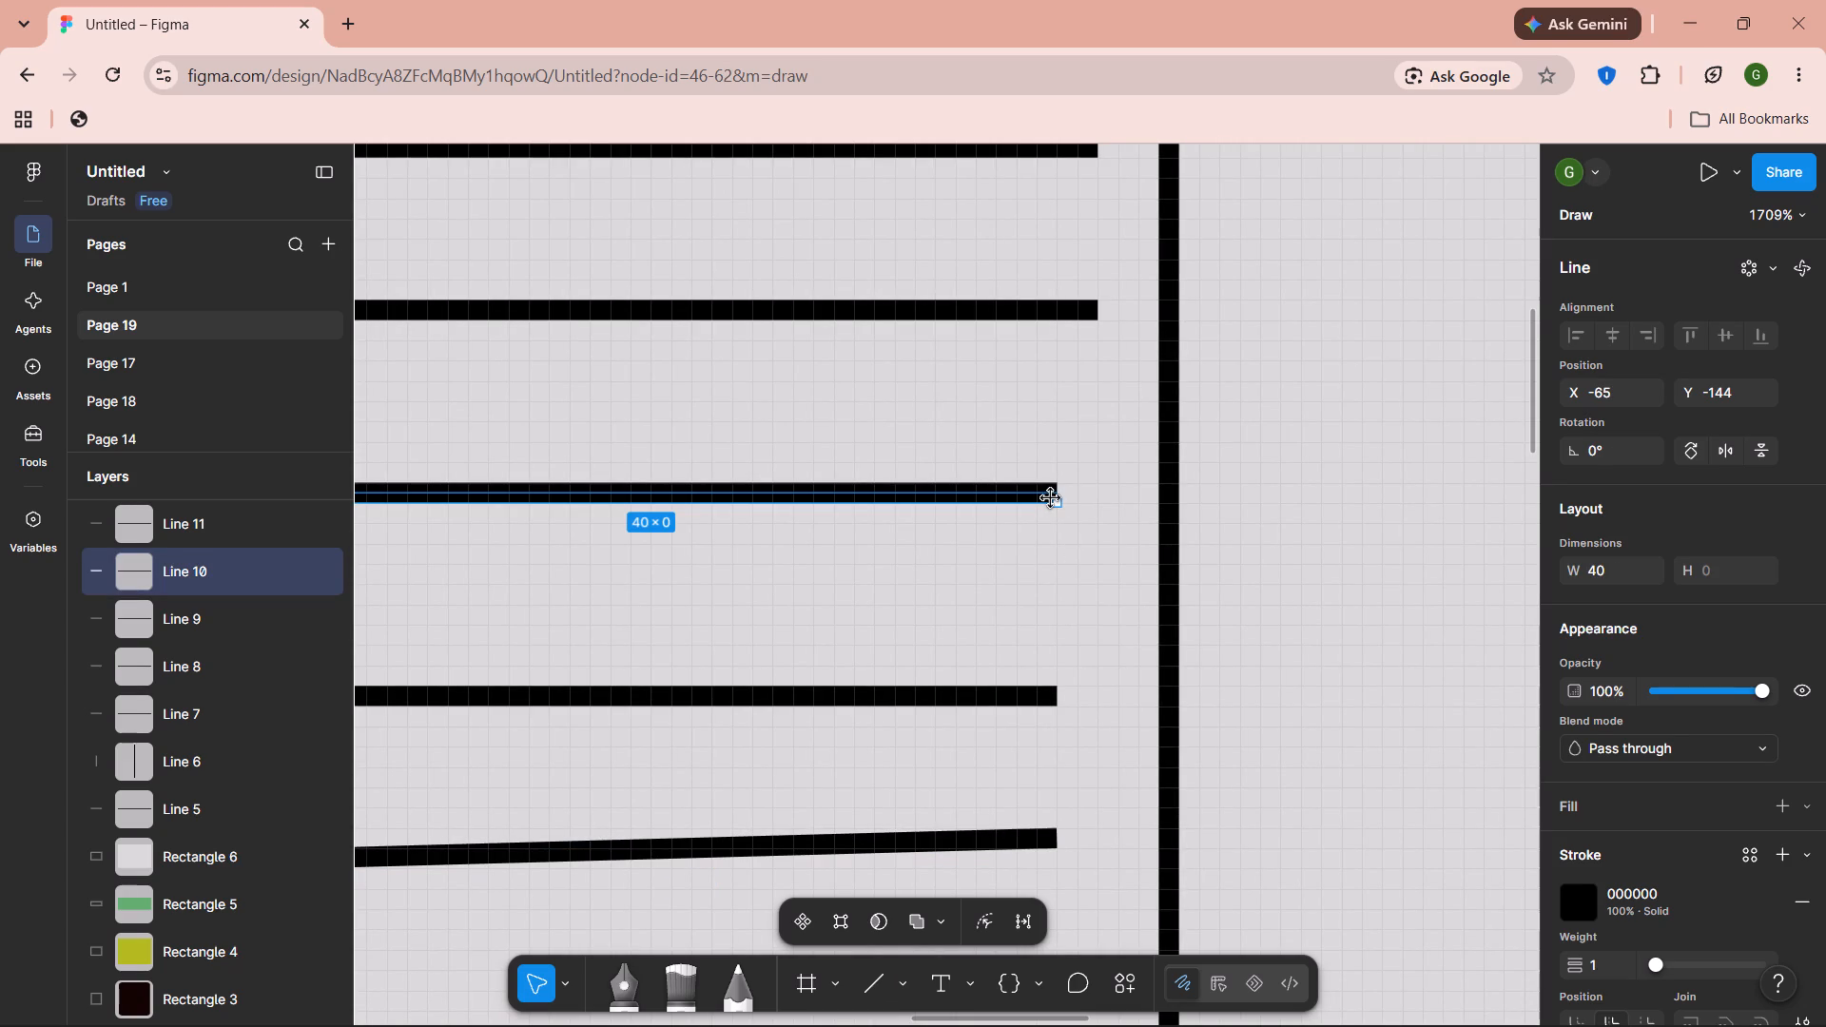
left_click_drag(1051, 498, 1084, 498)
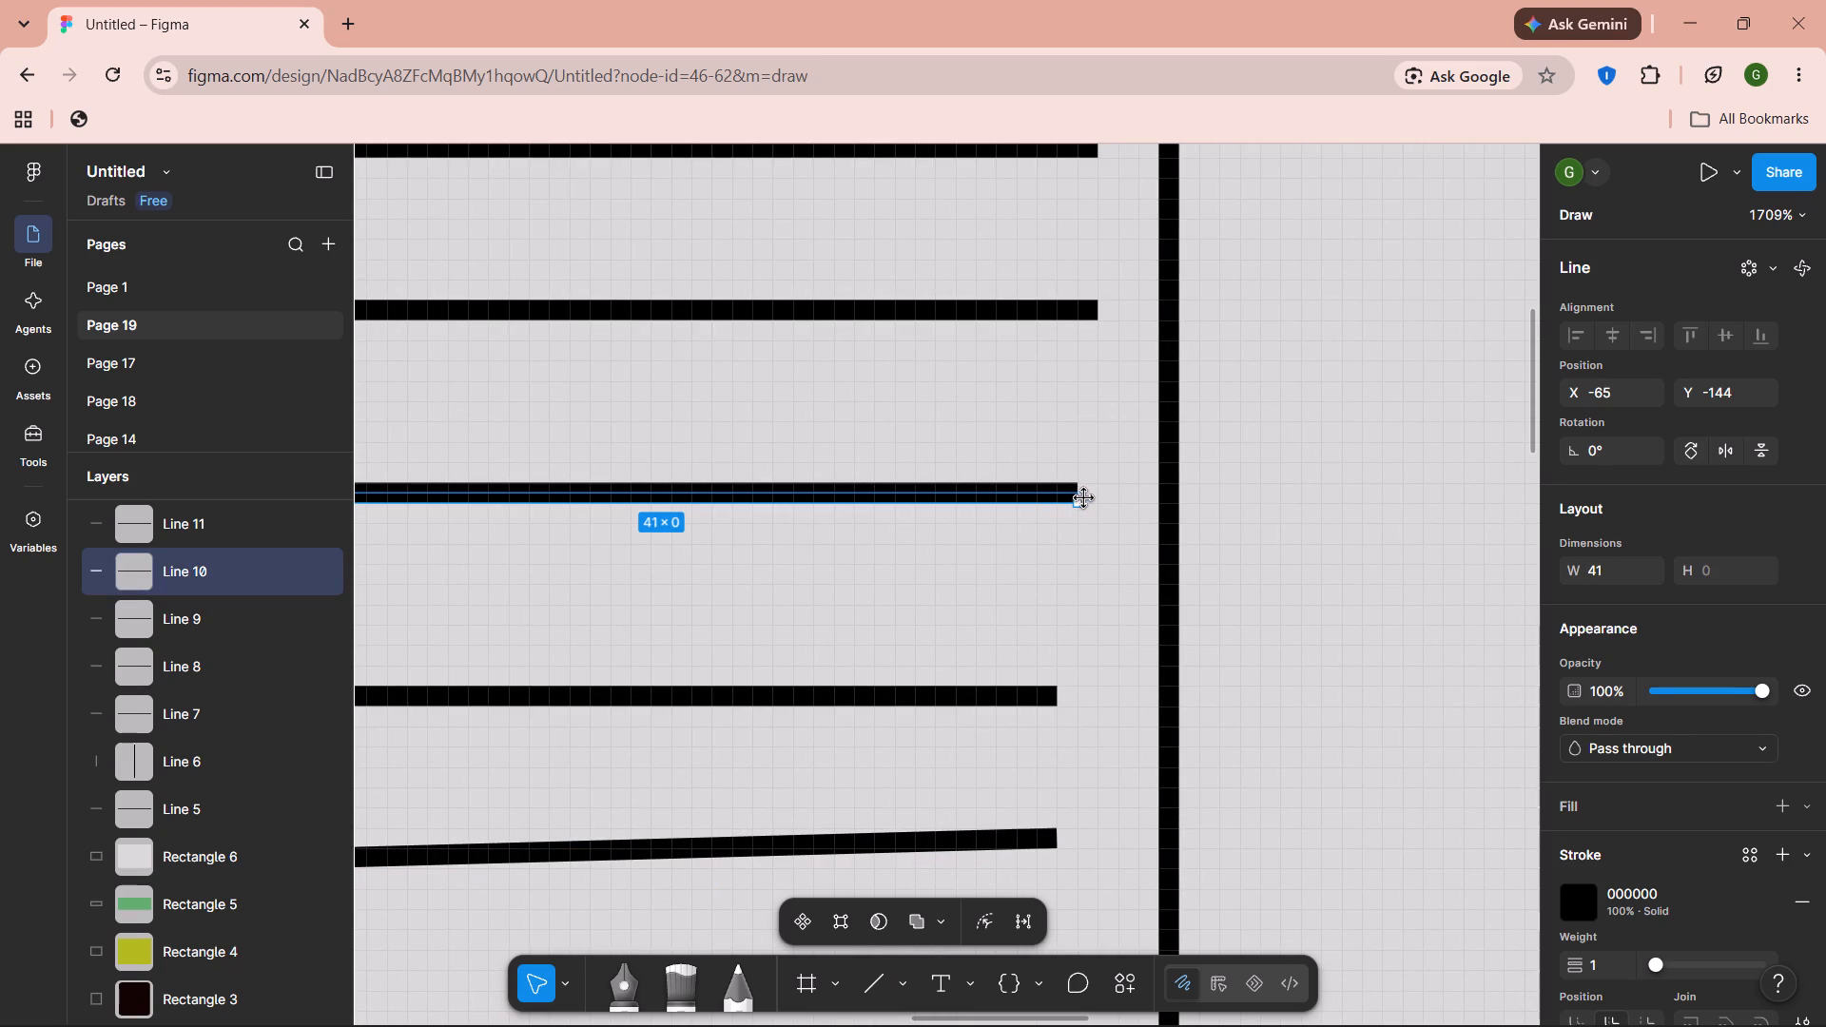
left_click_drag(1077, 498, 1081, 498)
left_click_drag(1081, 498, 1092, 498)
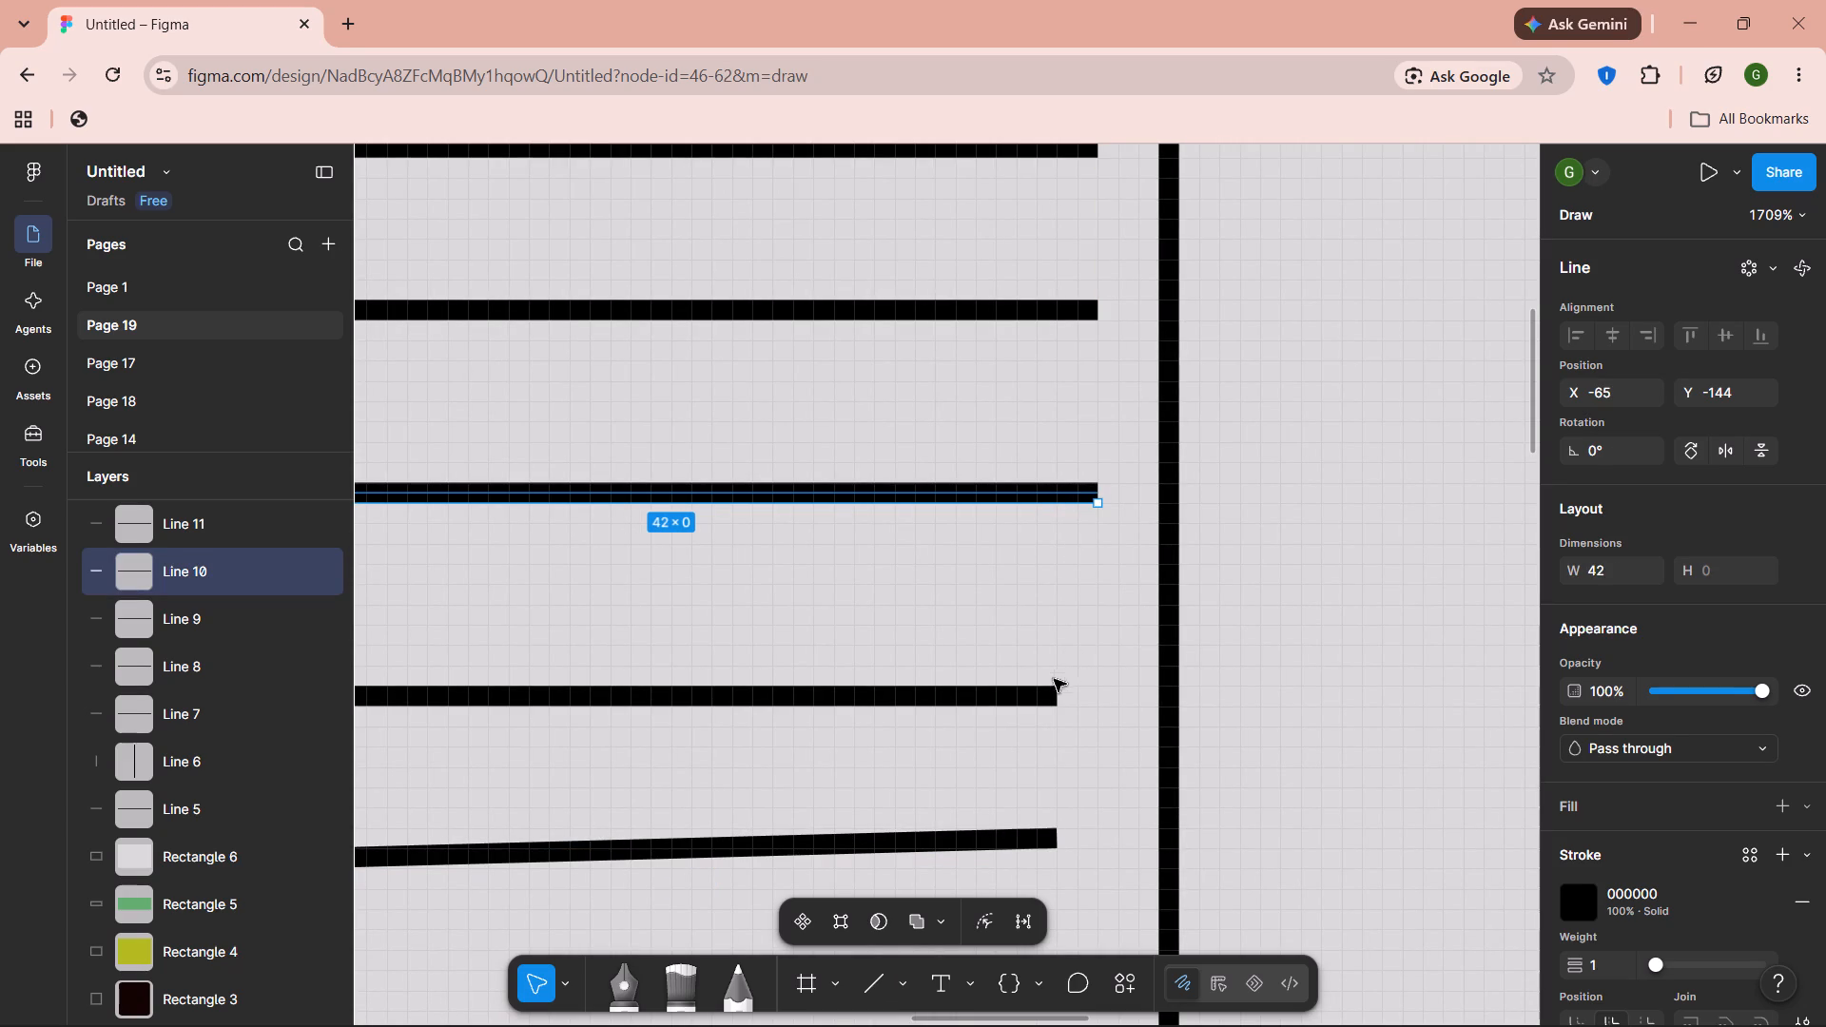
Shift the fourth line to X -62 so its right end aligns with the lines above.
left_click_drag(1046, 700, 1081, 694)
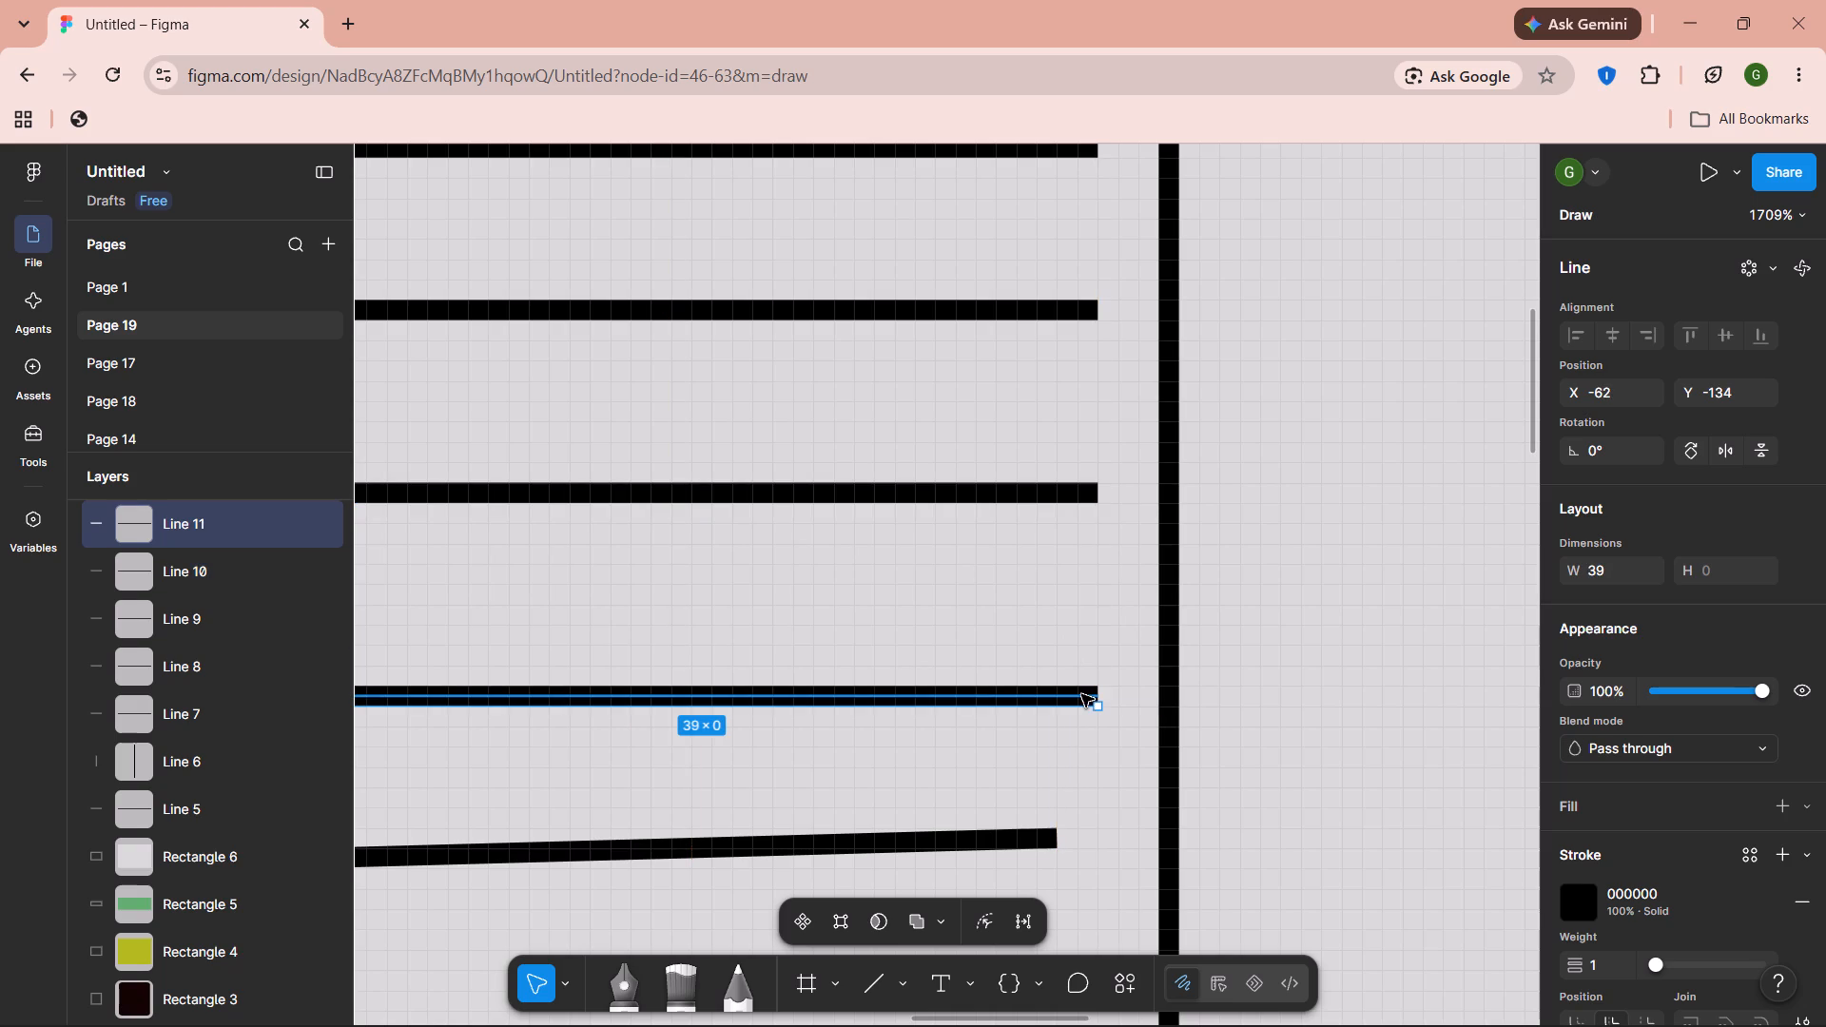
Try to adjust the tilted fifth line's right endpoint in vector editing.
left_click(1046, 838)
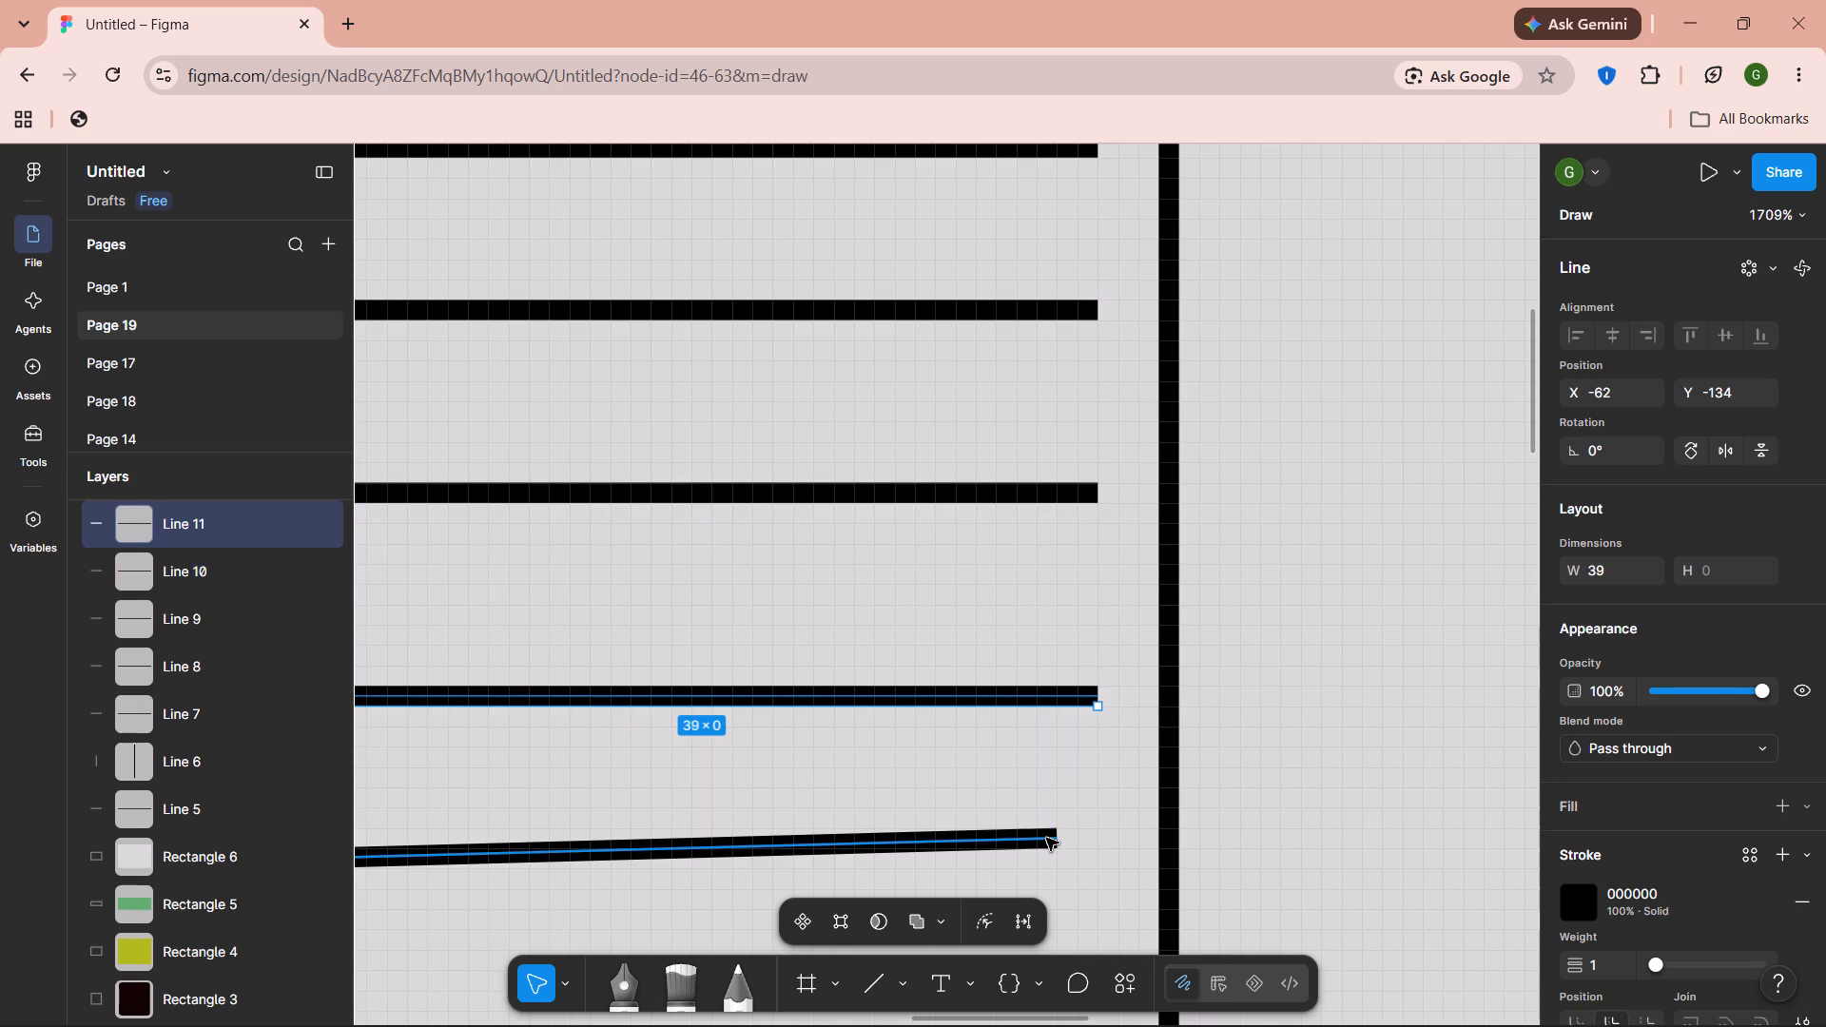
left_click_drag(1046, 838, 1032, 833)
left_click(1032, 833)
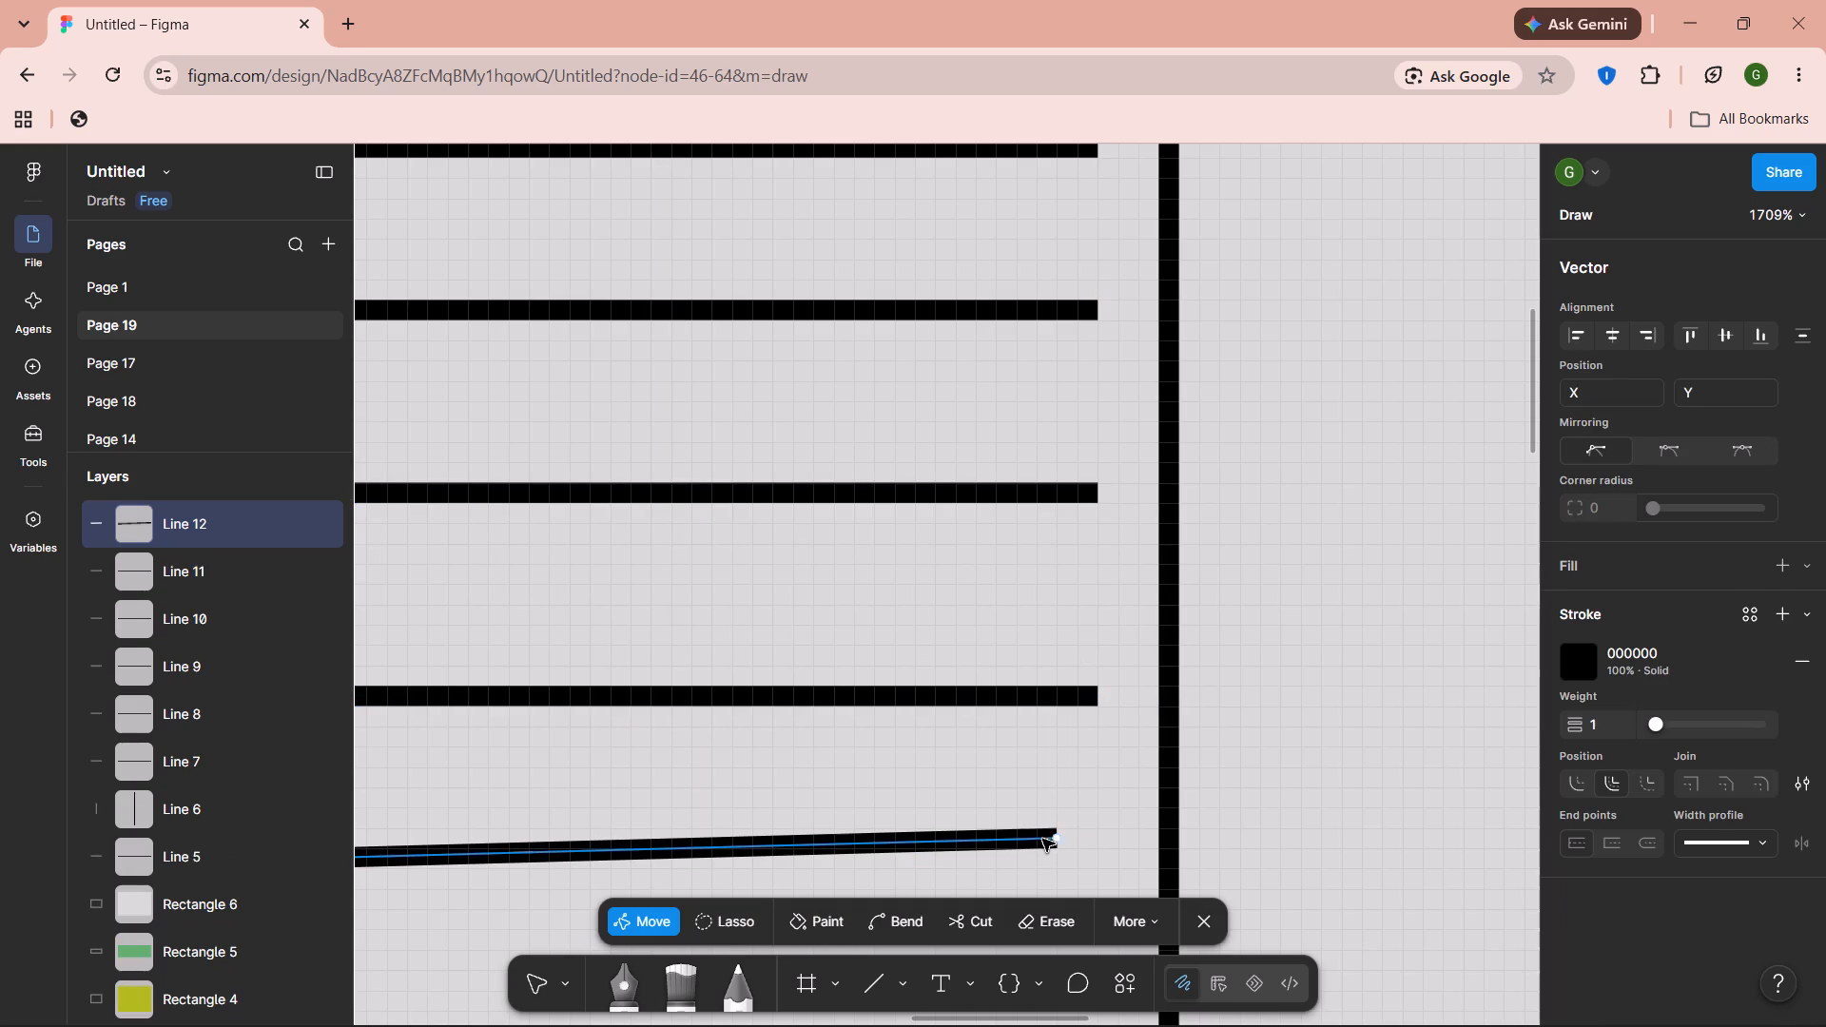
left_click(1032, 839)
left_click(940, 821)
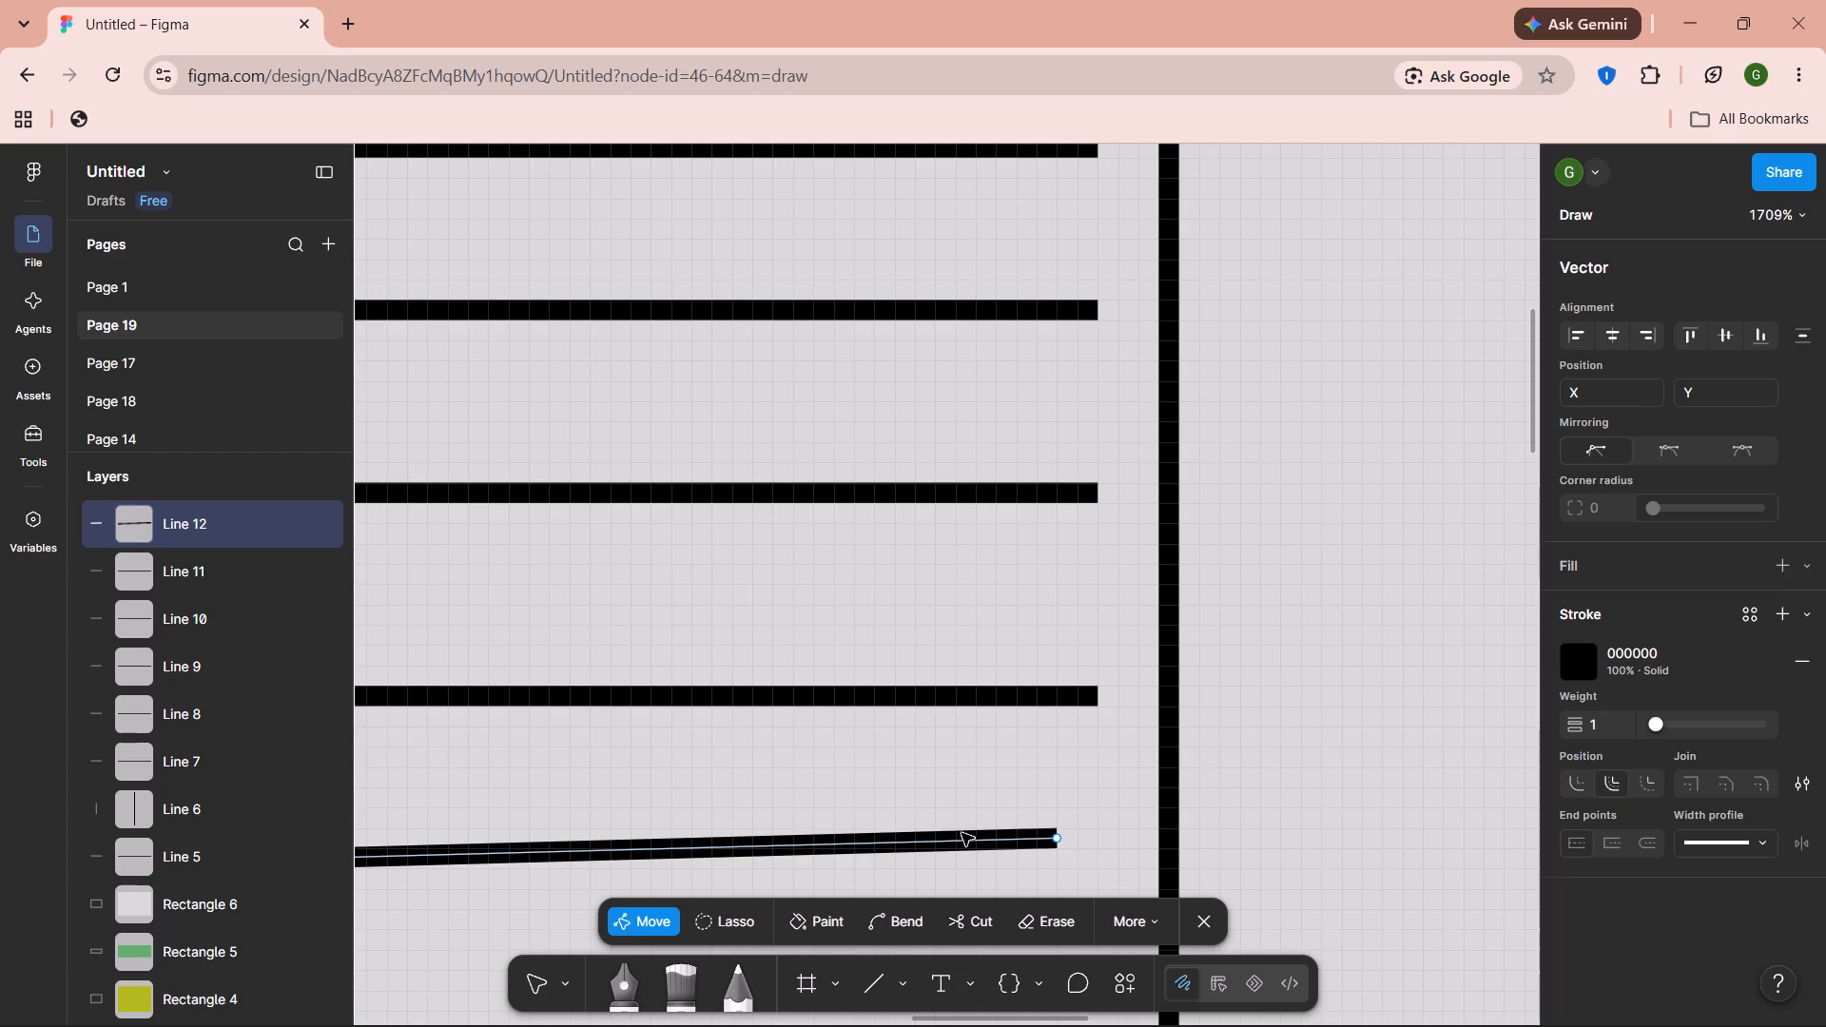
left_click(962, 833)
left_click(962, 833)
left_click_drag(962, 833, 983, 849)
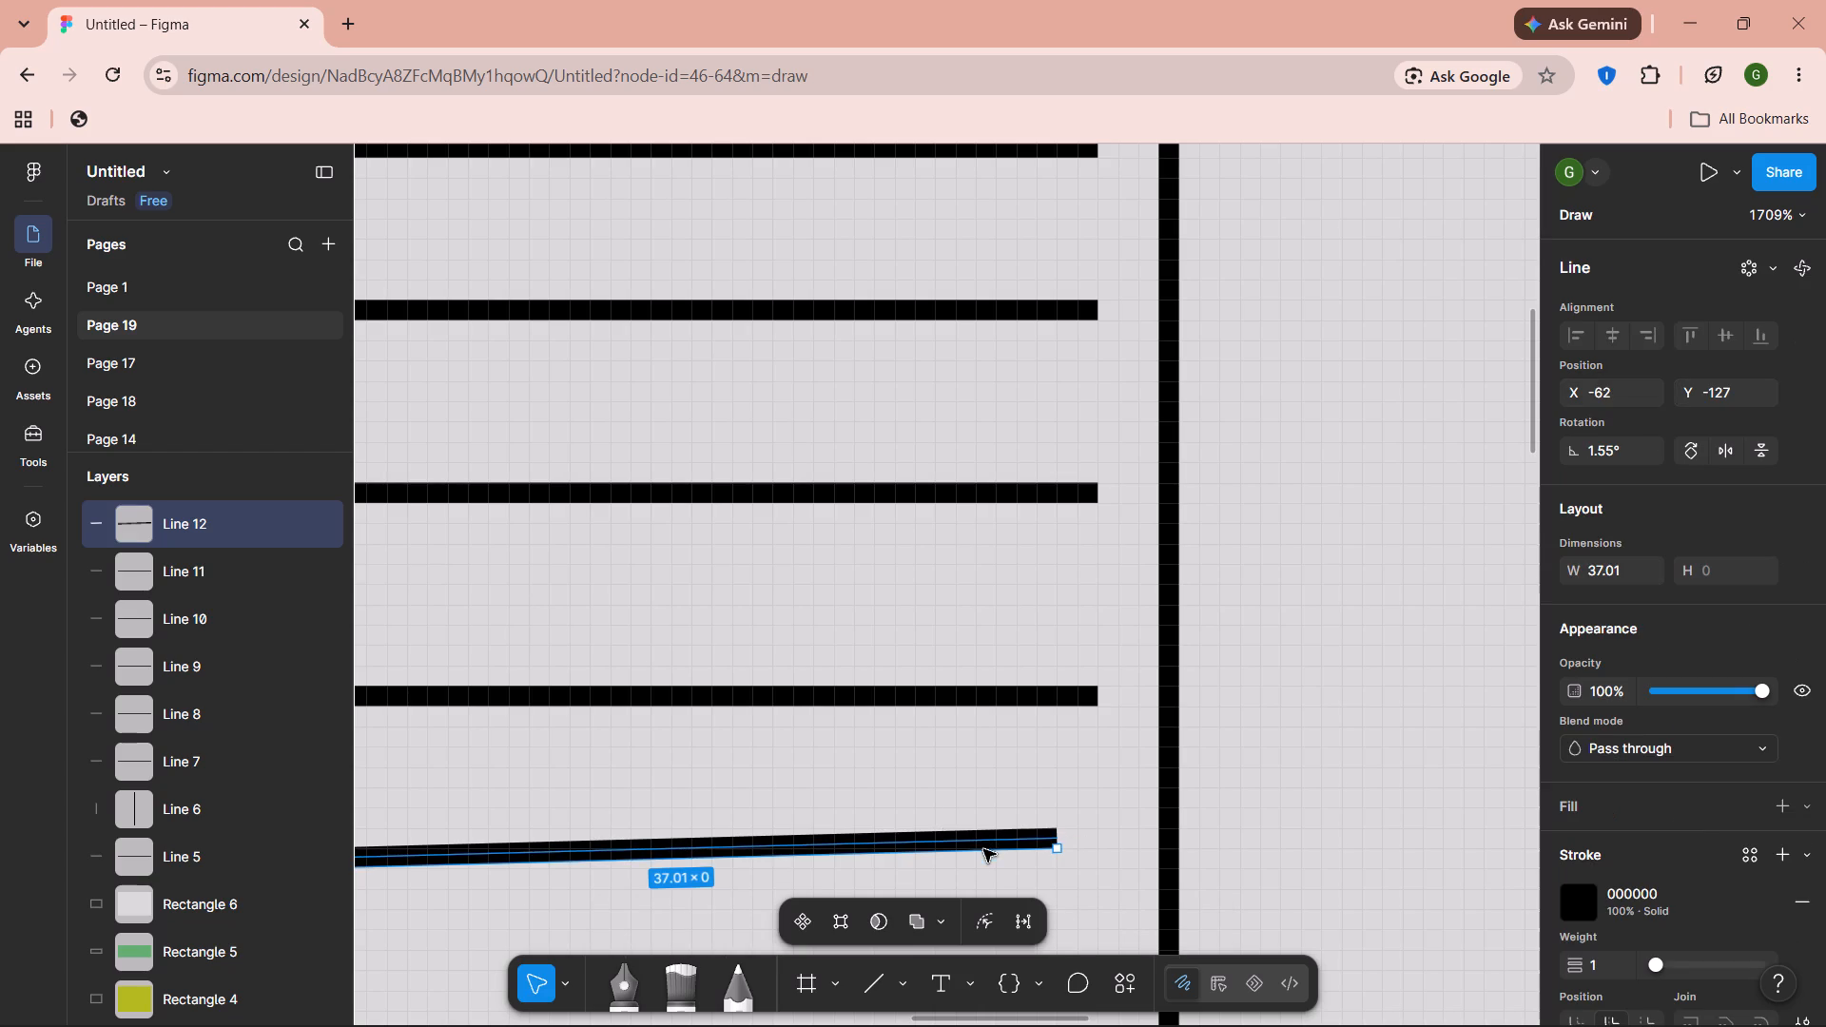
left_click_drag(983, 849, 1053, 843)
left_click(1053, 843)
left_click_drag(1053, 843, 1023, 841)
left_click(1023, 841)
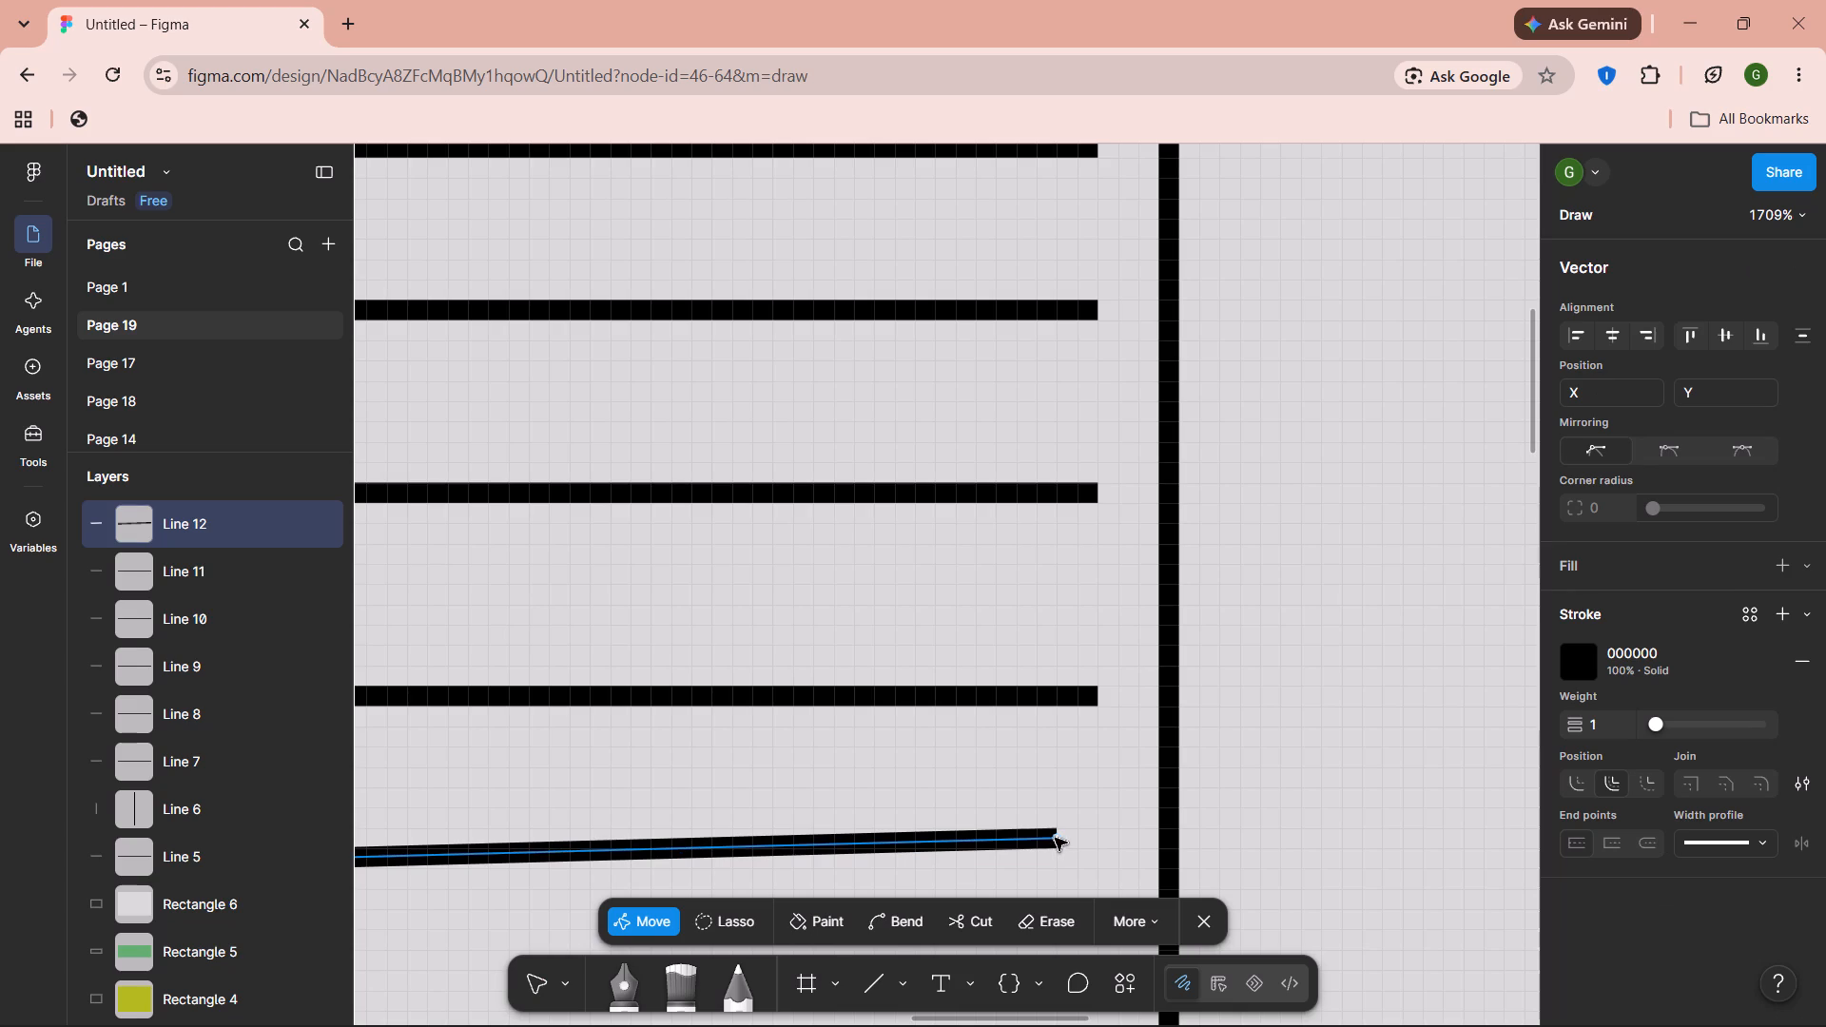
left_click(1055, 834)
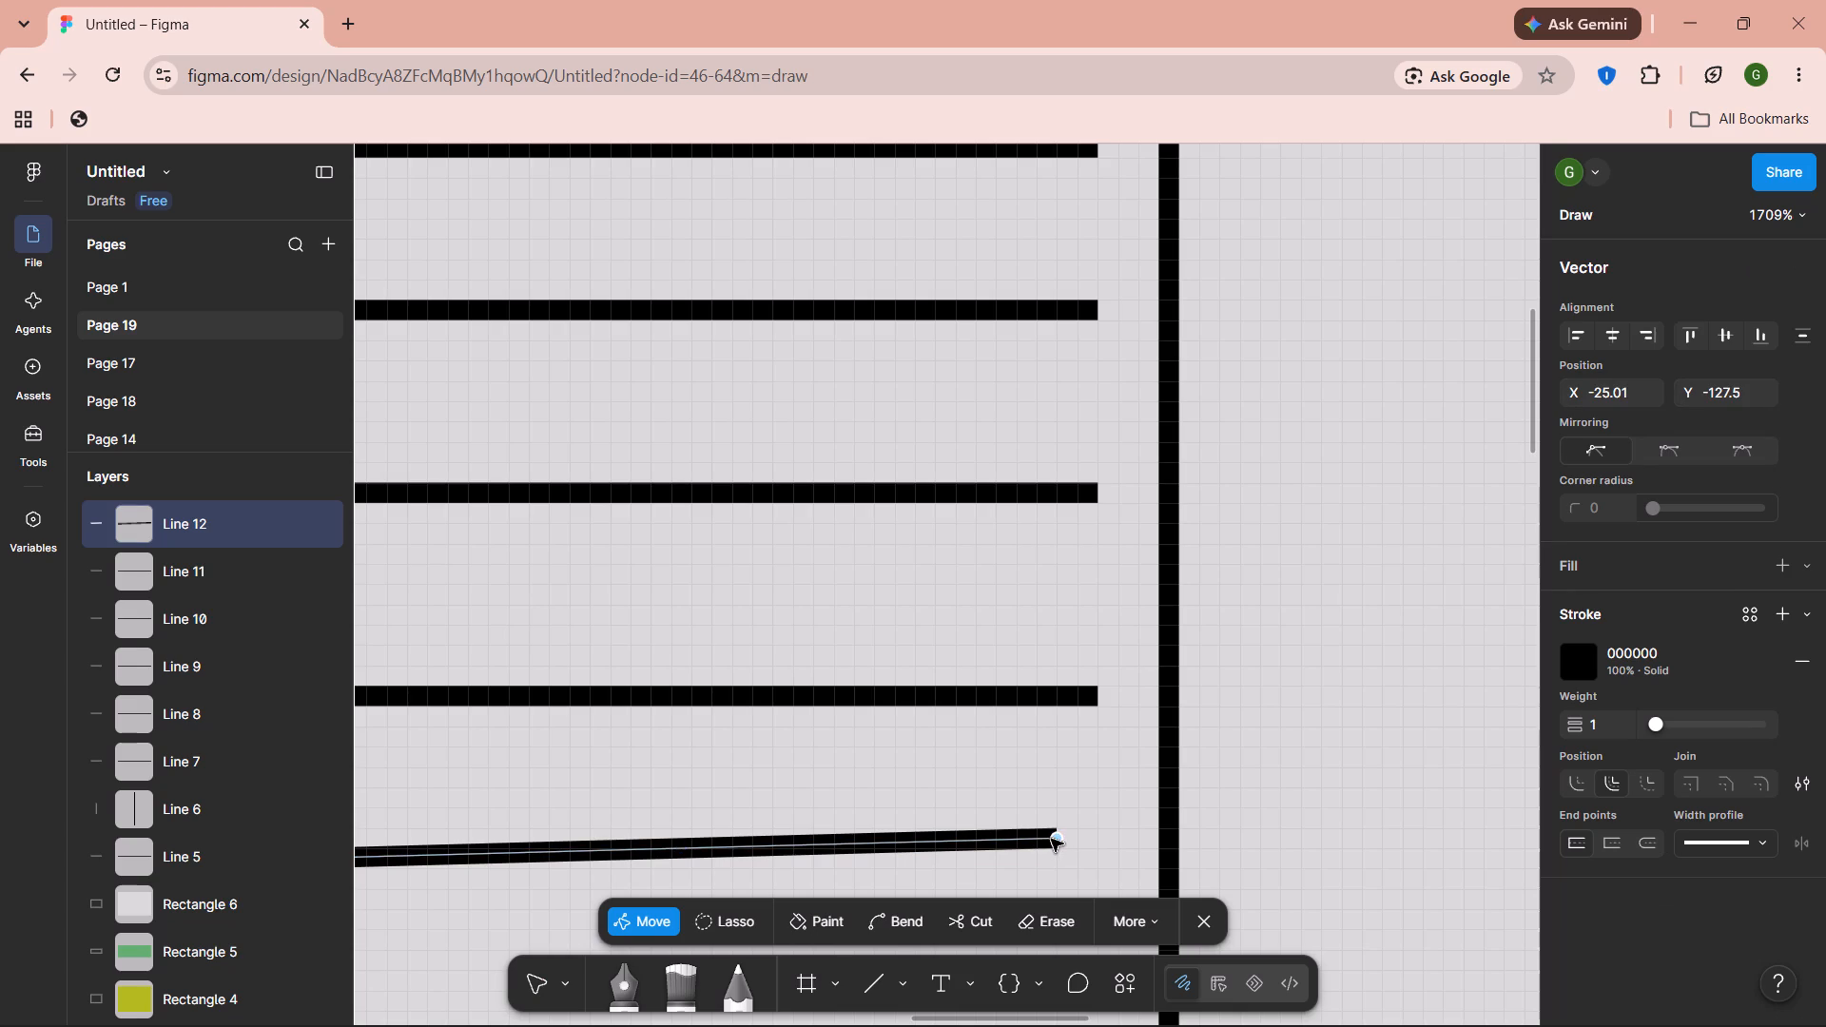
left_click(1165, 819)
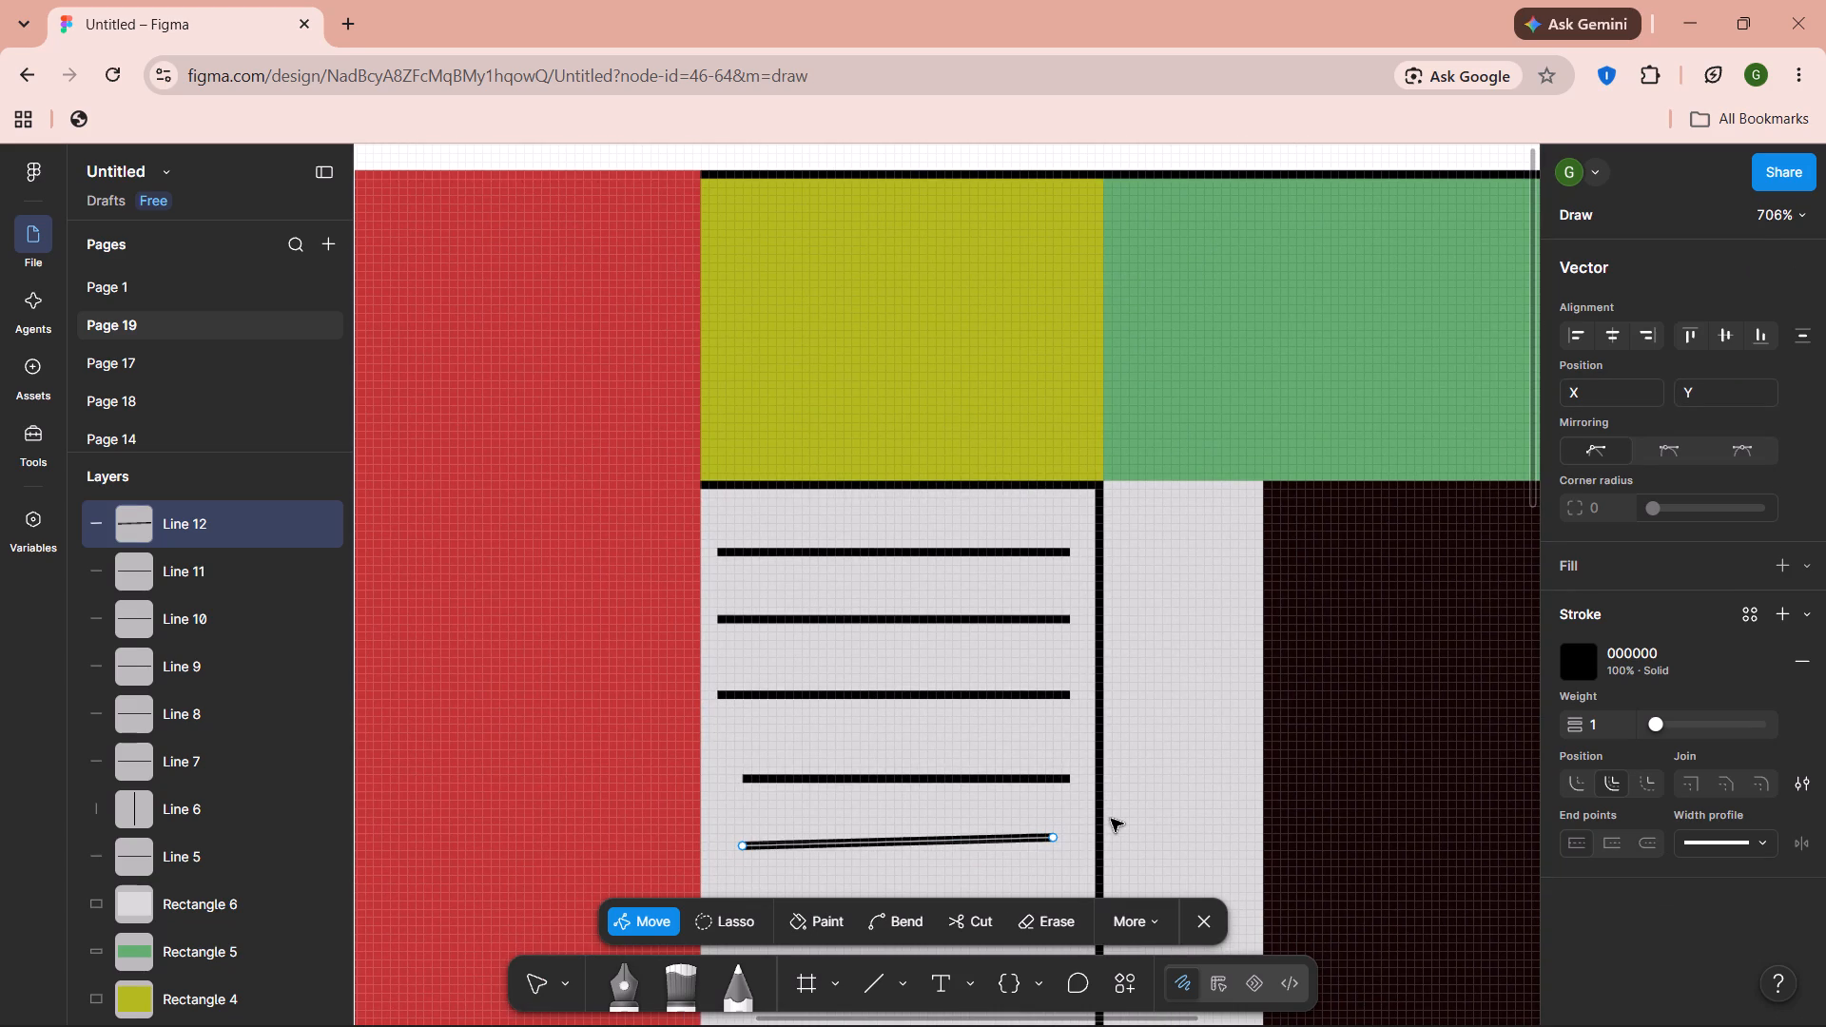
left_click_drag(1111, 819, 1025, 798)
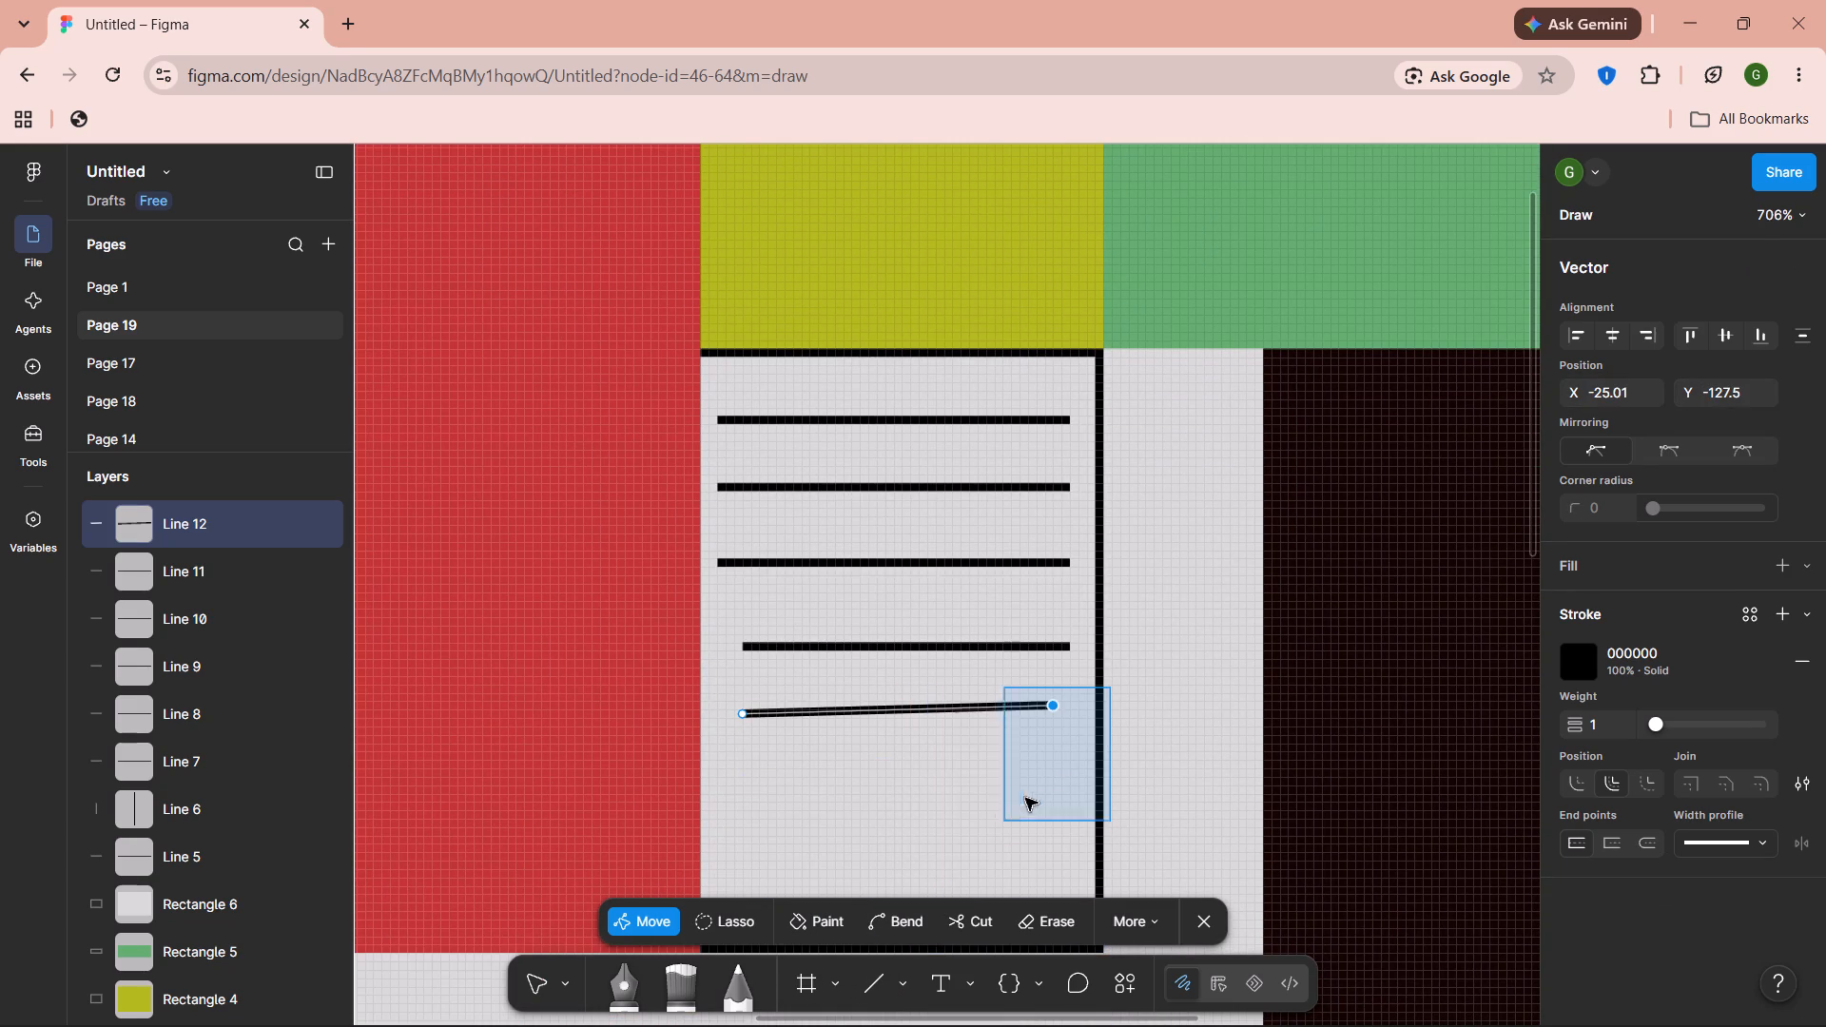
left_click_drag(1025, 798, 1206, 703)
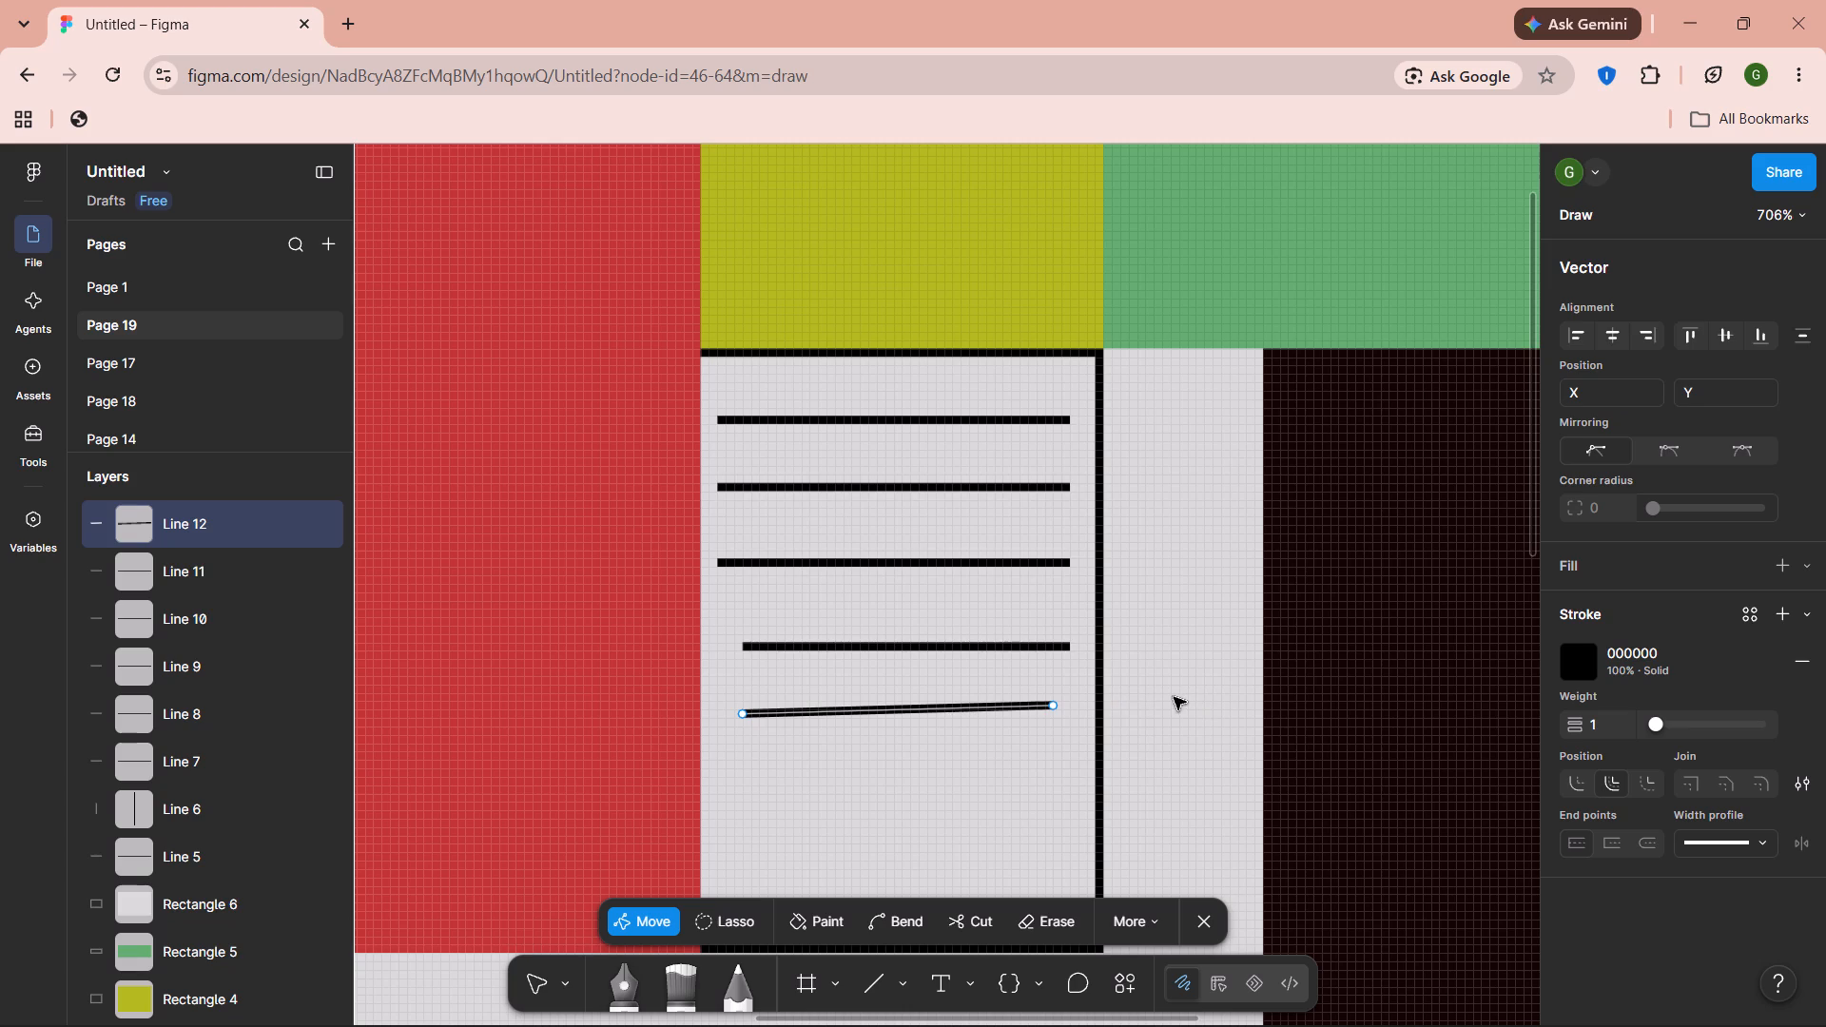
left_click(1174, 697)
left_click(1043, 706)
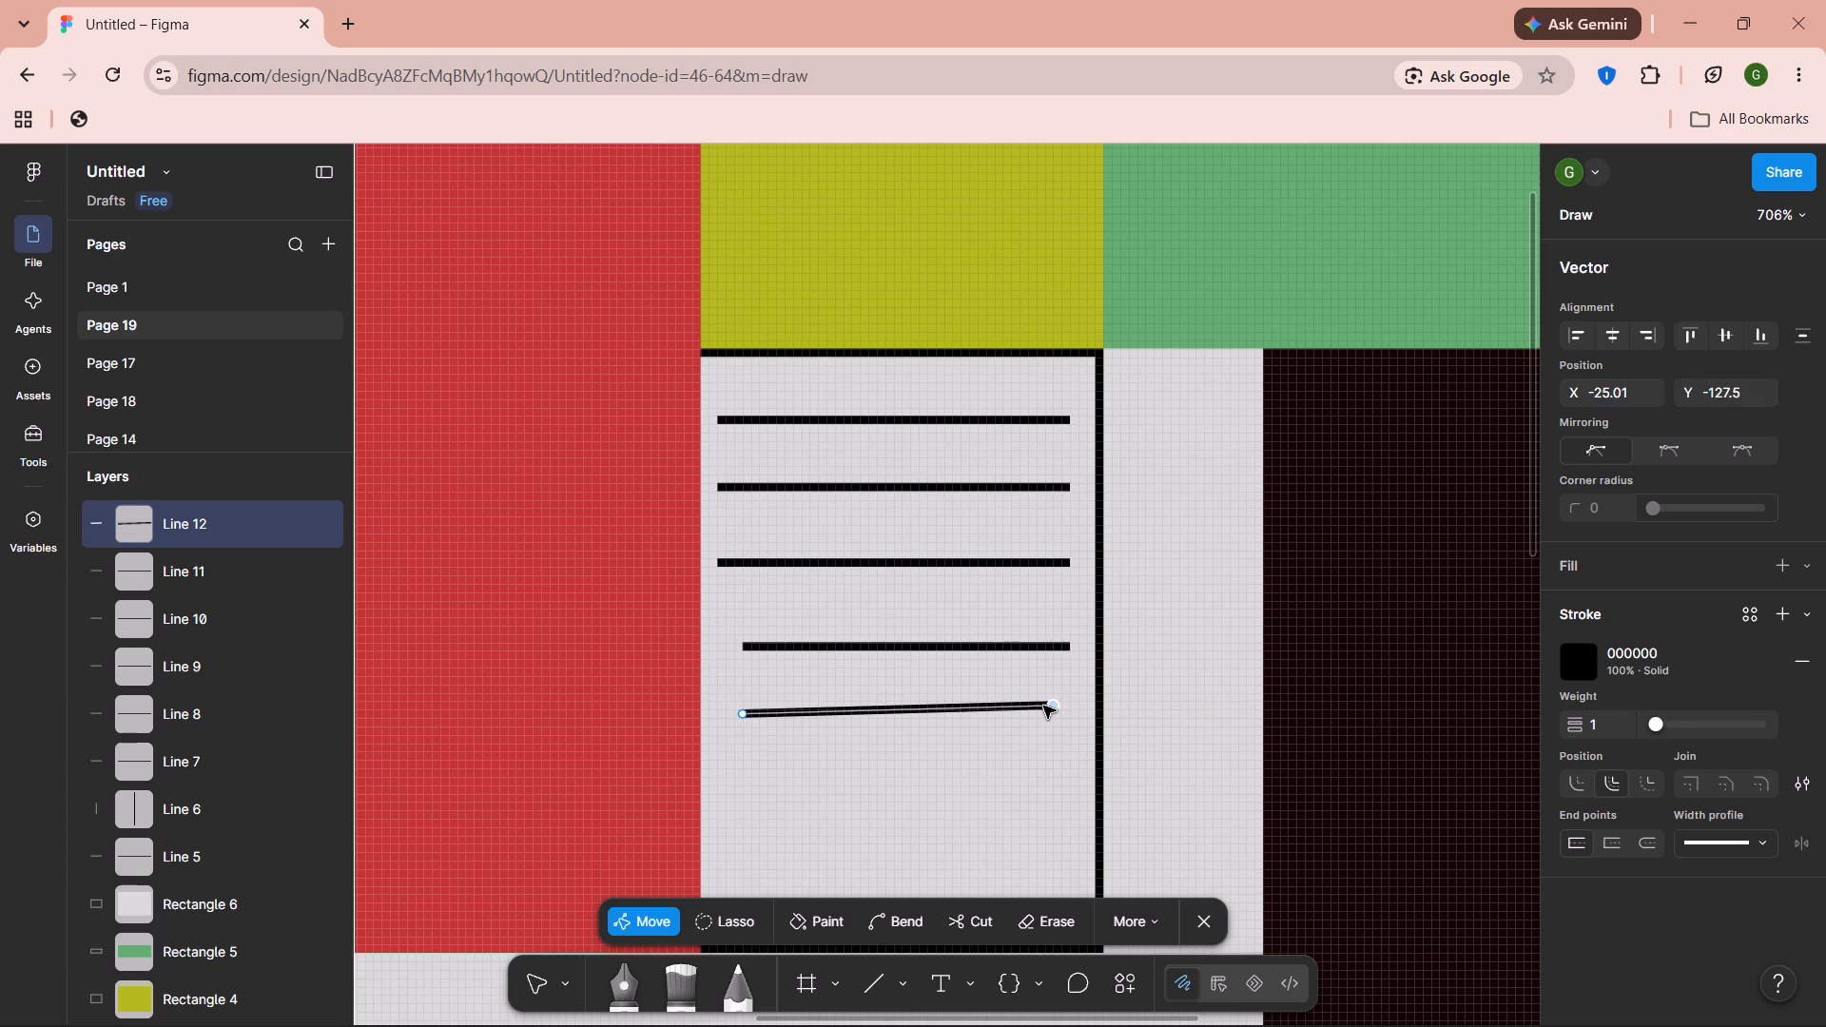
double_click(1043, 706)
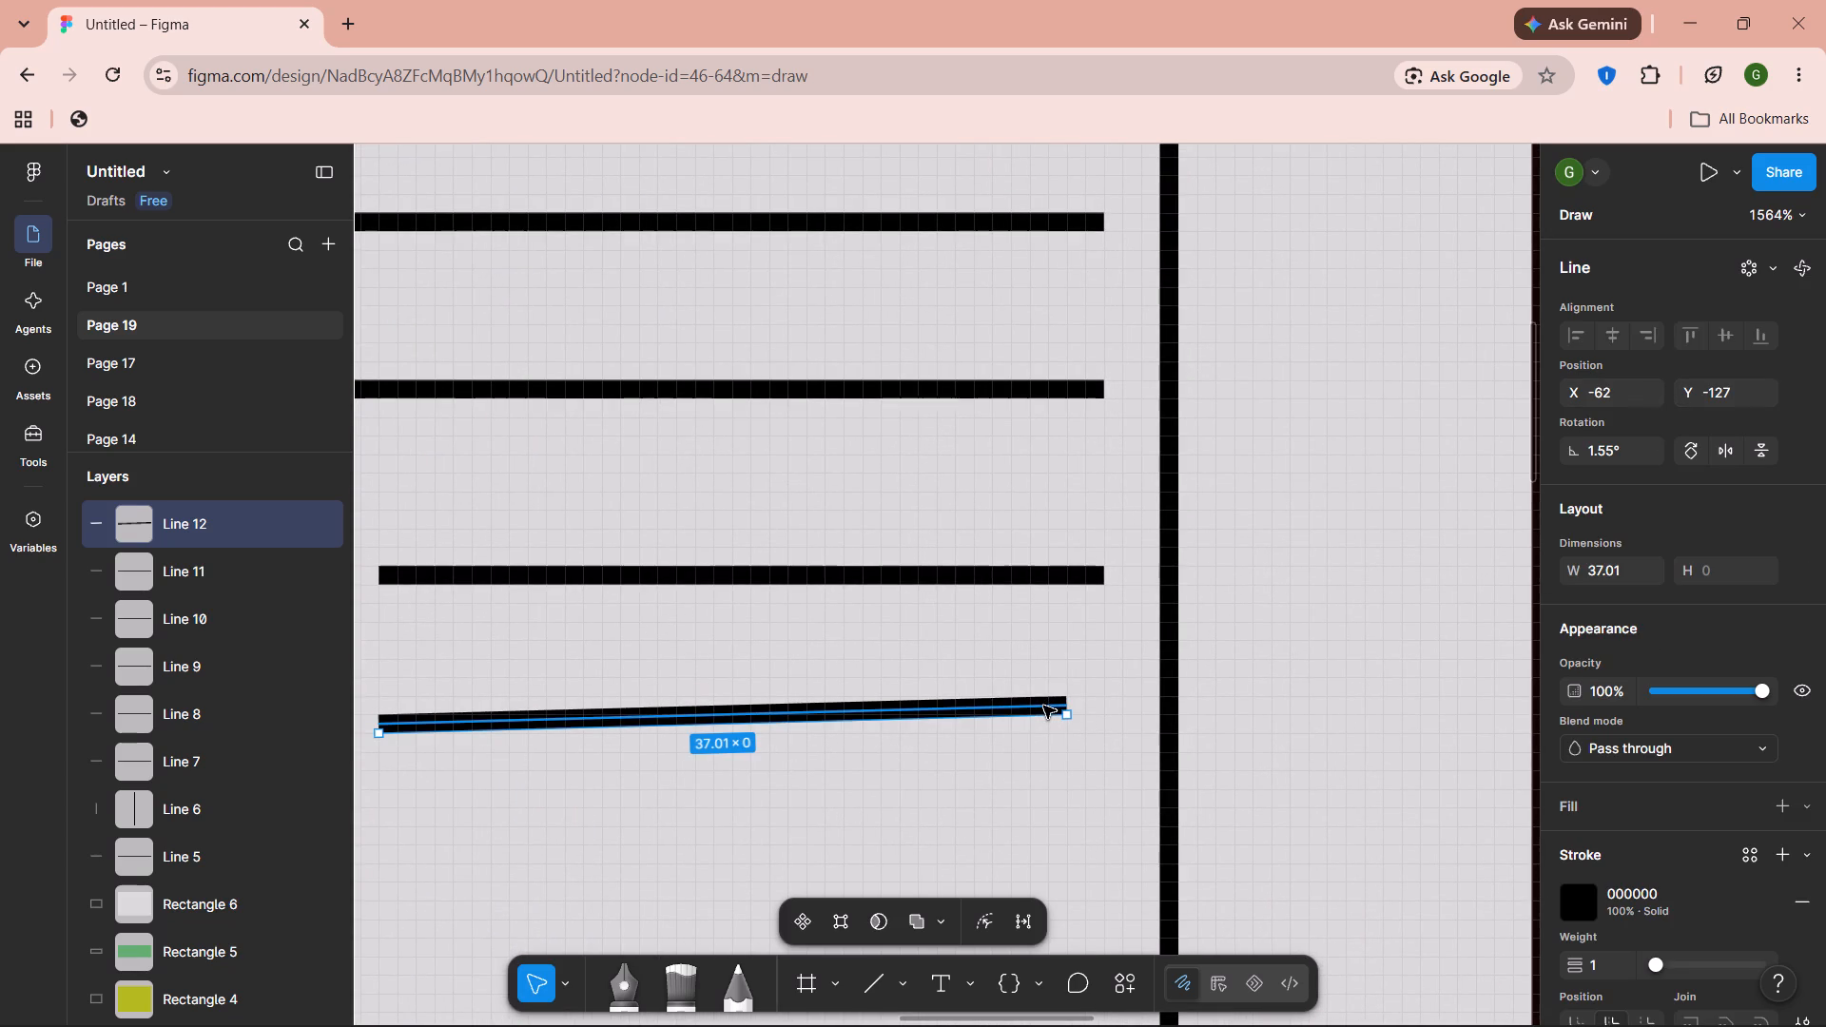
Level the fifth line to 0° at Y -126 and extend its right end, making it 39 long.
left_click_drag(1069, 713, 1062, 729)
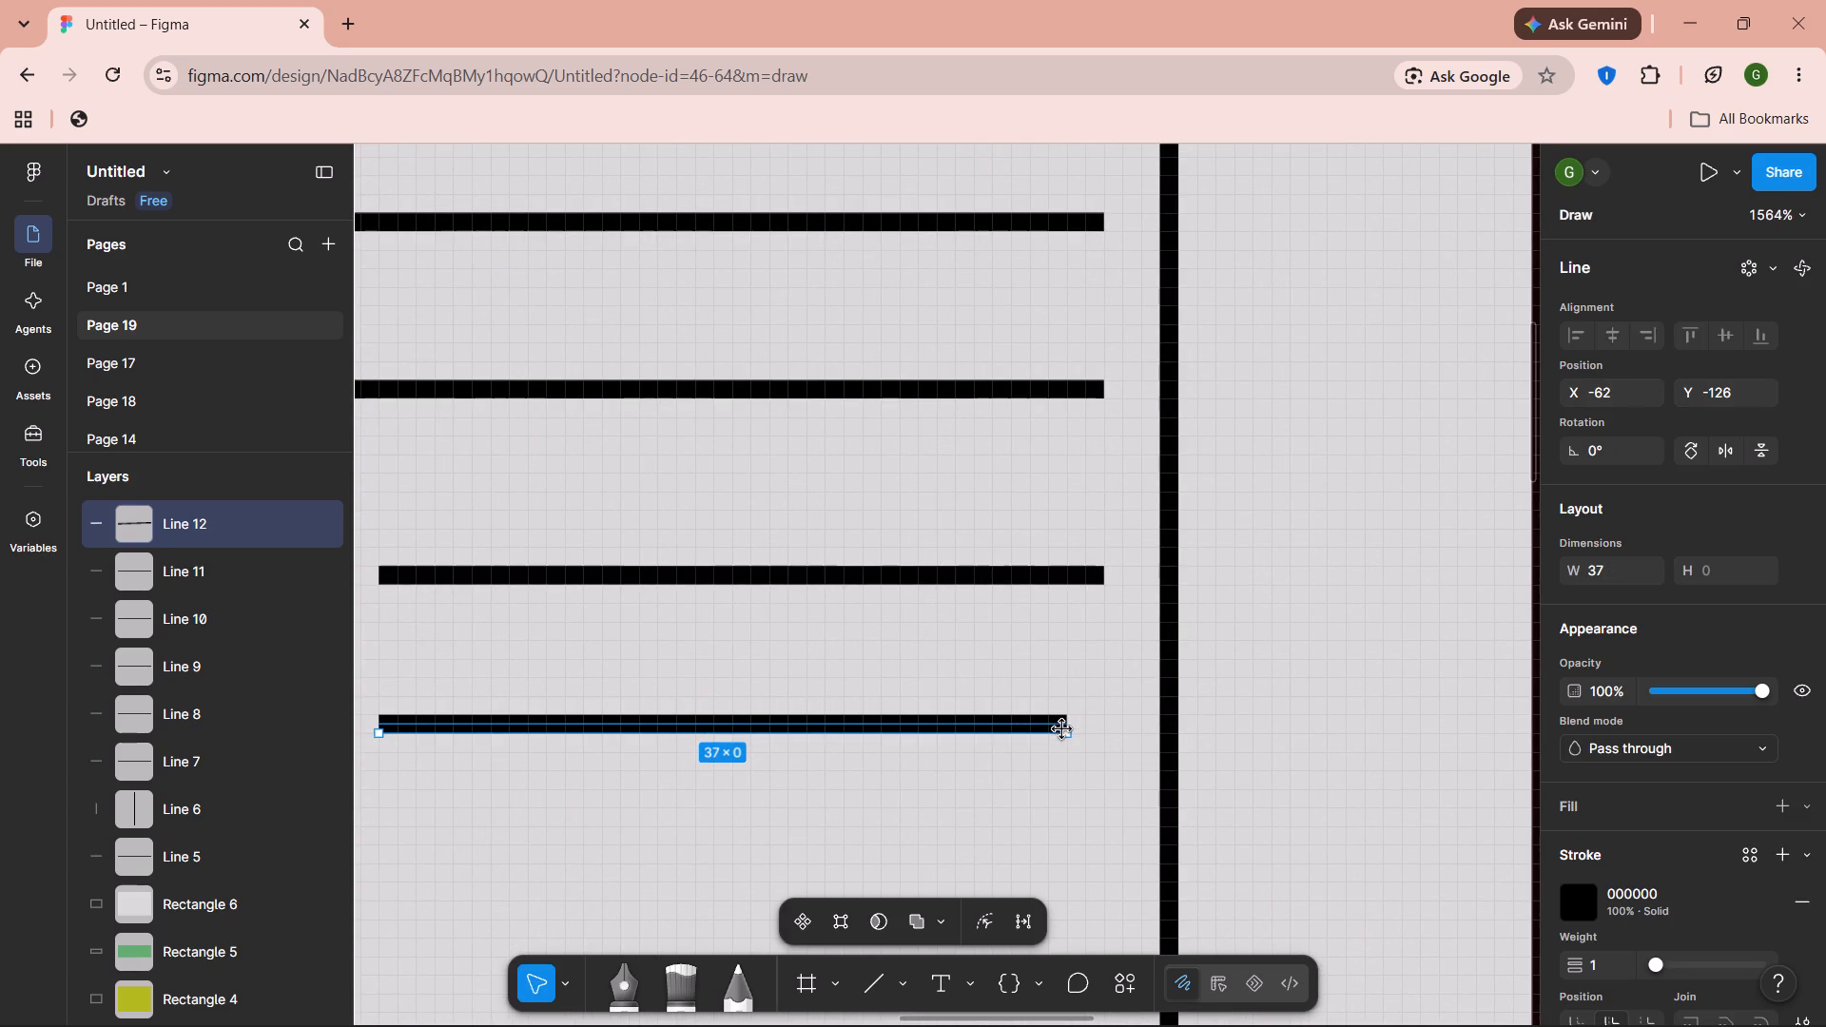
left_click_drag(1062, 729, 1086, 741)
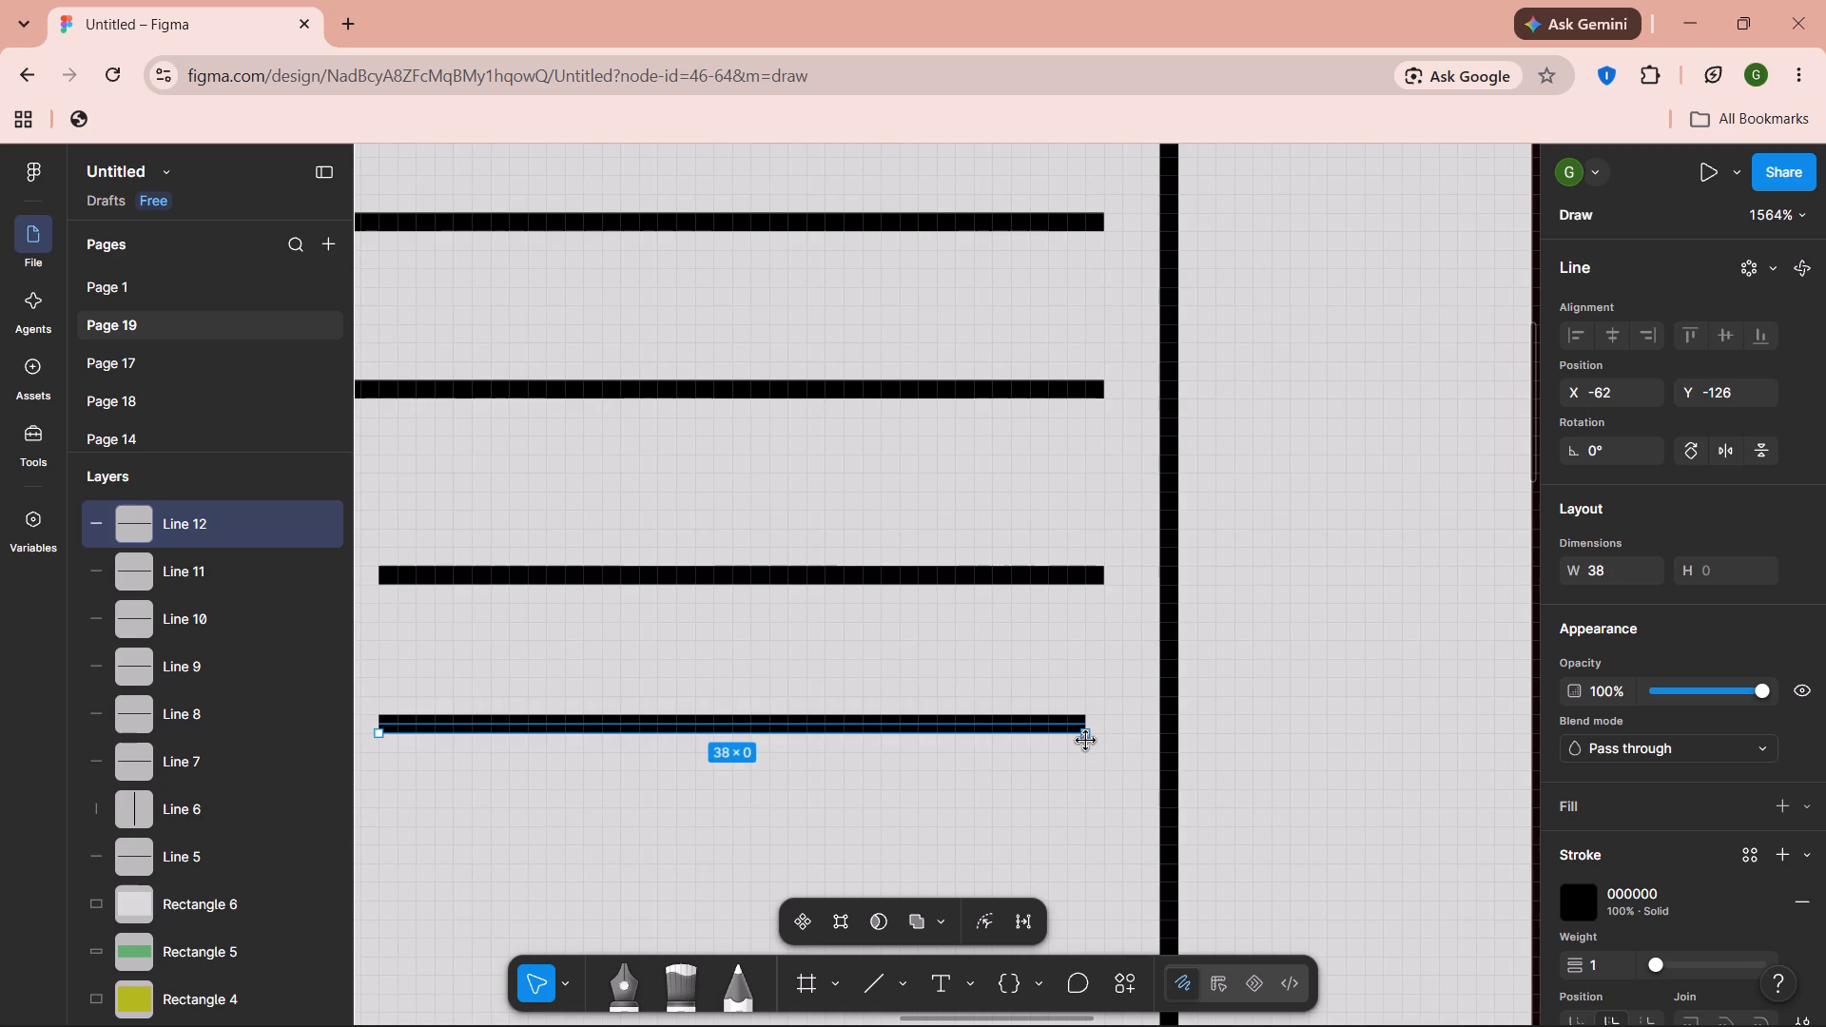
left_click_drag(1086, 741, 1098, 740)
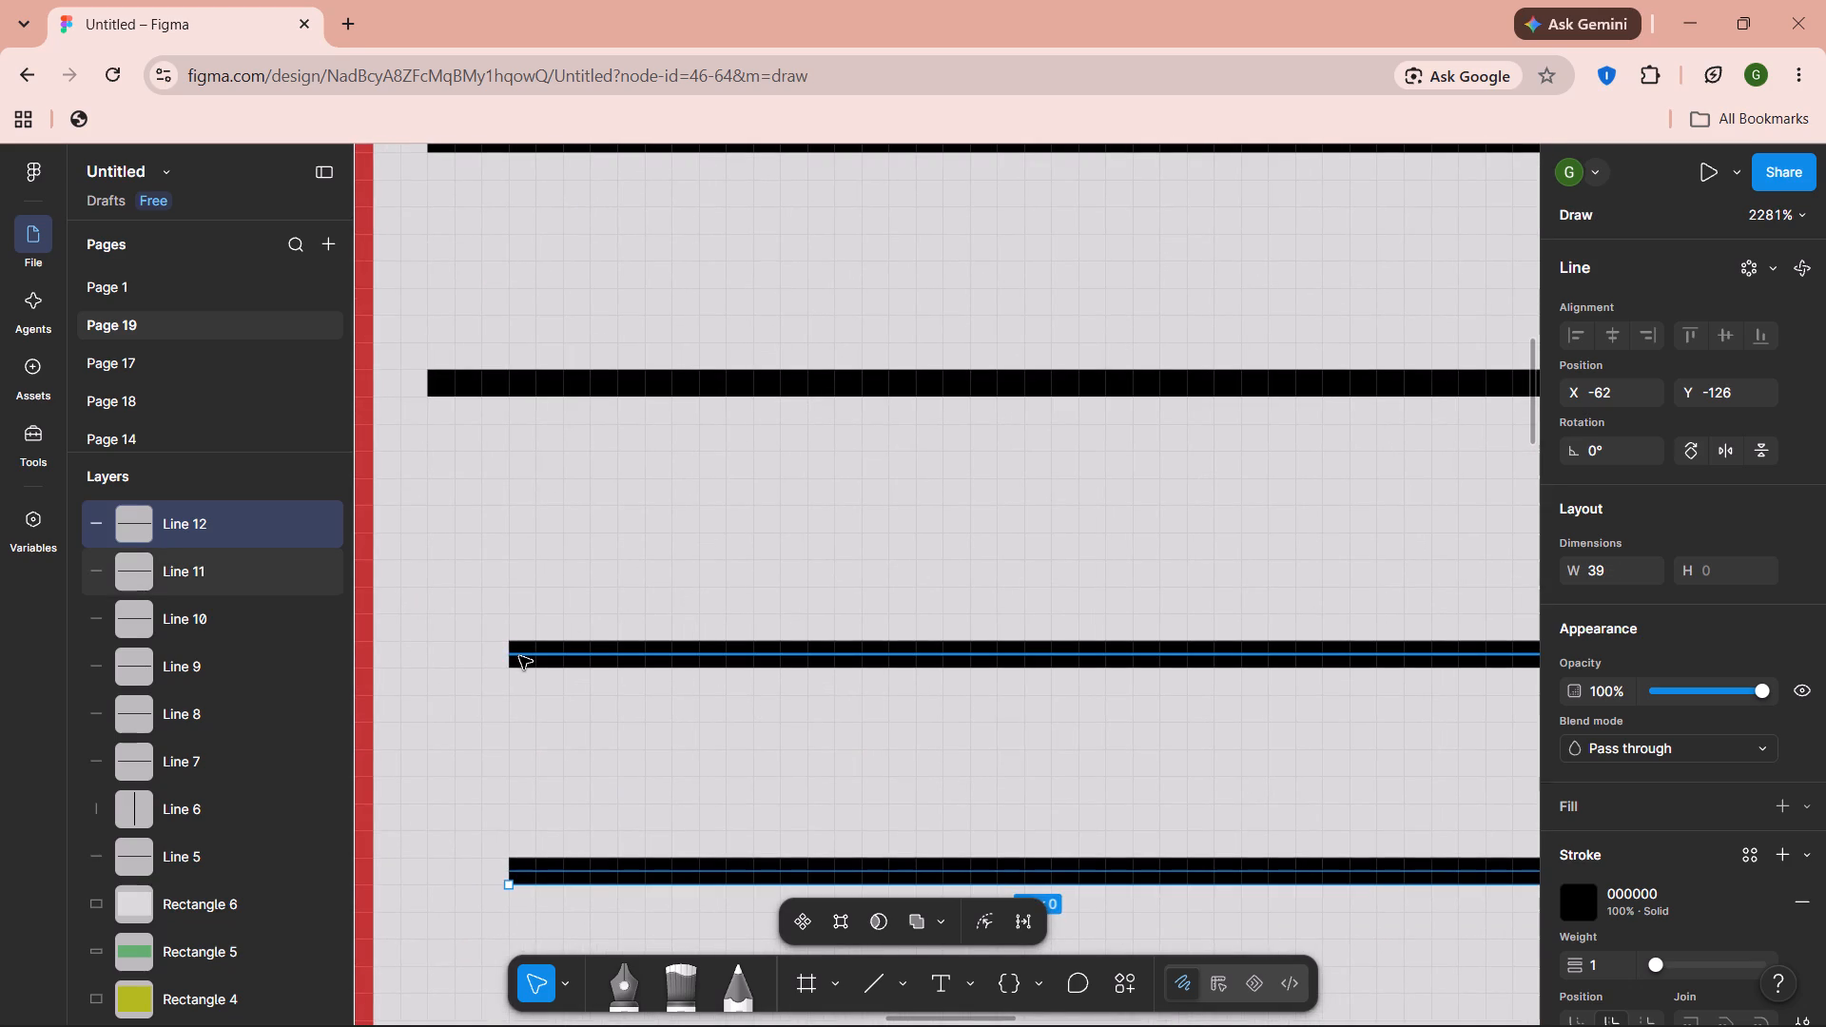
Extend the fourth line's left end to X -65, making it 42 long.
left_click(519, 656)
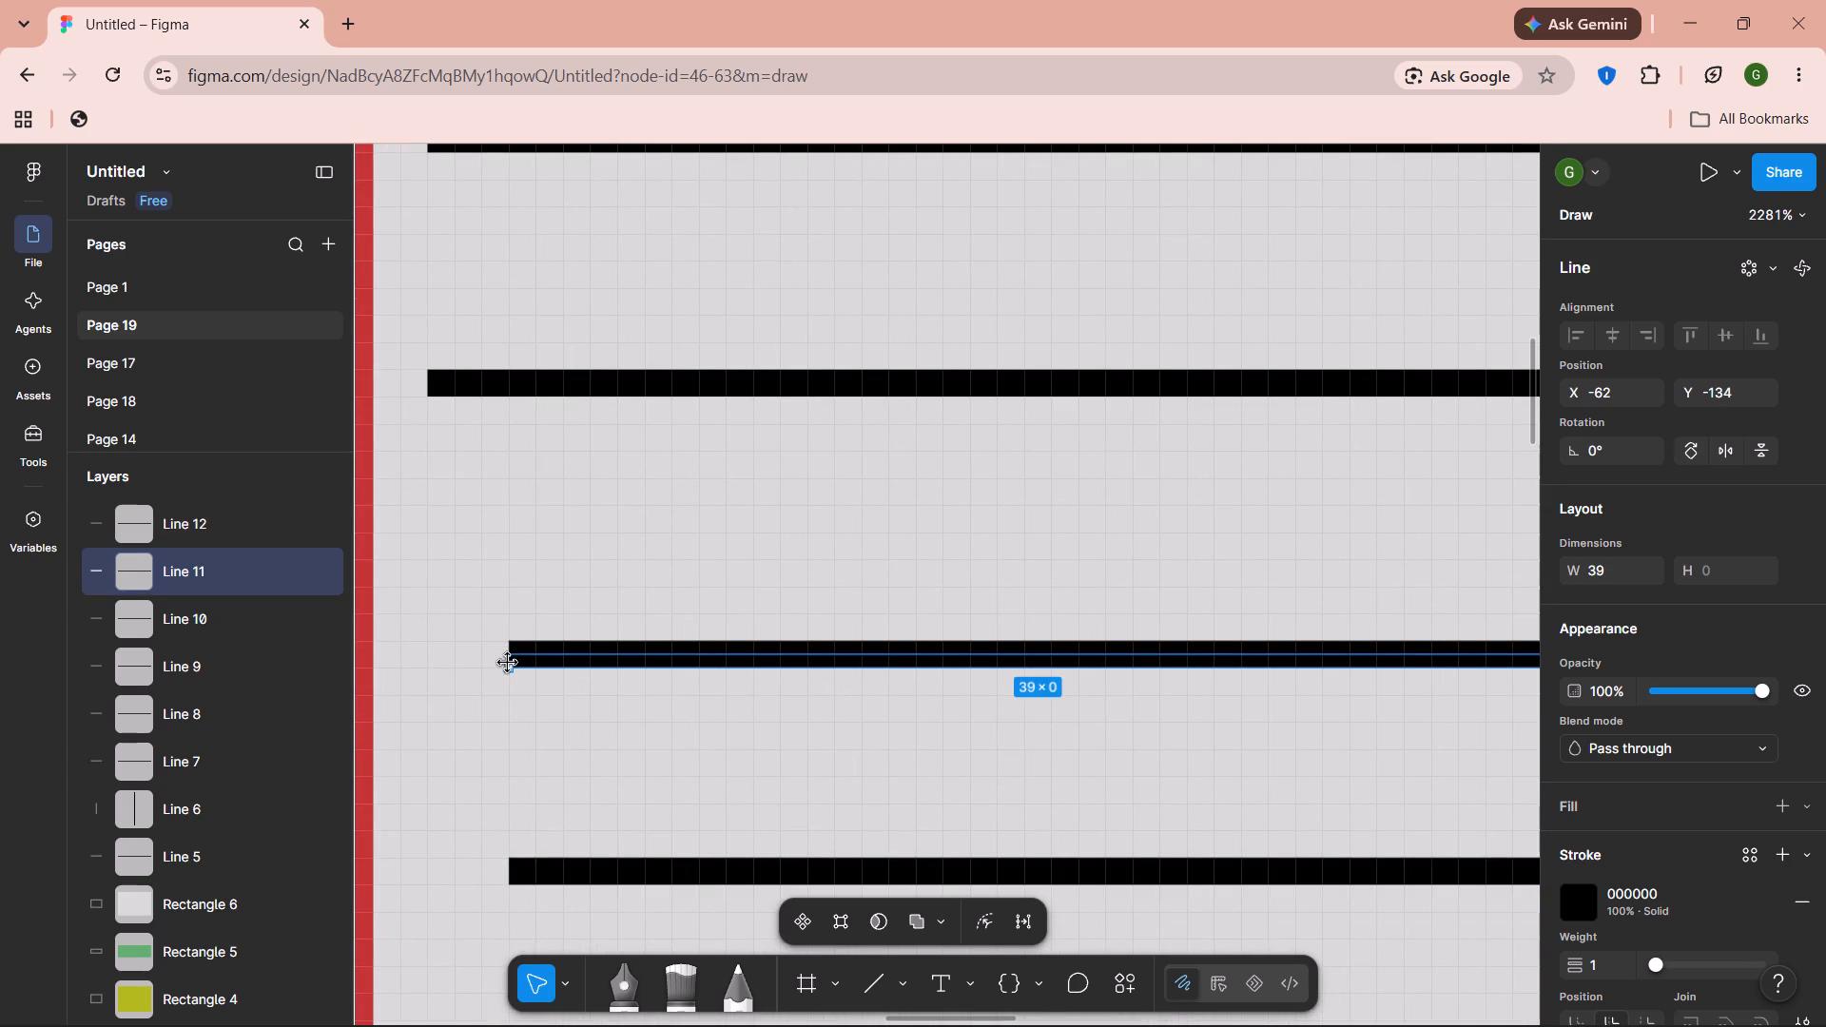
left_click_drag(508, 663, 415, 657)
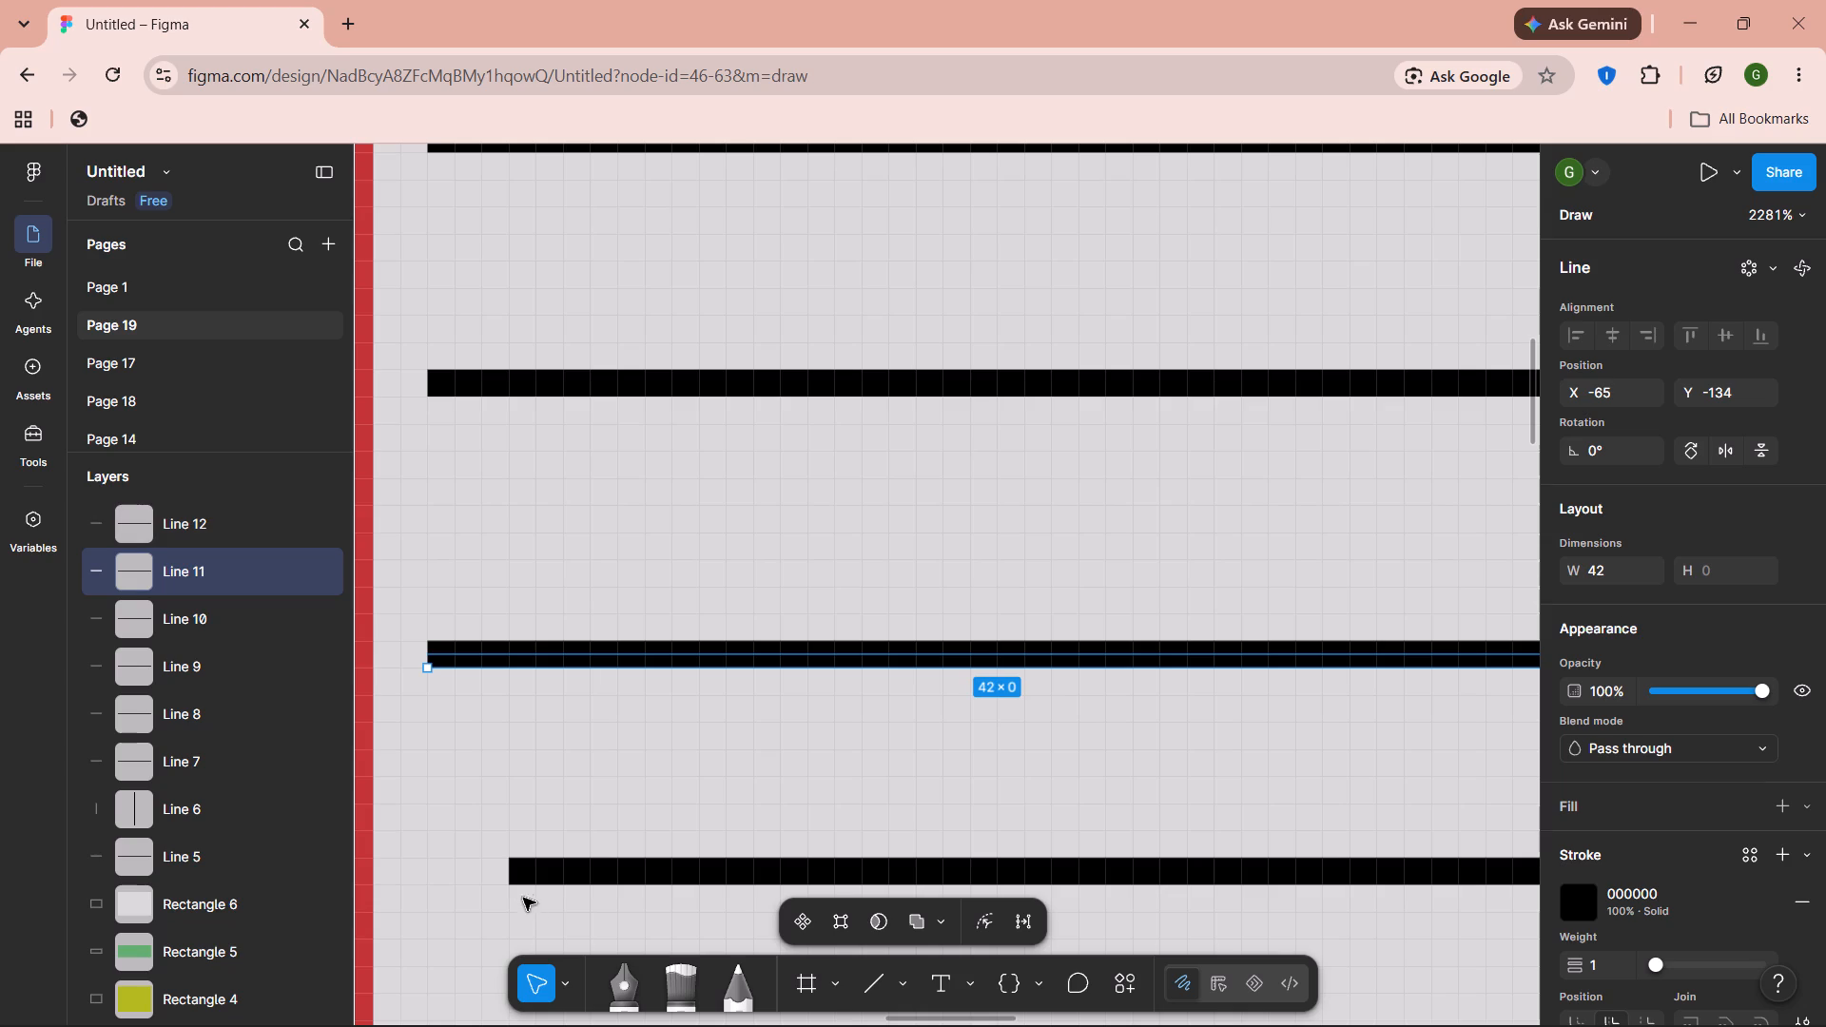
Extend the fifth line's left end to X -65, making it 42 long.
left_click(514, 876)
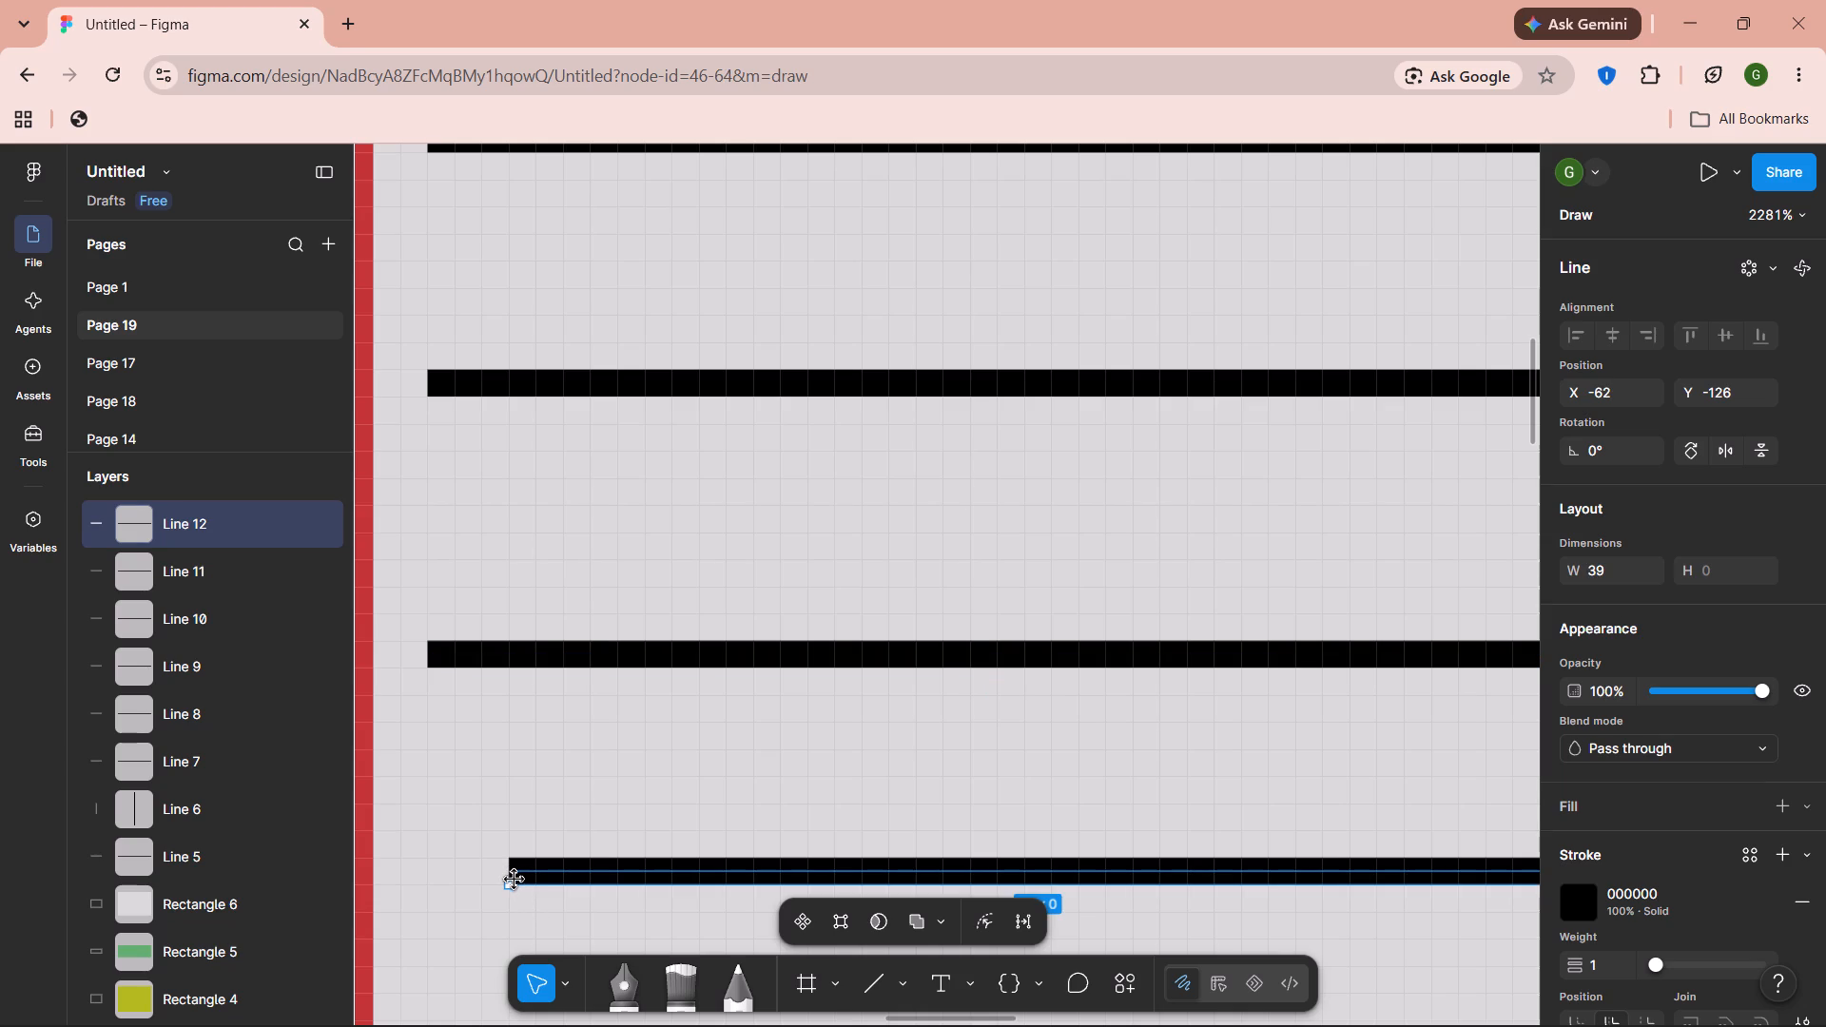
left_click_drag(515, 880, 434, 875)
Move the fourth line up to Y -136, keeping it aligned with the other lines at X -65.
scroll(805, 726, "down", 1)
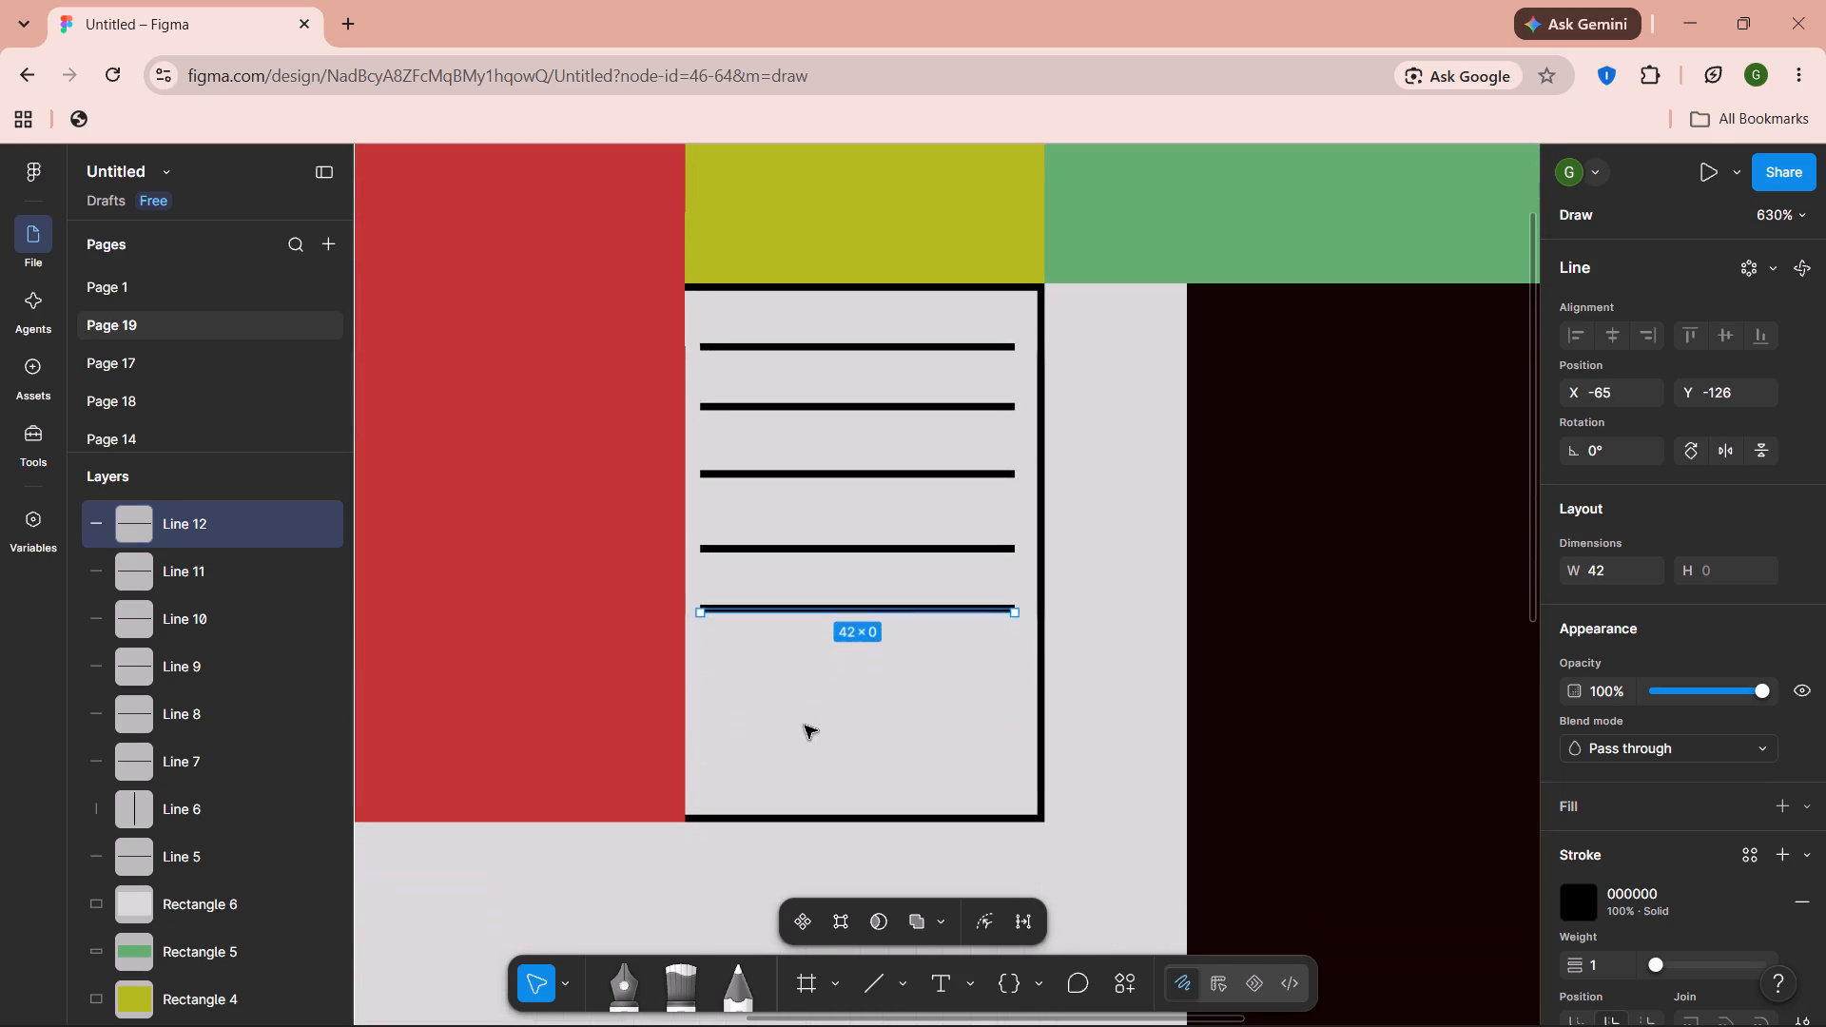
scroll(805, 726, "down", 1)
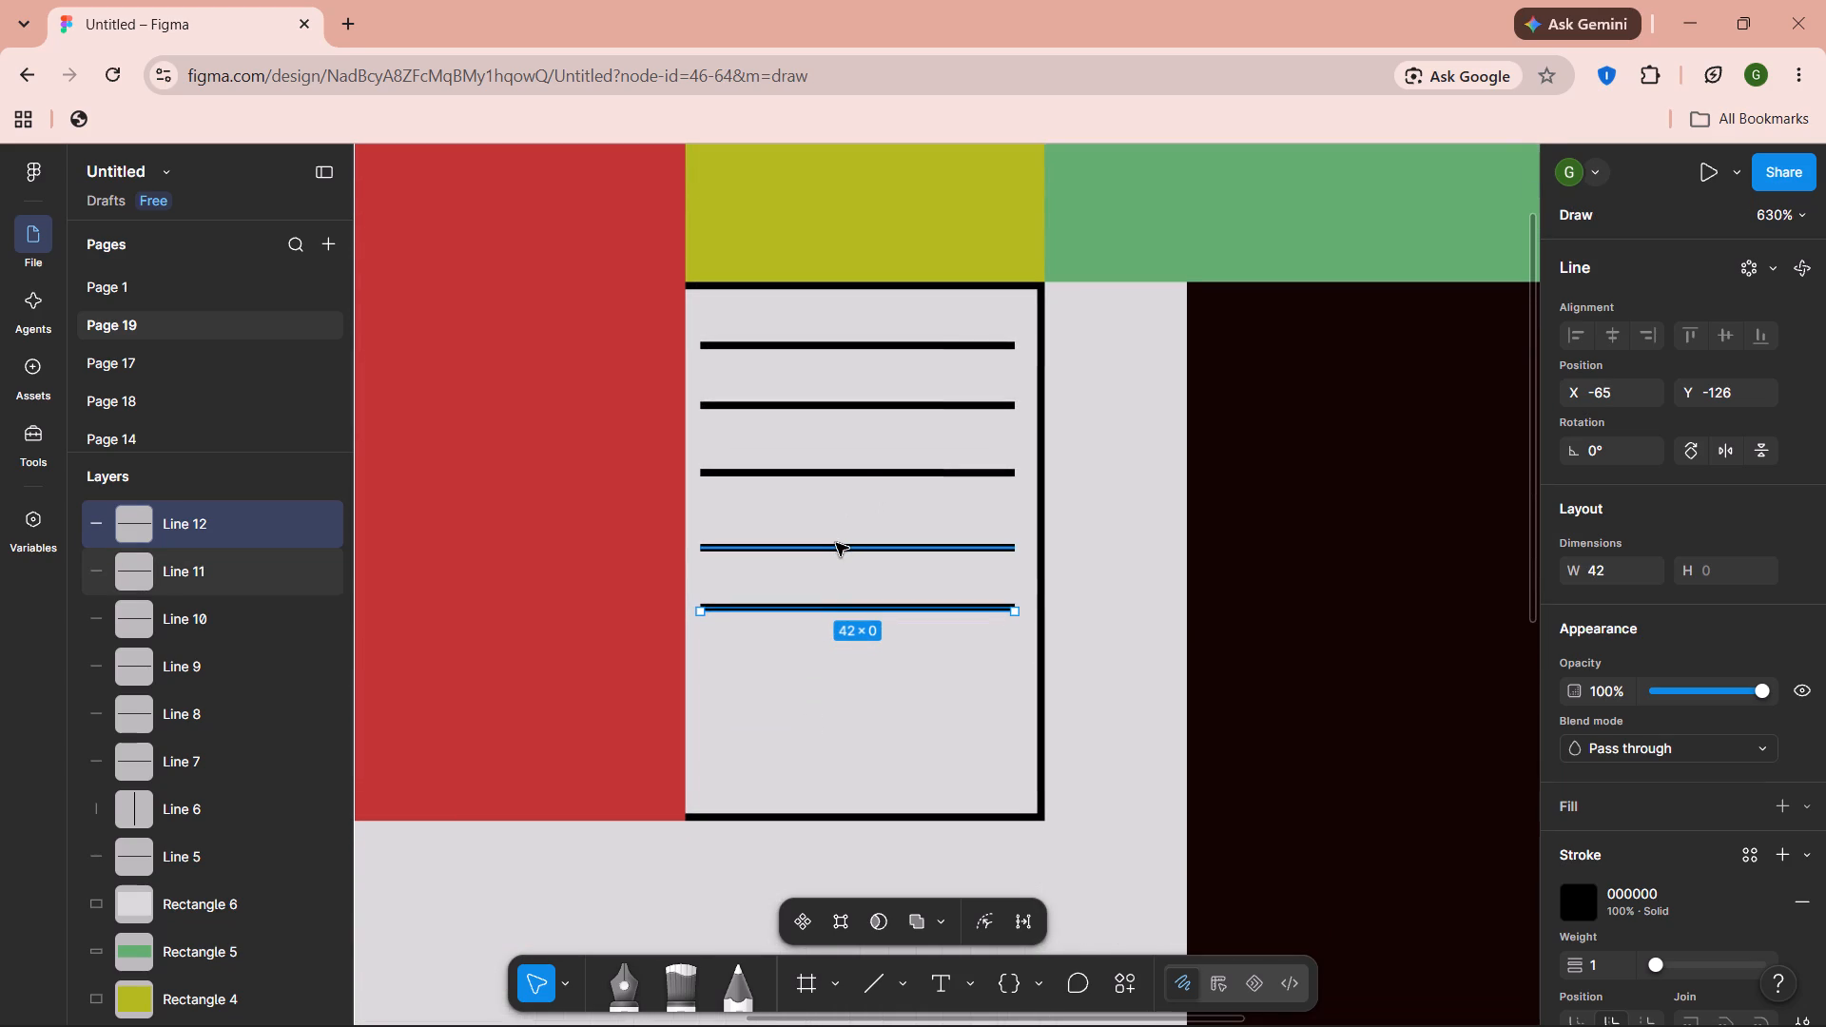
left_click(836, 543)
left_click_drag(836, 543, 831, 528)
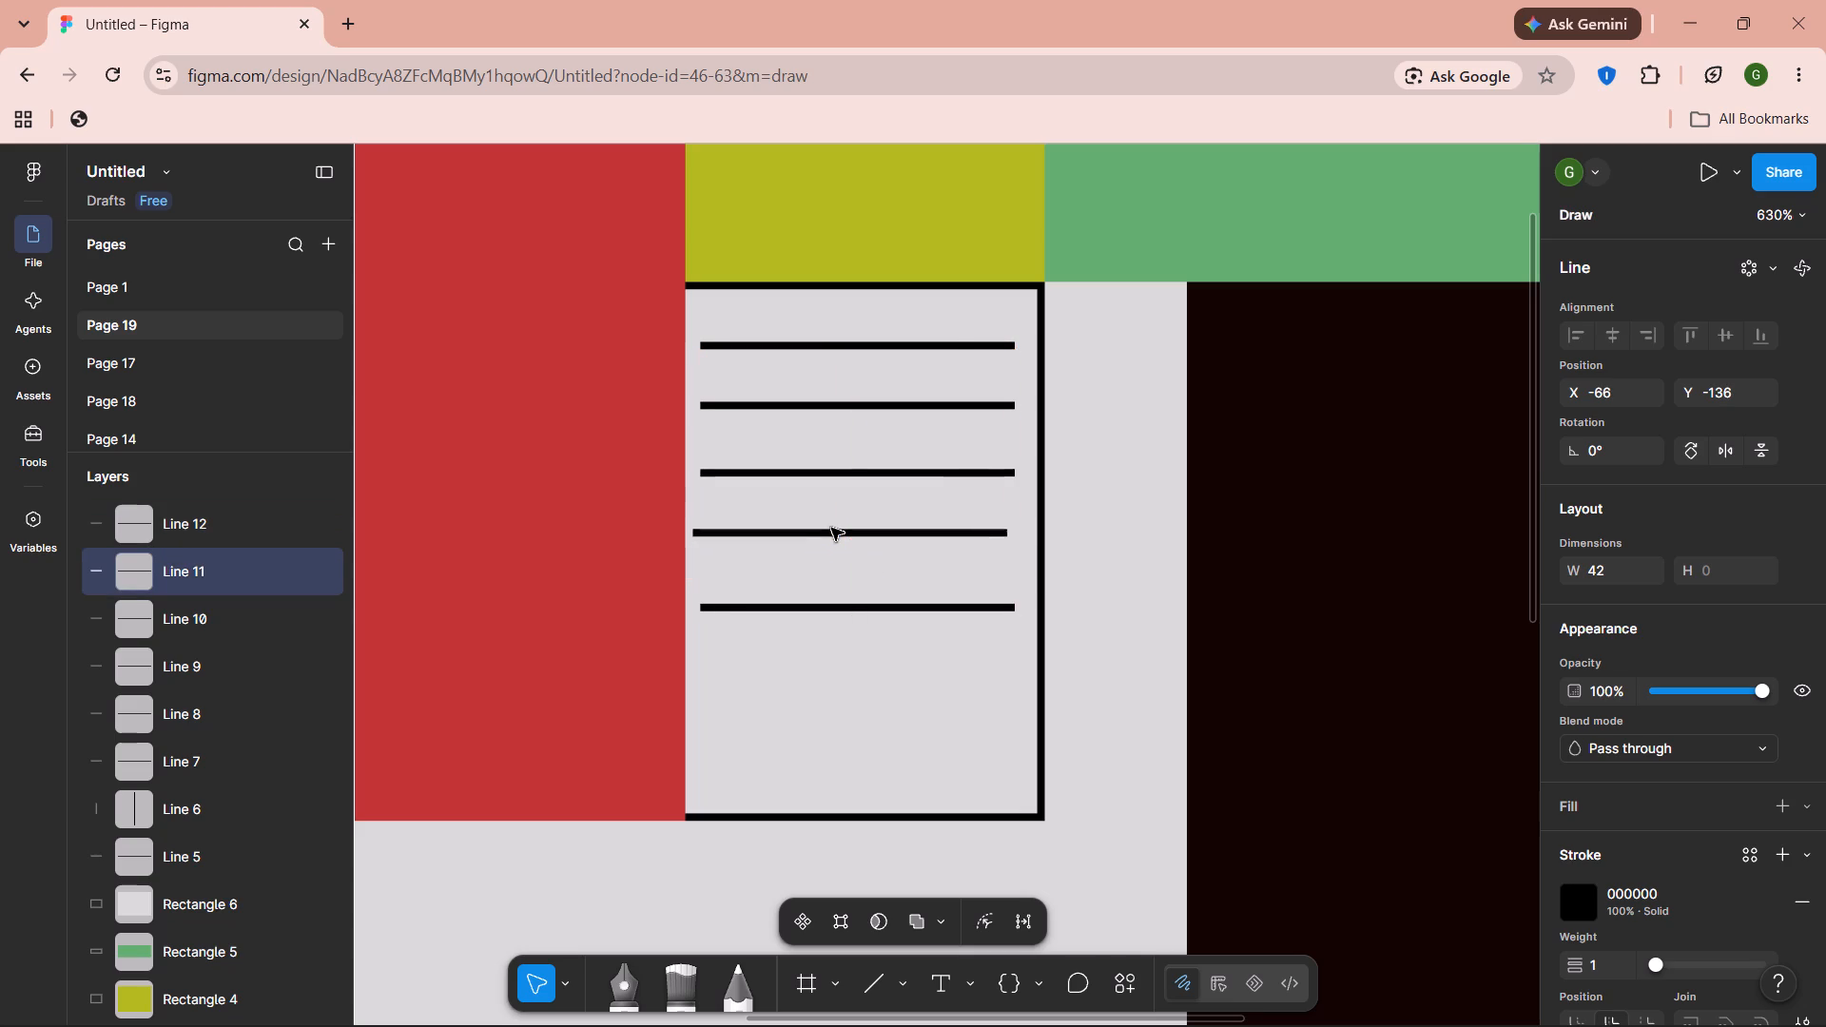
left_click_drag(831, 528, 836, 527)
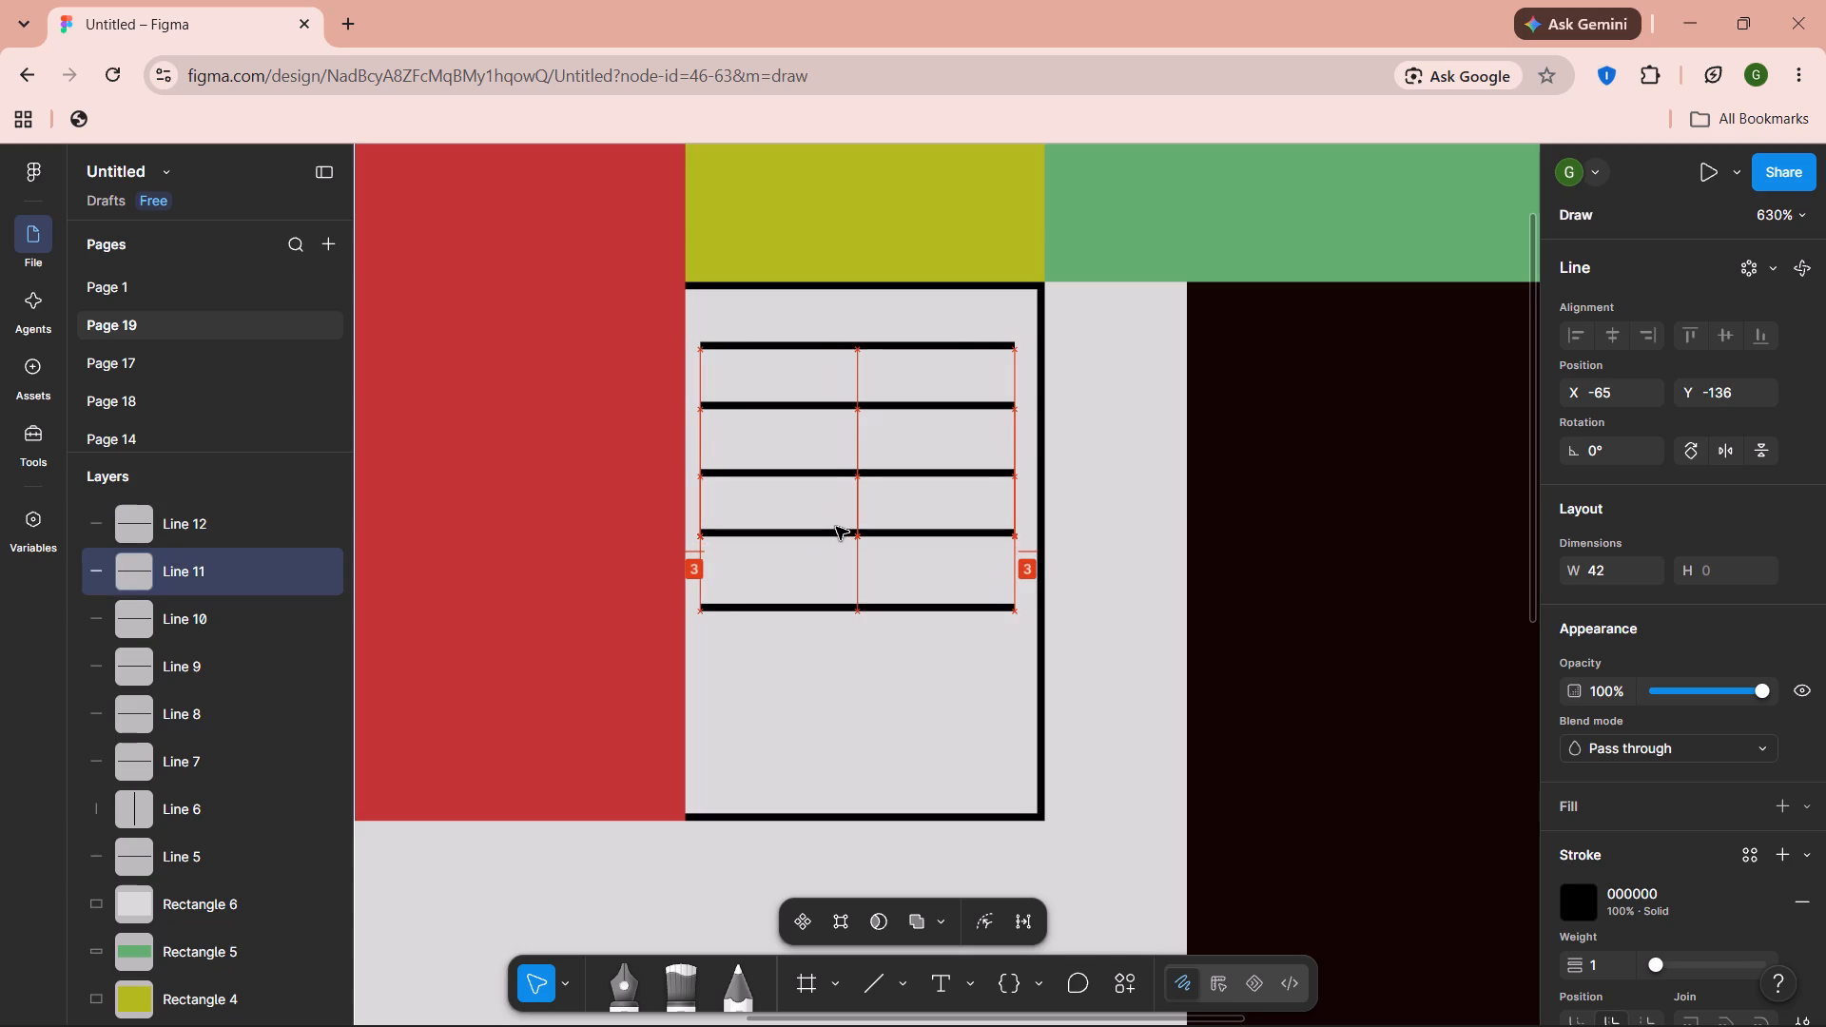
left_click_drag(836, 527, 834, 532)
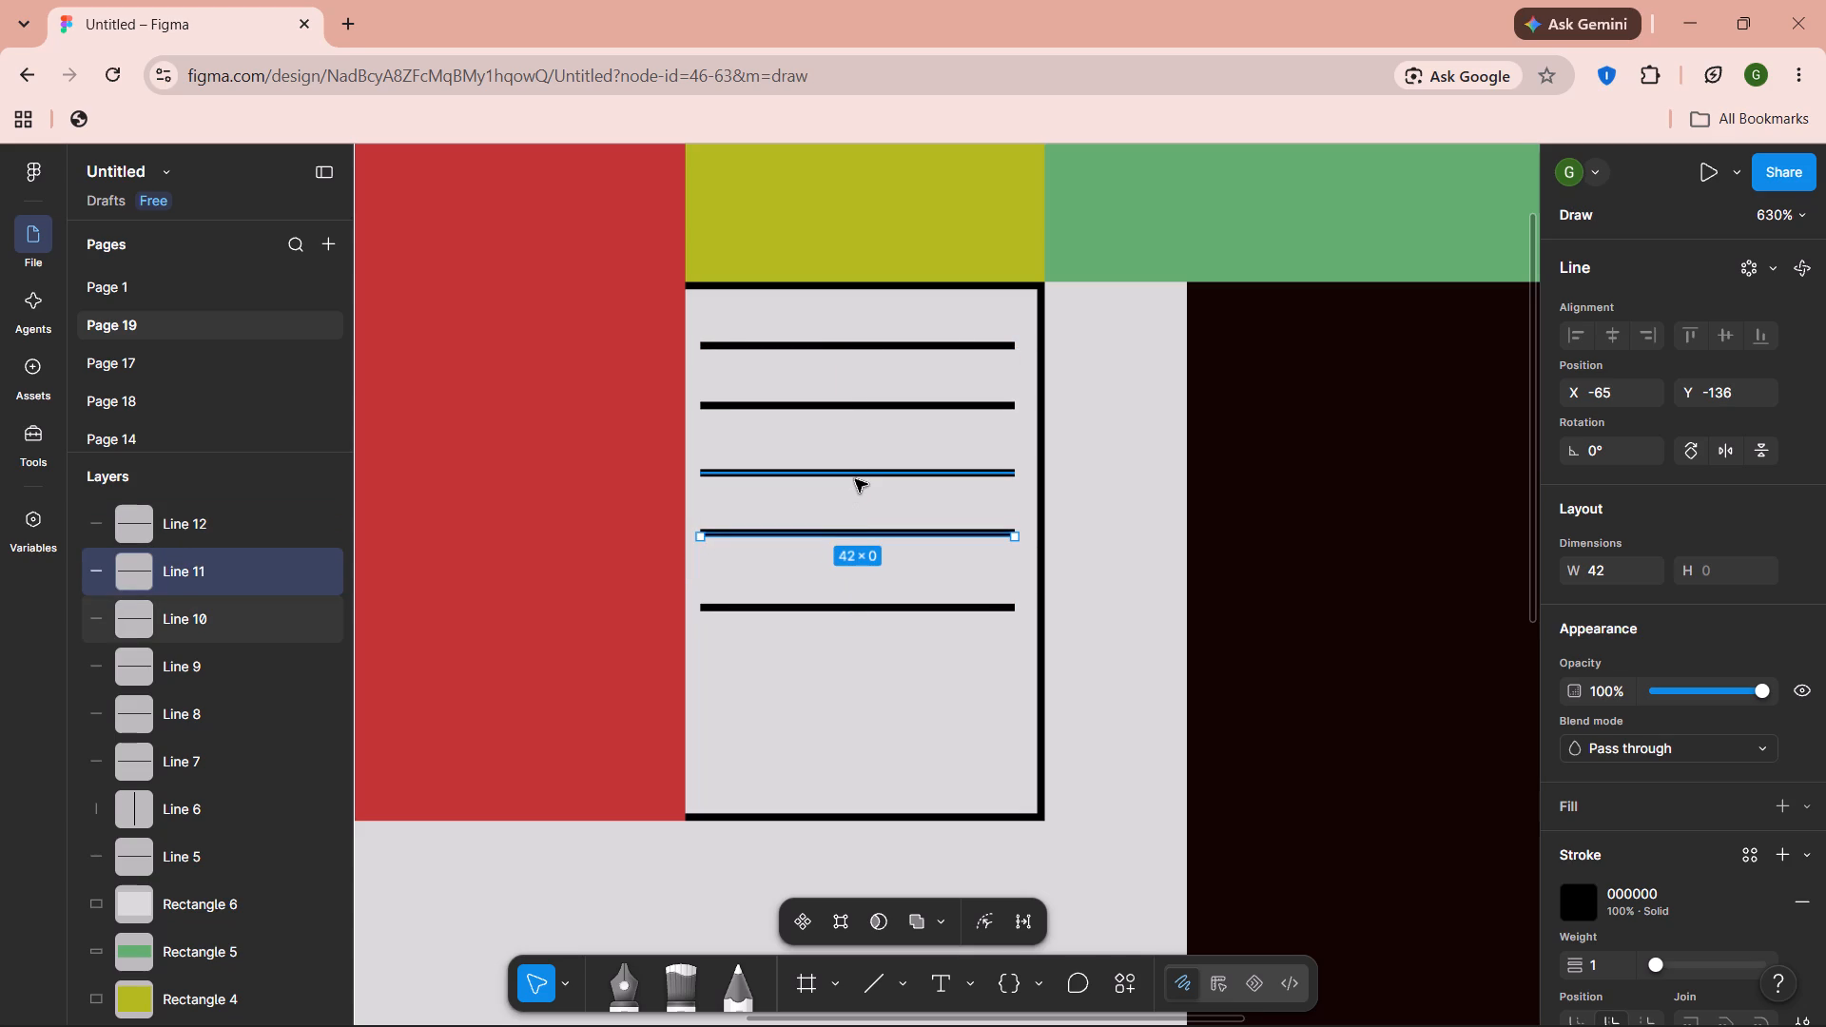
Move the third, fifth and fourth lines in the box up to Y -145, Y -127 and Y -137 respectively.
left_click(855, 475)
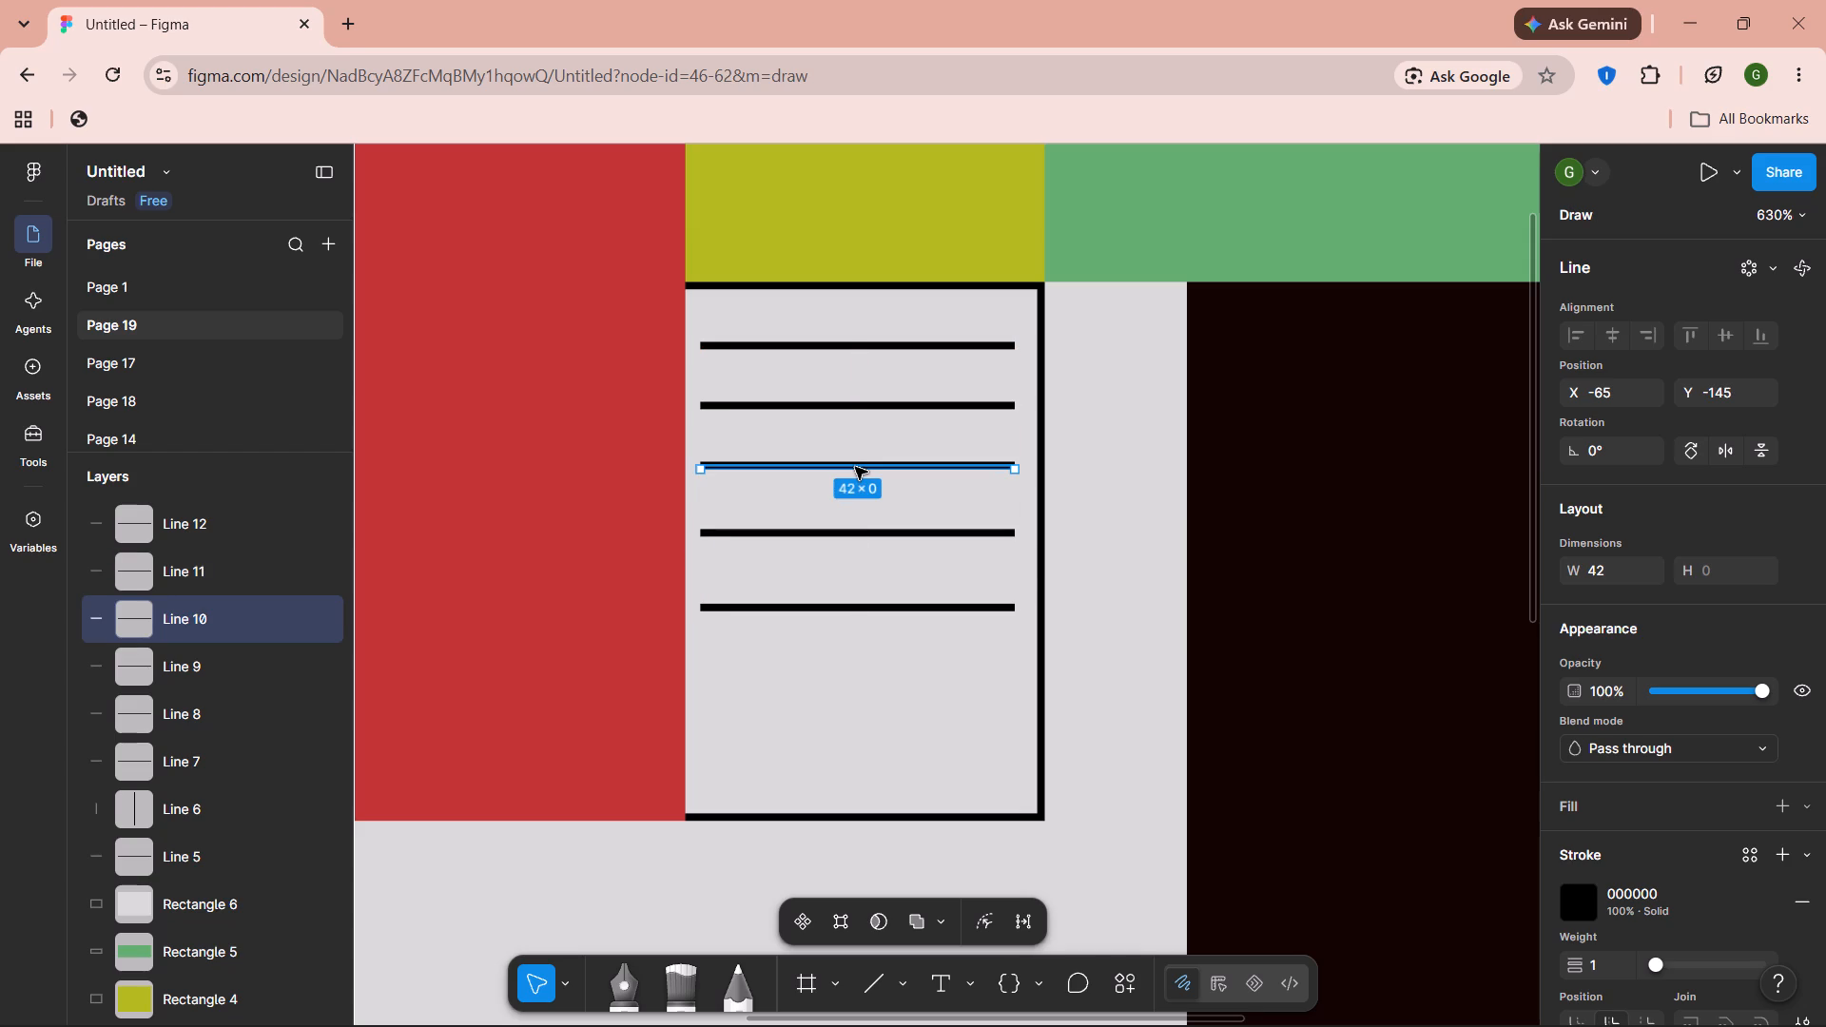
left_click(836, 606)
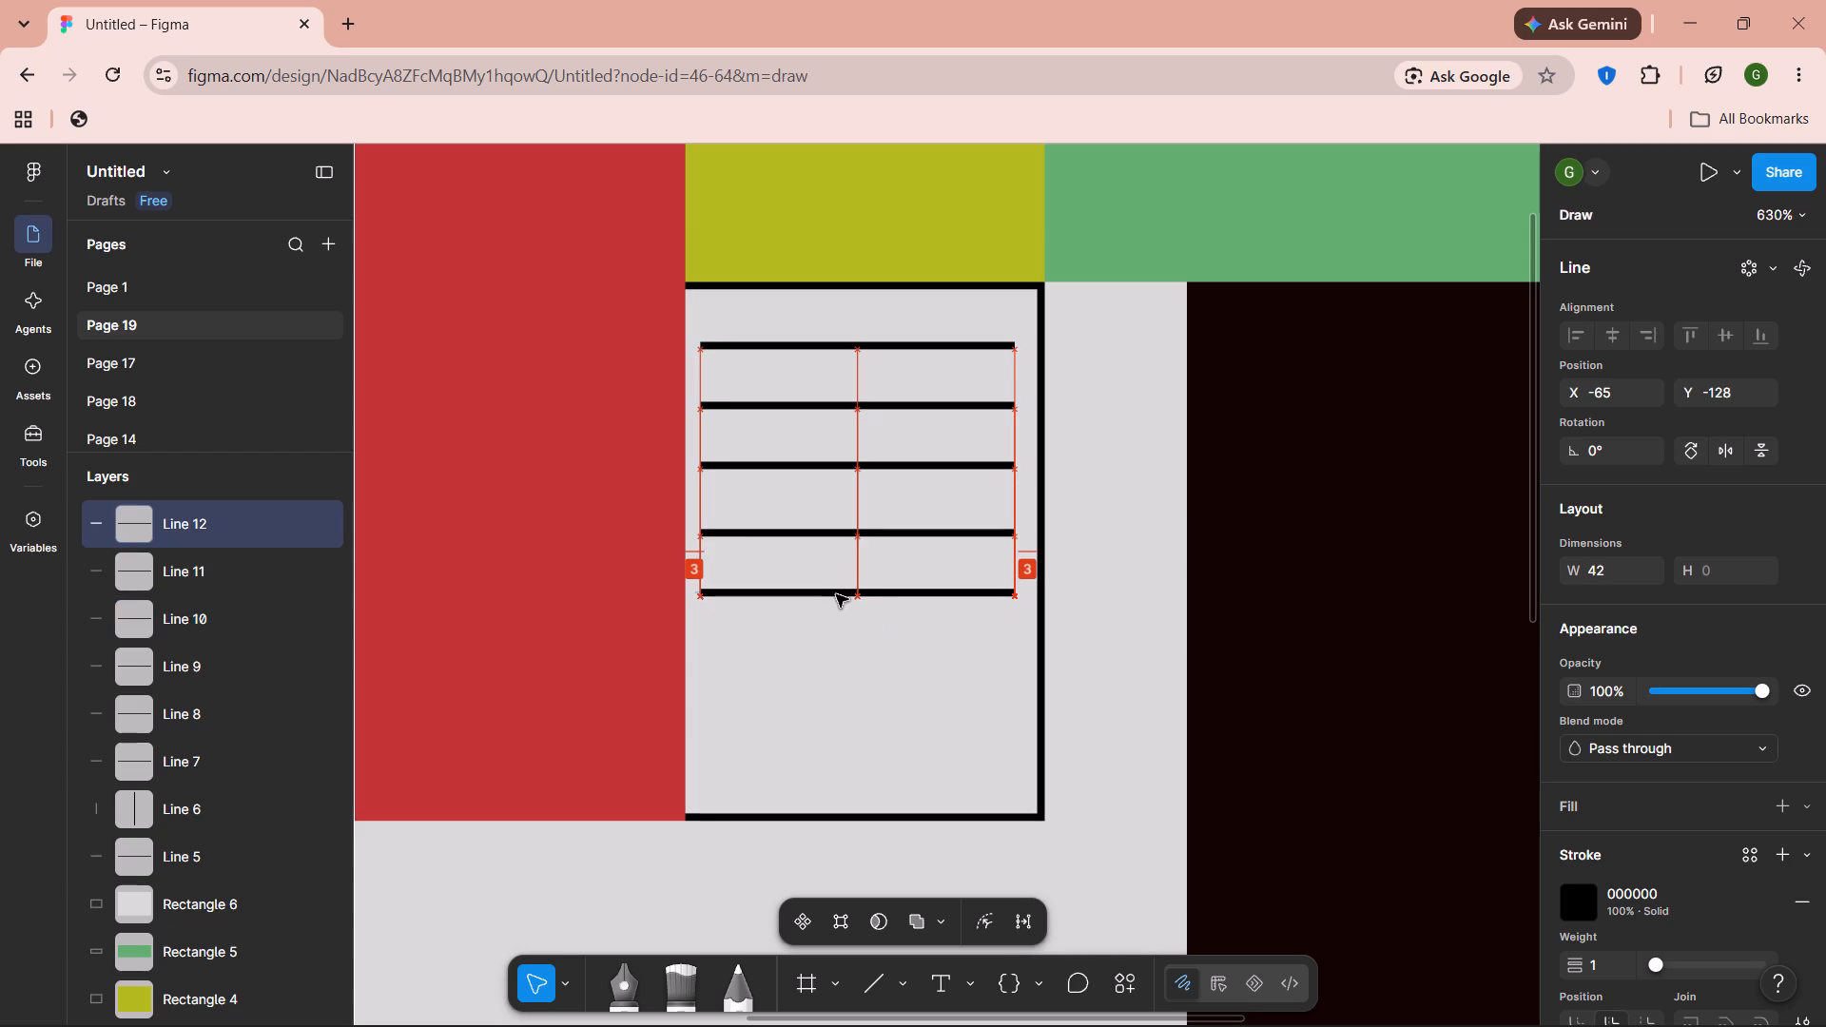
left_click(839, 529)
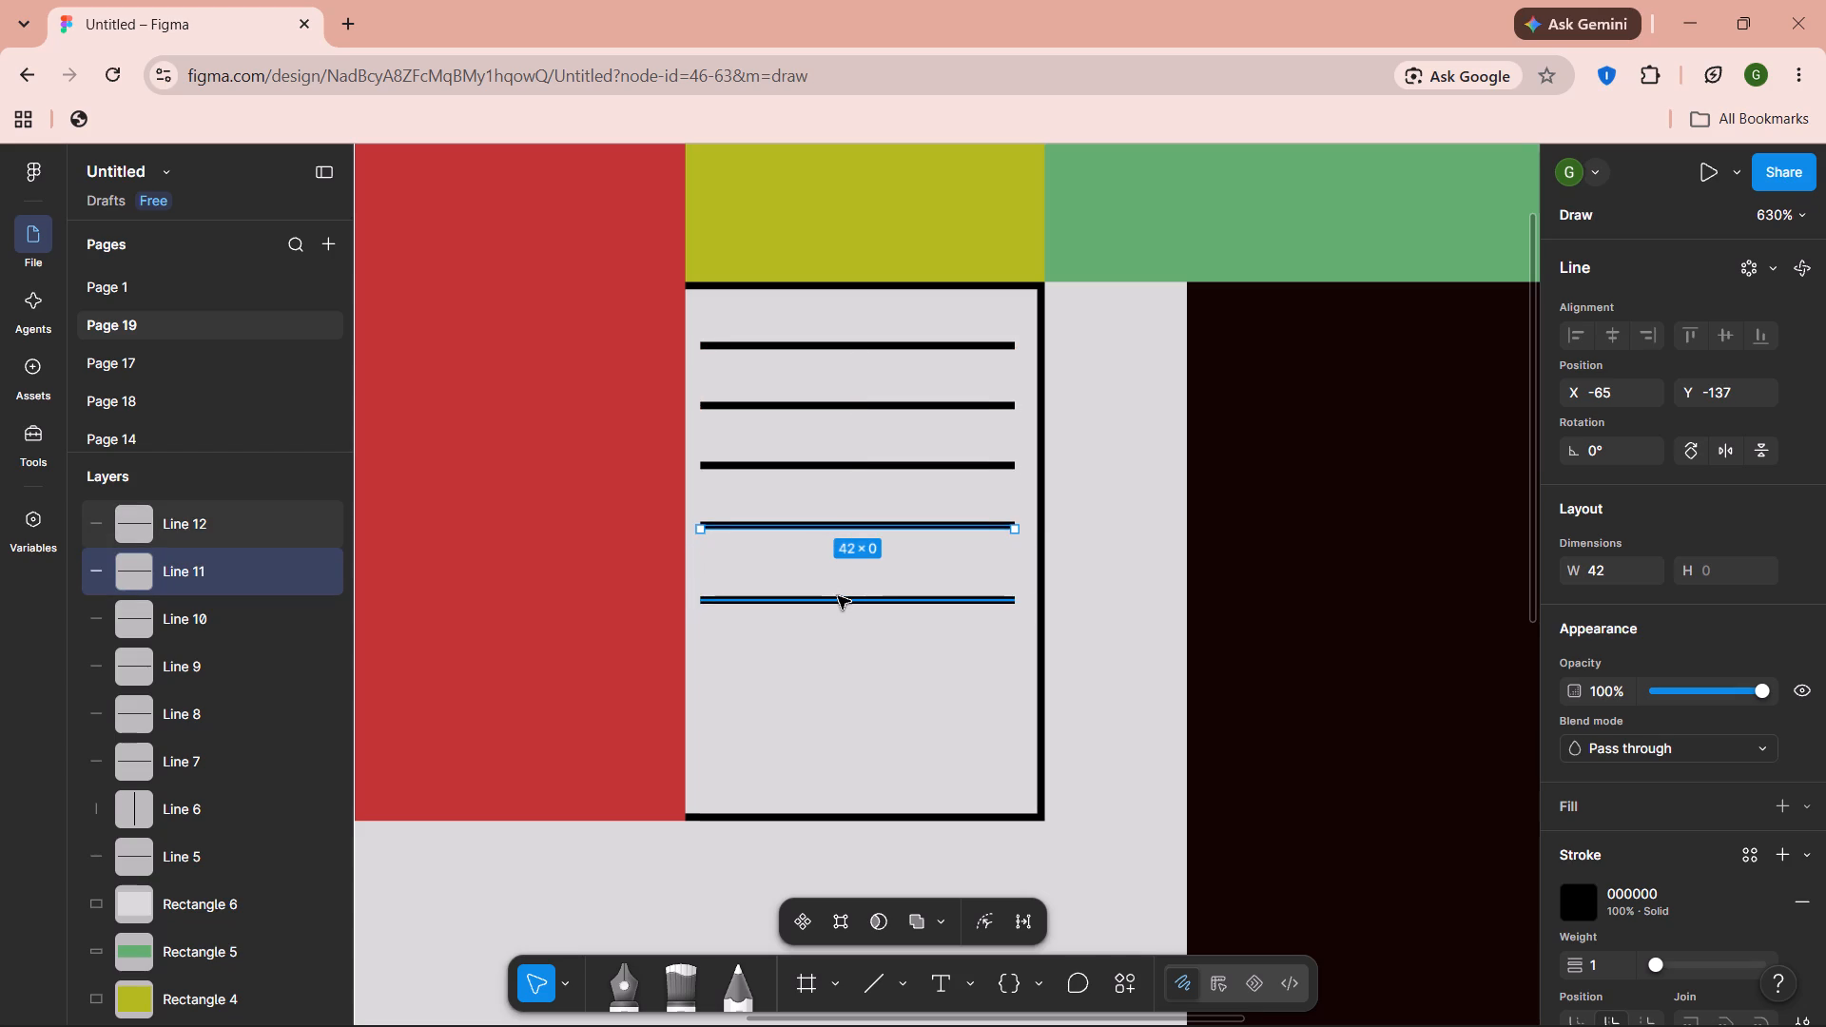
Move the fifth line up to Y -129, evenly spaced below the fourth and still aligned at X -65.
left_click_drag(838, 596, 838, 588)
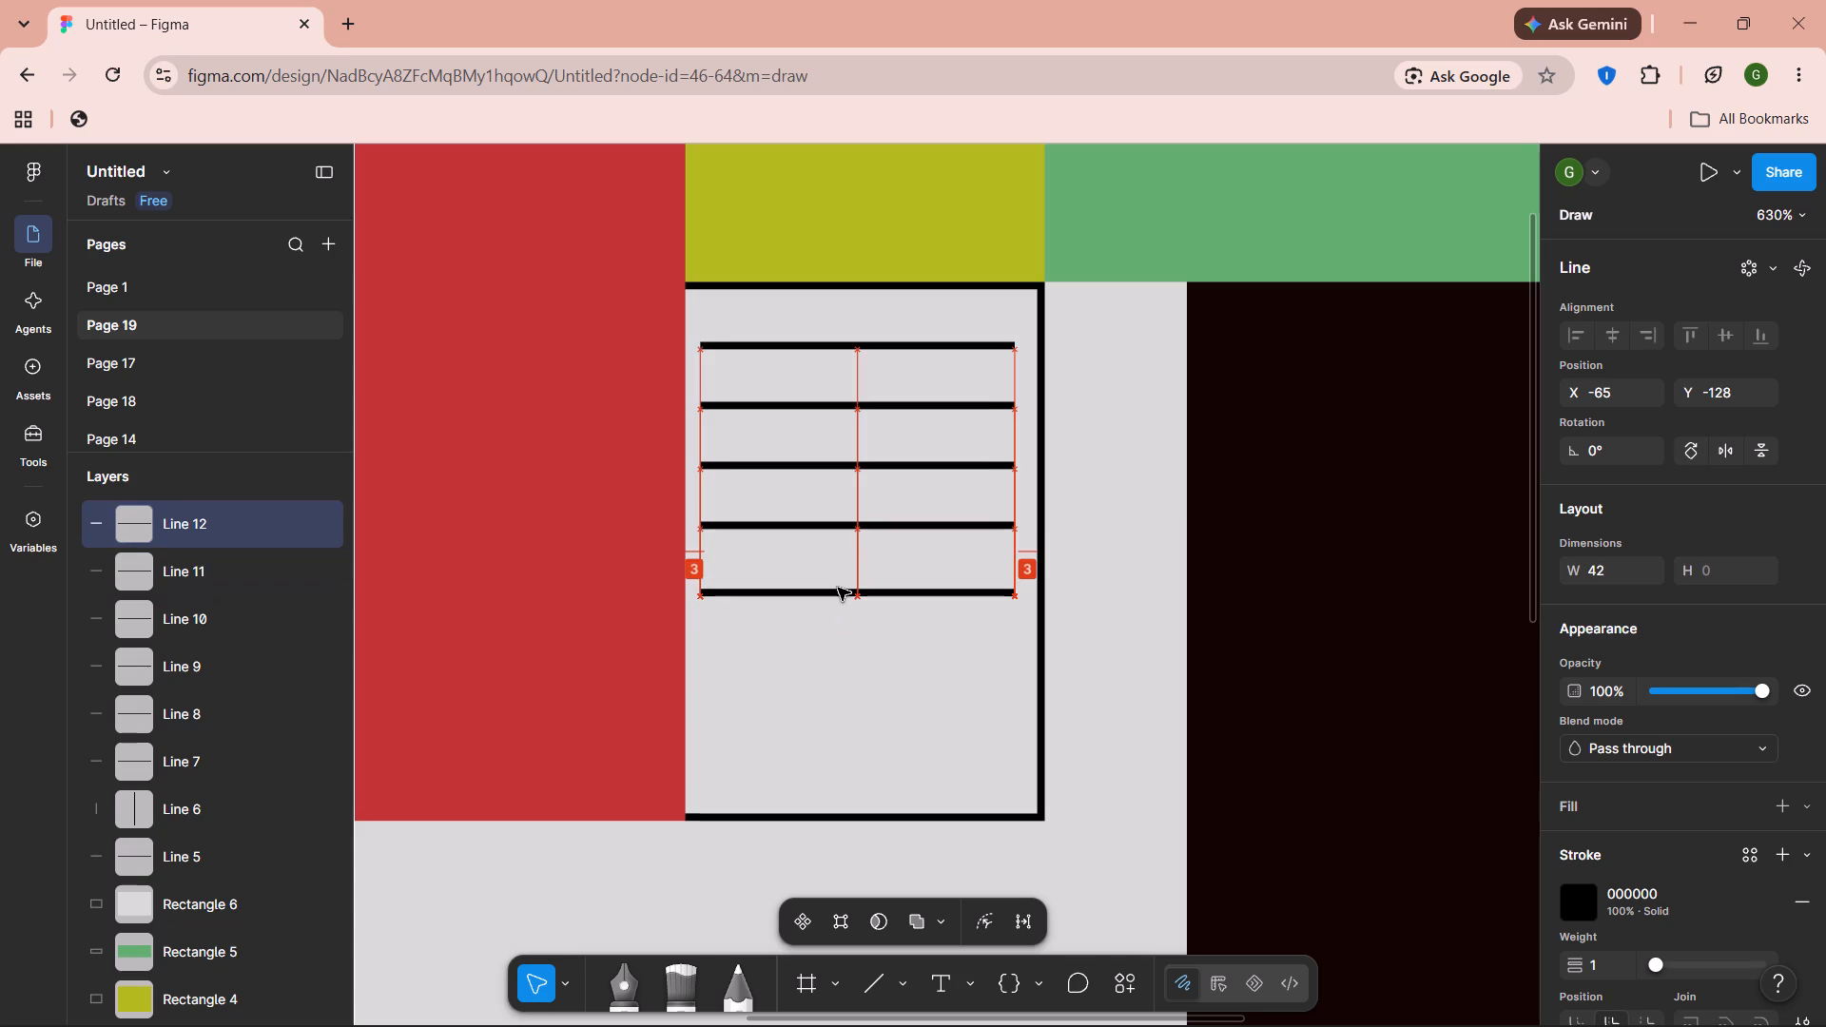
left_click_drag(838, 588, 838, 584)
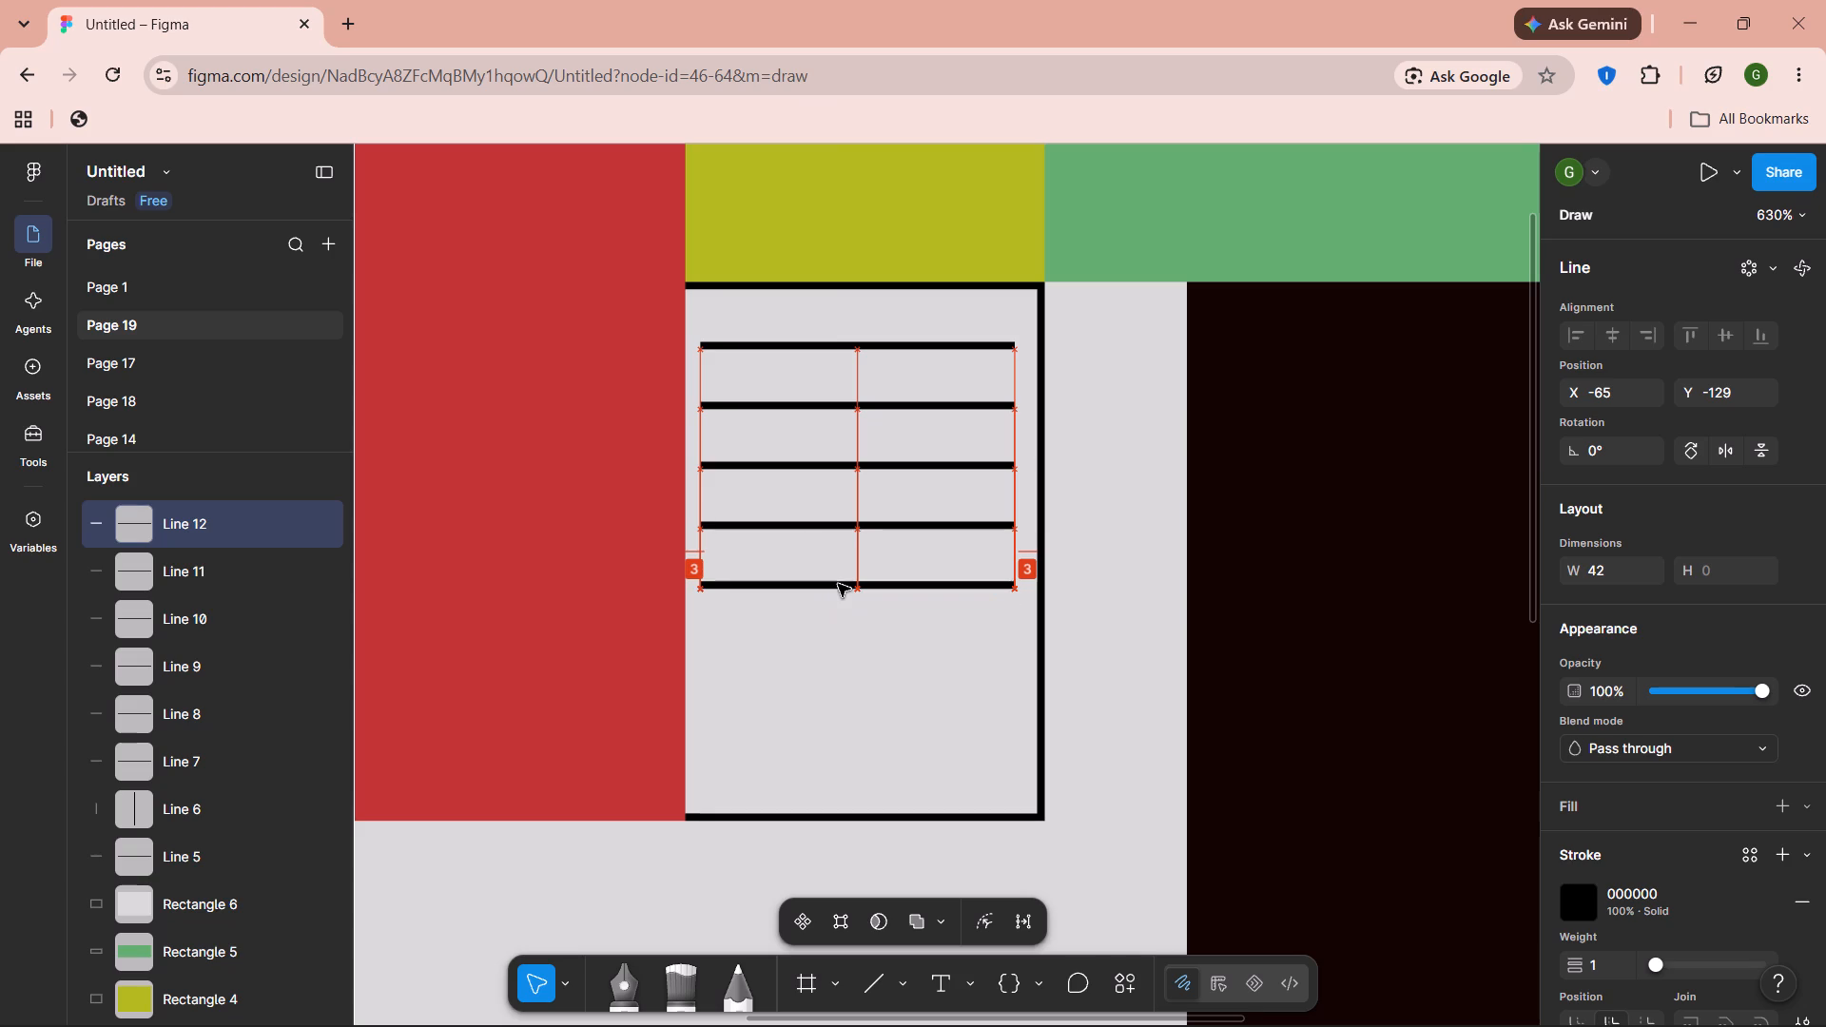
left_click_drag(838, 584, 840, 574)
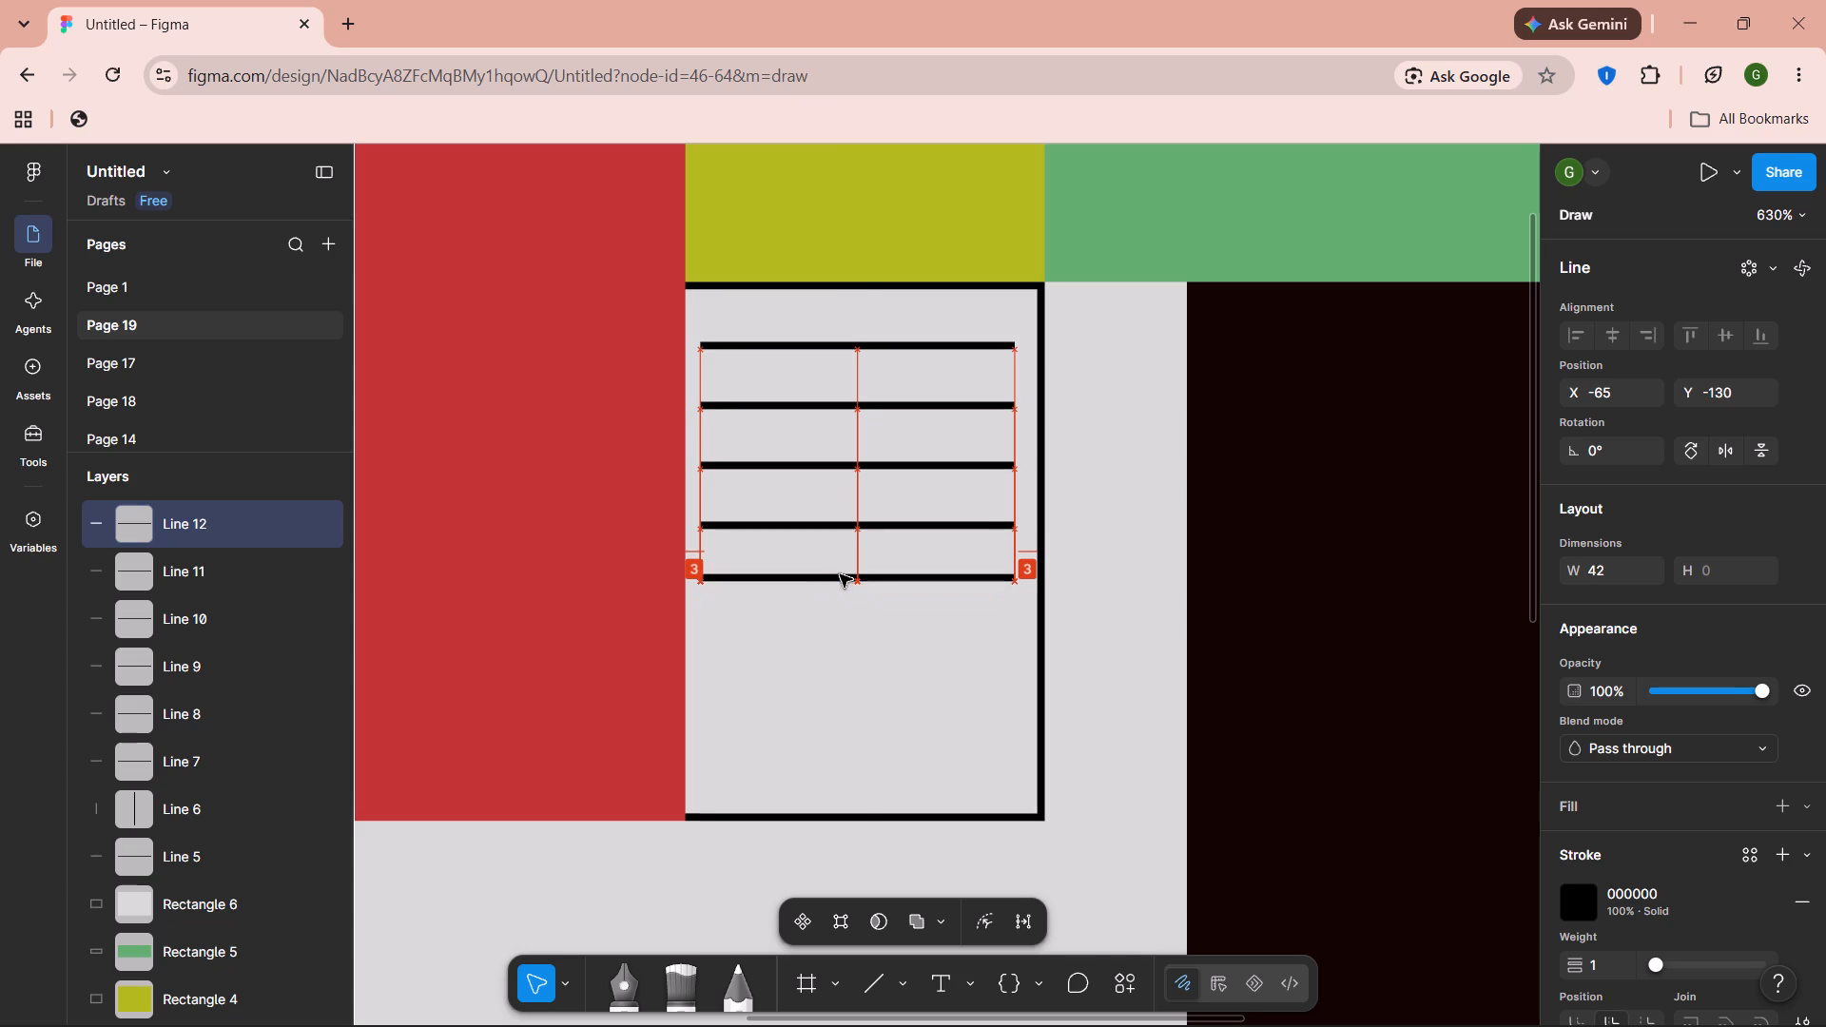
left_click_drag(840, 574, 838, 580)
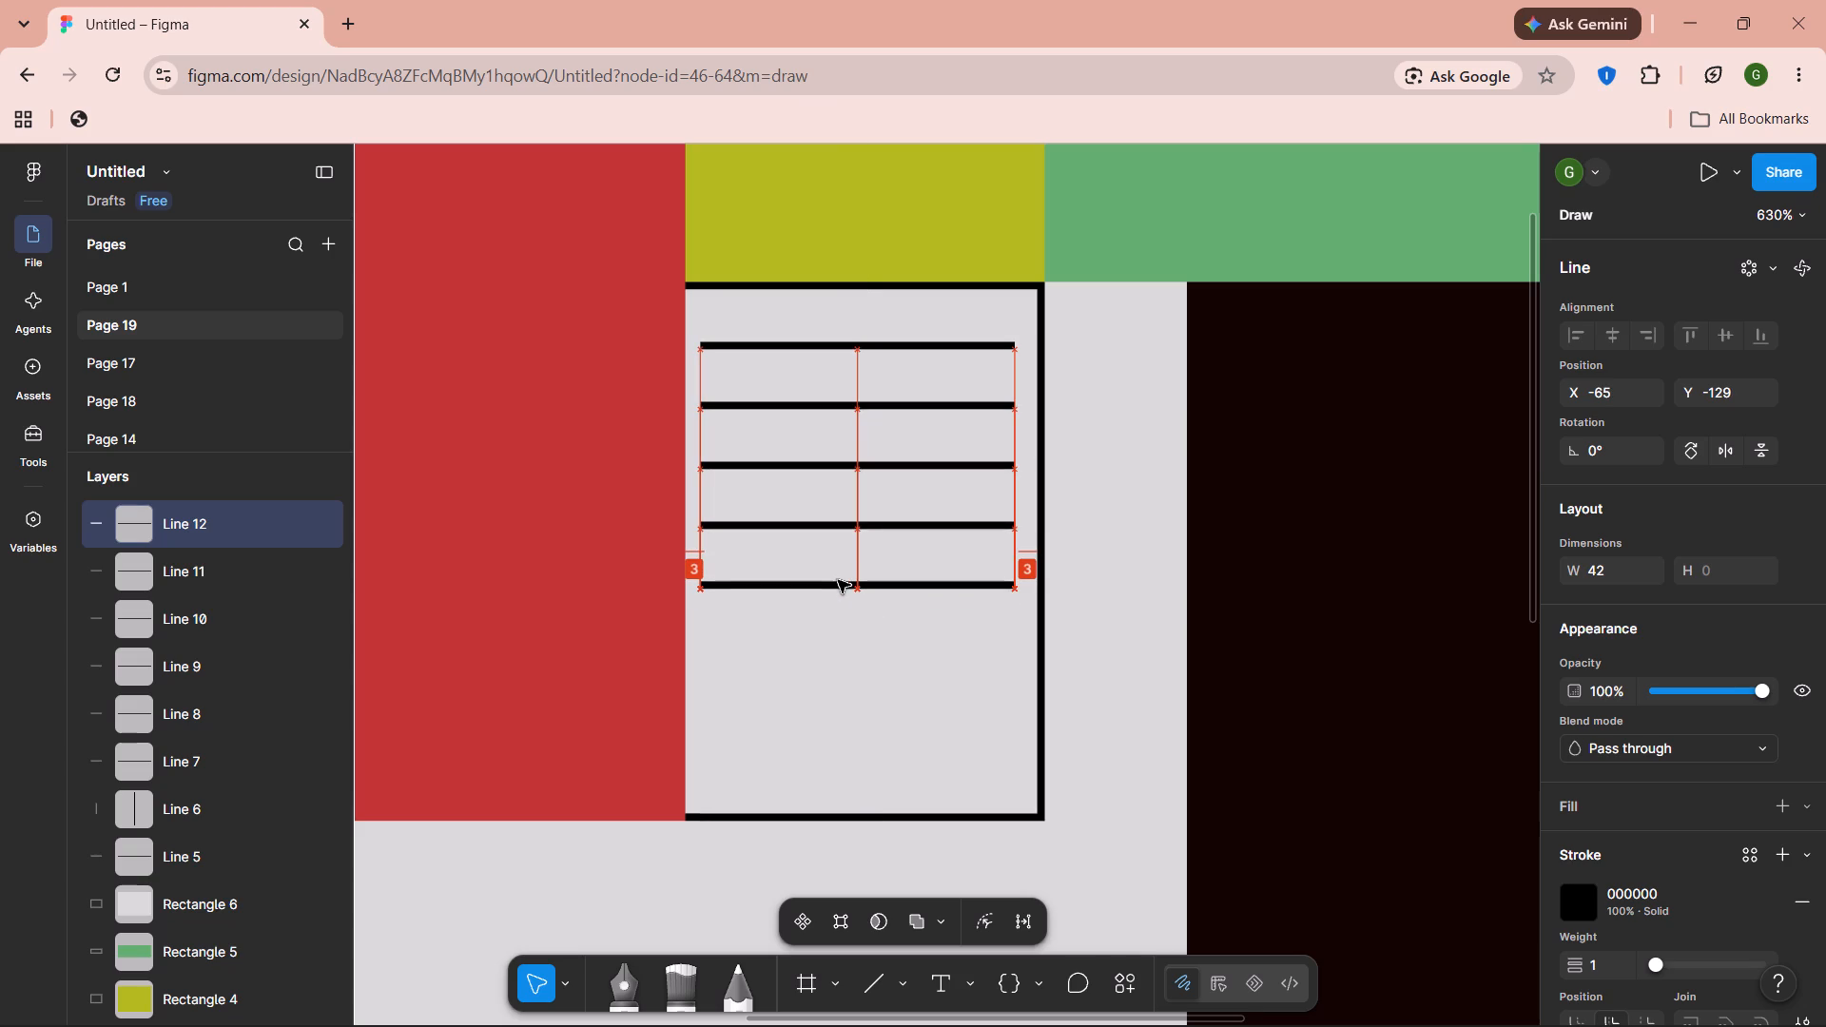
left_click_drag(838, 580, 837, 586)
left_click(837, 586)
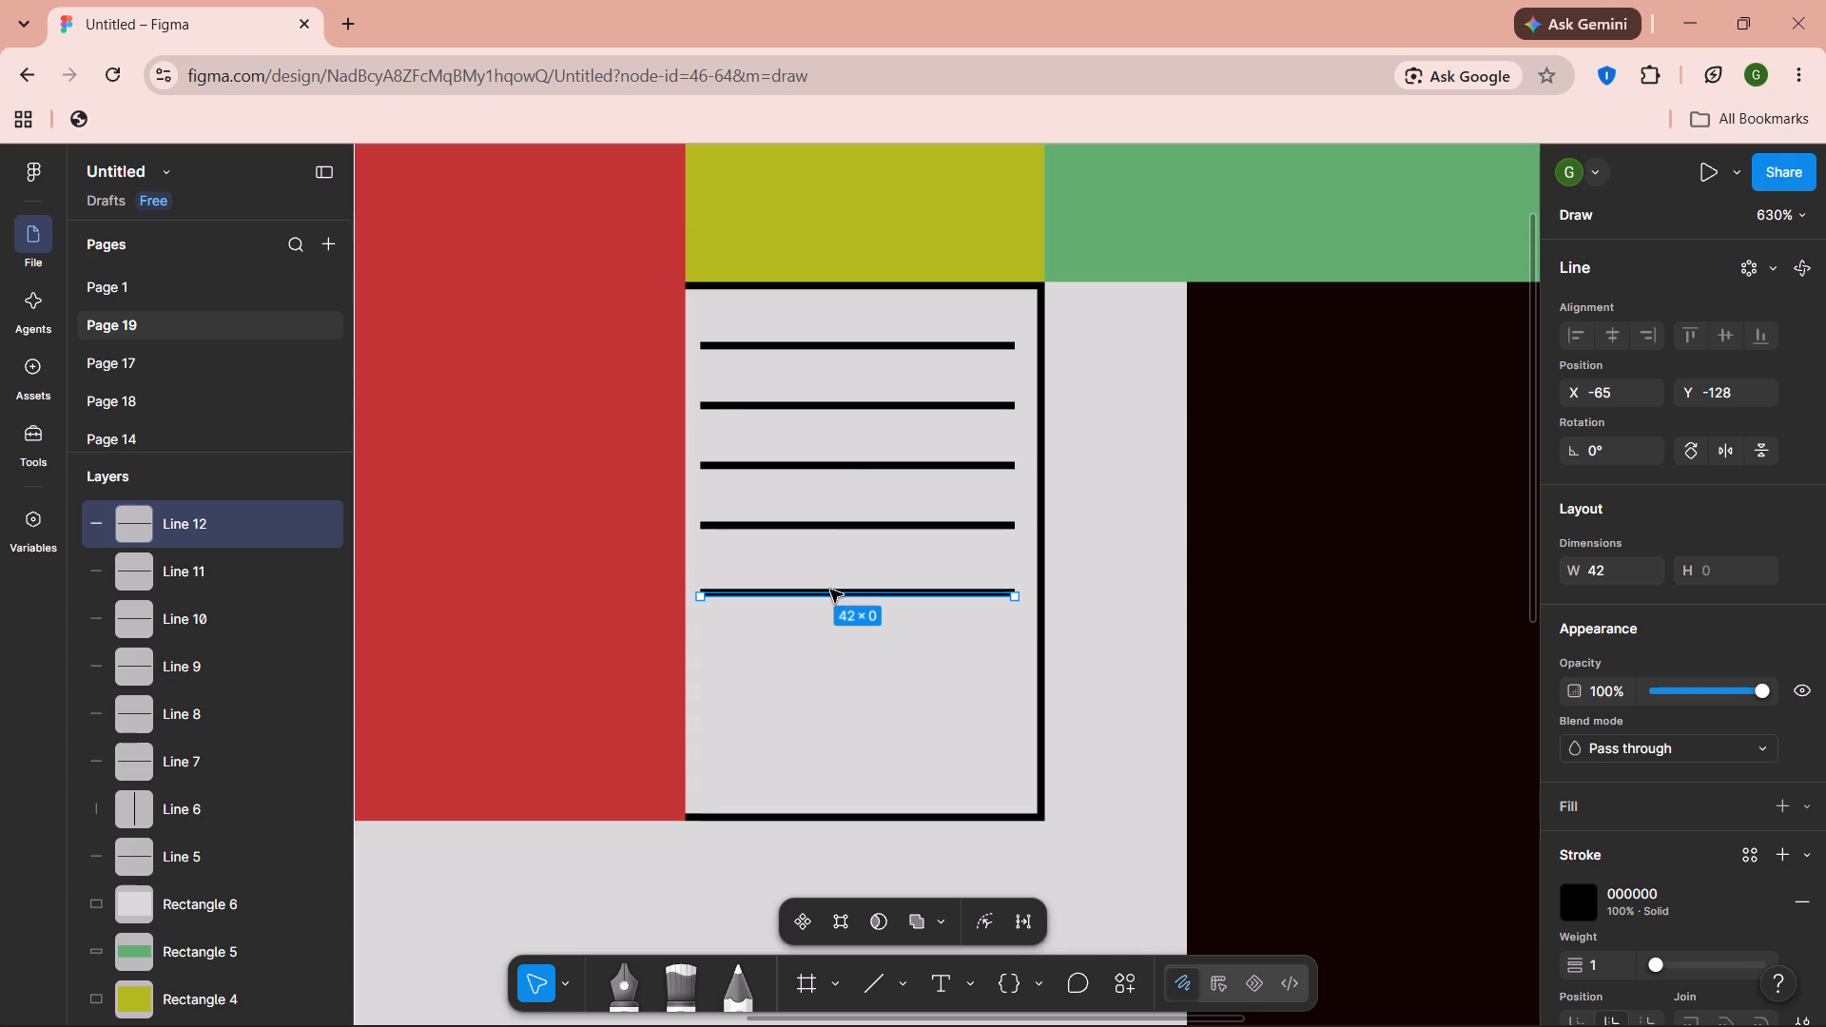
left_click(830, 590)
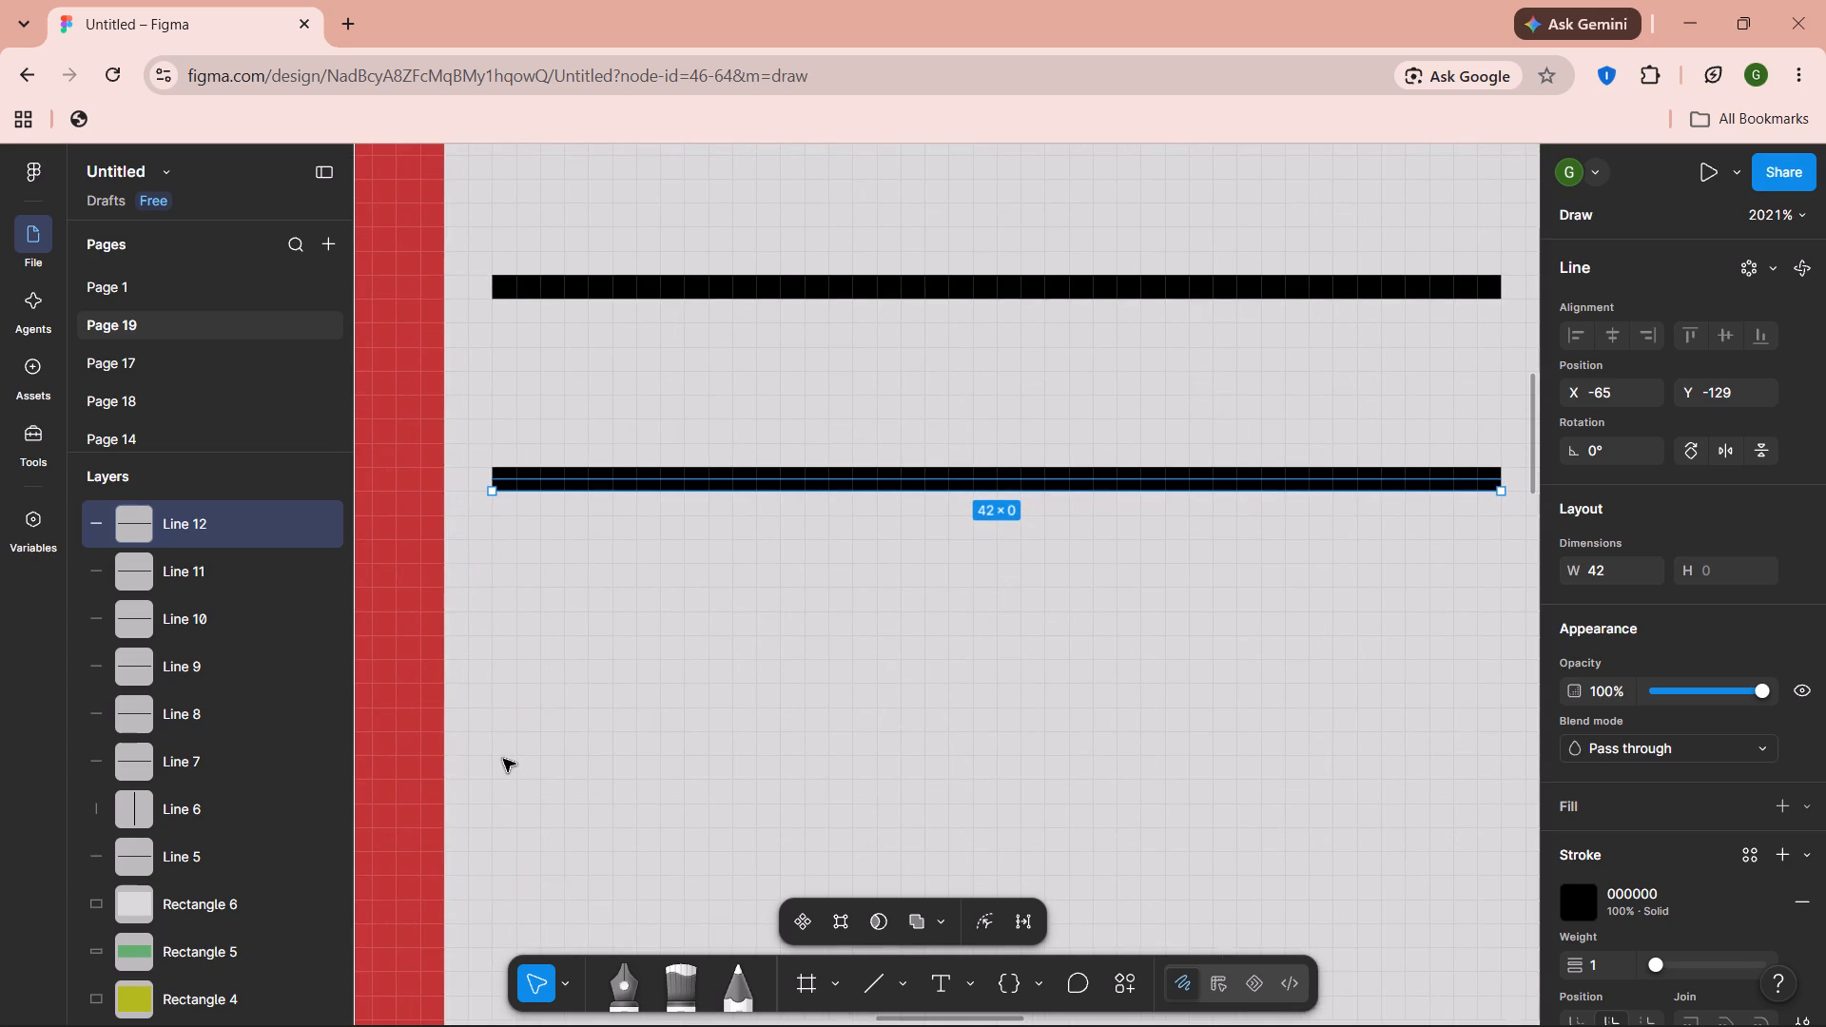
Draw a sixth horizontal line below the fifth at X -65, Y -118, extending its right end to make it 42 long.
key("l")
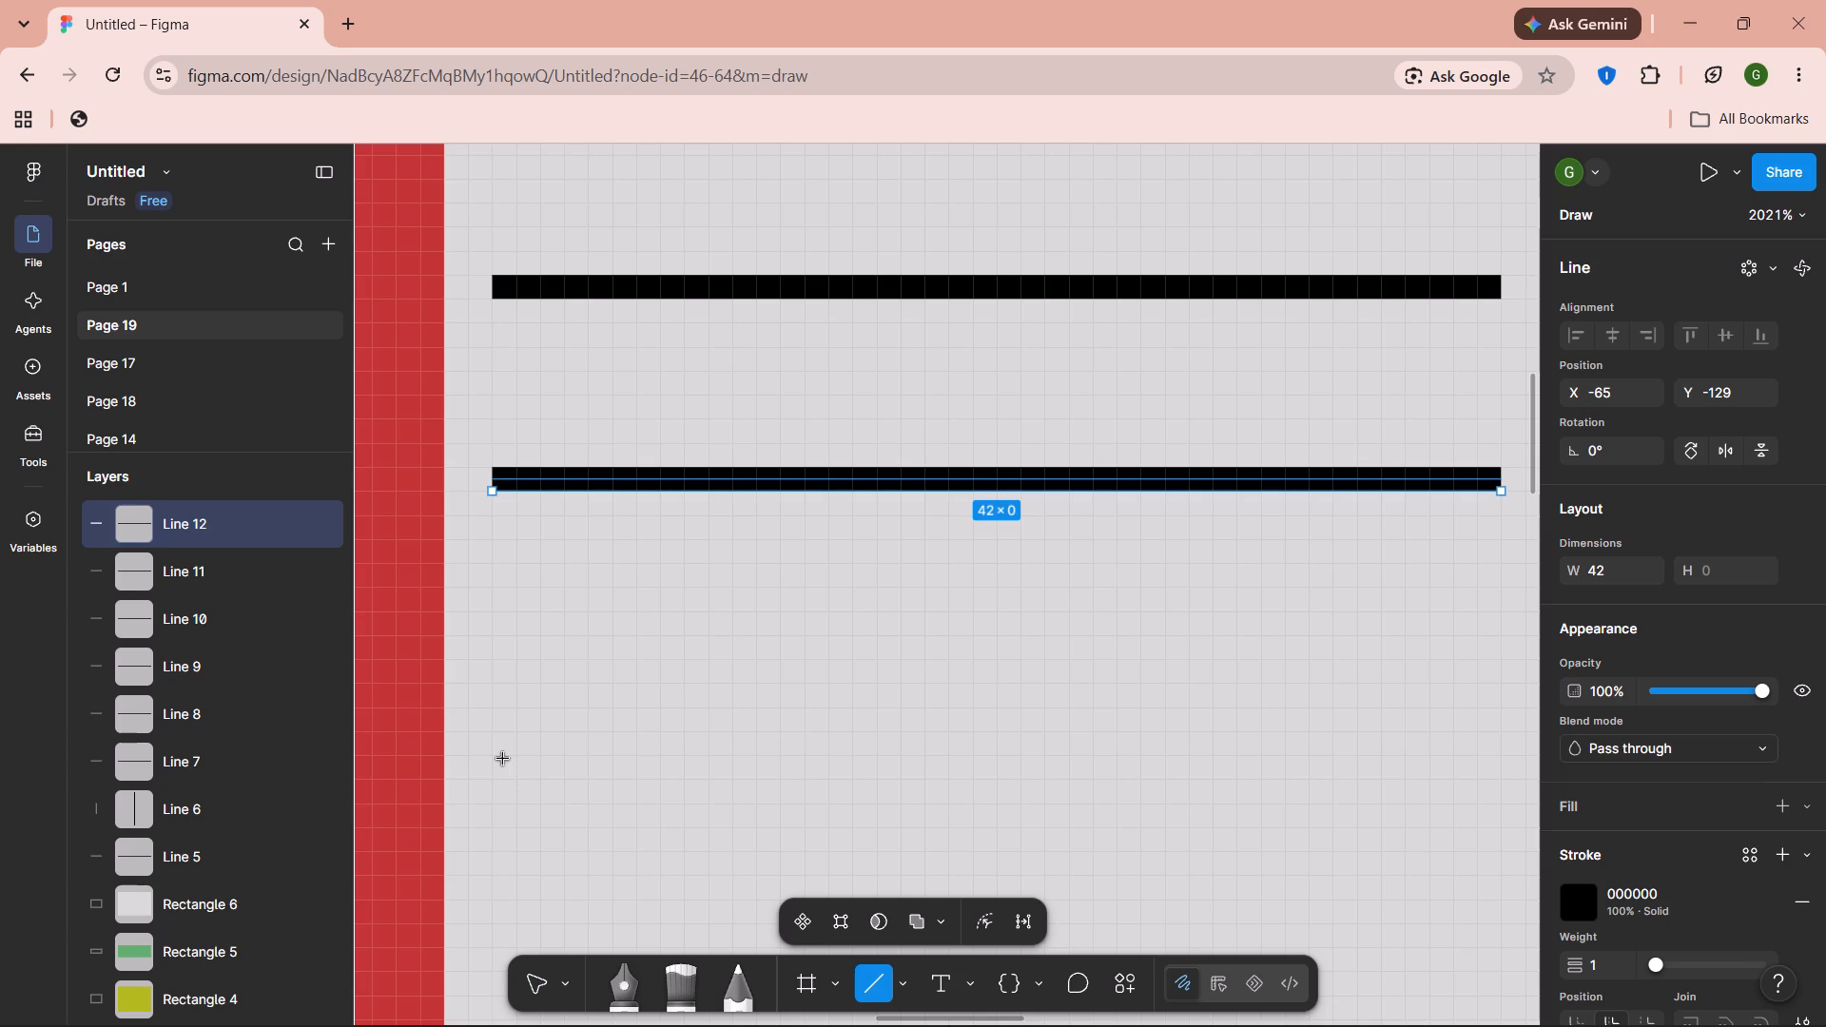
left_click_drag(503, 759, 1354, 742)
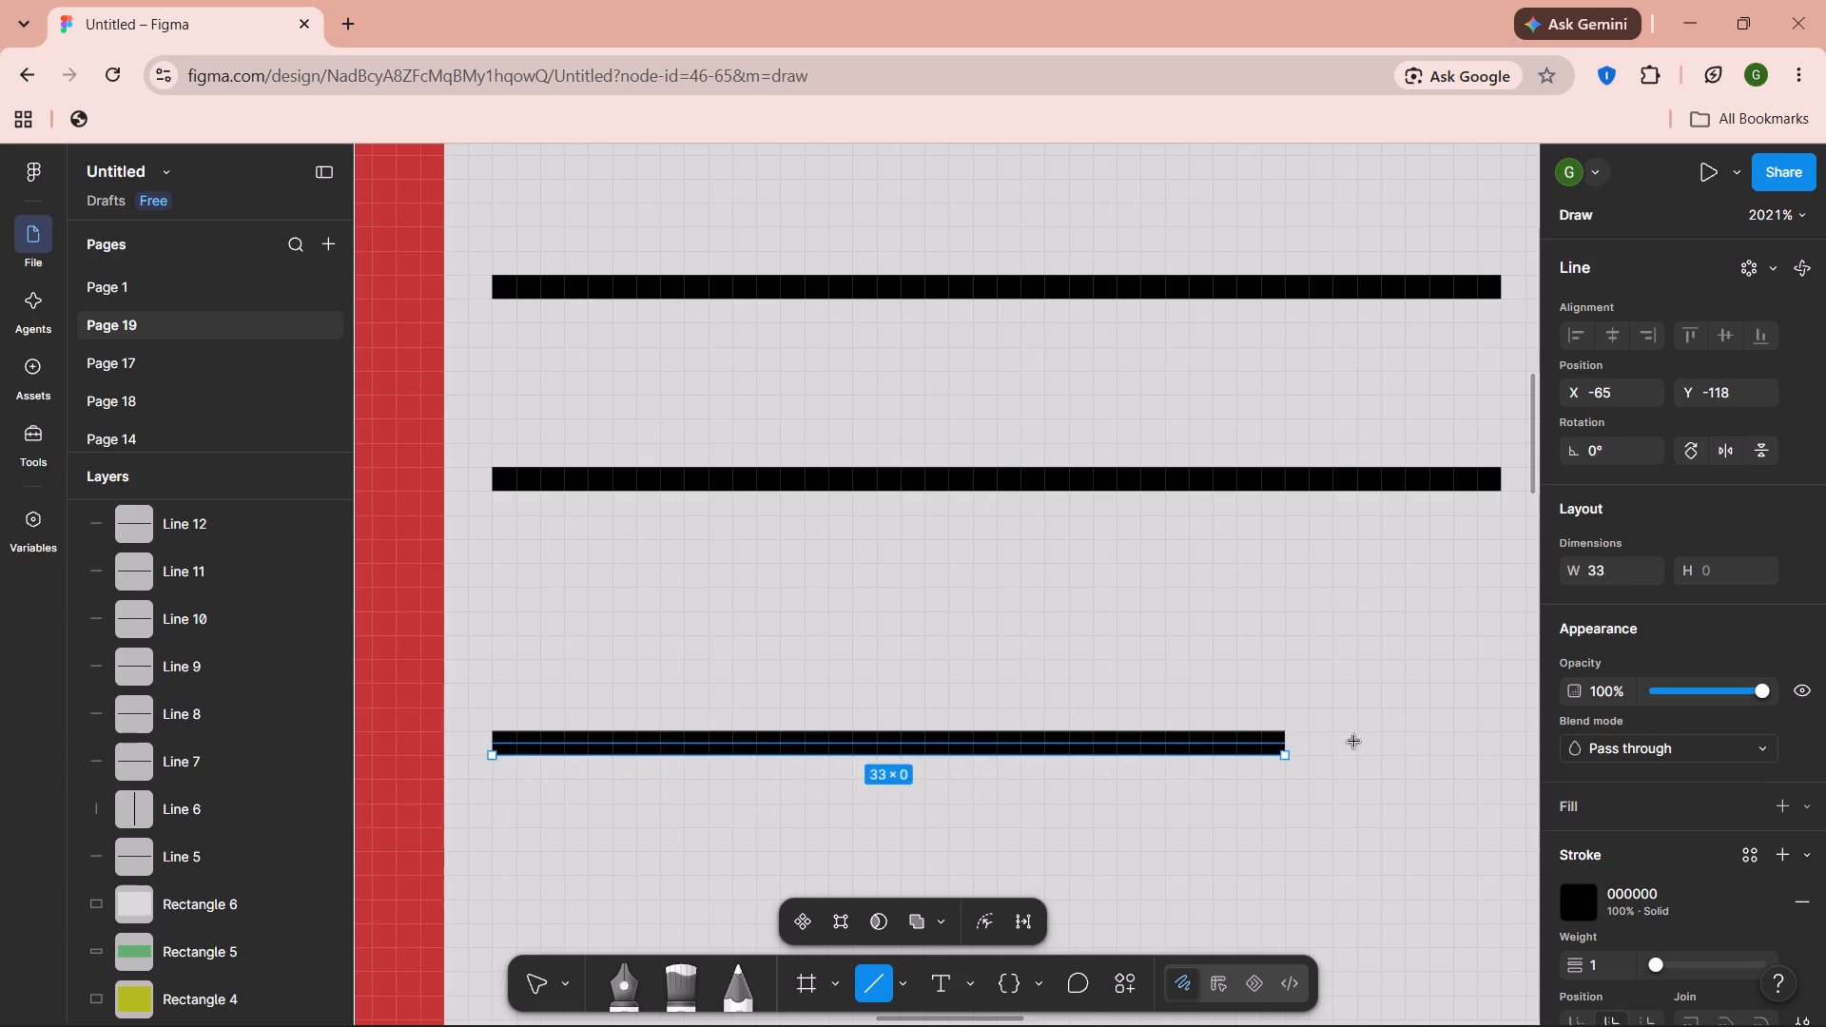
left_click_drag(1354, 742, 1195, 763)
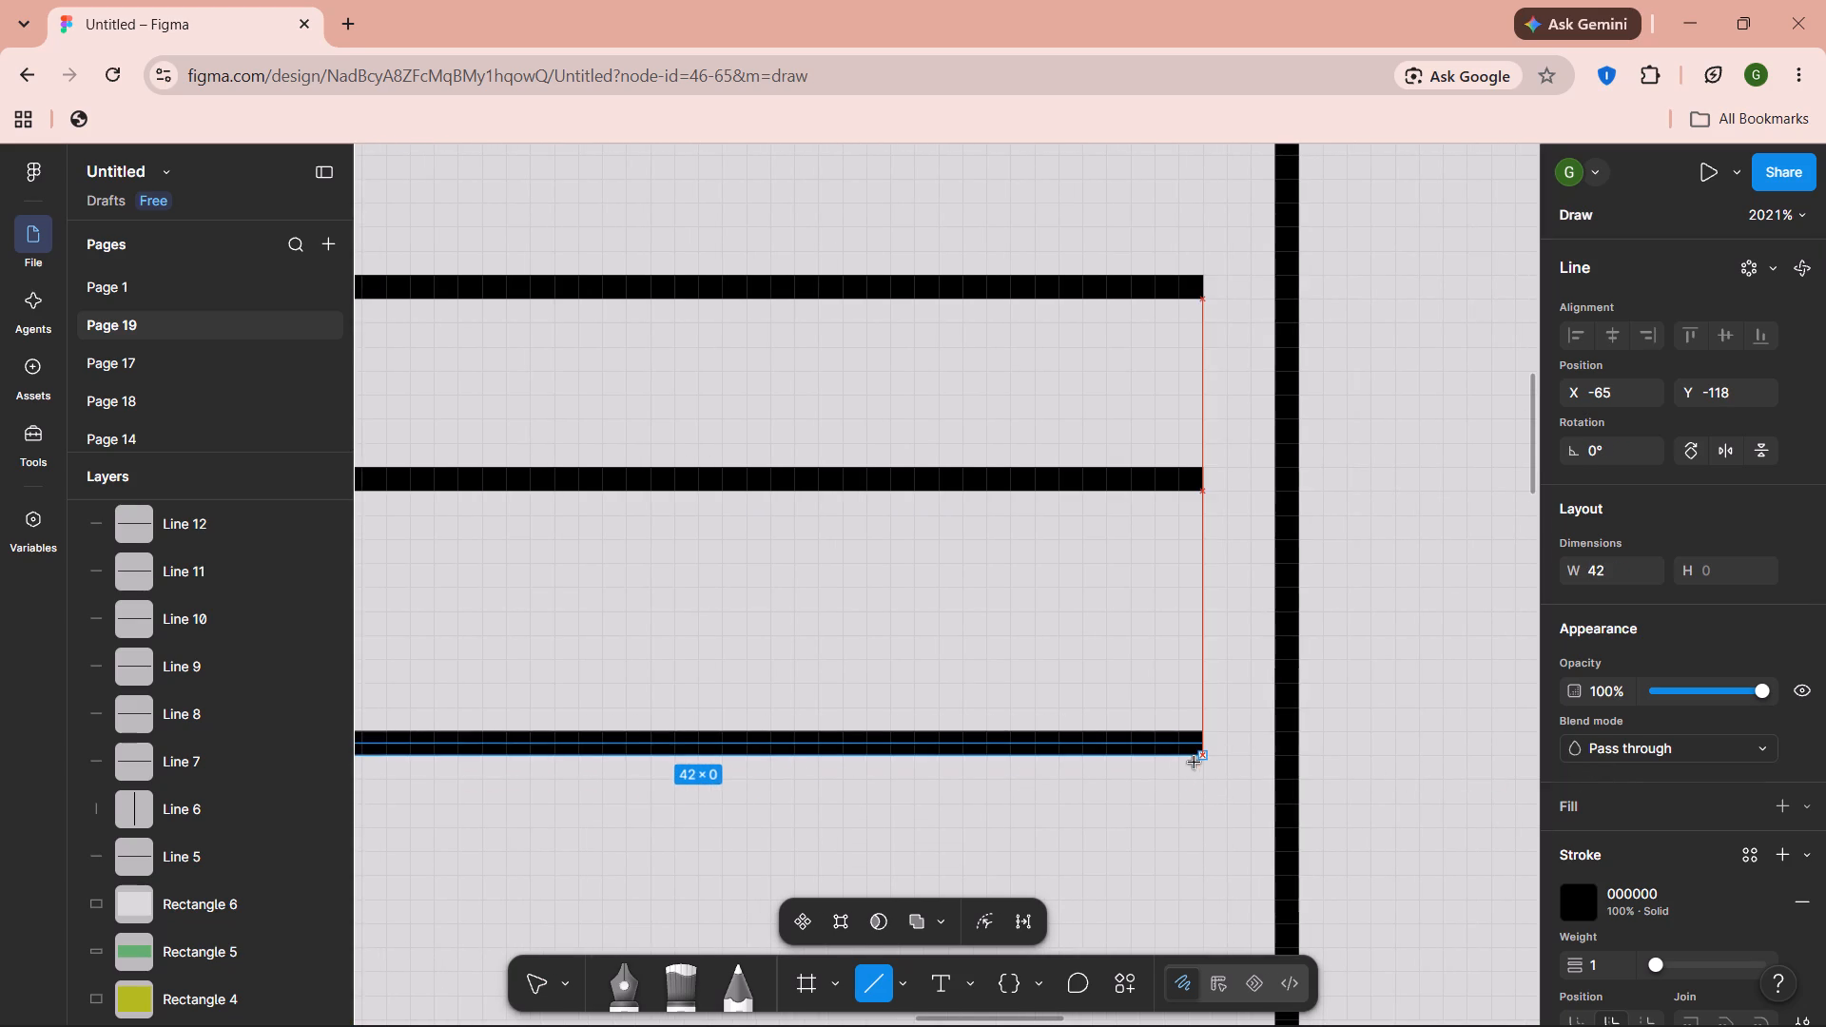
left_click_drag(1195, 763, 1198, 763)
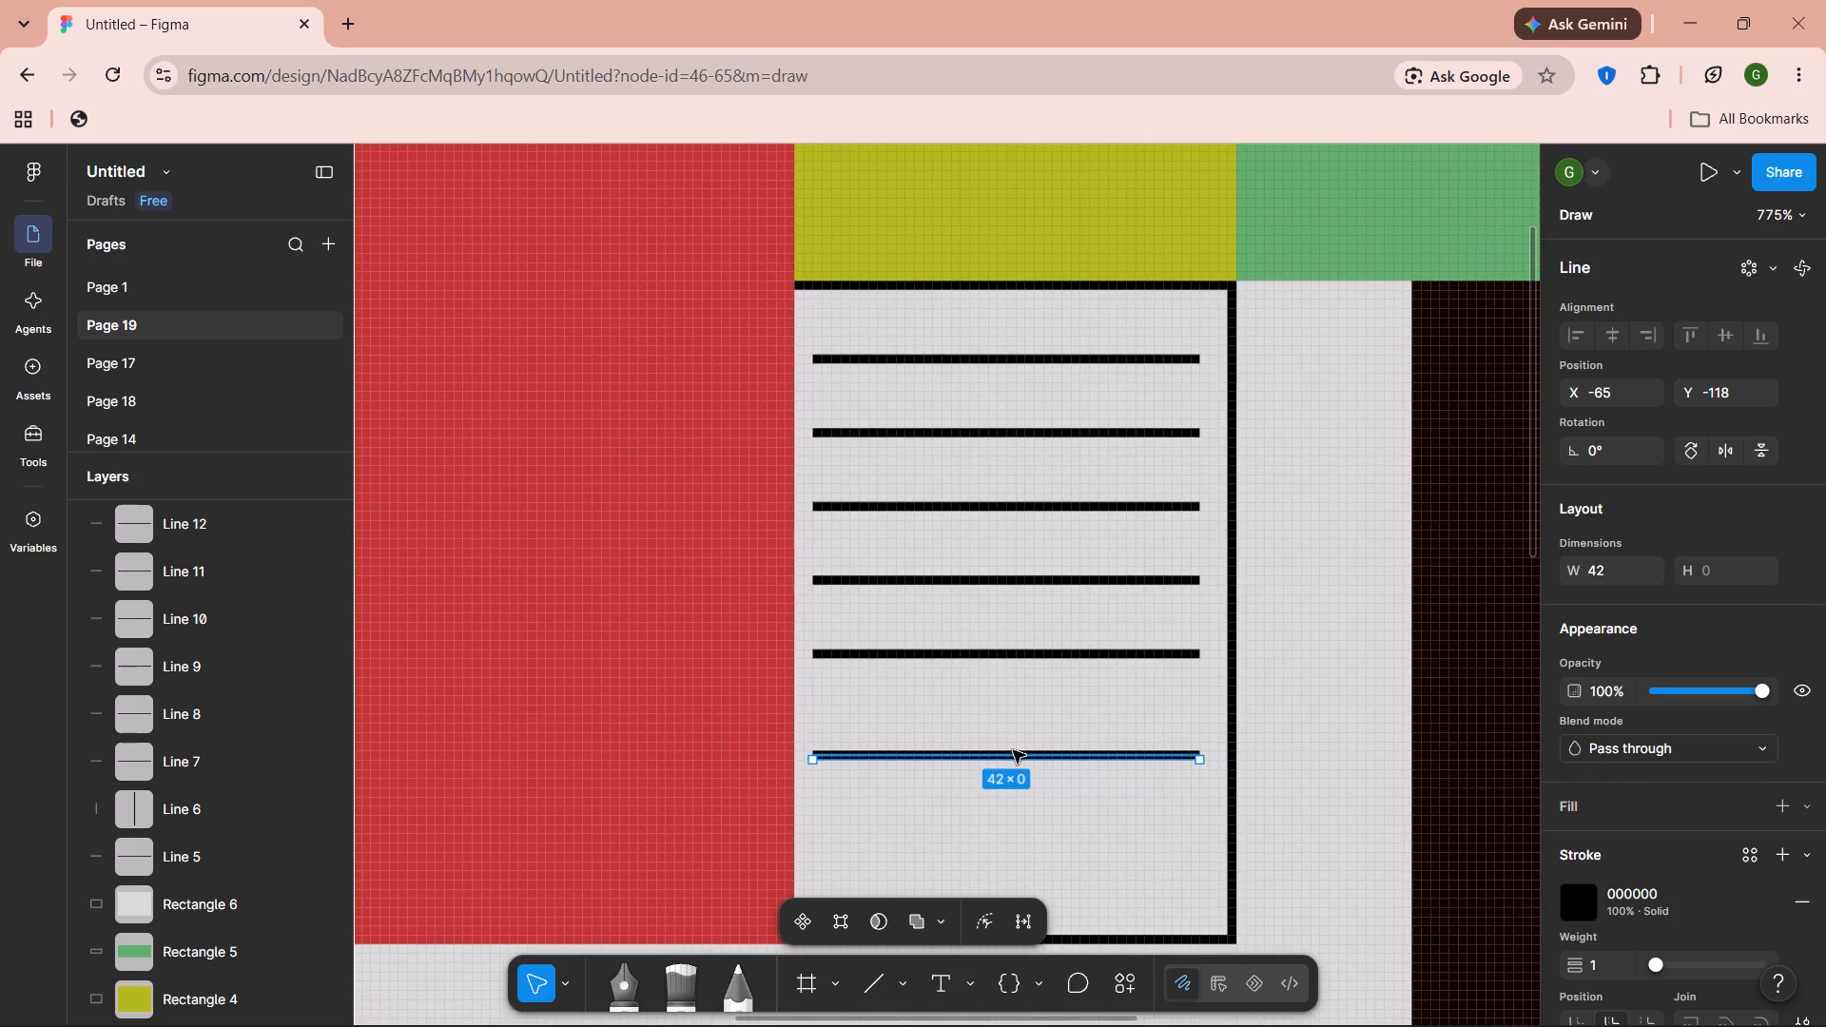
Move the sixth line up to Y -121, matching the spacing of the lines above and keeping X -65.
left_click_drag(1013, 750, 1013, 741)
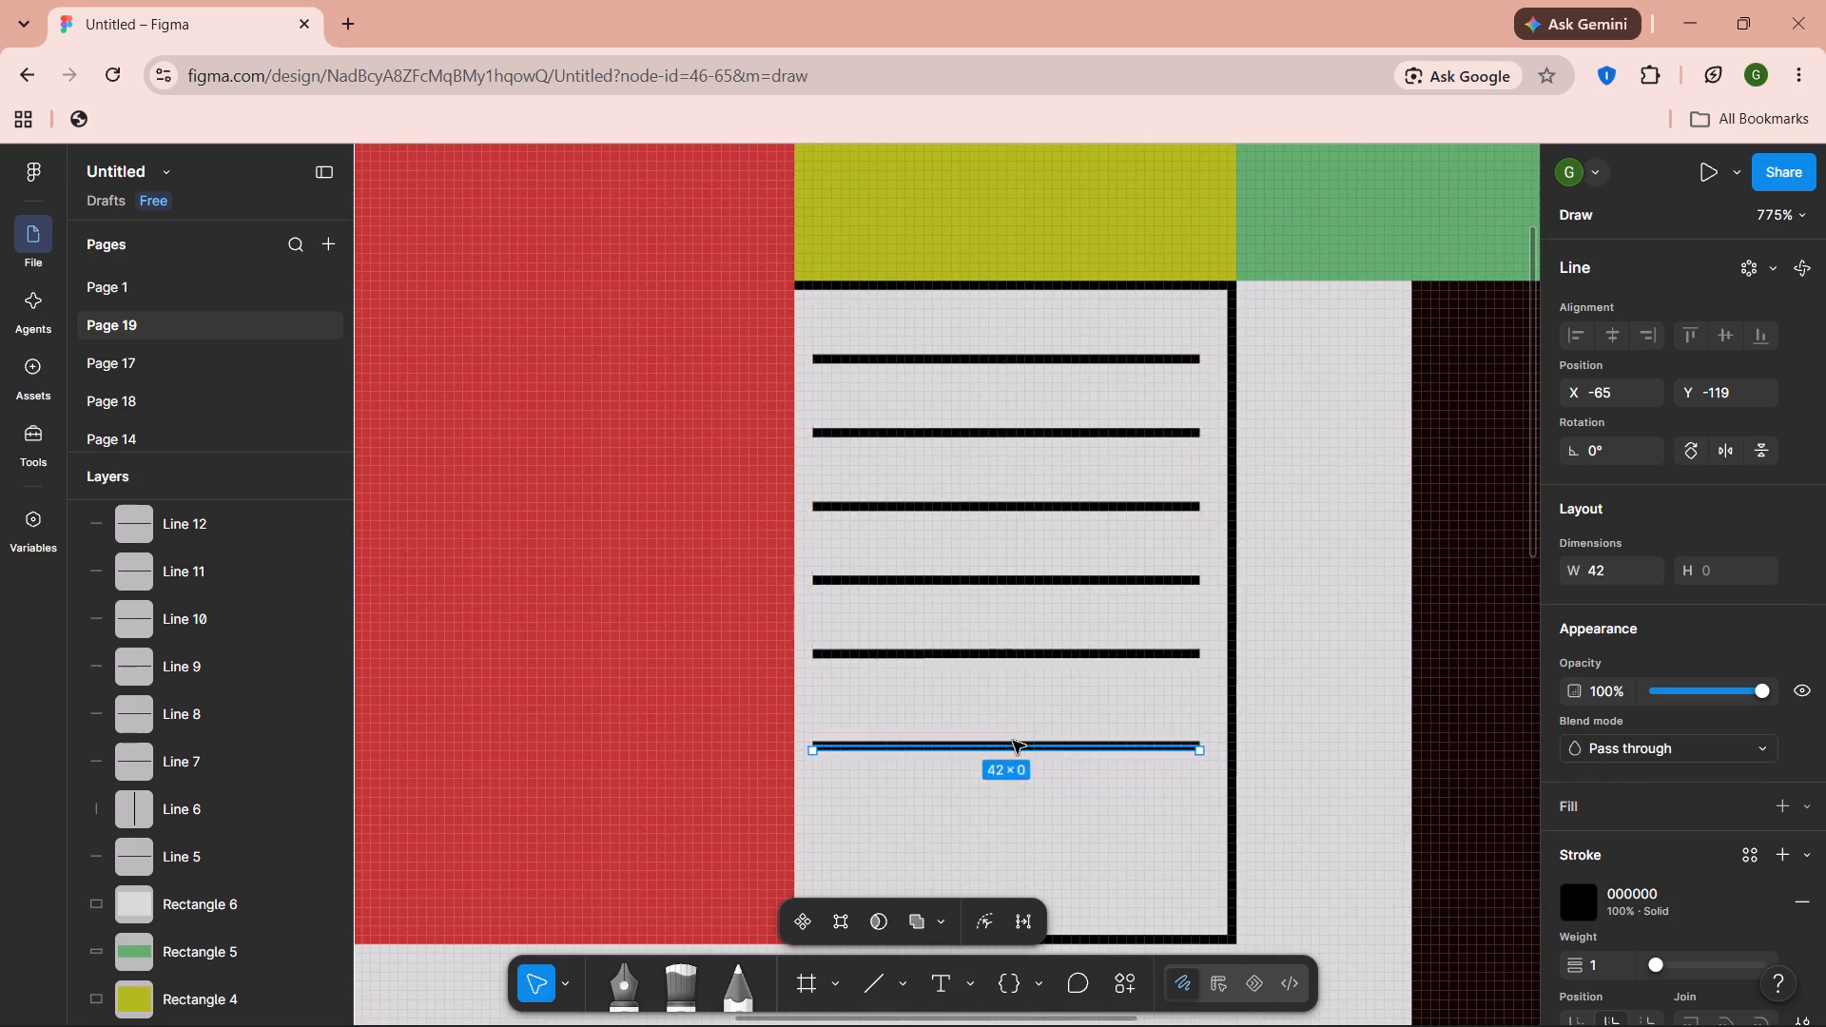
left_click(1013, 741)
left_click_drag(1013, 741, 1006, 794)
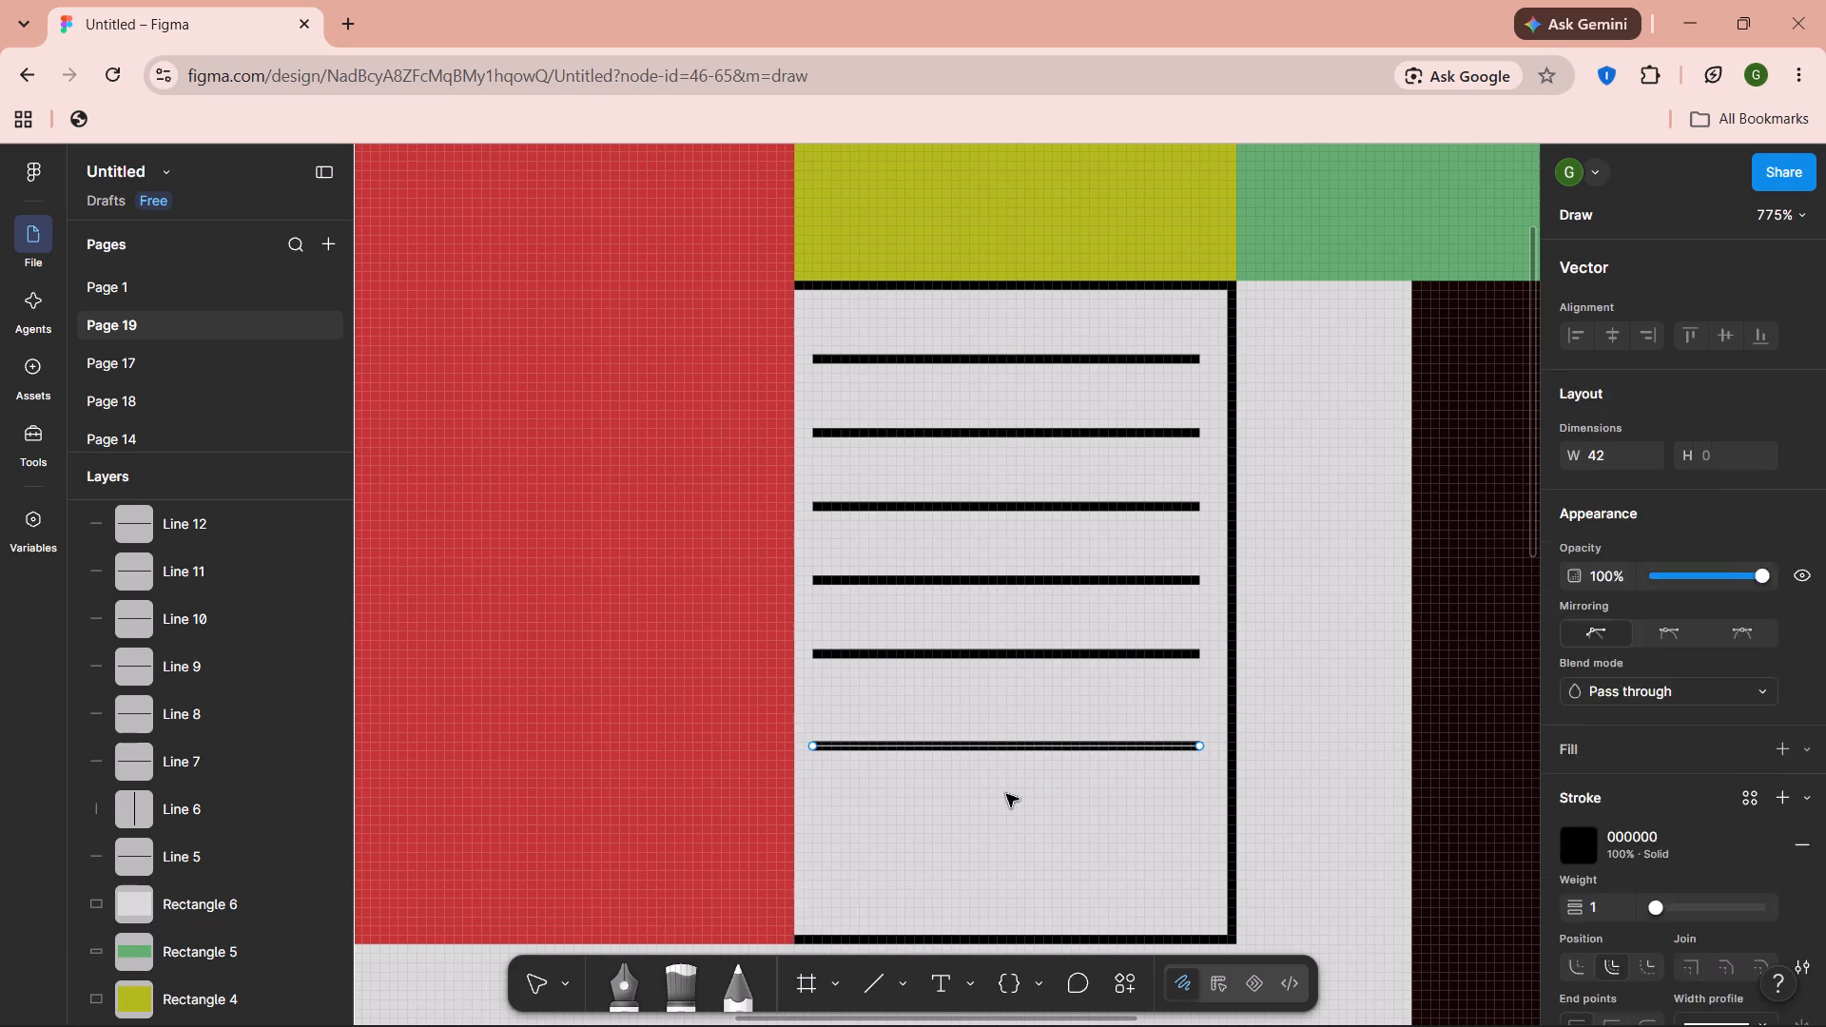
left_click_drag(1006, 794, 1004, 787)
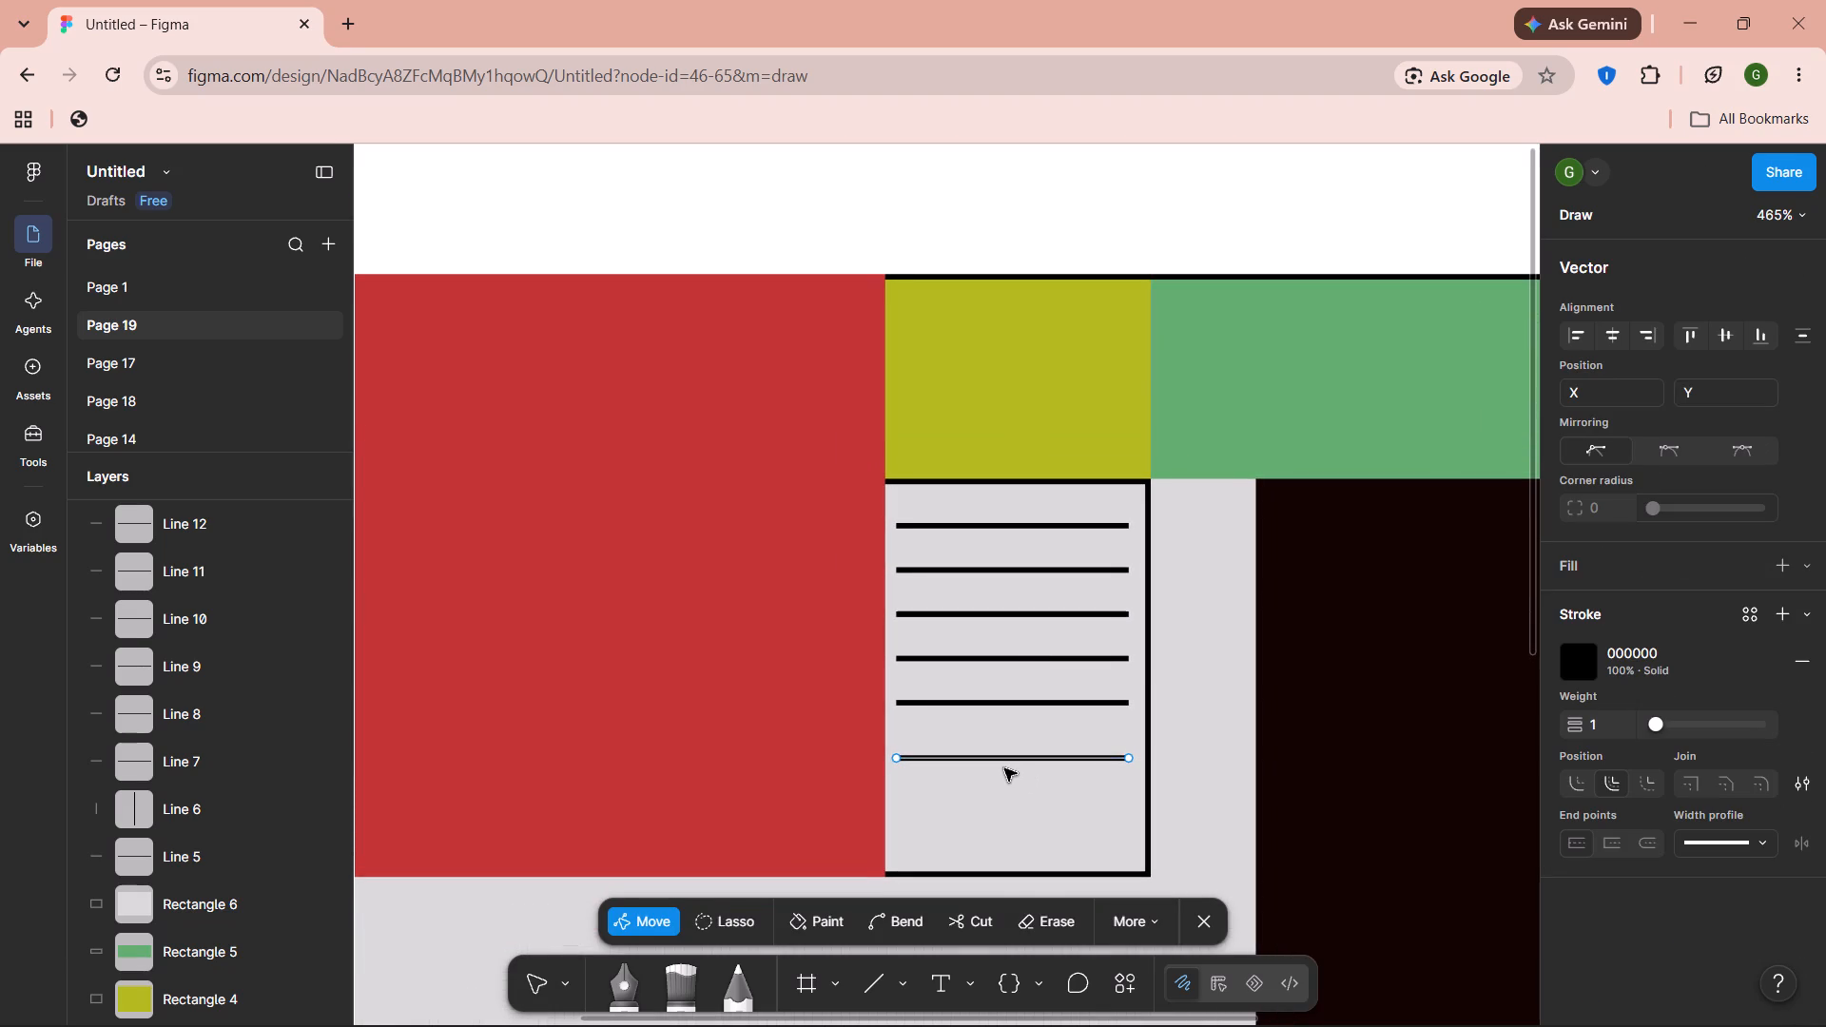
left_click(1004, 768)
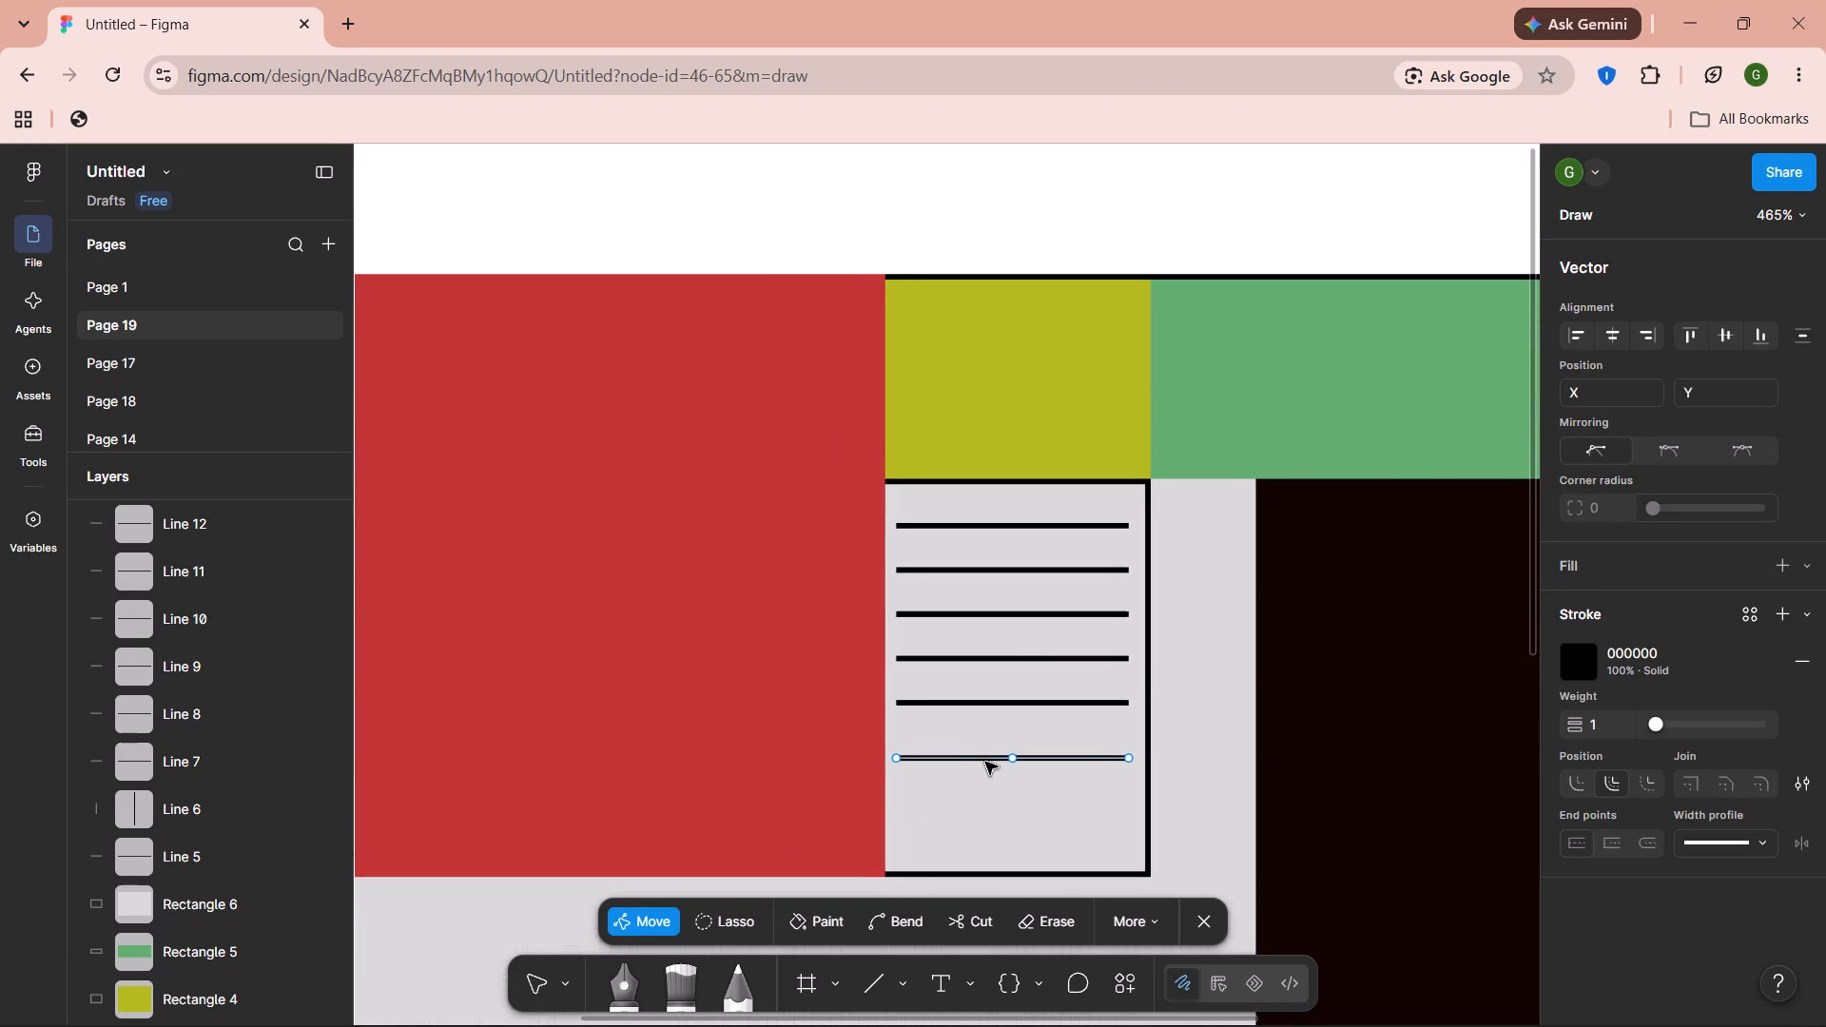
triple_click(989, 761)
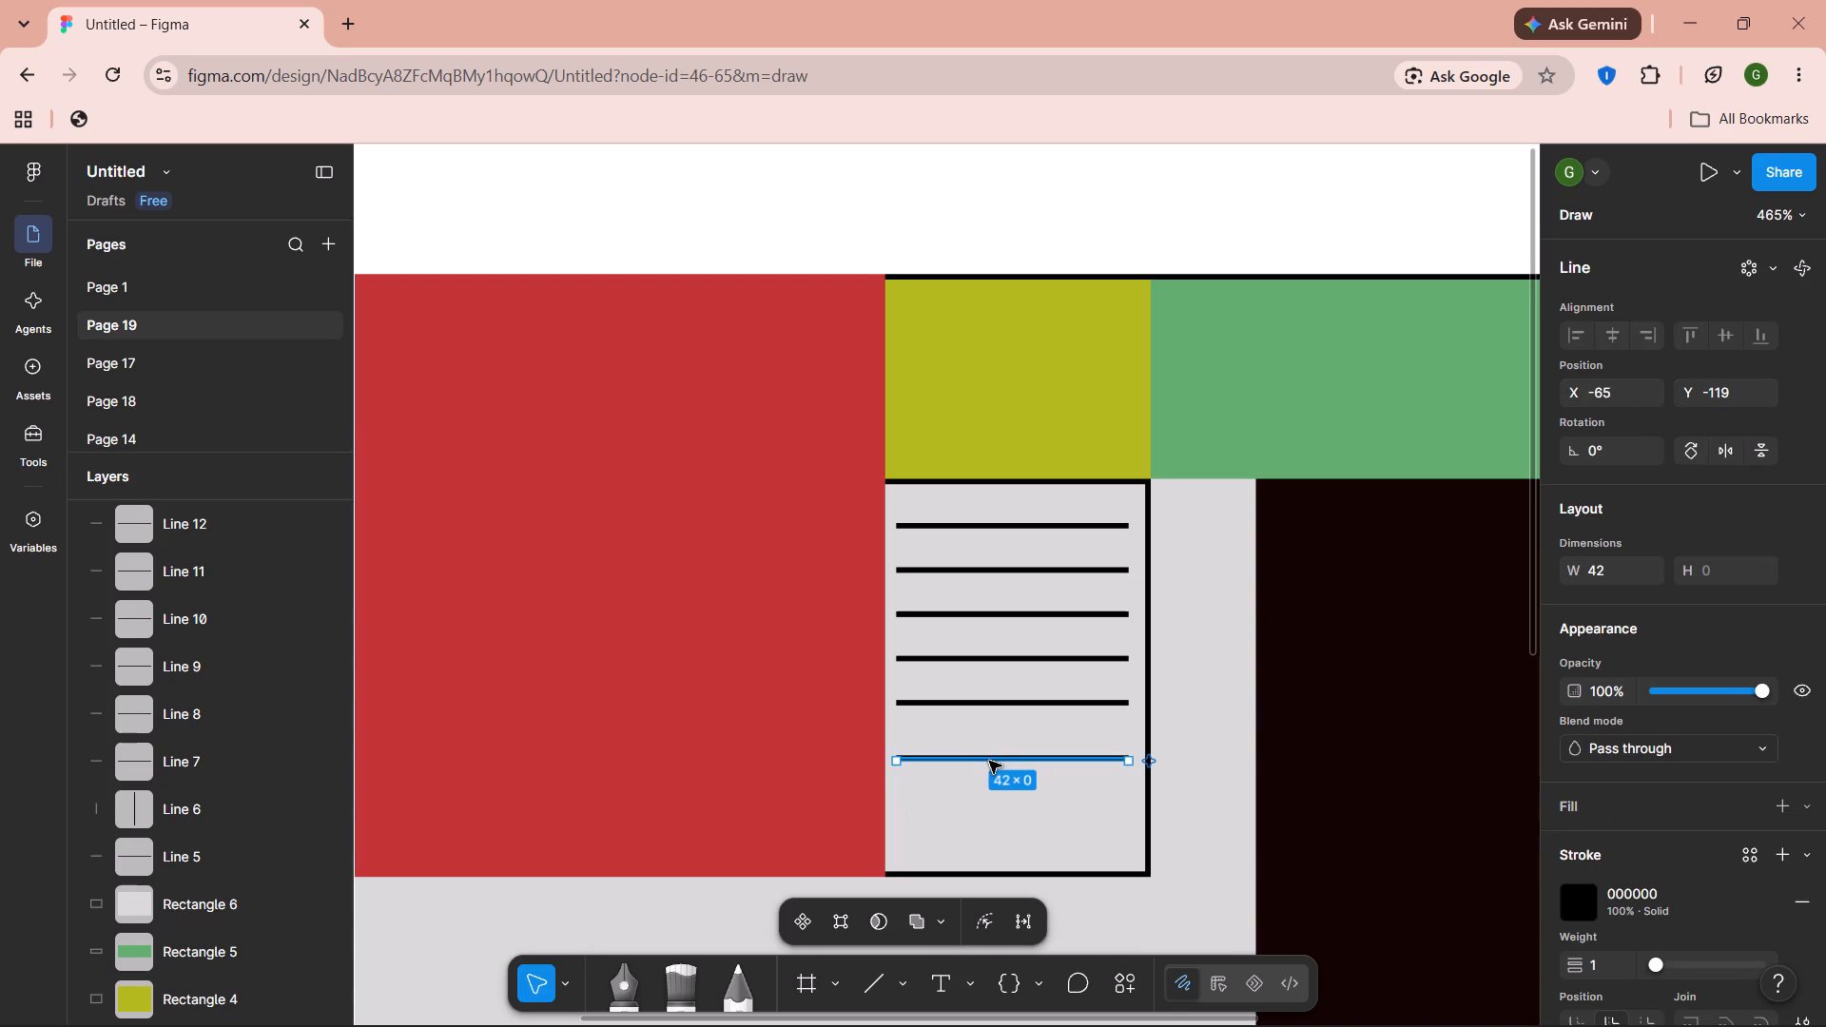
left_click_drag(989, 754, 989, 740)
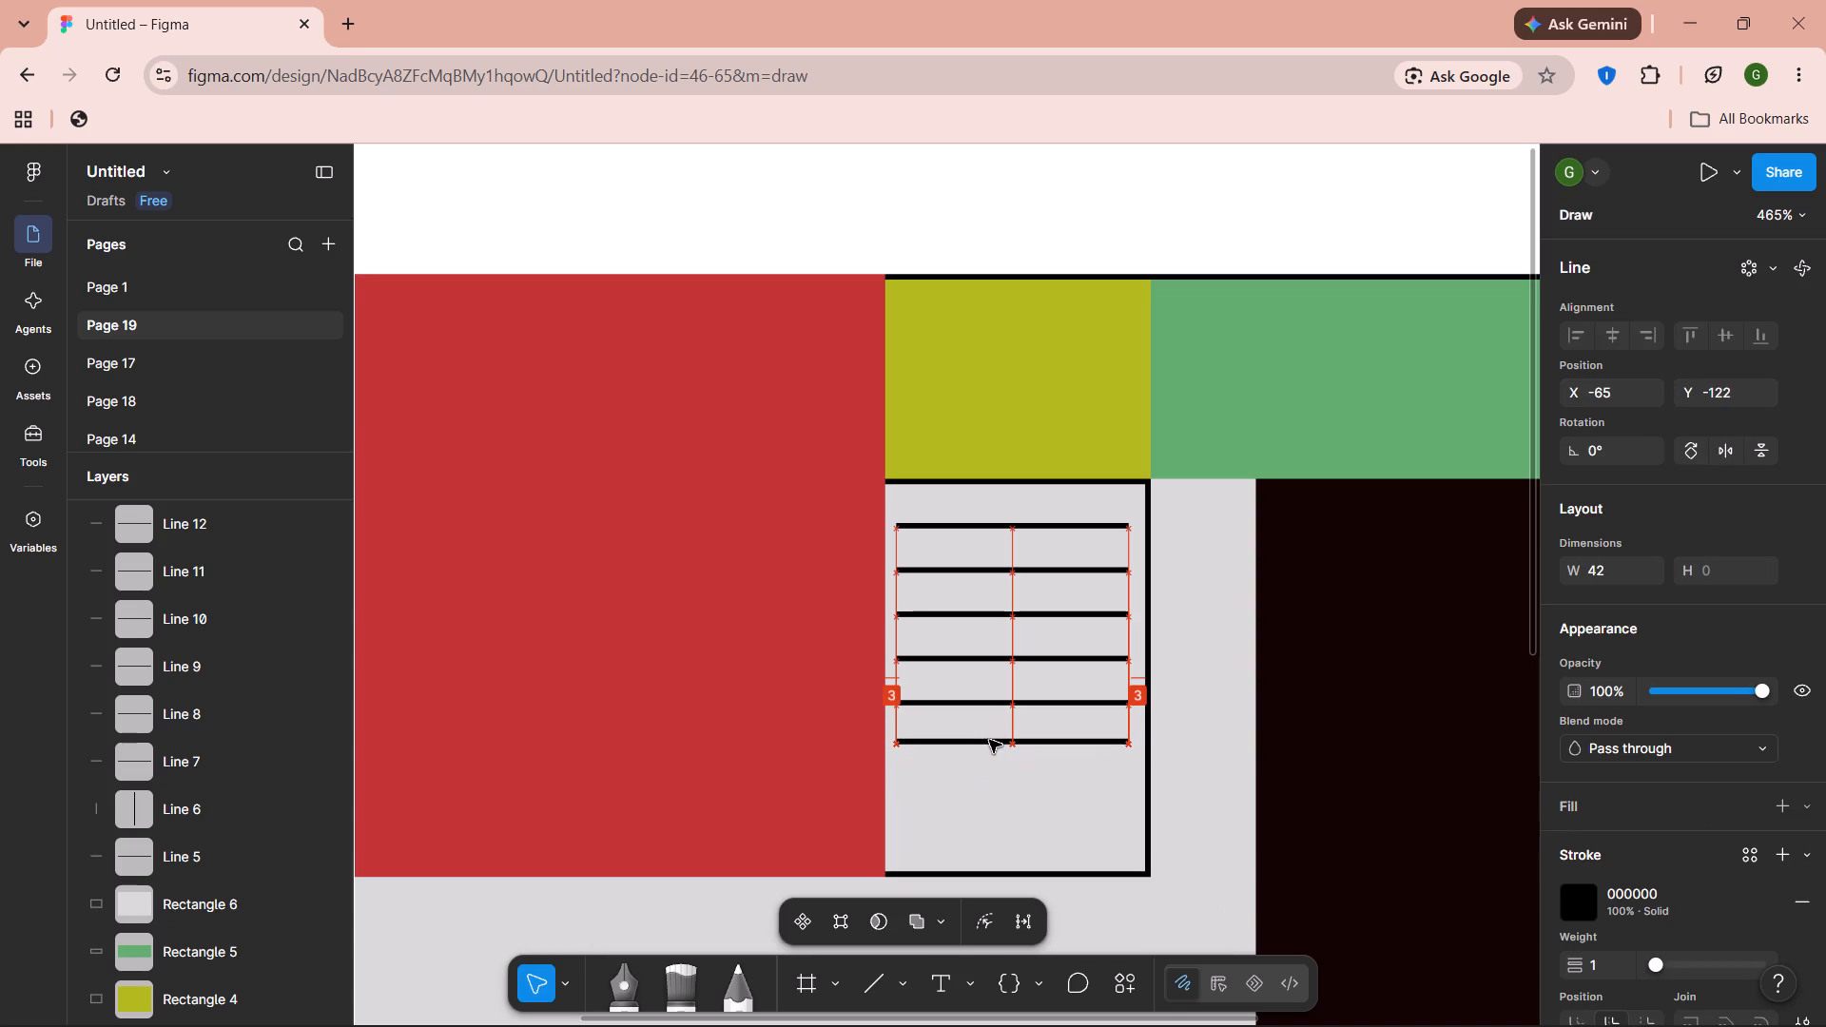
left_click_drag(989, 740, 989, 742)
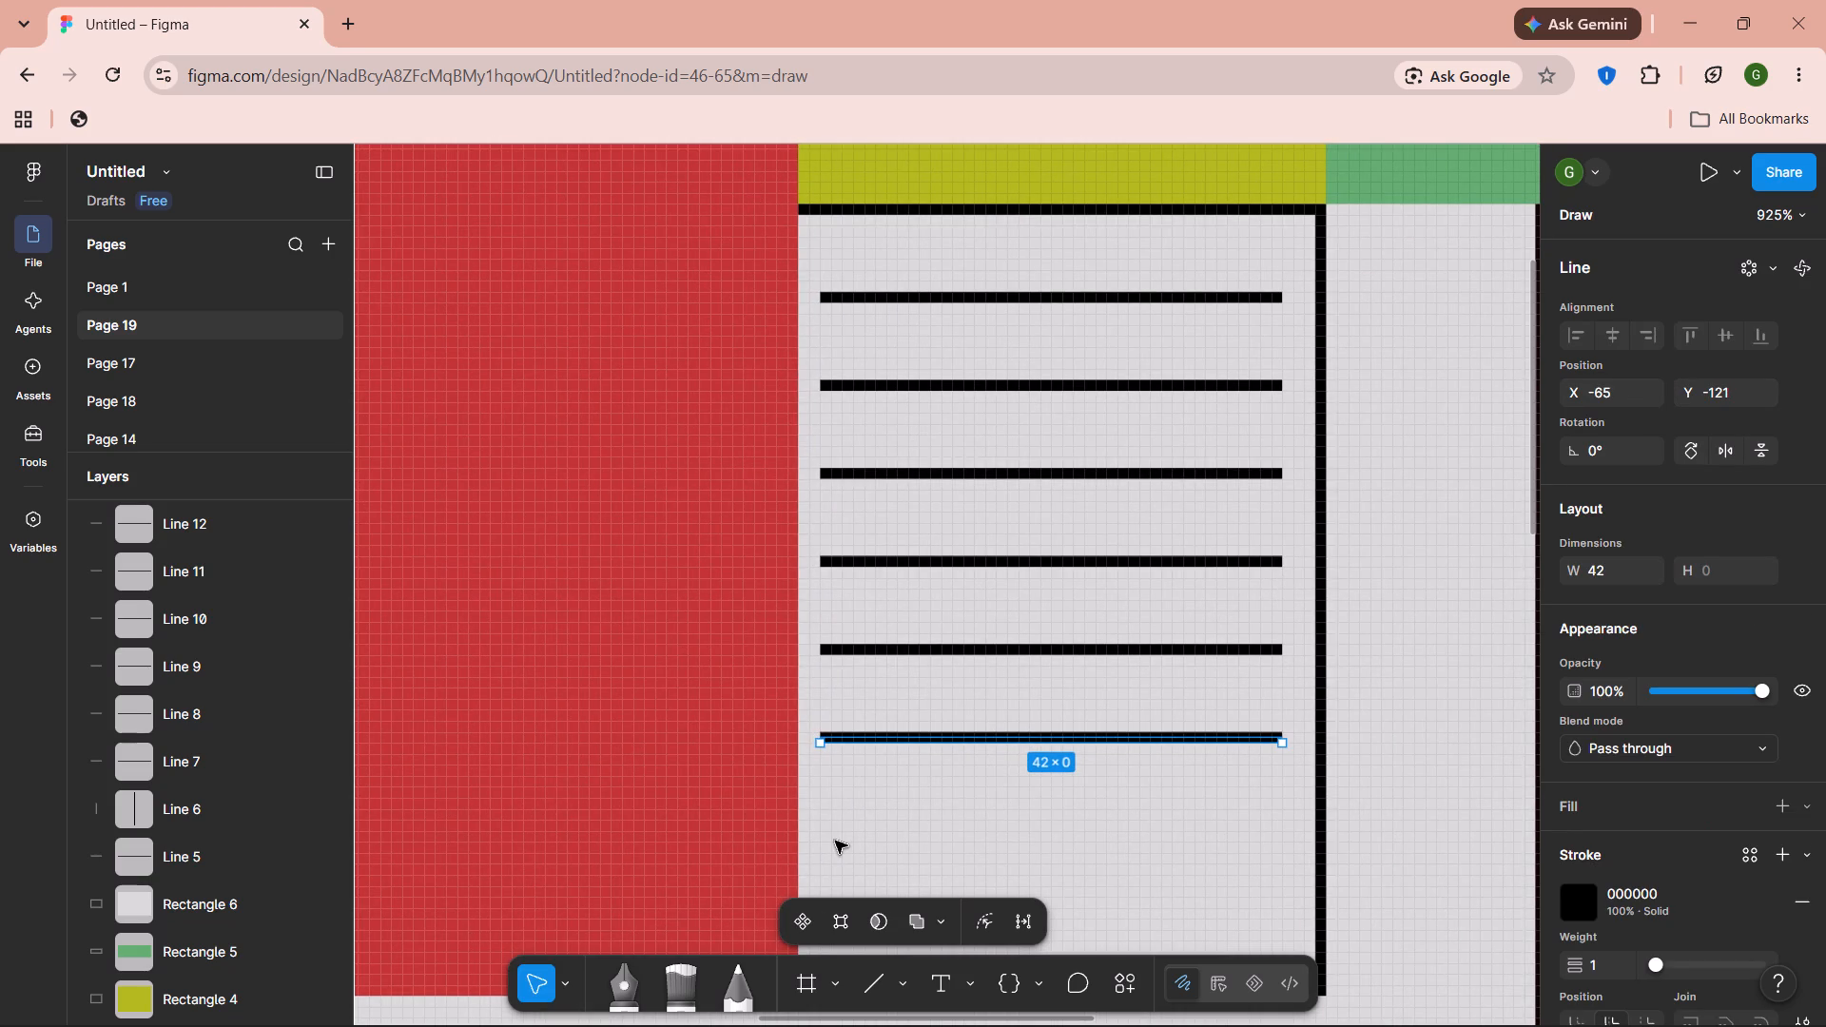
Draw a seventh line below the sixth and adjust both ends so it is level at X -65, Y -113 and 42 long.
key("l")
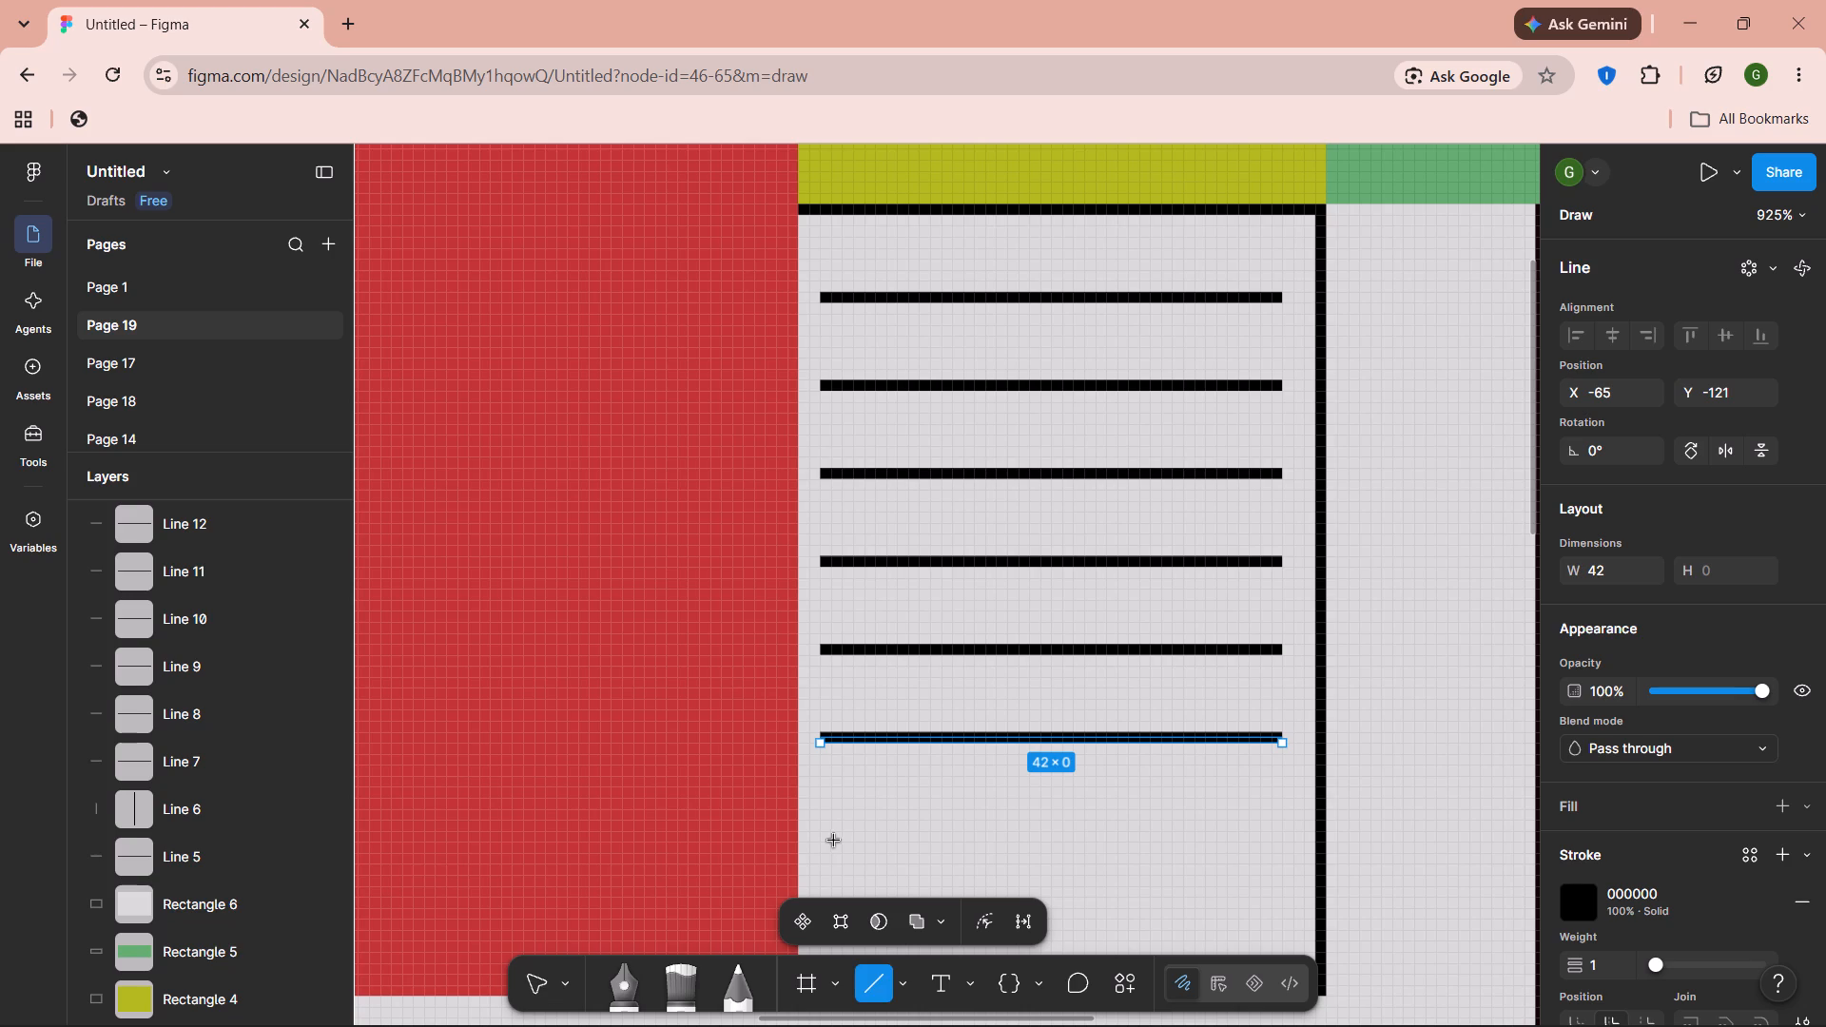
left_click_drag(831, 833, 1205, 824)
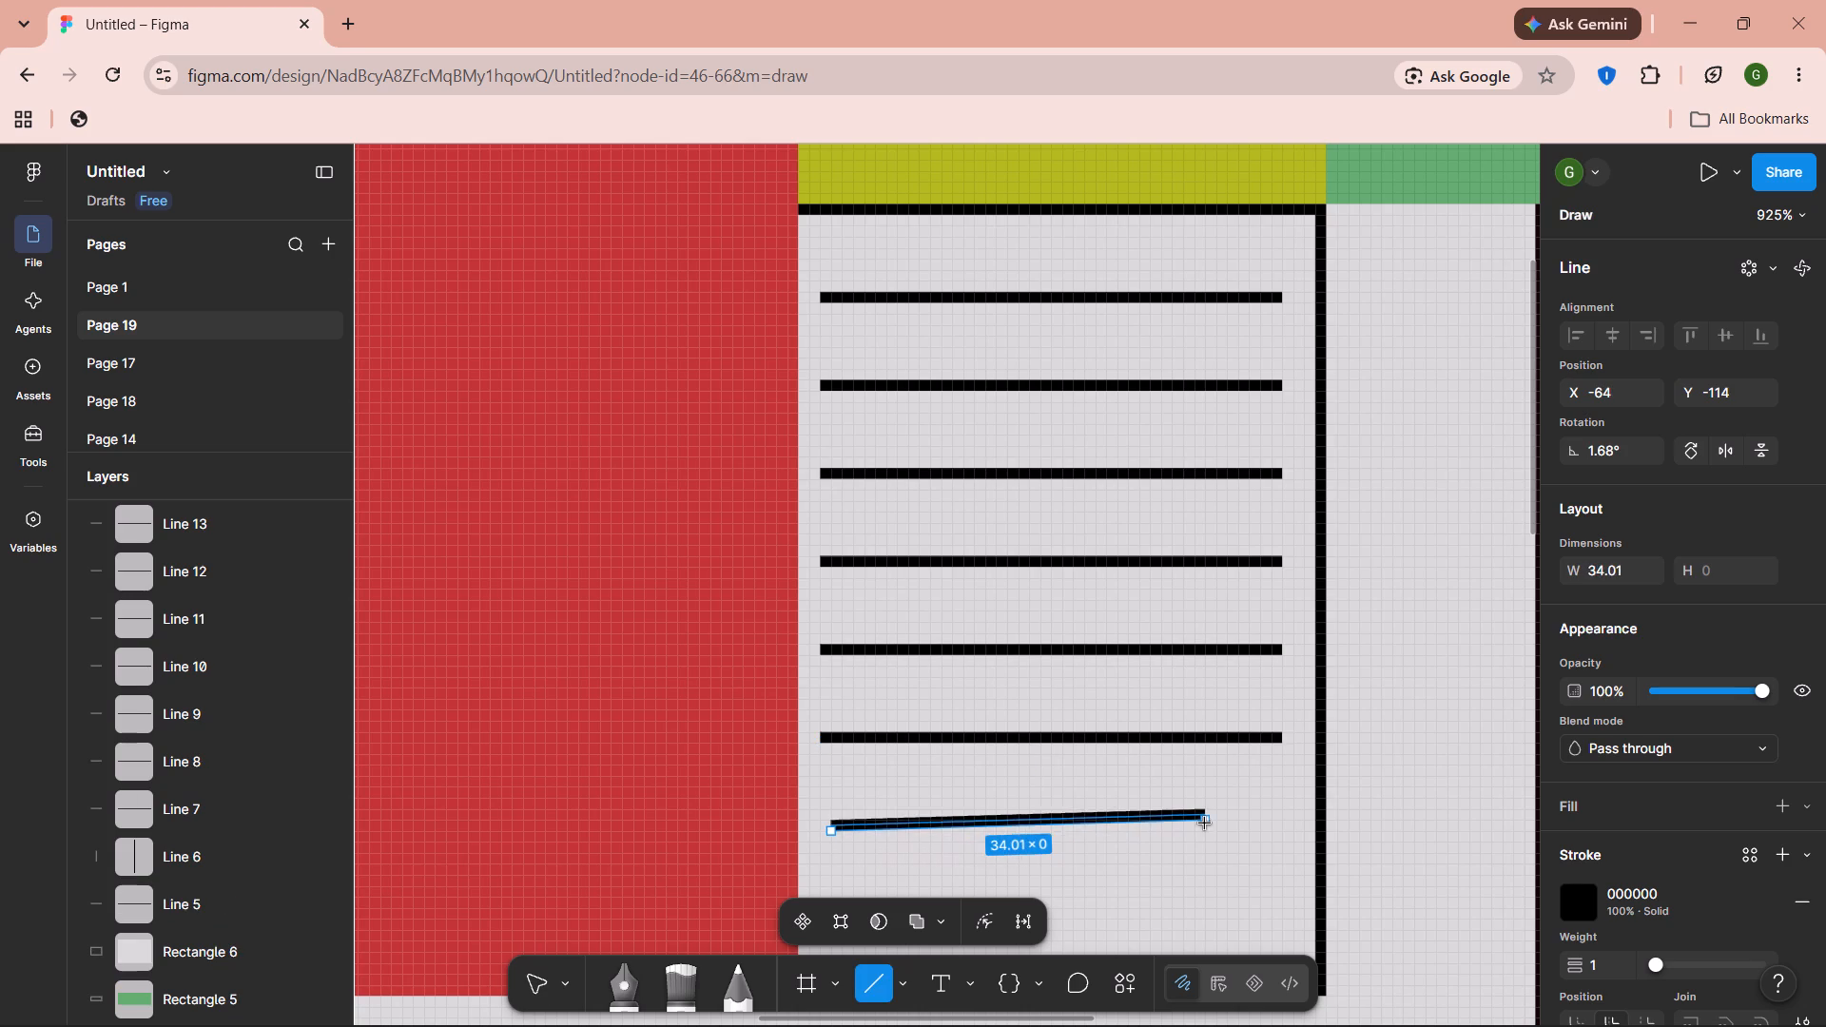
left_click_drag(1205, 824, 1280, 830)
left_click_drag(828, 827, 815, 831)
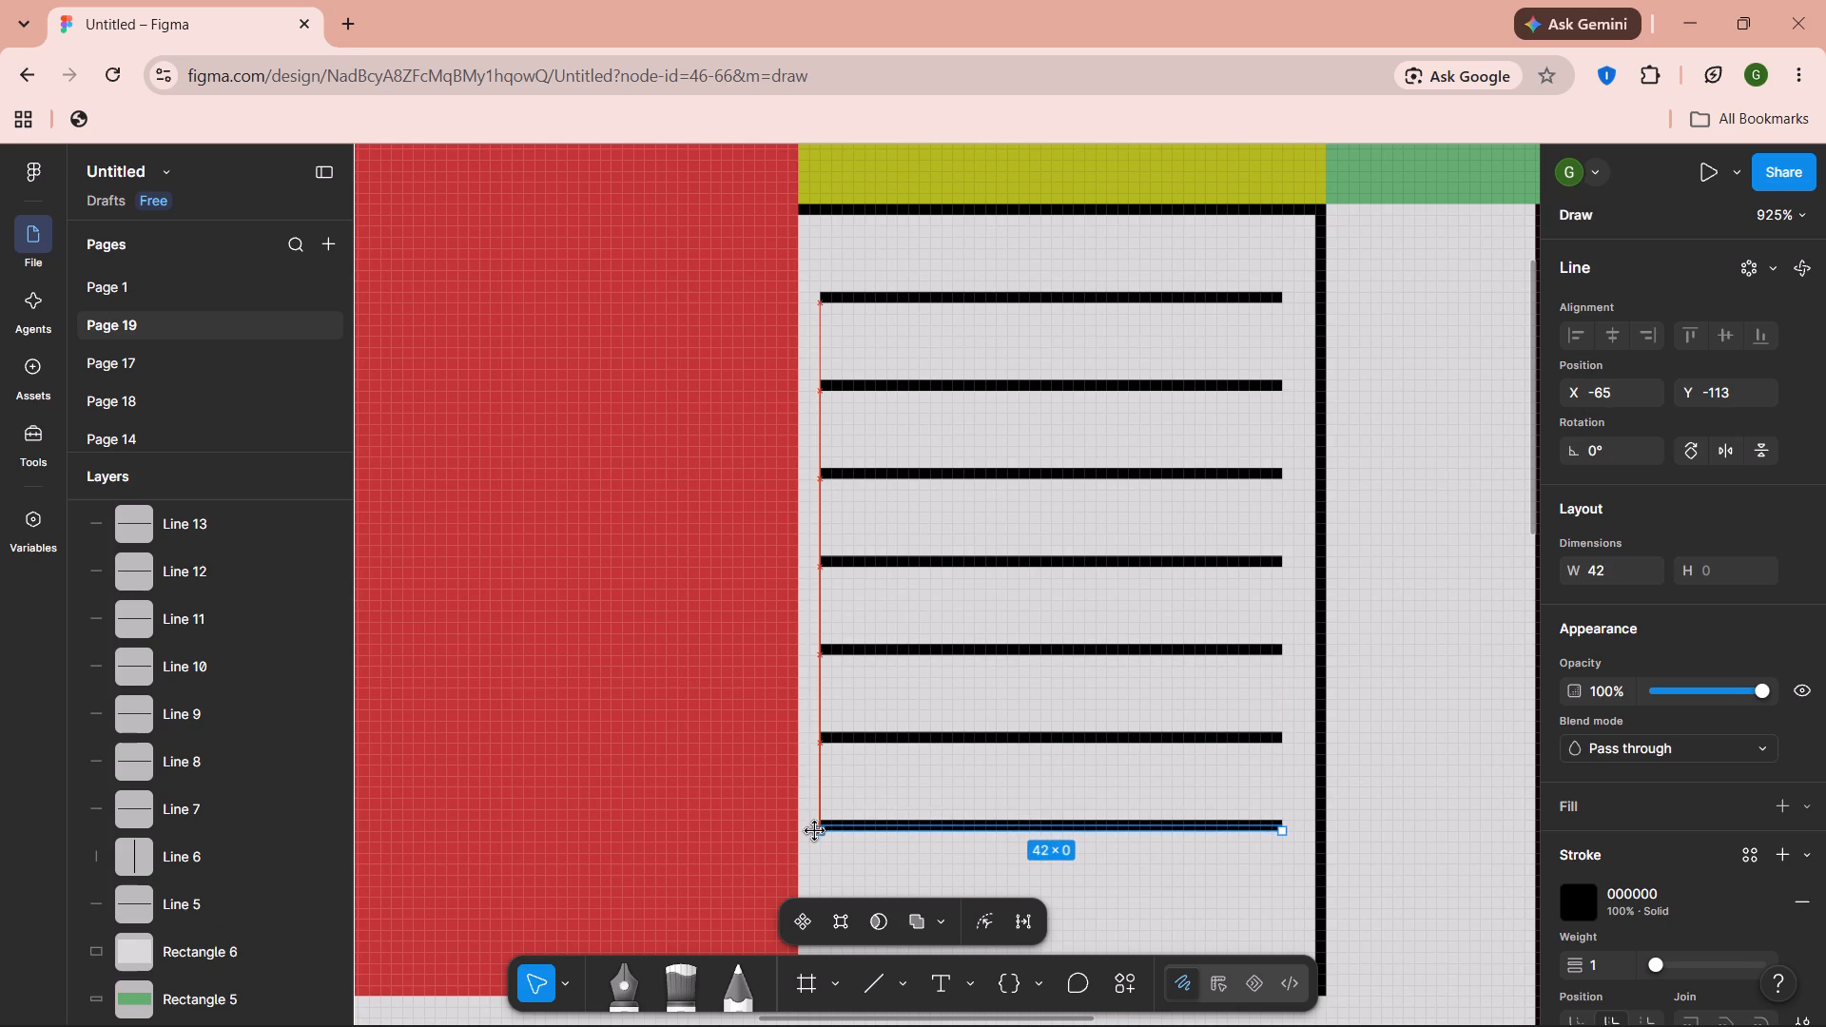
left_click_drag(815, 831, 815, 832)
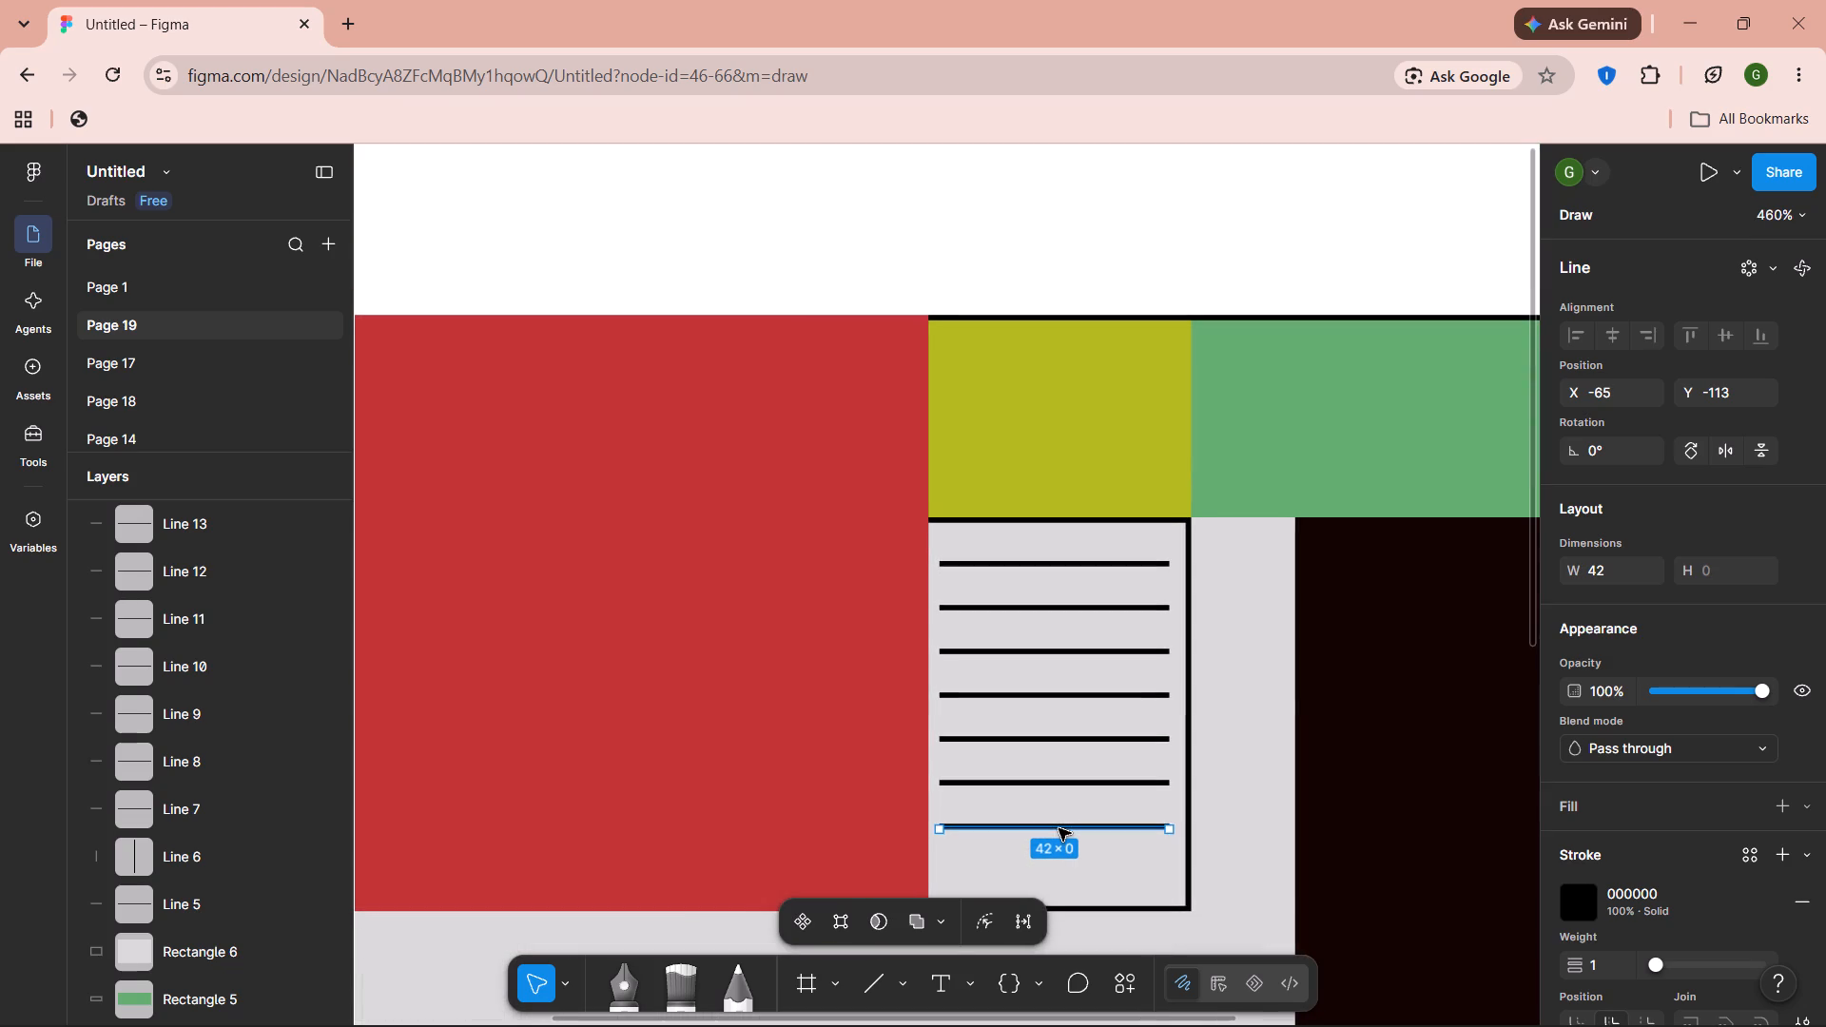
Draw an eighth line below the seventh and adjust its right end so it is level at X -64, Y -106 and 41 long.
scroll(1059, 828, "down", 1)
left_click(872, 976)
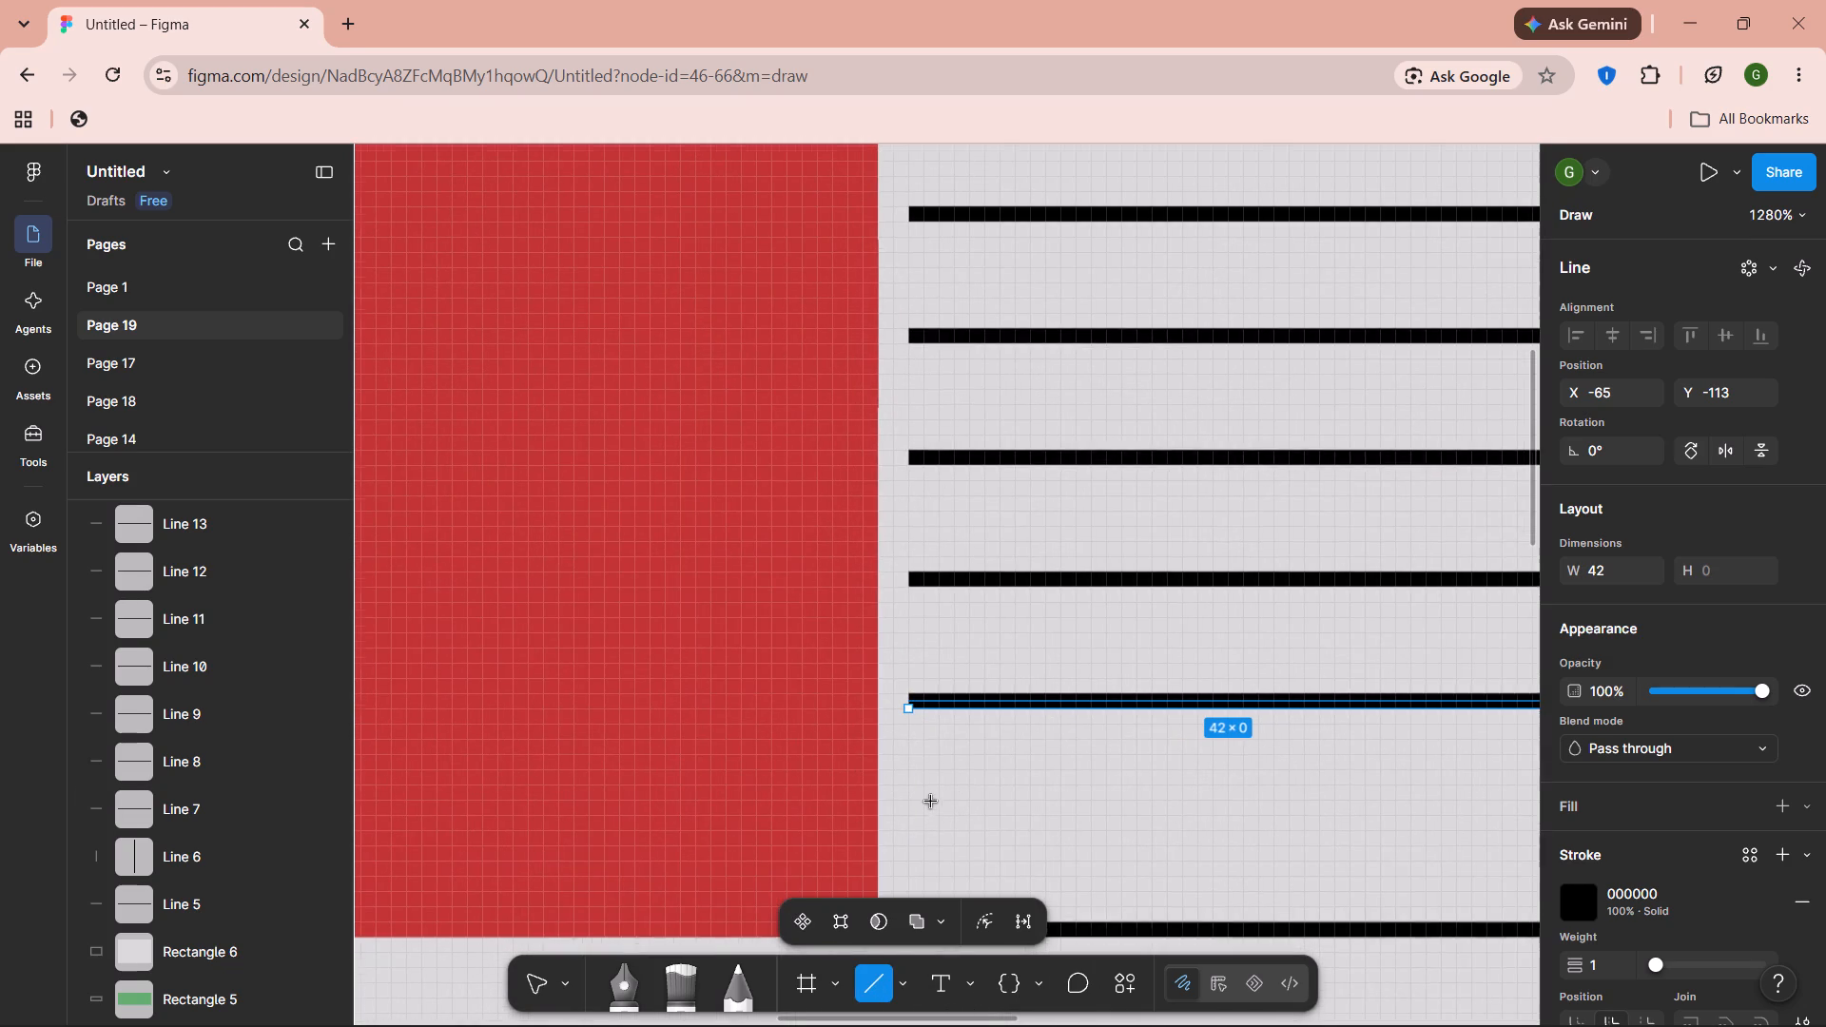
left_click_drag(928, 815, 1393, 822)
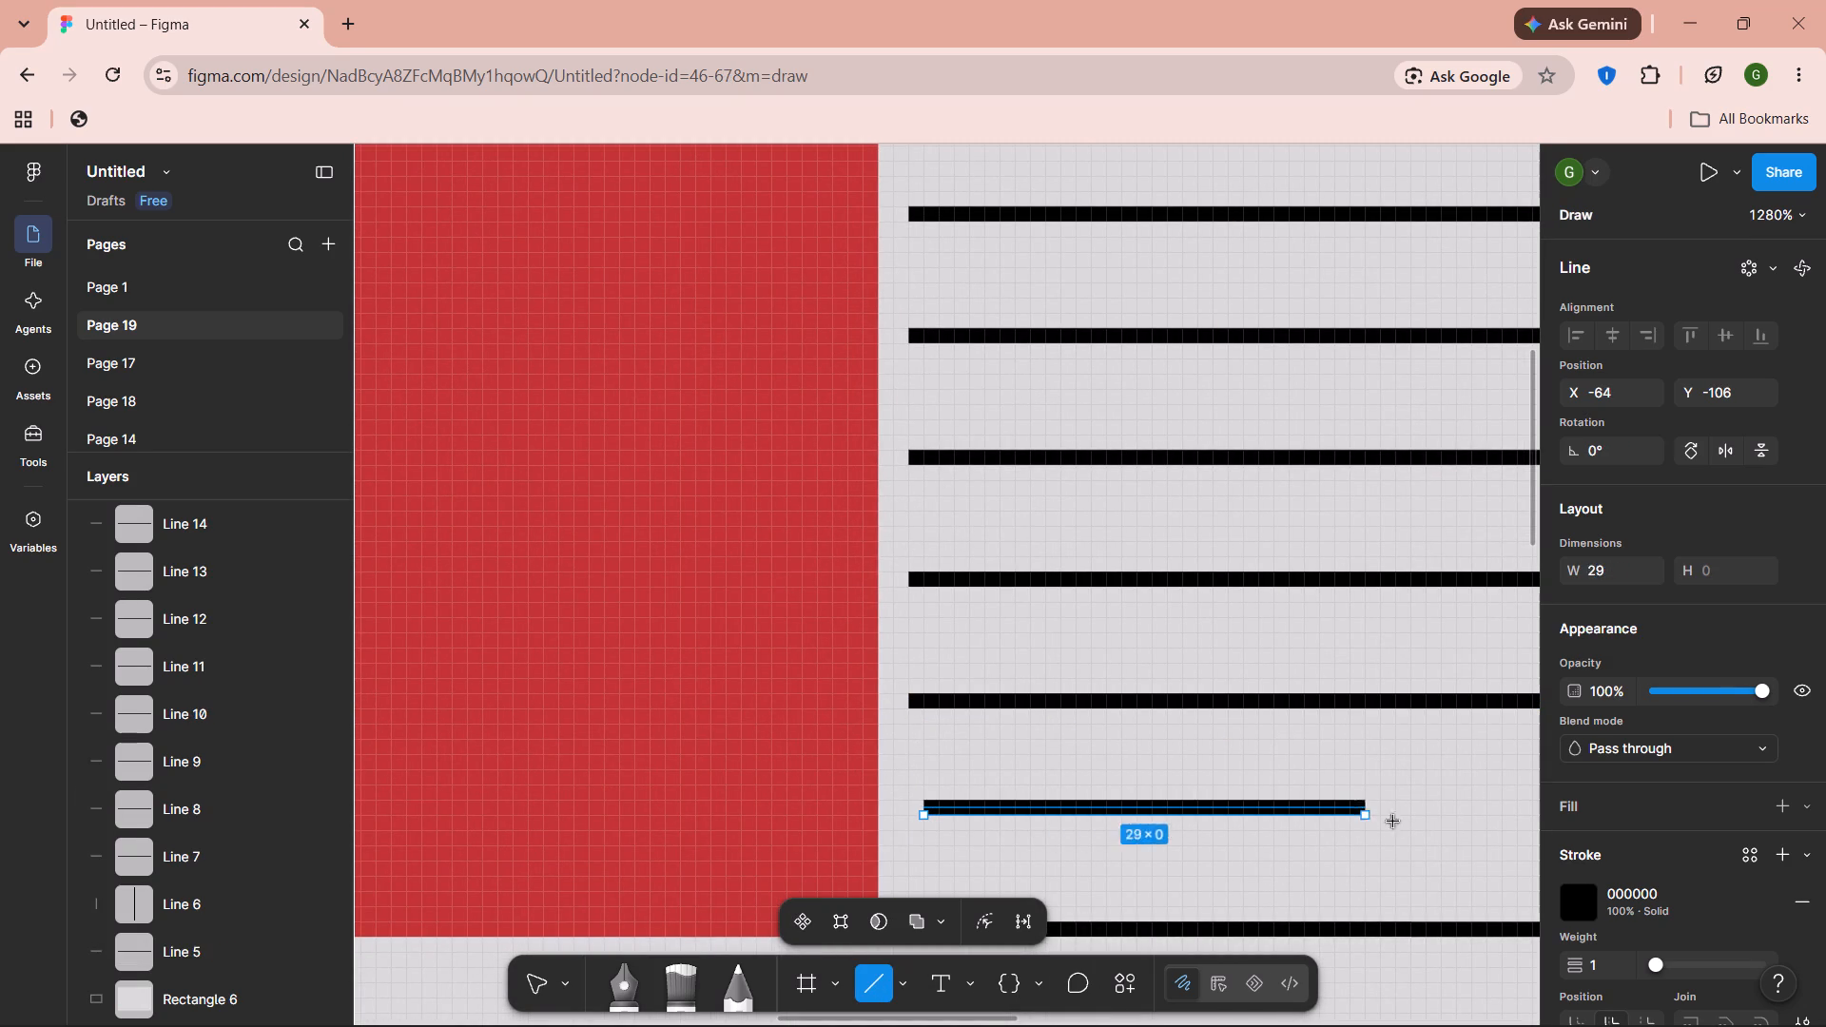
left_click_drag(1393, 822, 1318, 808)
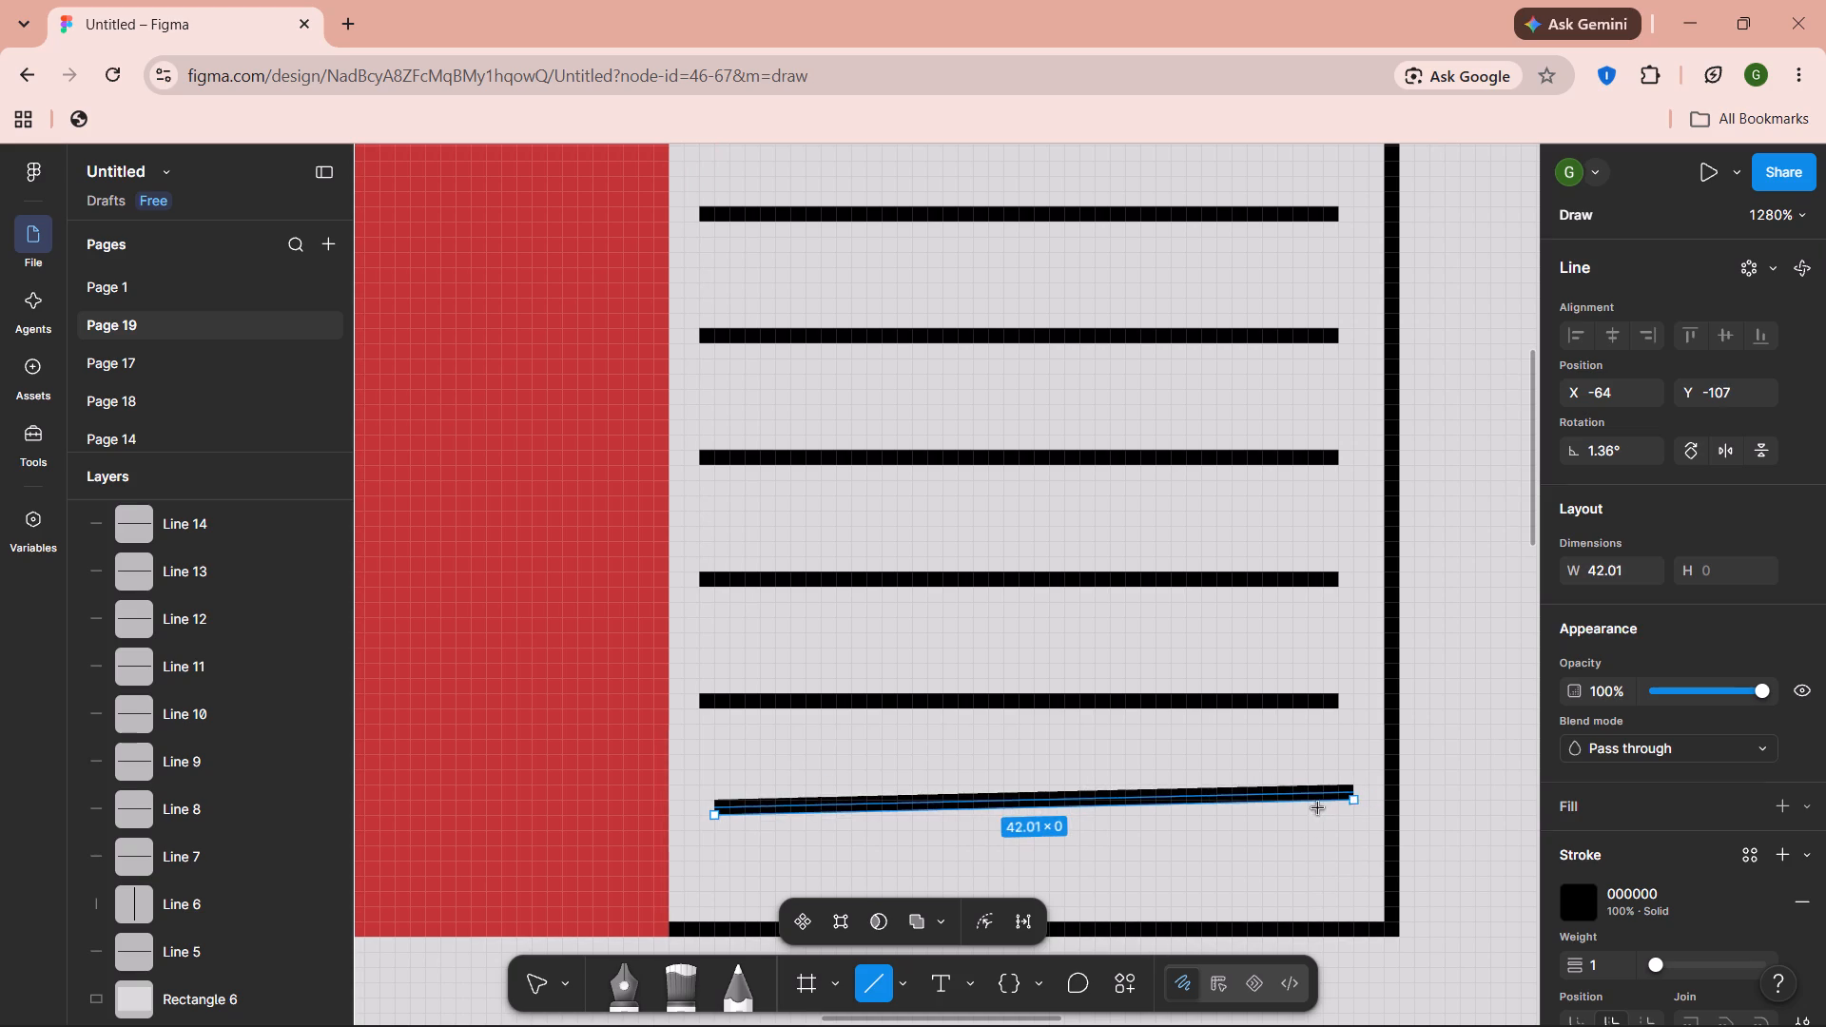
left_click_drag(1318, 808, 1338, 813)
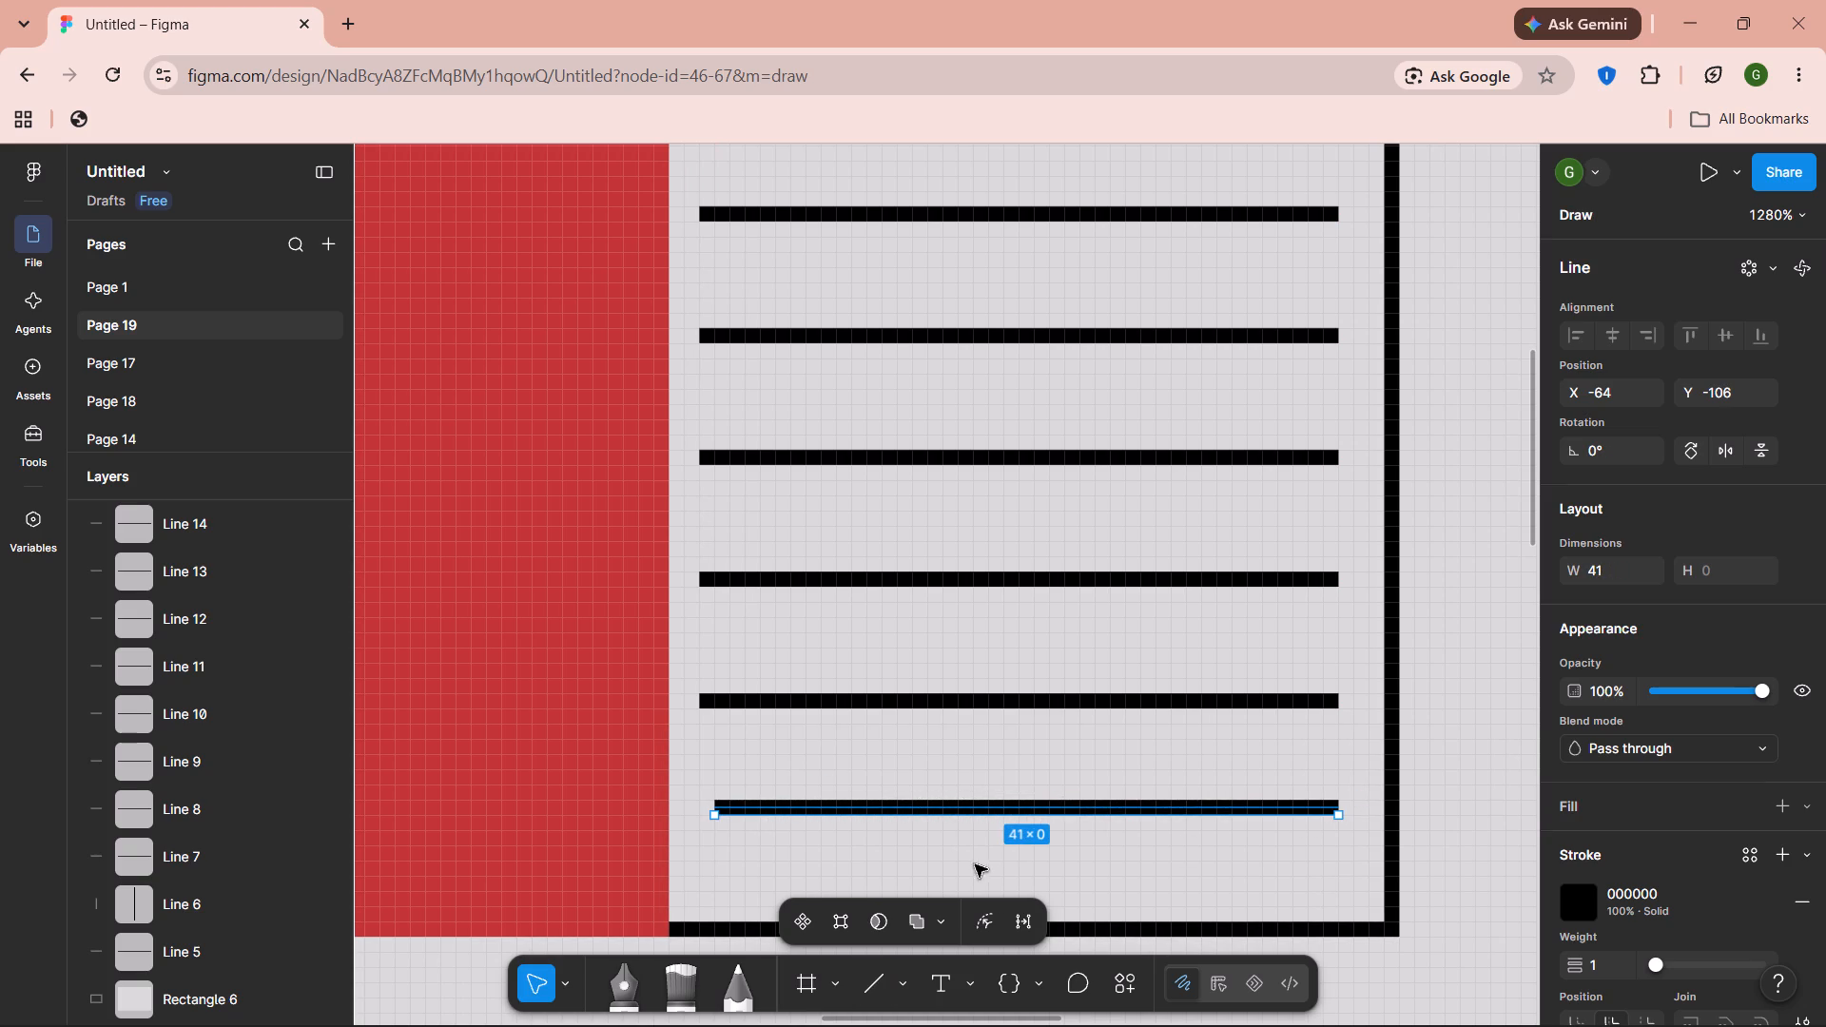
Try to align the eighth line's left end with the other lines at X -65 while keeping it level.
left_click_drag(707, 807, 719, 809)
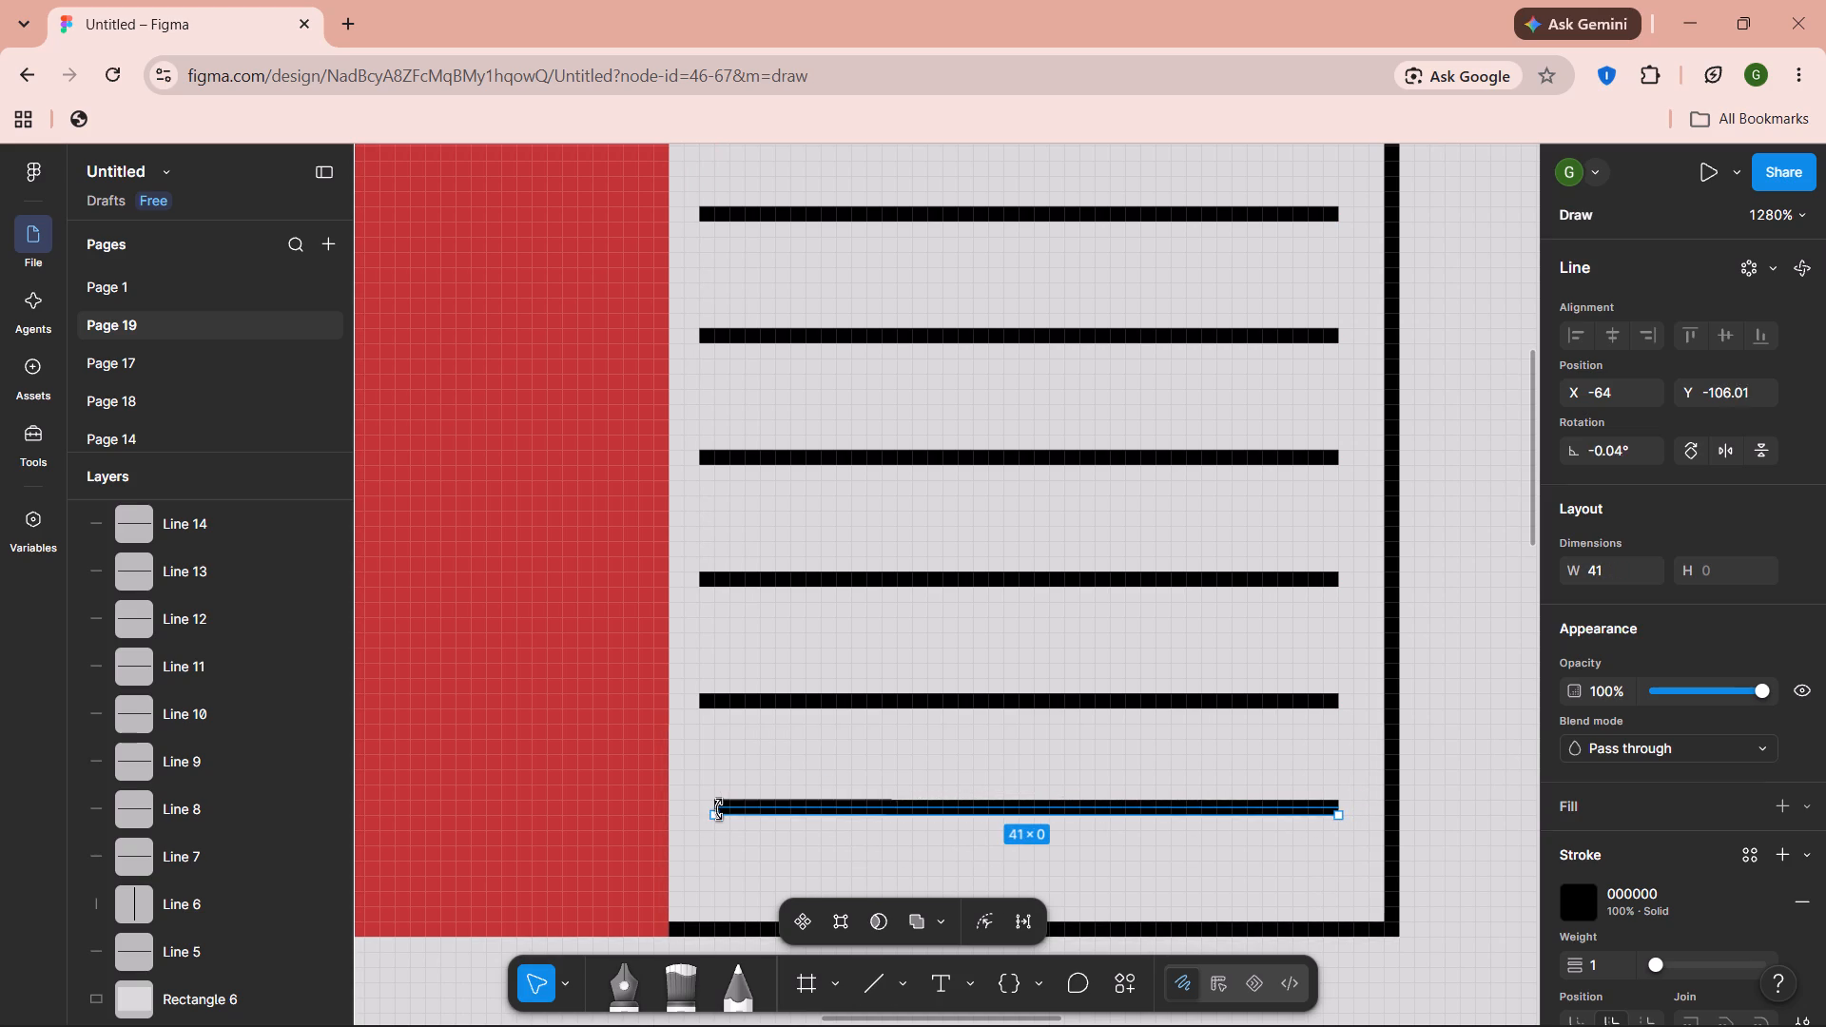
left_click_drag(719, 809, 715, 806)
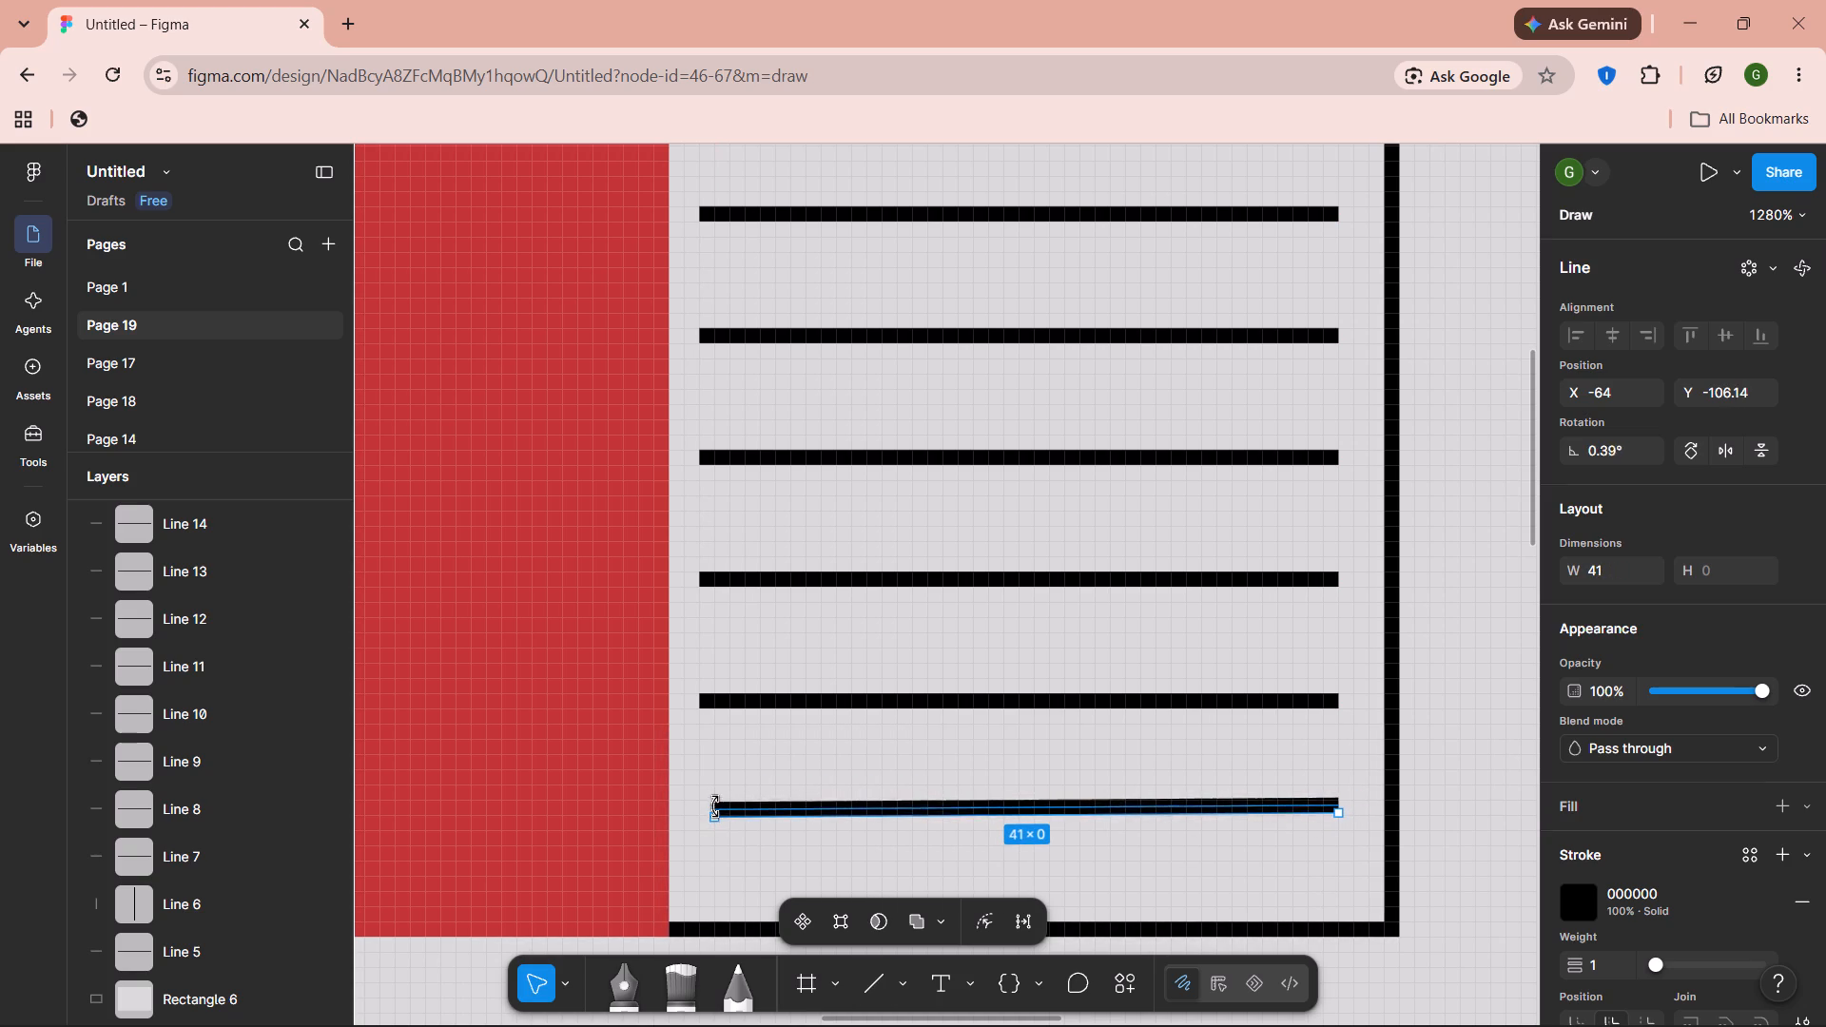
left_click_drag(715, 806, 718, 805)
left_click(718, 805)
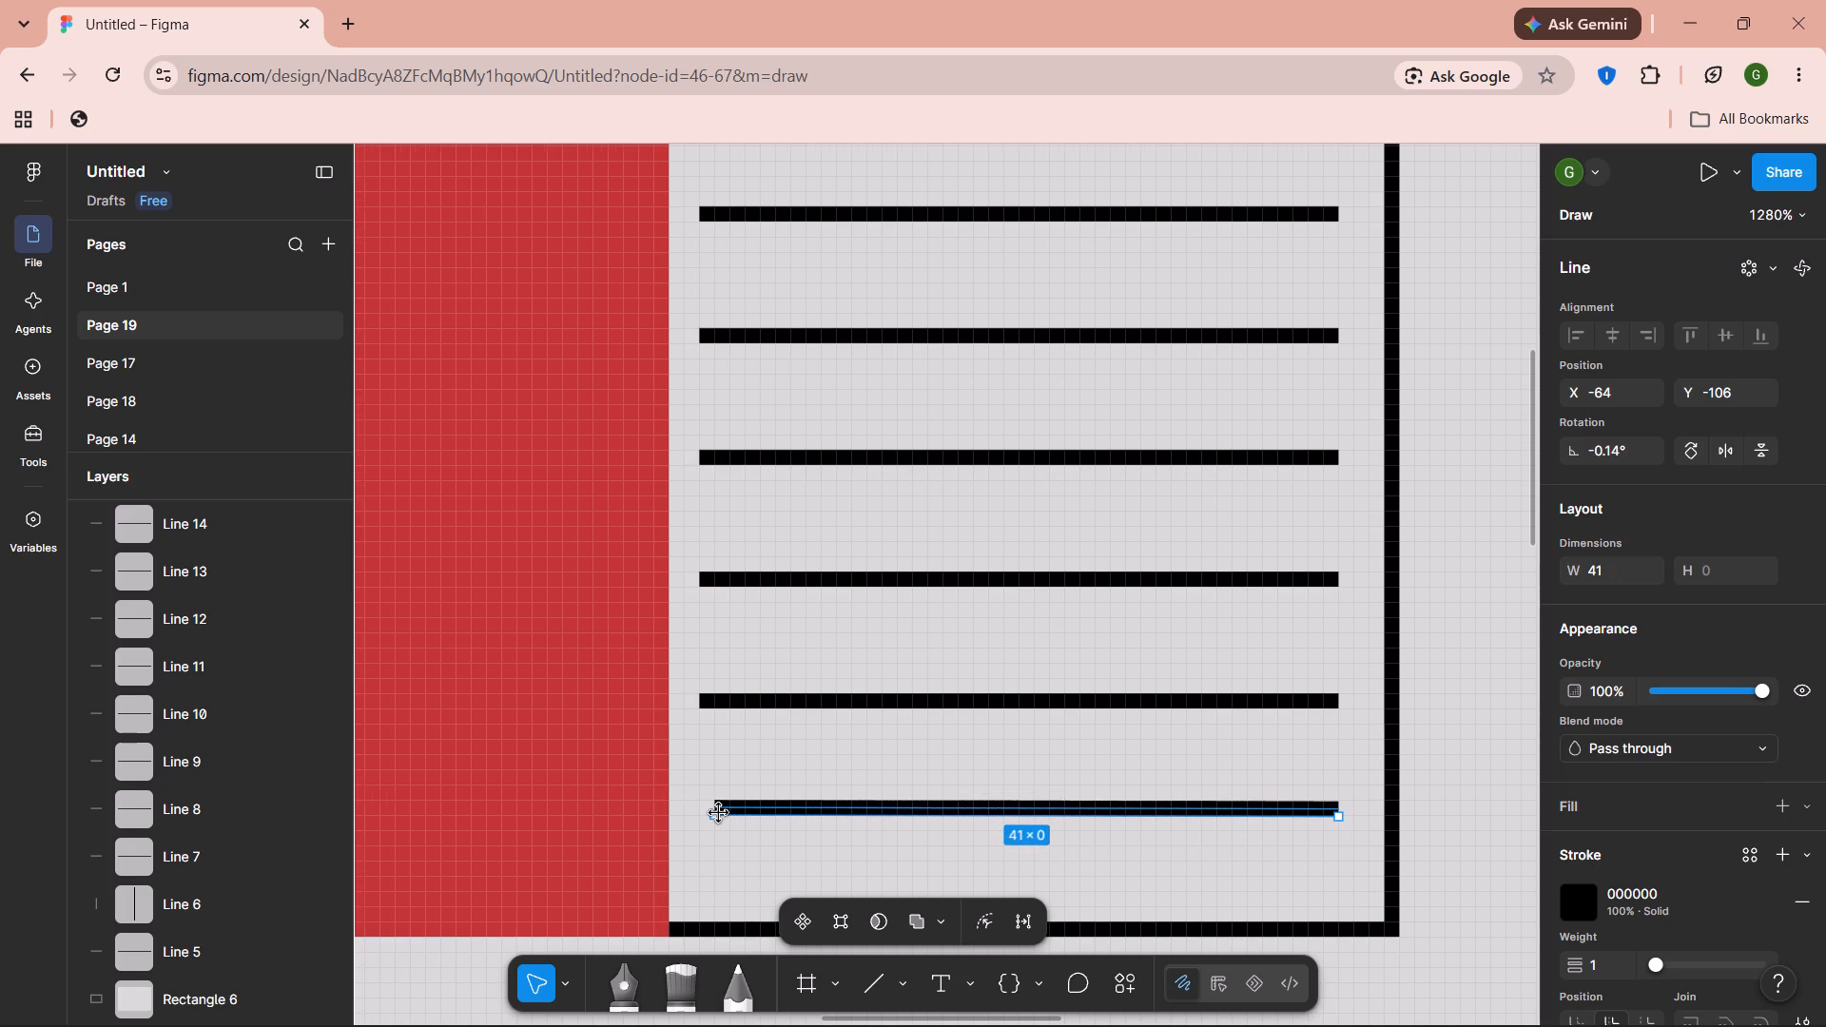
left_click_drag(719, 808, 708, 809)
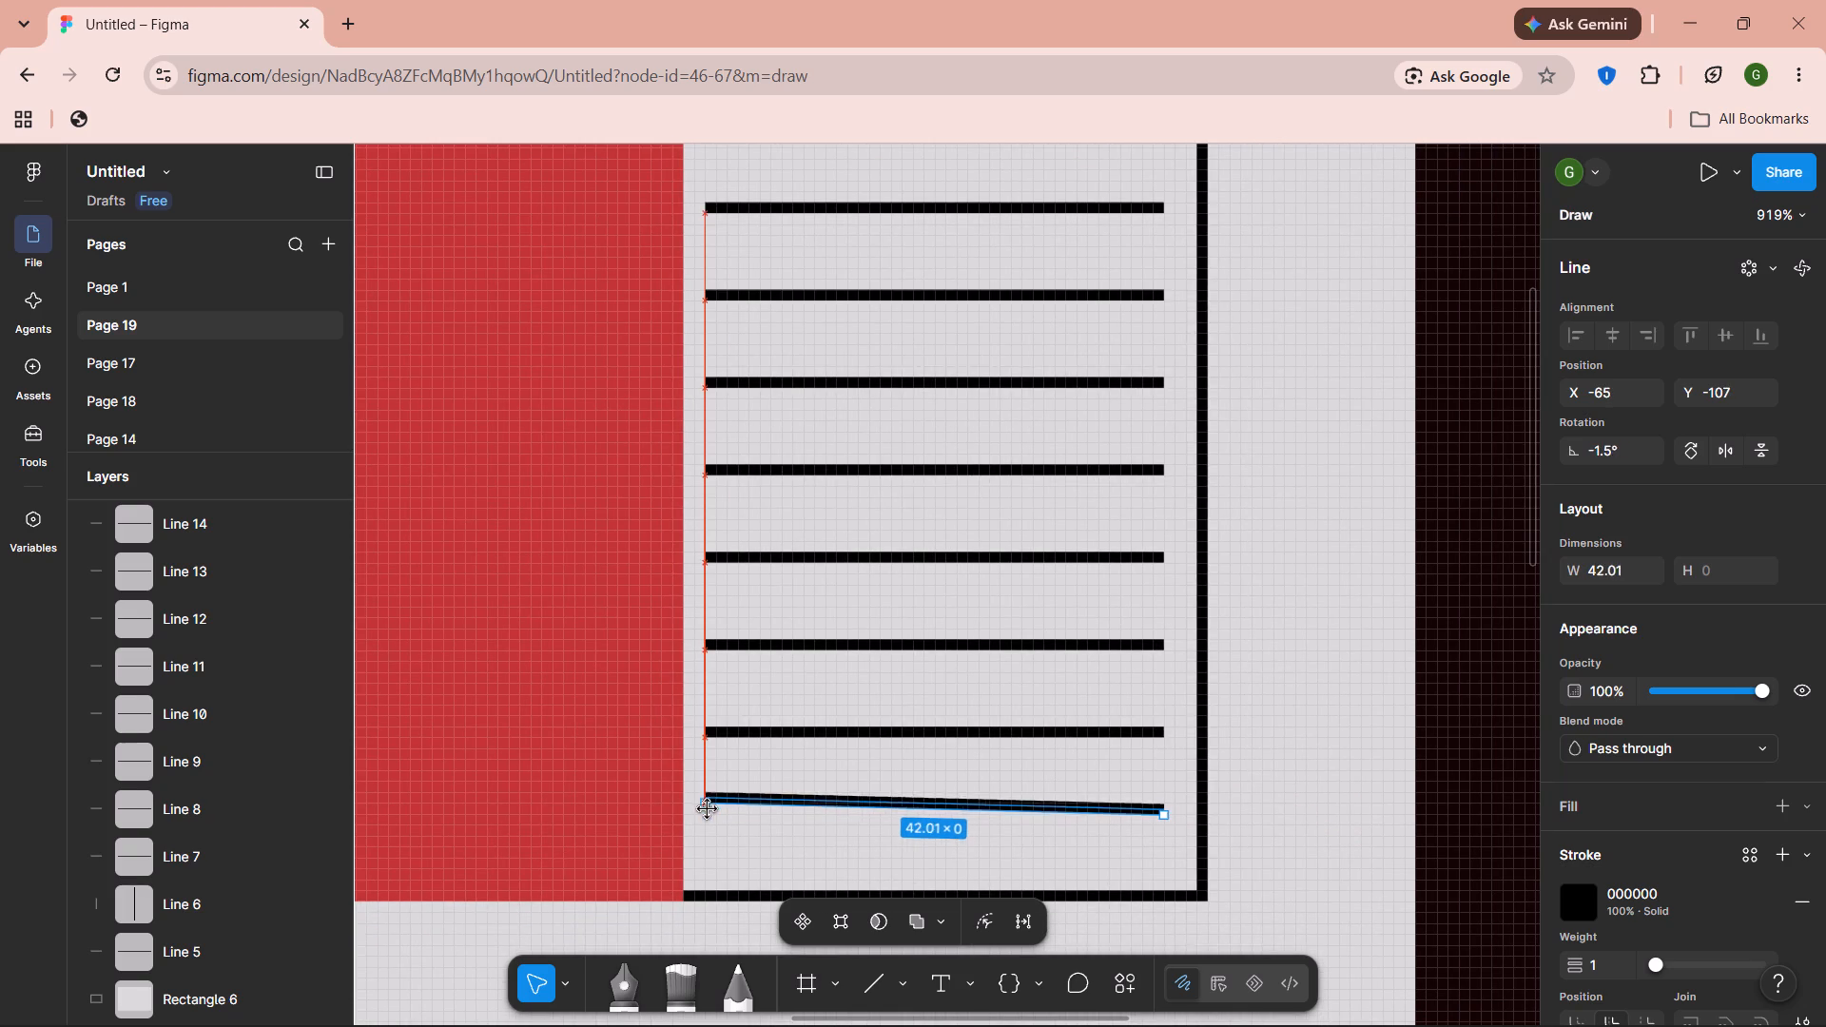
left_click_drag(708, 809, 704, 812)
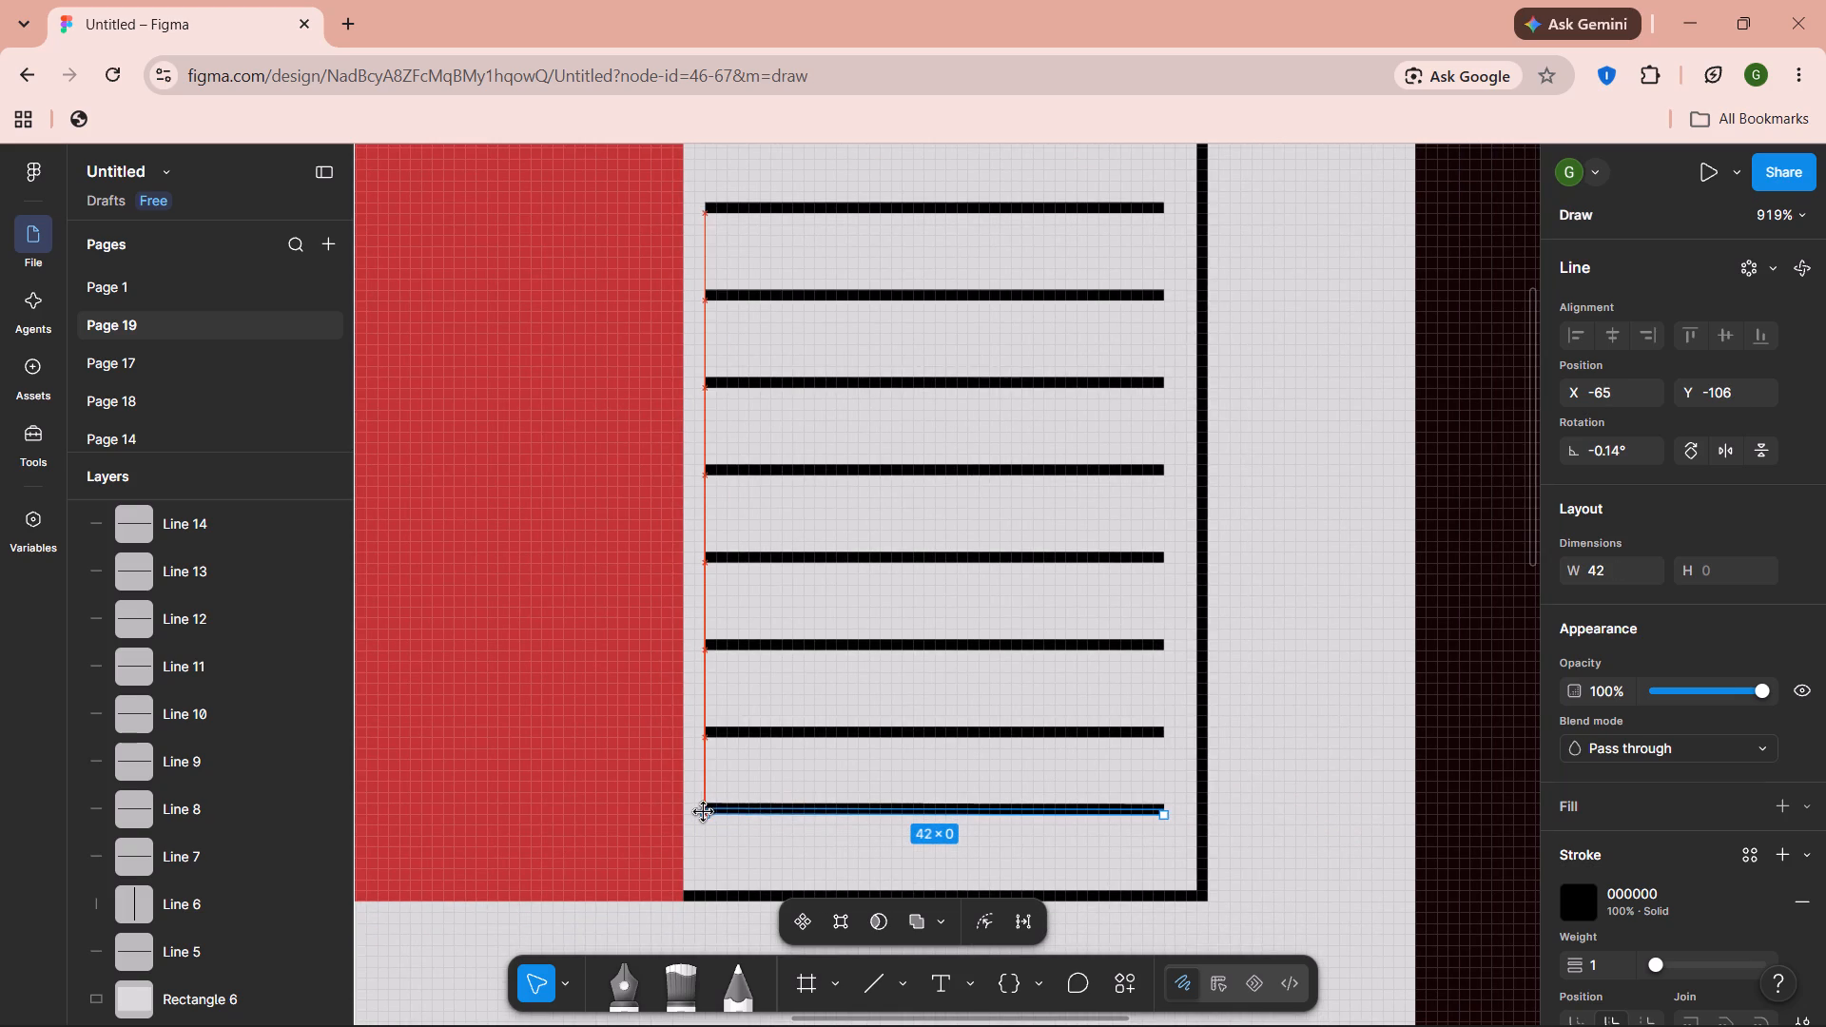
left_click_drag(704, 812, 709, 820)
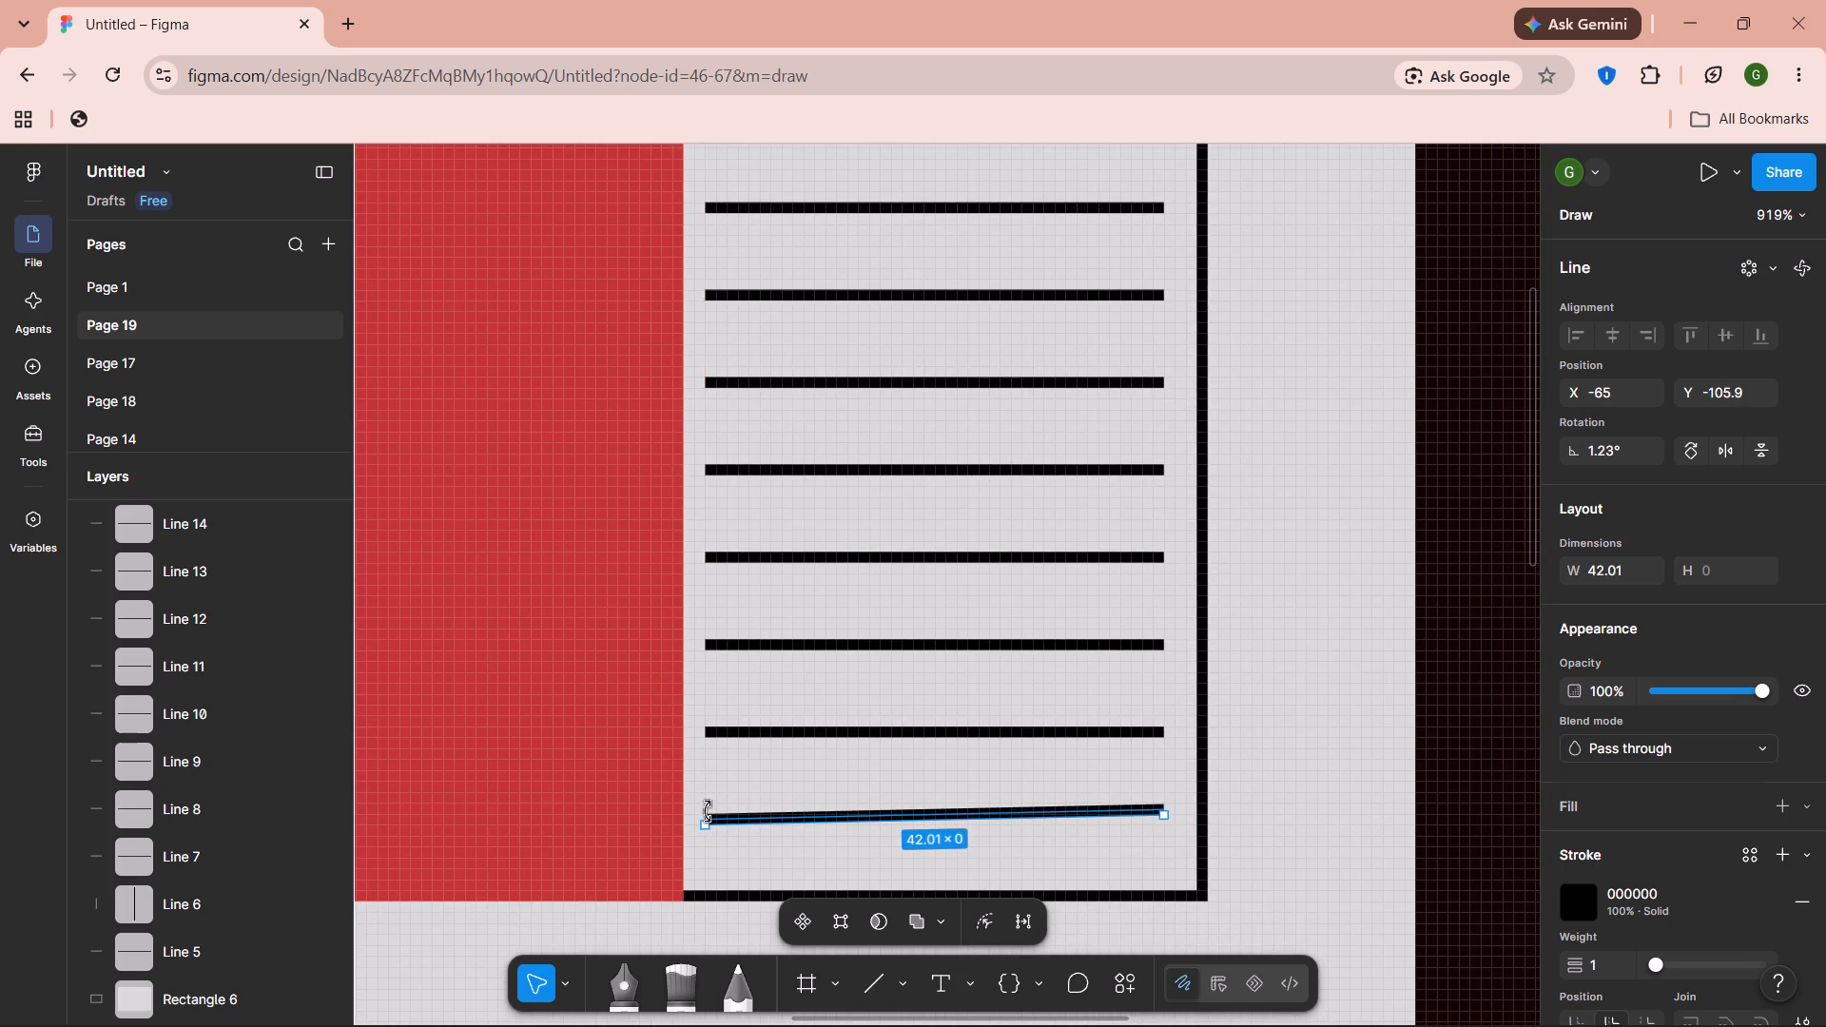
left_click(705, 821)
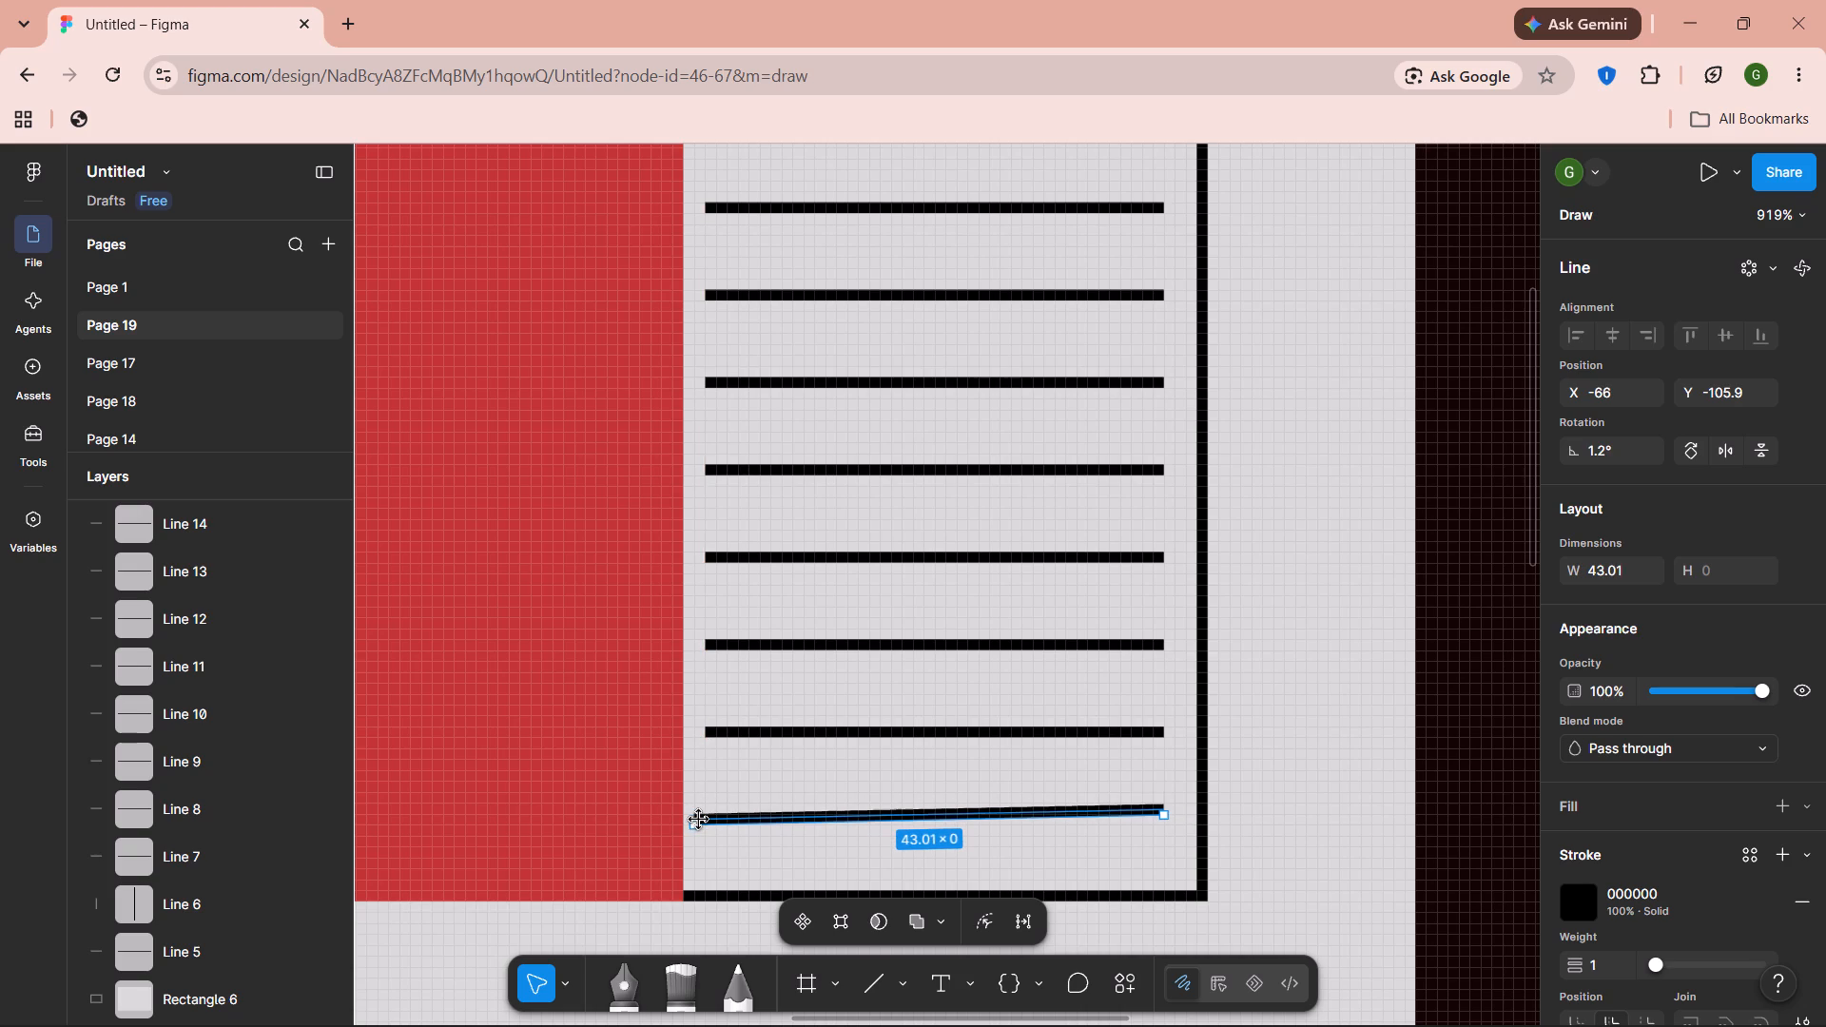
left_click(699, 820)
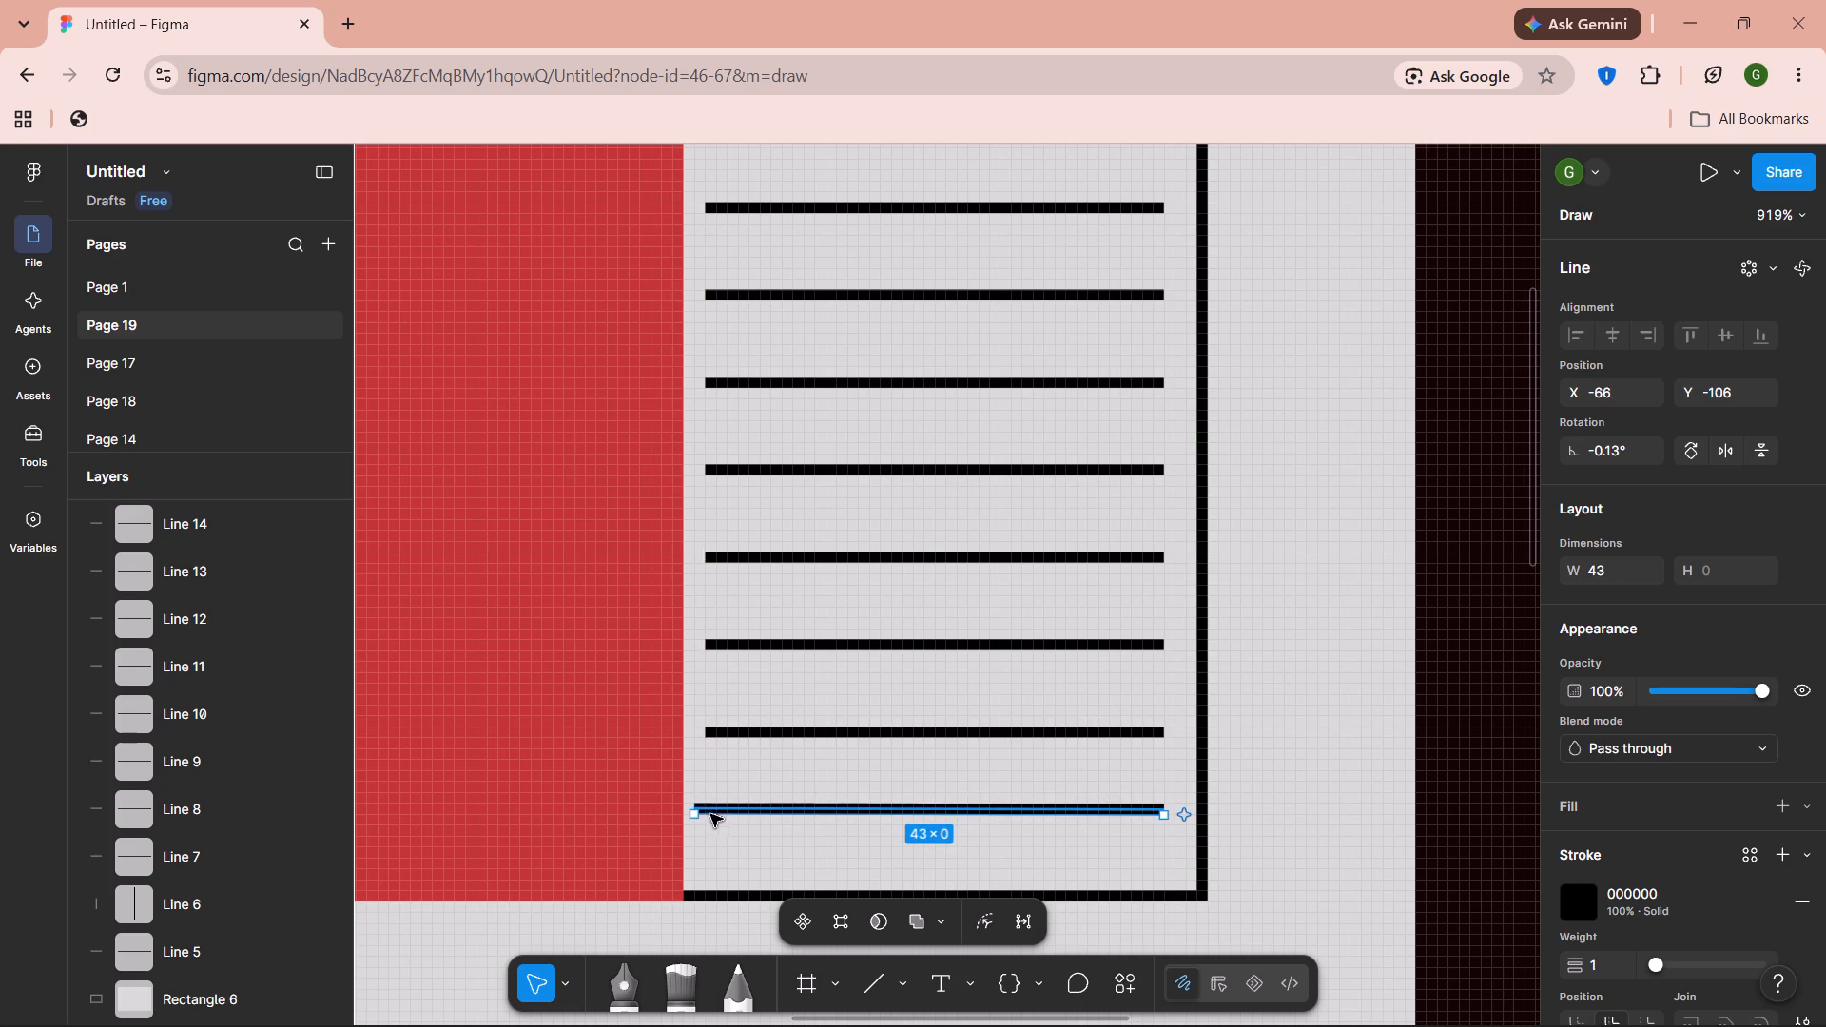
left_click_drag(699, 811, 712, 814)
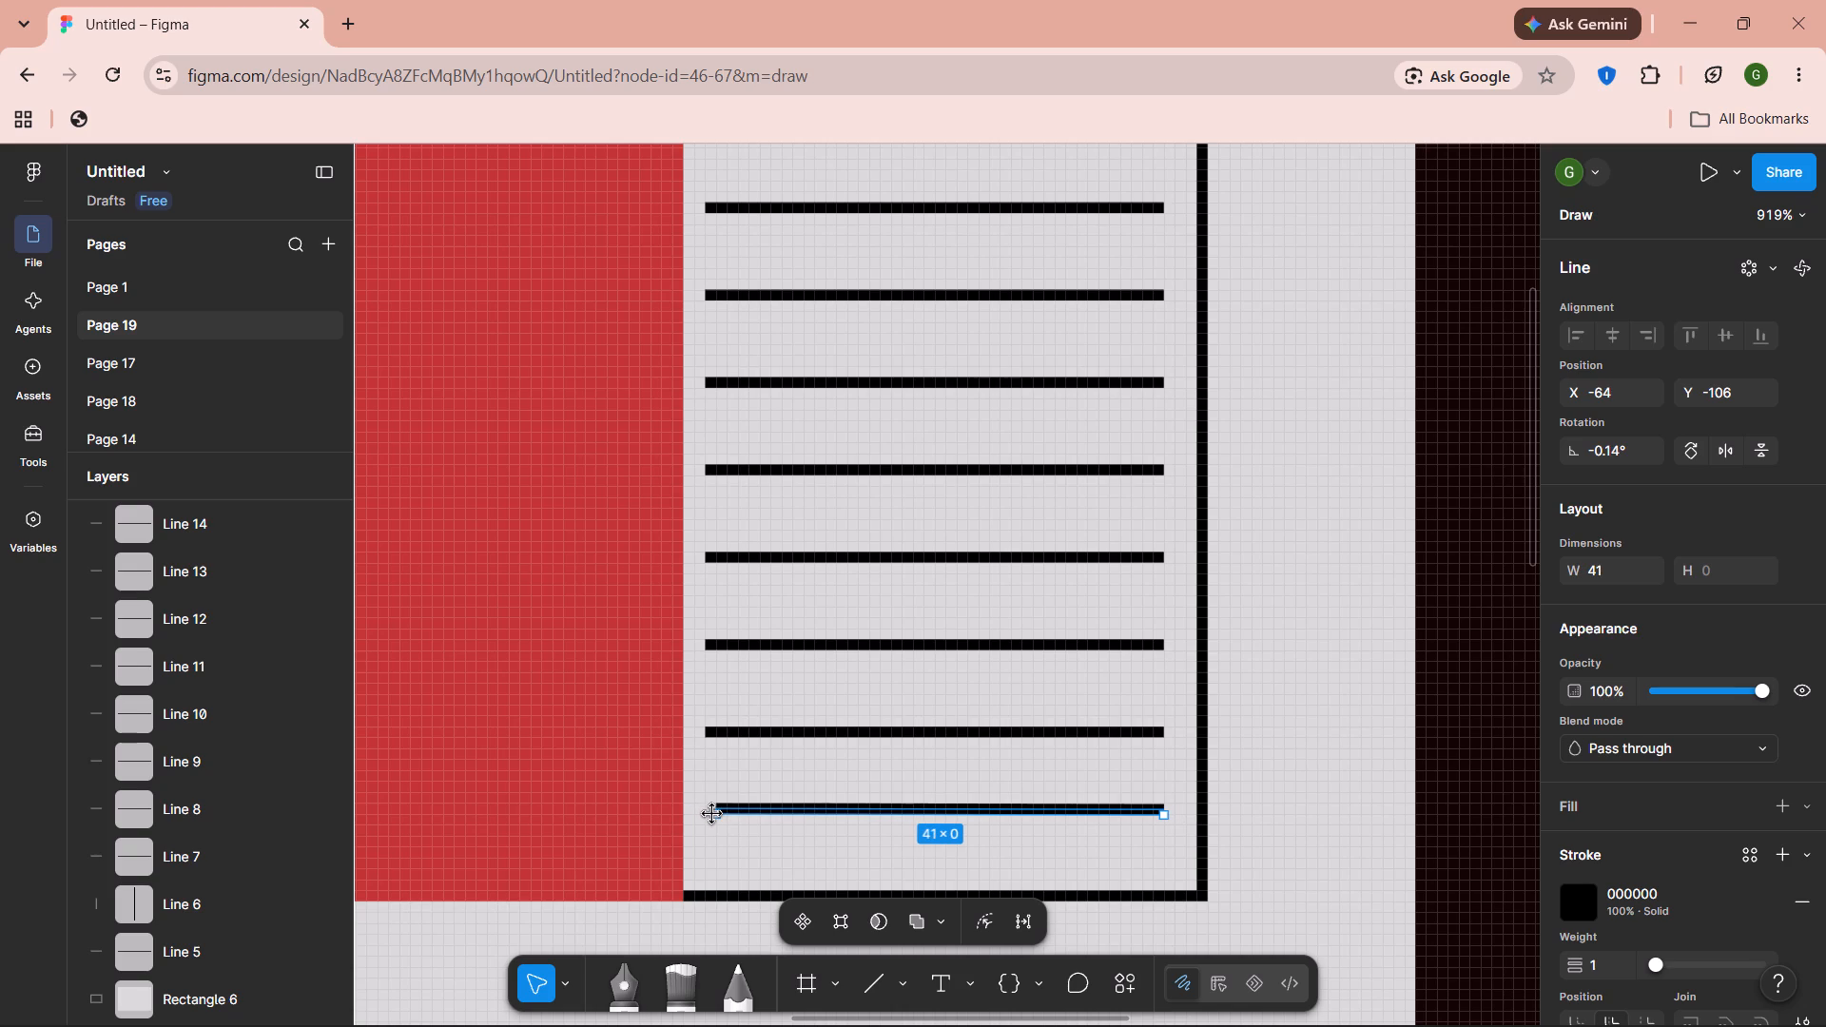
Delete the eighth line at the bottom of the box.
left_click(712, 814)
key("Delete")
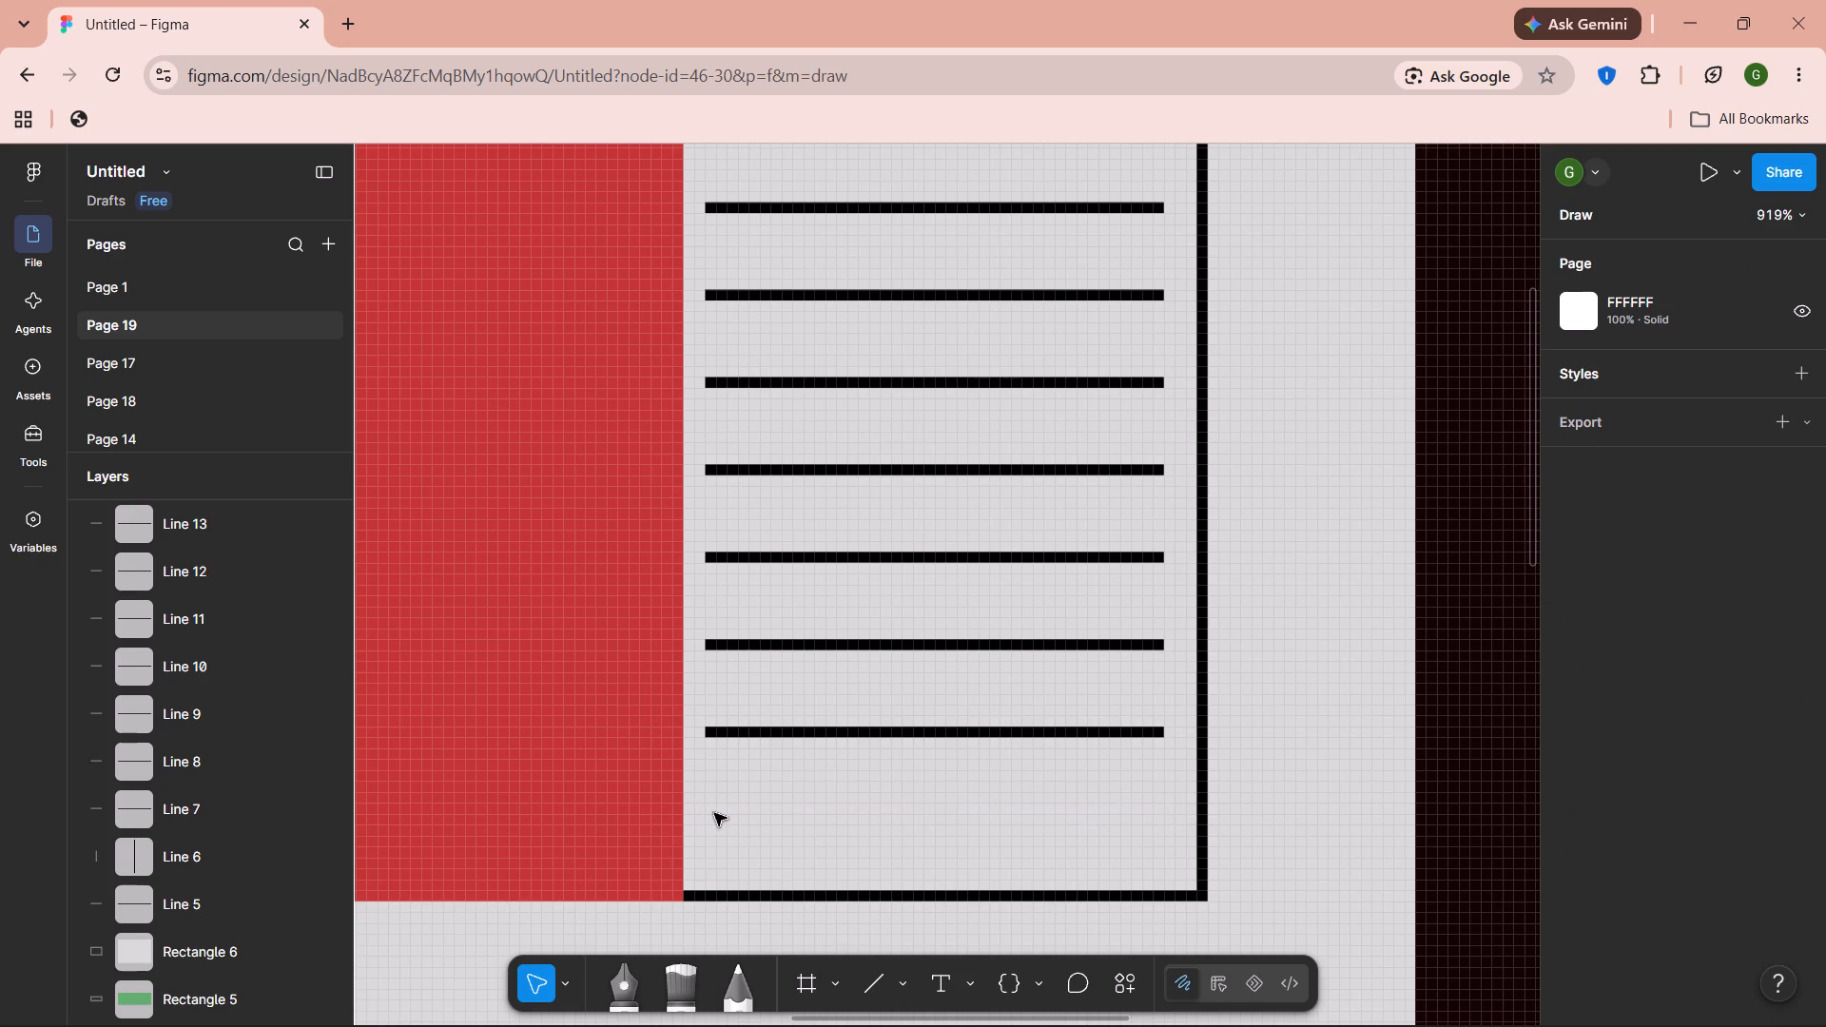
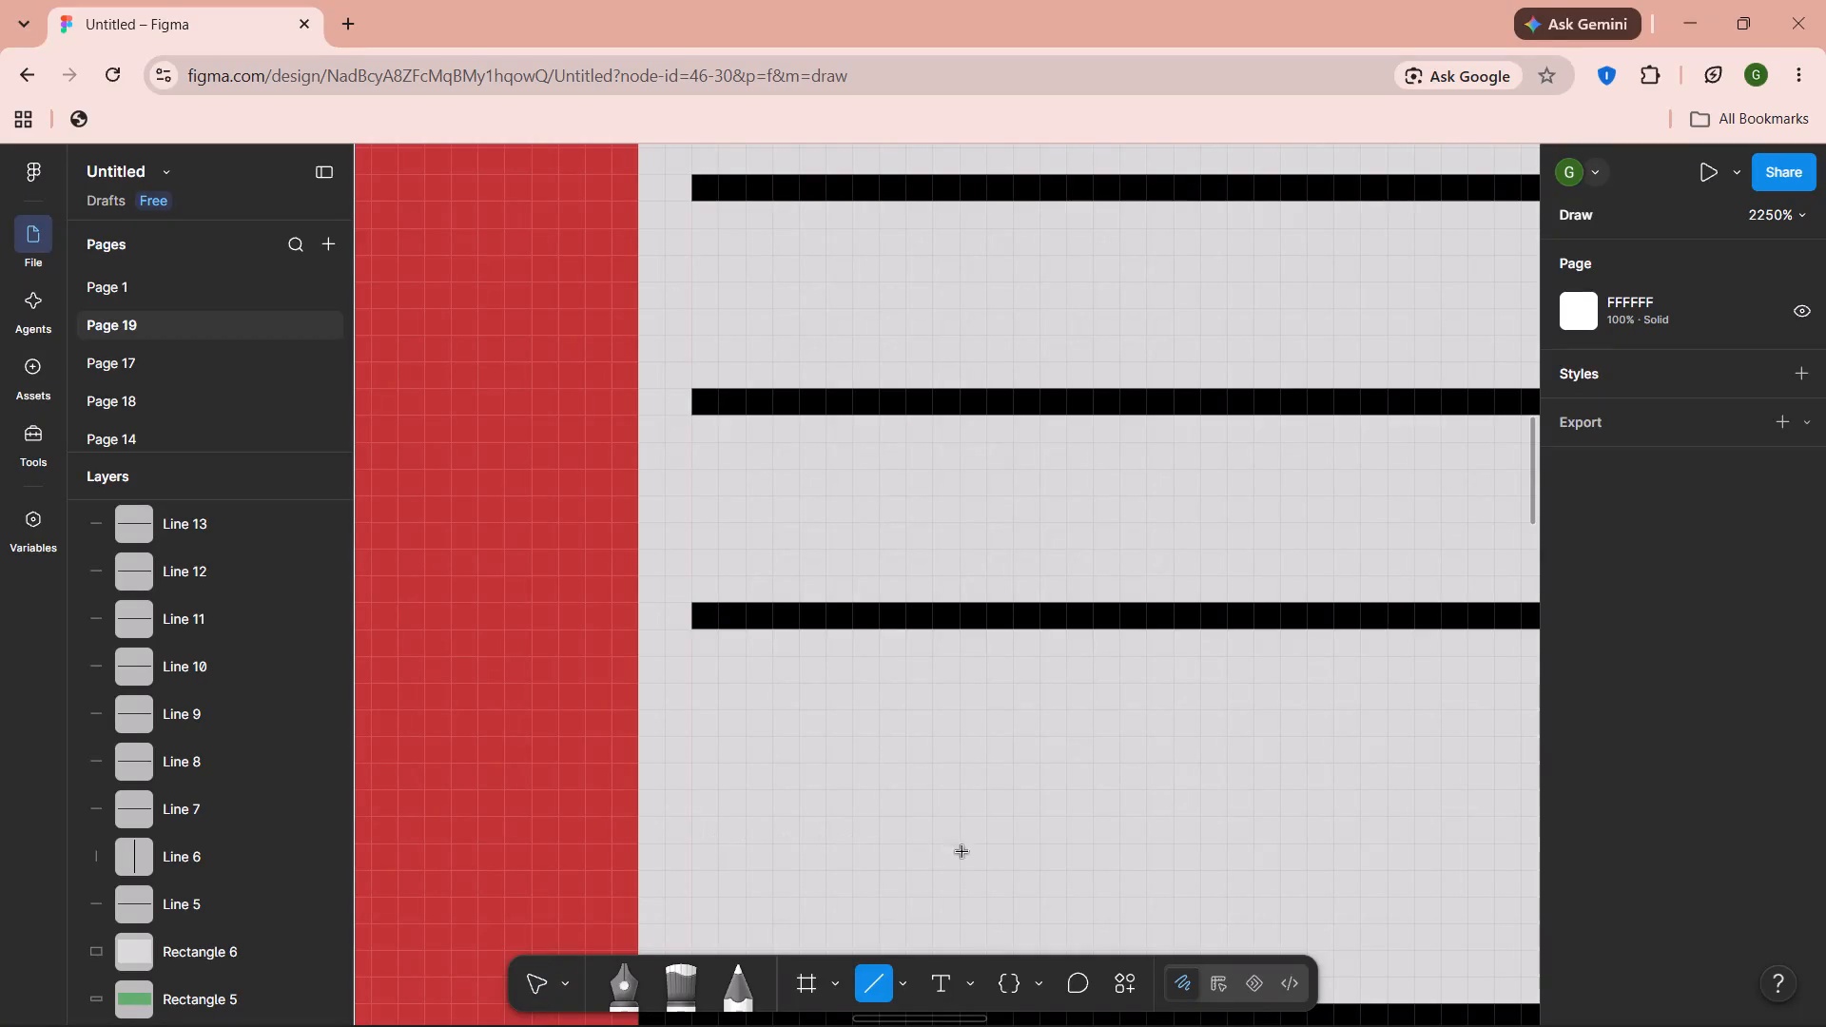
Draw an eighth line below the seventh and adjust its right end so it is level at X -65, Y -105 and 42 long.
left_click_drag(697, 836, 1347, 854)
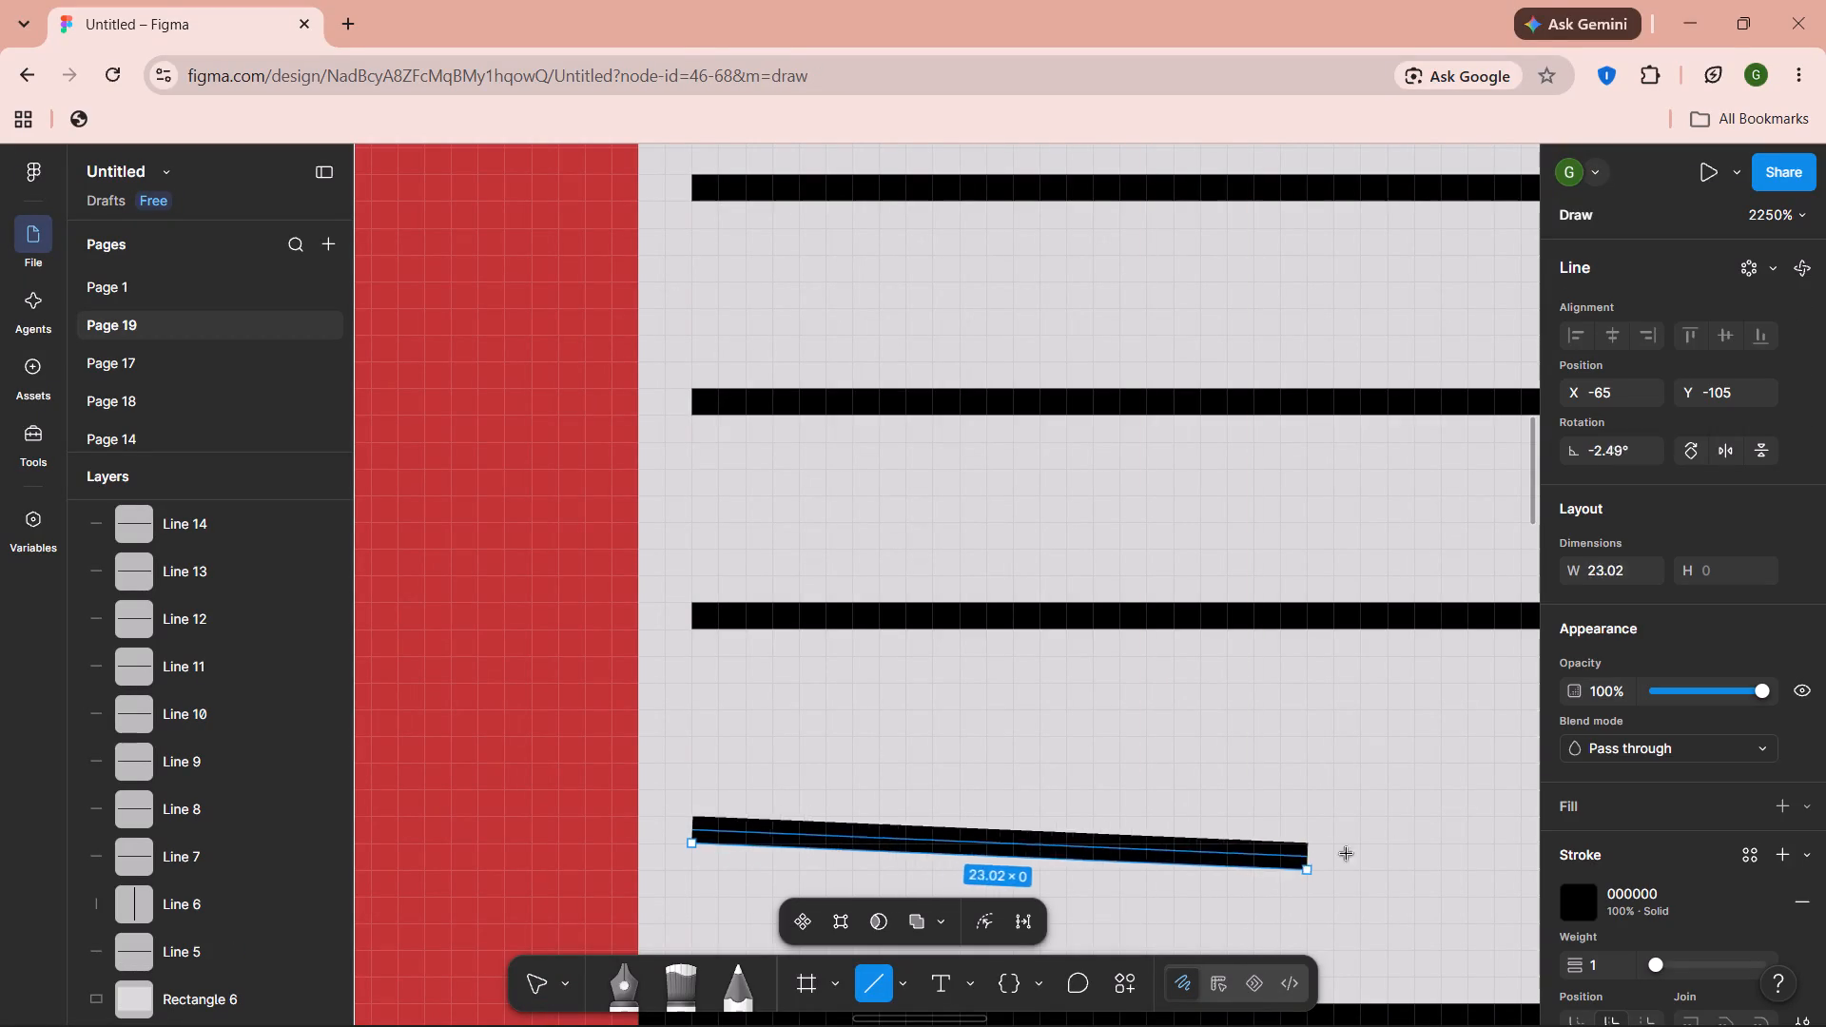
left_click_drag(1347, 854, 1592, 842)
scroll(1415, 770, "left", 1)
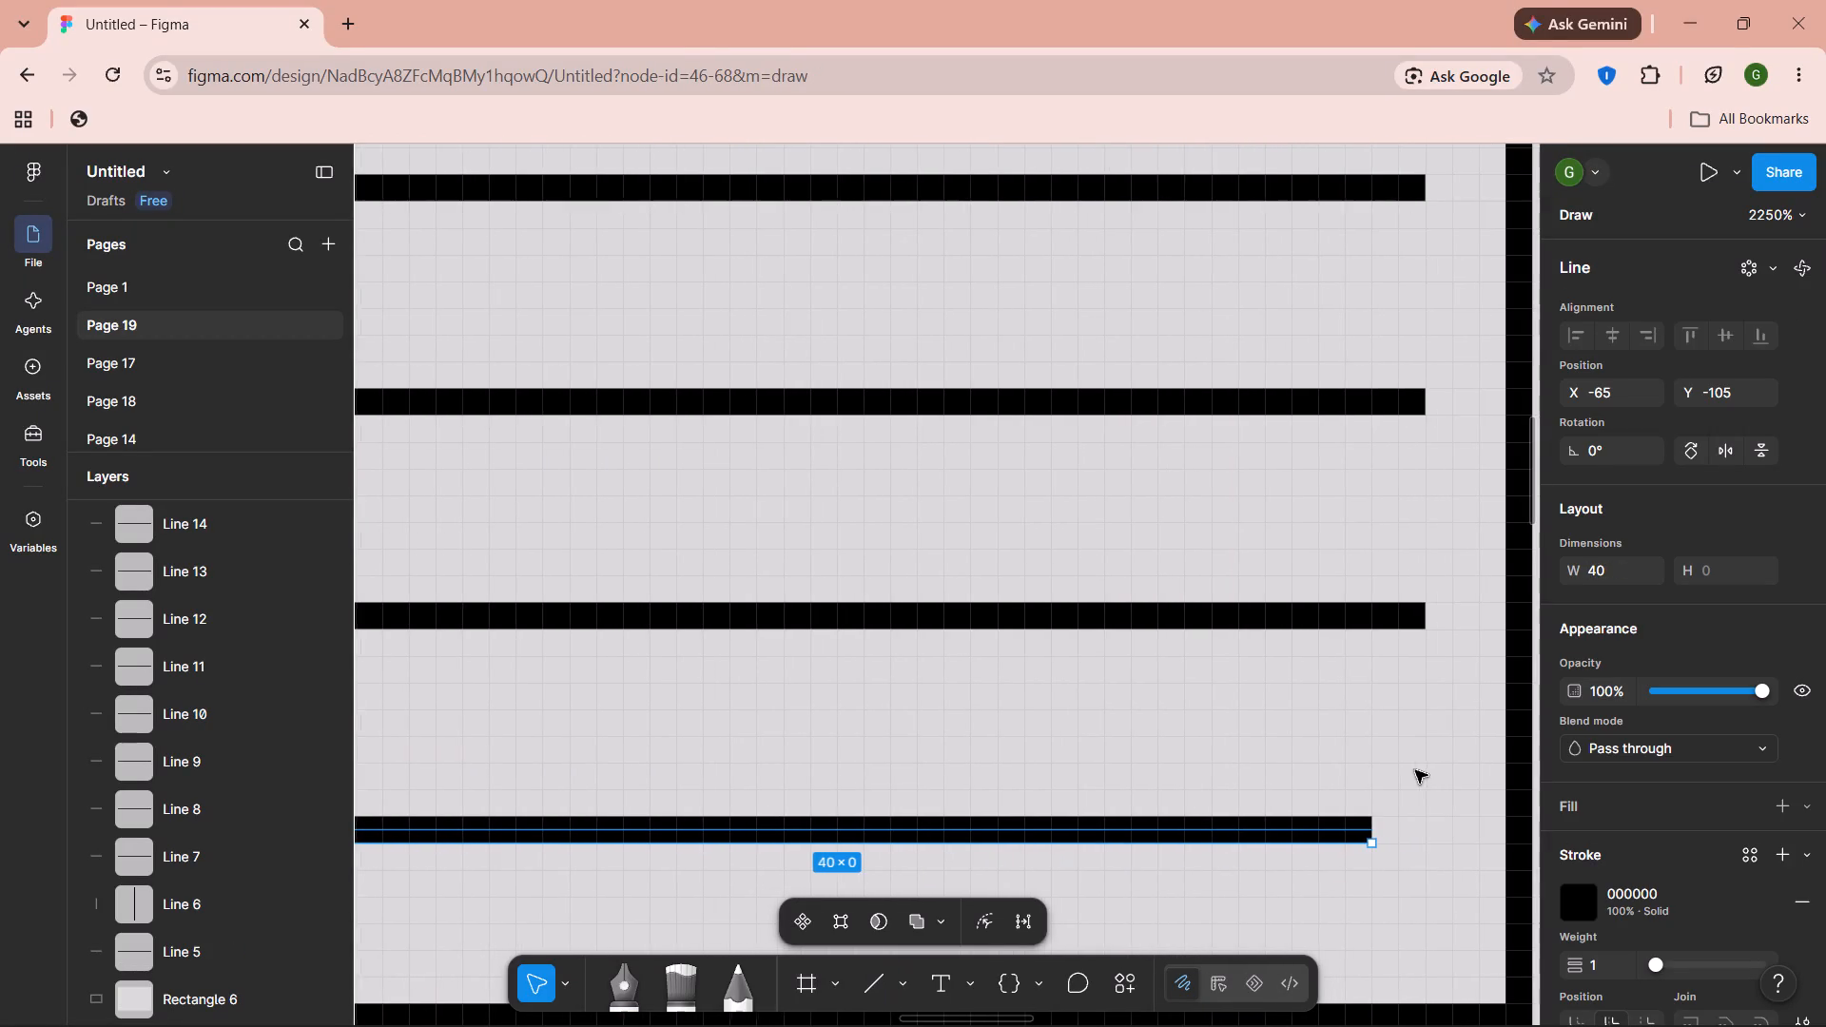
left_click_drag(1374, 842, 1413, 842)
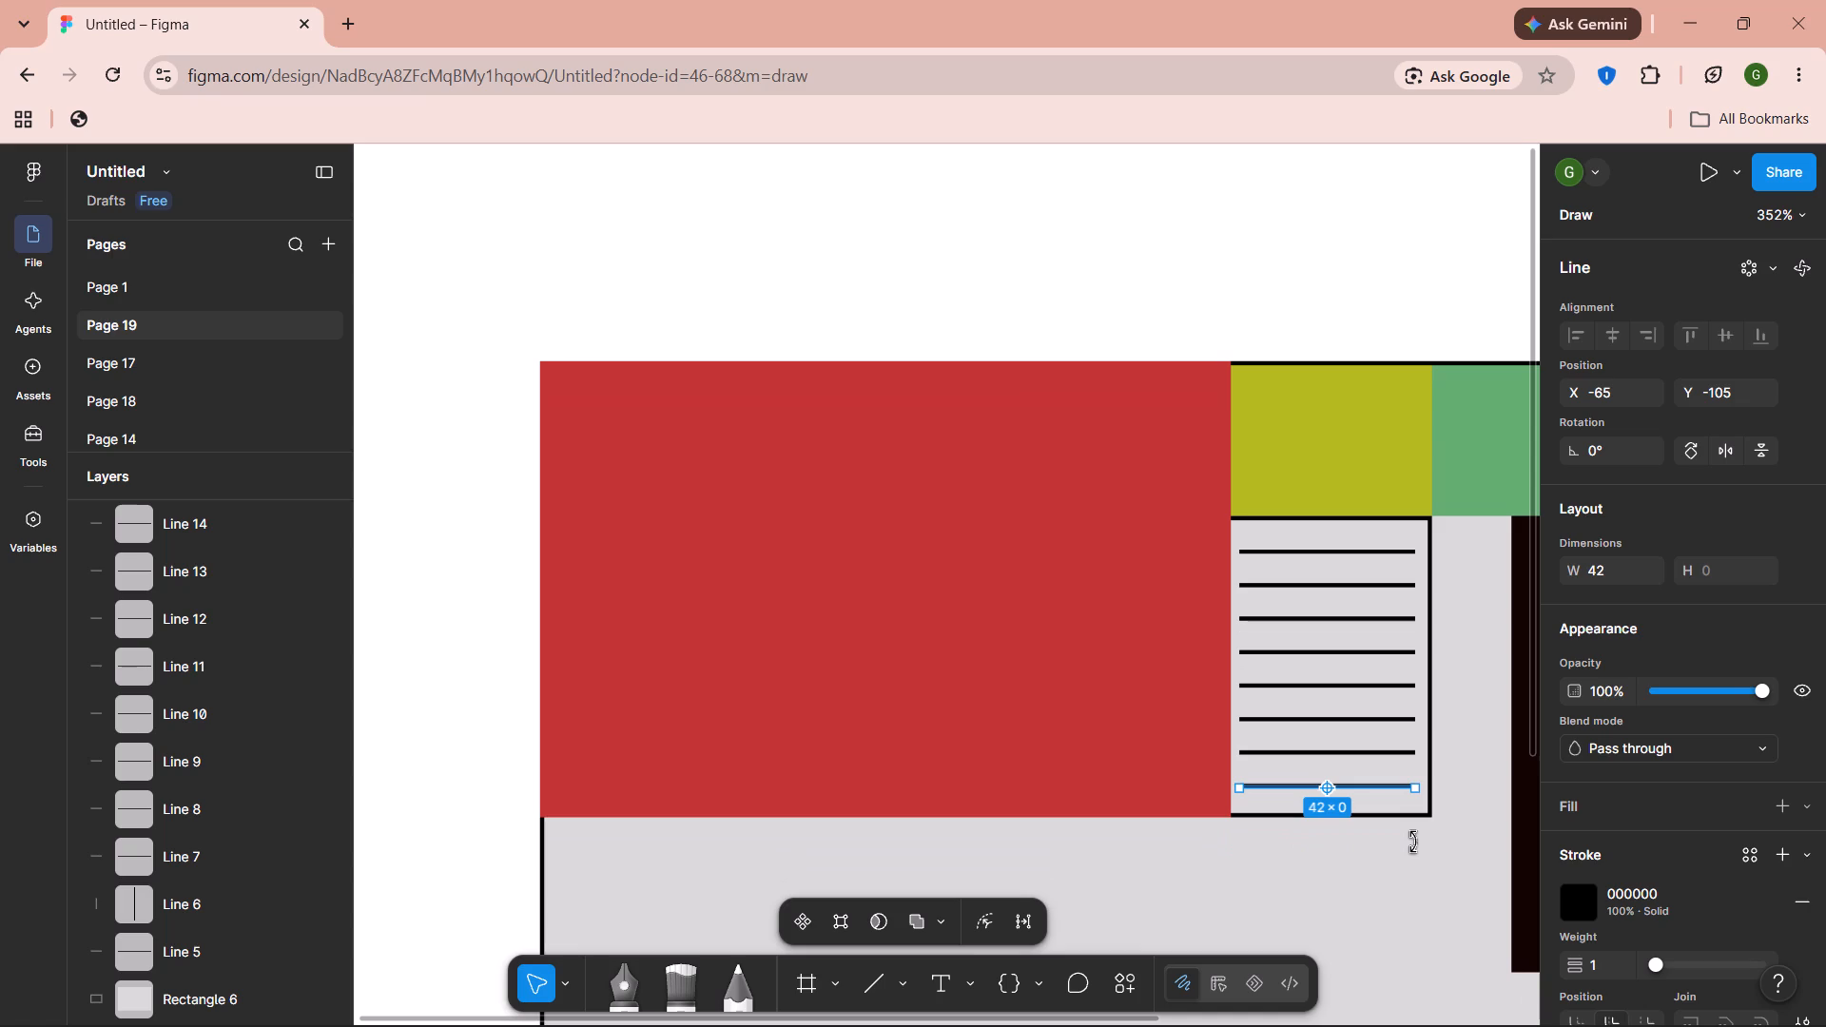
Draw a rectangle about 33 × 25 directly below the red rectangle, against the left border line, at X -231, Y -98.
scroll(1414, 842, "left", 1)
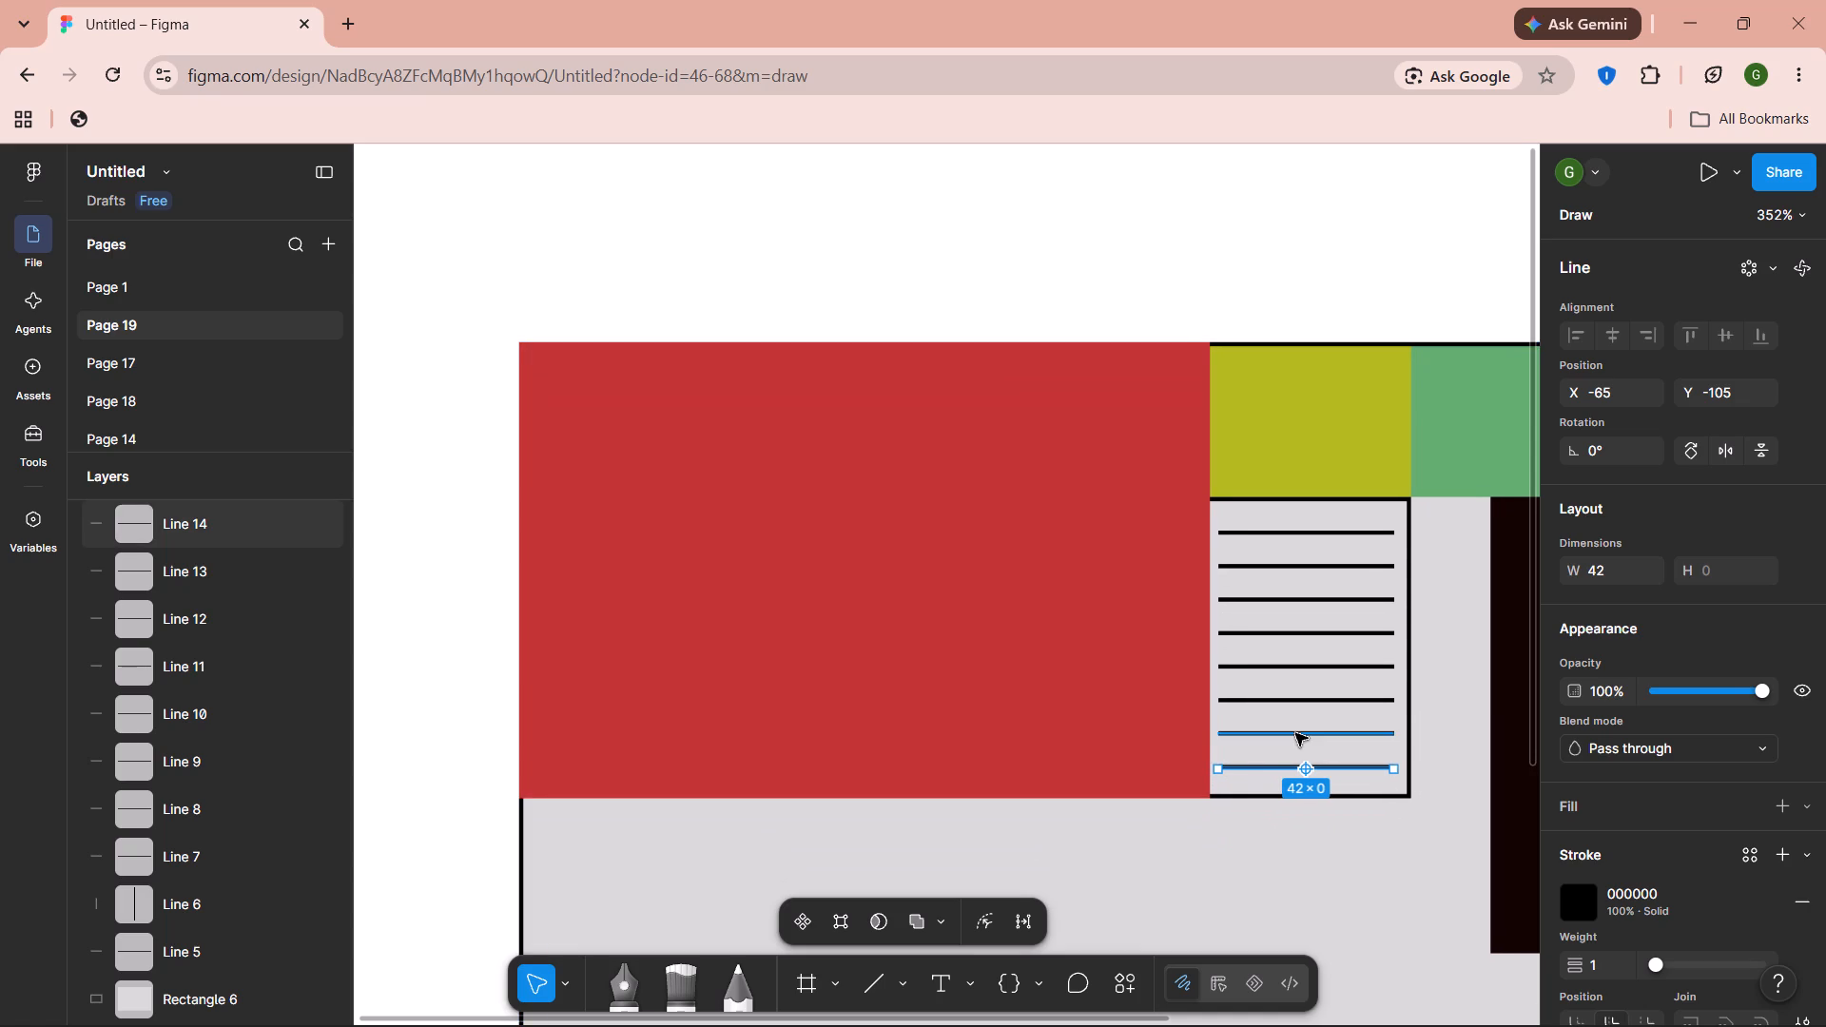
scroll(1295, 733, "left", 2)
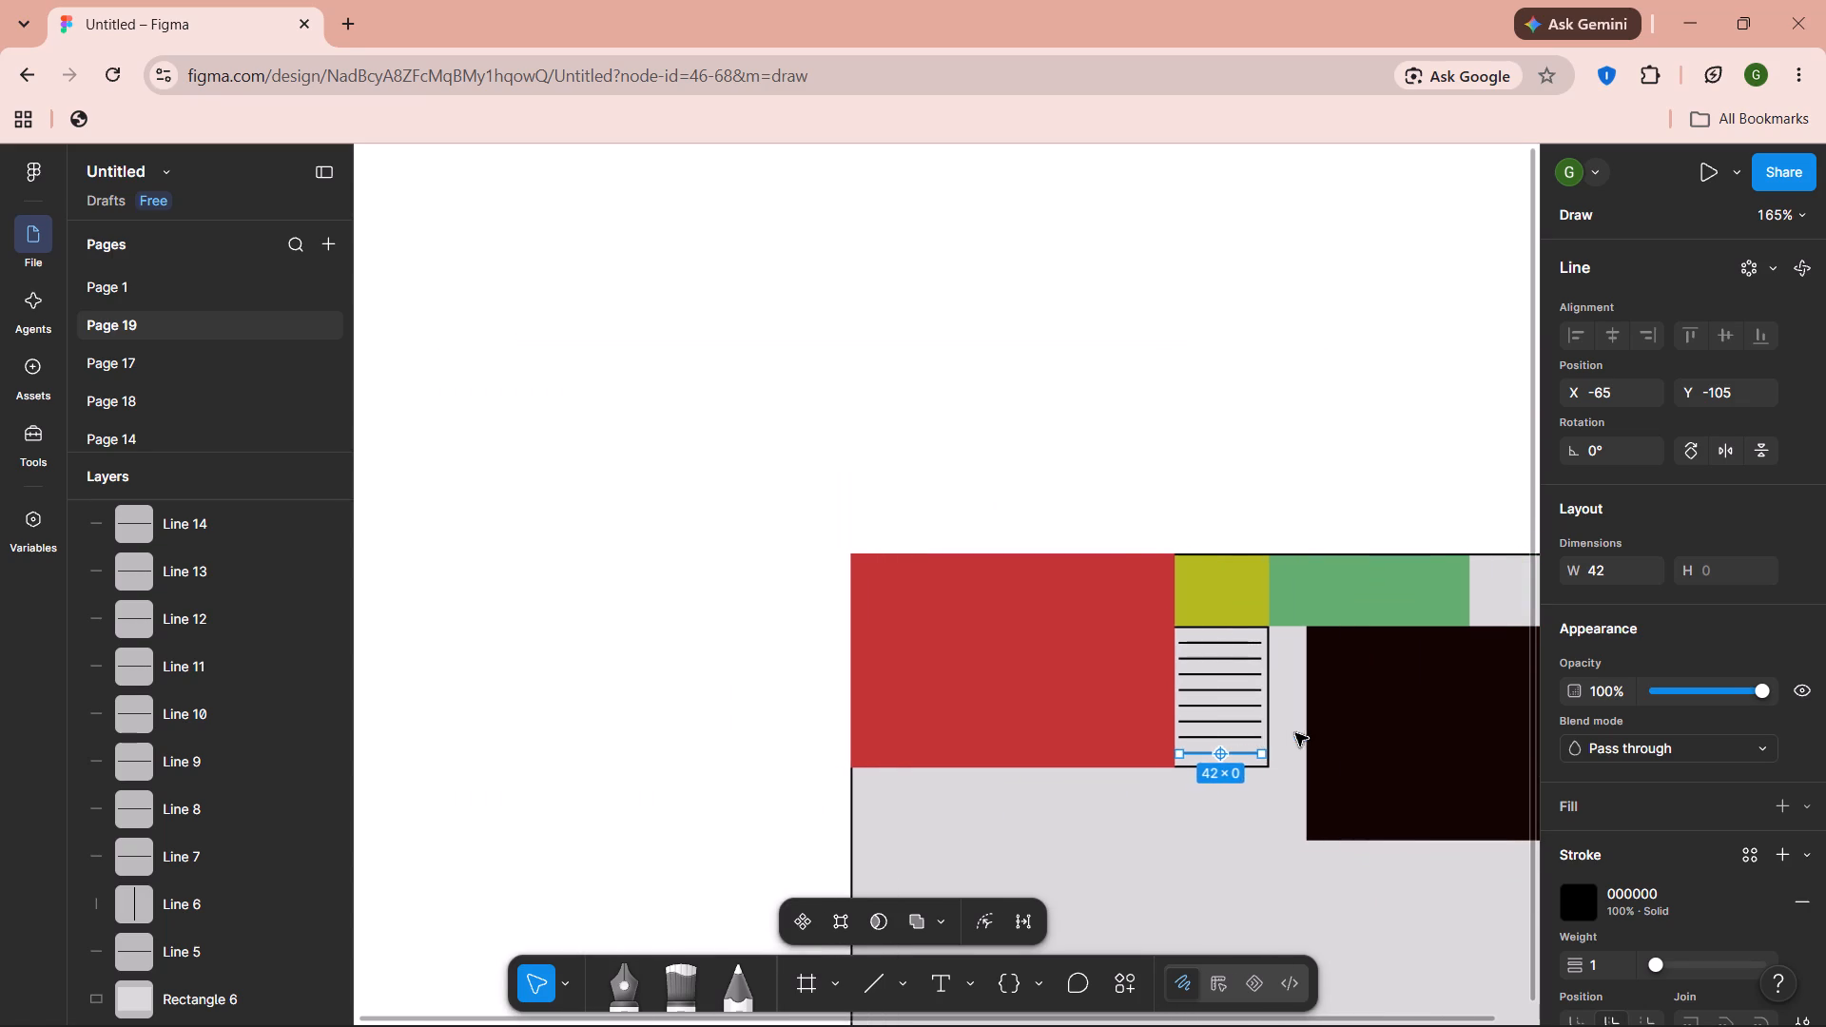
scroll(1295, 733, "left", 1)
scroll(1295, 733, "down", 1)
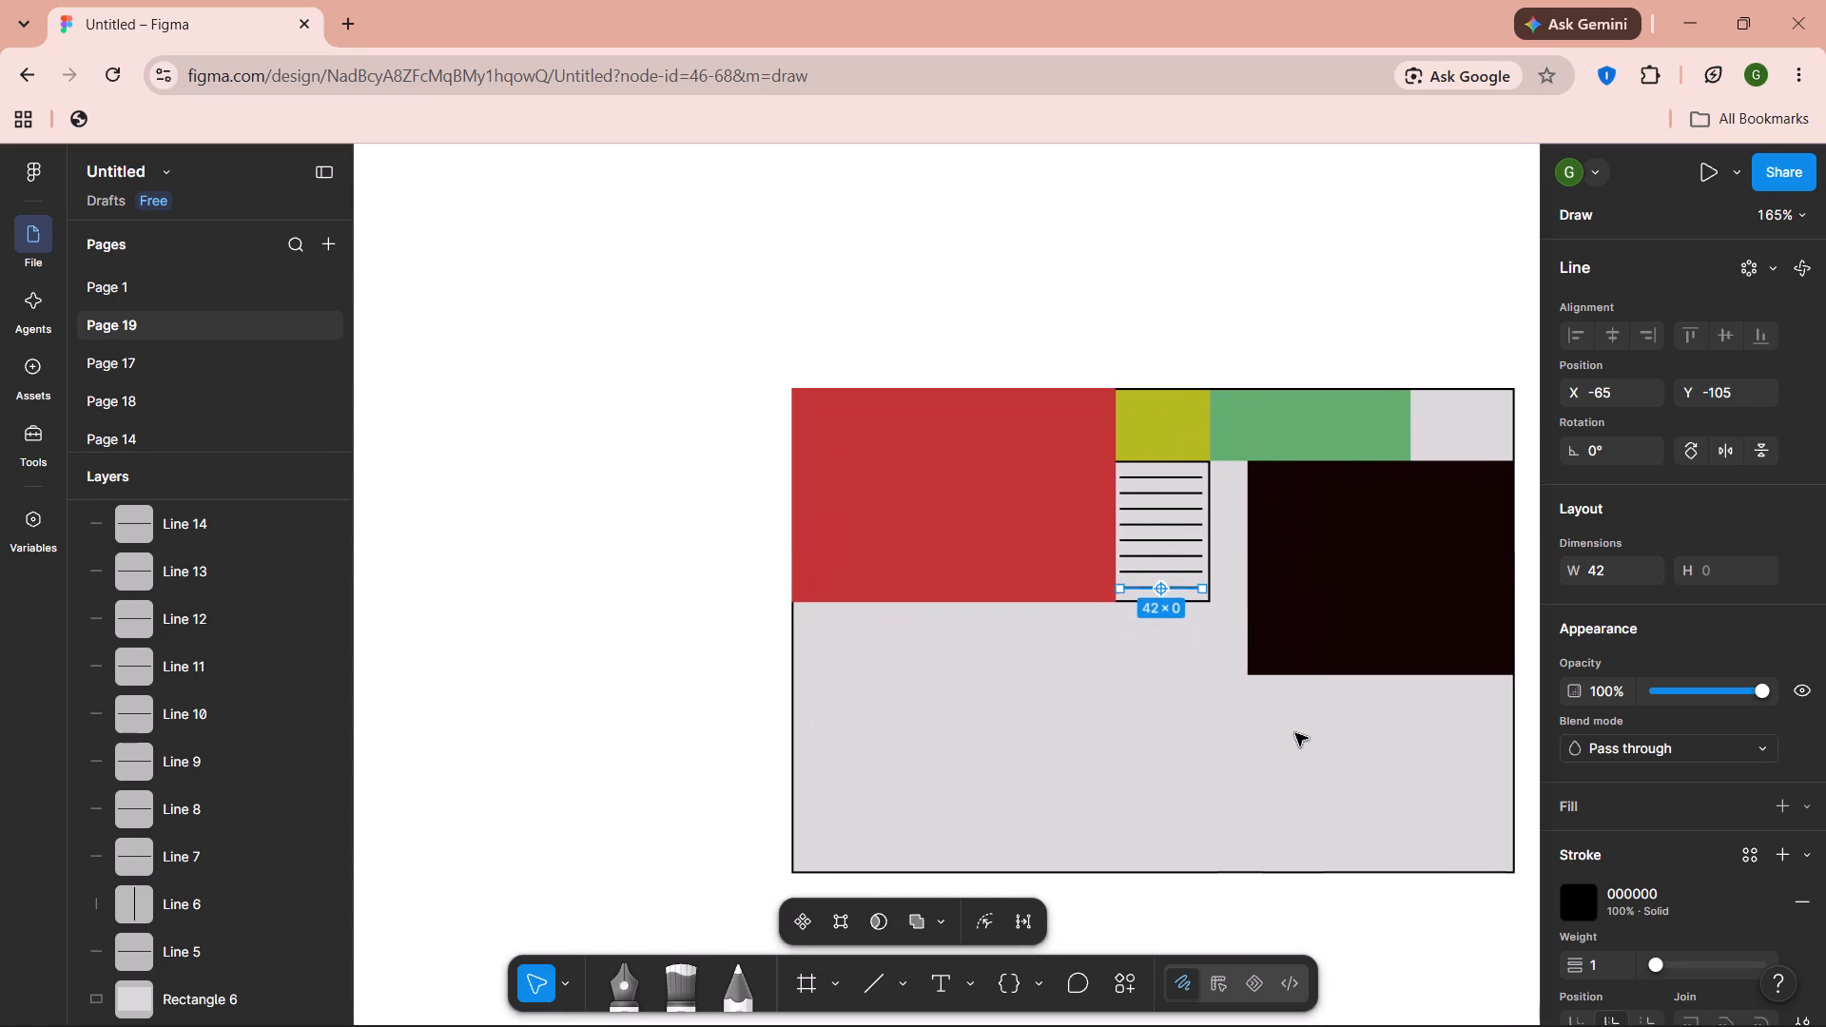
scroll(1295, 733, "down", 1)
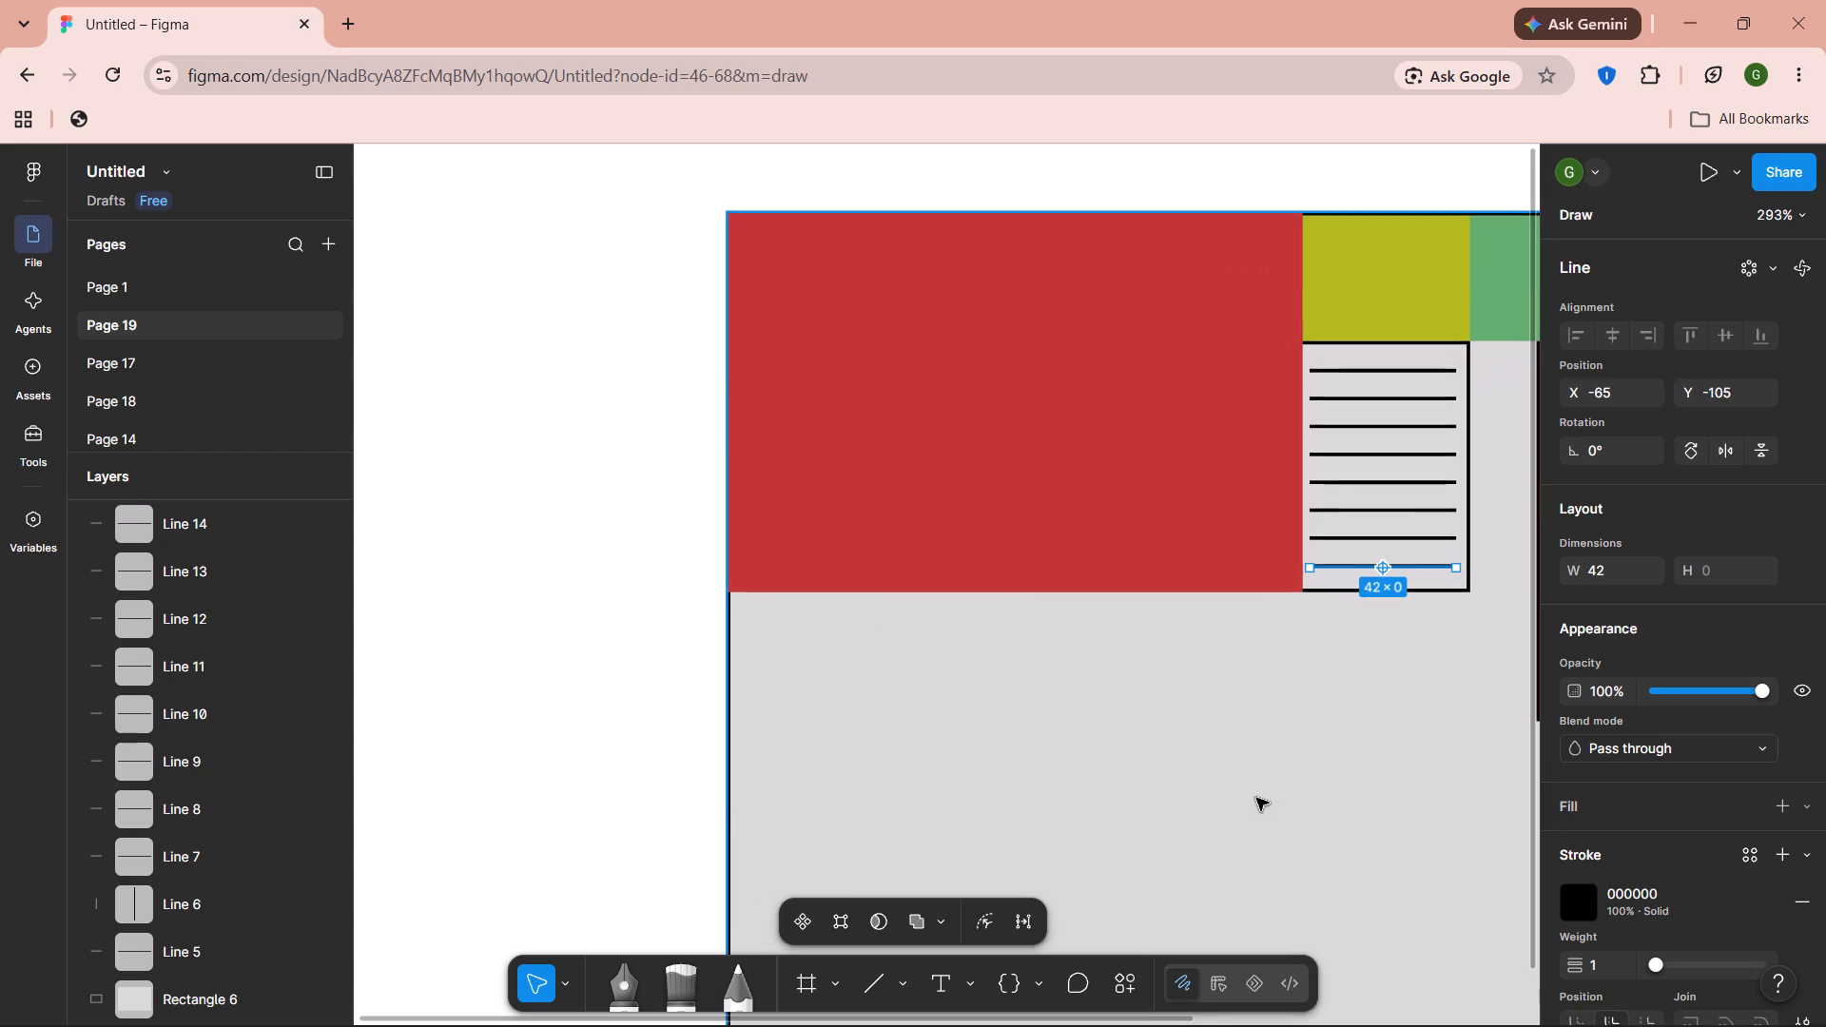
left_click(904, 982)
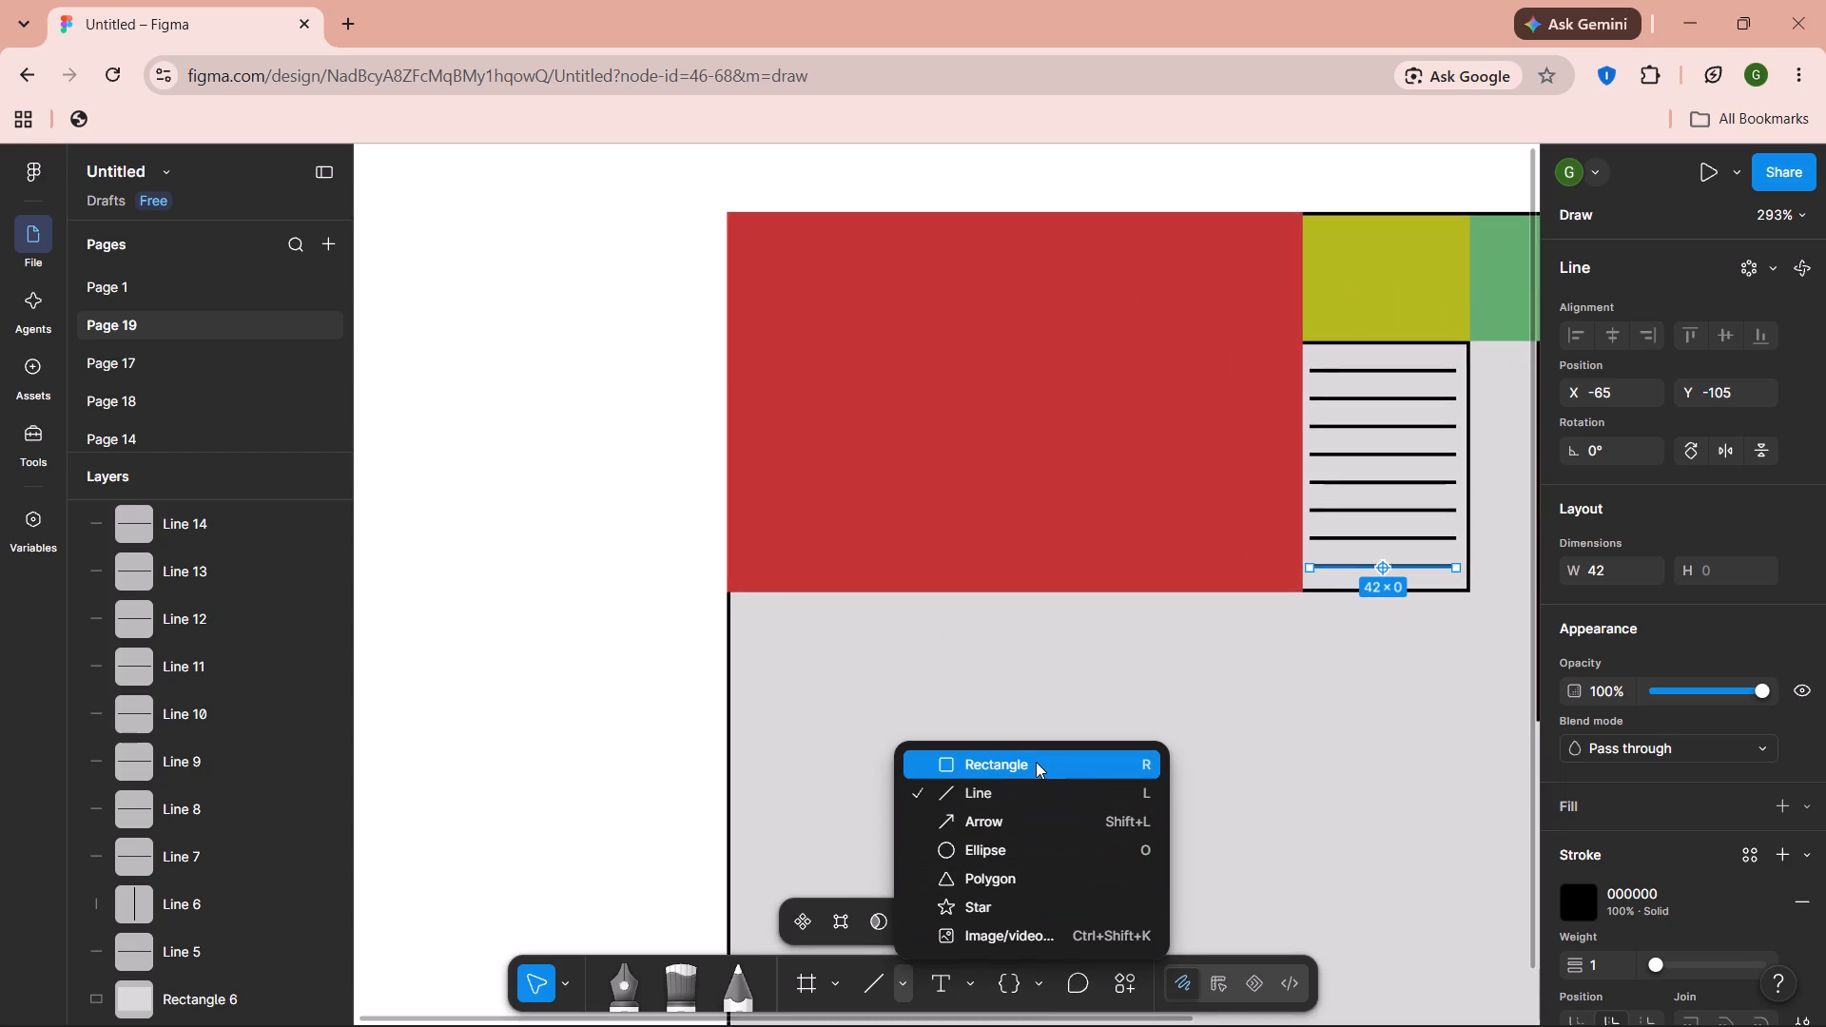
left_click(1036, 762)
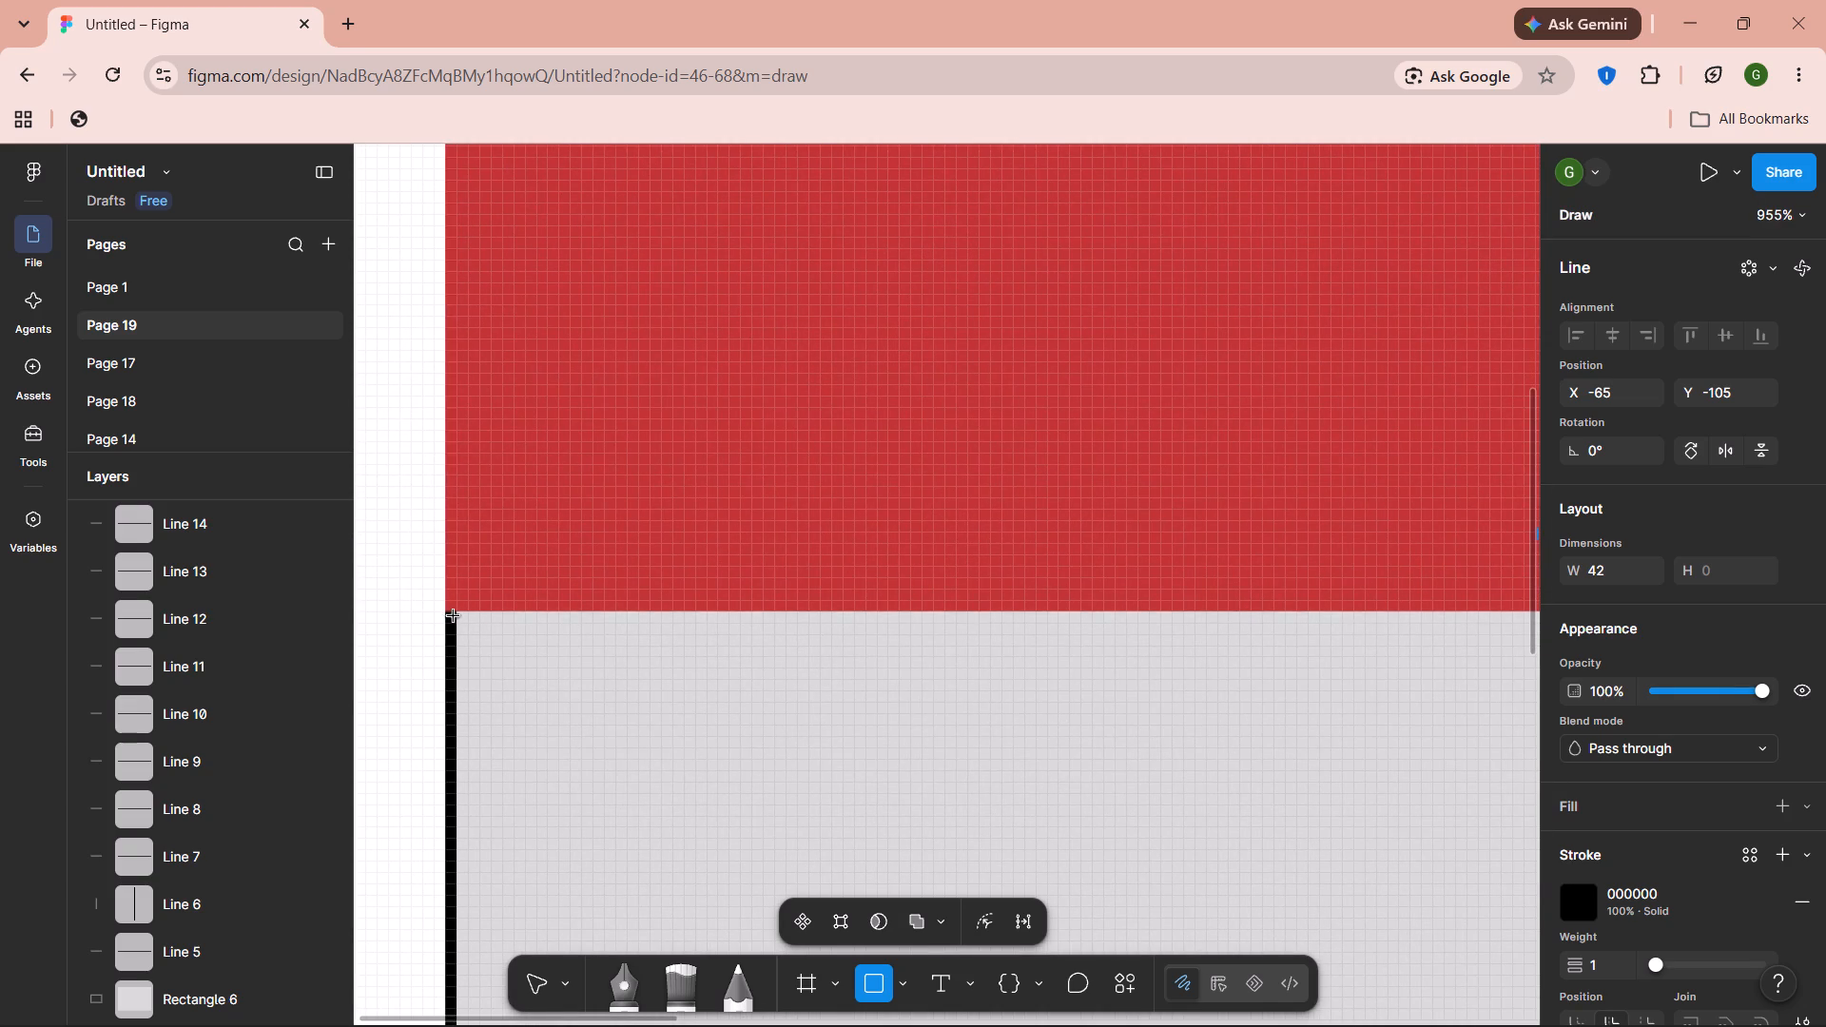
left_click_drag(454, 616, 816, 895)
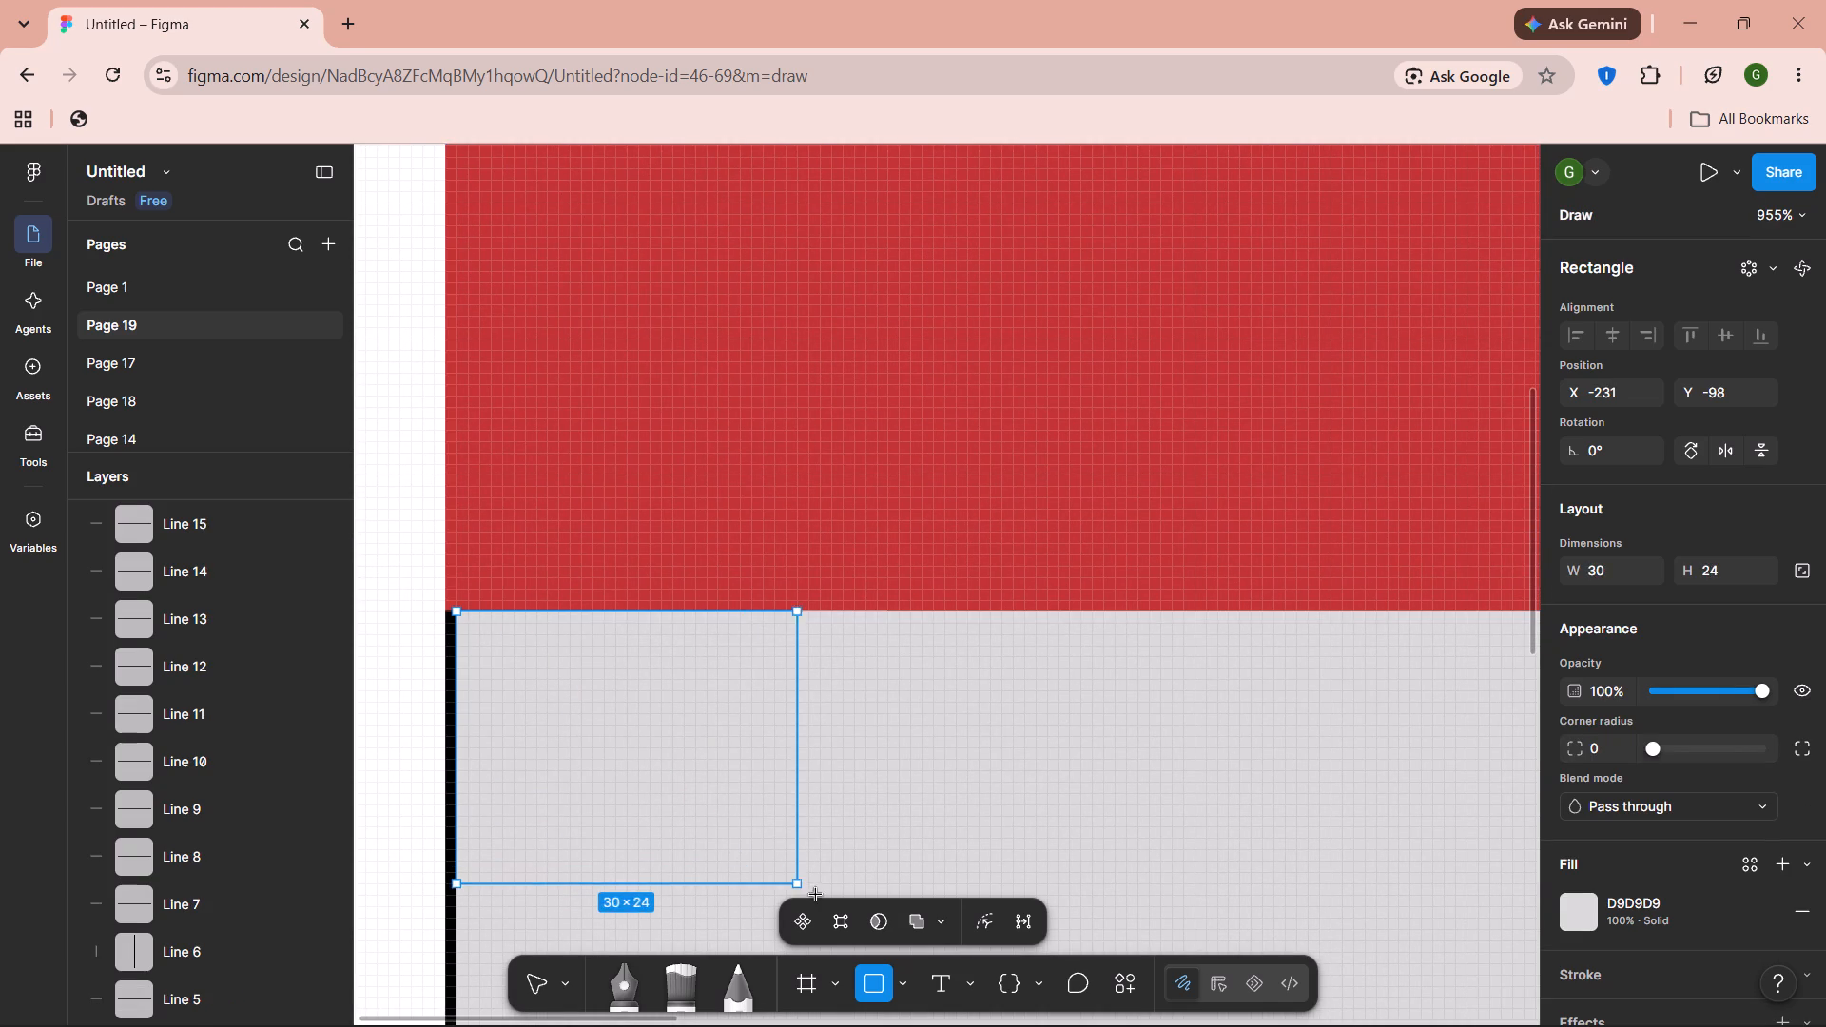
left_click_drag(816, 895, 829, 896)
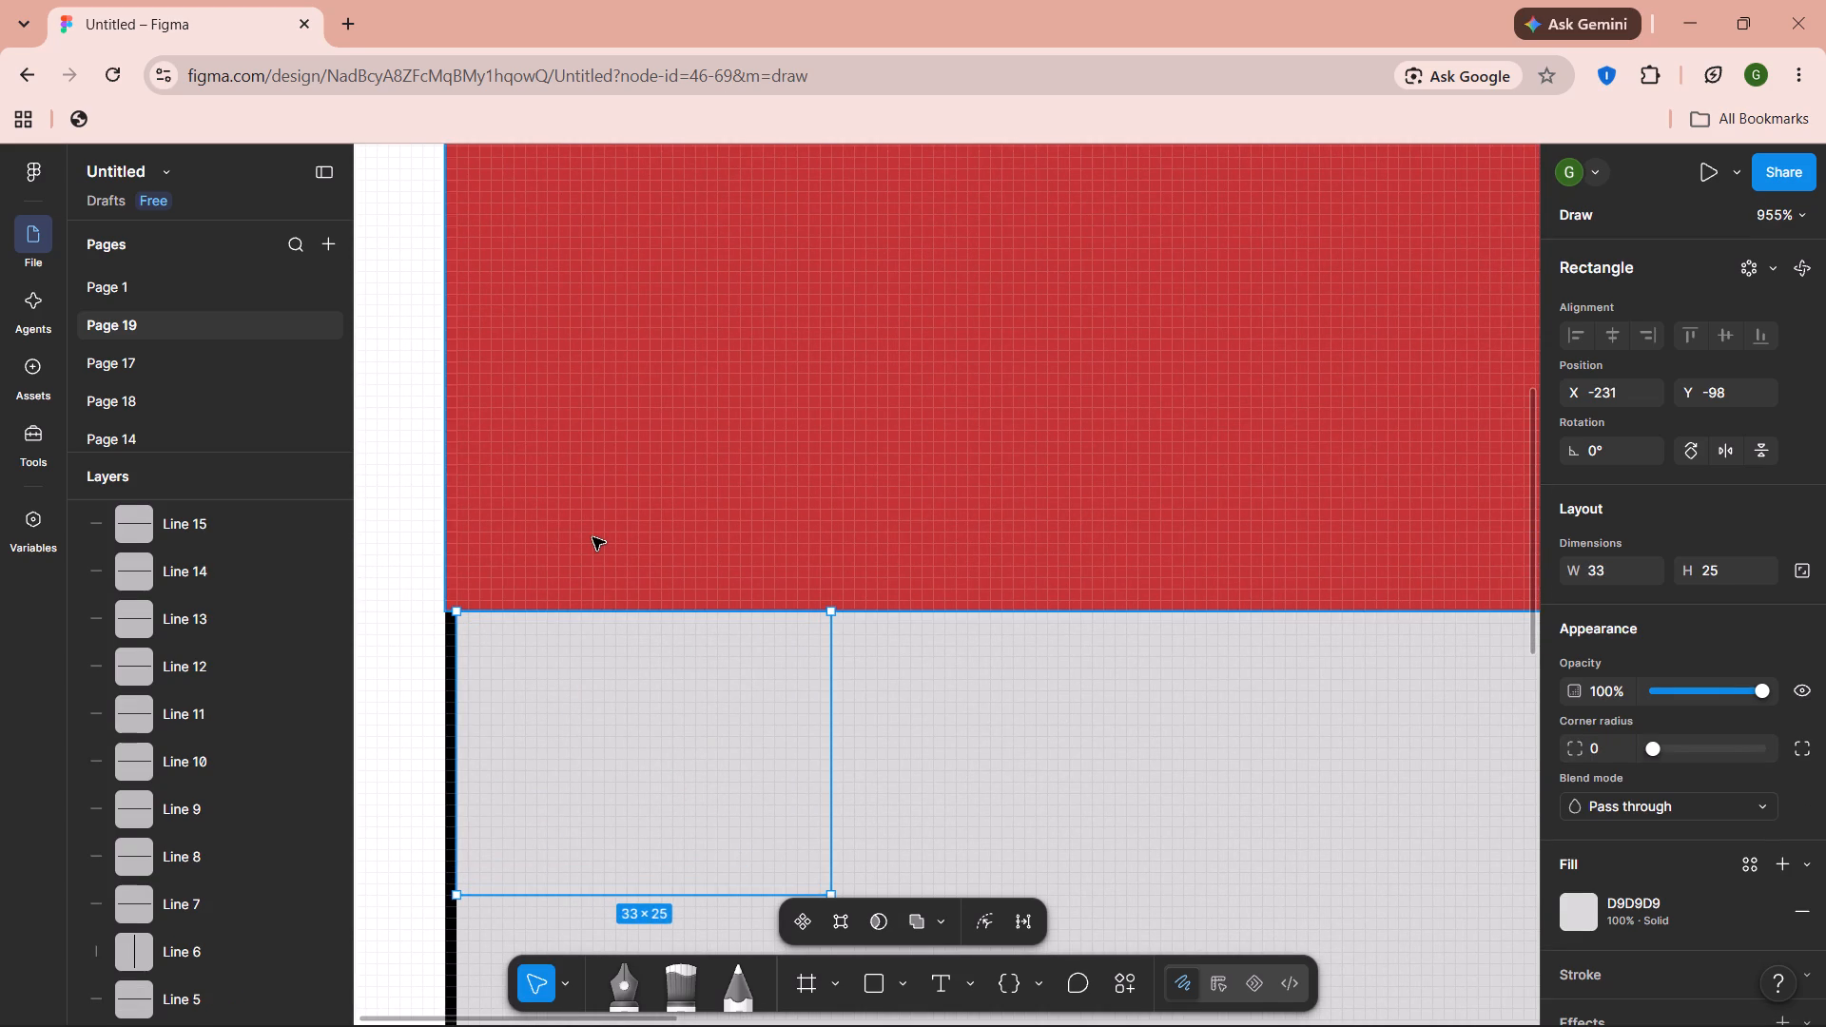
Trim the red rectangle's left and top edges to expose the black border, giving X -231, Y -206 and size 164 × 108.
left_click(592, 537)
left_click_drag(445, 425, 456, 425)
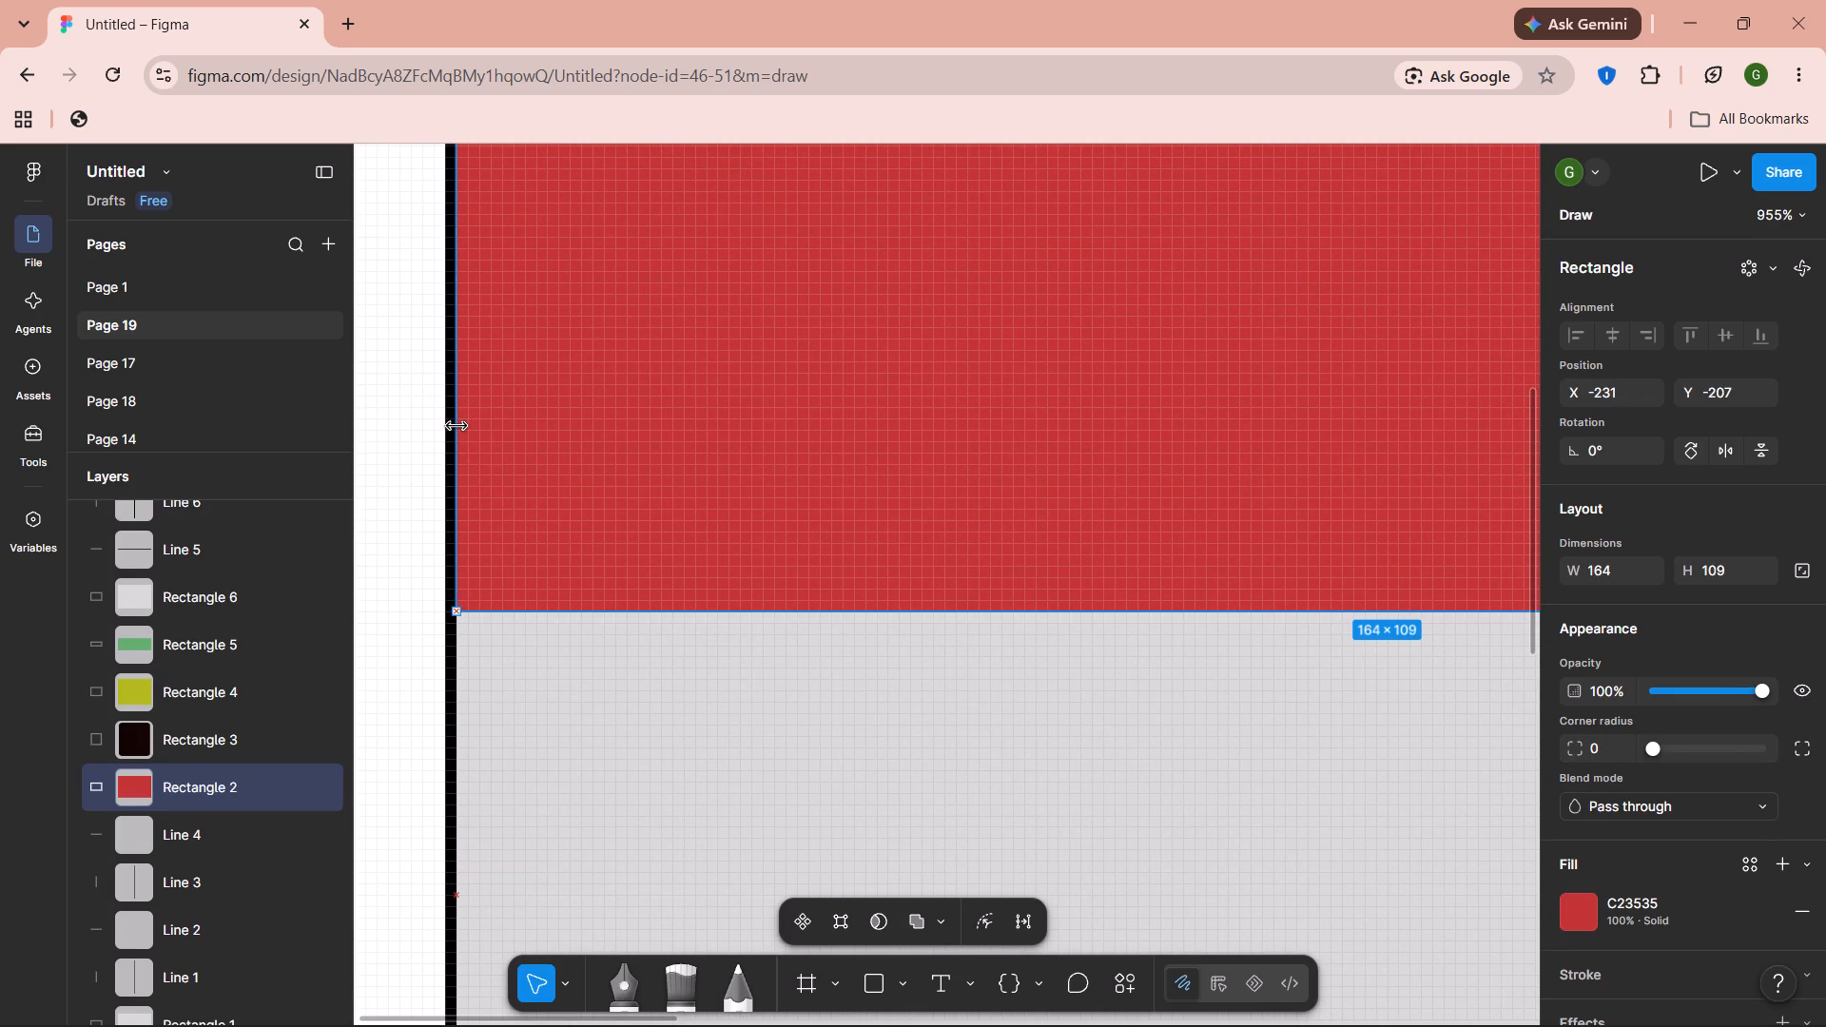
left_click_drag(456, 425, 457, 425)
scroll(630, 422, "up", 5)
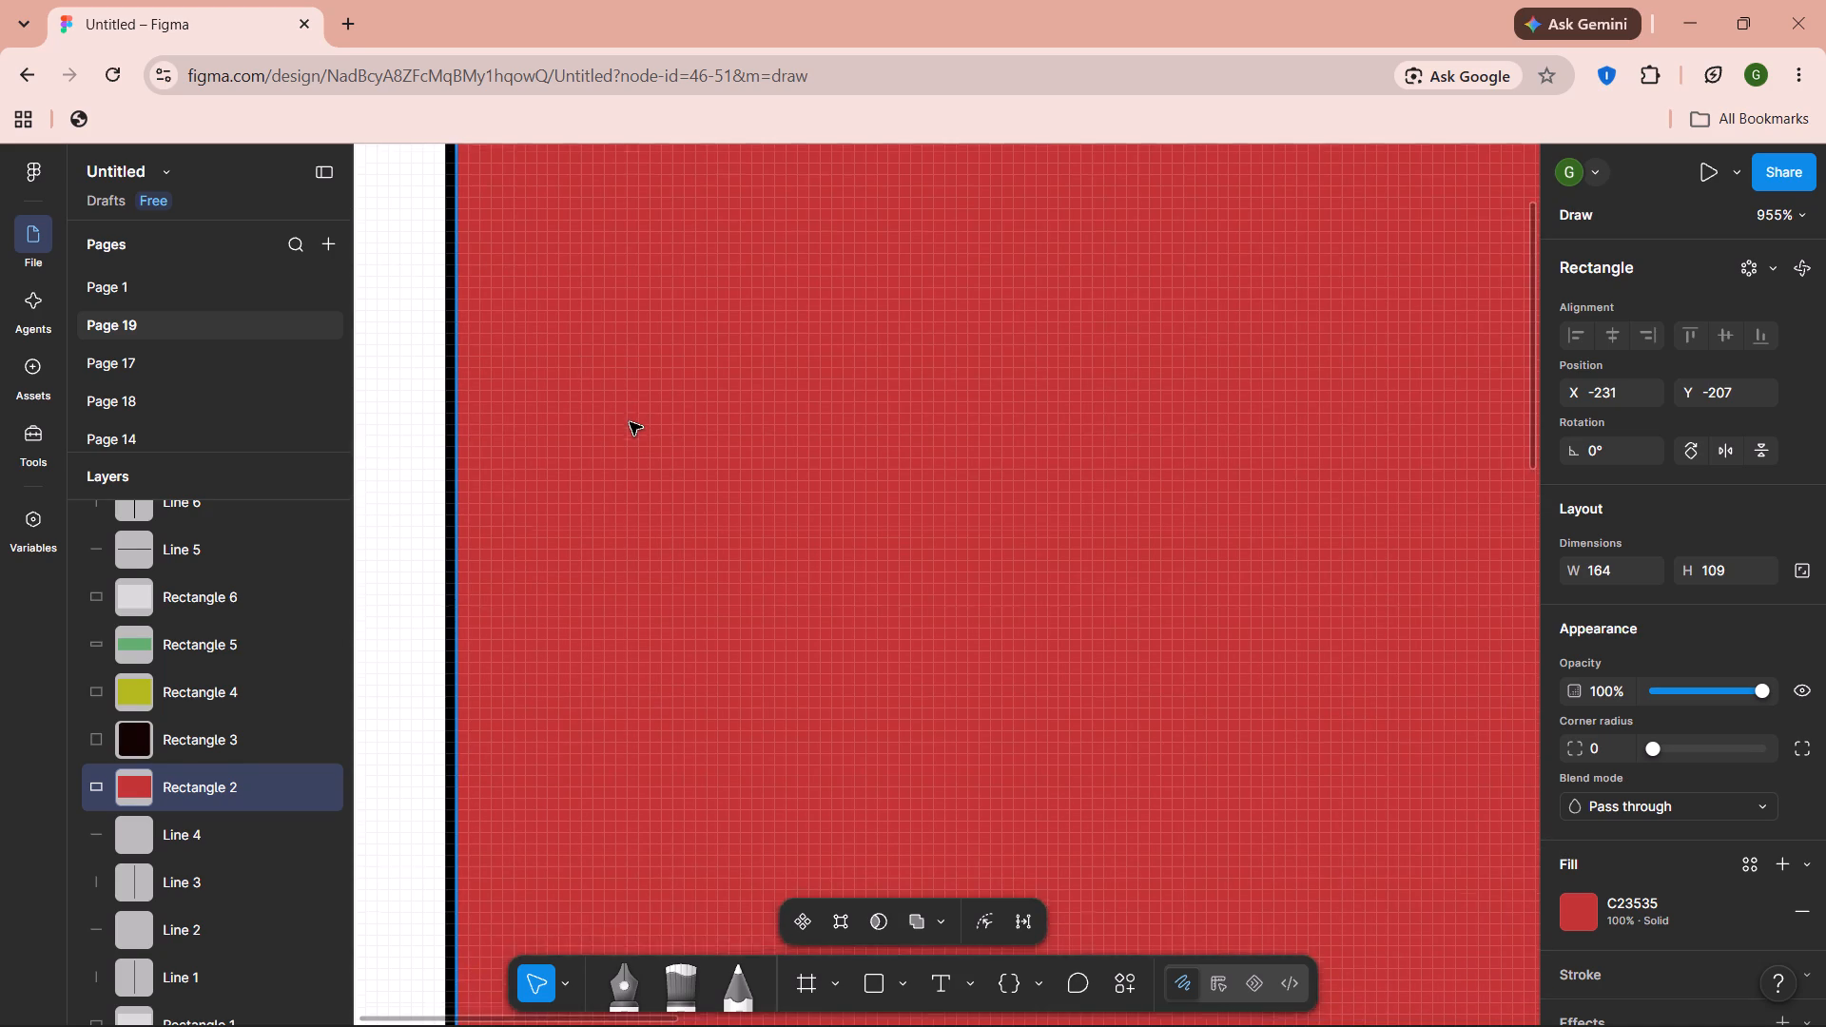
scroll(630, 422, "up", 1)
left_click_drag(793, 257, 793, 275)
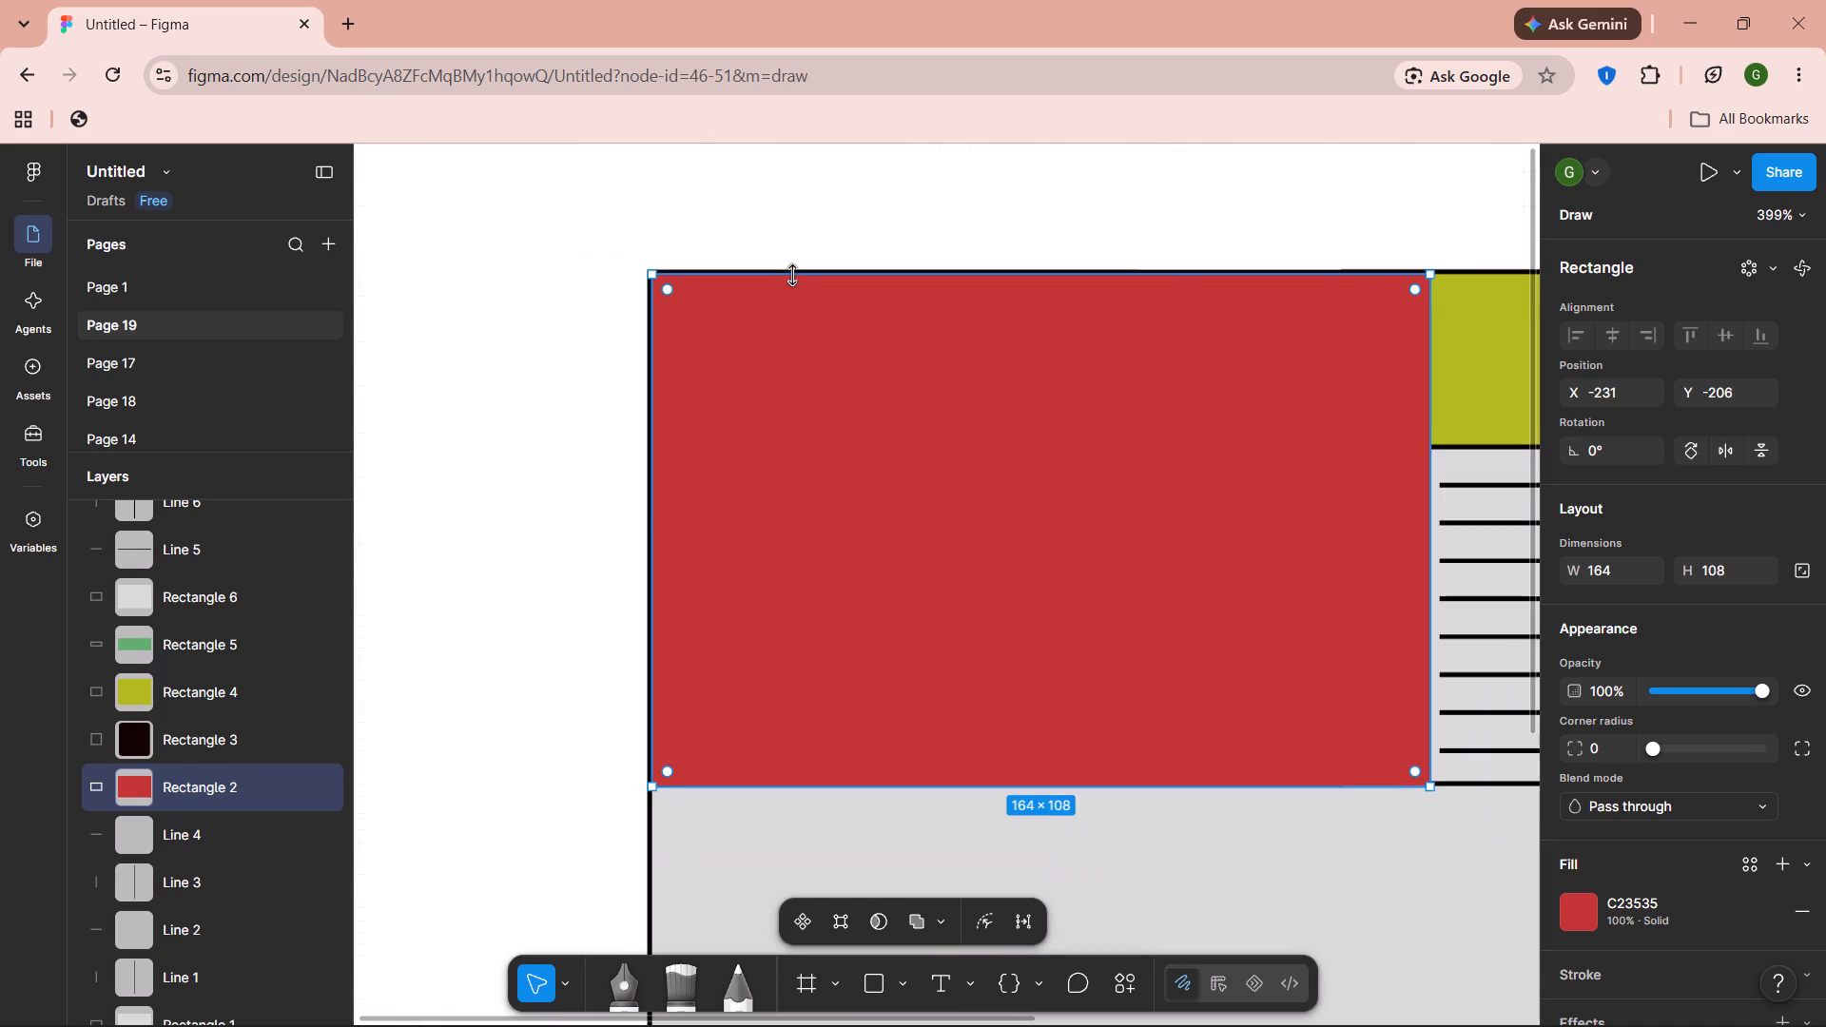
Enlarge the new grey rectangle below the red one to 101 × 44, keeping its top-left corner in place.
scroll(793, 275, "left", 1)
scroll(915, 358, "left", 5)
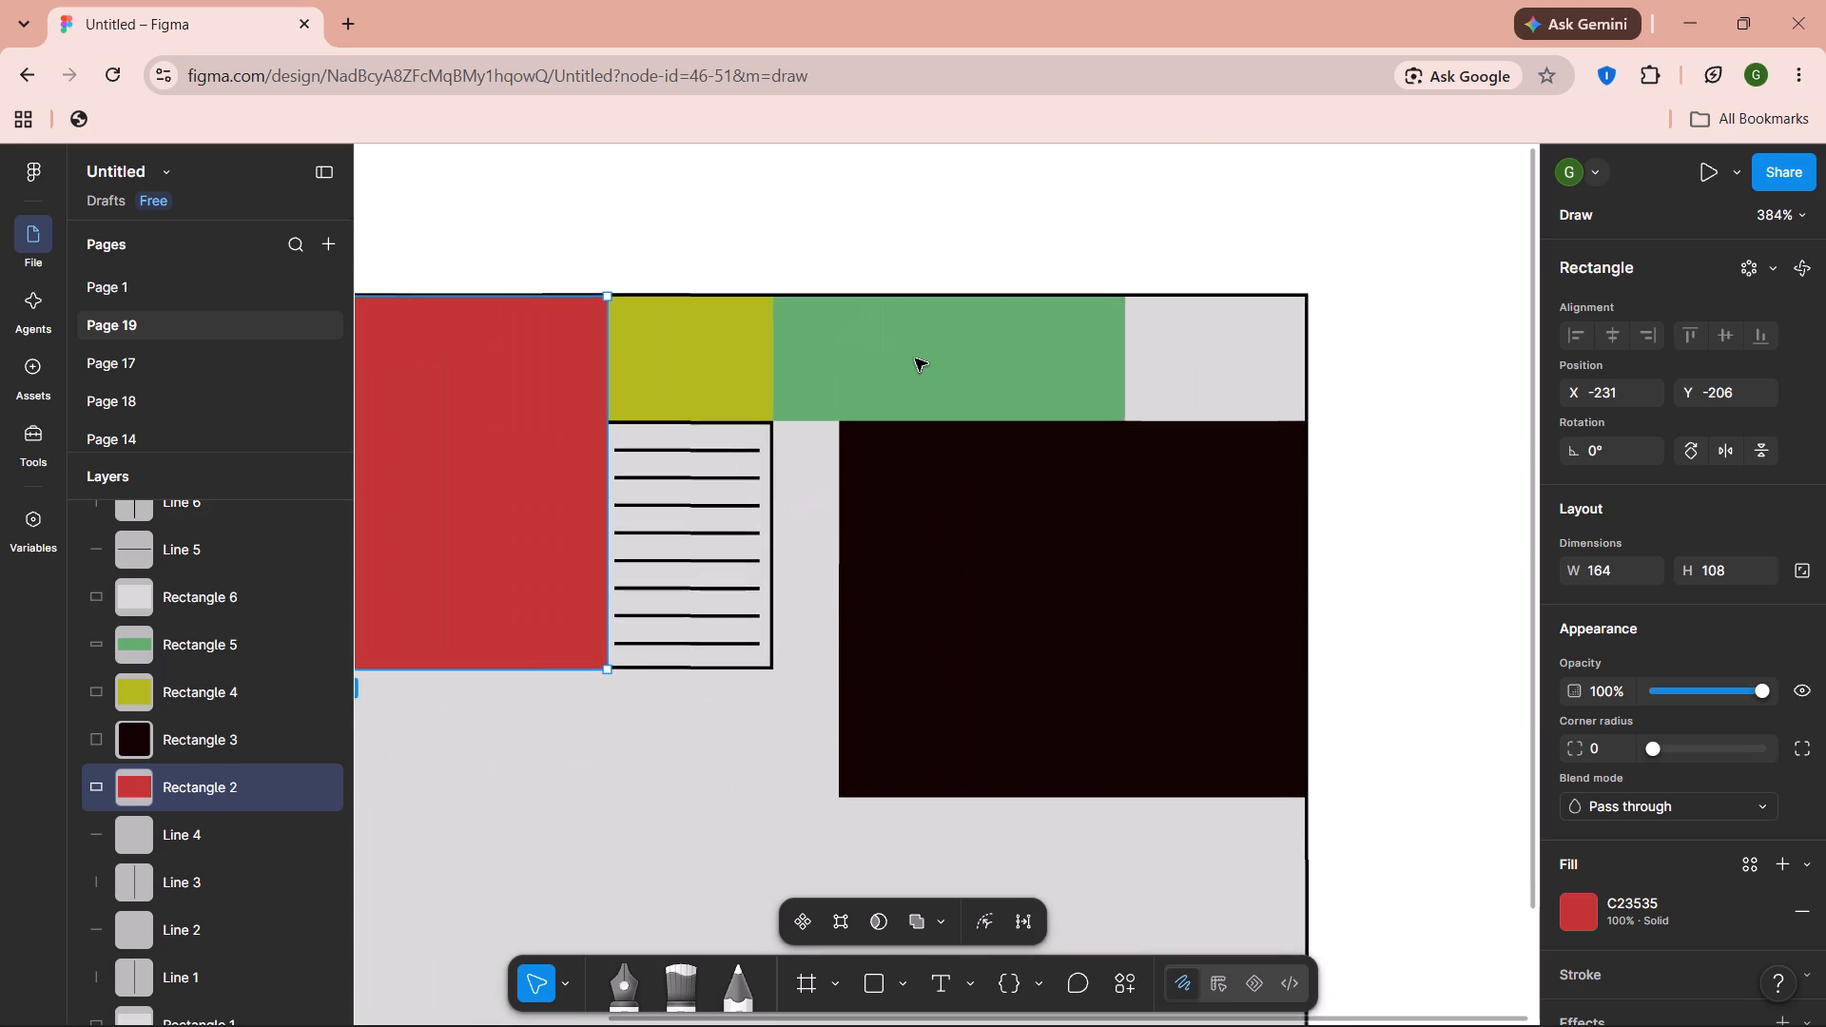
scroll(689, 566, "right", 2)
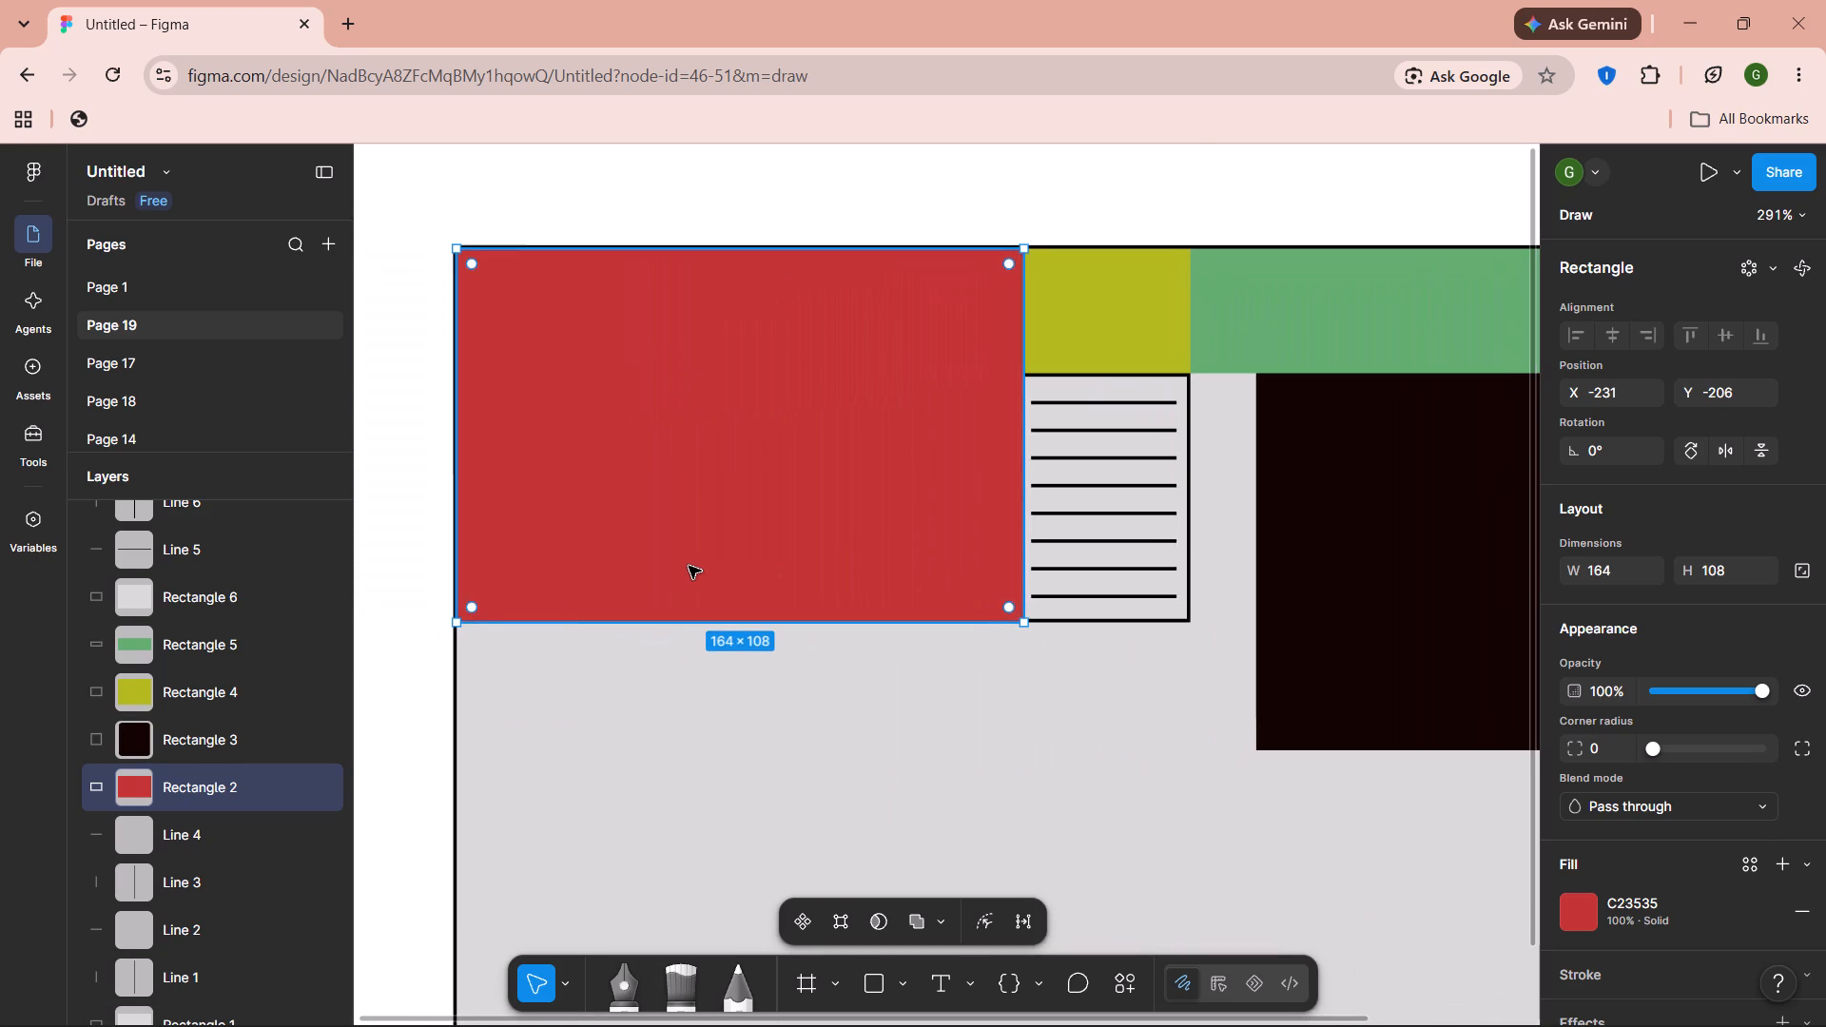
left_click(562, 654)
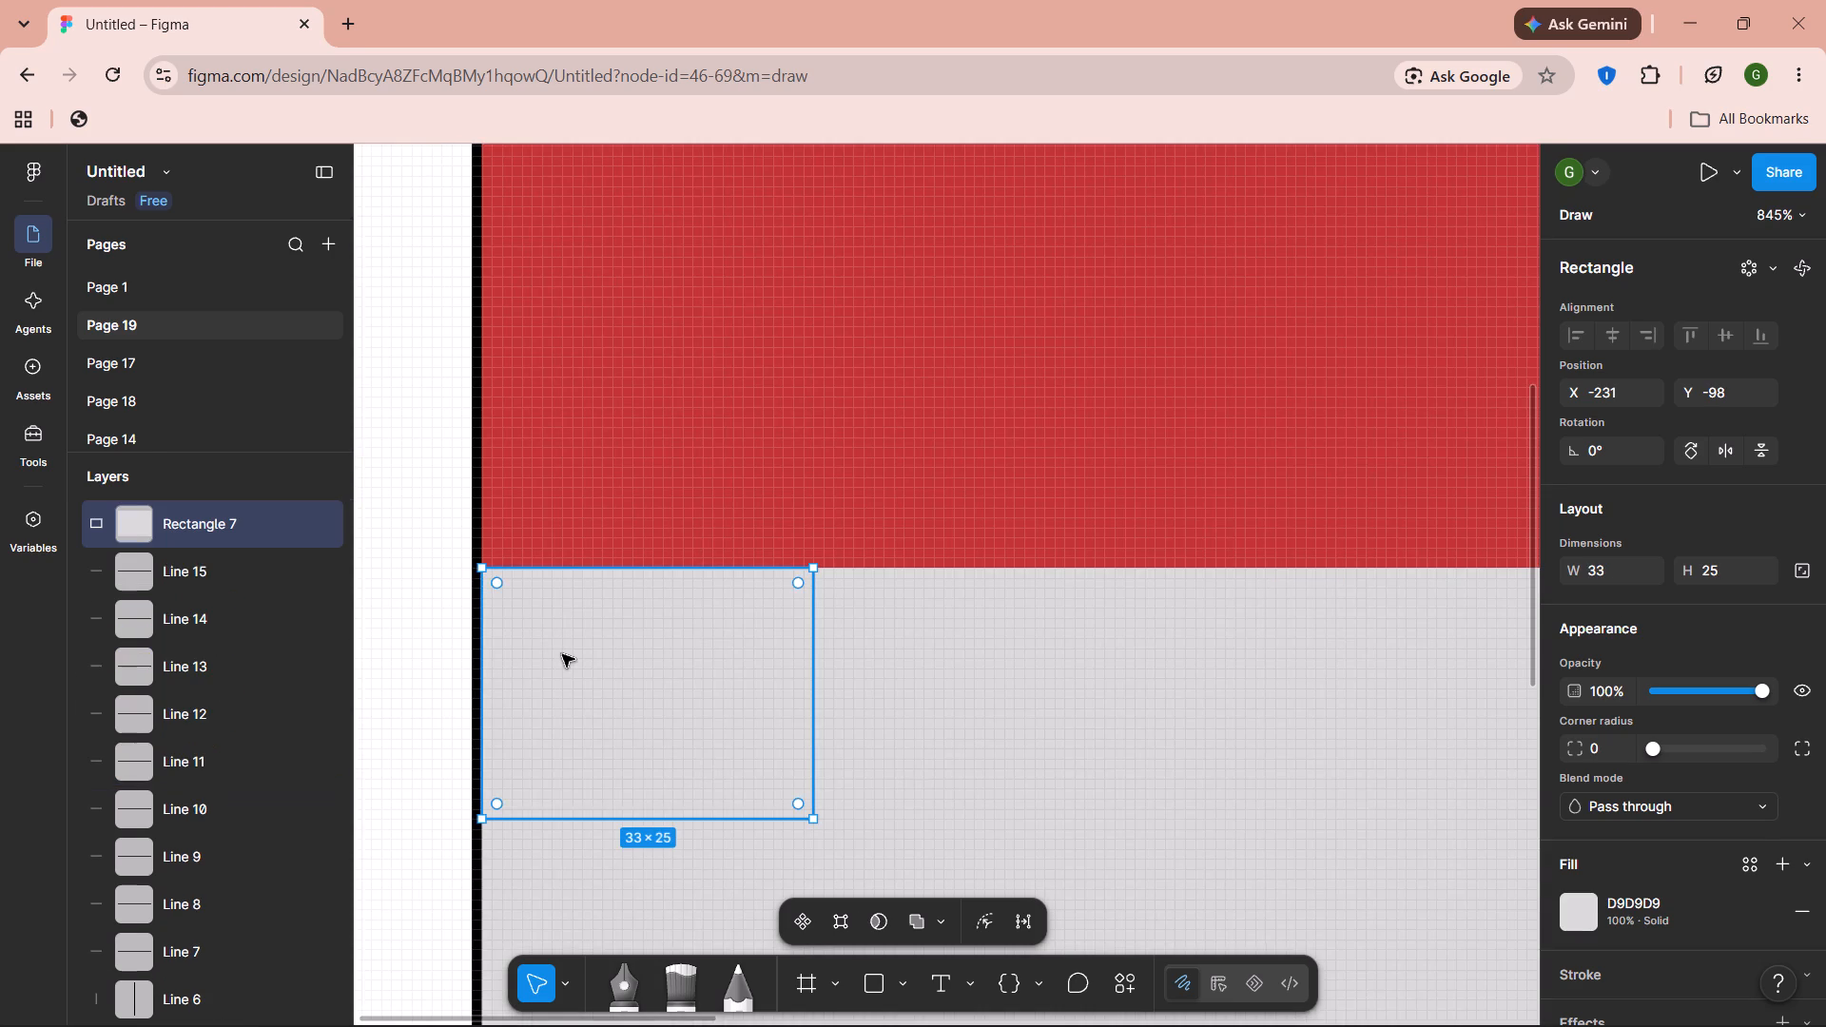
left_click_drag(821, 816, 1200, 816)
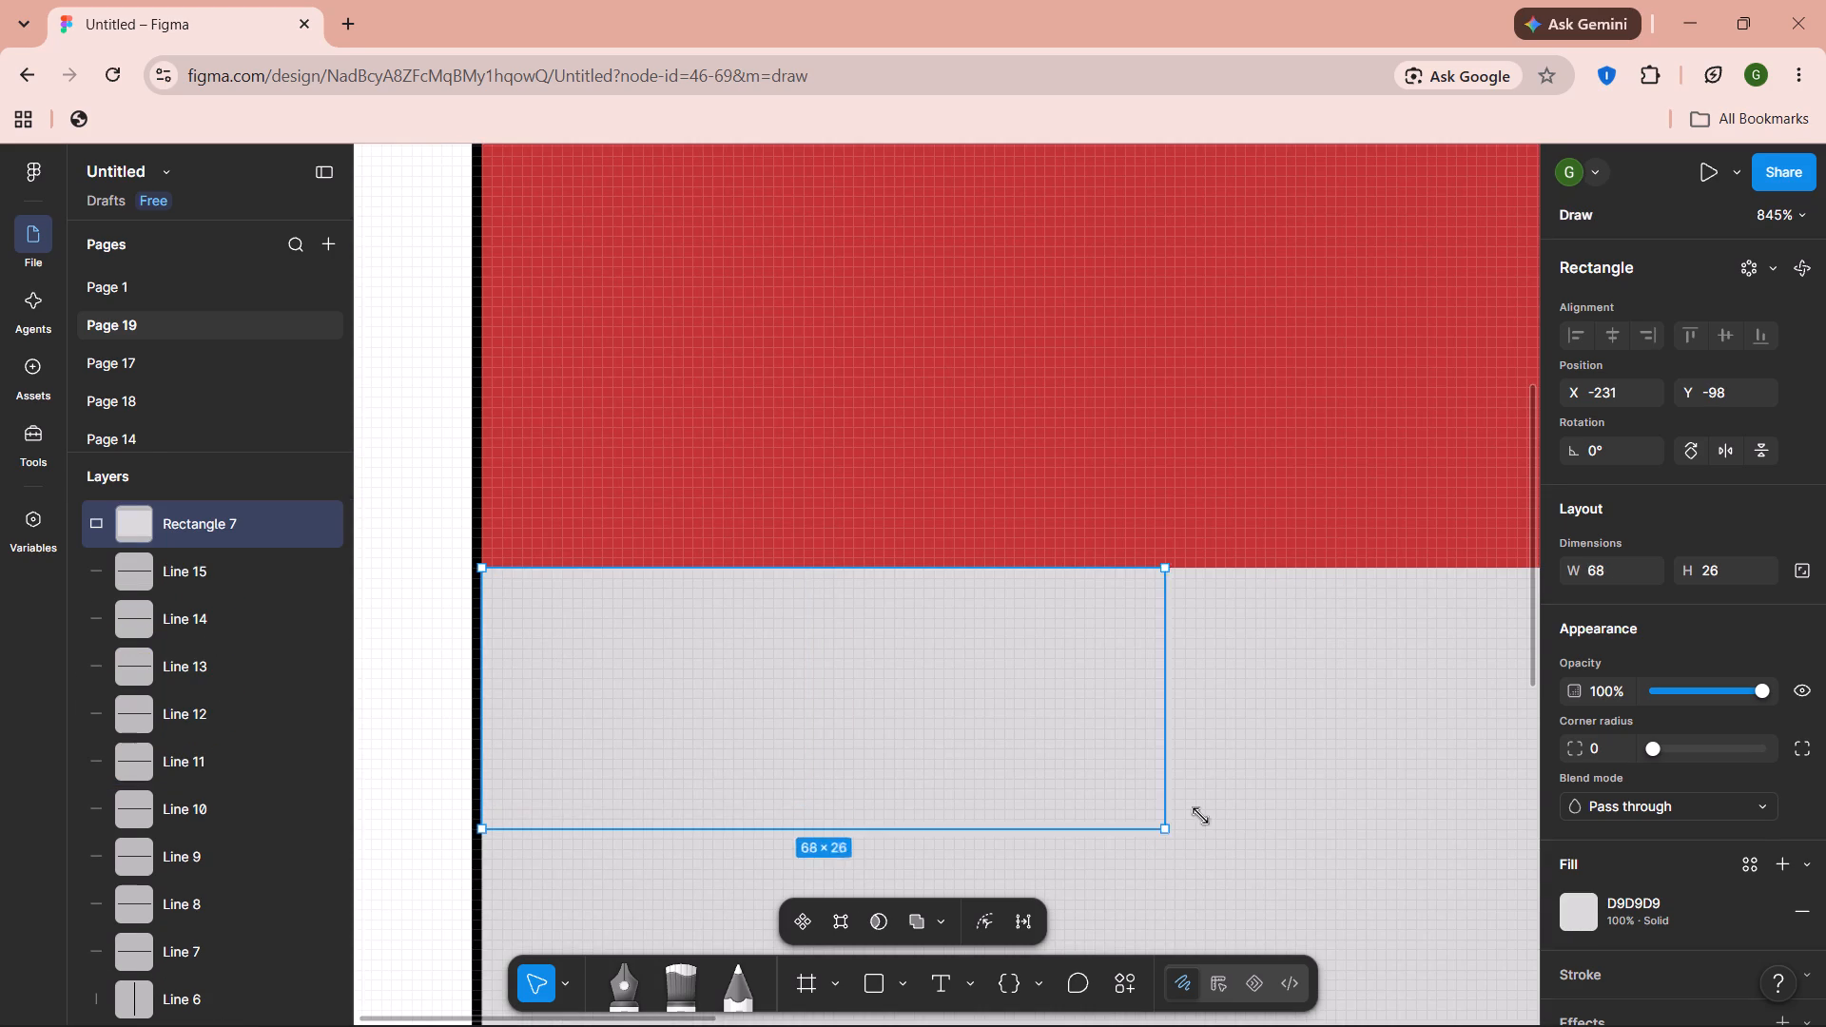
left_click_drag(1200, 816, 1334, 927)
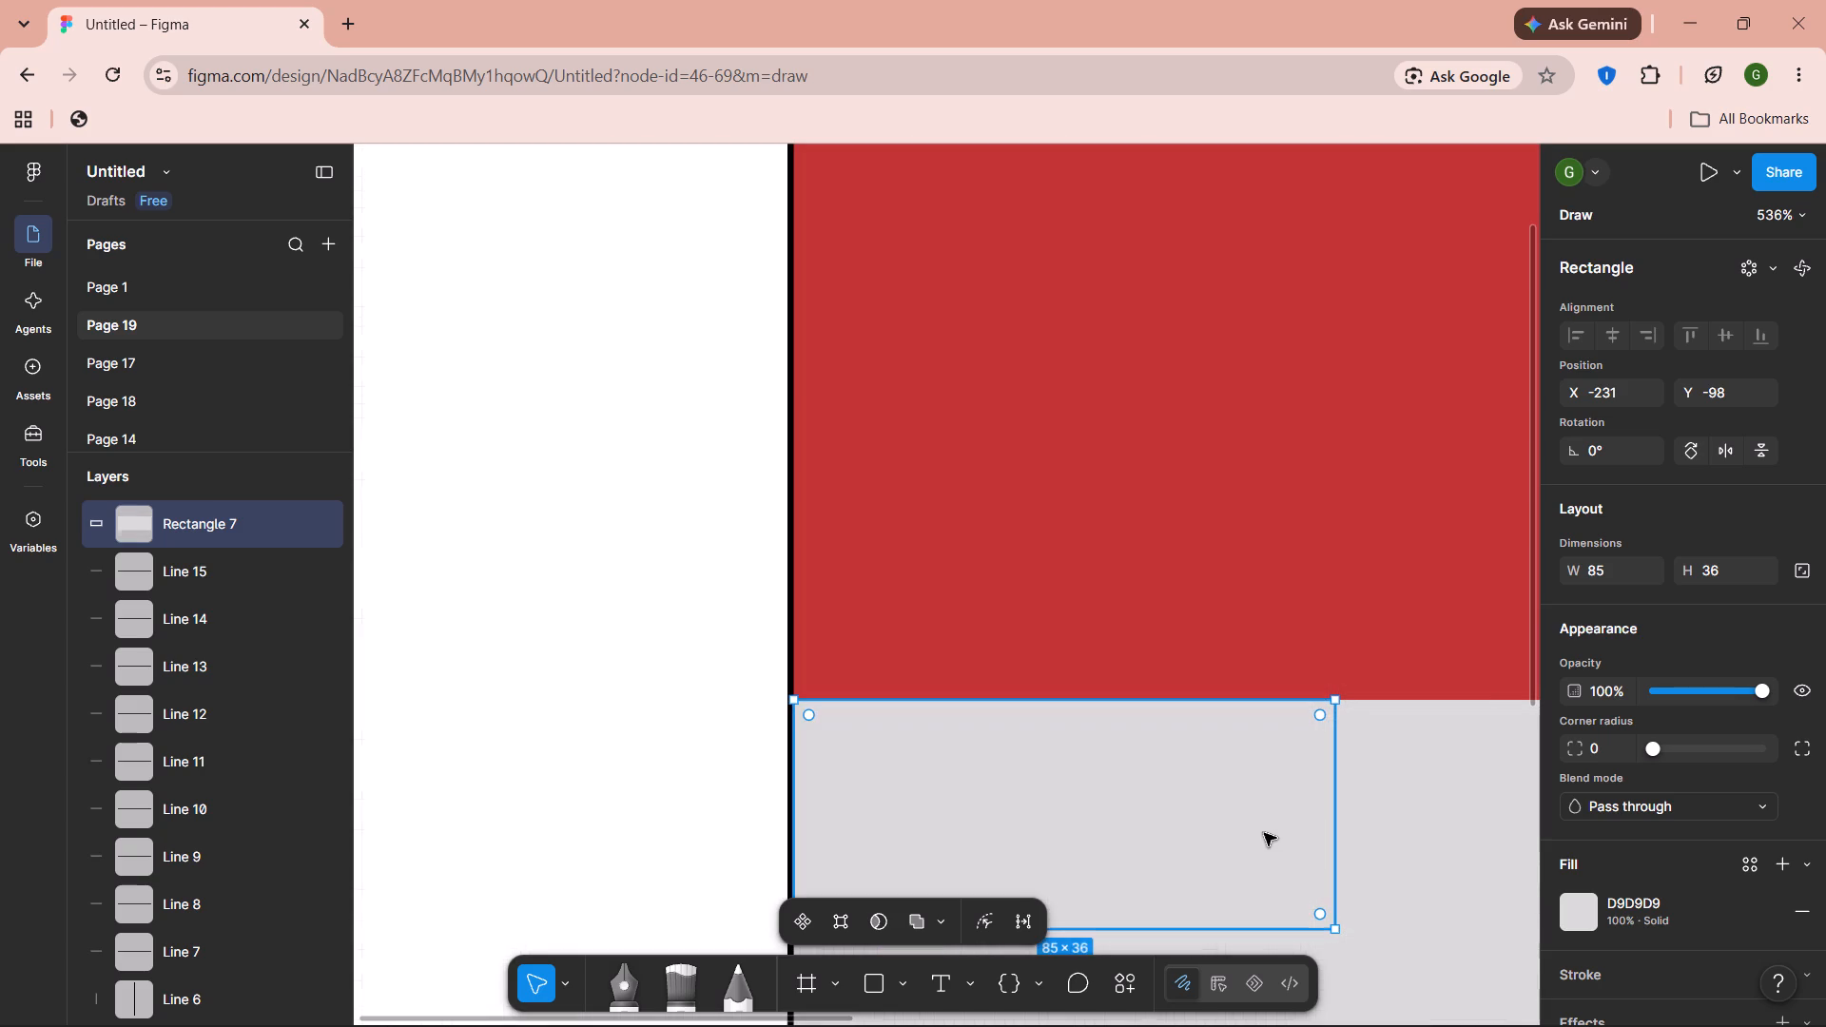
scroll(1259, 831, "left", 1)
scroll(1259, 831, "down", 1)
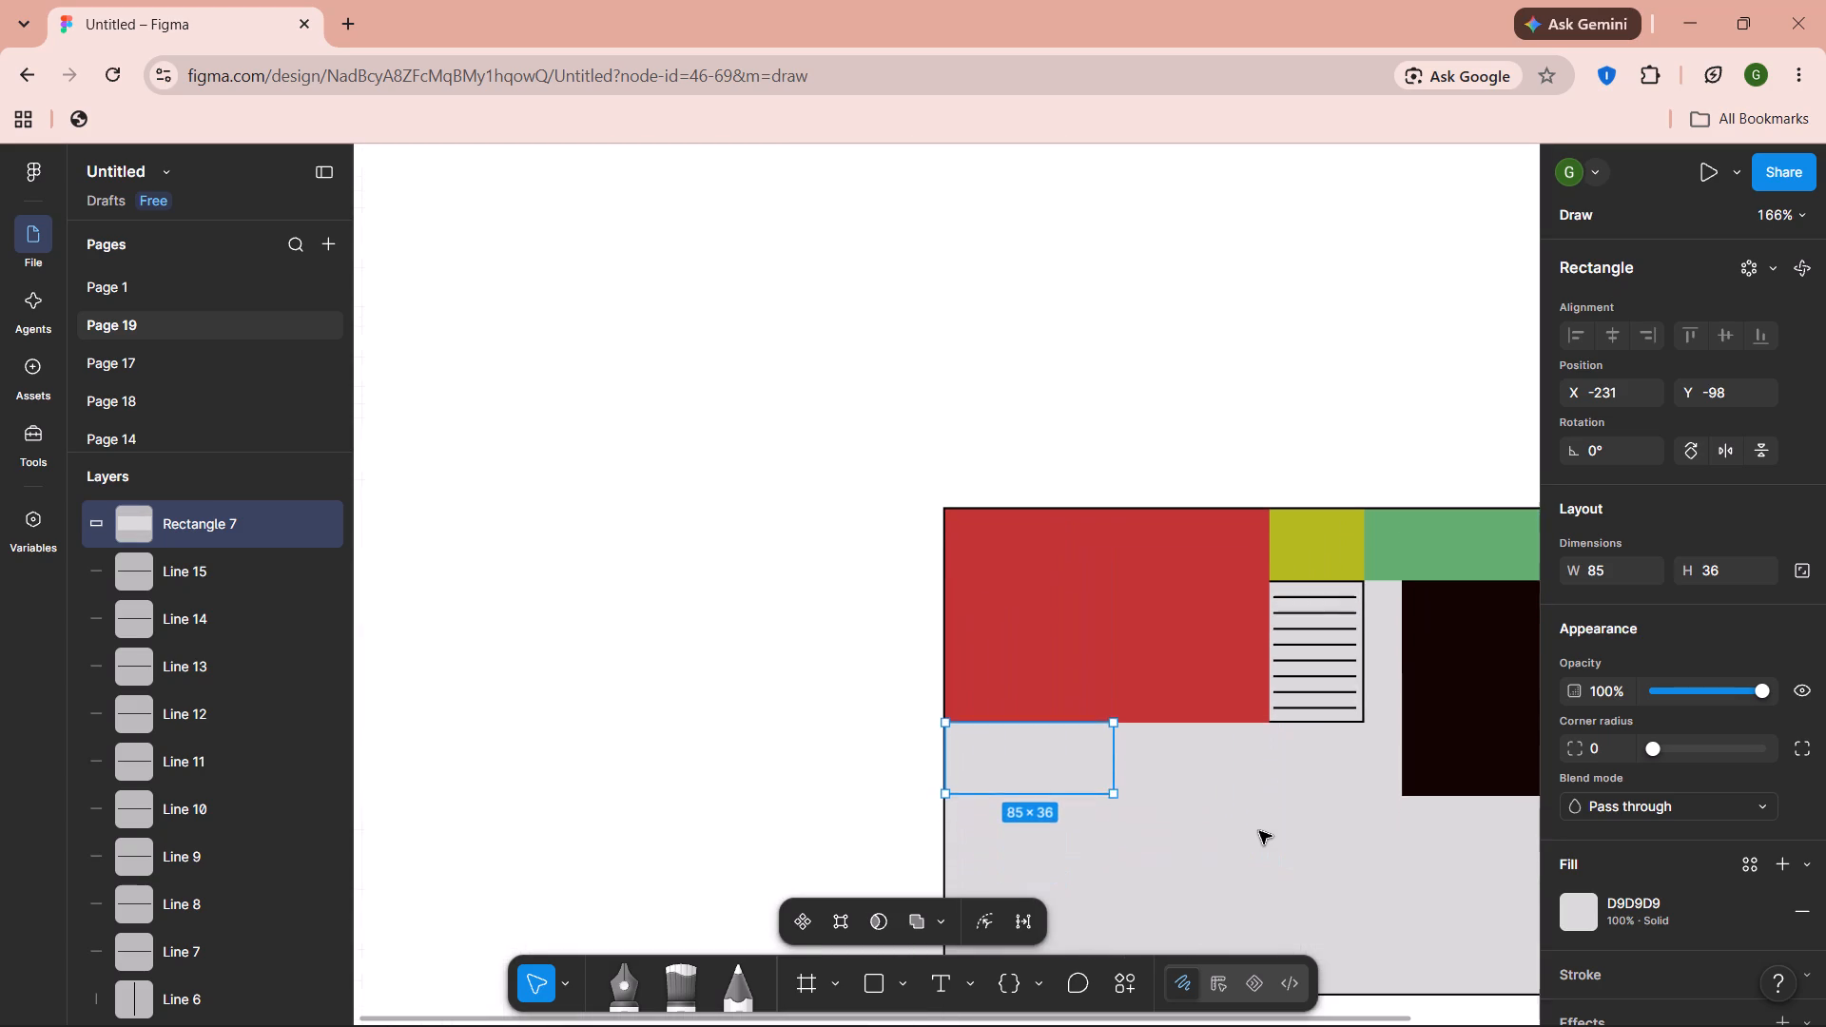
scroll(1259, 831, "down", 1)
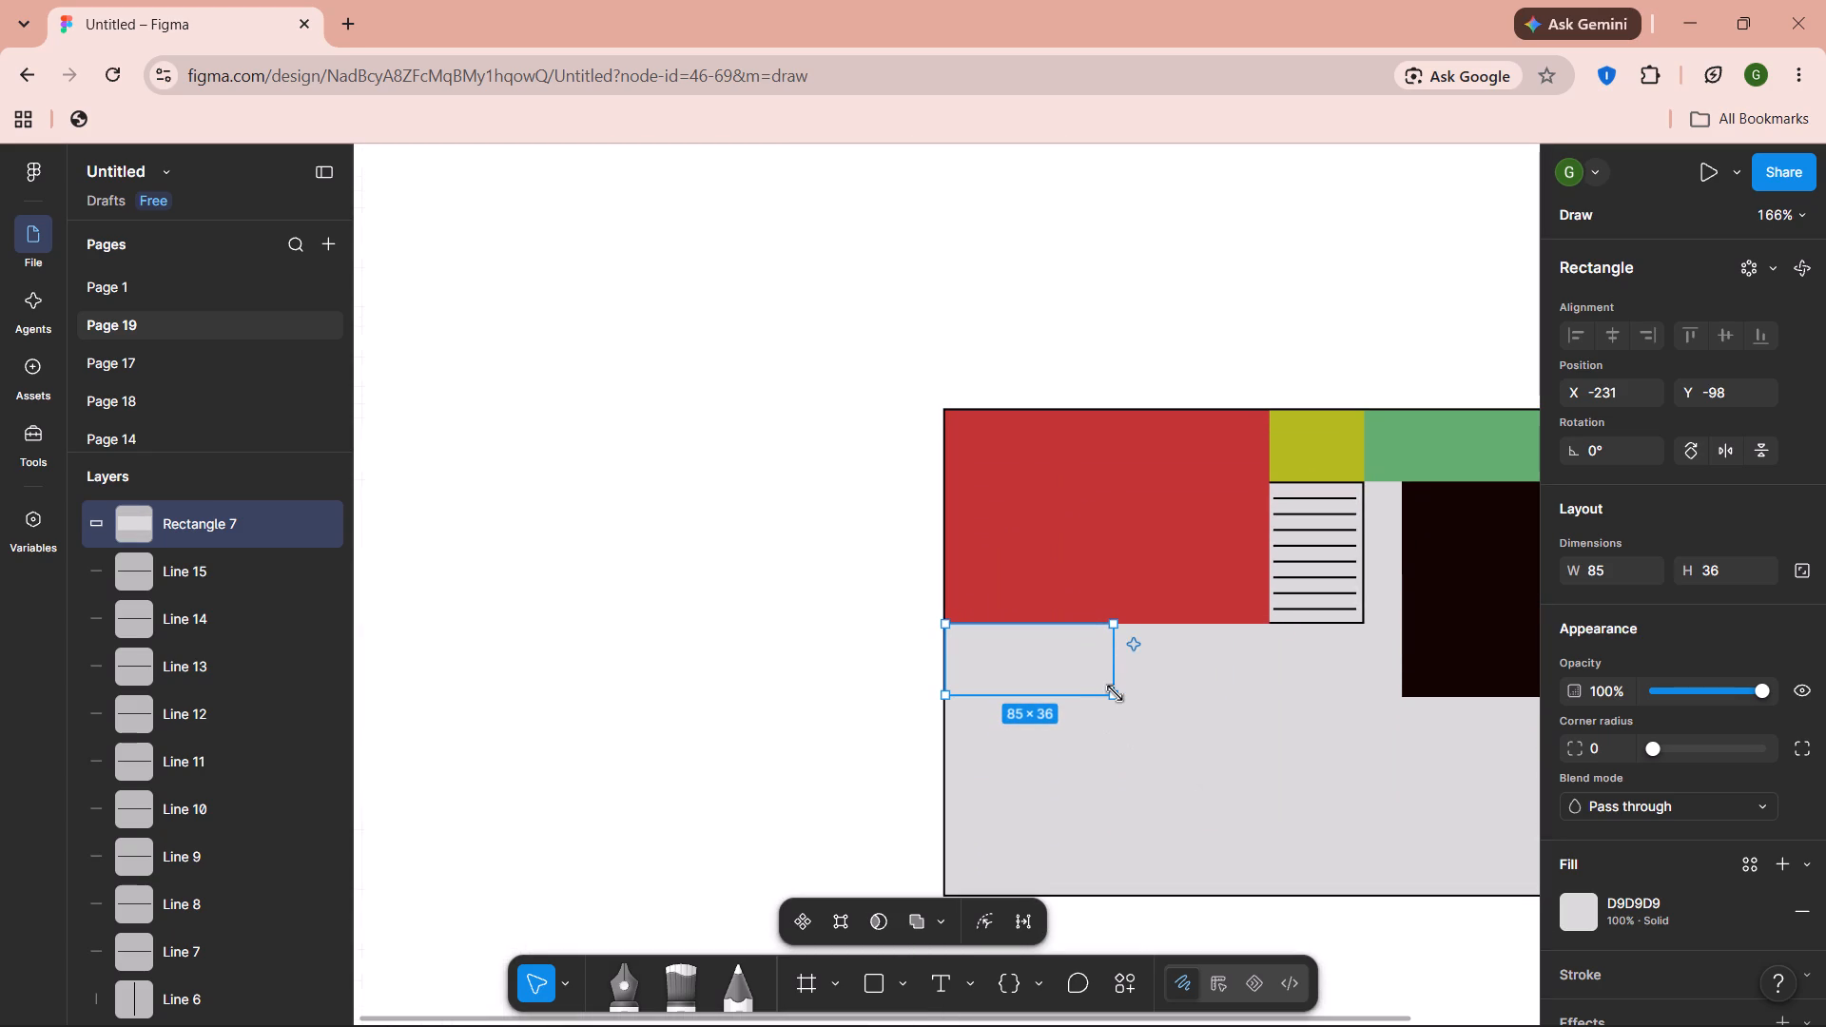
left_click_drag(1115, 693, 1130, 707)
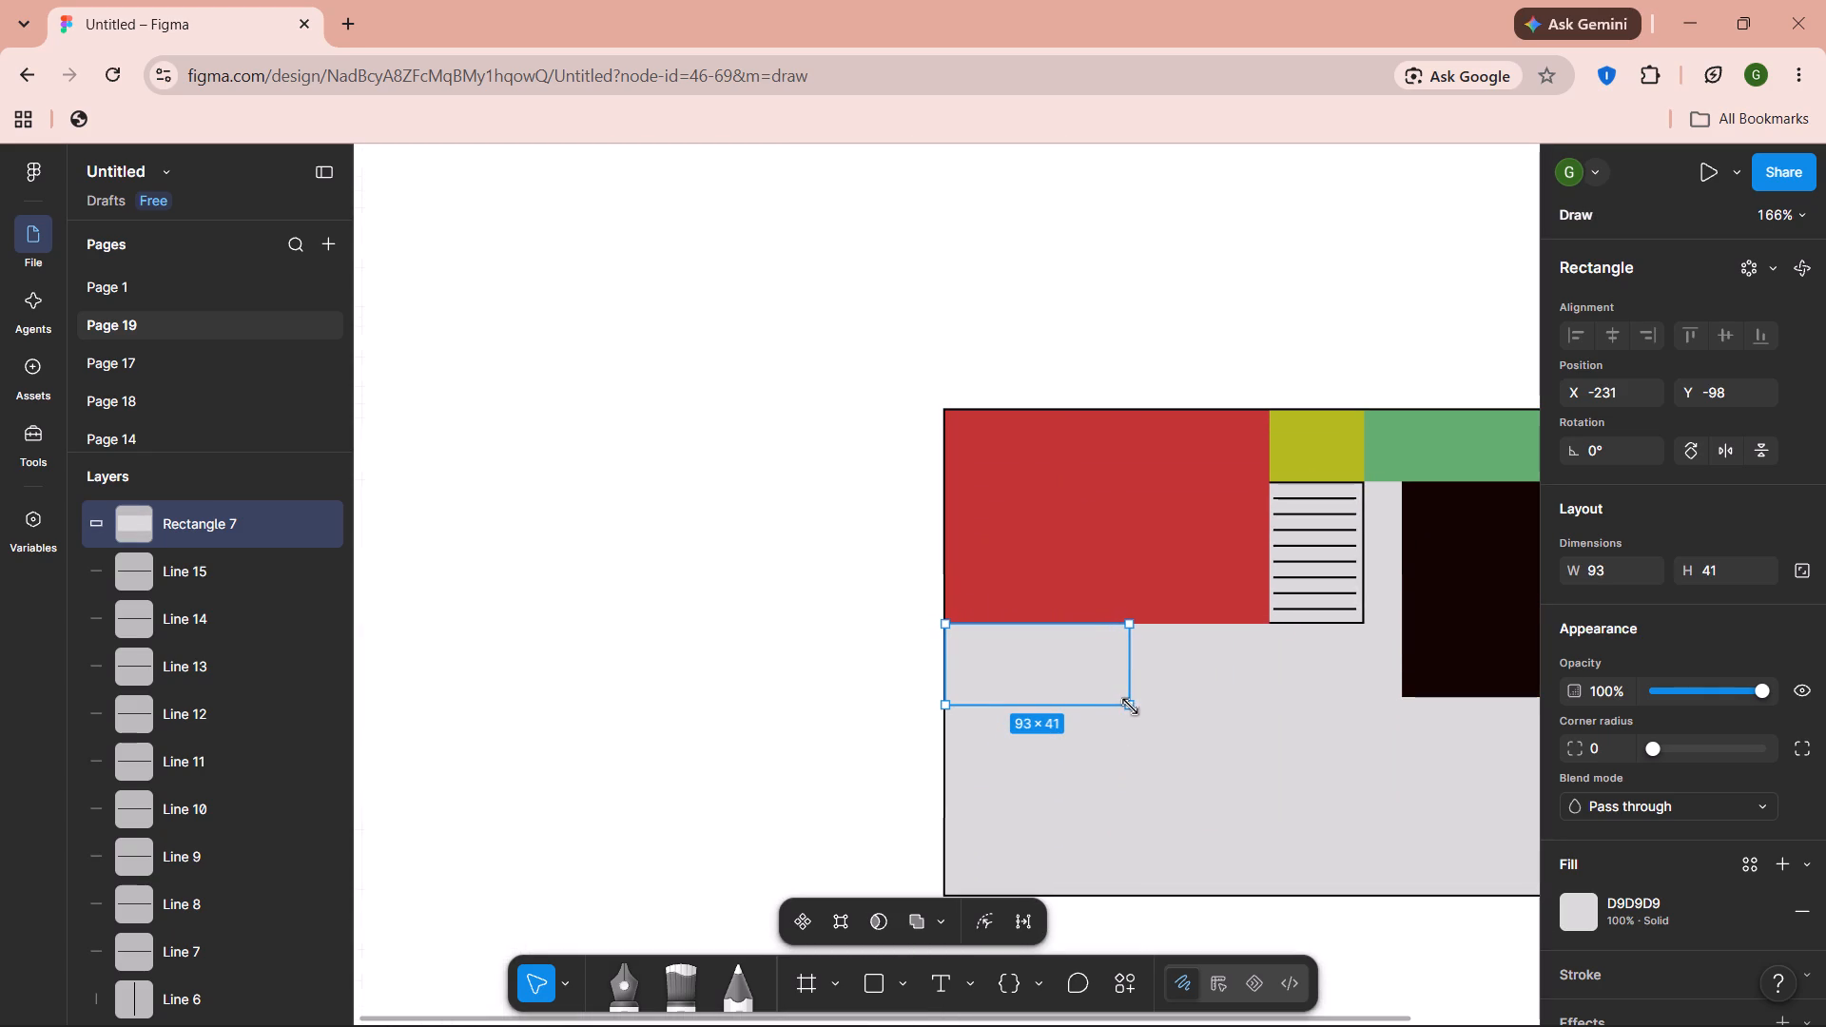
left_click_drag(1130, 707, 1148, 707)
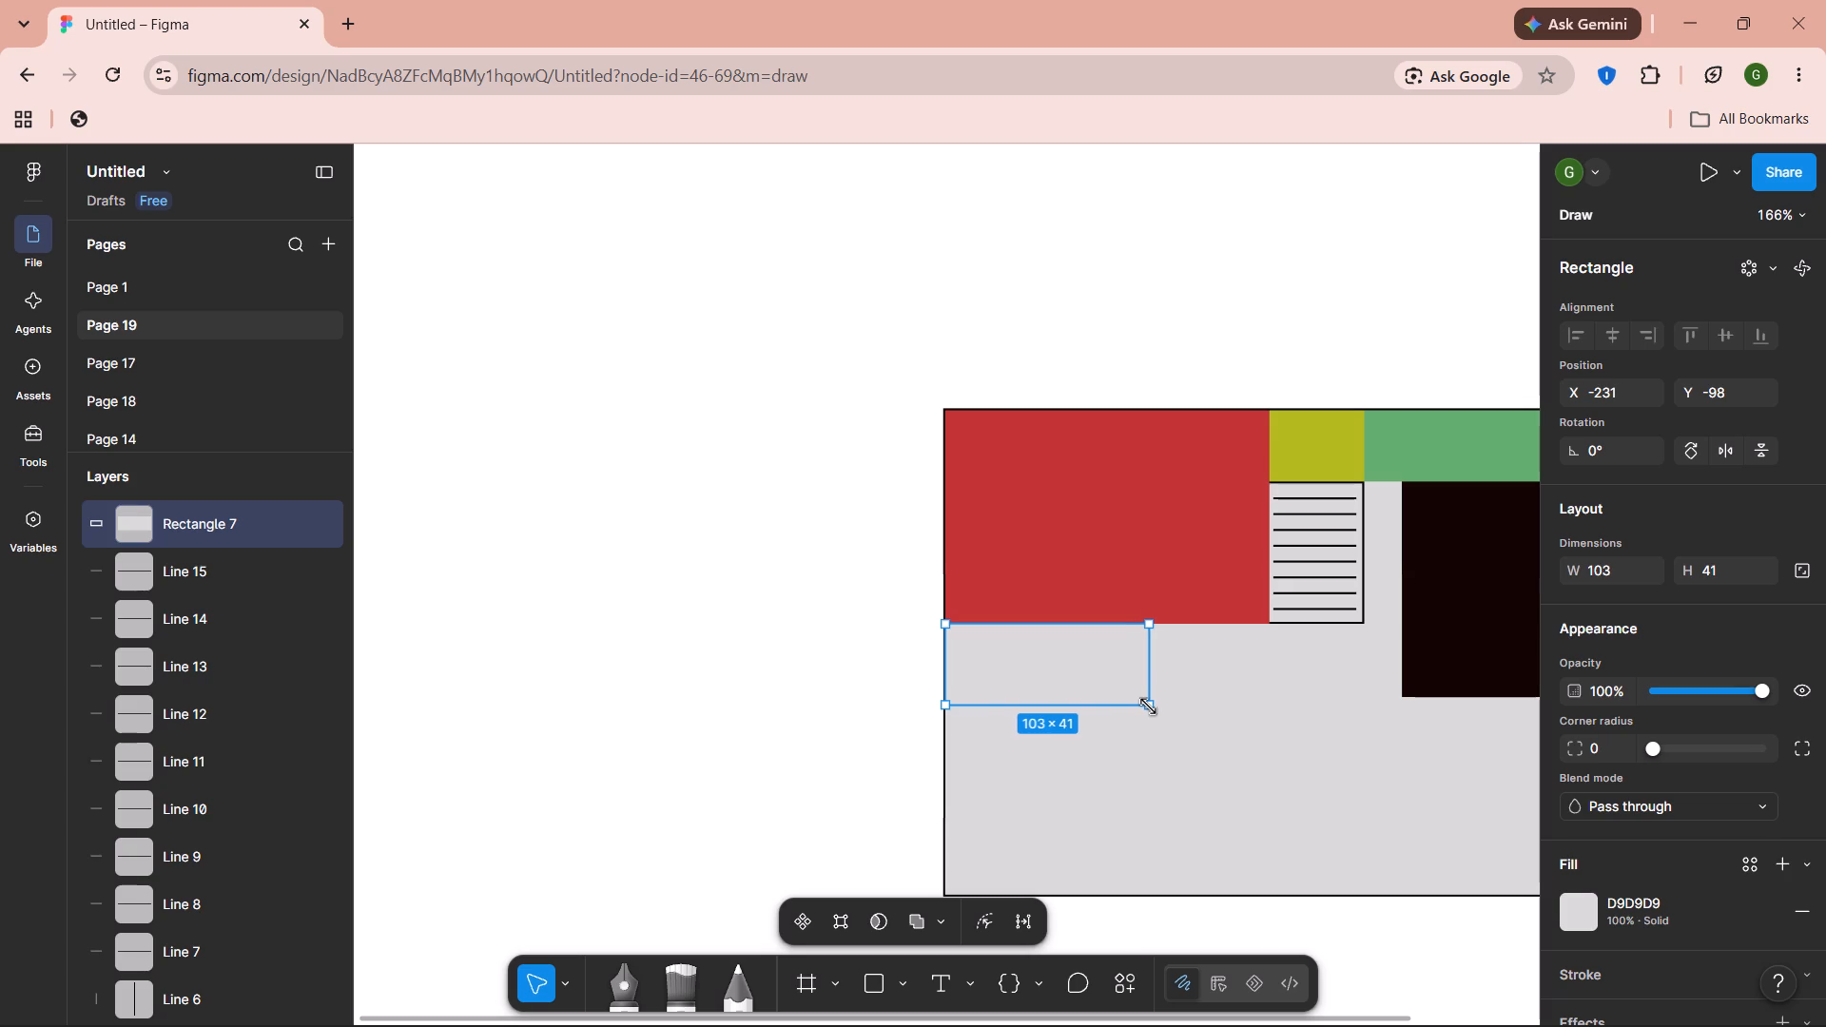
left_click_drag(1148, 707, 1144, 711)
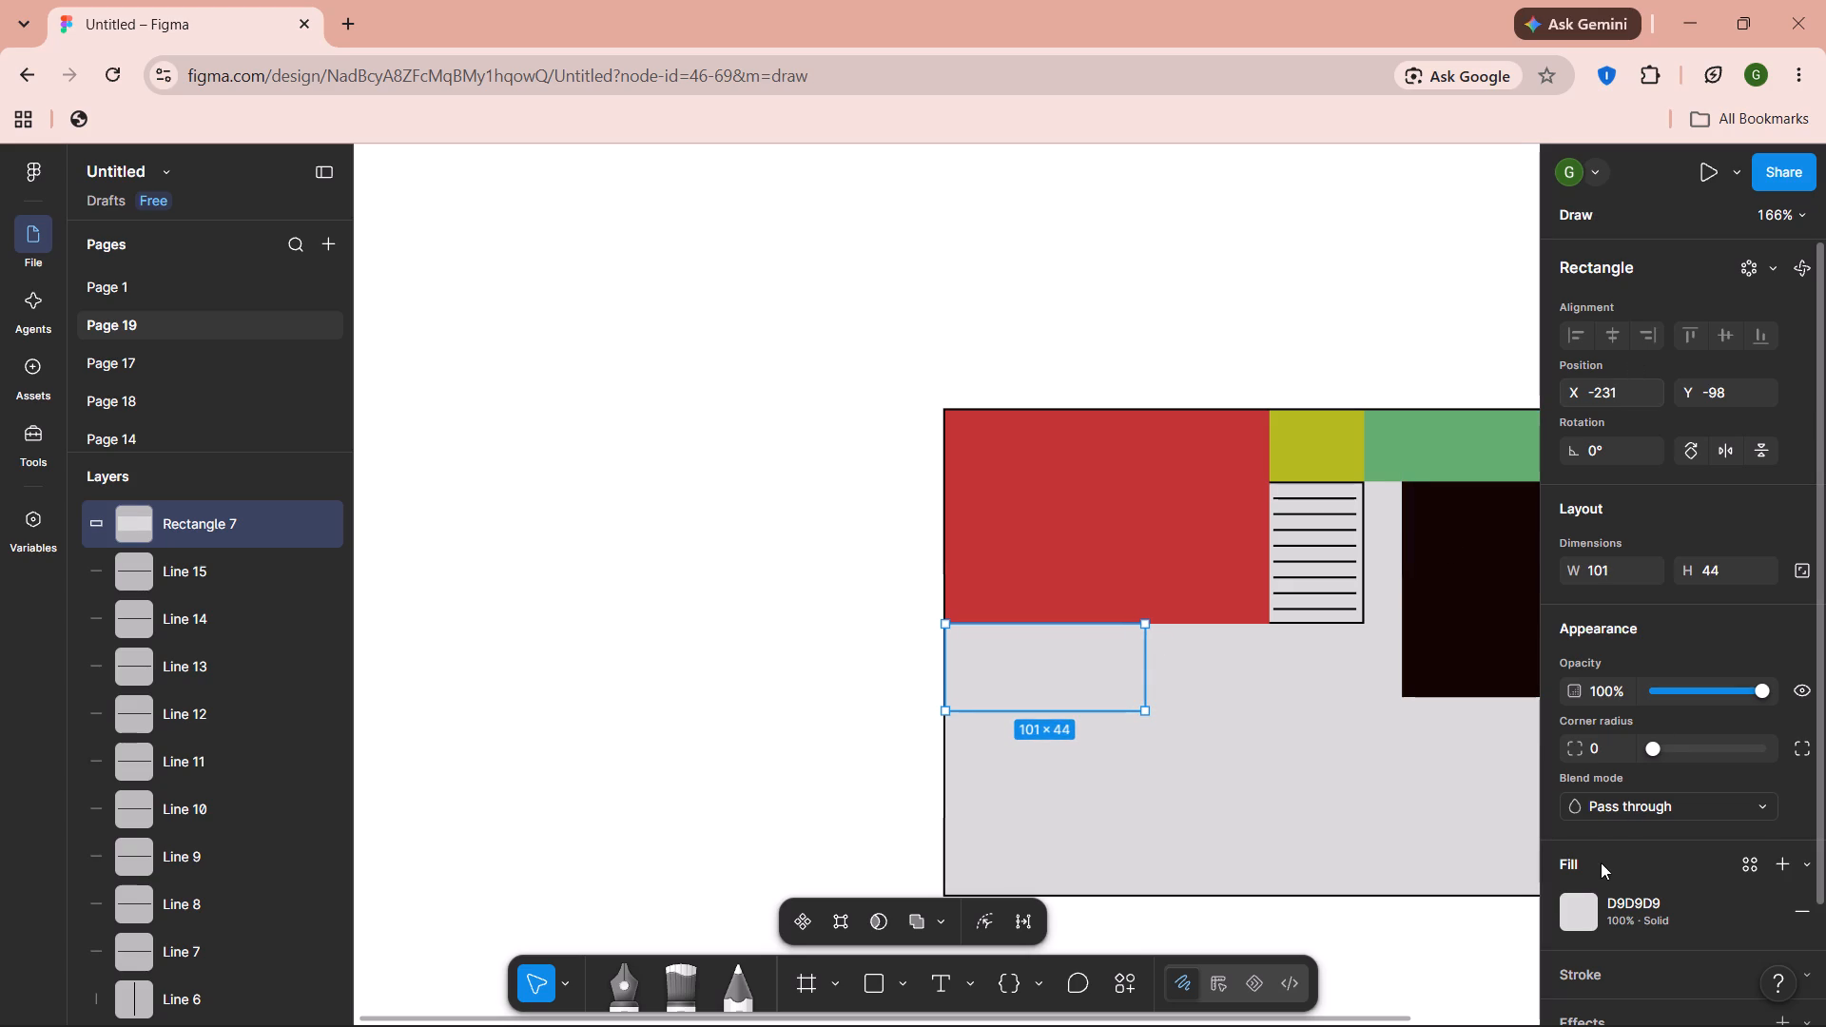
Fill the 101 × 44 rectangle with purple 6244A9.
left_click(1572, 913)
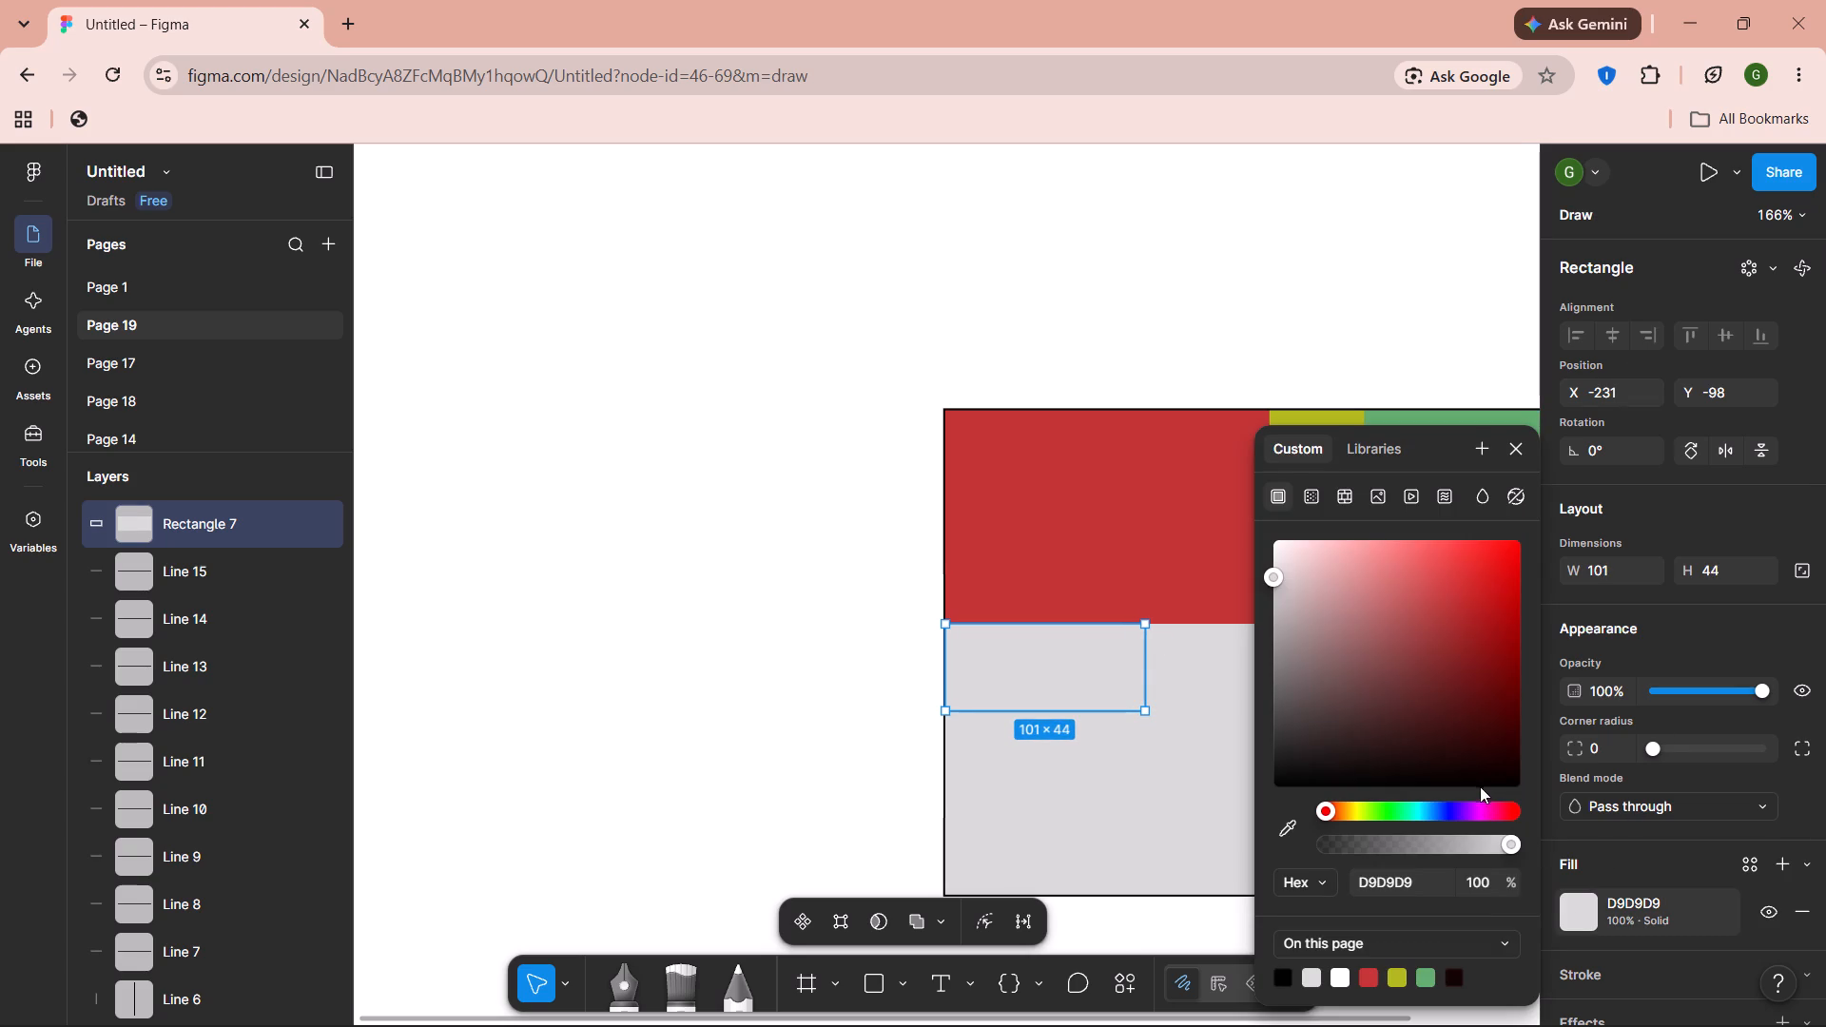
left_click(1459, 809)
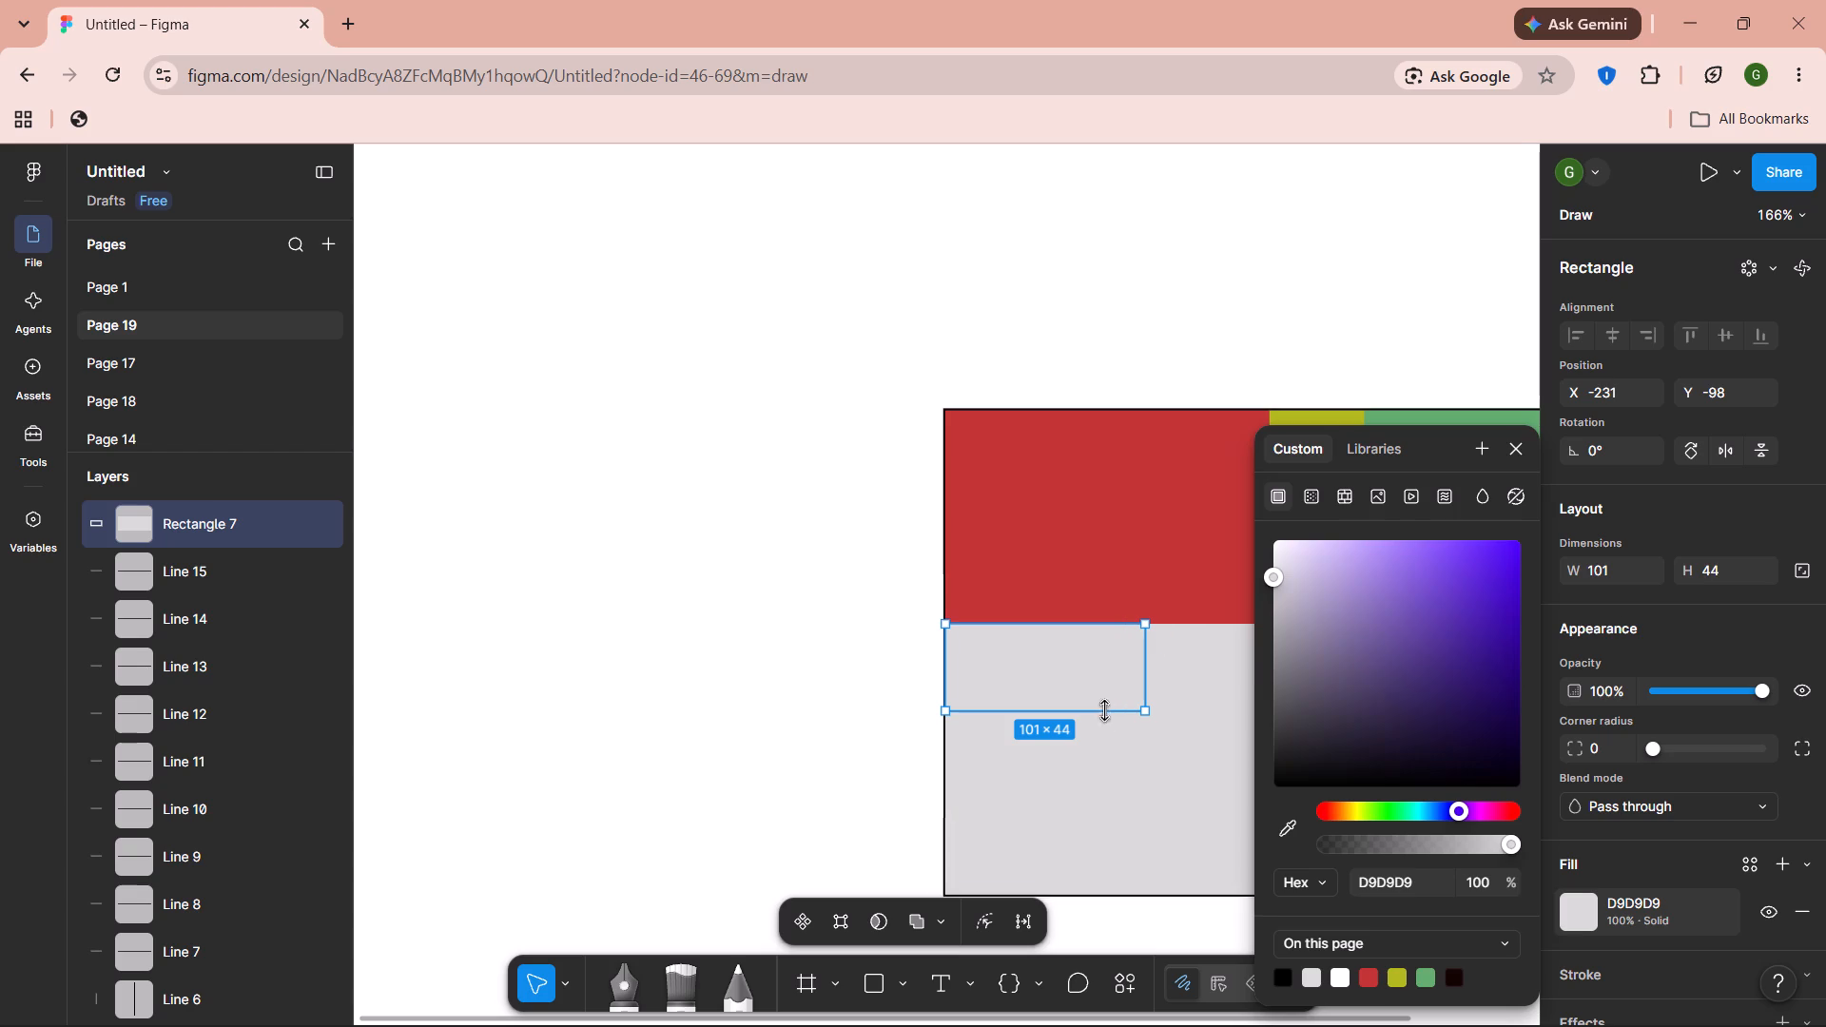
left_click(1421, 624)
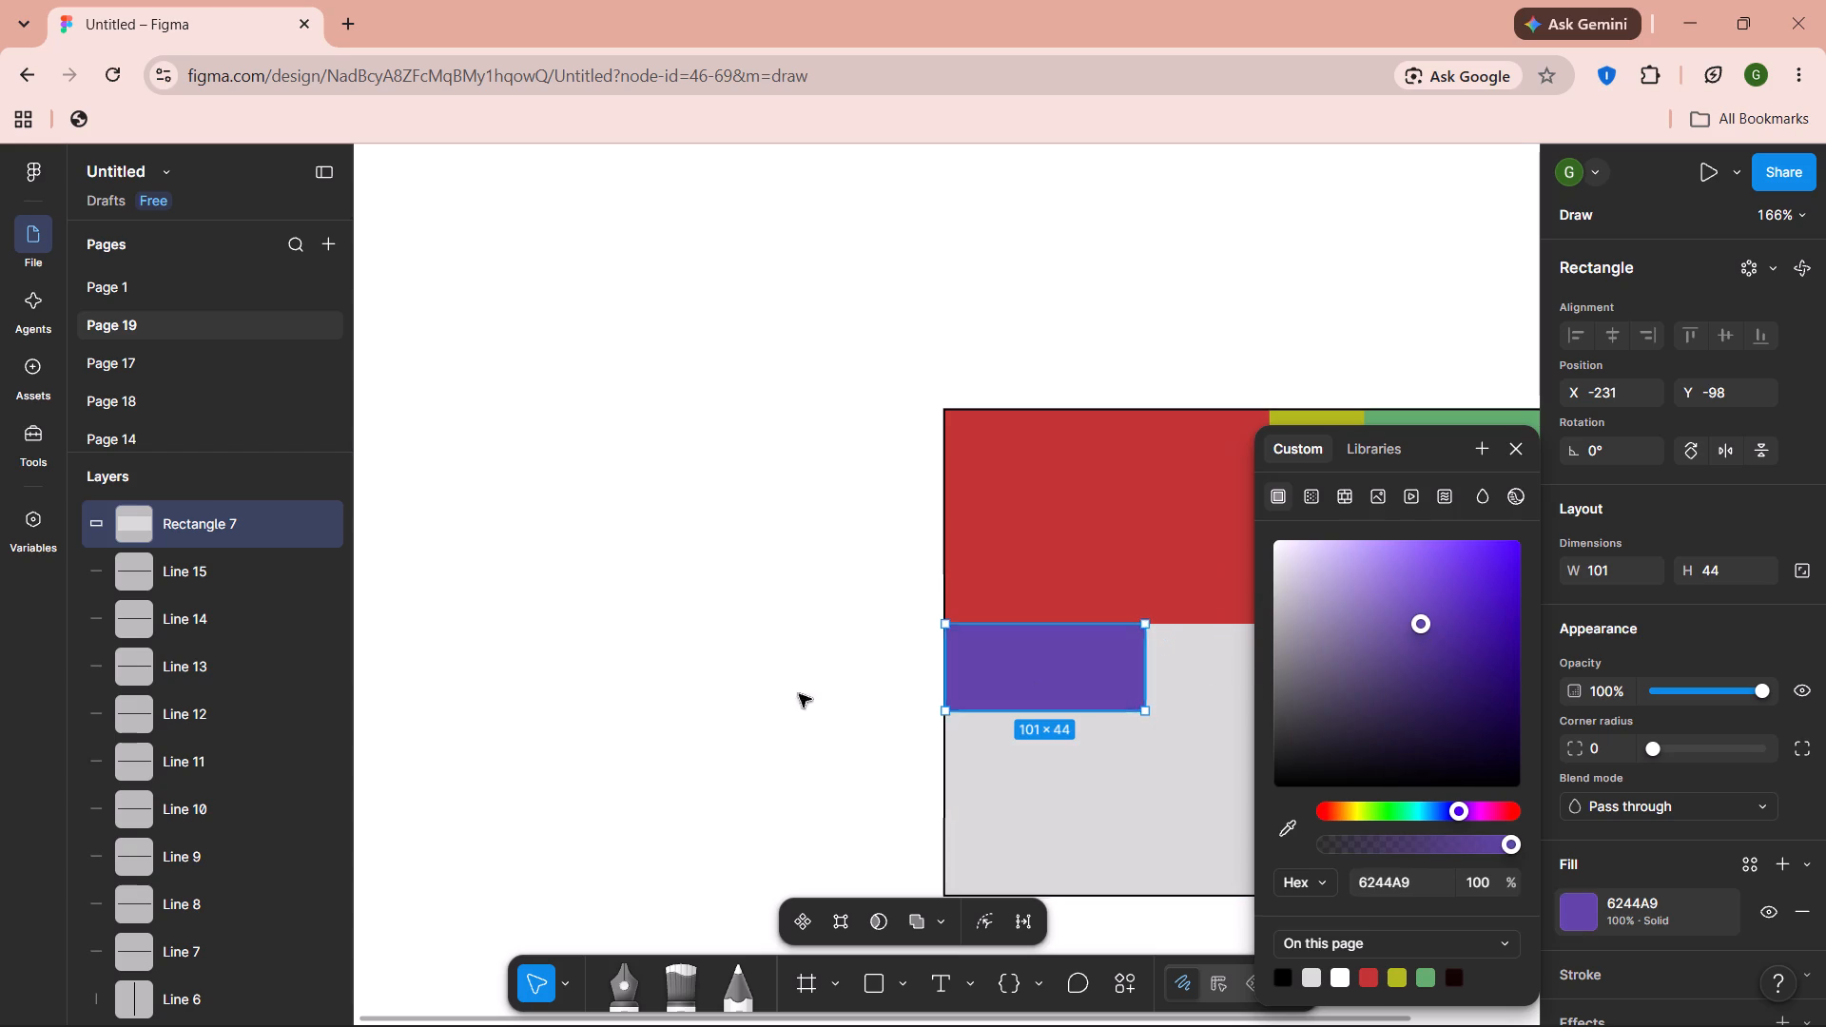
left_click(773, 701)
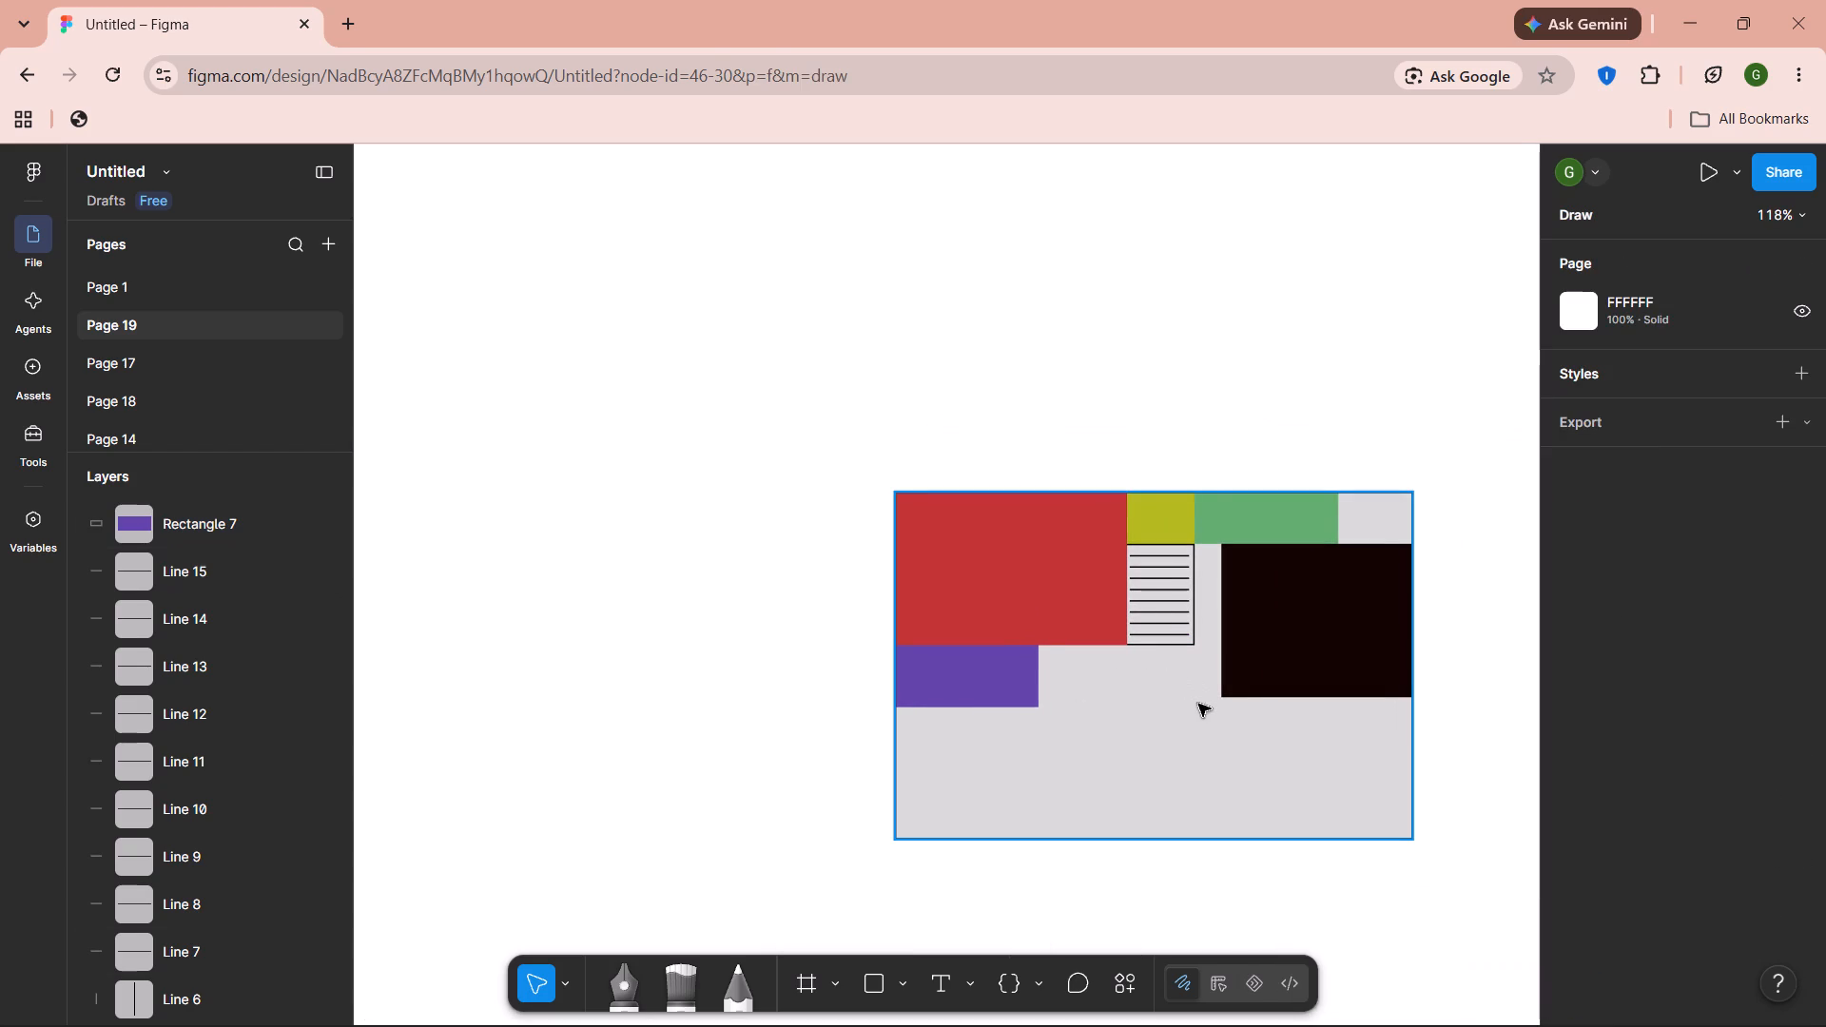
Extend the near-black rectangle downward to a height of 163.
left_click(1267, 694)
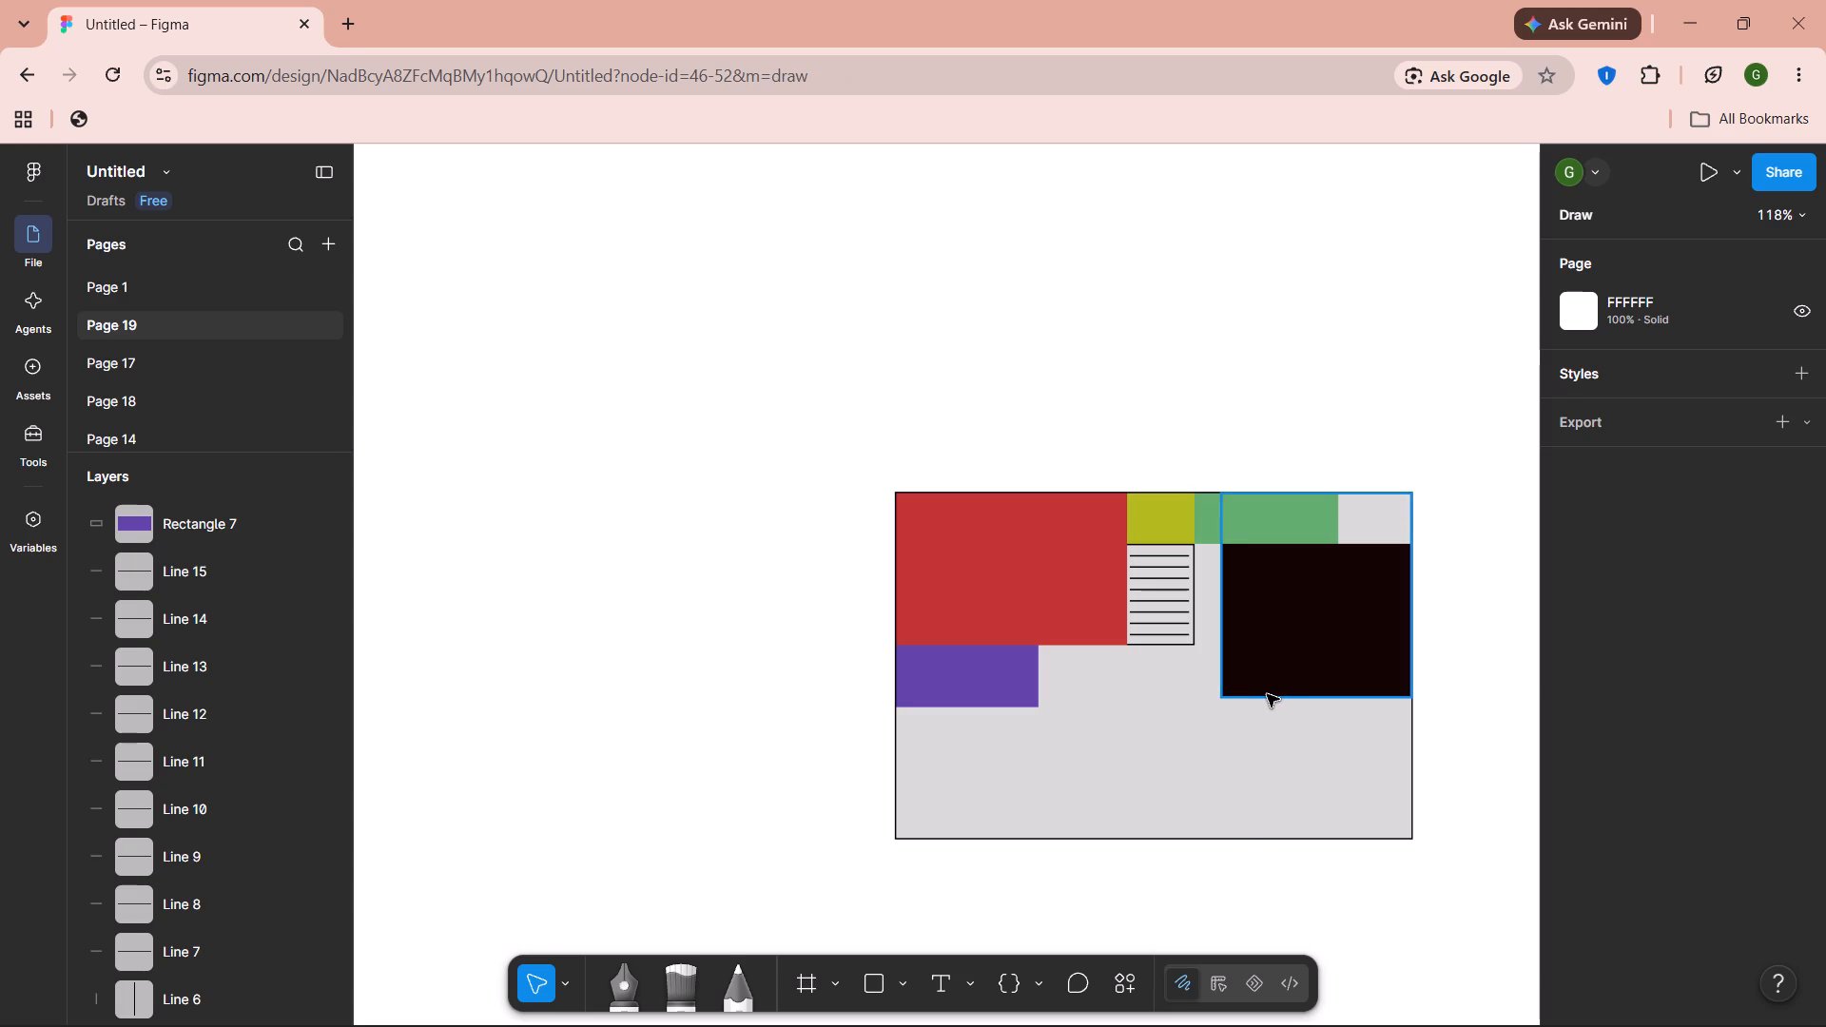
left_click_drag(1308, 698, 1308, 718)
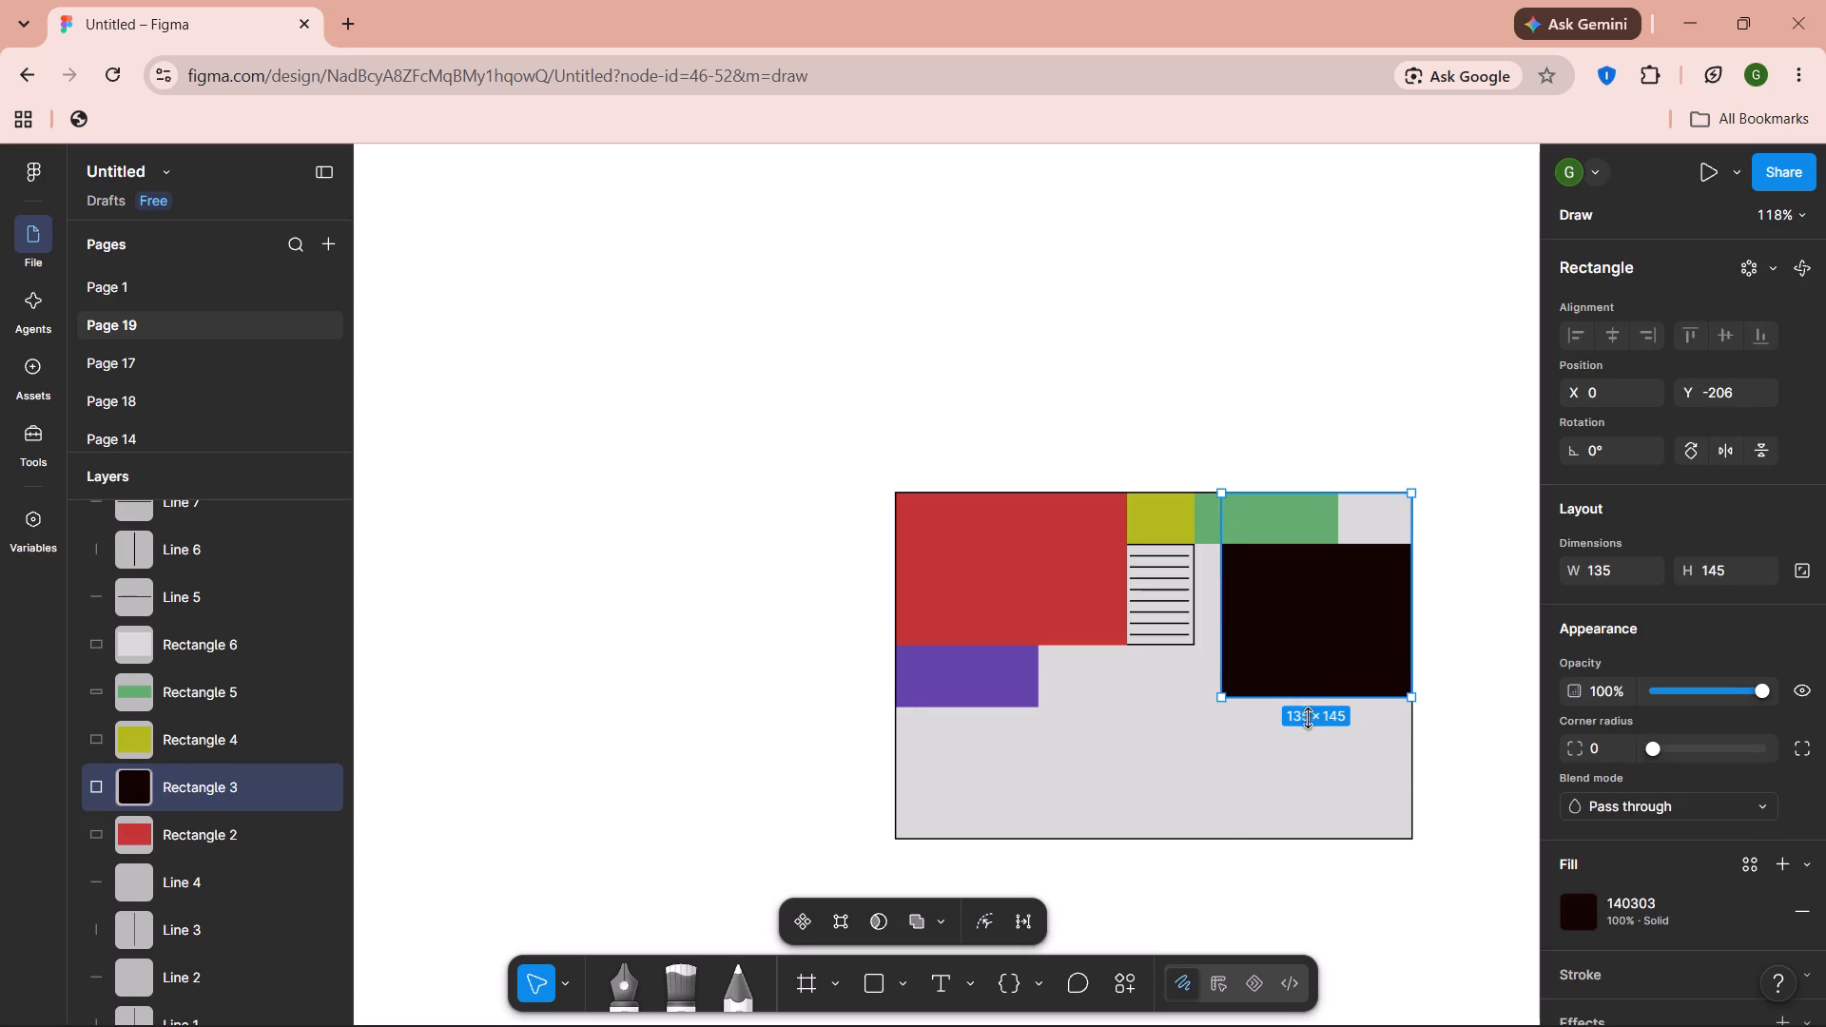
left_click_drag(1308, 718, 1306, 718)
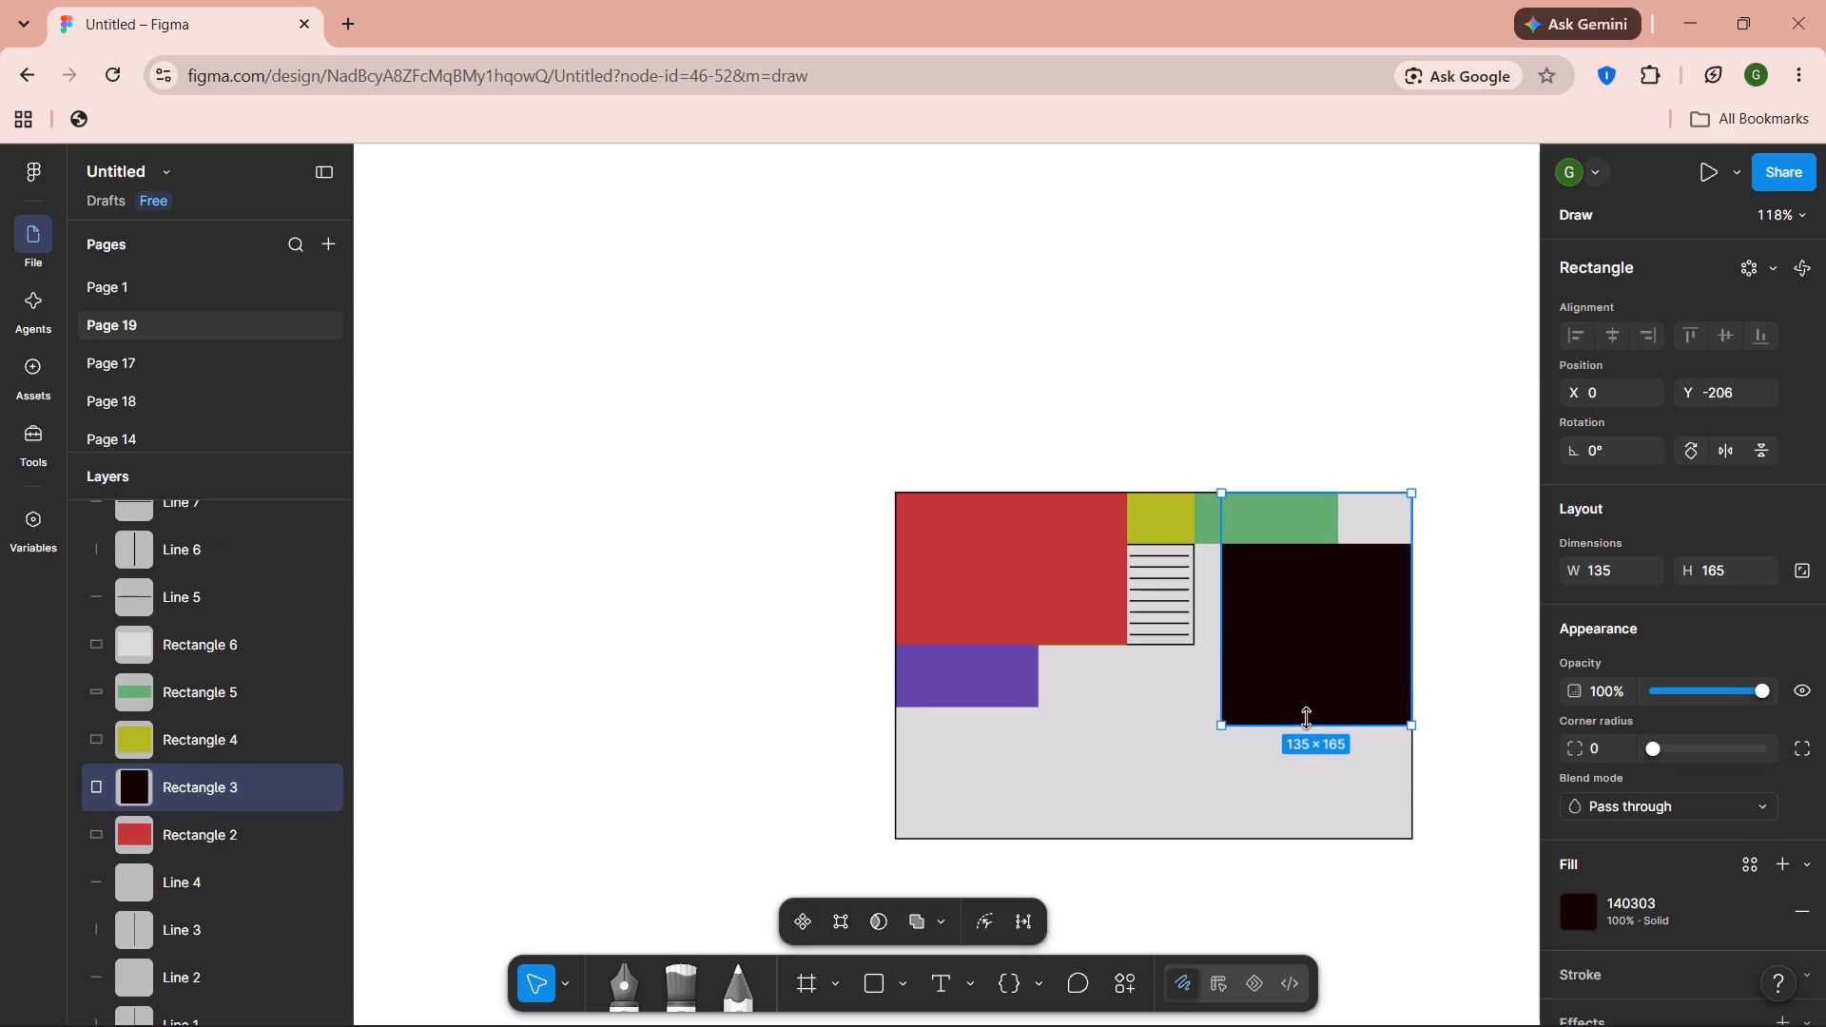
left_click_drag(1306, 718, 1308, 723)
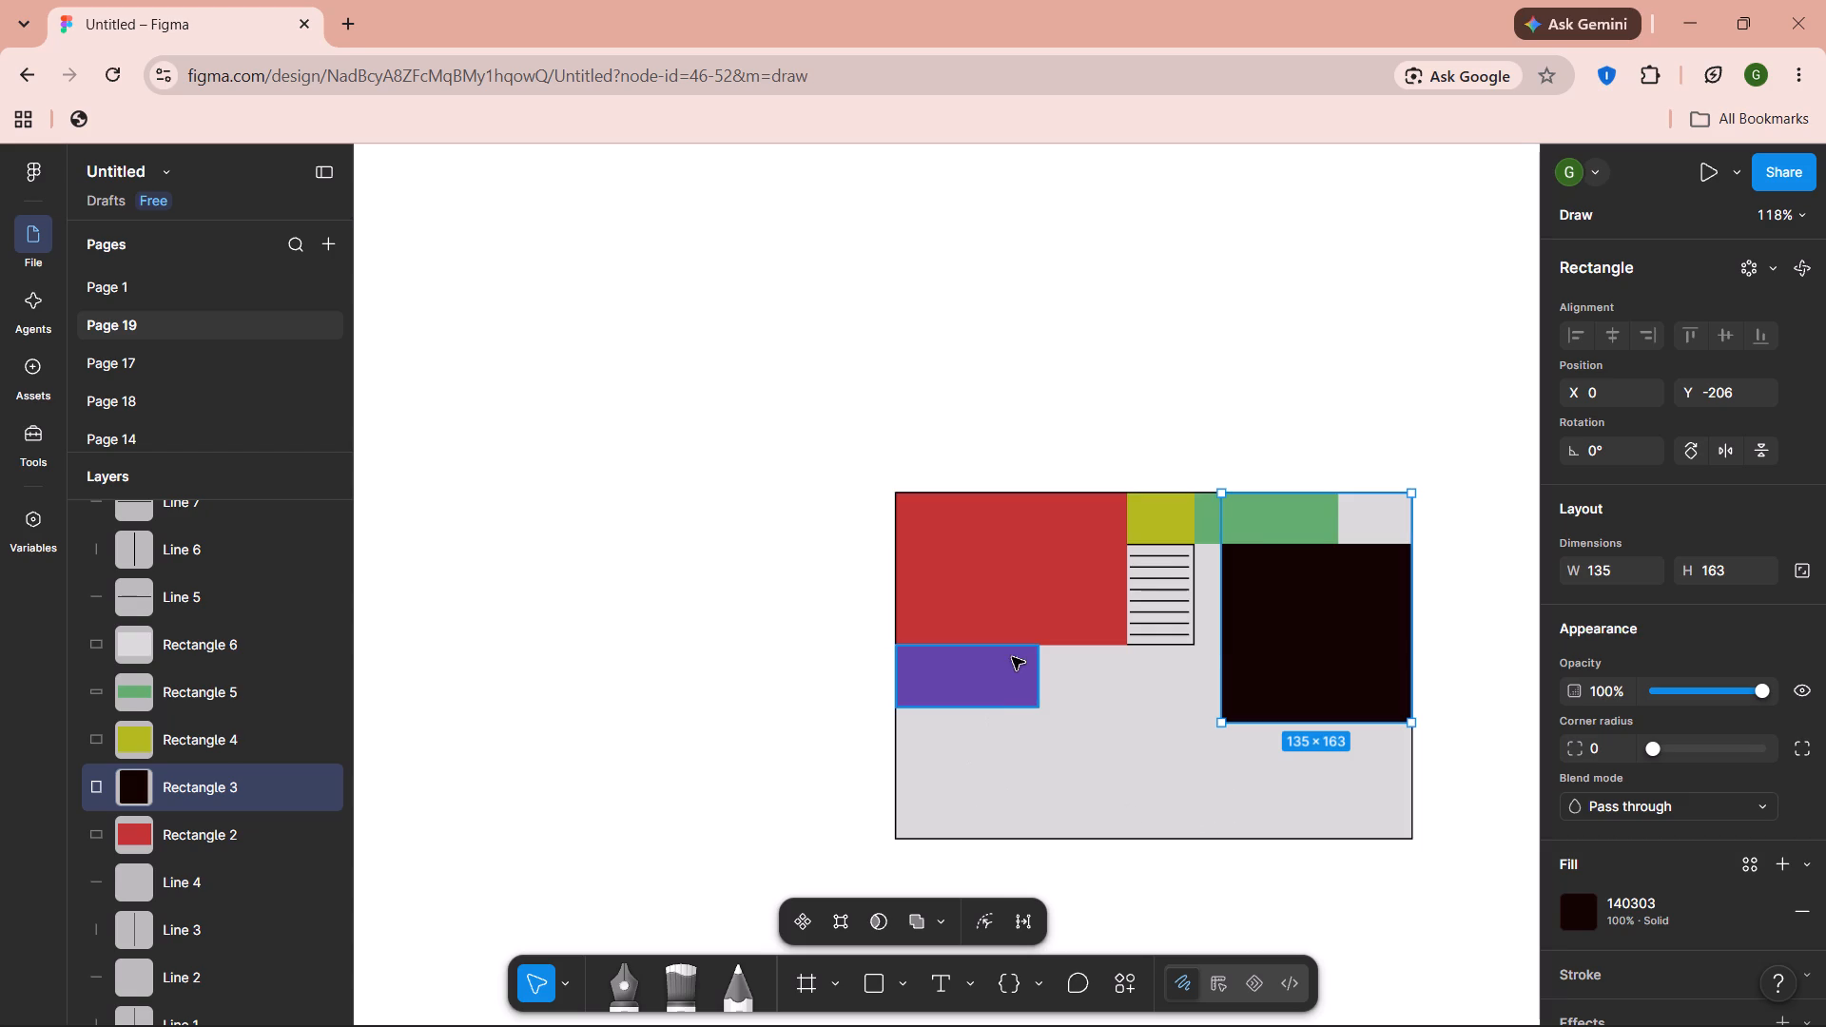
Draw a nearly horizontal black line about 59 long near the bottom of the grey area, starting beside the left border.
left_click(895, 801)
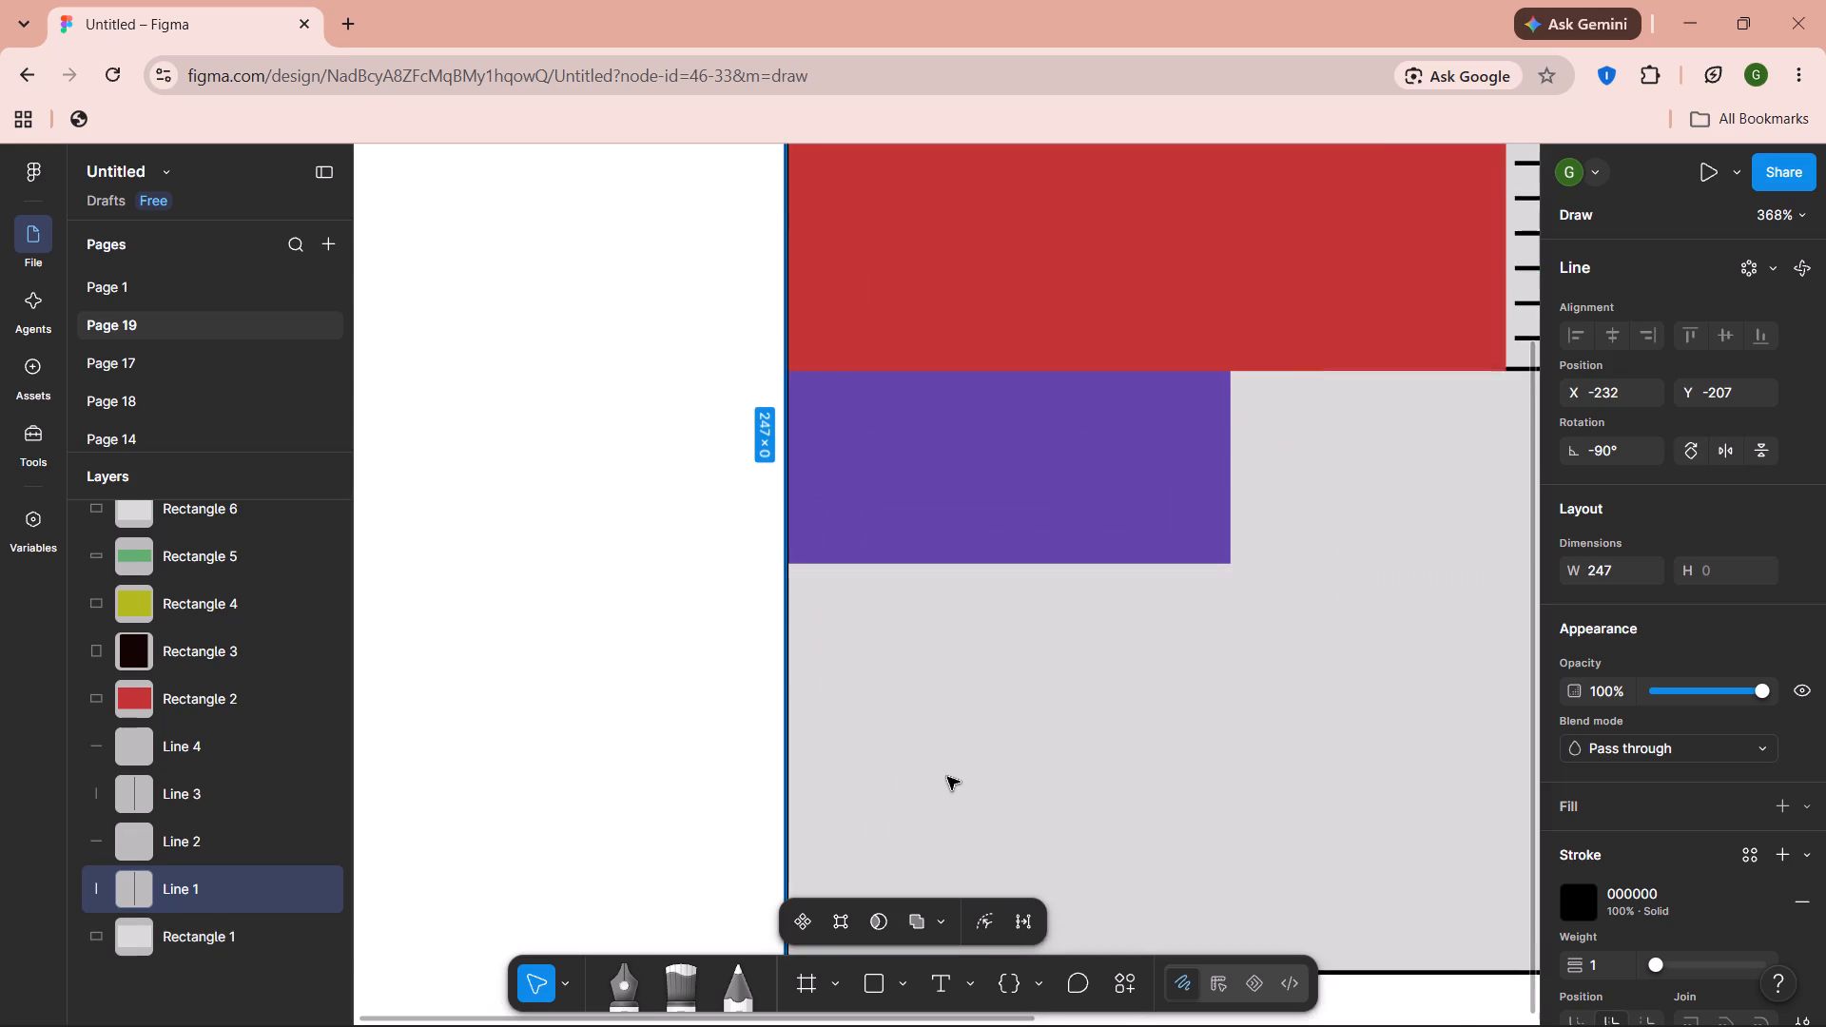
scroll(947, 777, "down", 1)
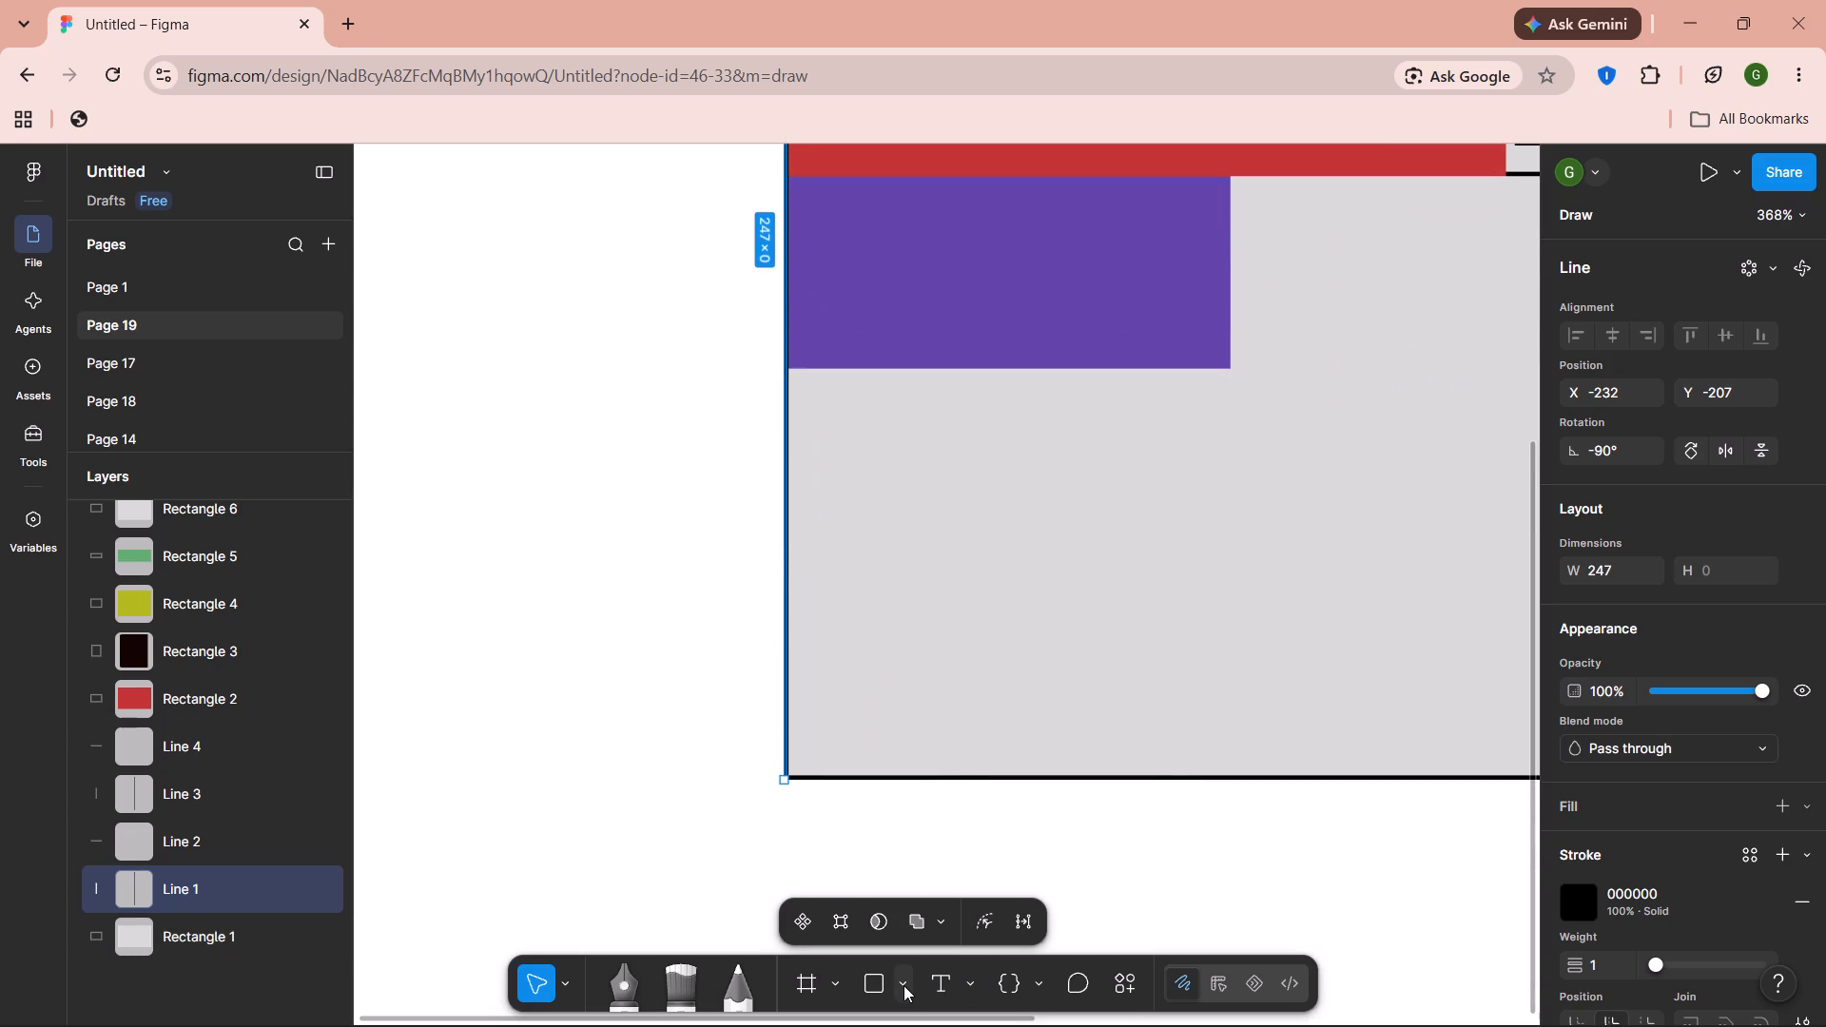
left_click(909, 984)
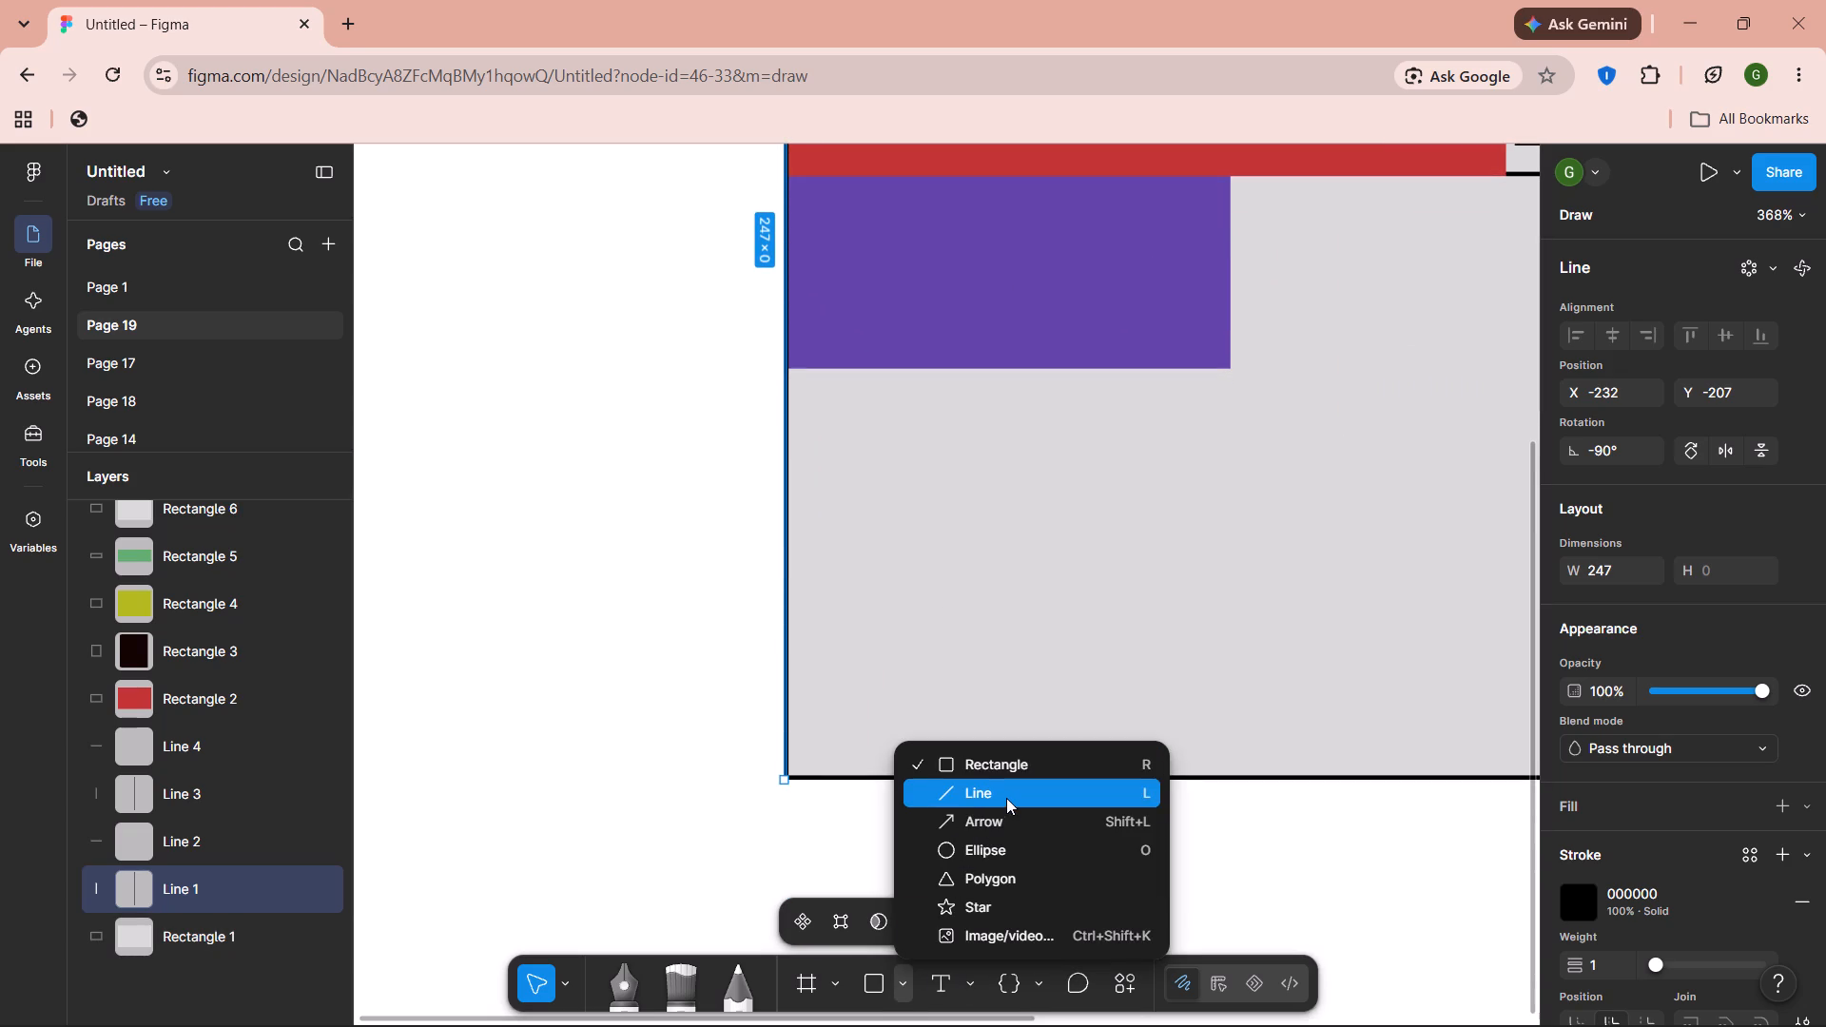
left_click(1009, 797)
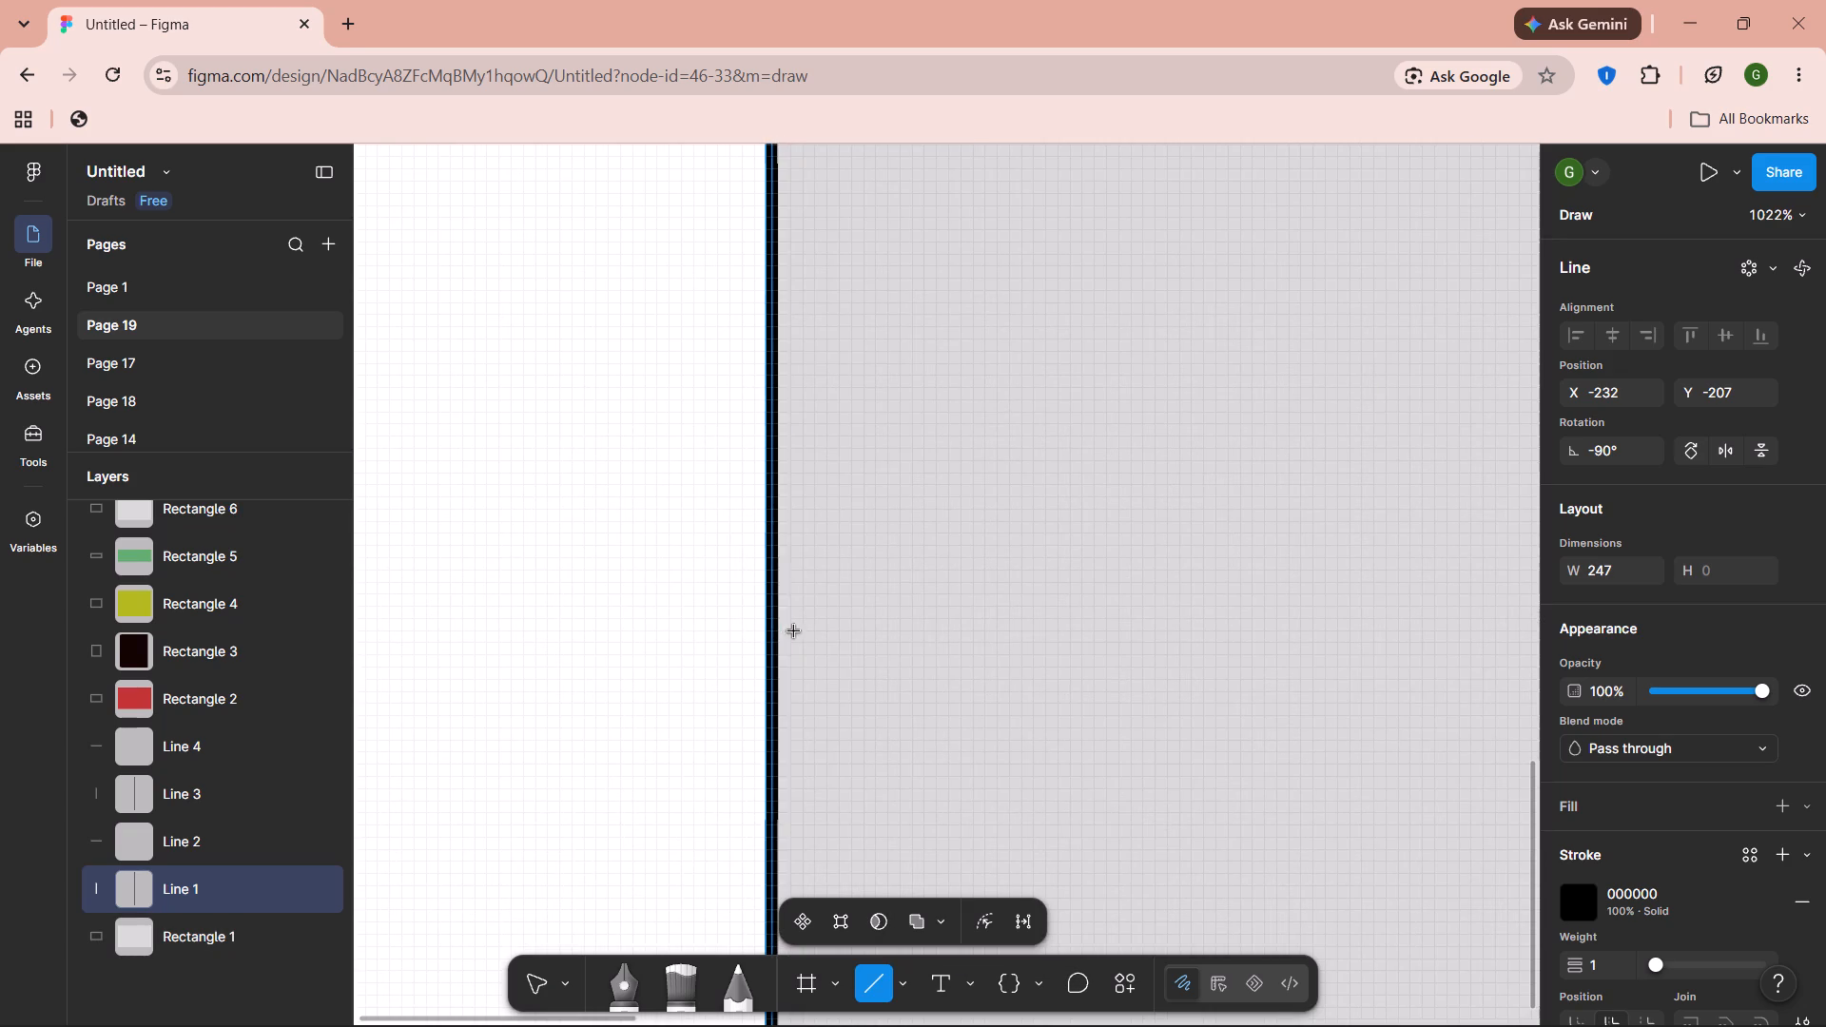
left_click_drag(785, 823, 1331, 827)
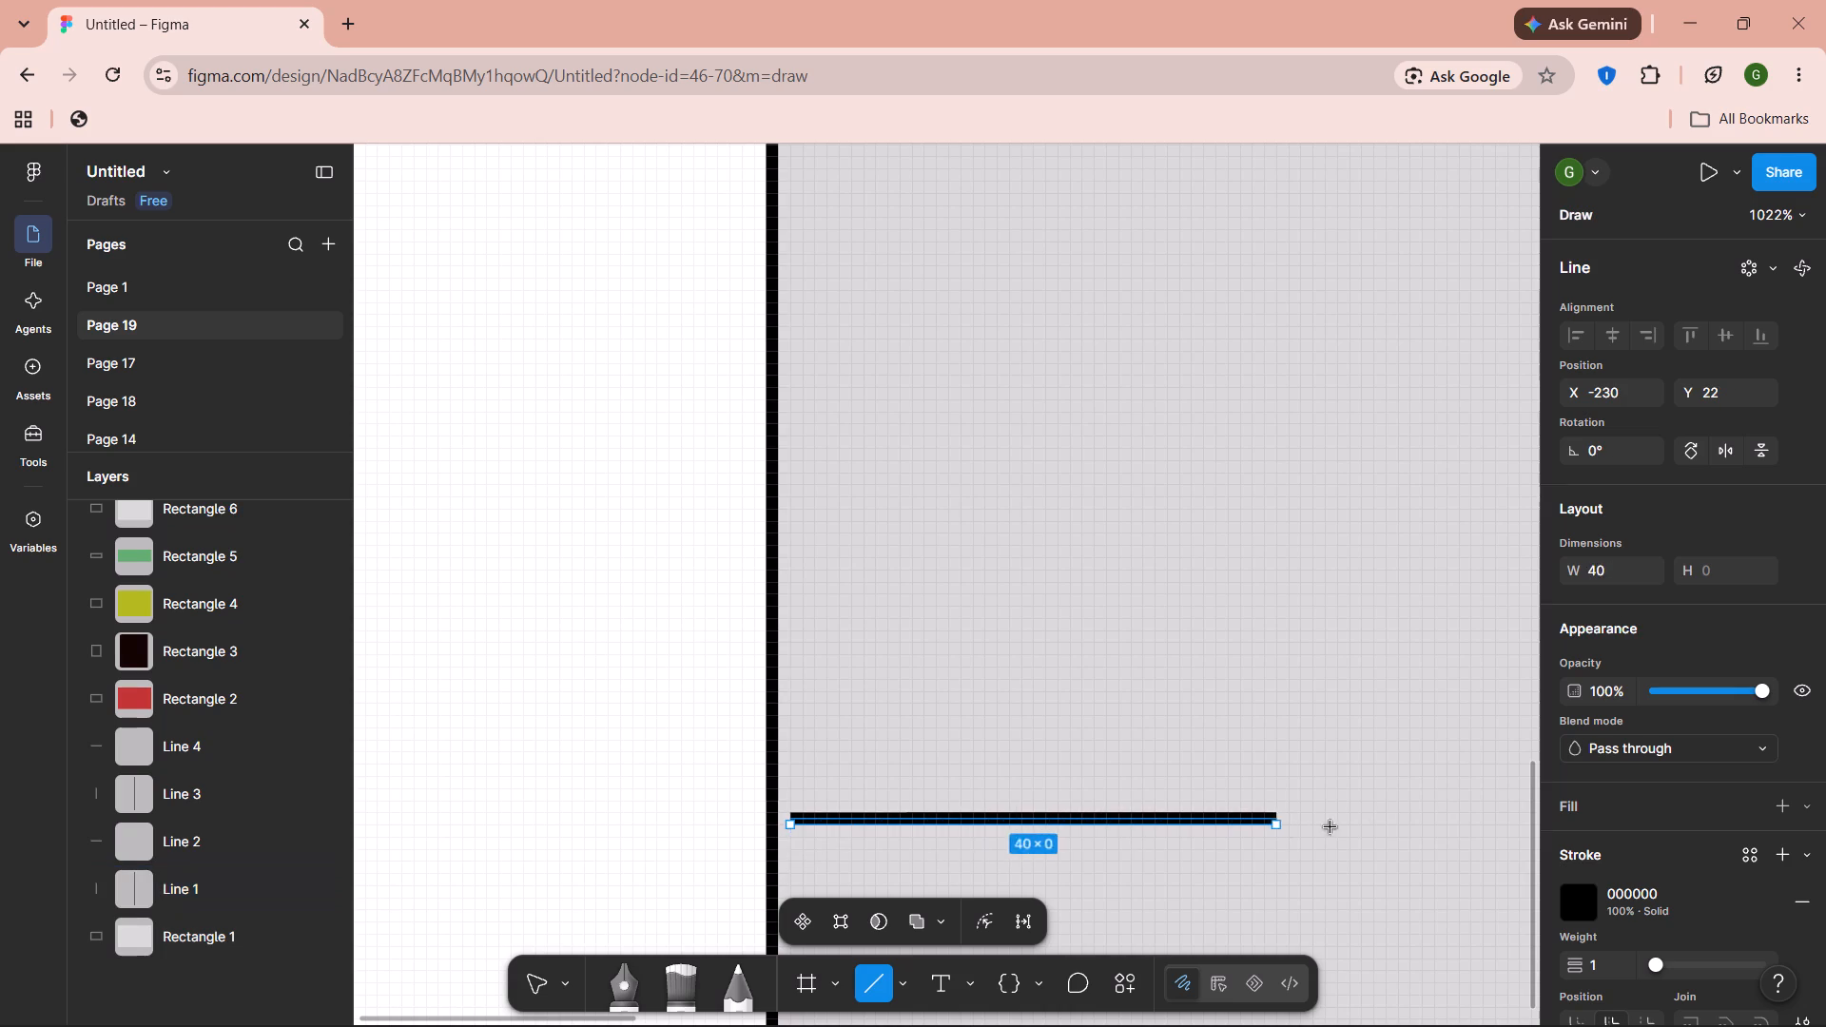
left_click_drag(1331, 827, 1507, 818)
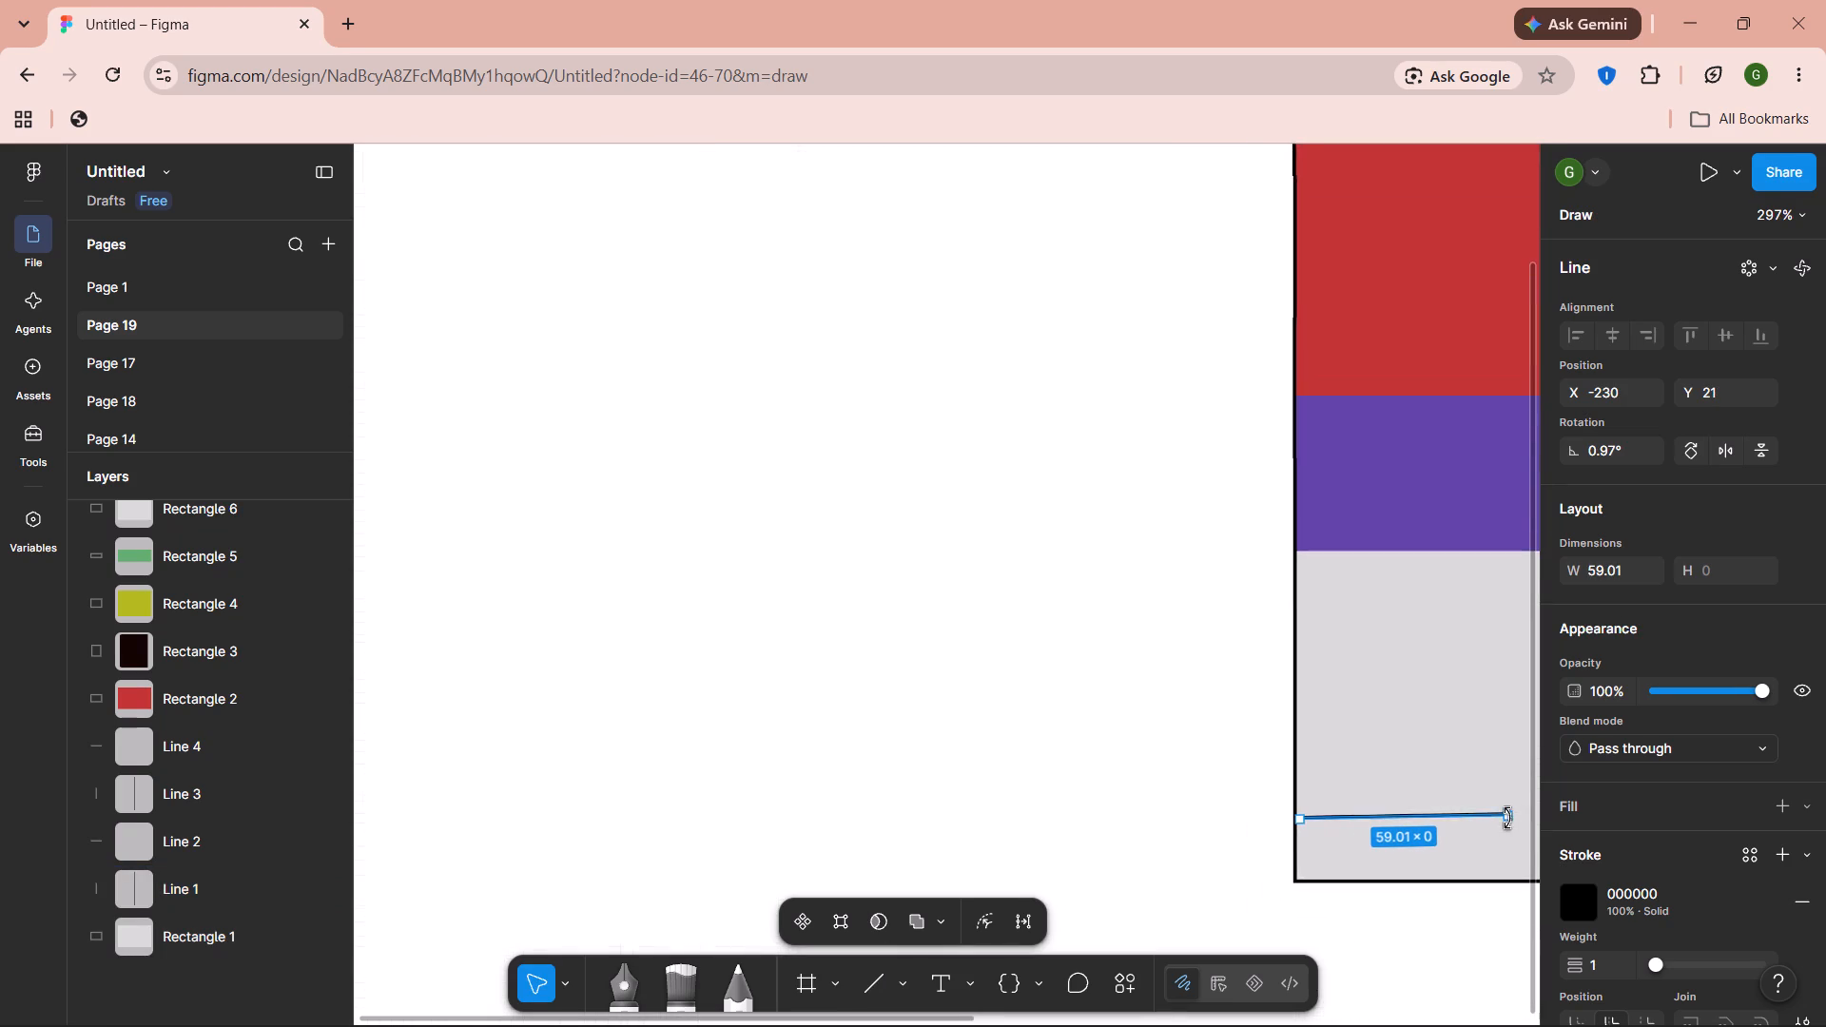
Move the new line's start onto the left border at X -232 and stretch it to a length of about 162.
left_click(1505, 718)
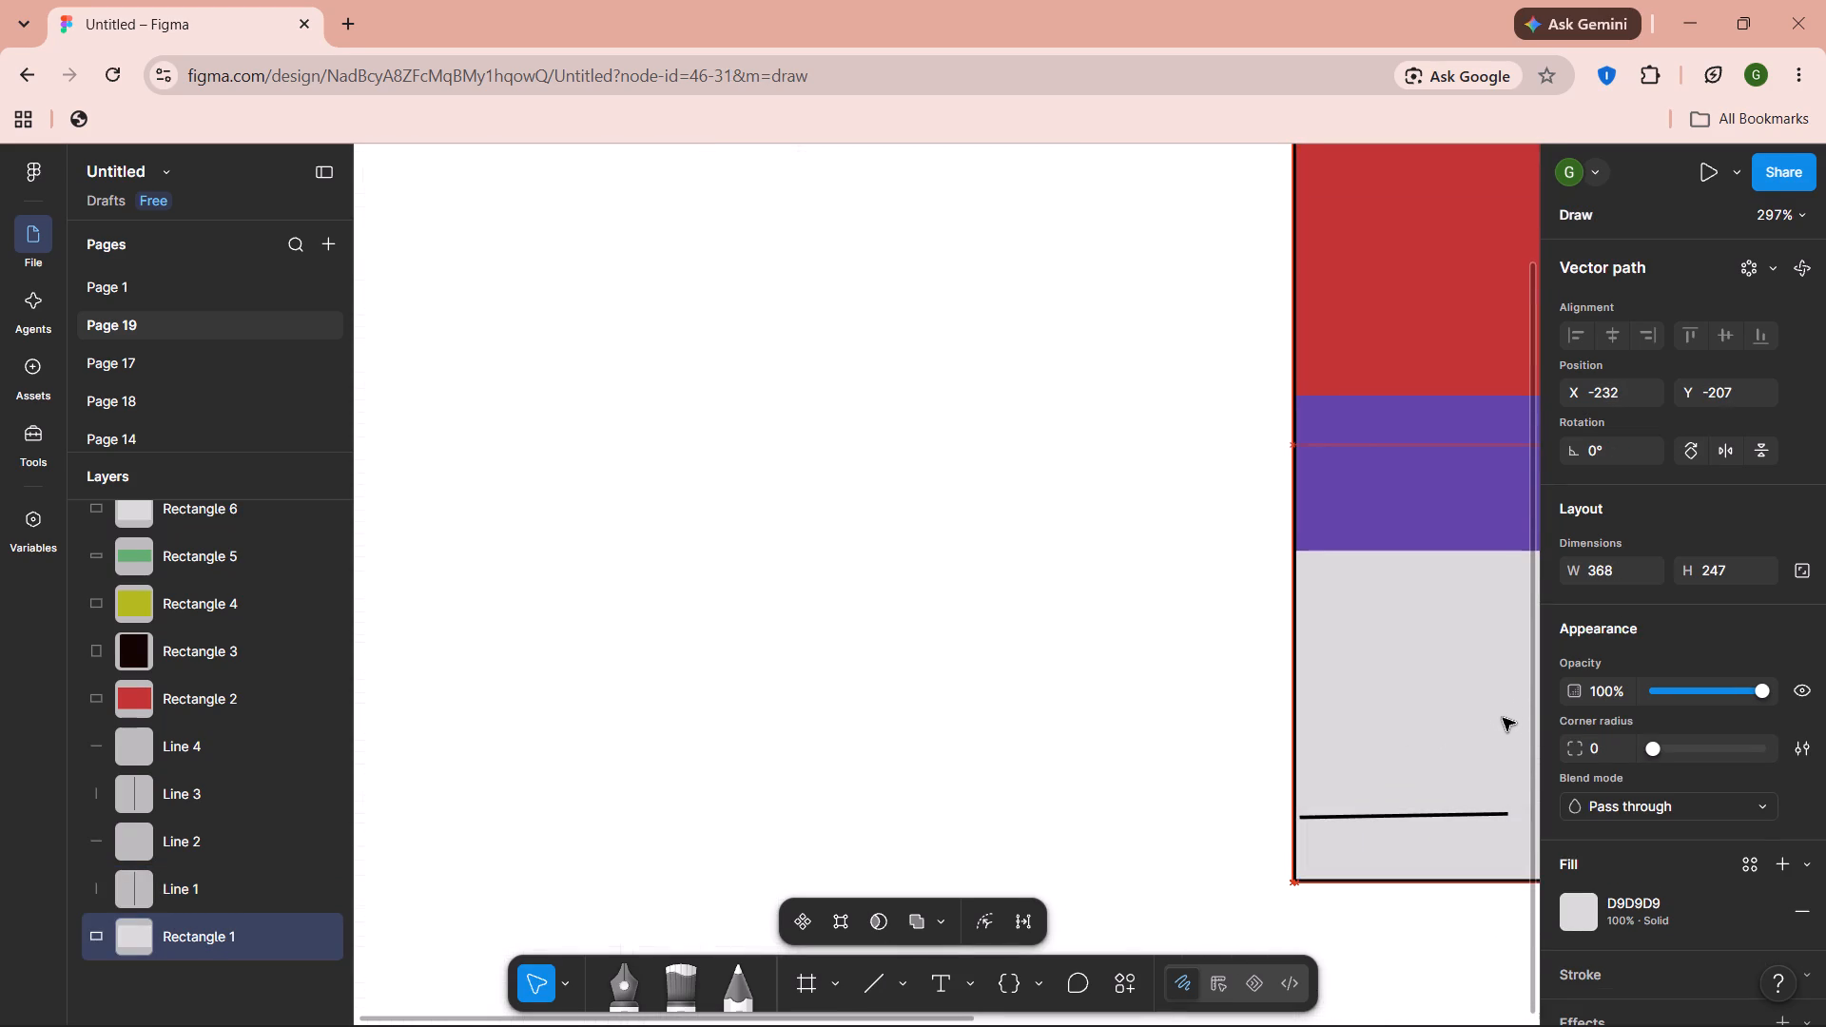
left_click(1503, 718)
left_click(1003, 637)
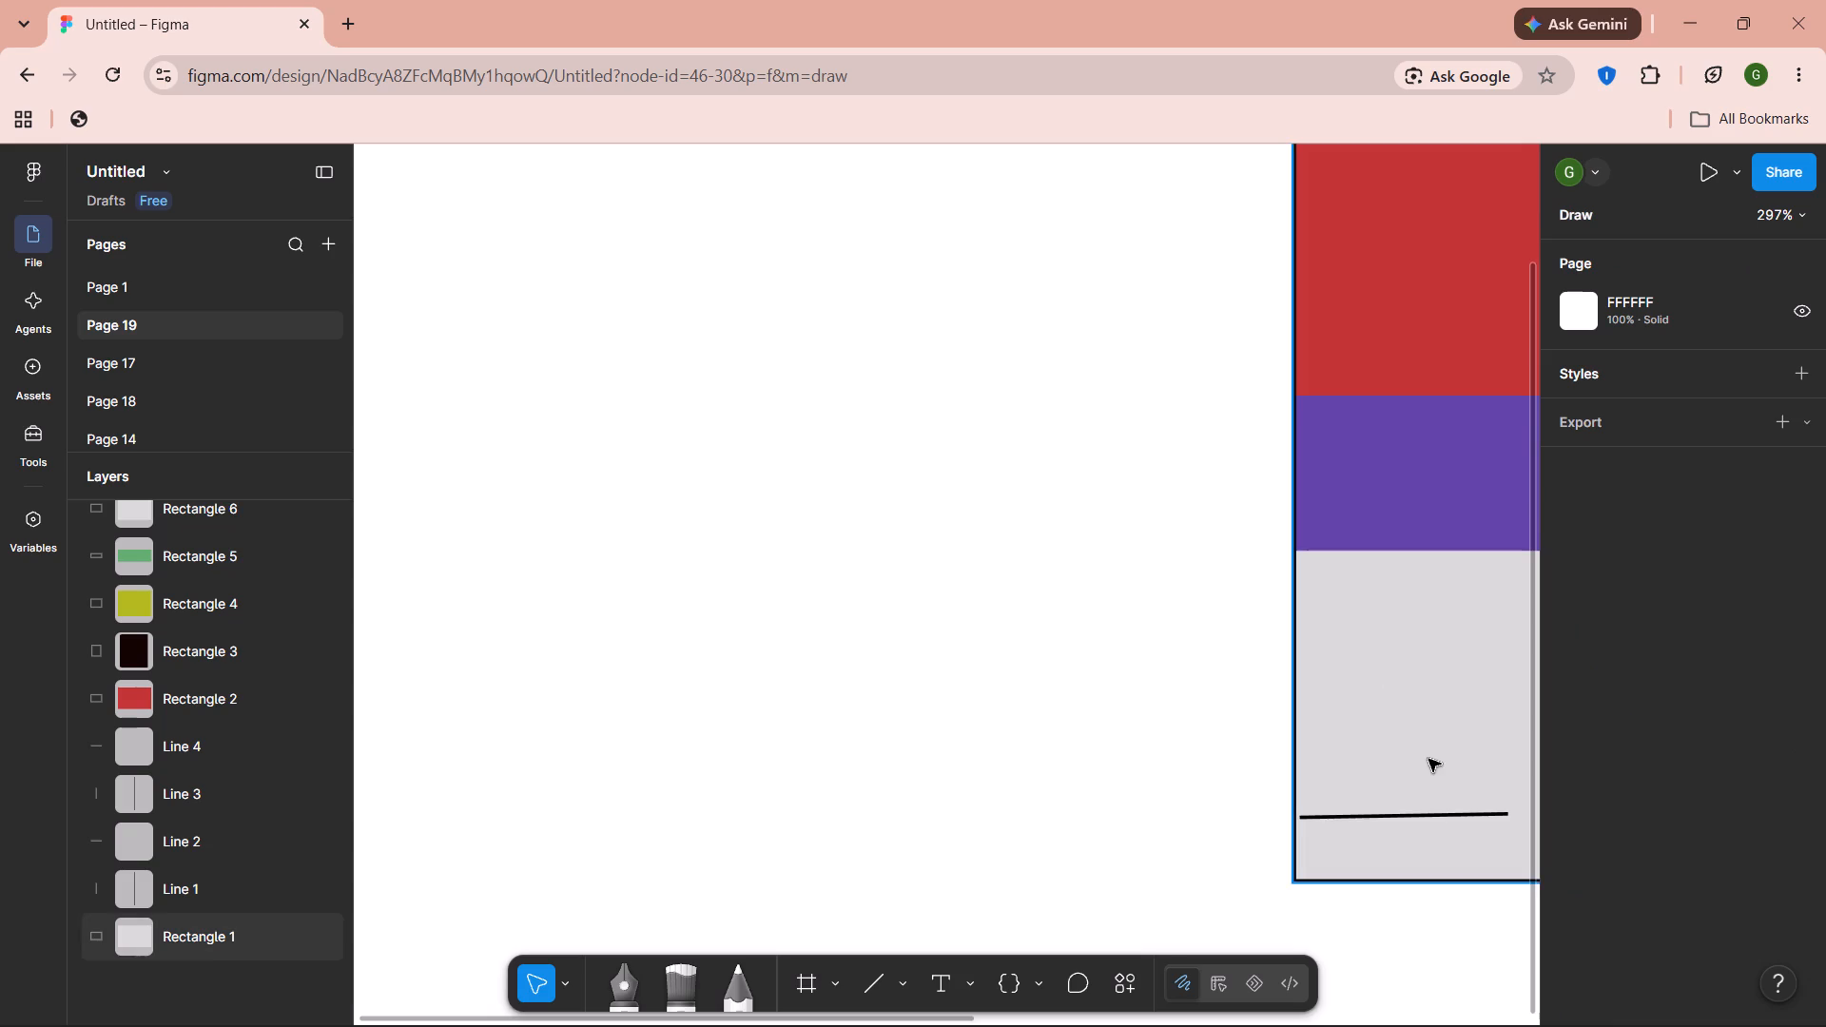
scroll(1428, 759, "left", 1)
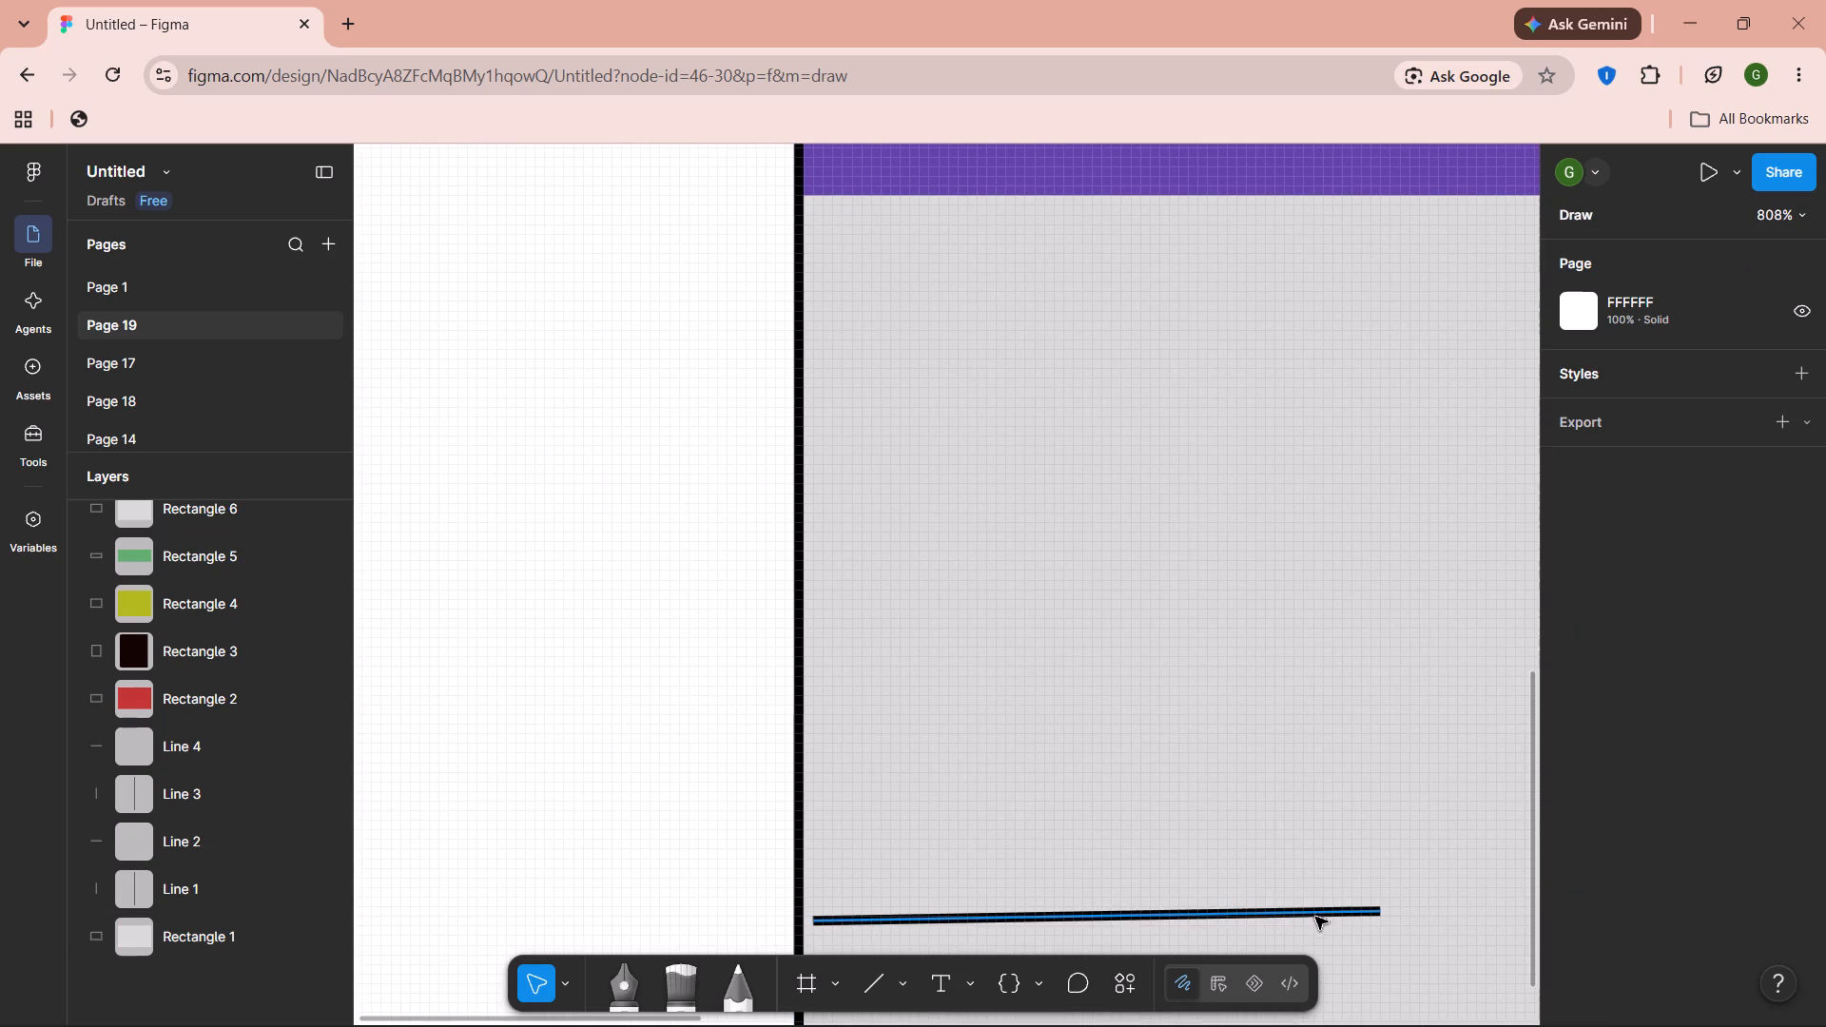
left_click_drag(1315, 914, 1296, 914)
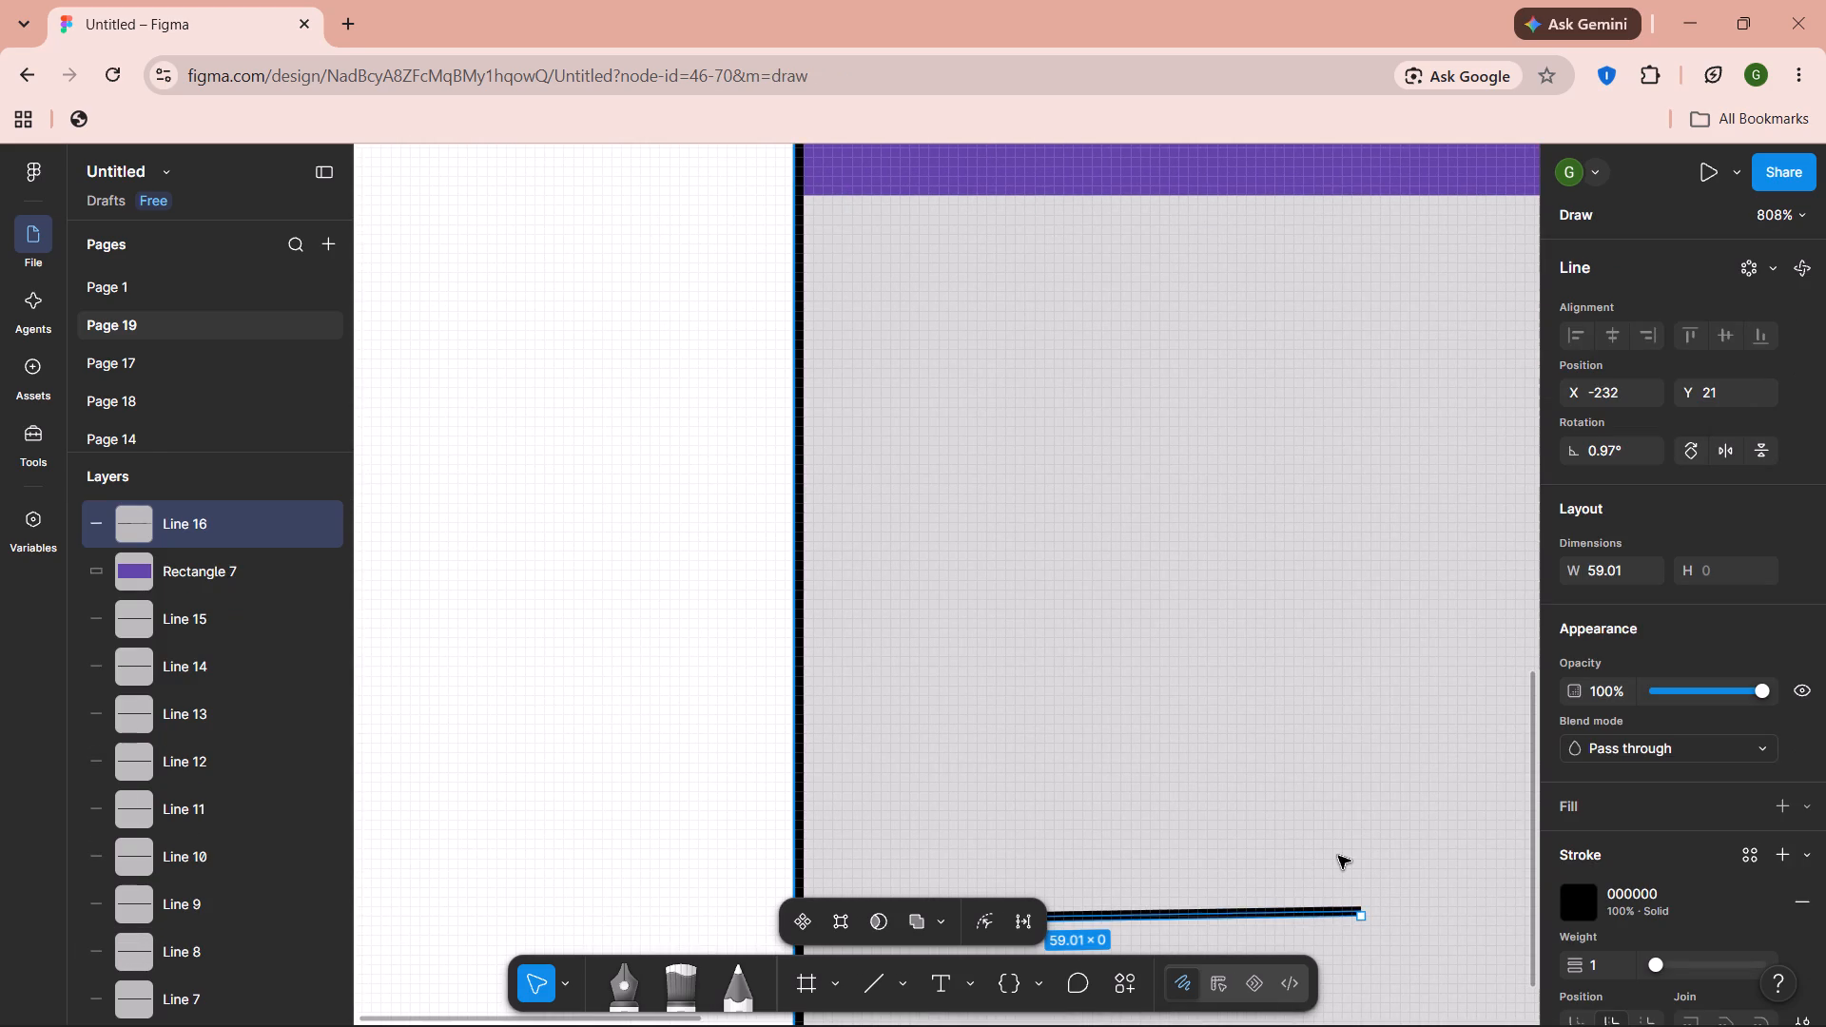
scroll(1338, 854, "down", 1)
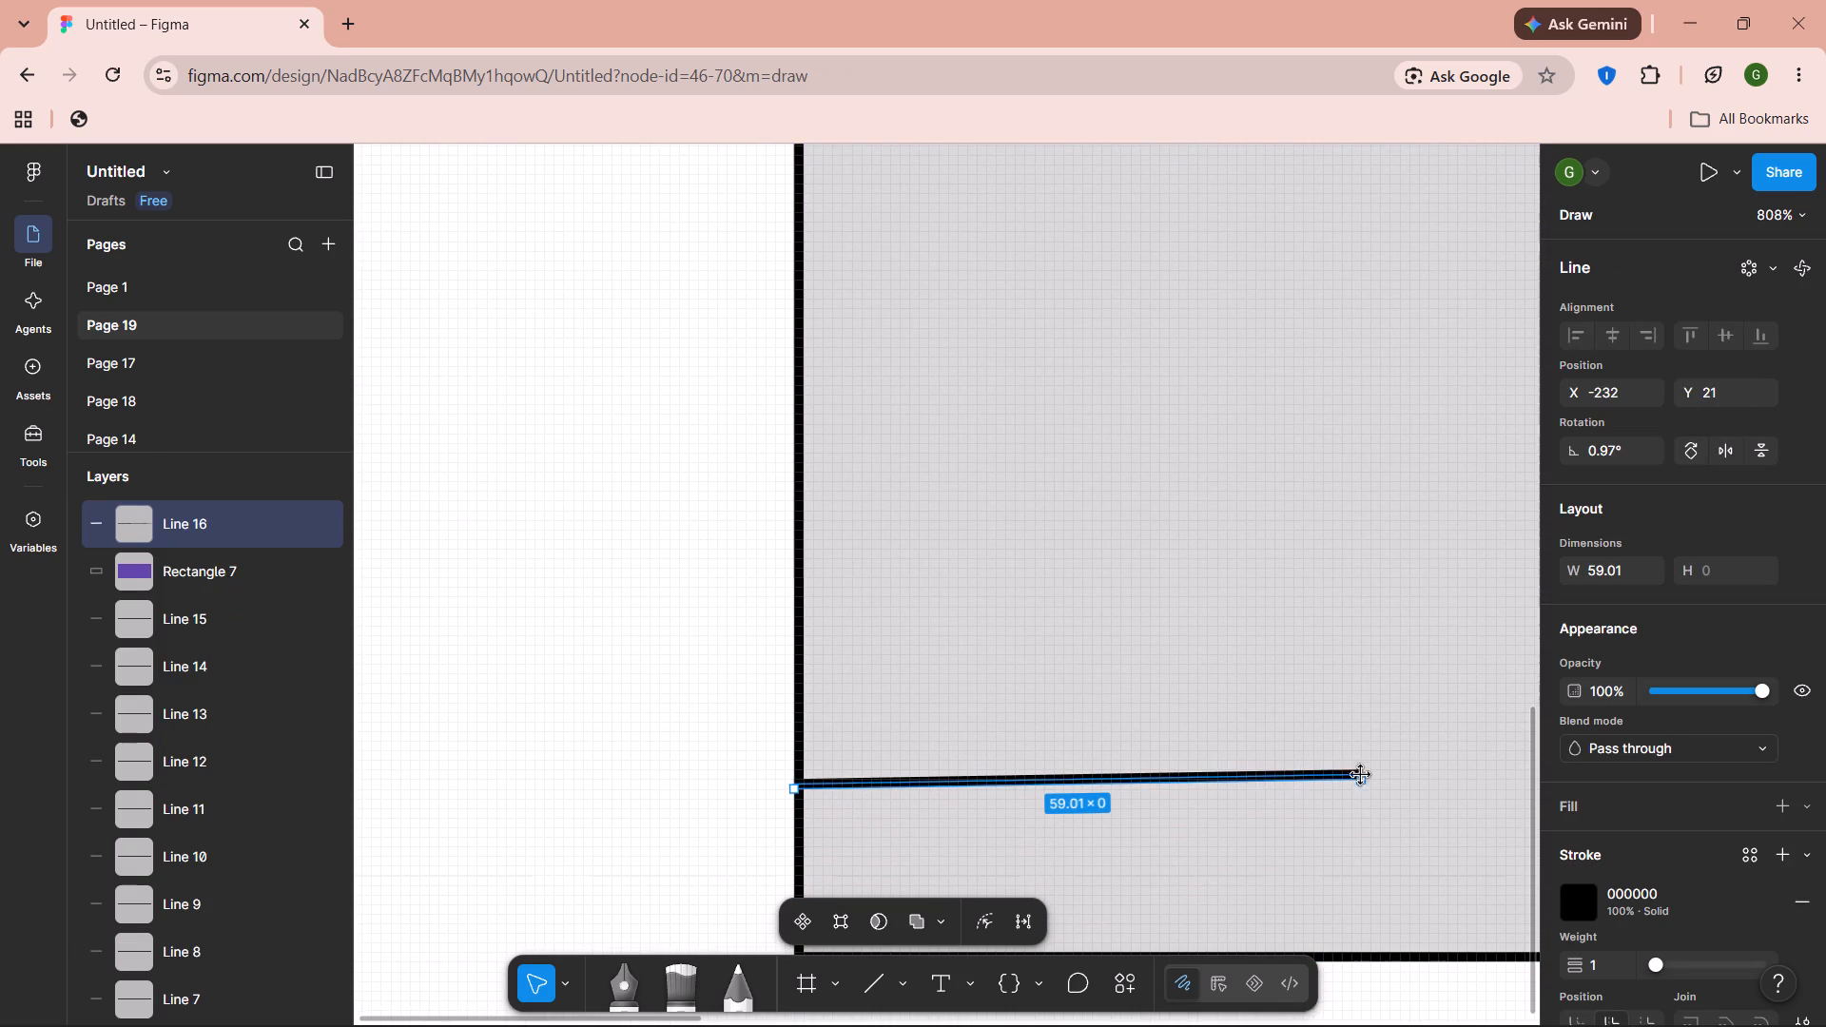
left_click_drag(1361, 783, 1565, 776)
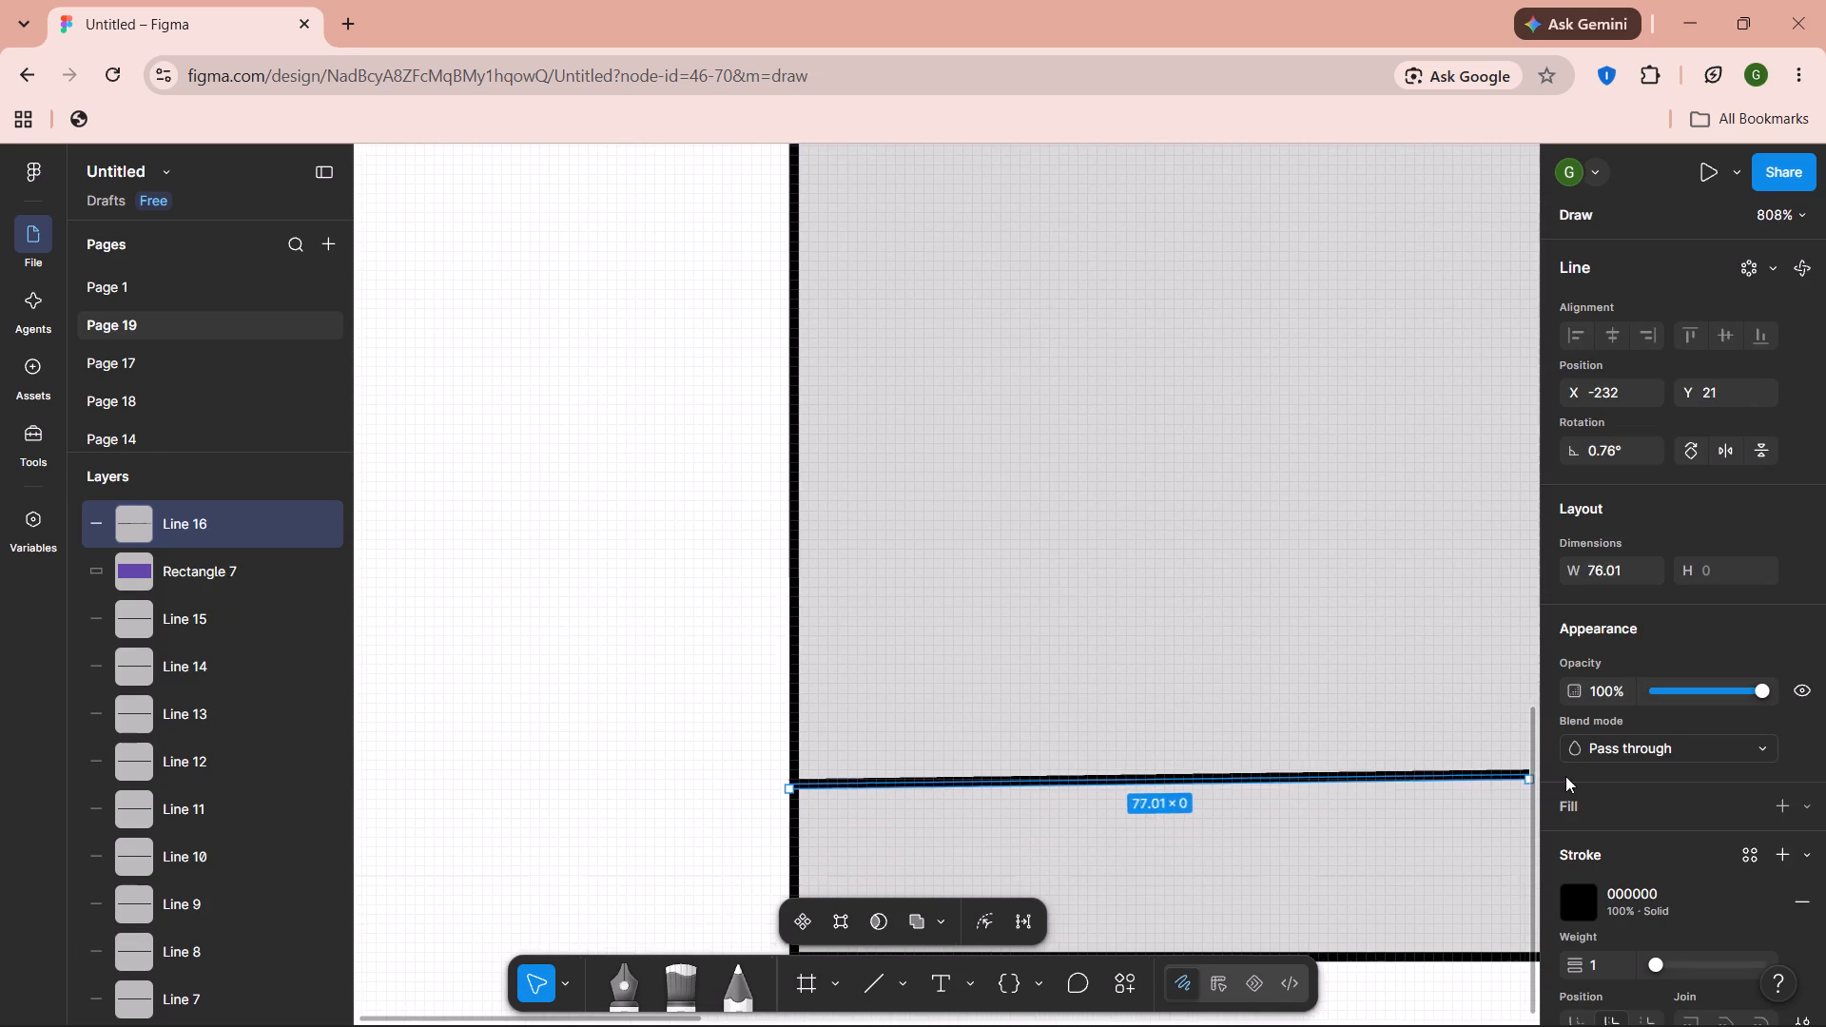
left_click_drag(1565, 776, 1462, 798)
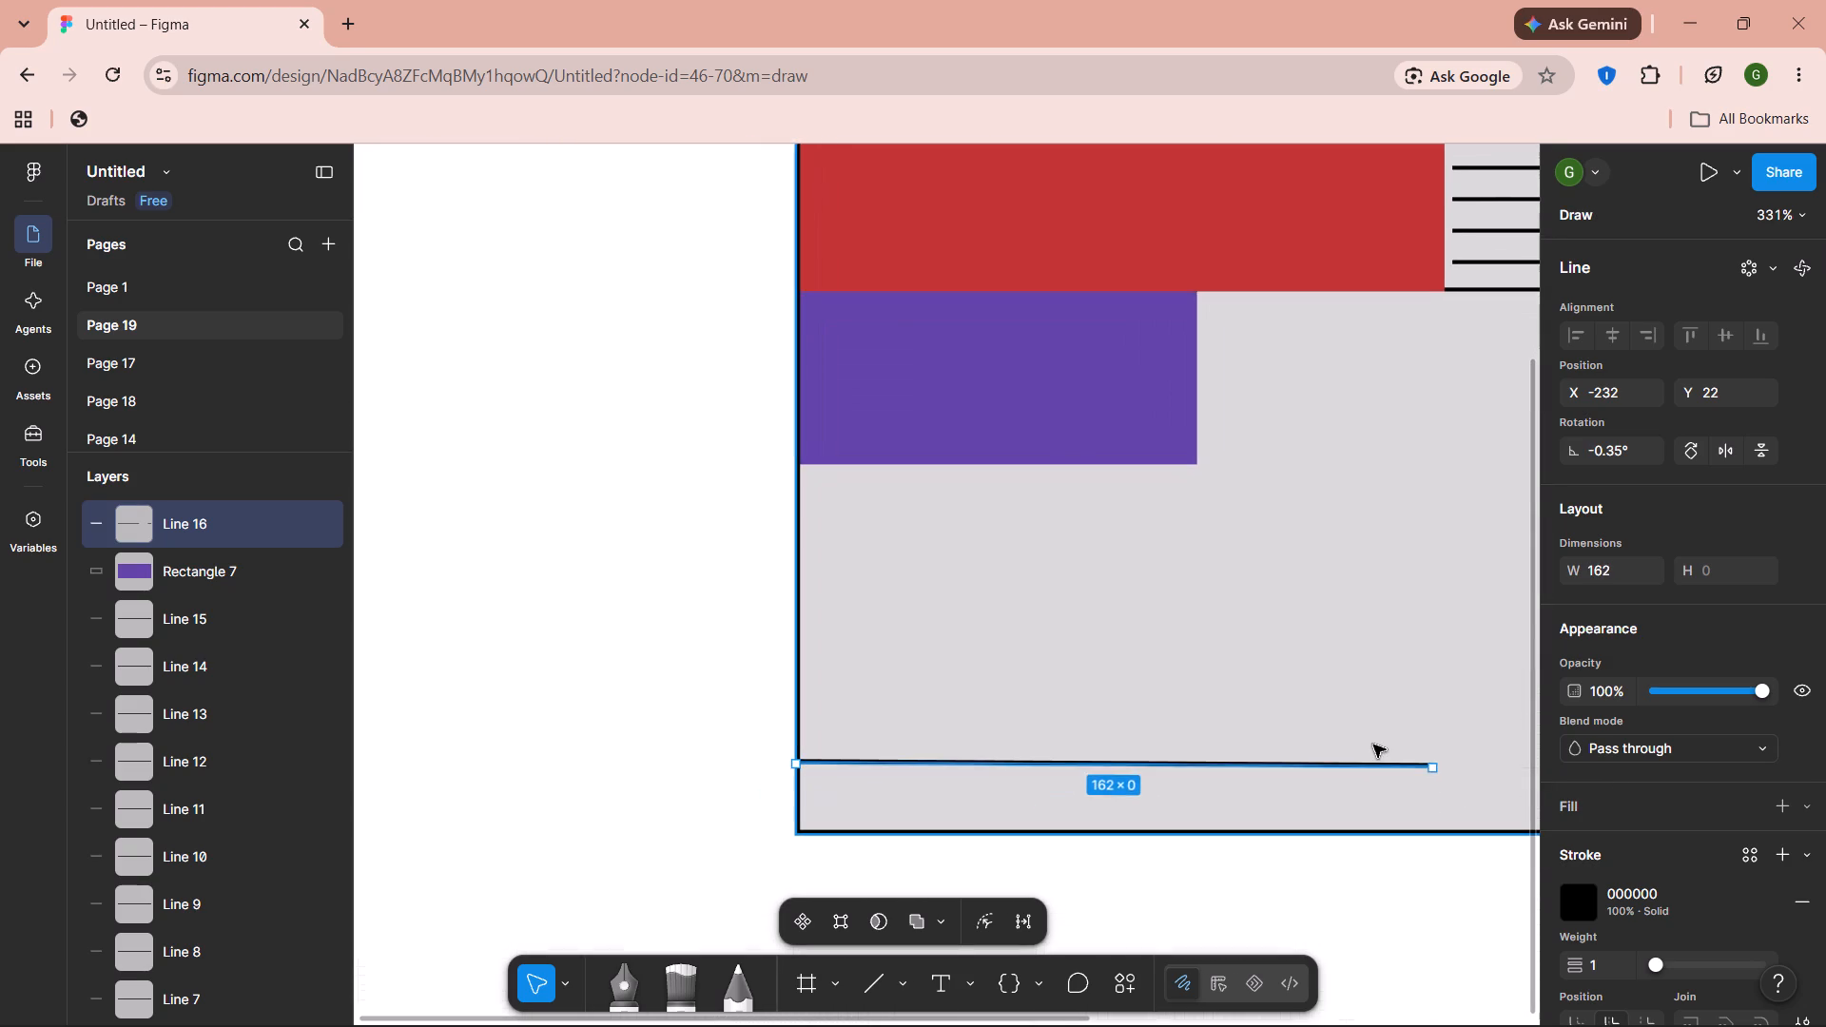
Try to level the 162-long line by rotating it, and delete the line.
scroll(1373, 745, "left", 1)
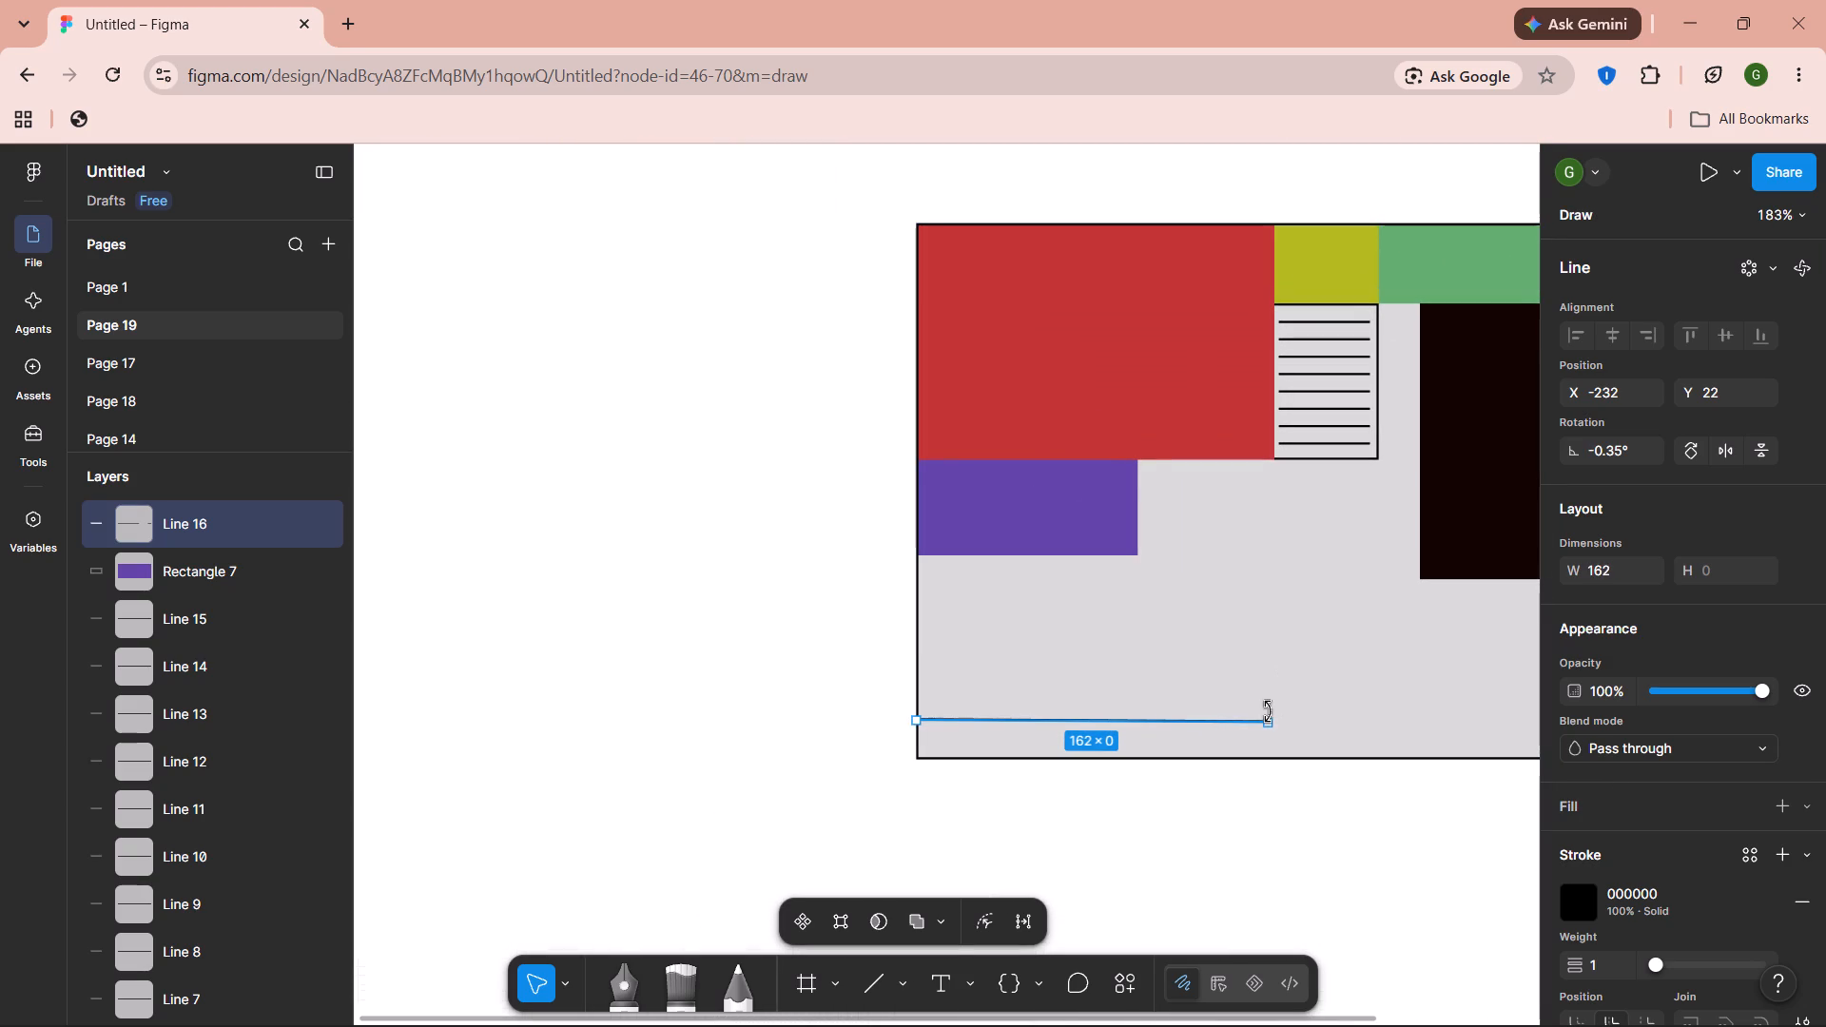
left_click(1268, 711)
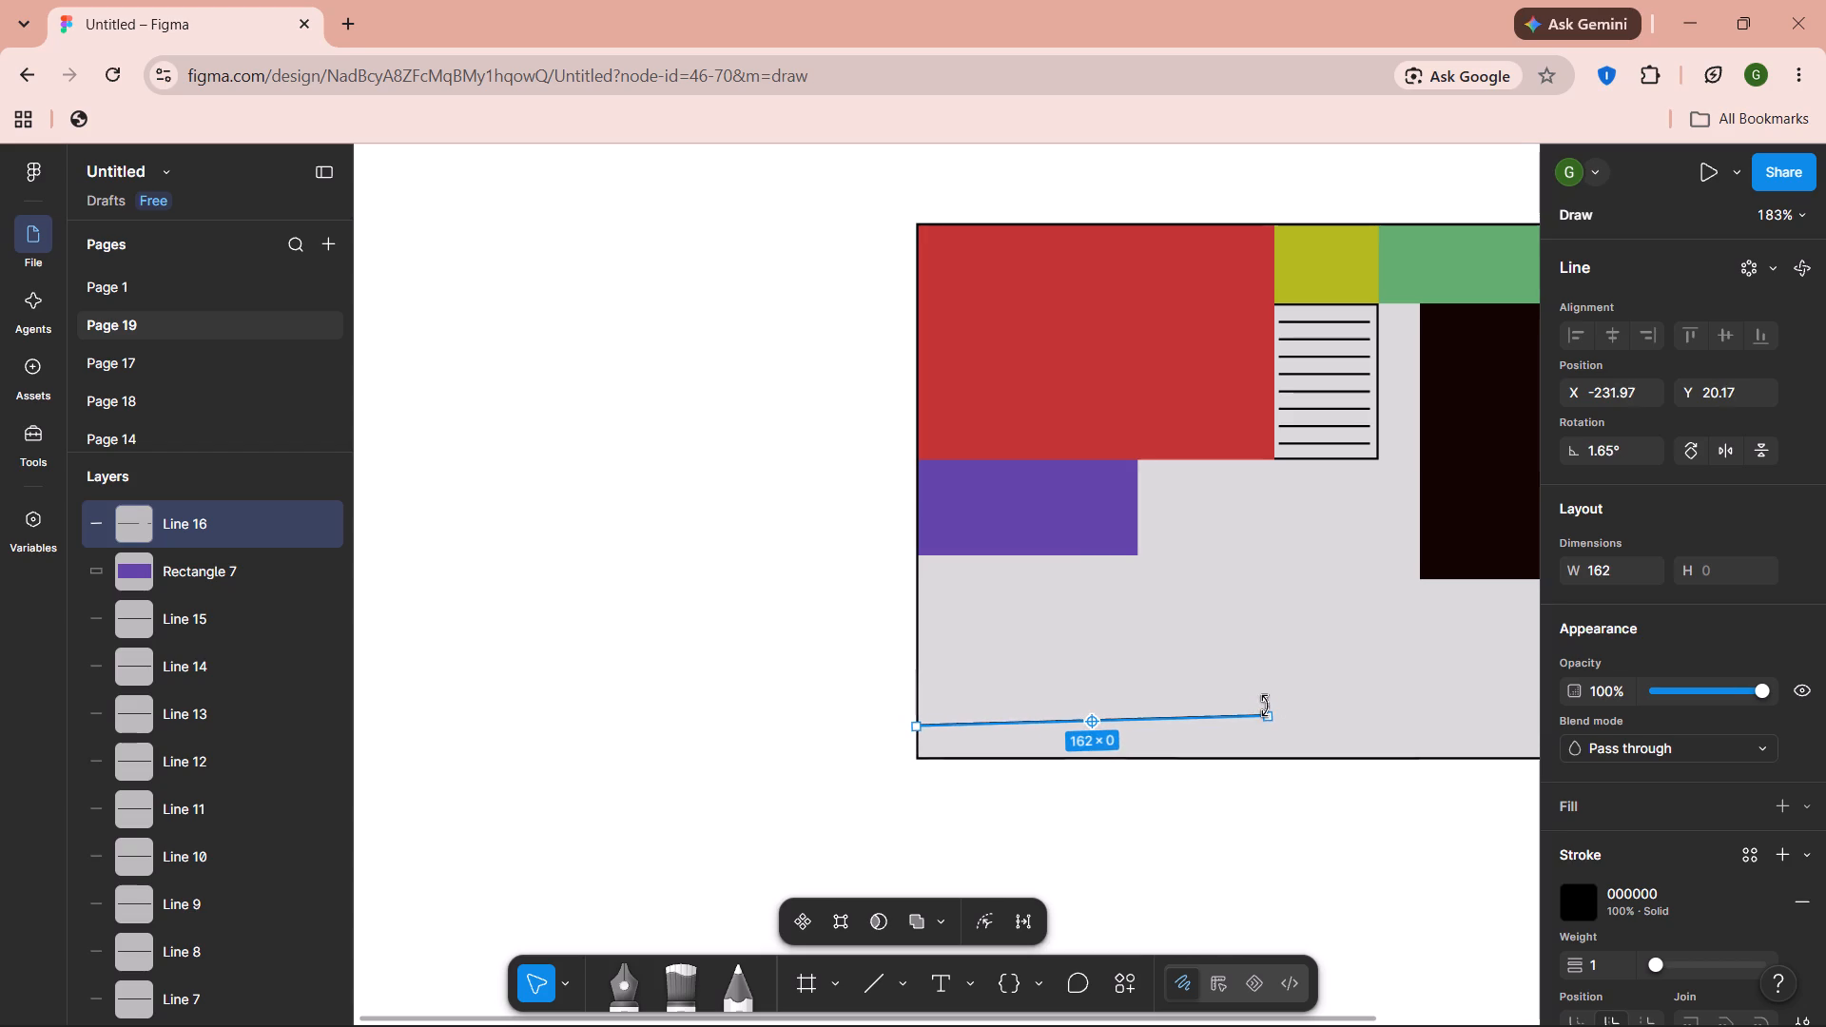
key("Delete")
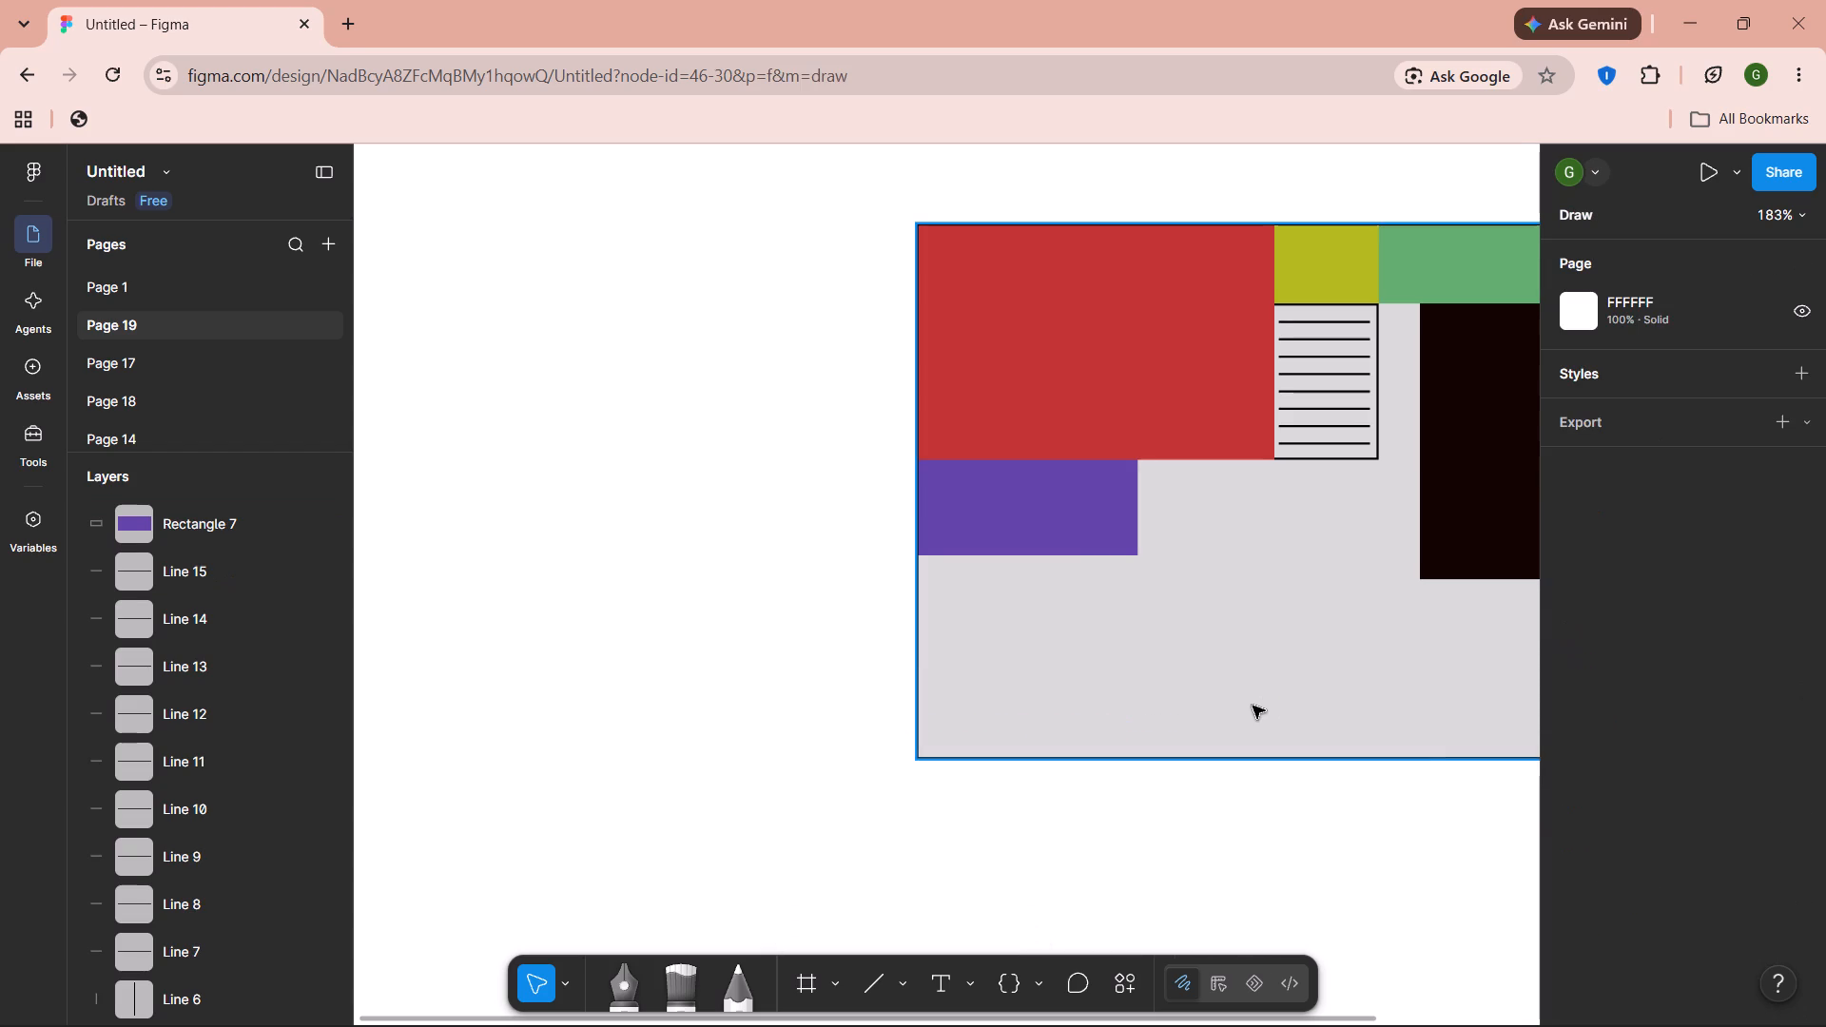
Draw a rectangle of about 37 × 17 directly below the near-black rectangle, near the right border, at X 97, Y -43.
scroll(1452, 657, "left", 2)
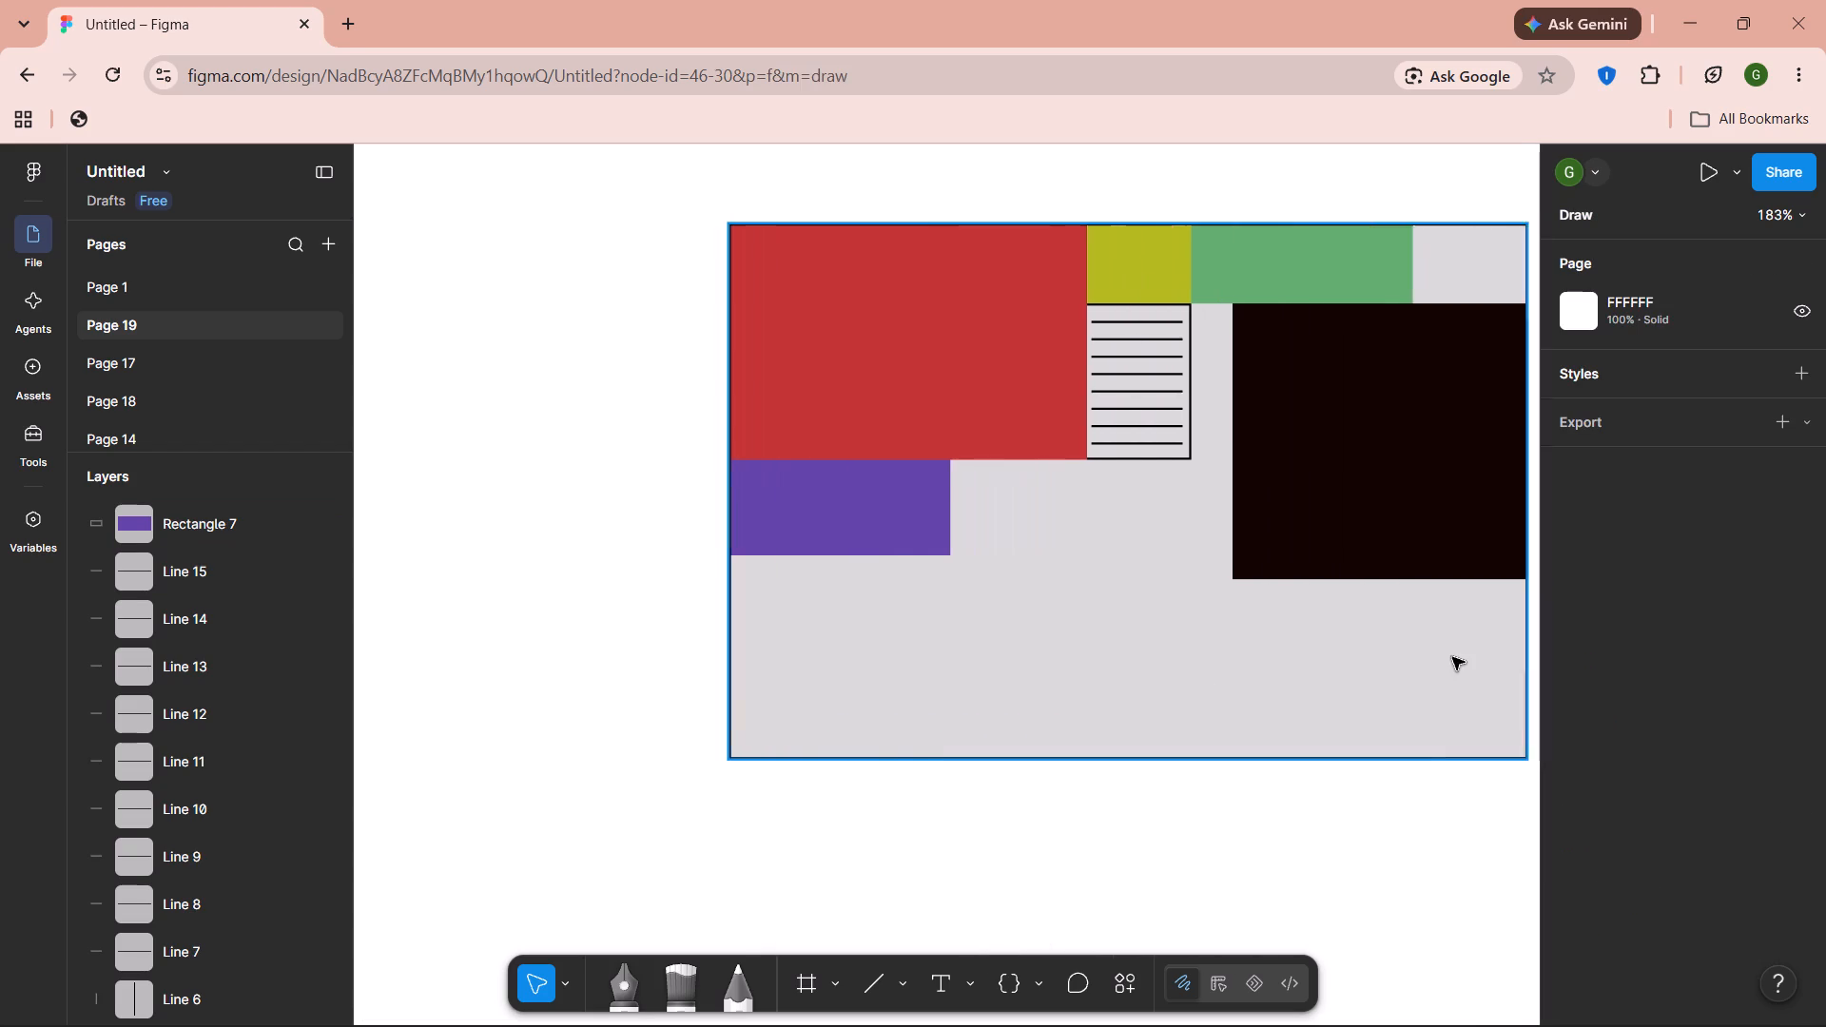
scroll(1452, 657, "left", 1)
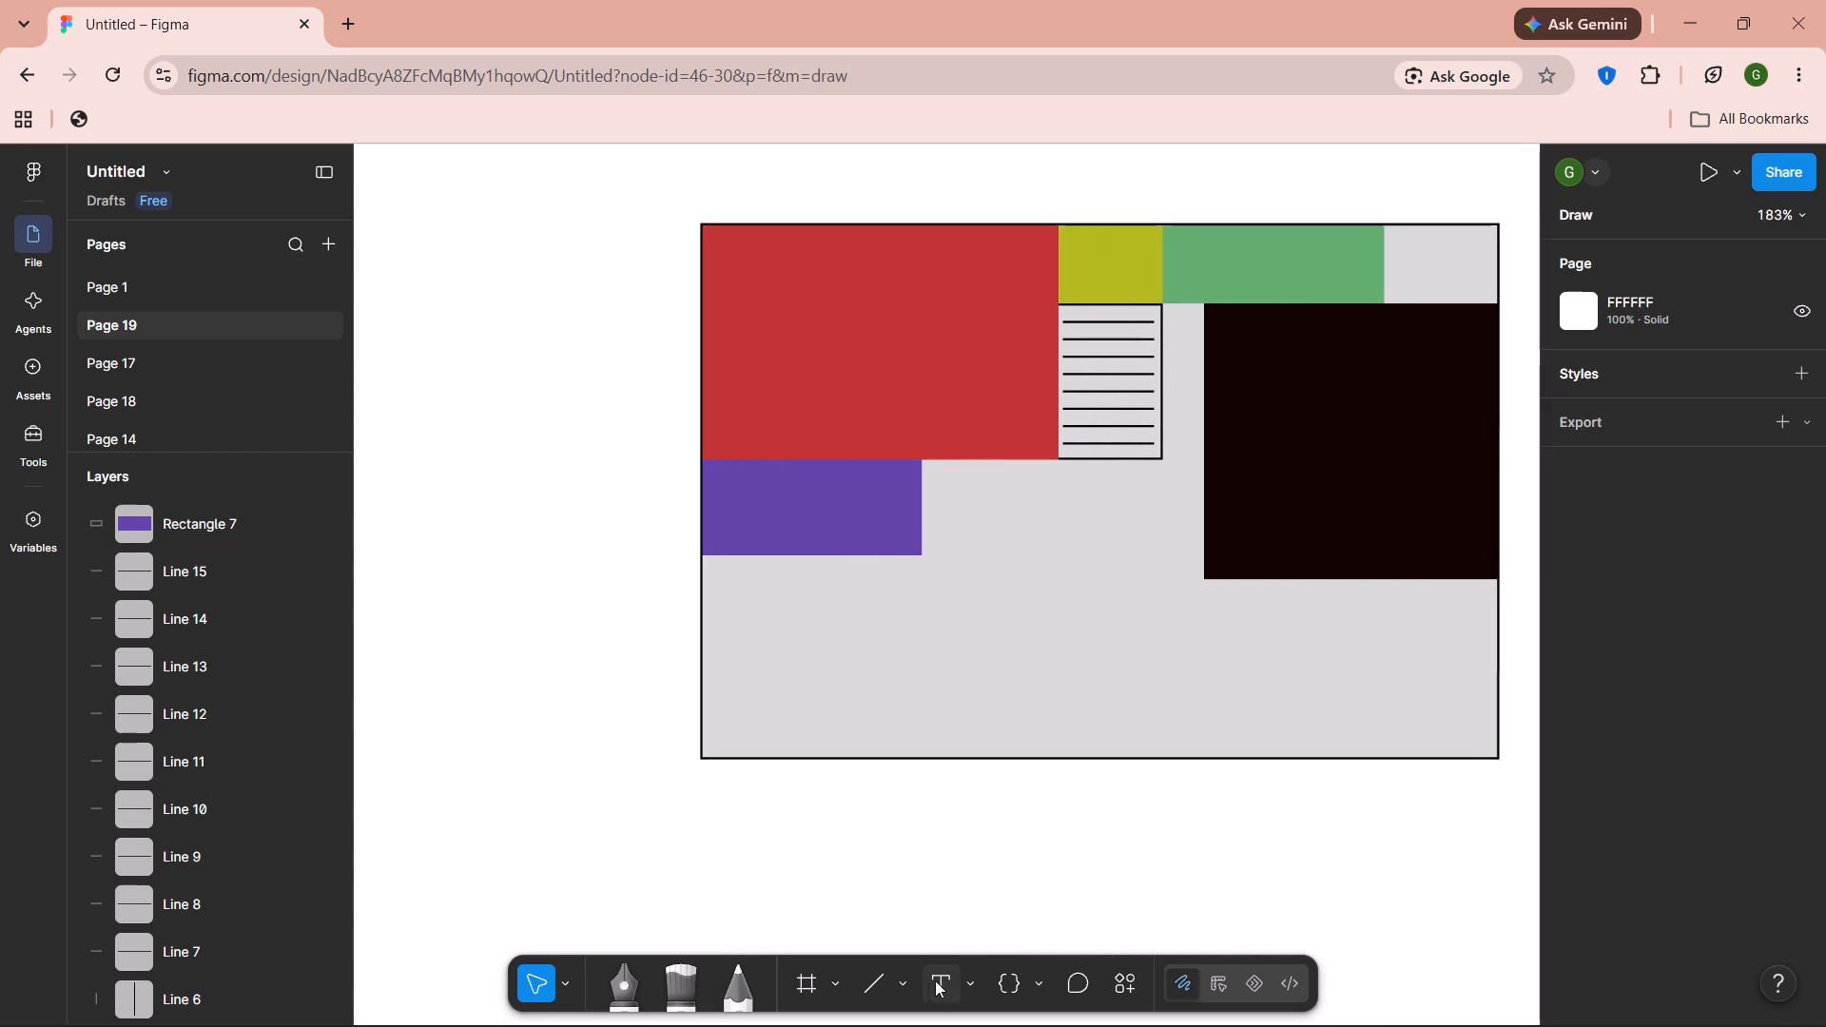
left_click(895, 980)
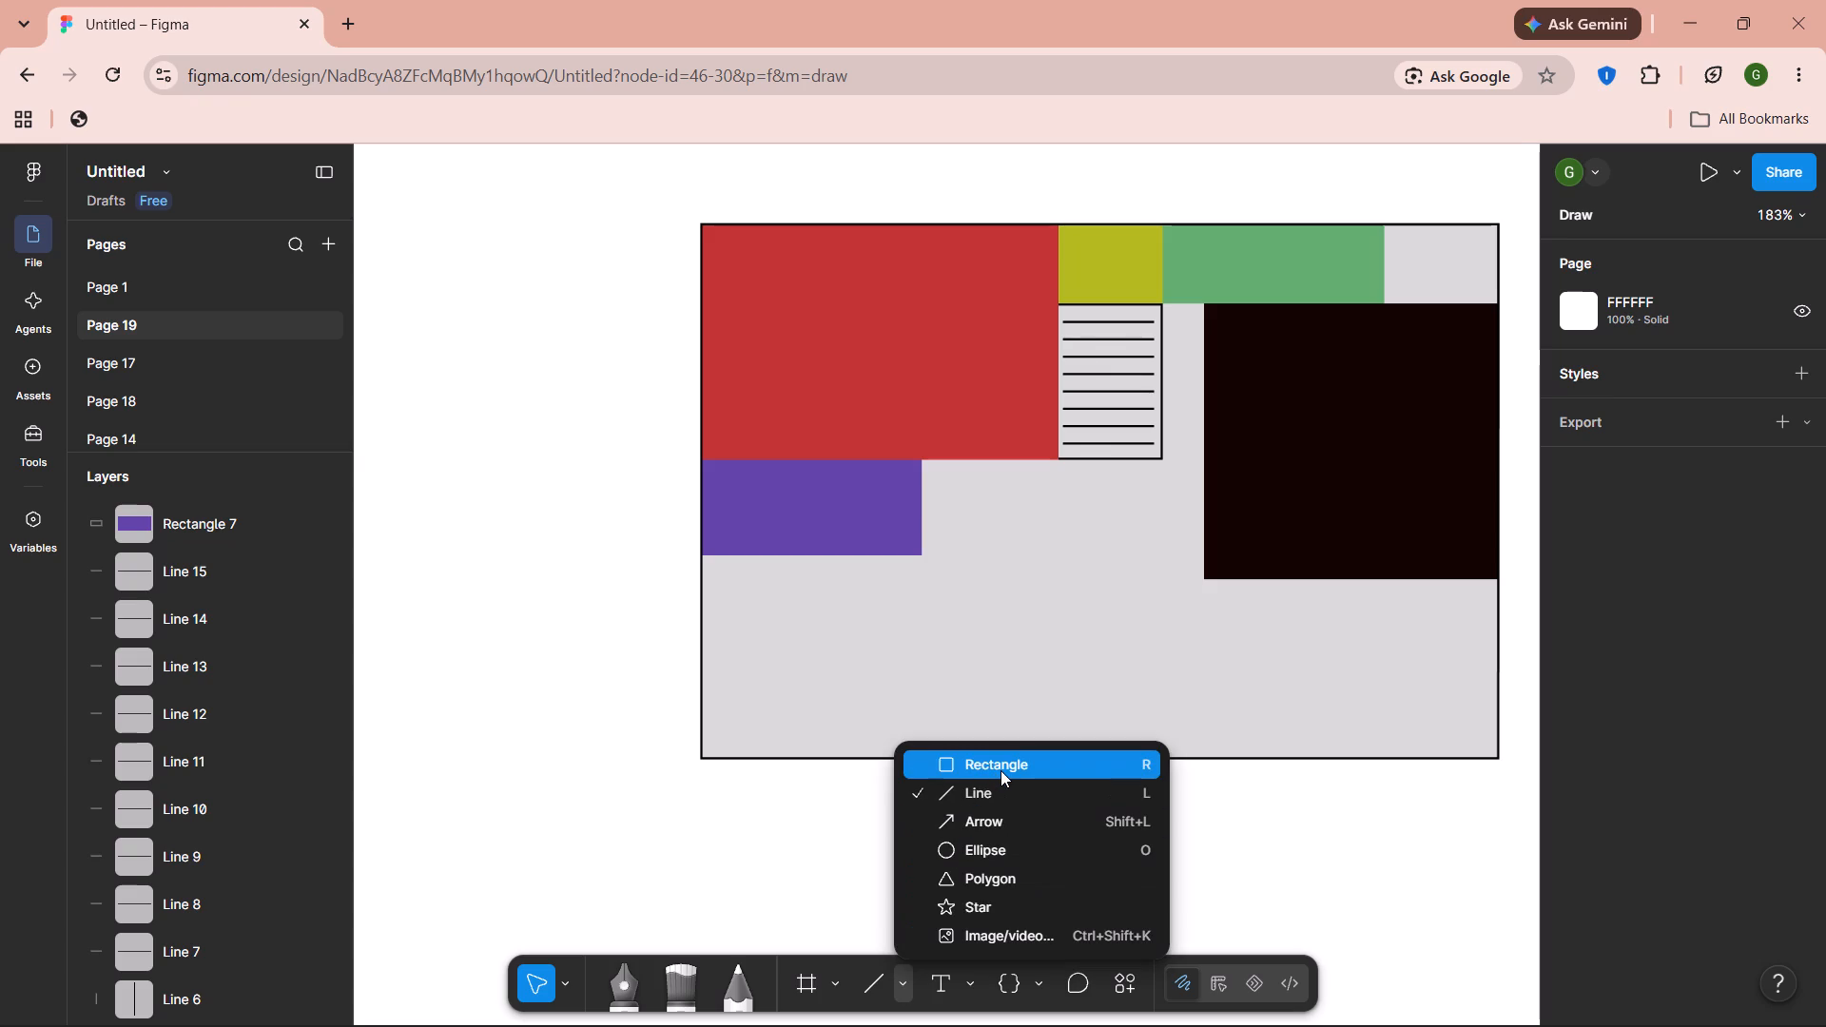
left_click(1000, 770)
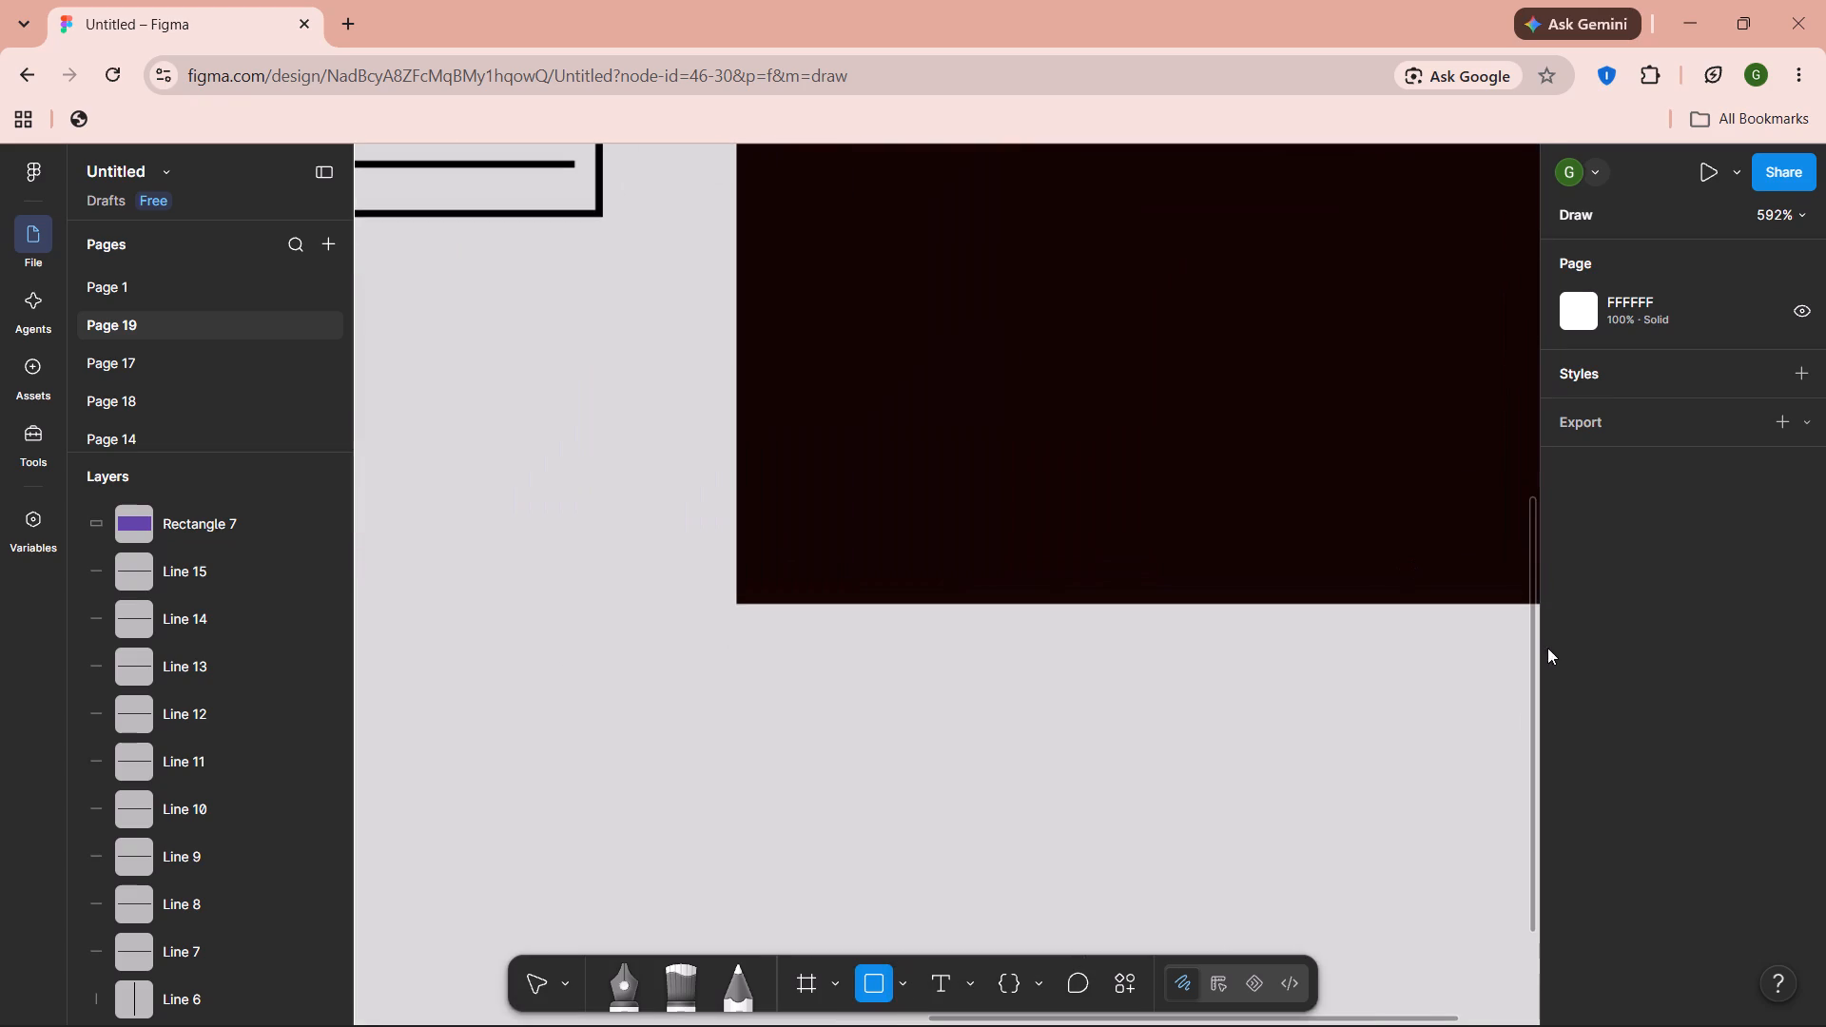
scroll(1217, 634, "left", 1)
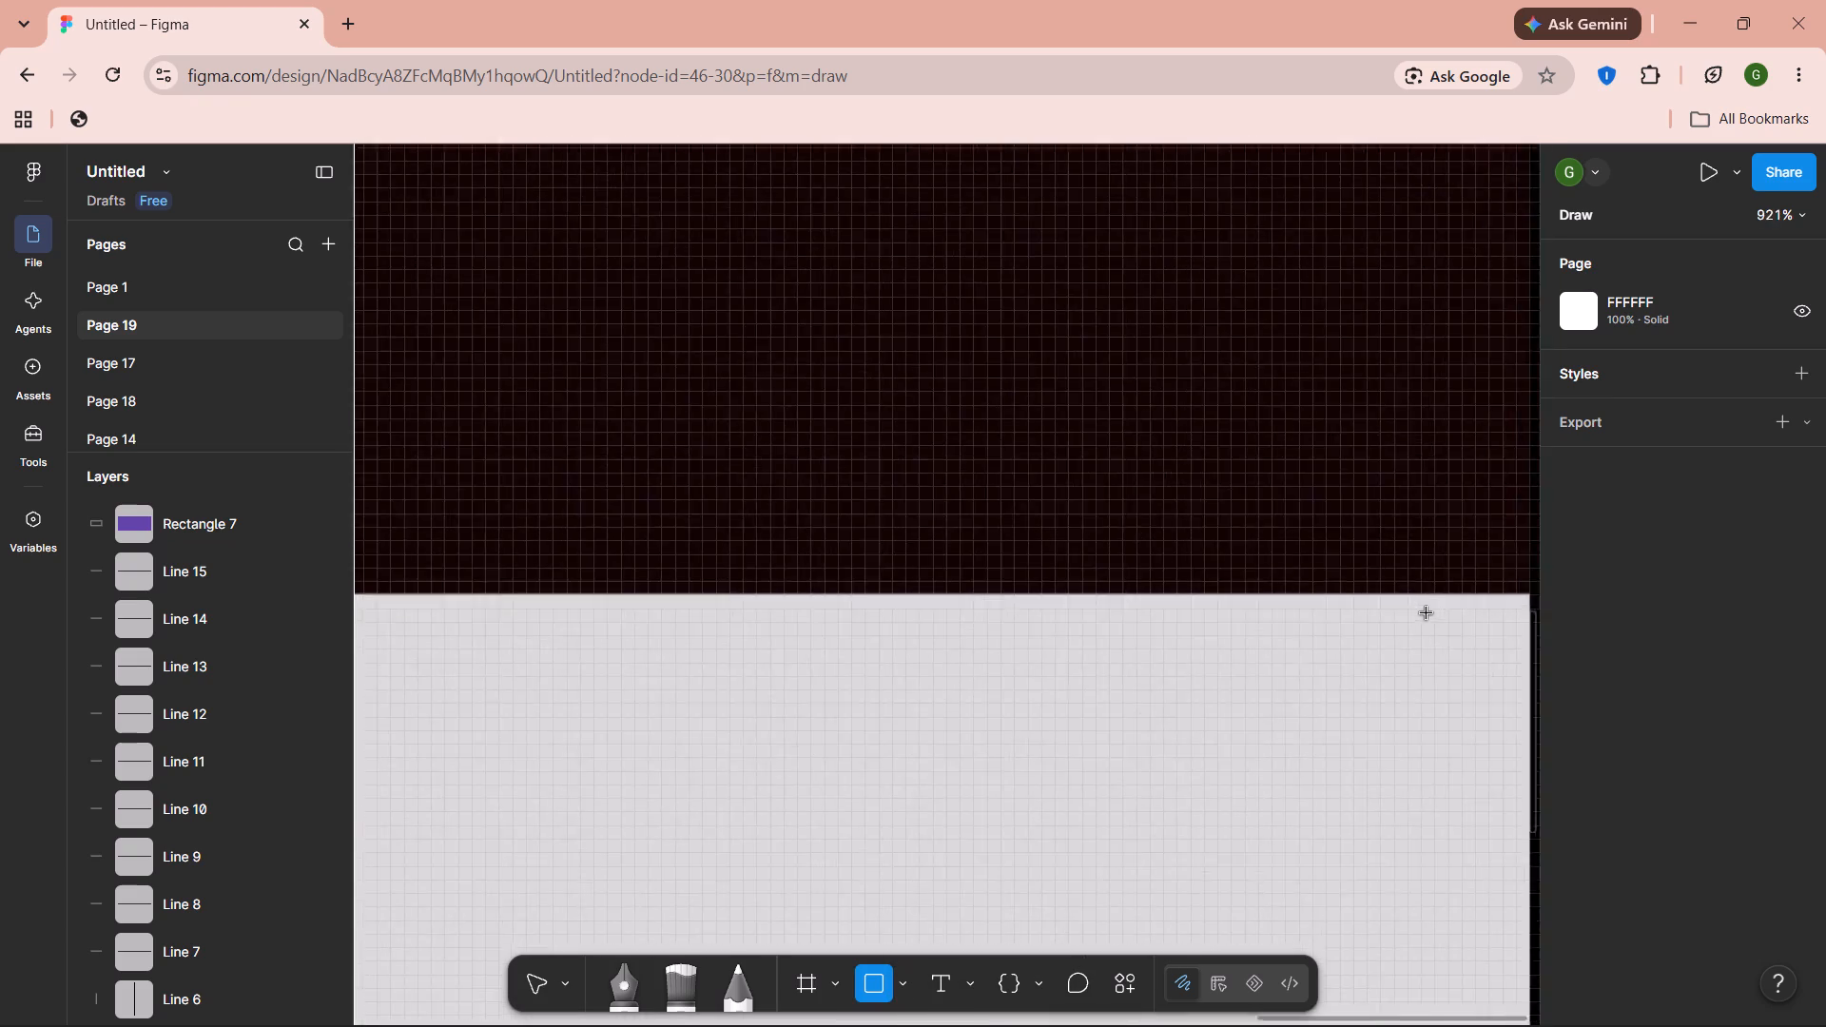
scroll(1392, 608, "left", 1)
left_click_drag(1403, 593, 526, 810)
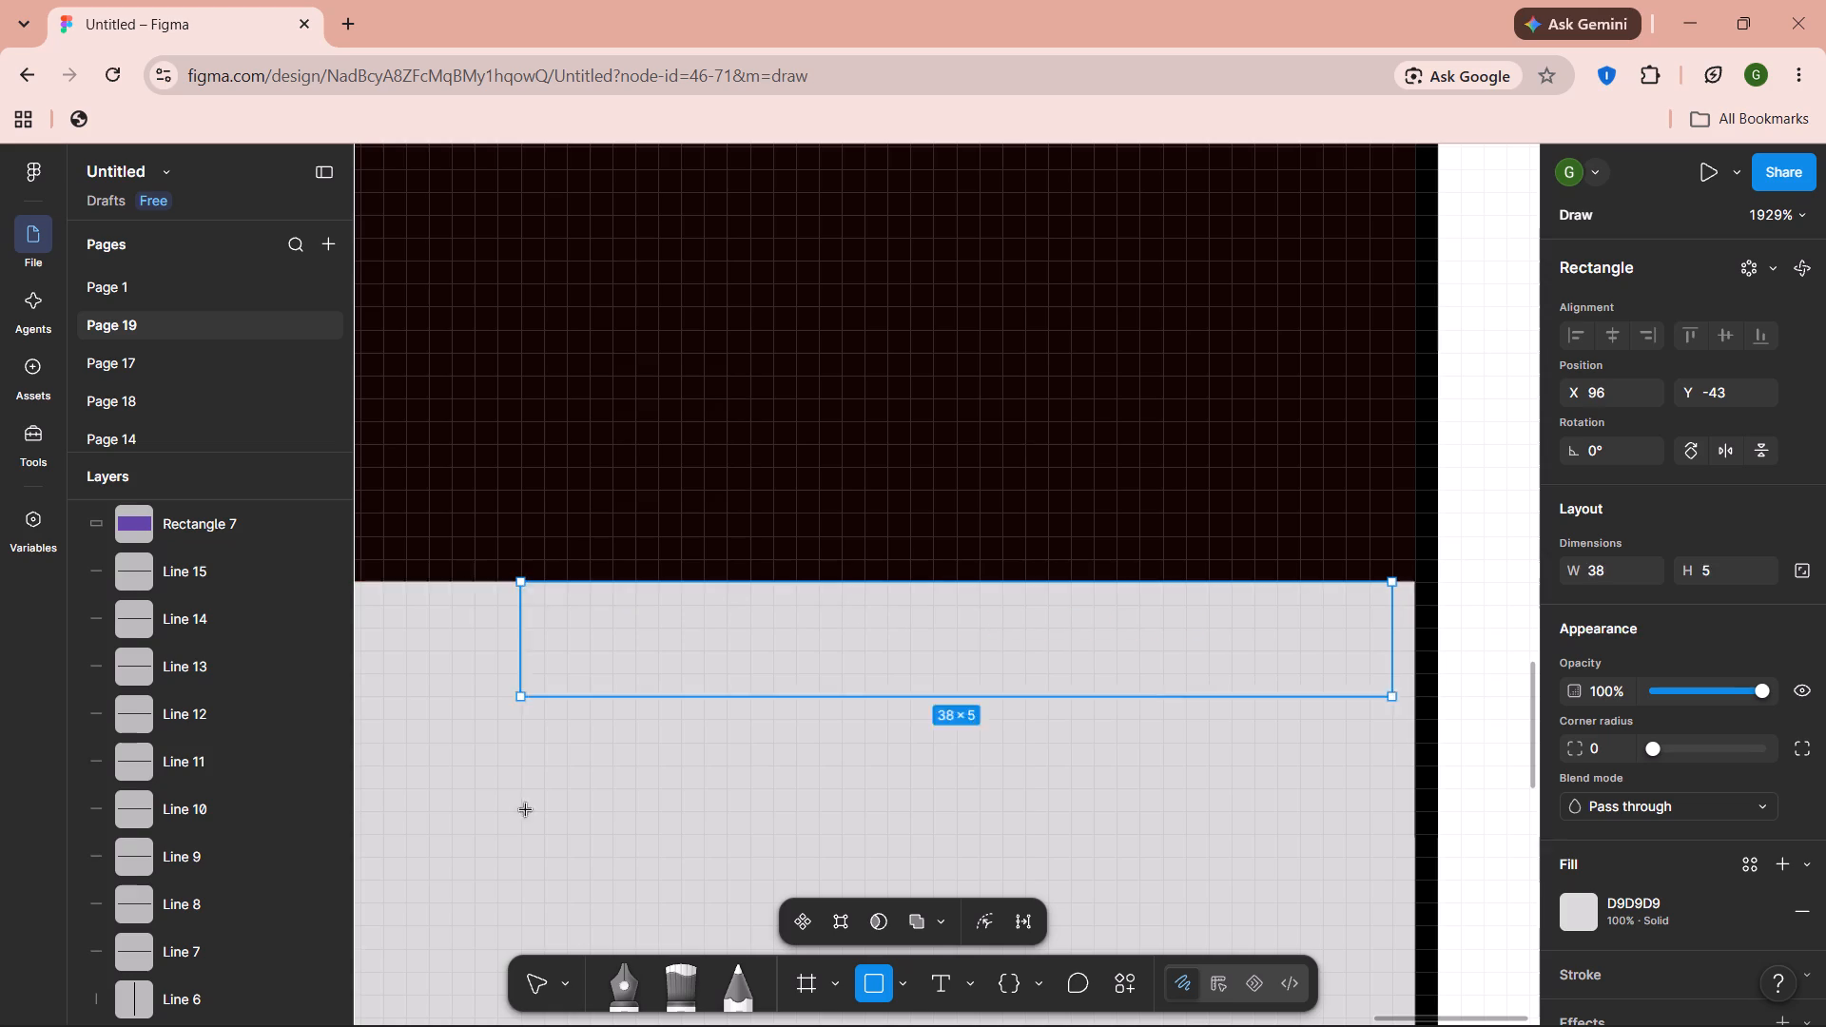
left_click_drag(526, 810, 544, 967)
scroll(726, 687, "down", 3)
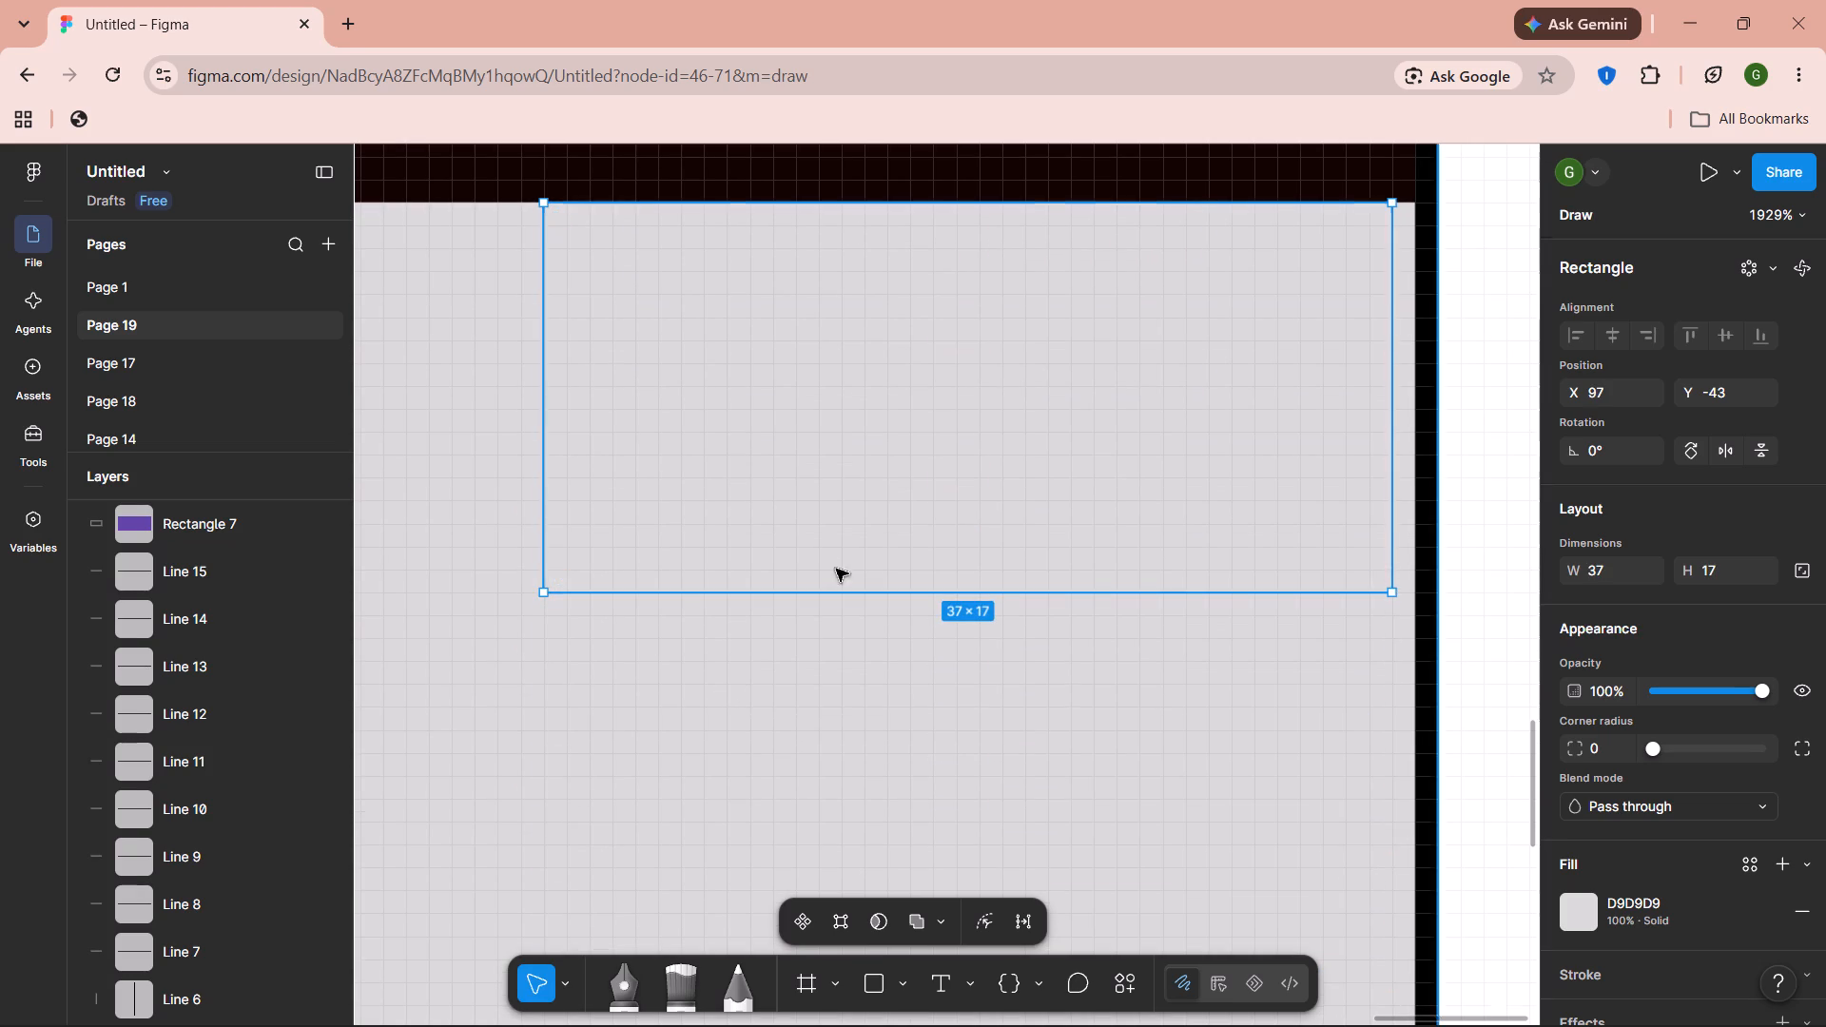
Extend the new rectangle down to the bottom border and across to the right border, making it 38 × 82.
left_click_drag(828, 600, 814, 964)
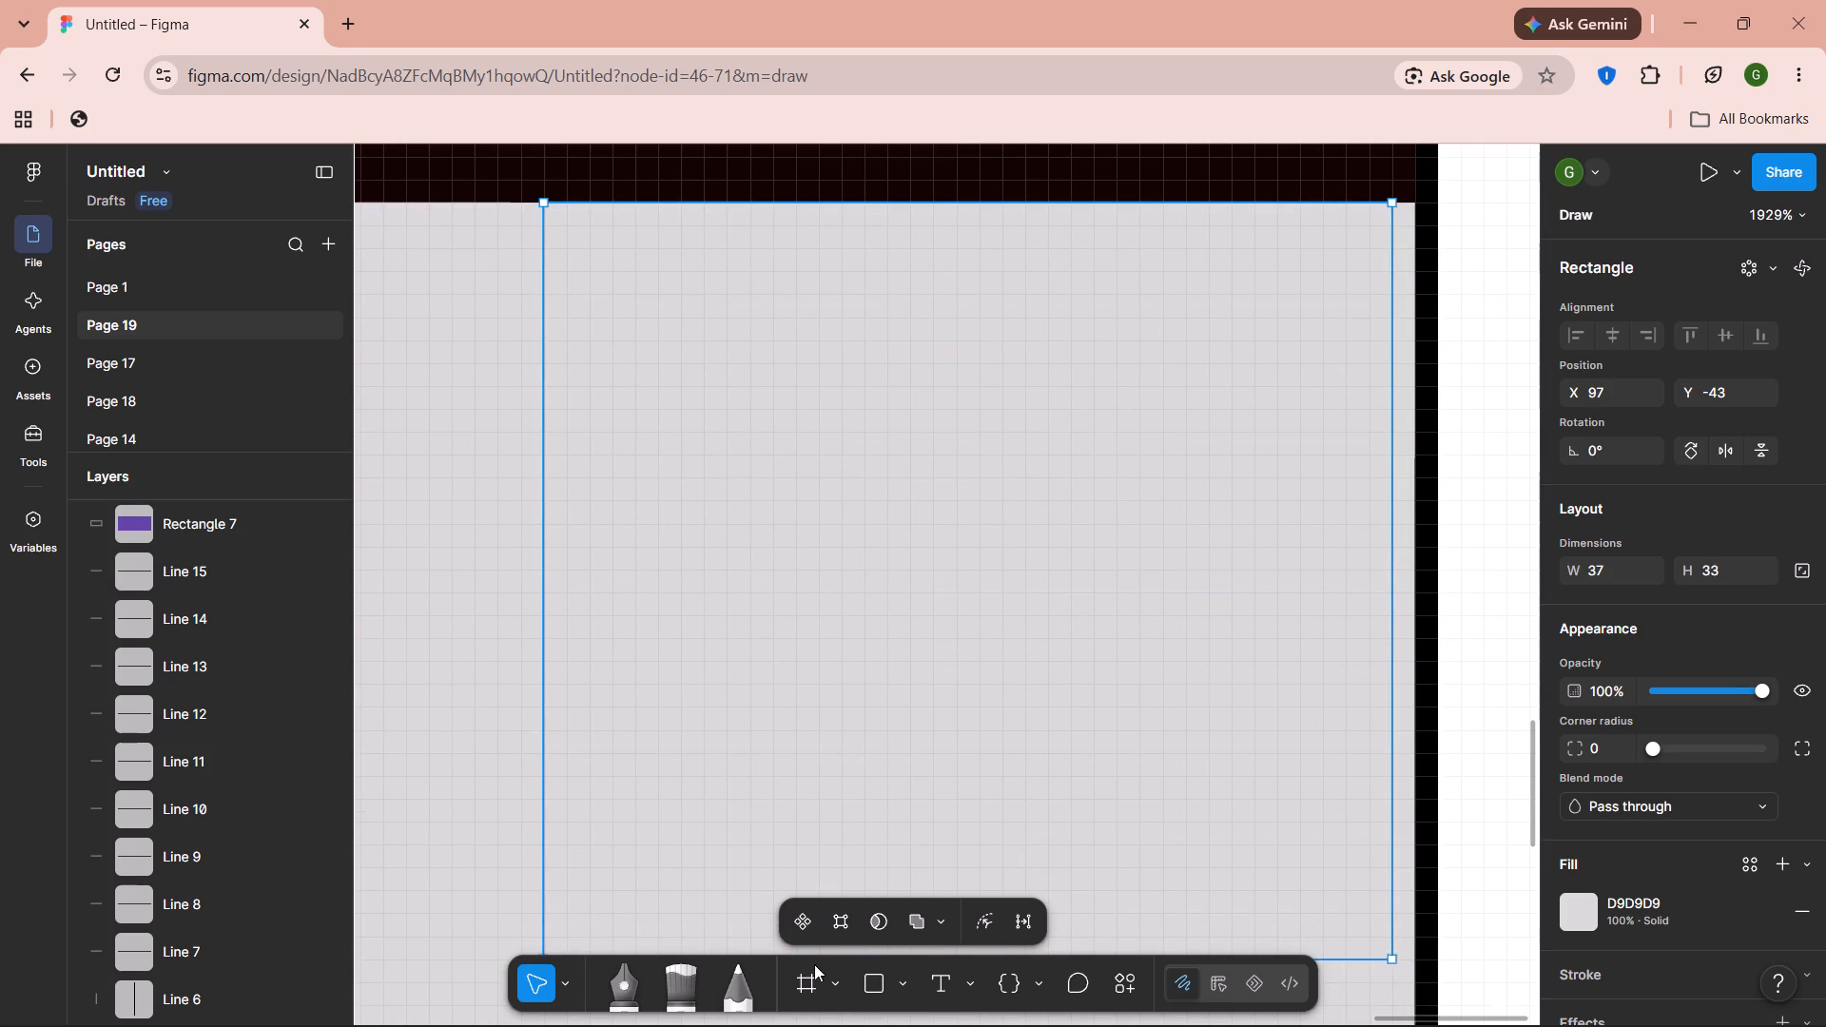
left_click_drag(814, 964, 814, 978)
scroll(877, 822, "down", 1)
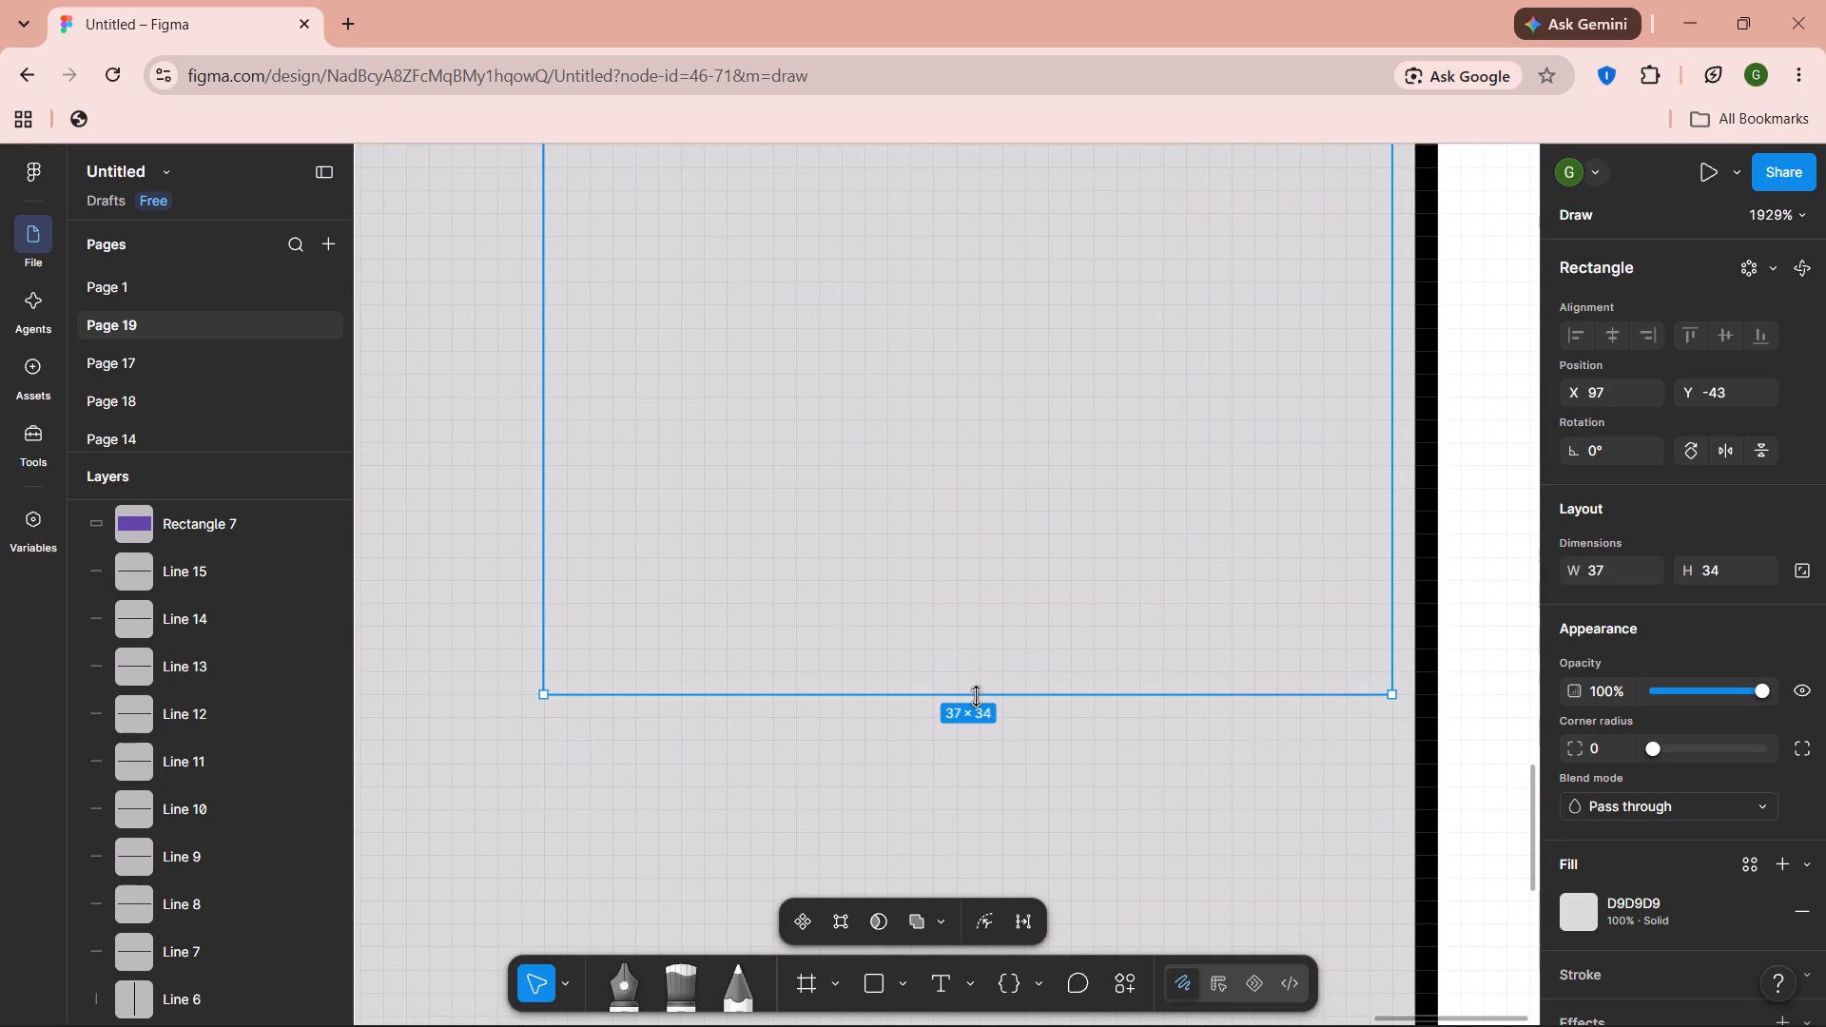
left_click_drag(979, 694, 1000, 1004)
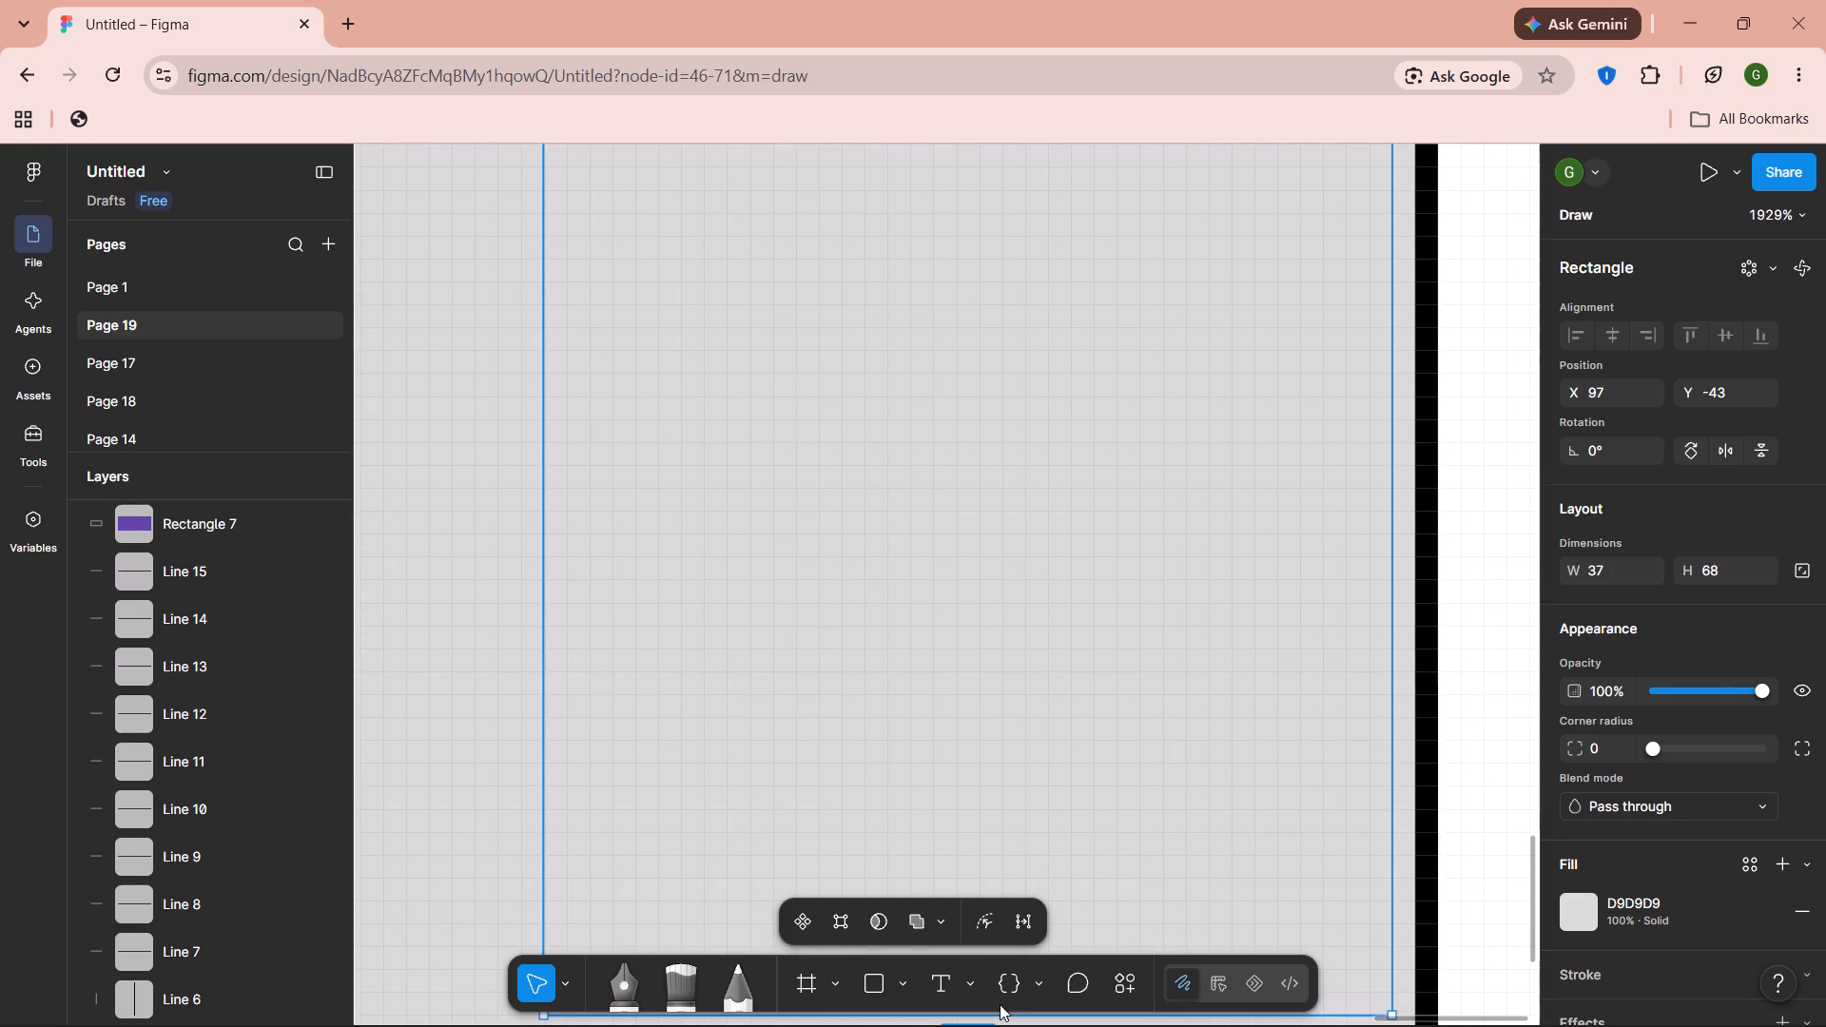
left_click_drag(1000, 1004, 1000, 1010)
scroll(1021, 825, "down", 4)
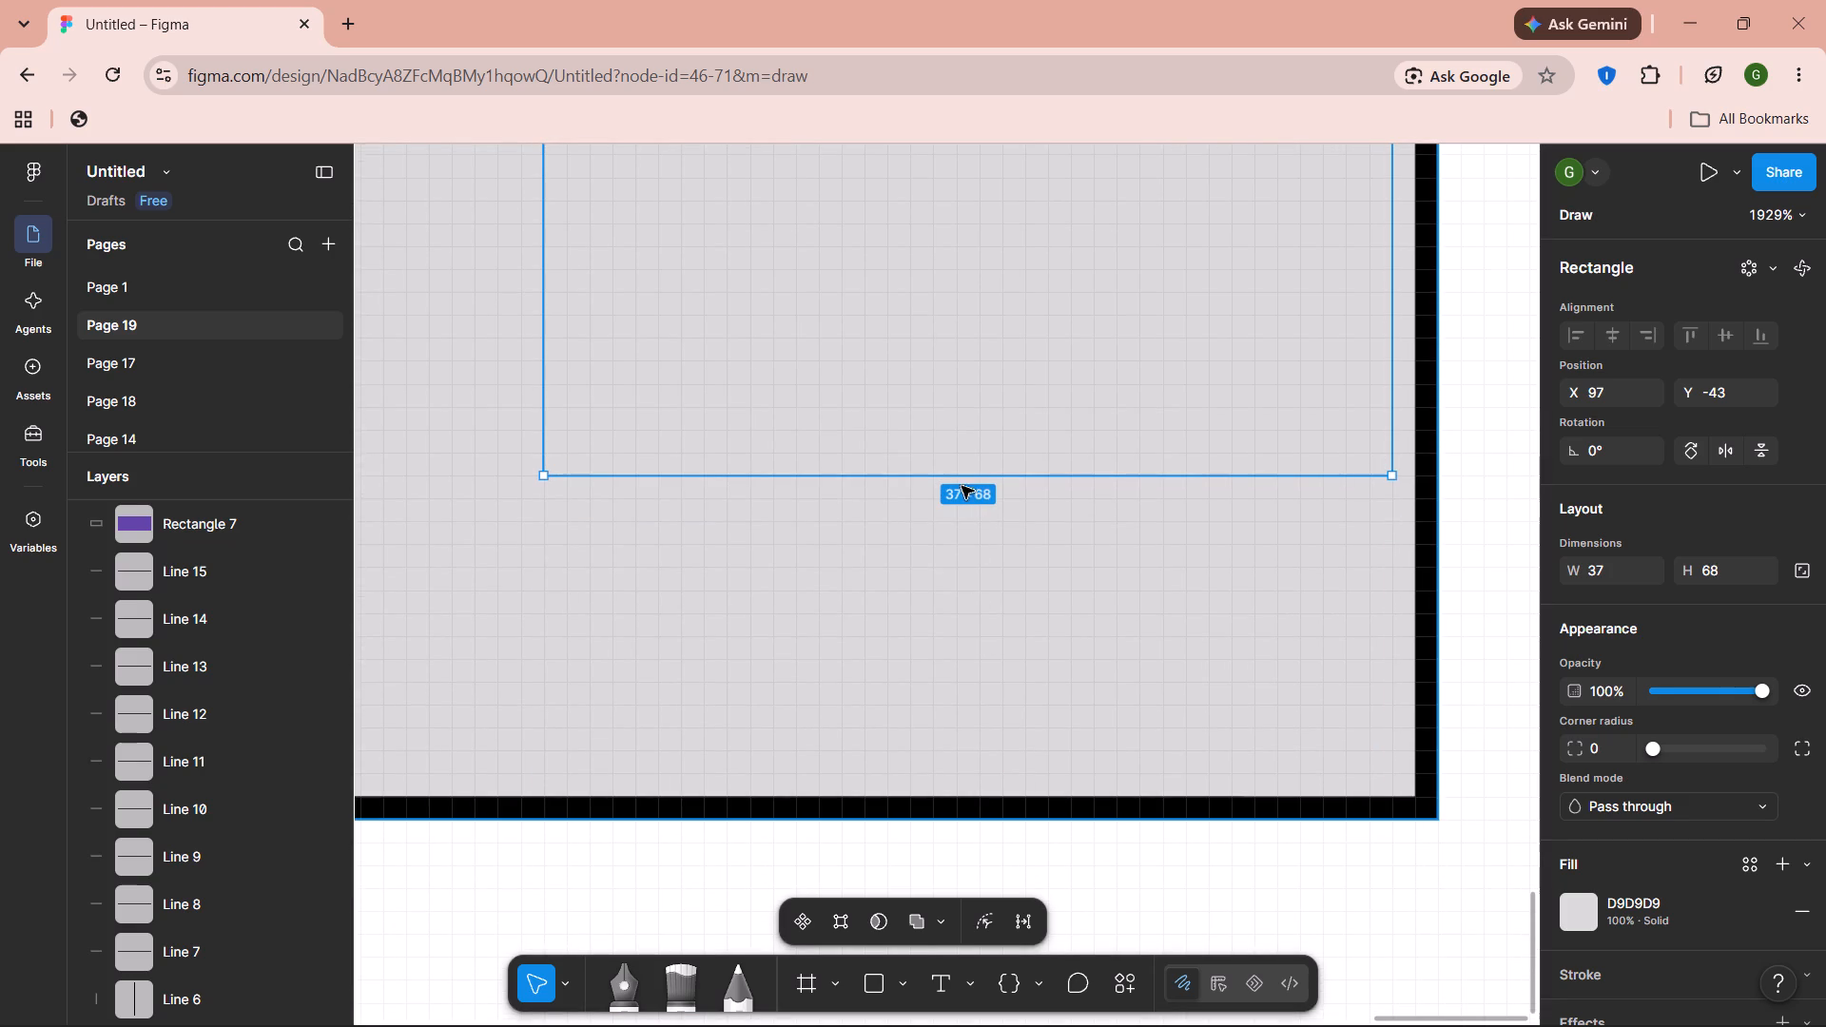
left_click_drag(962, 477, 935, 758)
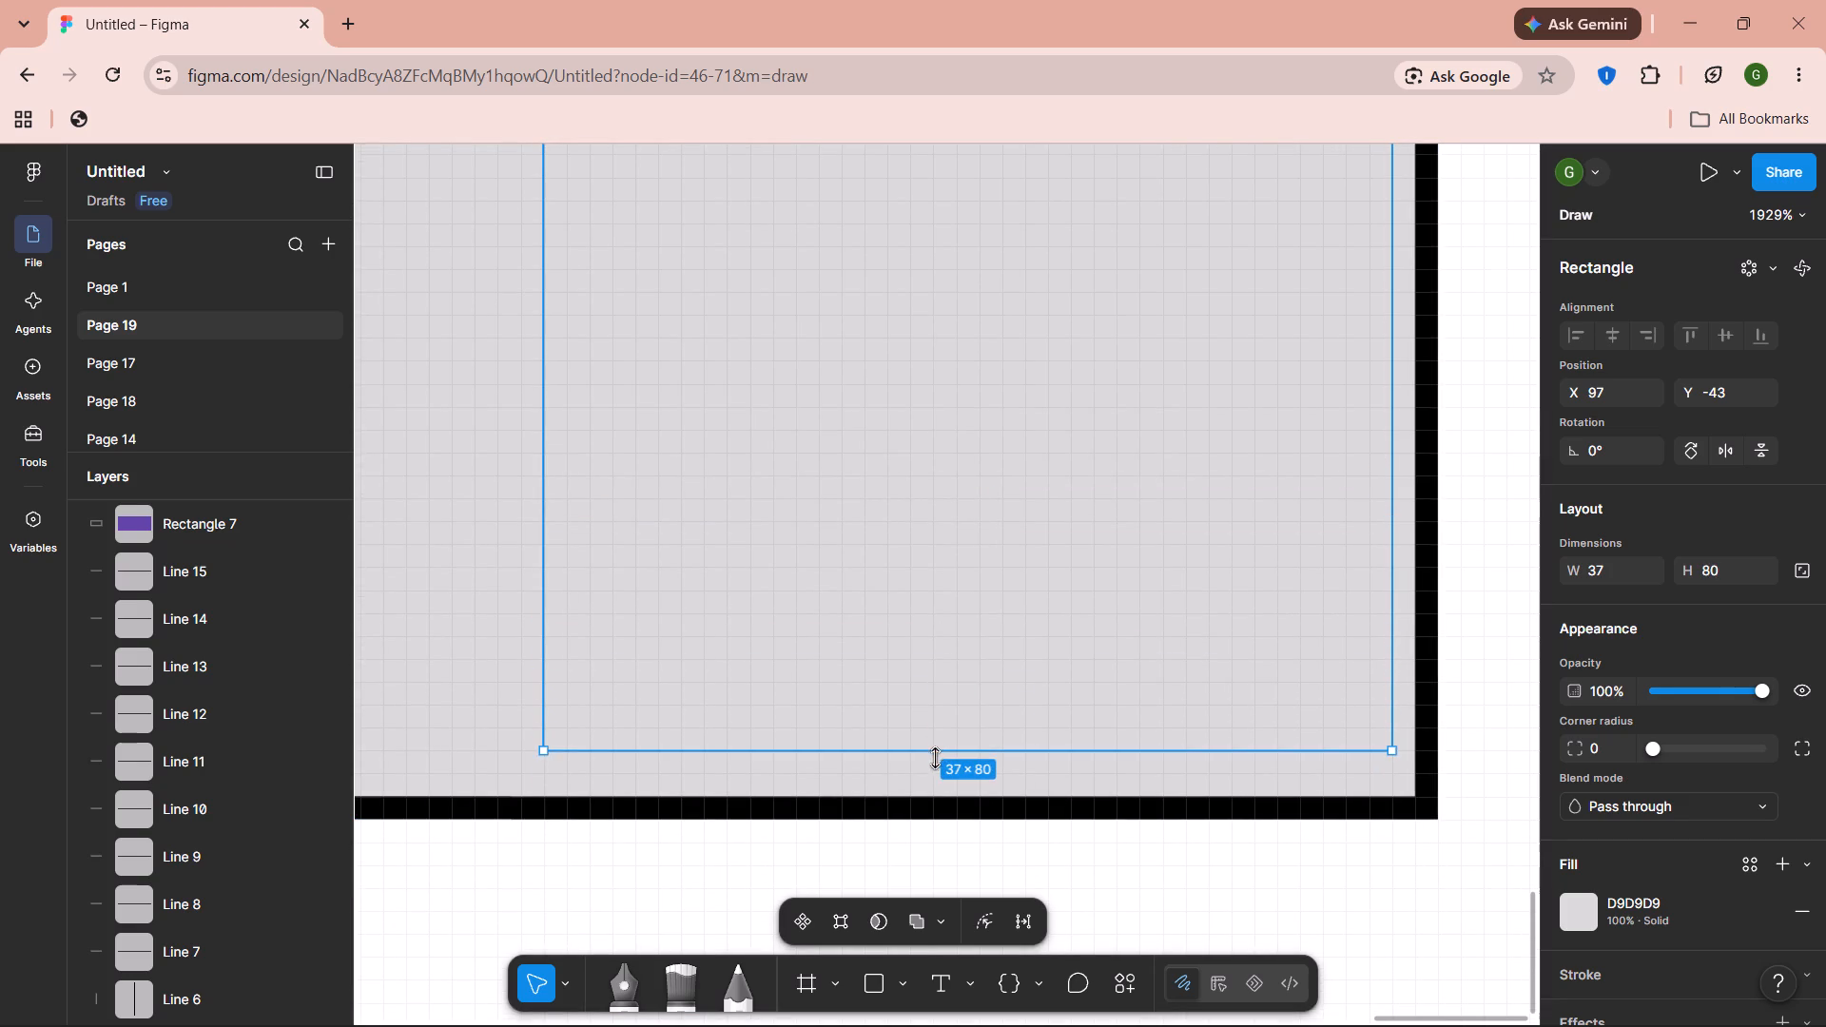
left_click_drag(935, 758, 950, 799)
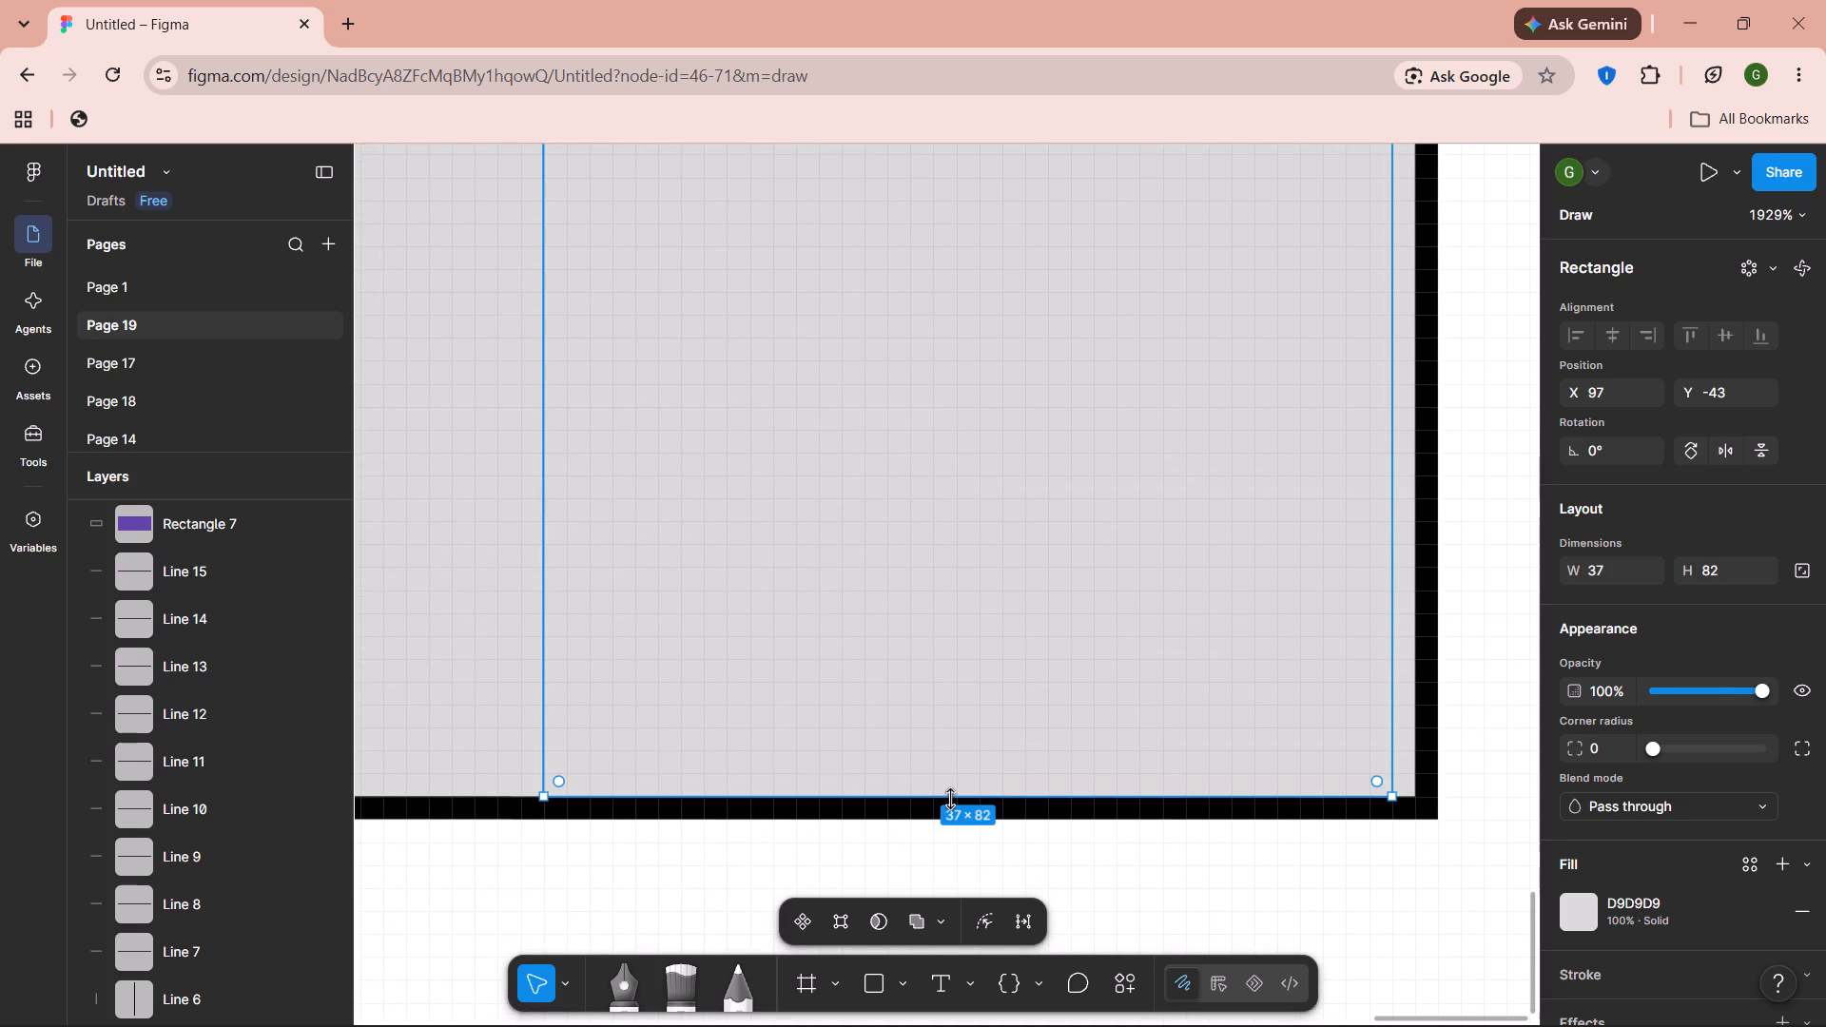
left_click_drag(1392, 427, 1408, 422)
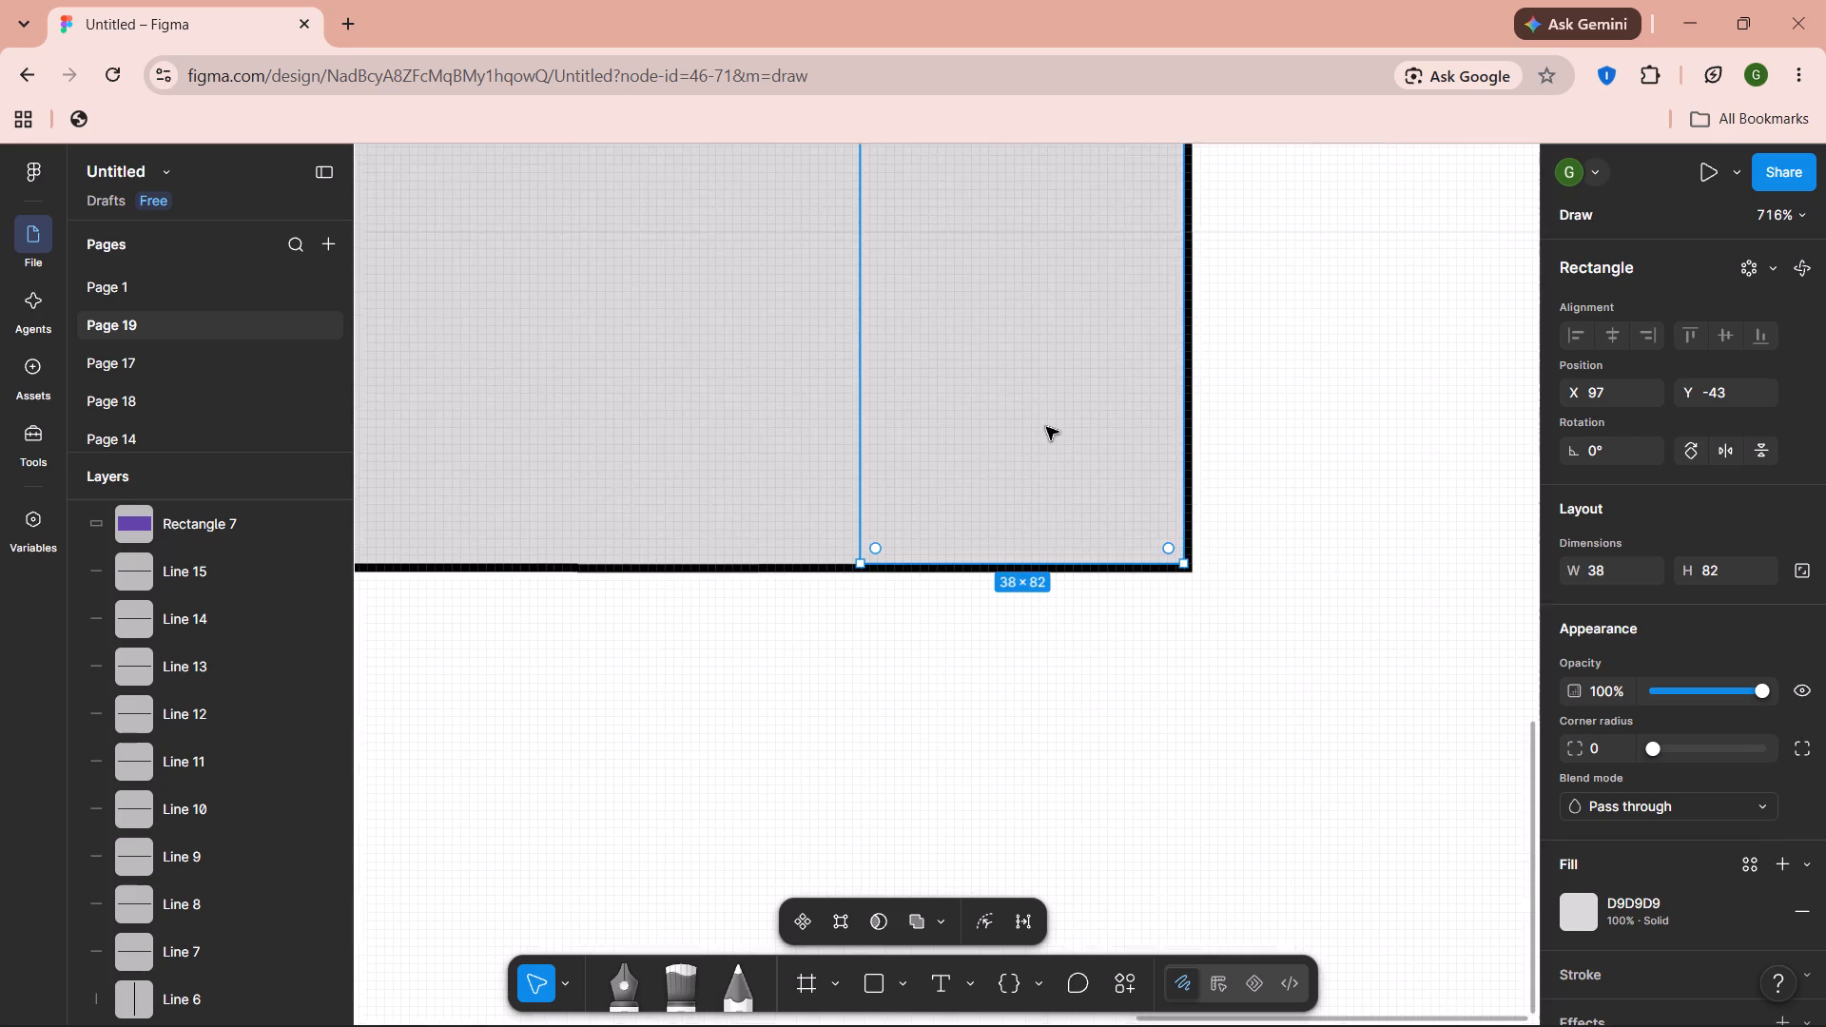
Extend the new rectangle's left edge outward to X 49, giving a width of 86.
scroll(1046, 427, "up", 1)
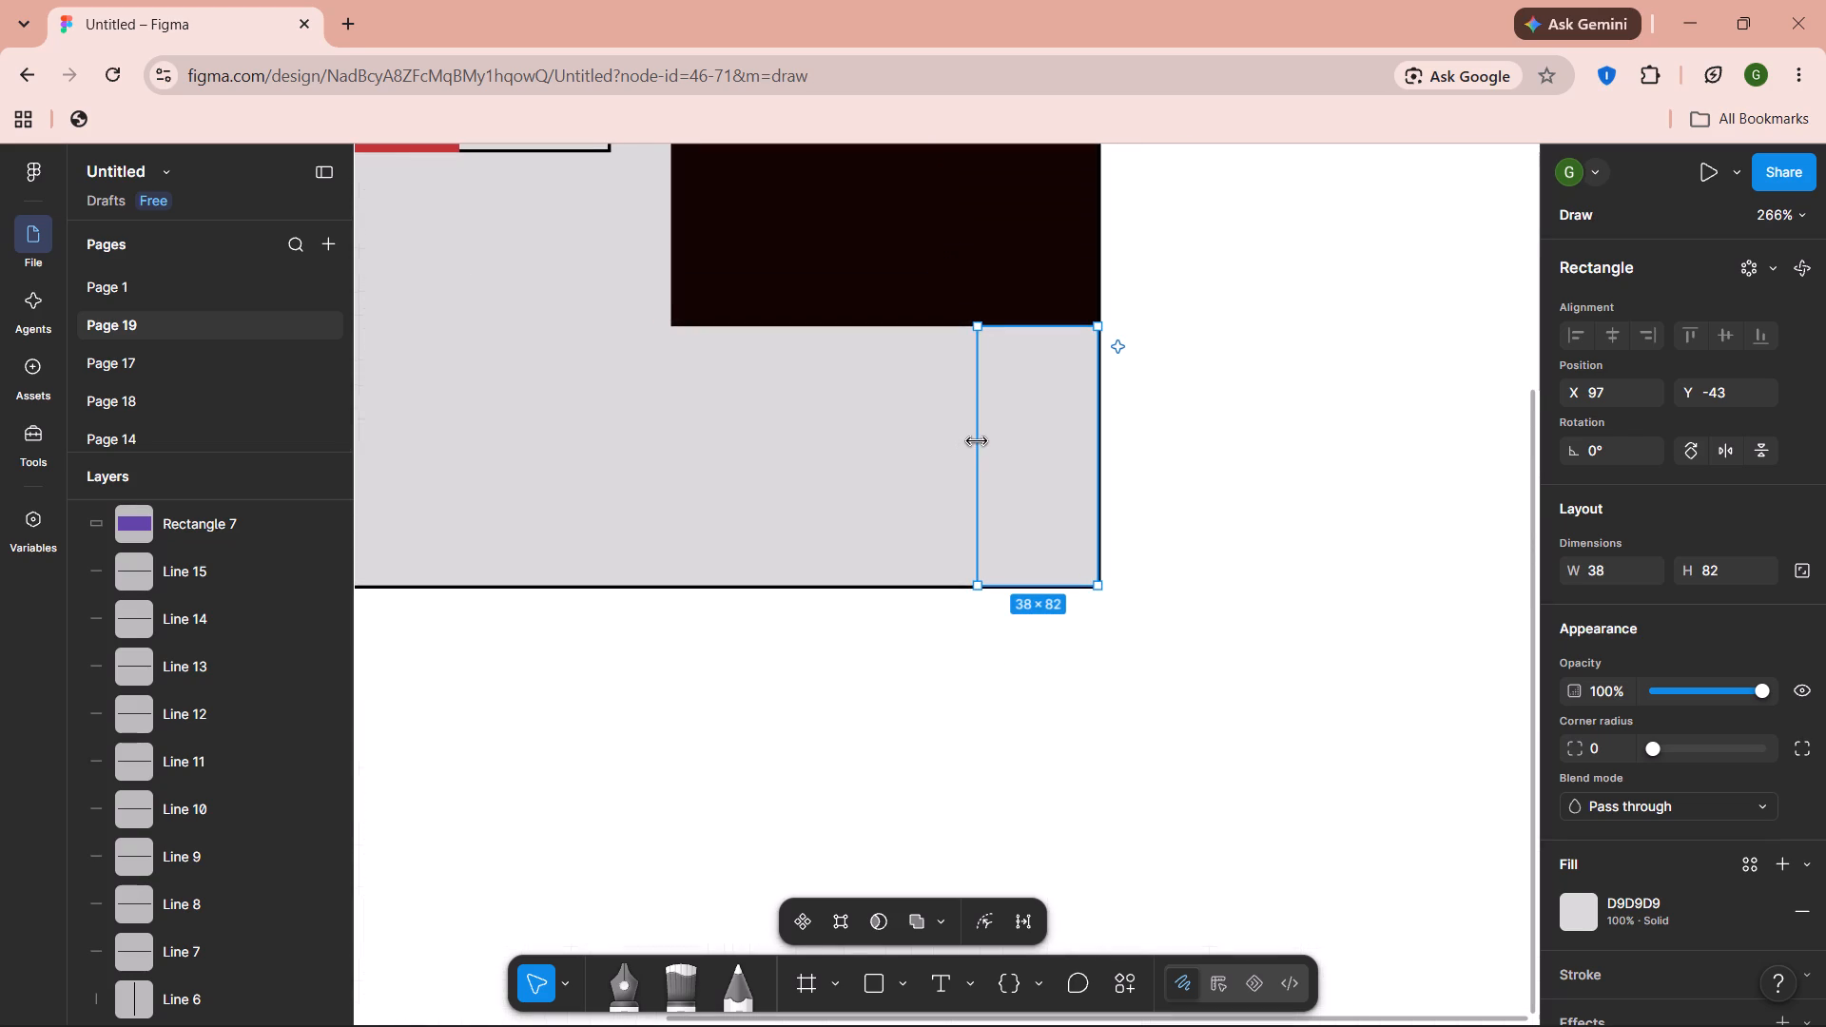
left_click_drag(977, 440, 865, 445)
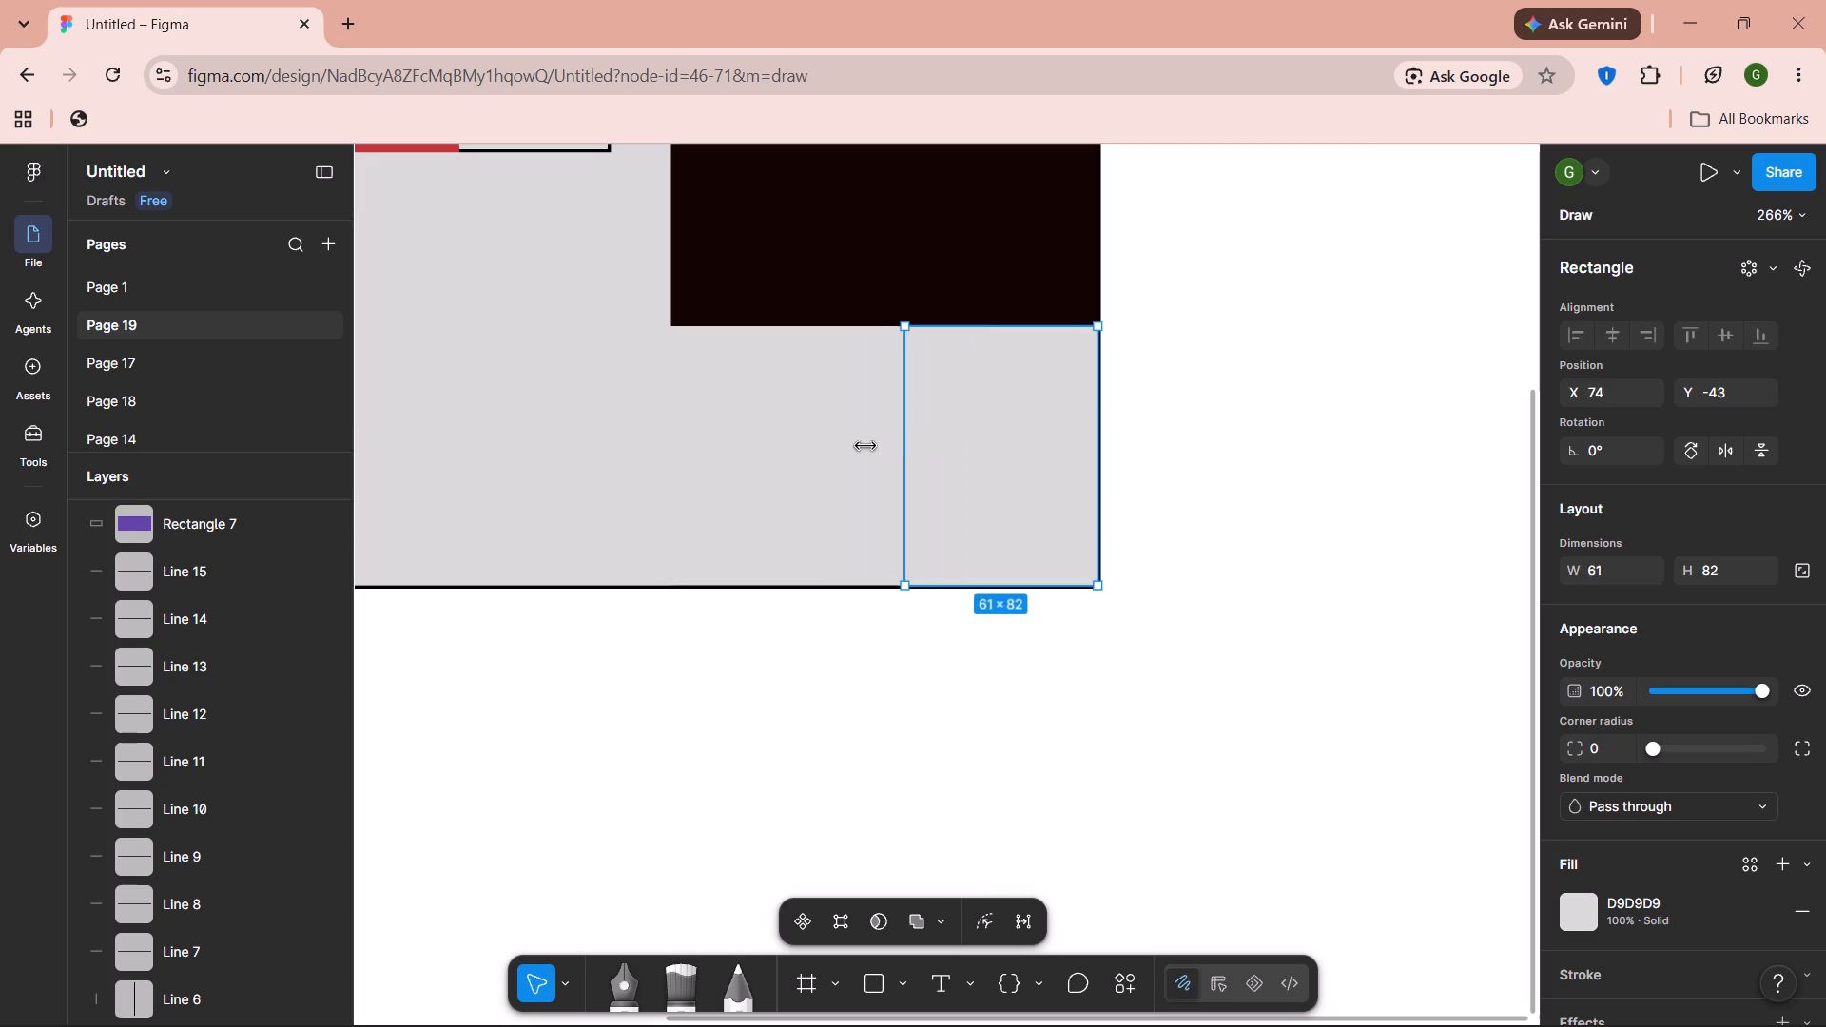
left_click_drag(865, 445, 835, 451)
left_click_drag(835, 451, 819, 455)
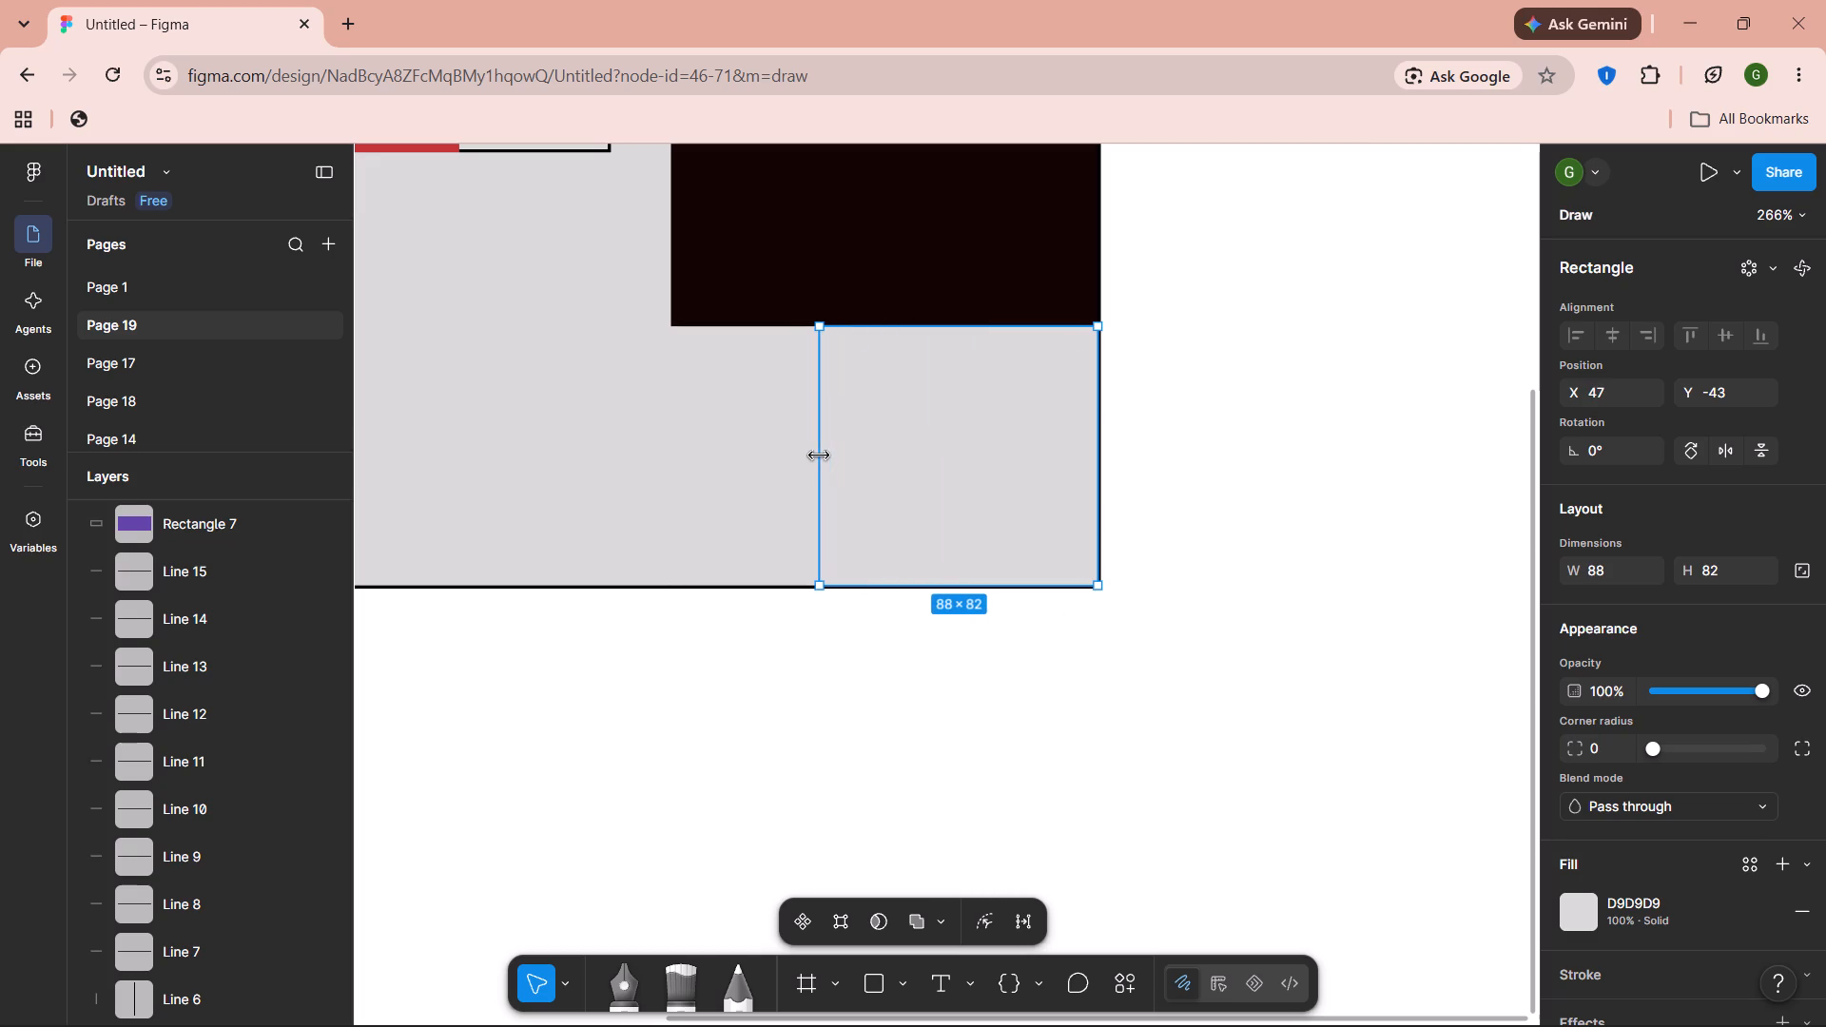
left_click_drag(819, 455, 824, 455)
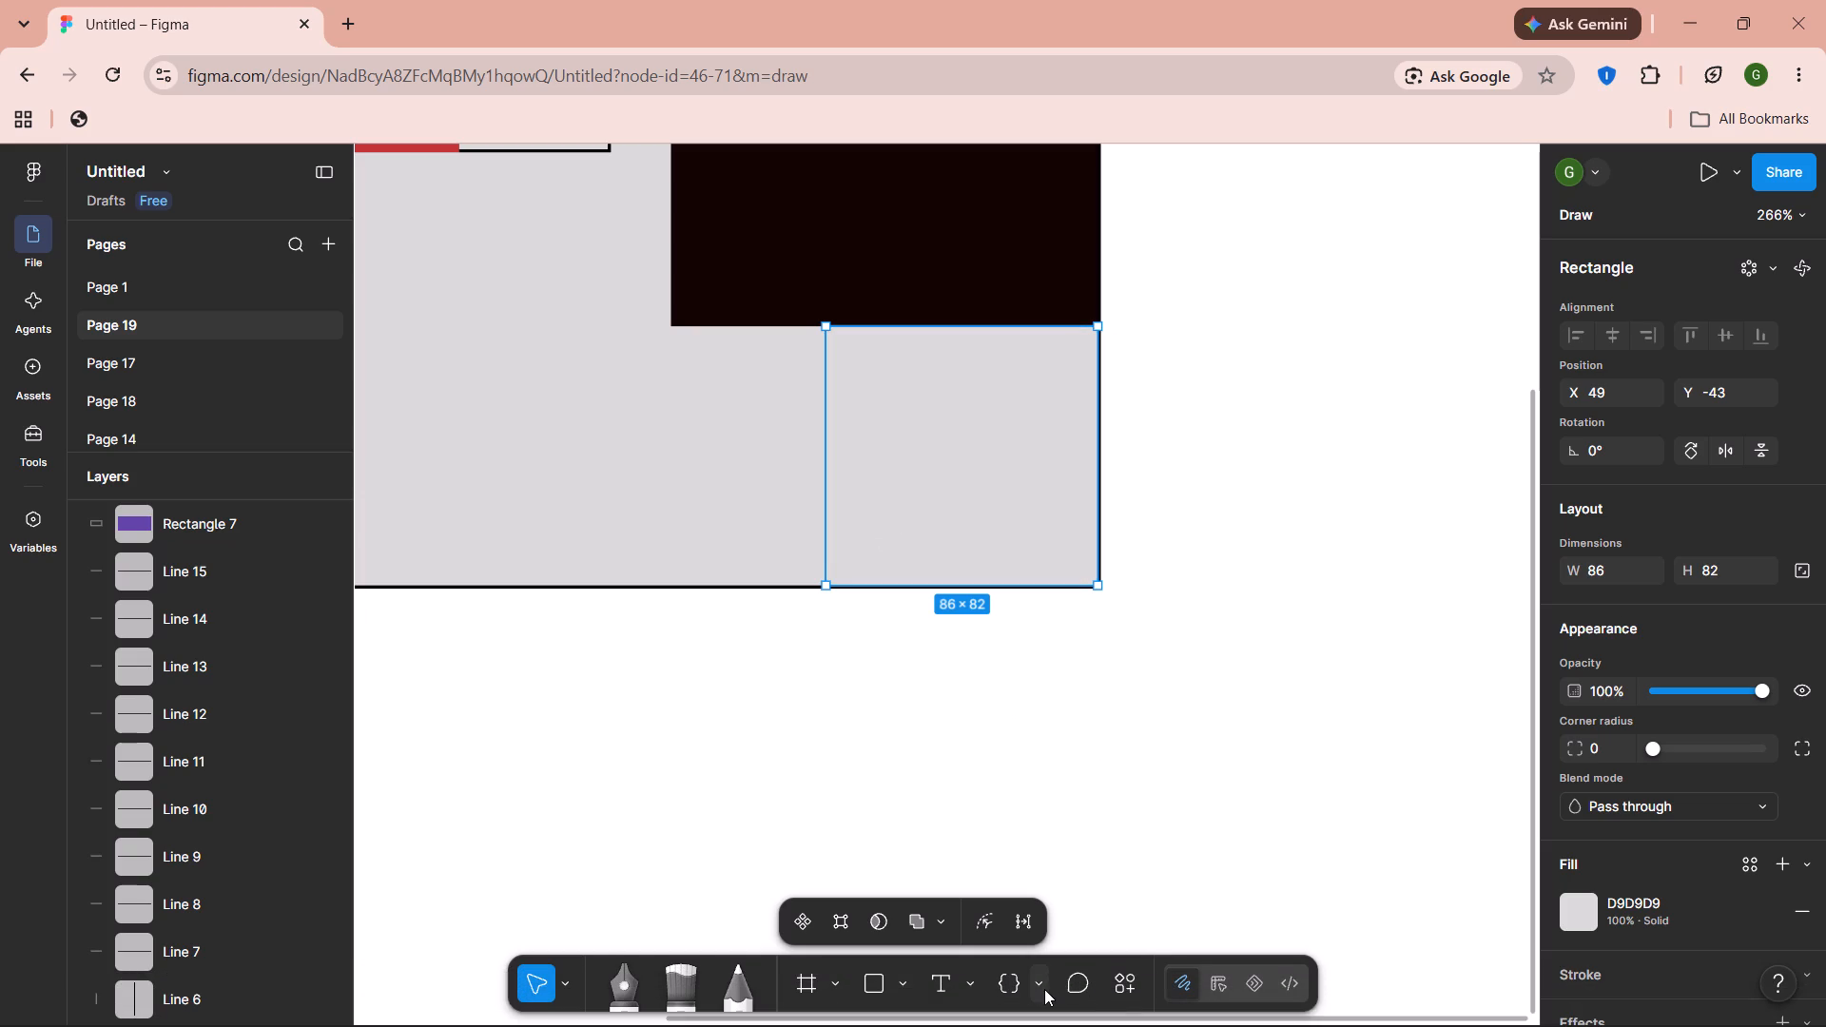
Fill the 86 × 82 rectangle in the composition's bottom-right corner with bright pink FF00A6.
left_click(1585, 912)
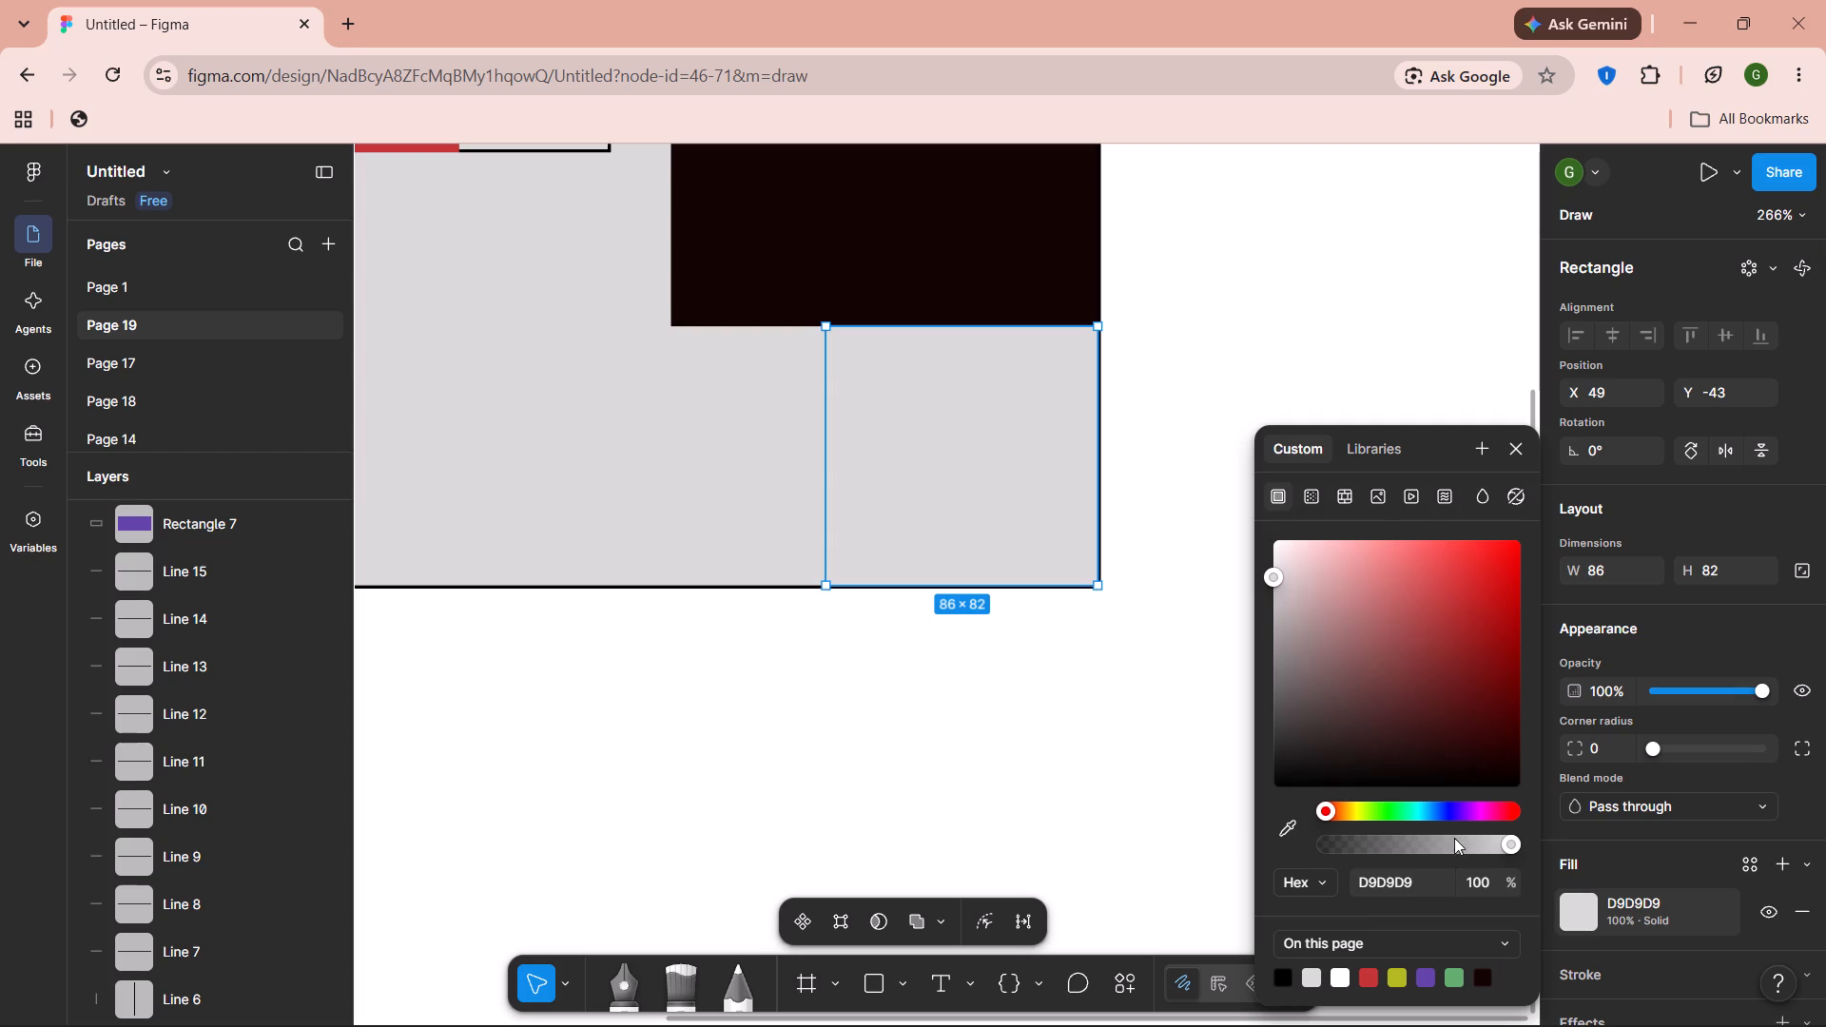
left_click(1491, 811)
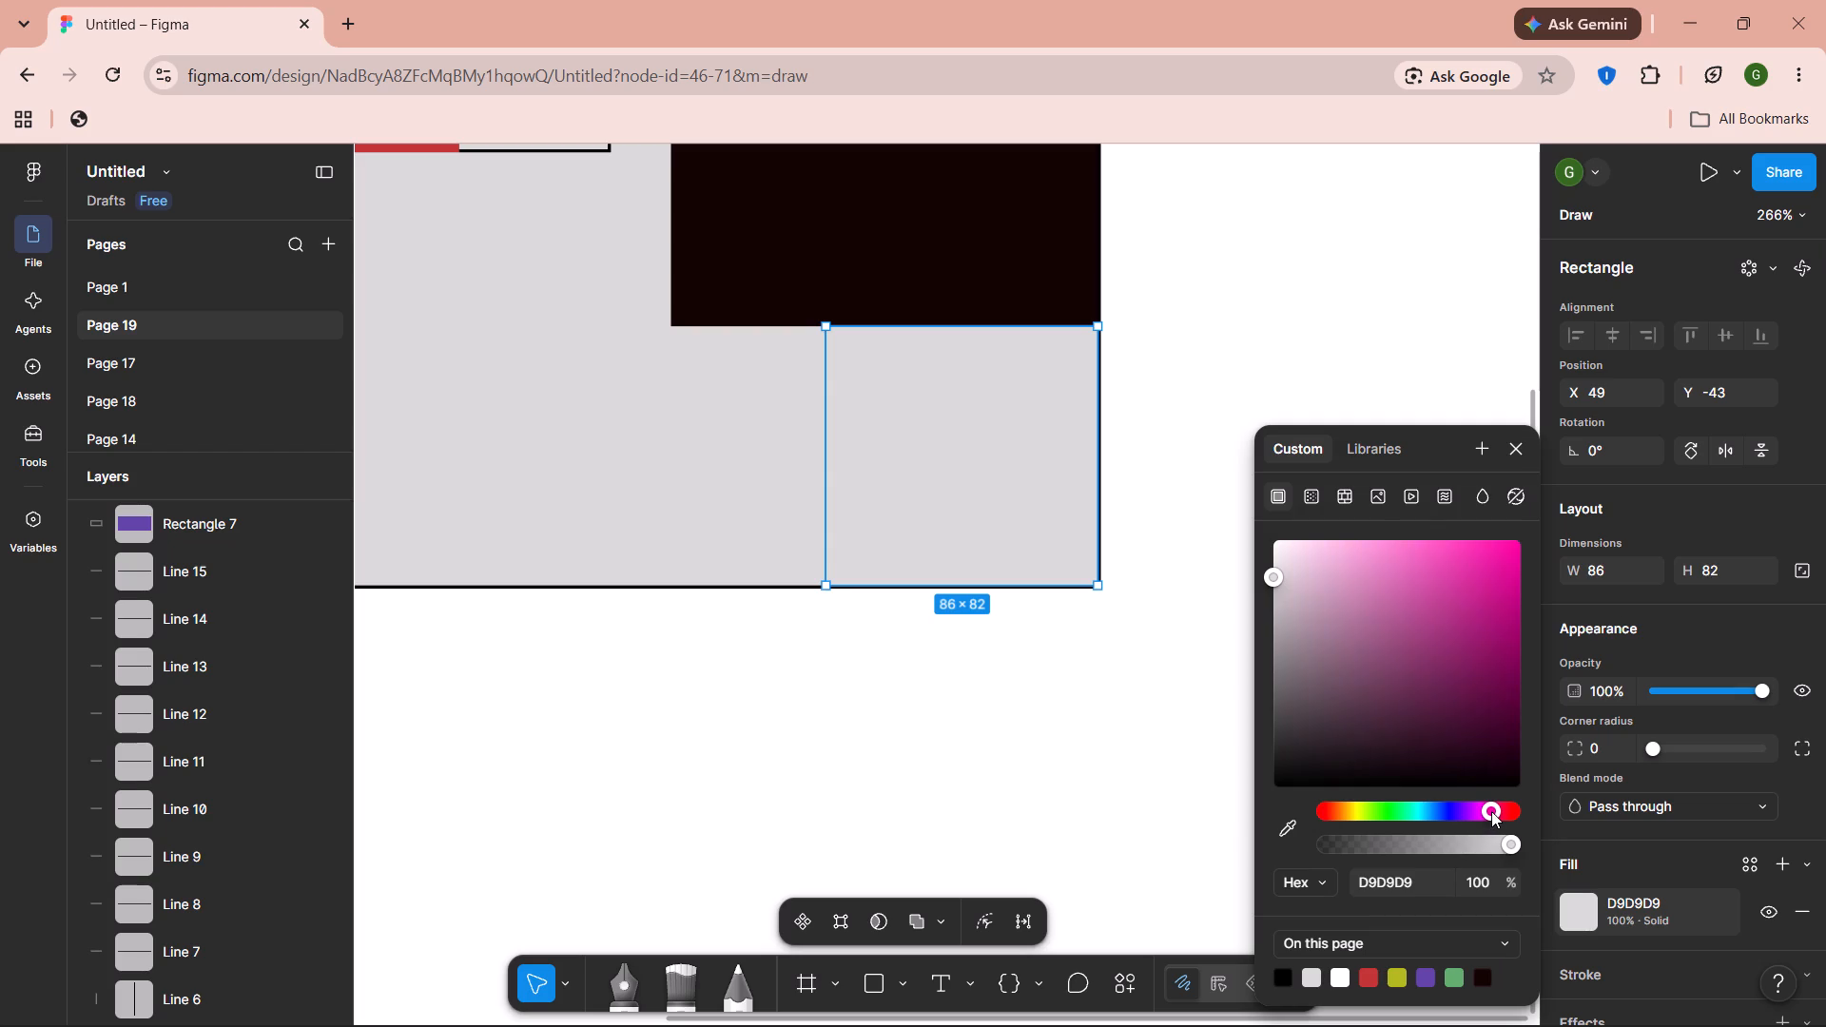
left_click_drag(1272, 573, 1551, 361)
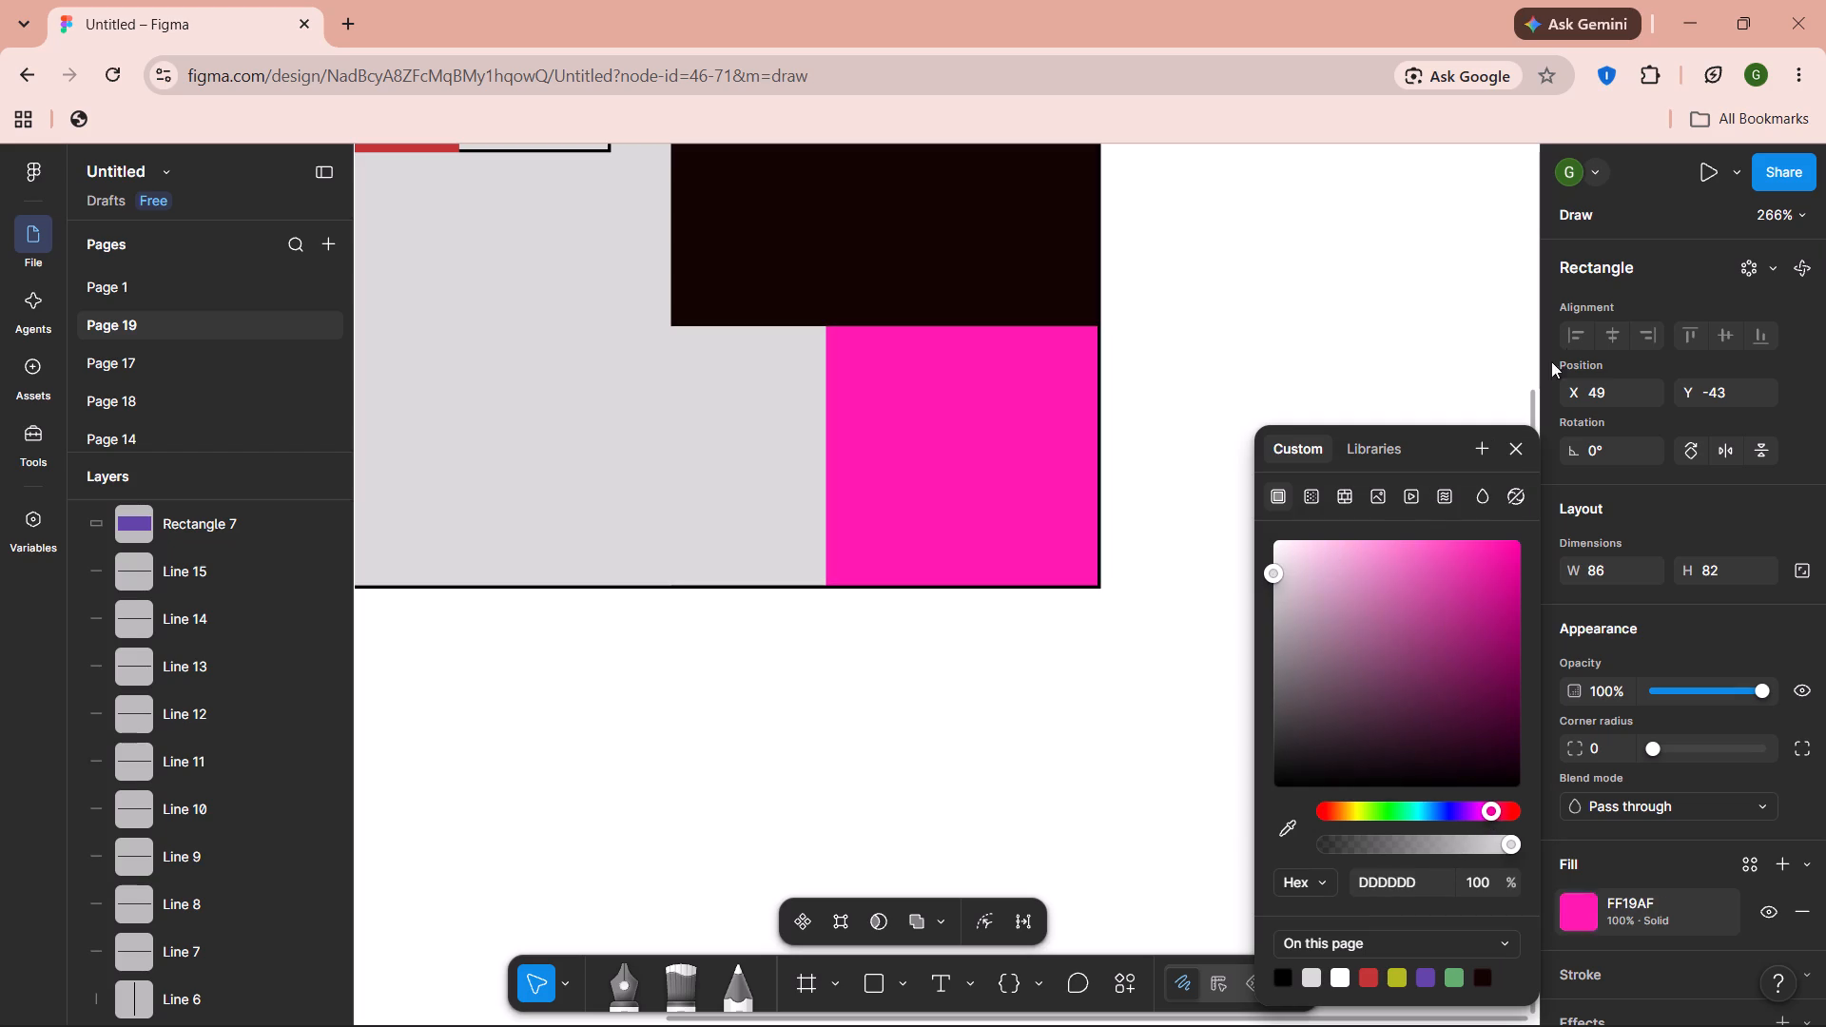
left_click_drag(1551, 361, 1616, 127)
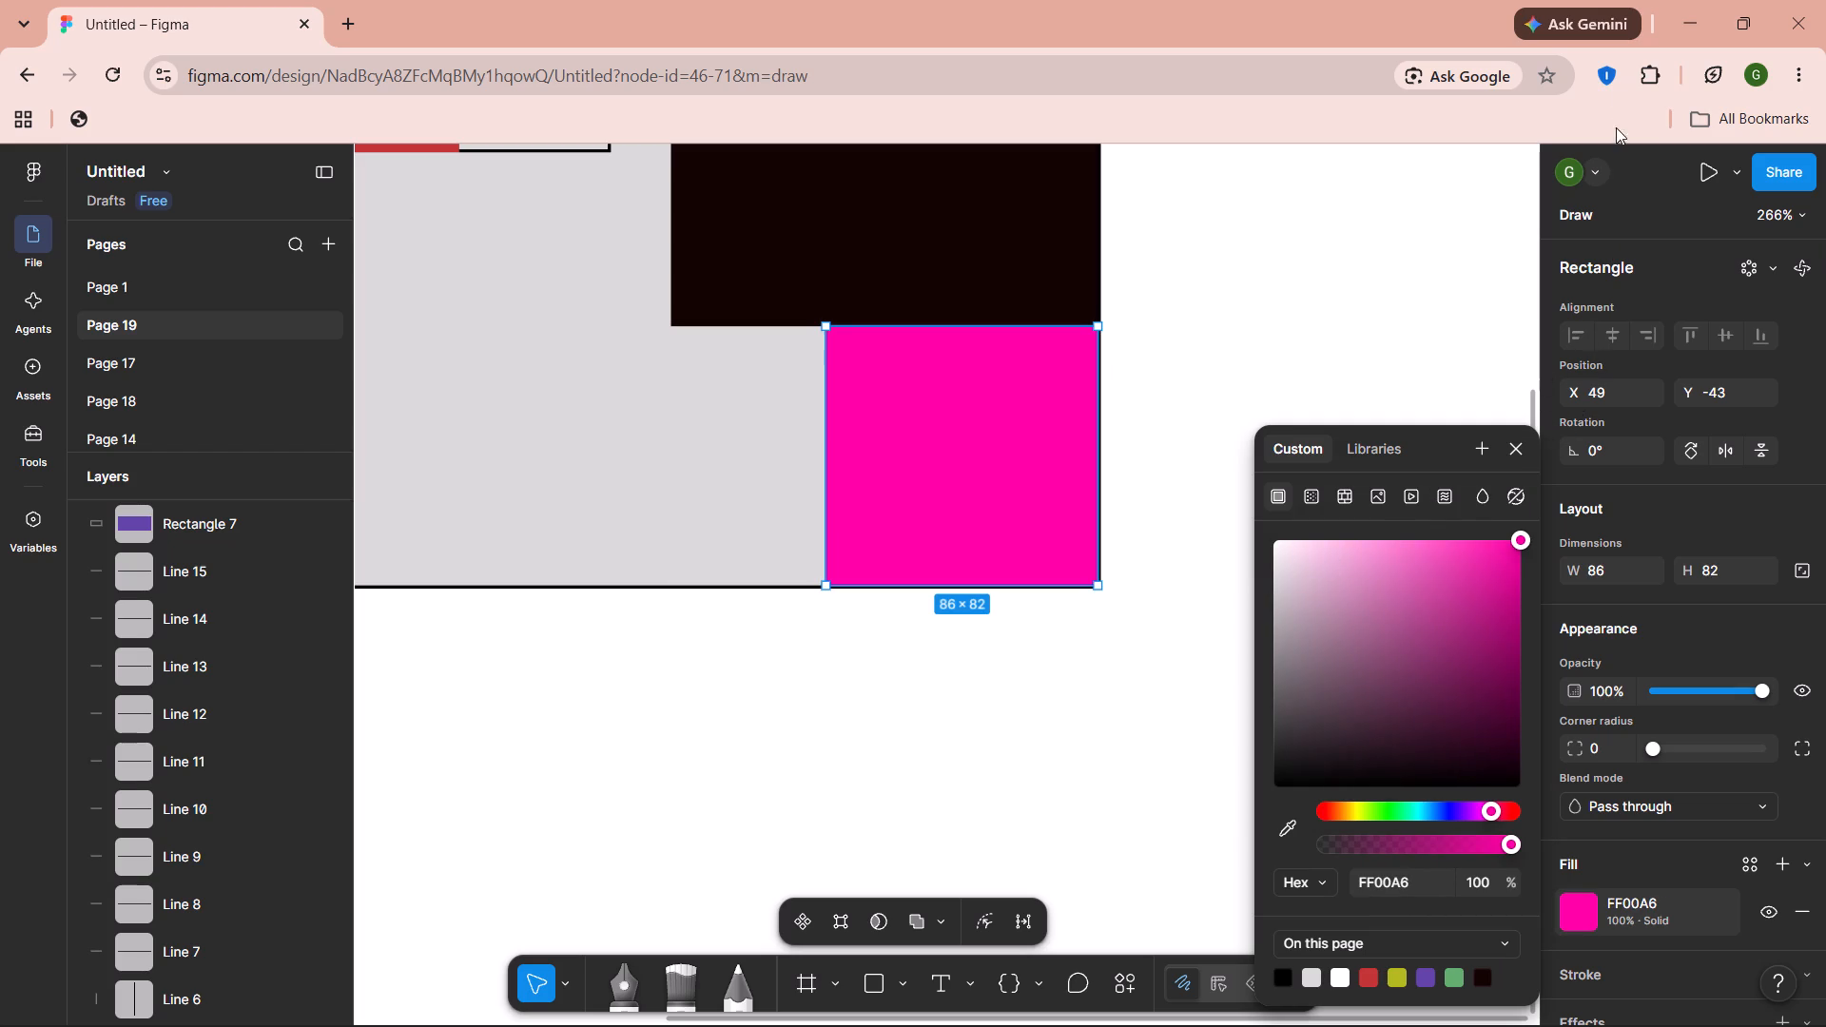
left_click_drag(1616, 127, 1616, 69)
left_click(1393, 259)
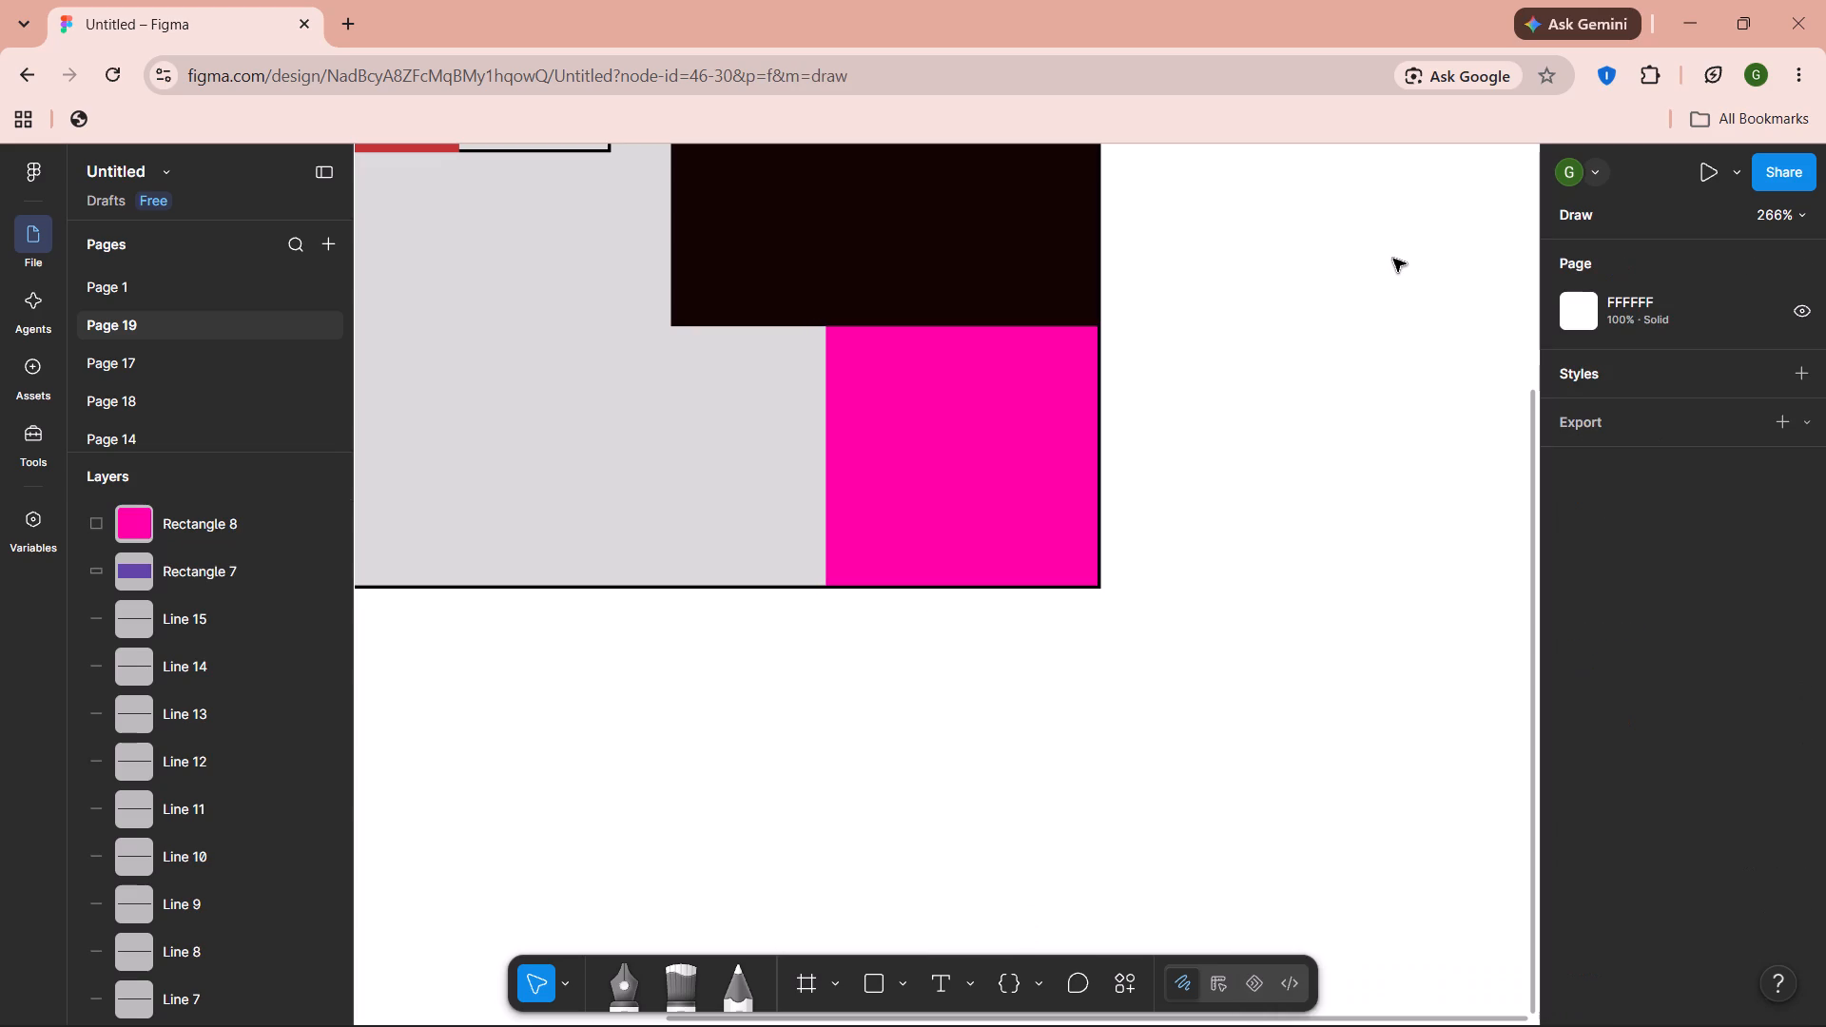
Draw a rectangle of about 68 × 56 on the bottom border, flush against the pink rectangle's left edge.
left_click(870, 999)
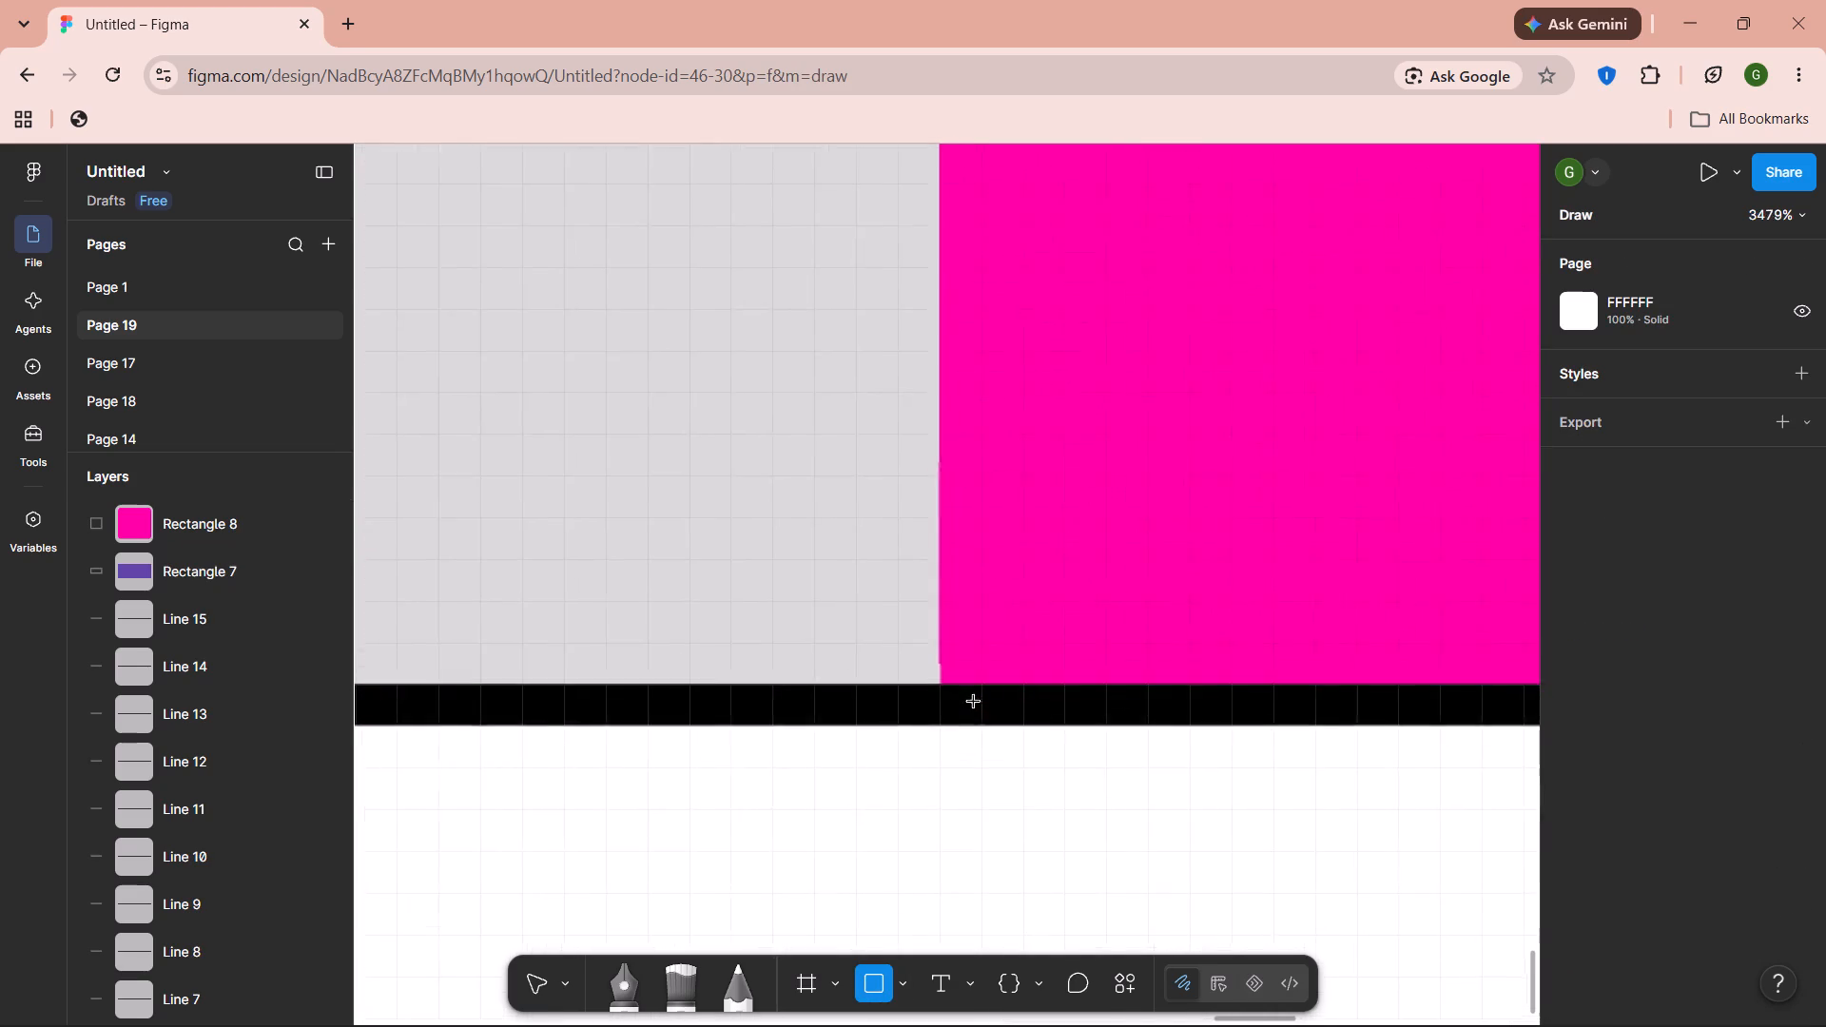
left_click_drag(922, 664, 745, 464)
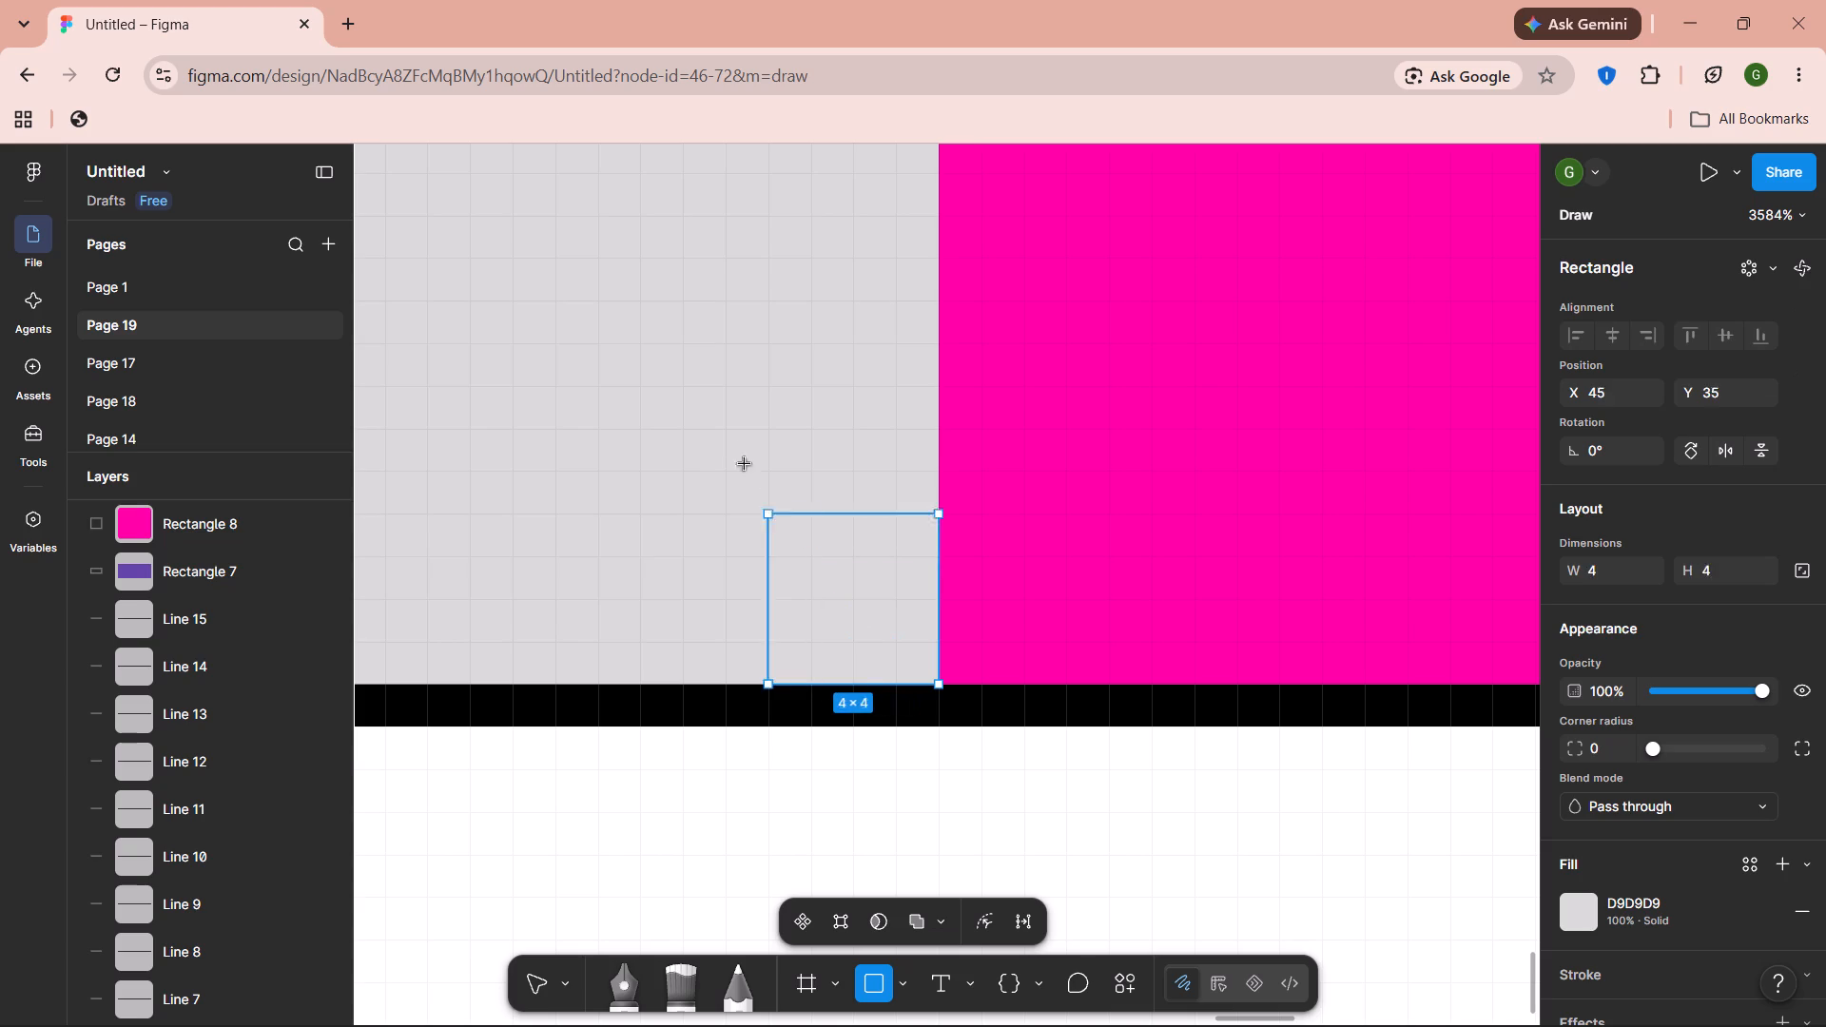
left_click_drag(745, 464, 555, 266)
left_click(555, 266)
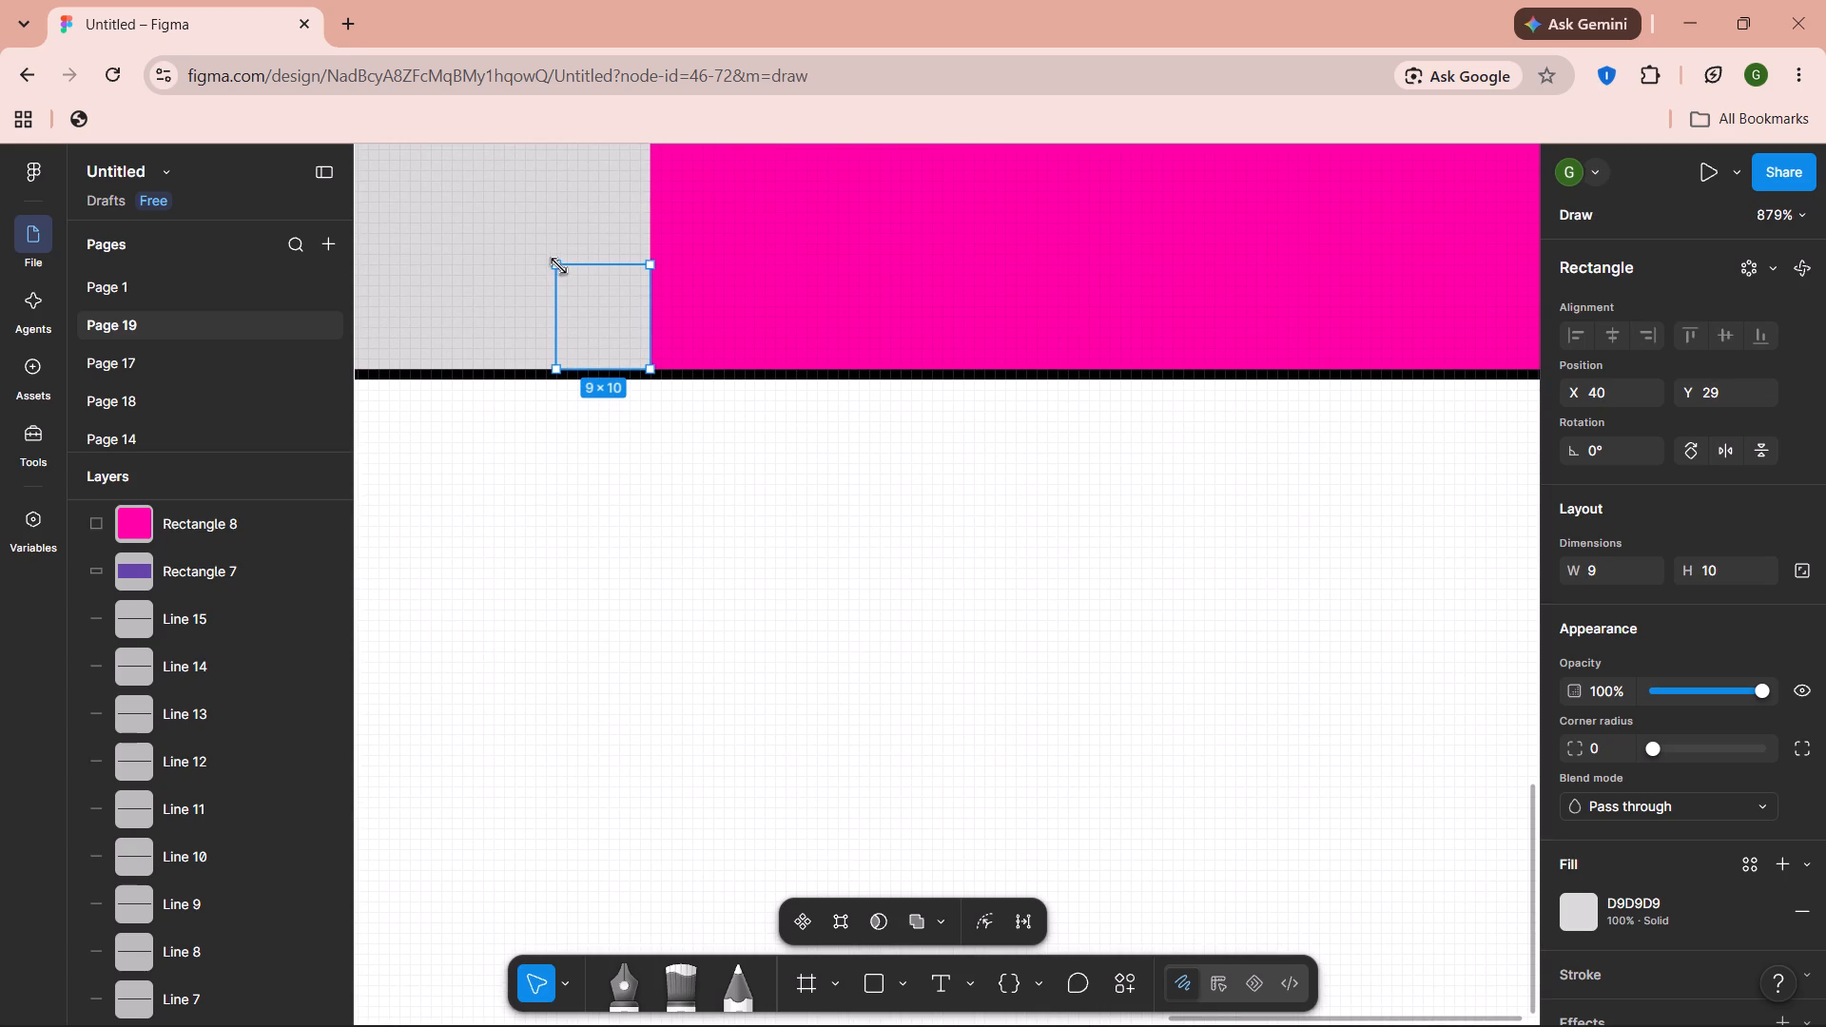
left_click_drag(560, 267, 412, 145)
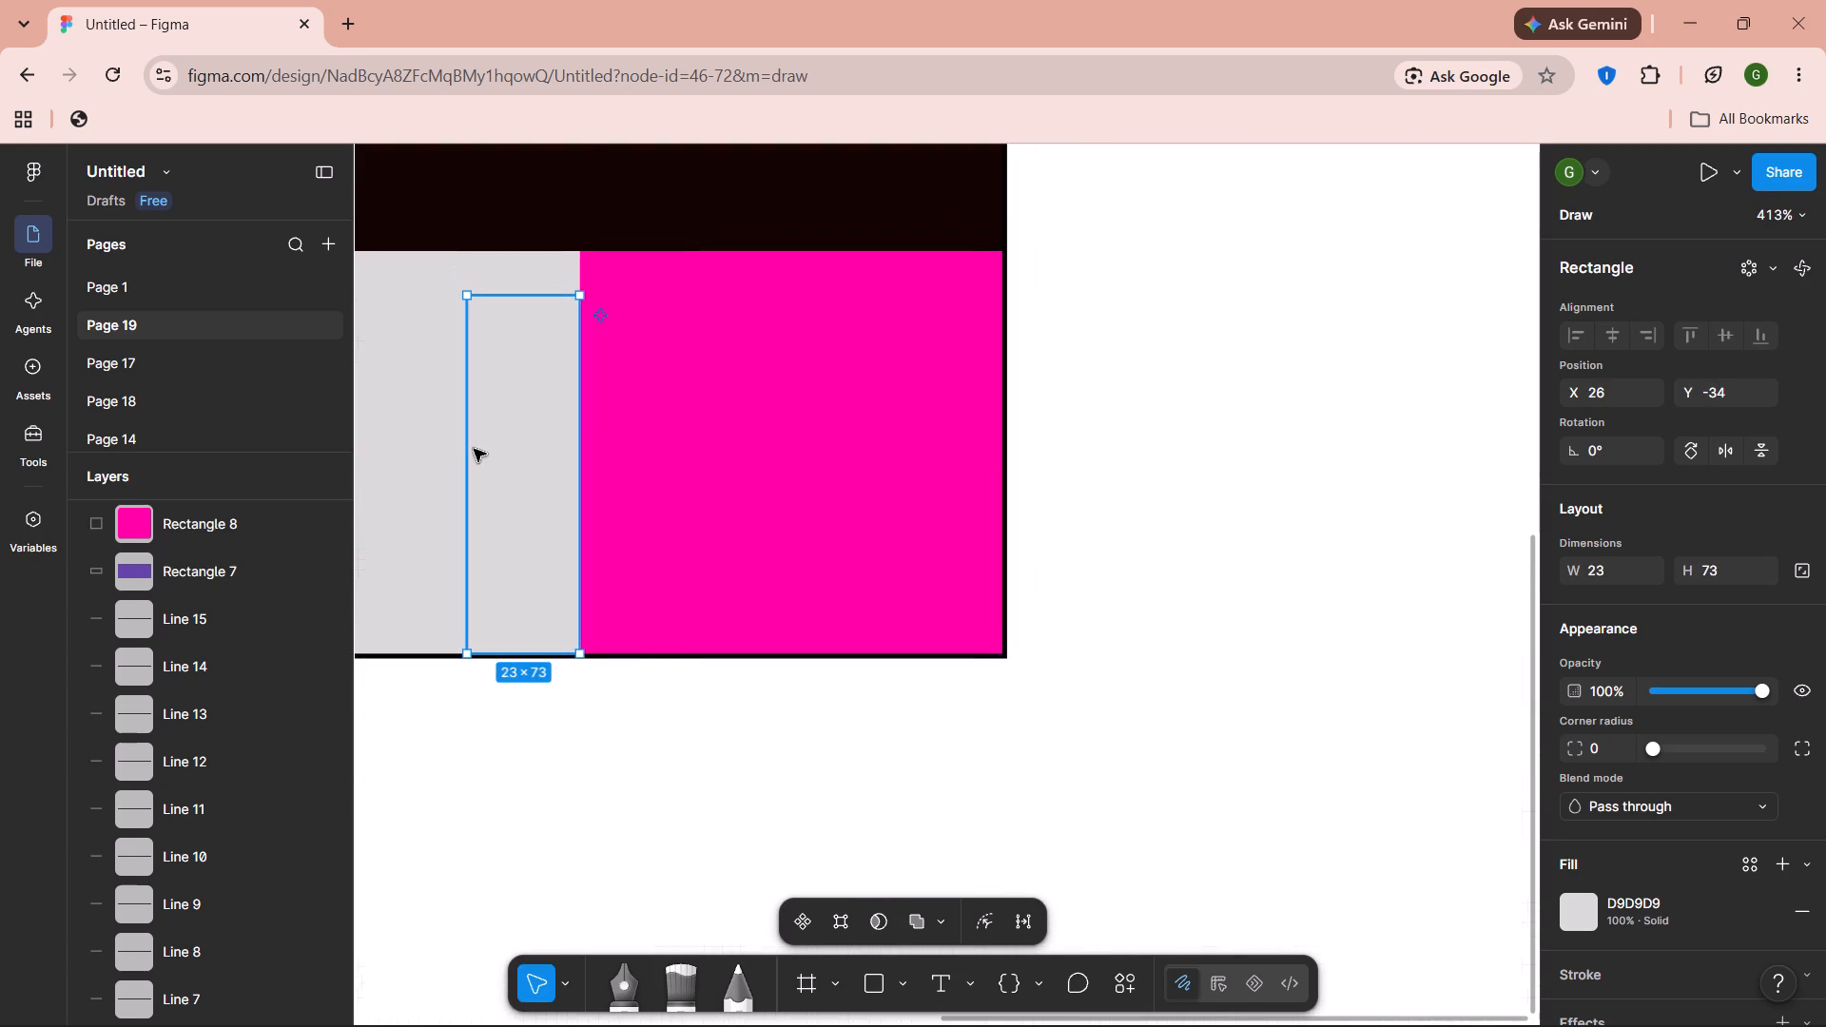
left_click_drag(462, 450, 341, 459)
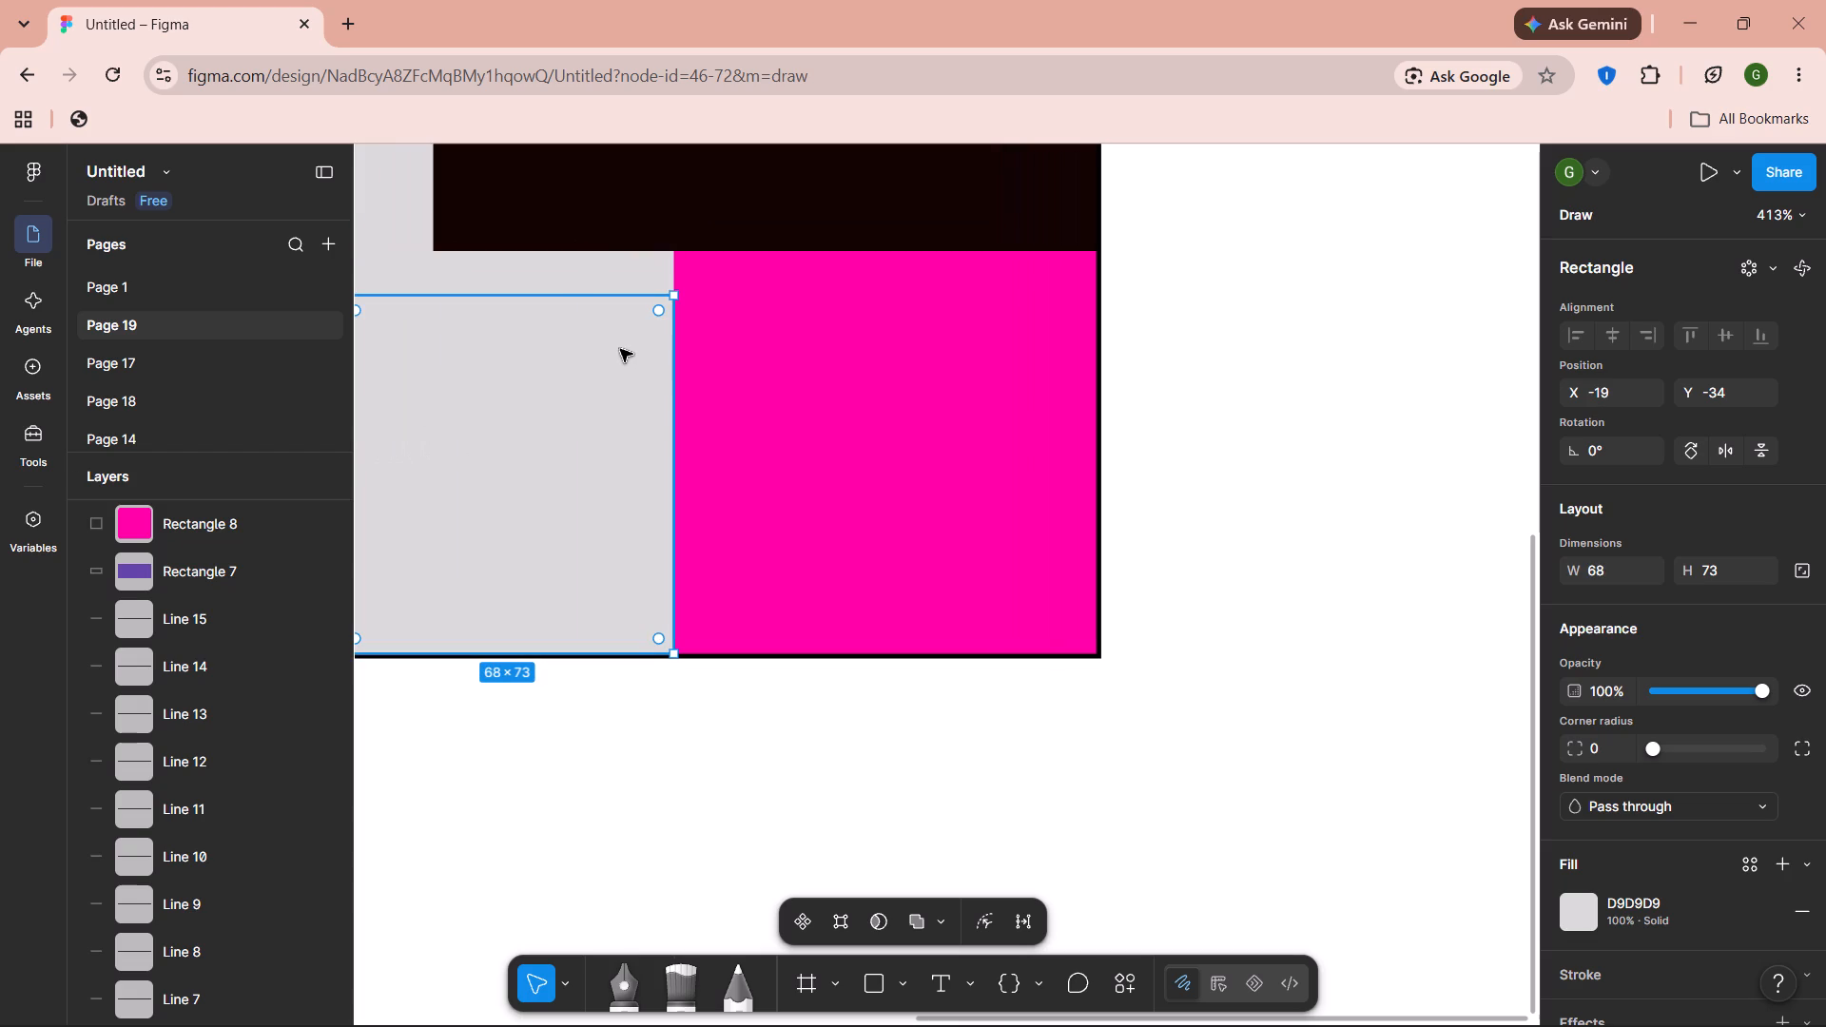
left_click_drag(555, 294, 544, 370)
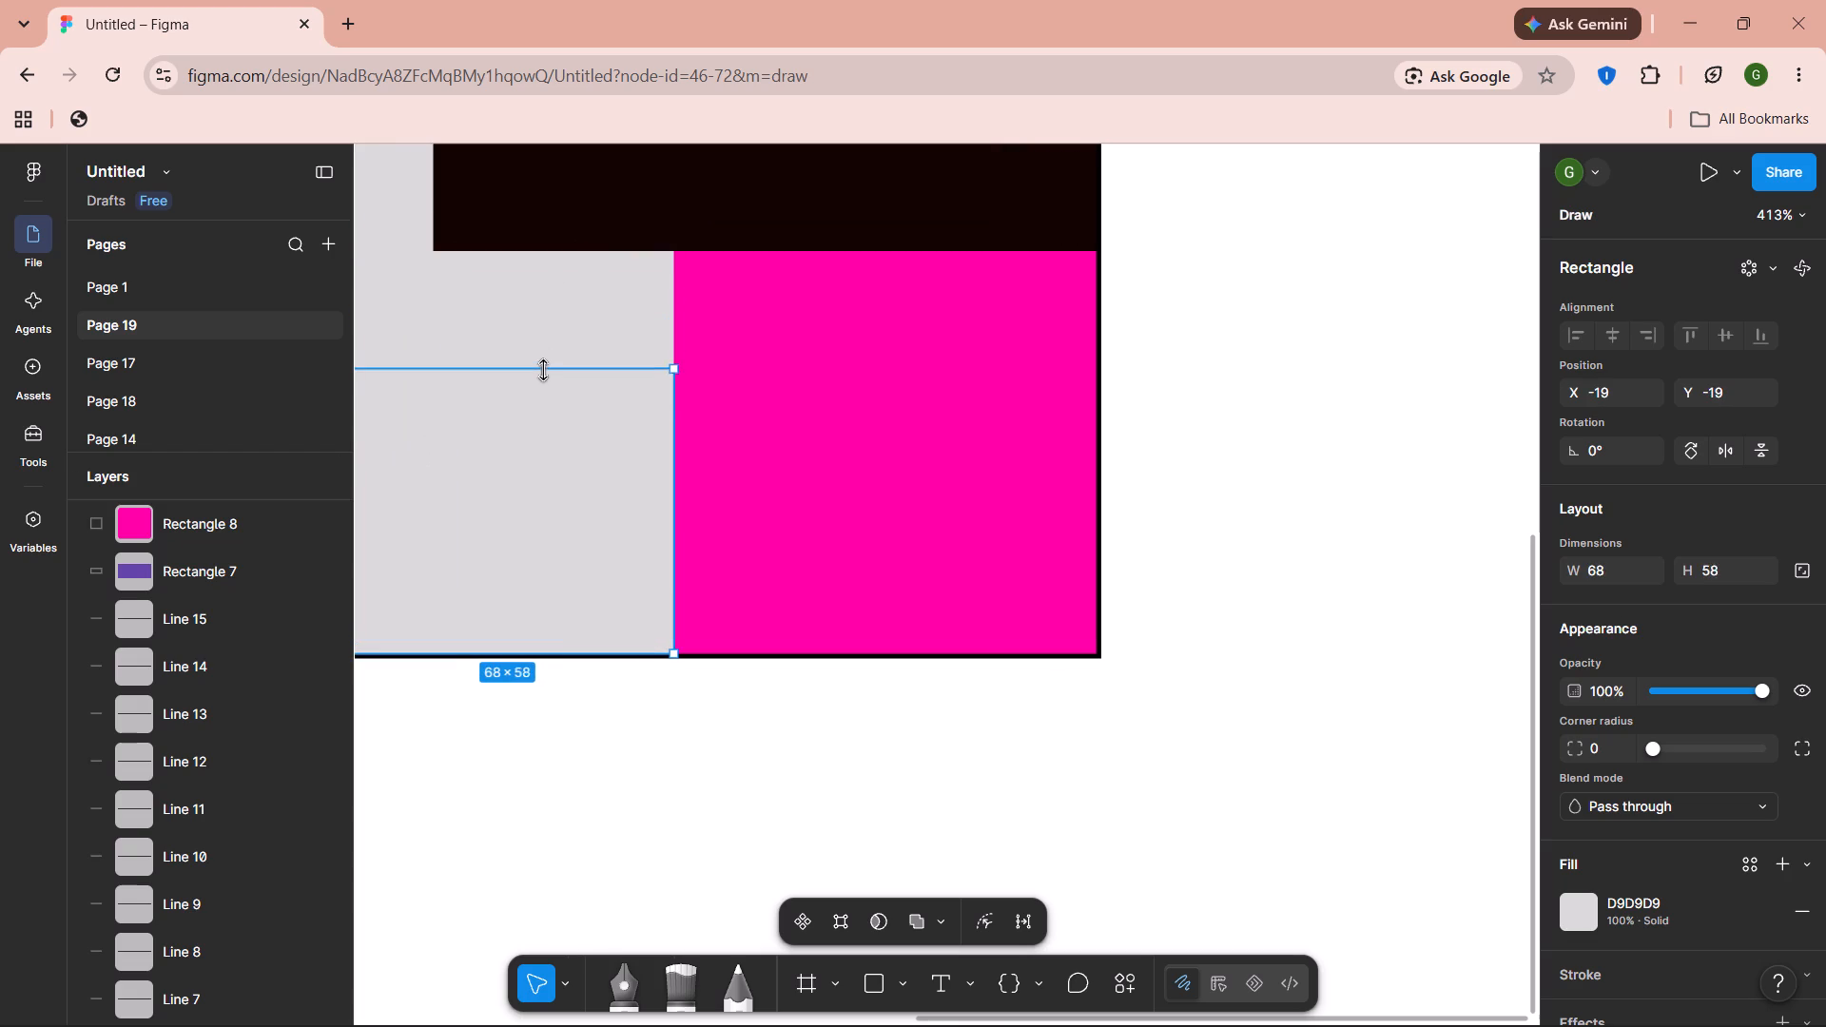
left_click_drag(544, 370, 544, 378)
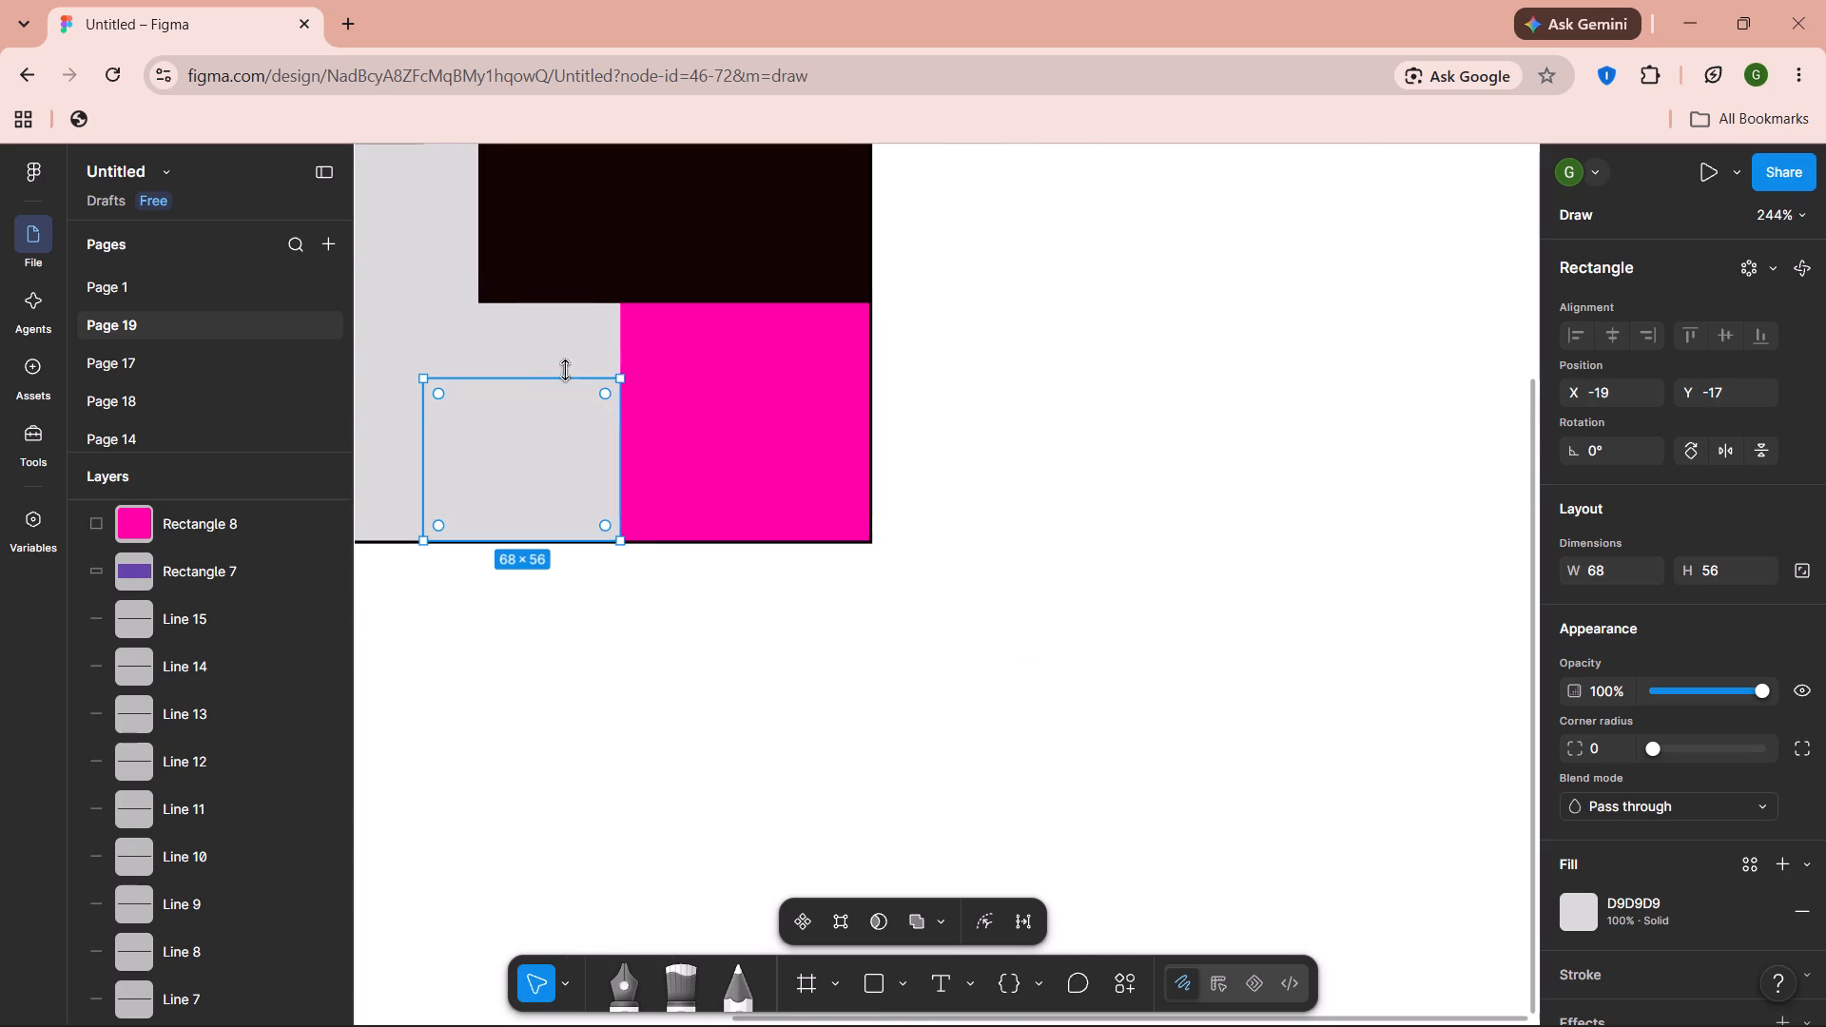
Shrink the new rectangle from its left and top edges to 53 × 49, at X -4, Y -10.
scroll(531, 357, "right", 4)
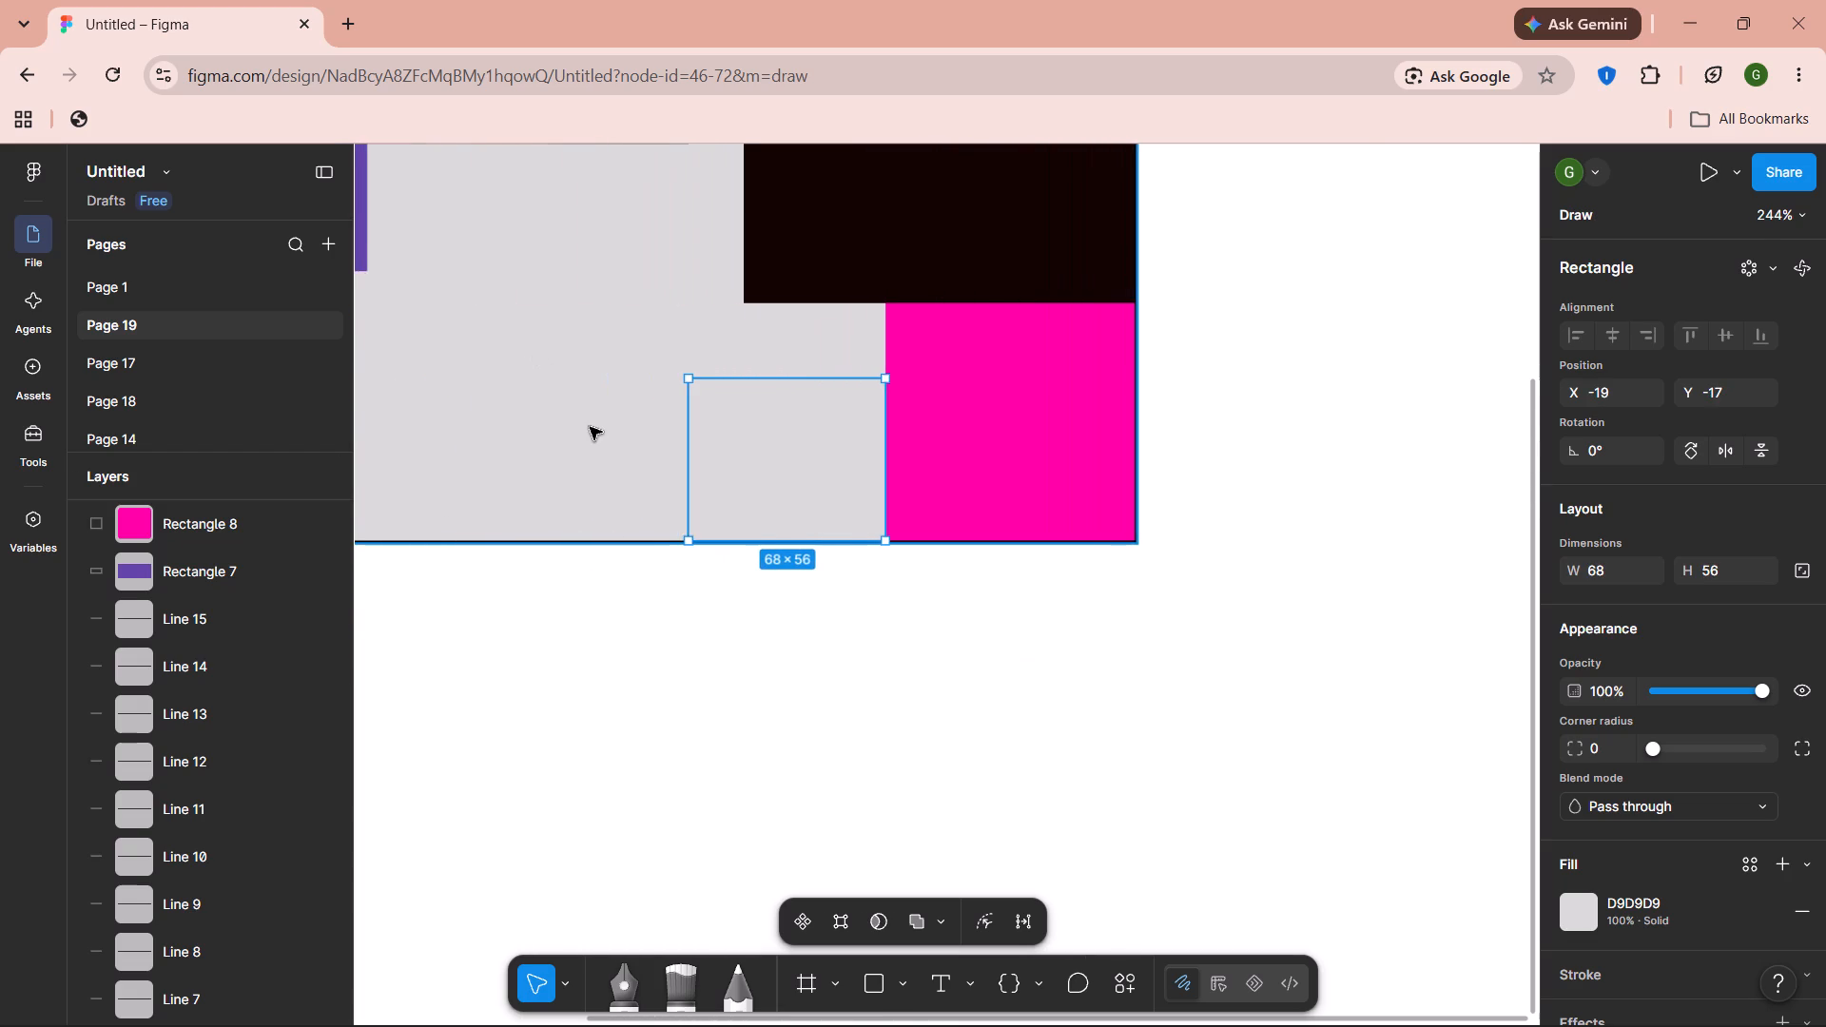
scroll(590, 427, "right", 1)
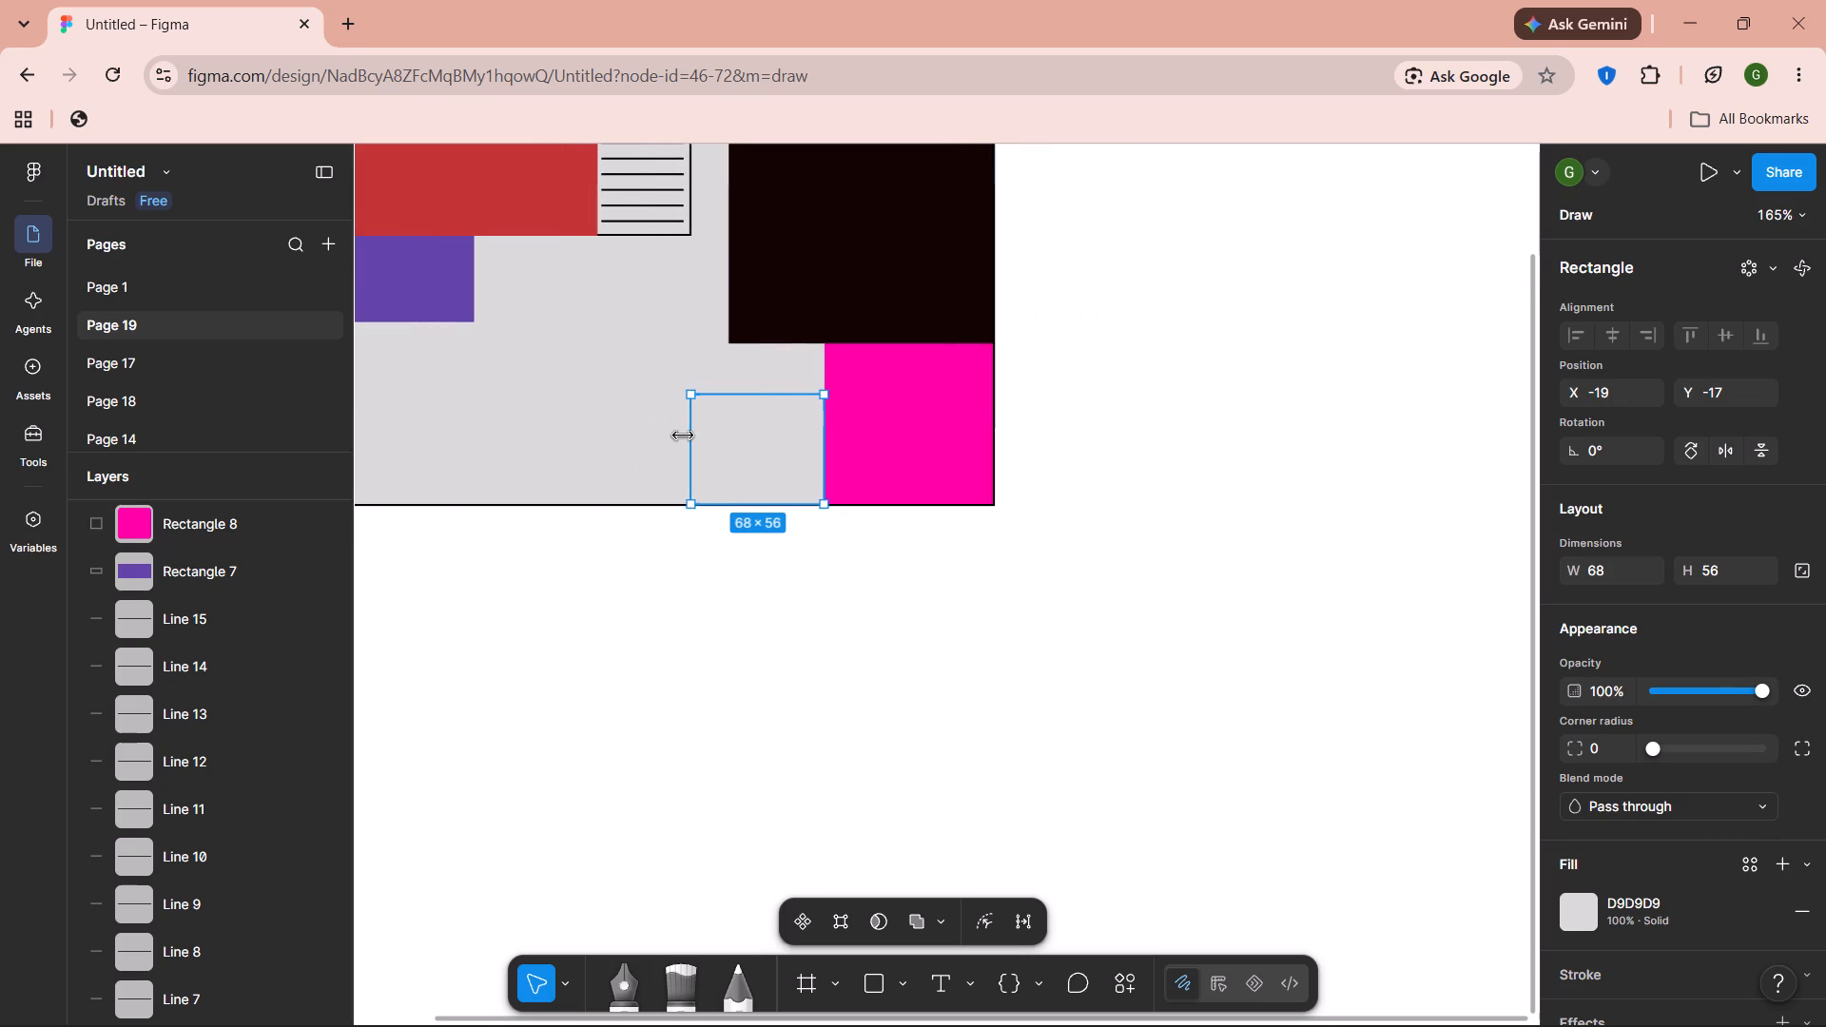
left_click_drag(683, 435, 678, 435)
left_click_drag(678, 435, 710, 430)
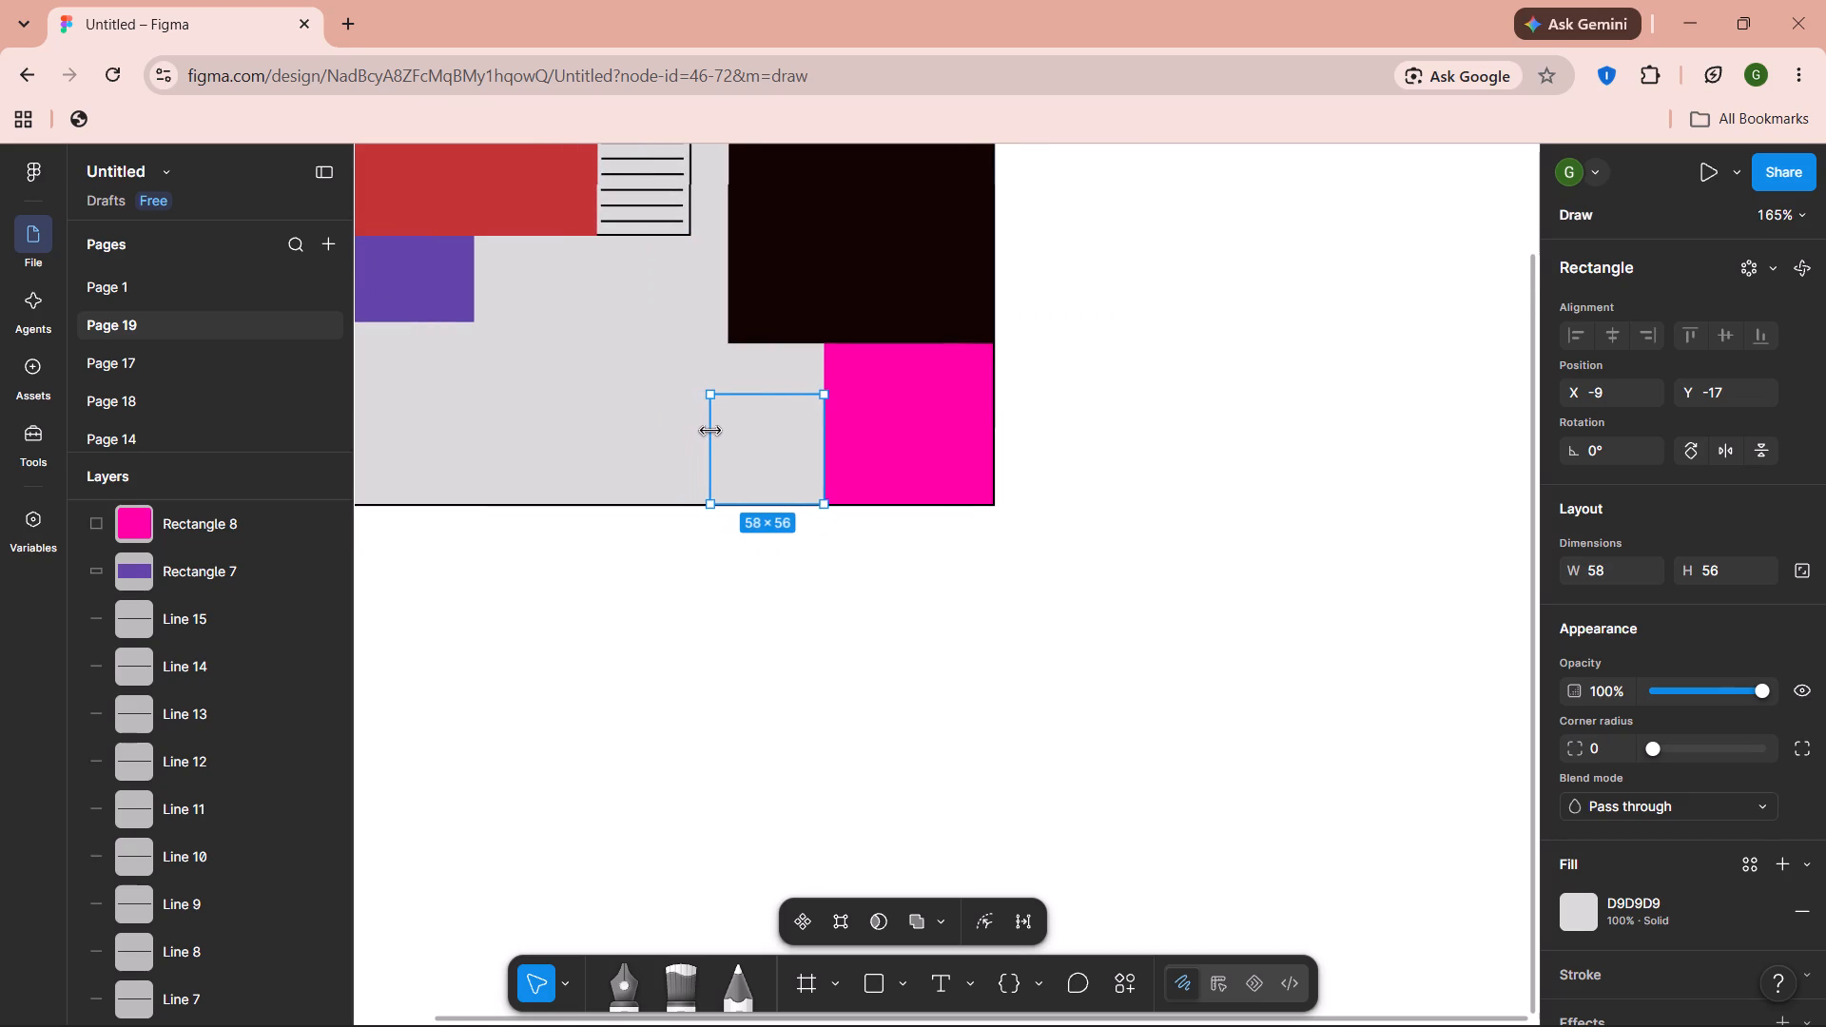
left_click_drag(710, 430, 721, 426)
left_click_drag(765, 394, 765, 405)
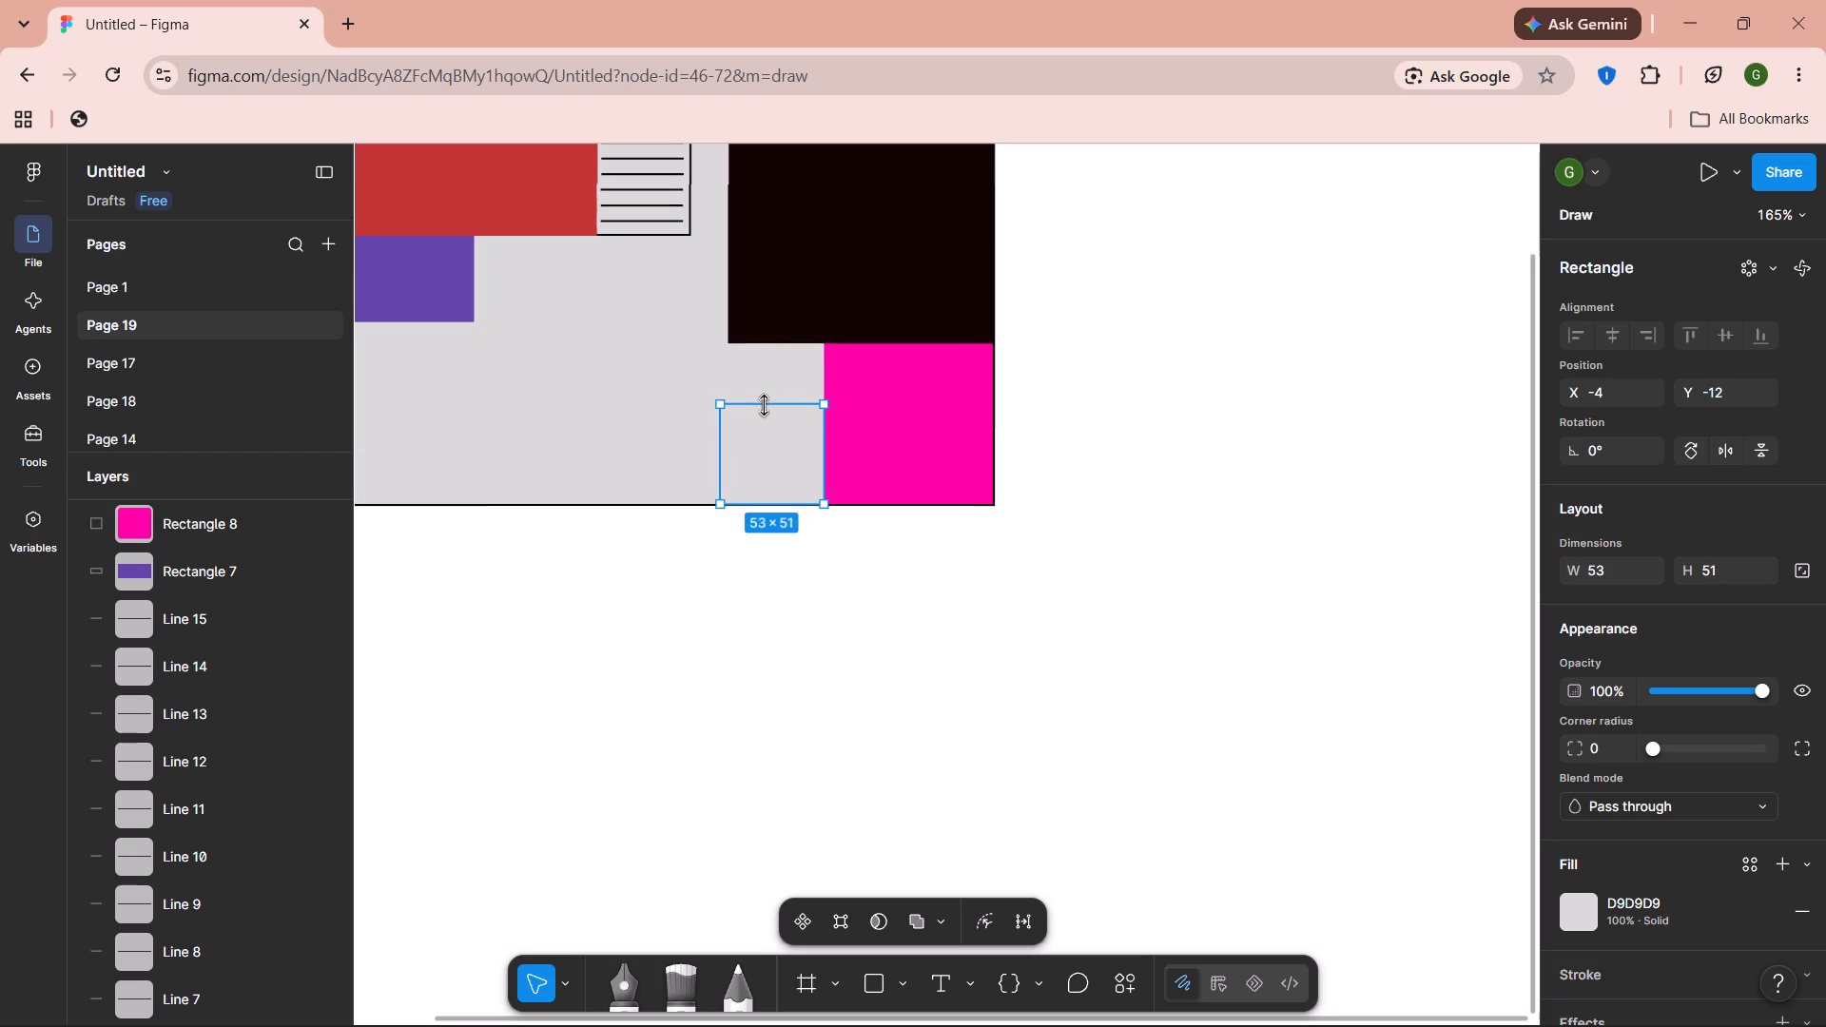
left_click_drag(765, 405, 765, 408)
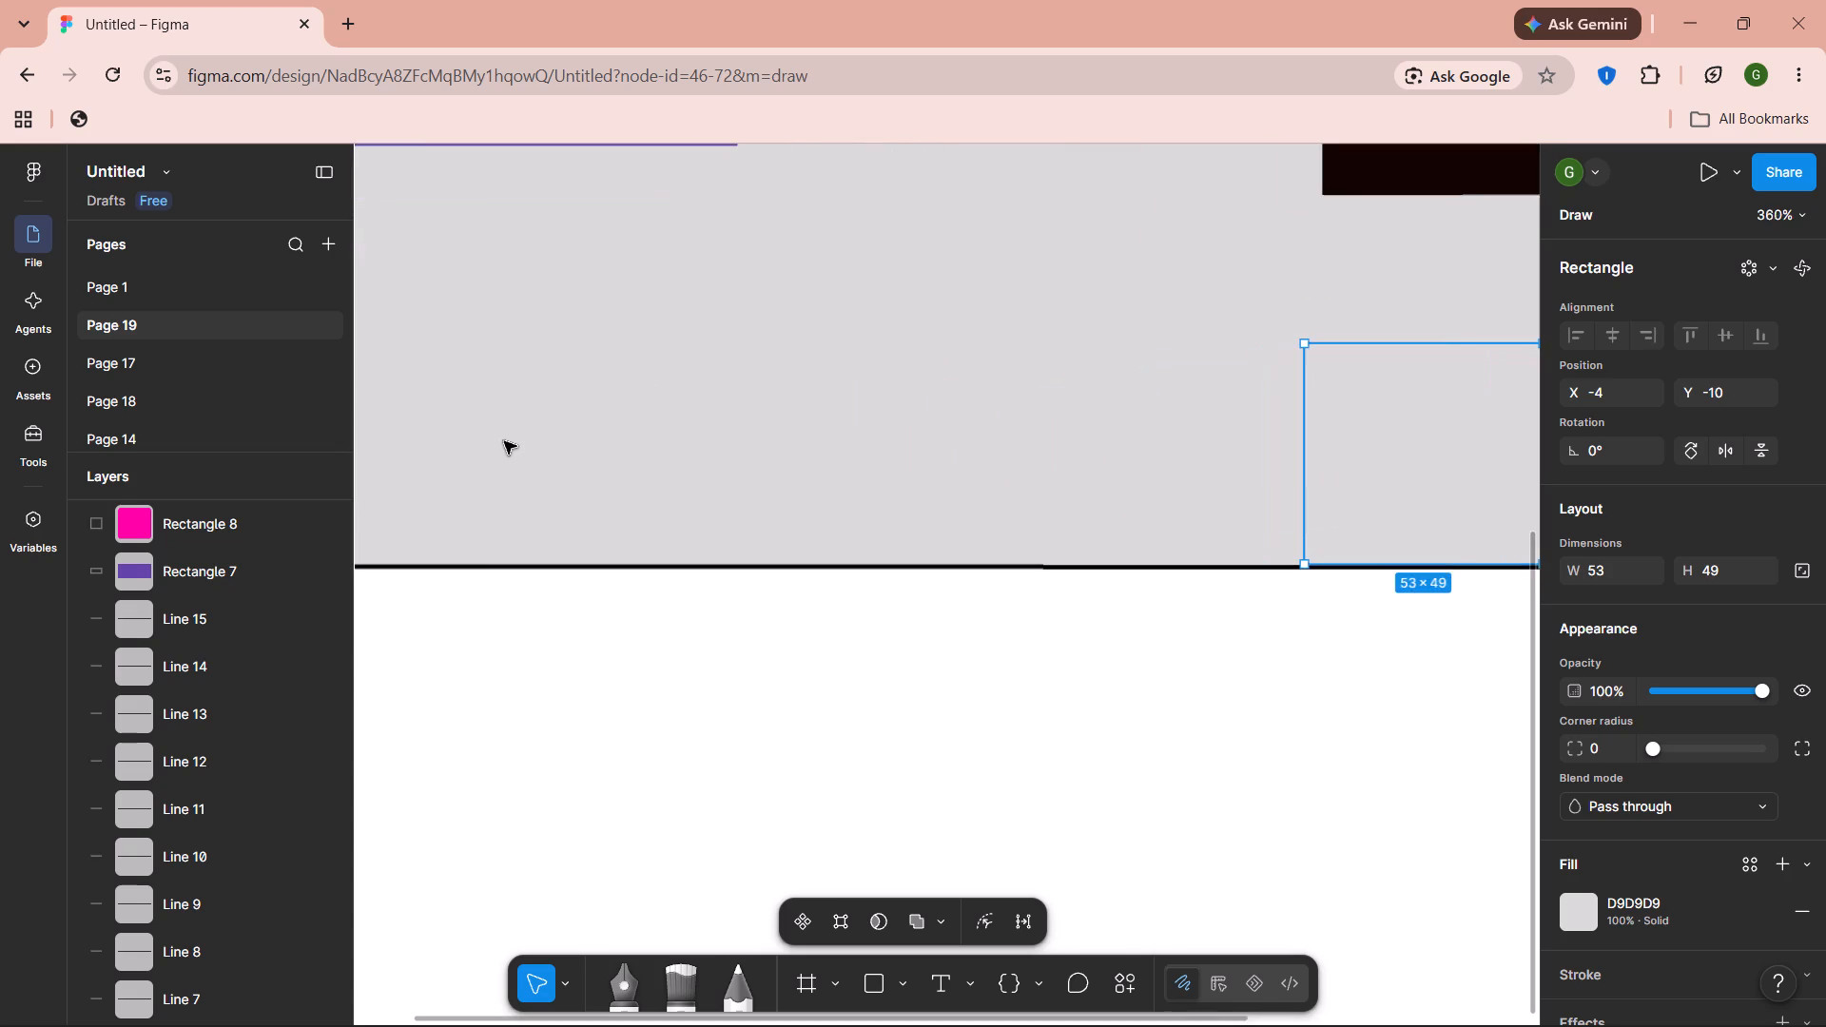
Fill the 53 × 49 rectangle beside the pink one with pure red FF0004.
scroll(504, 441, "right", 2)
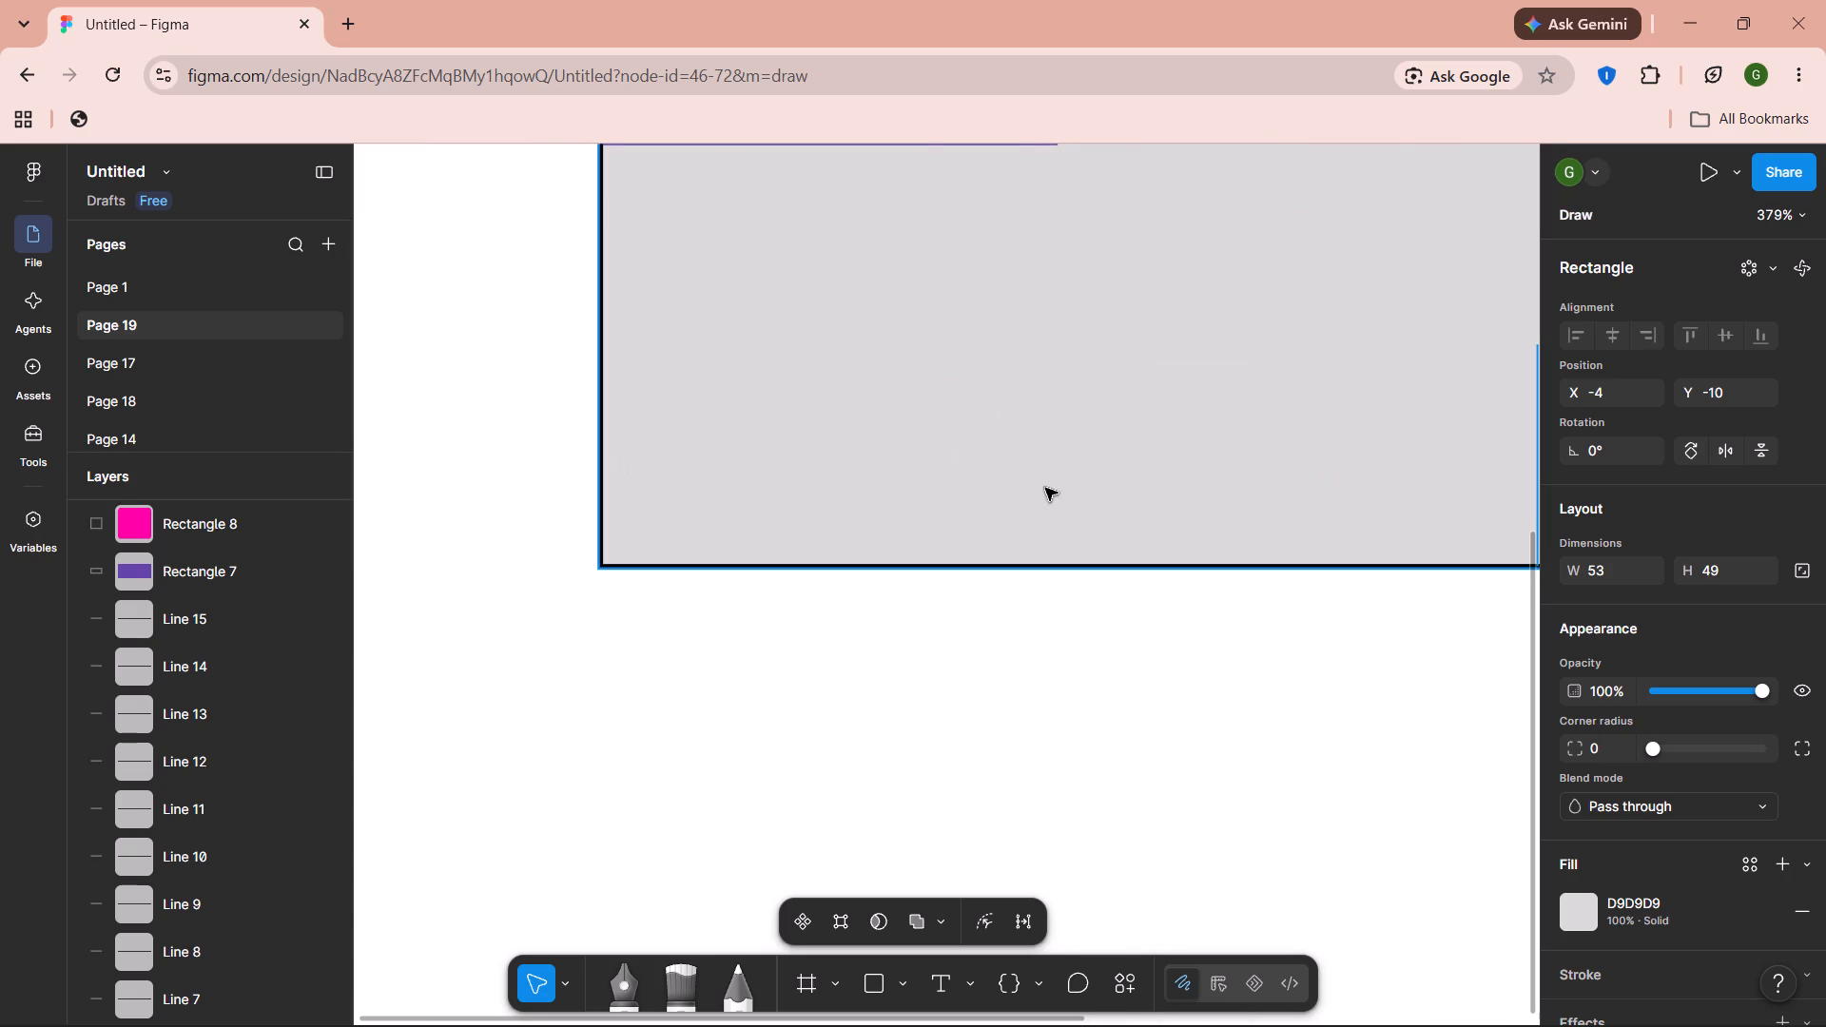
left_click(1045, 488)
scroll(1045, 488, "left", 5)
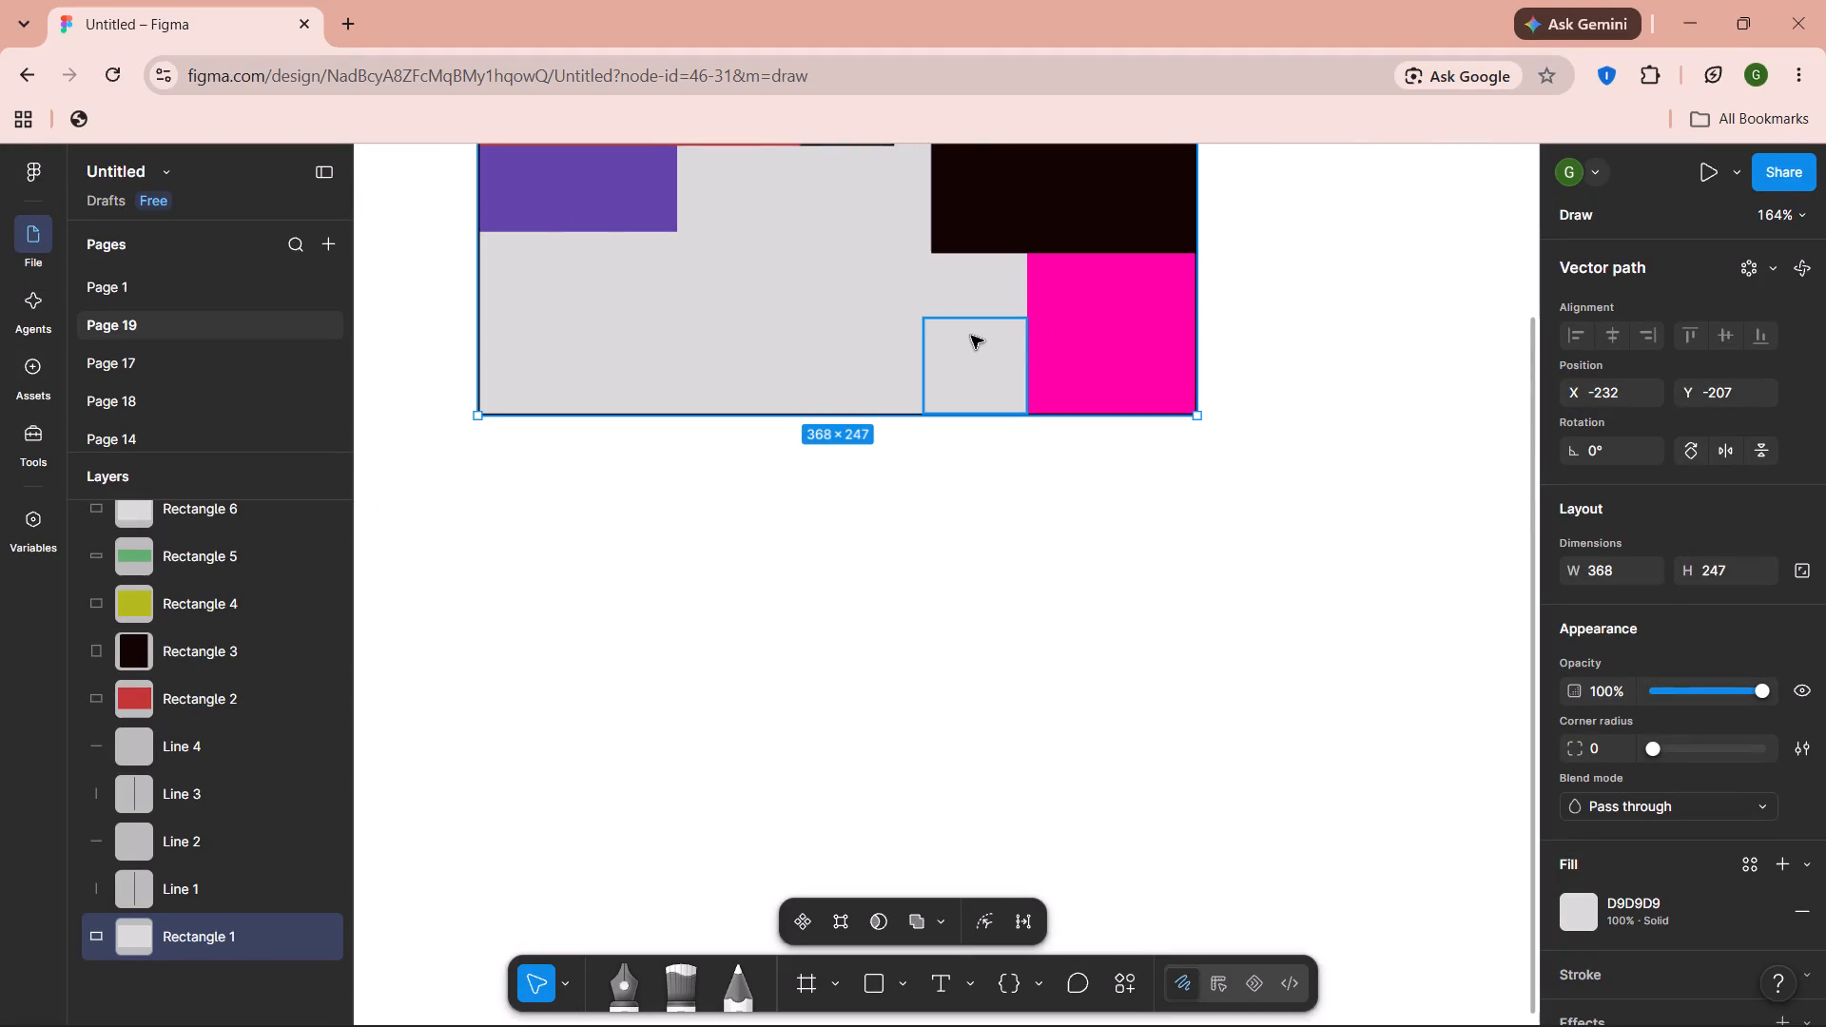
left_click(971, 336)
left_click(1595, 894)
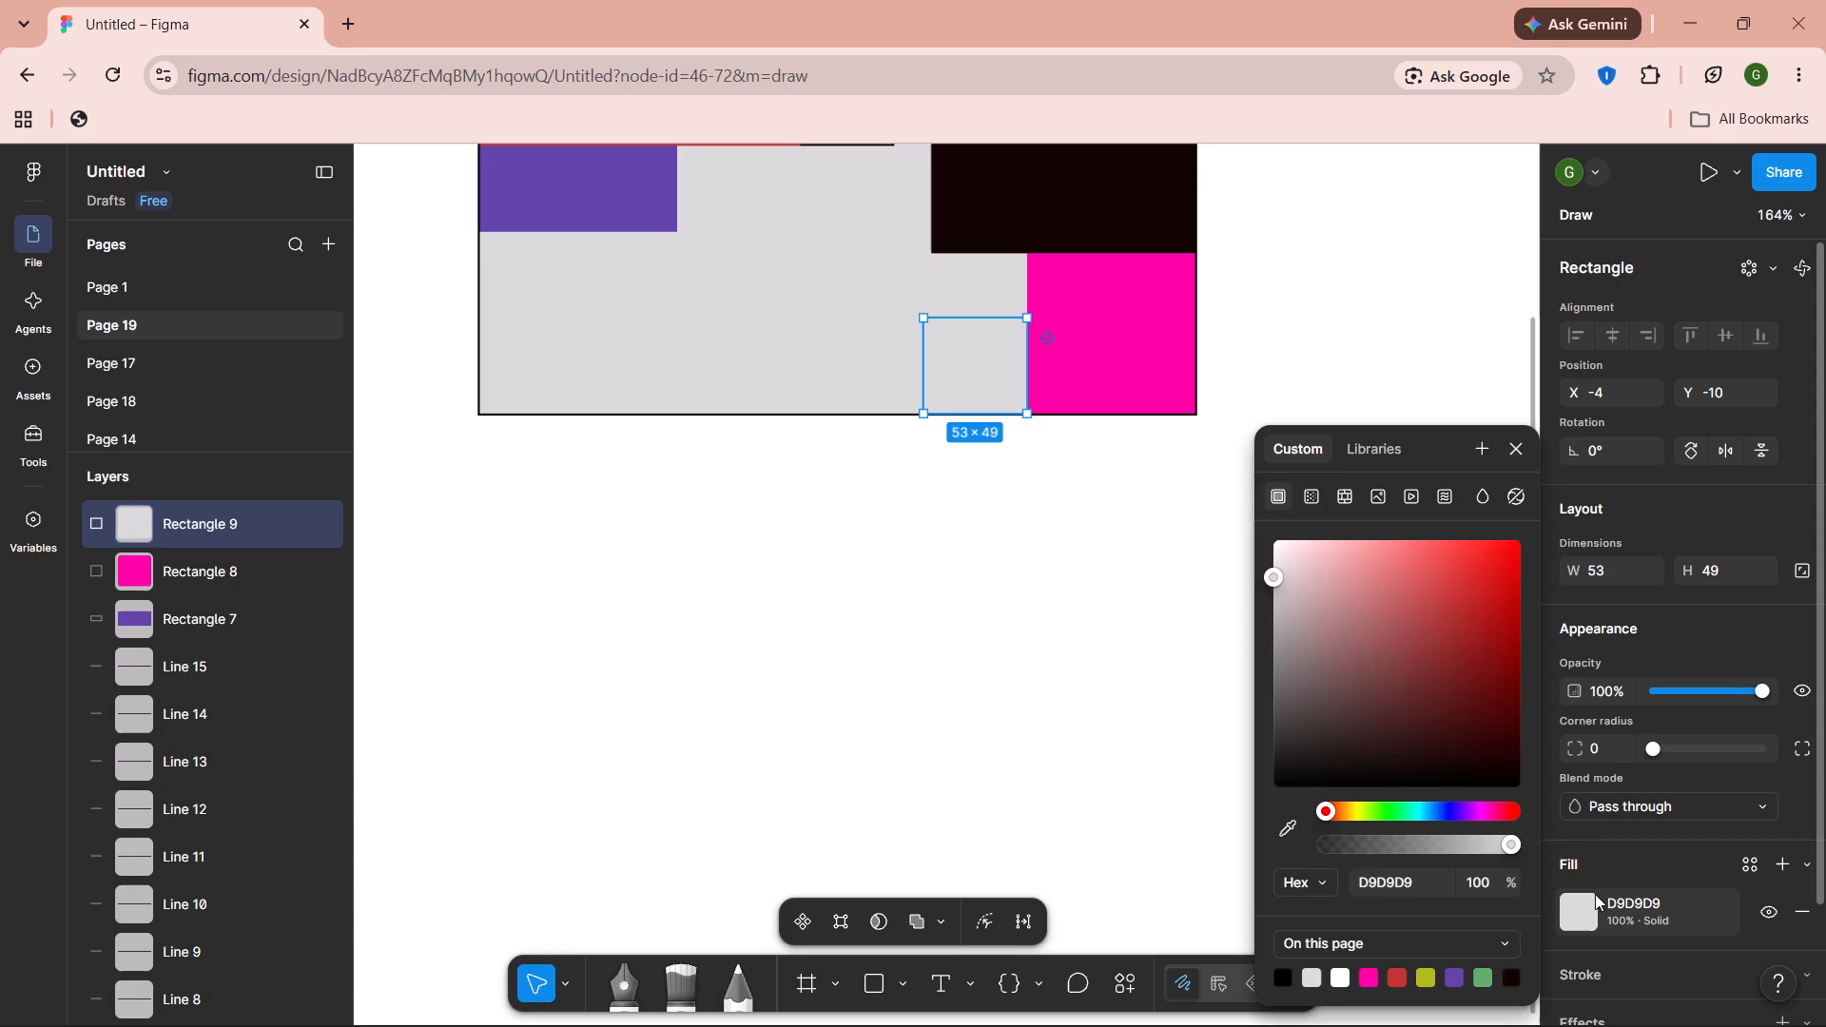
left_click(1477, 807)
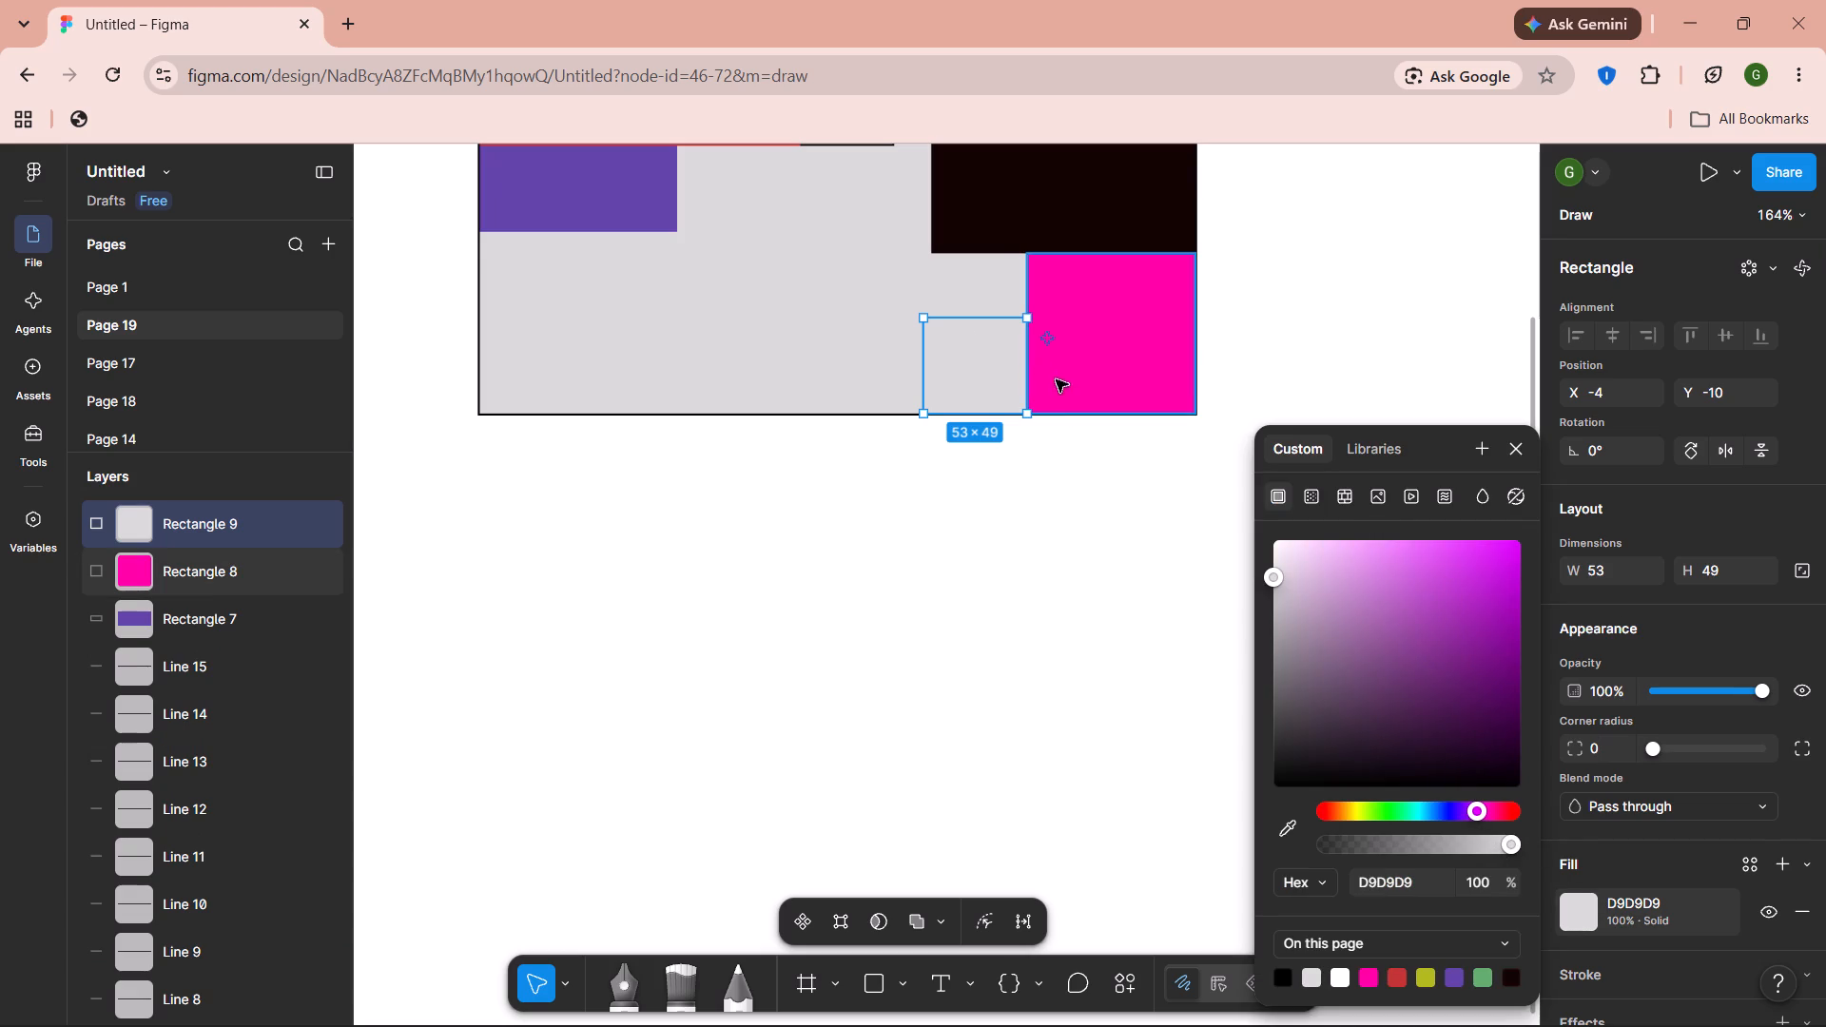
left_click(1501, 630)
left_click_drag(1501, 630, 1509, 605)
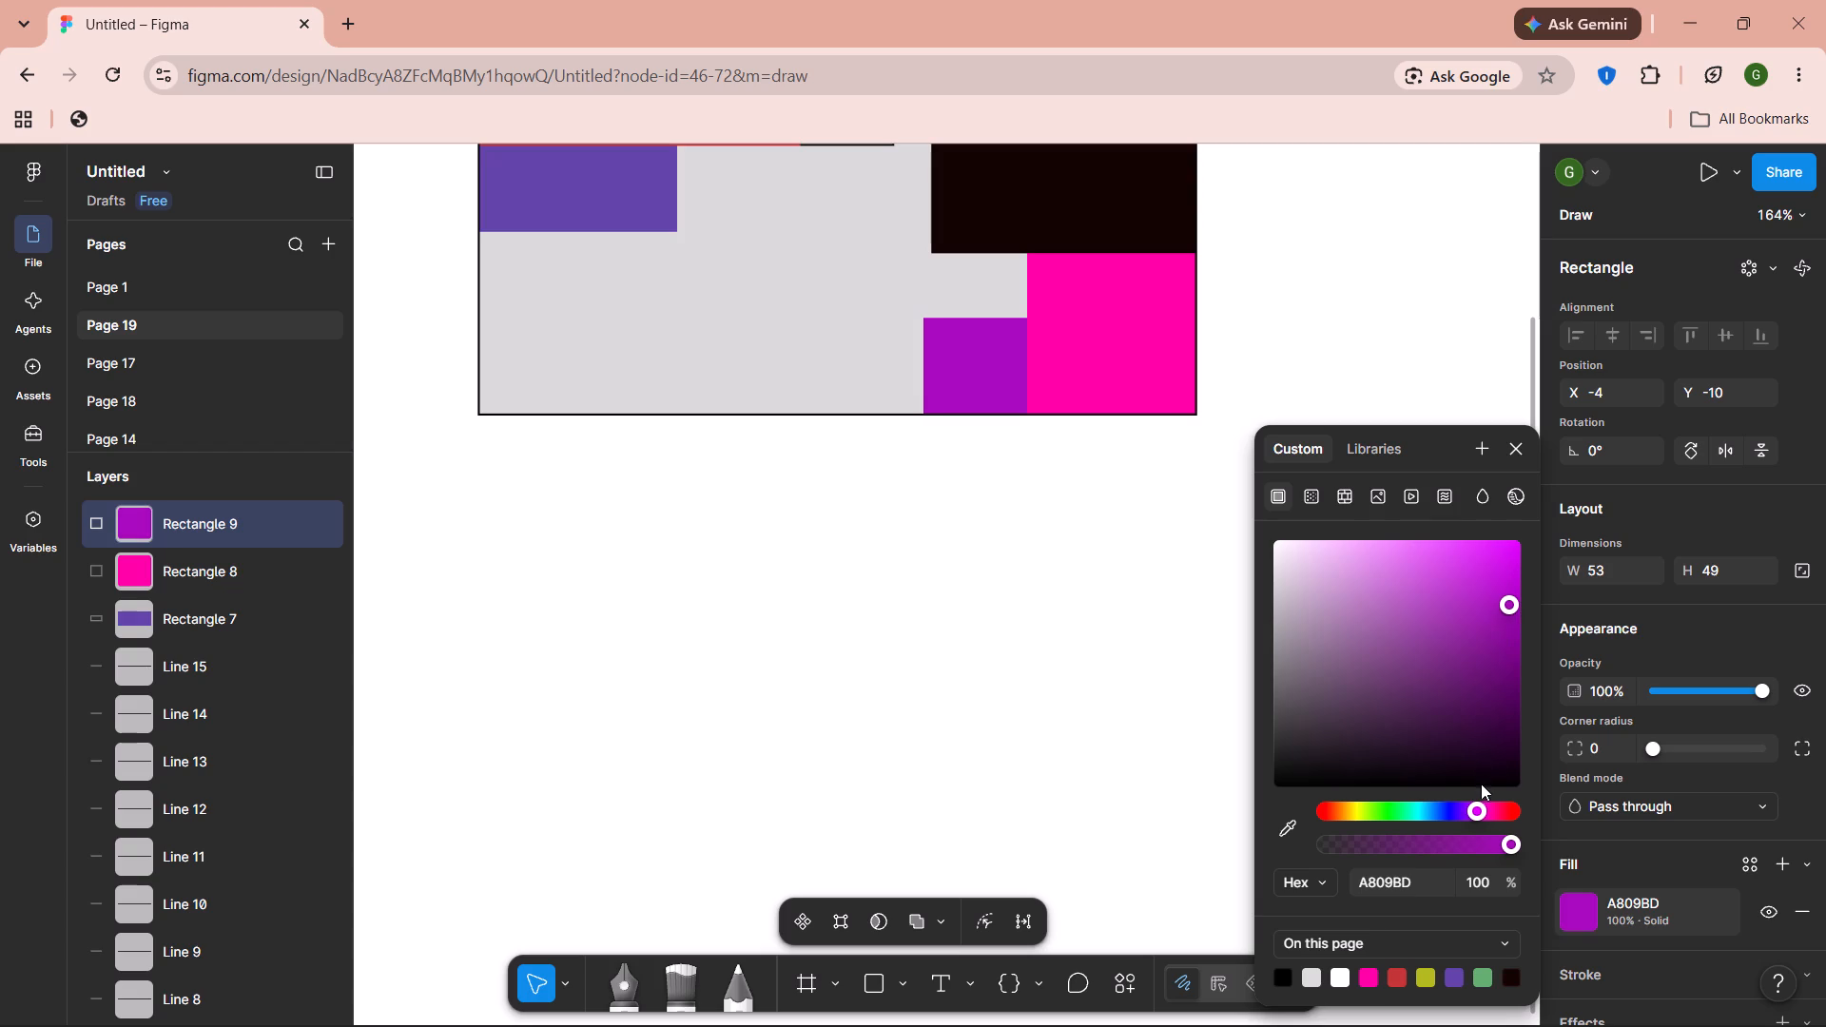
left_click_drag(1477, 808, 1613, 798)
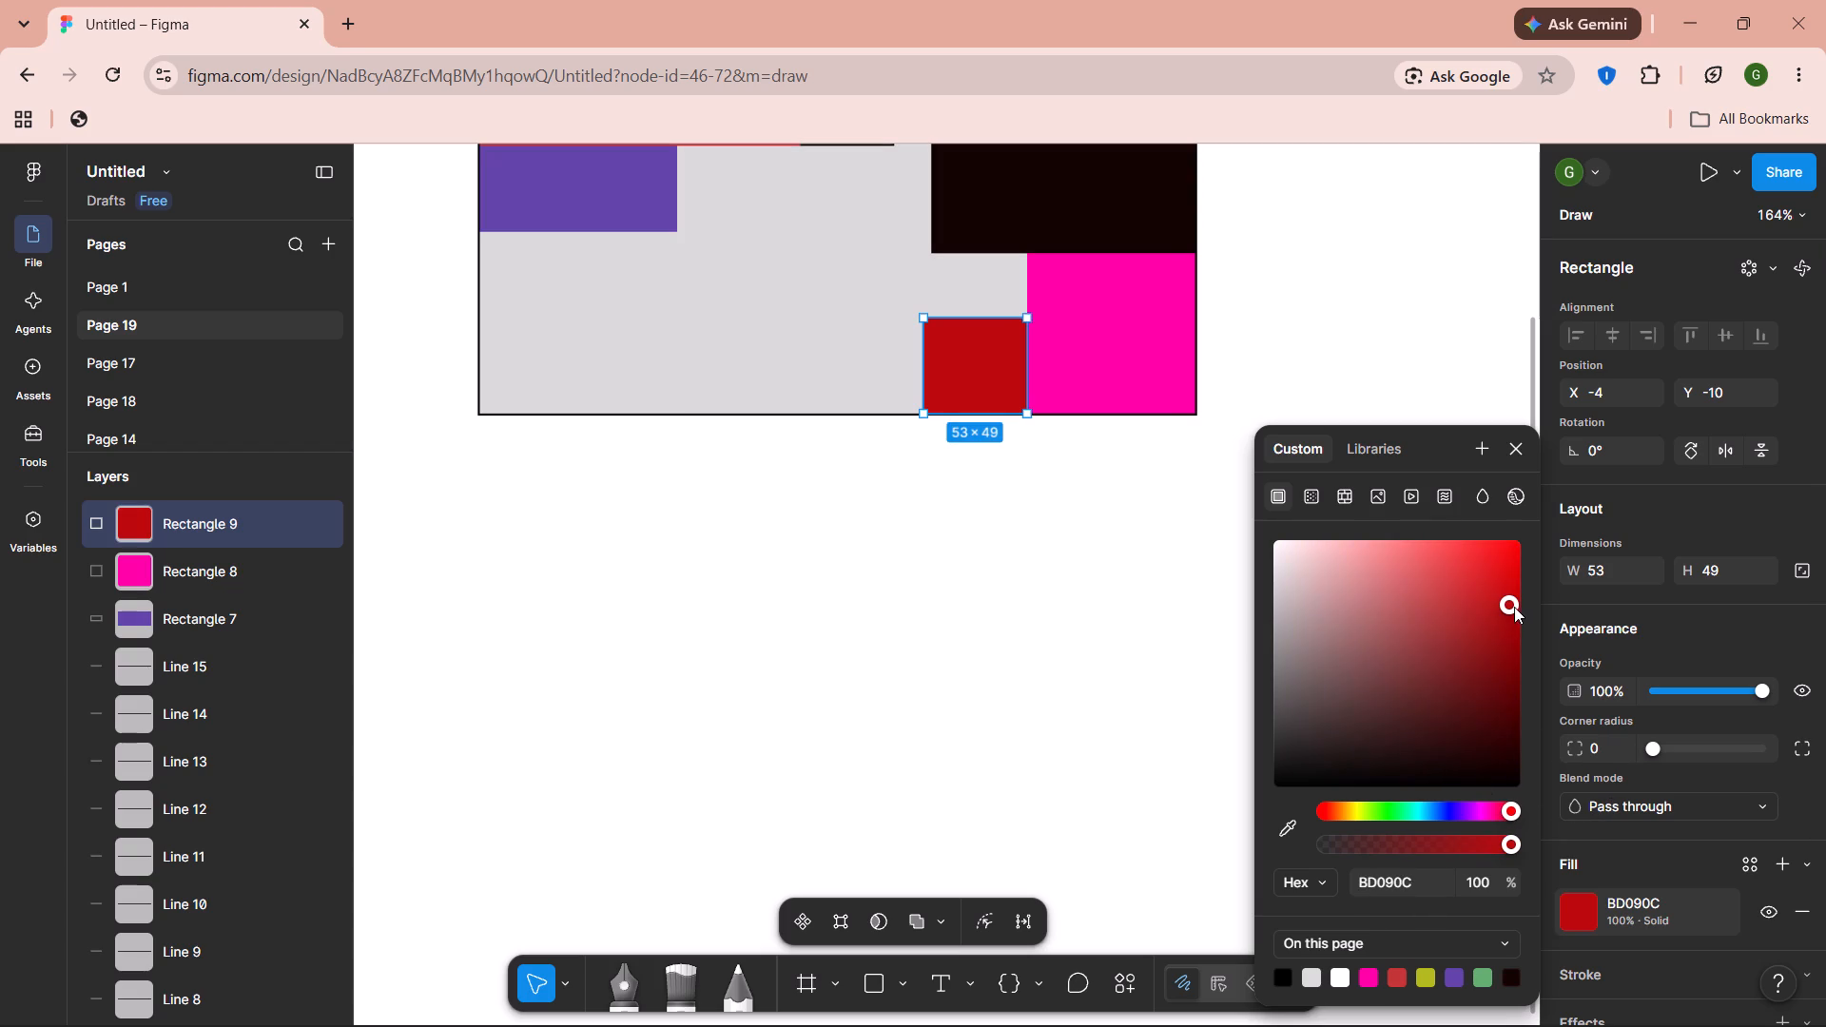
left_click_drag(1509, 602, 1555, 503)
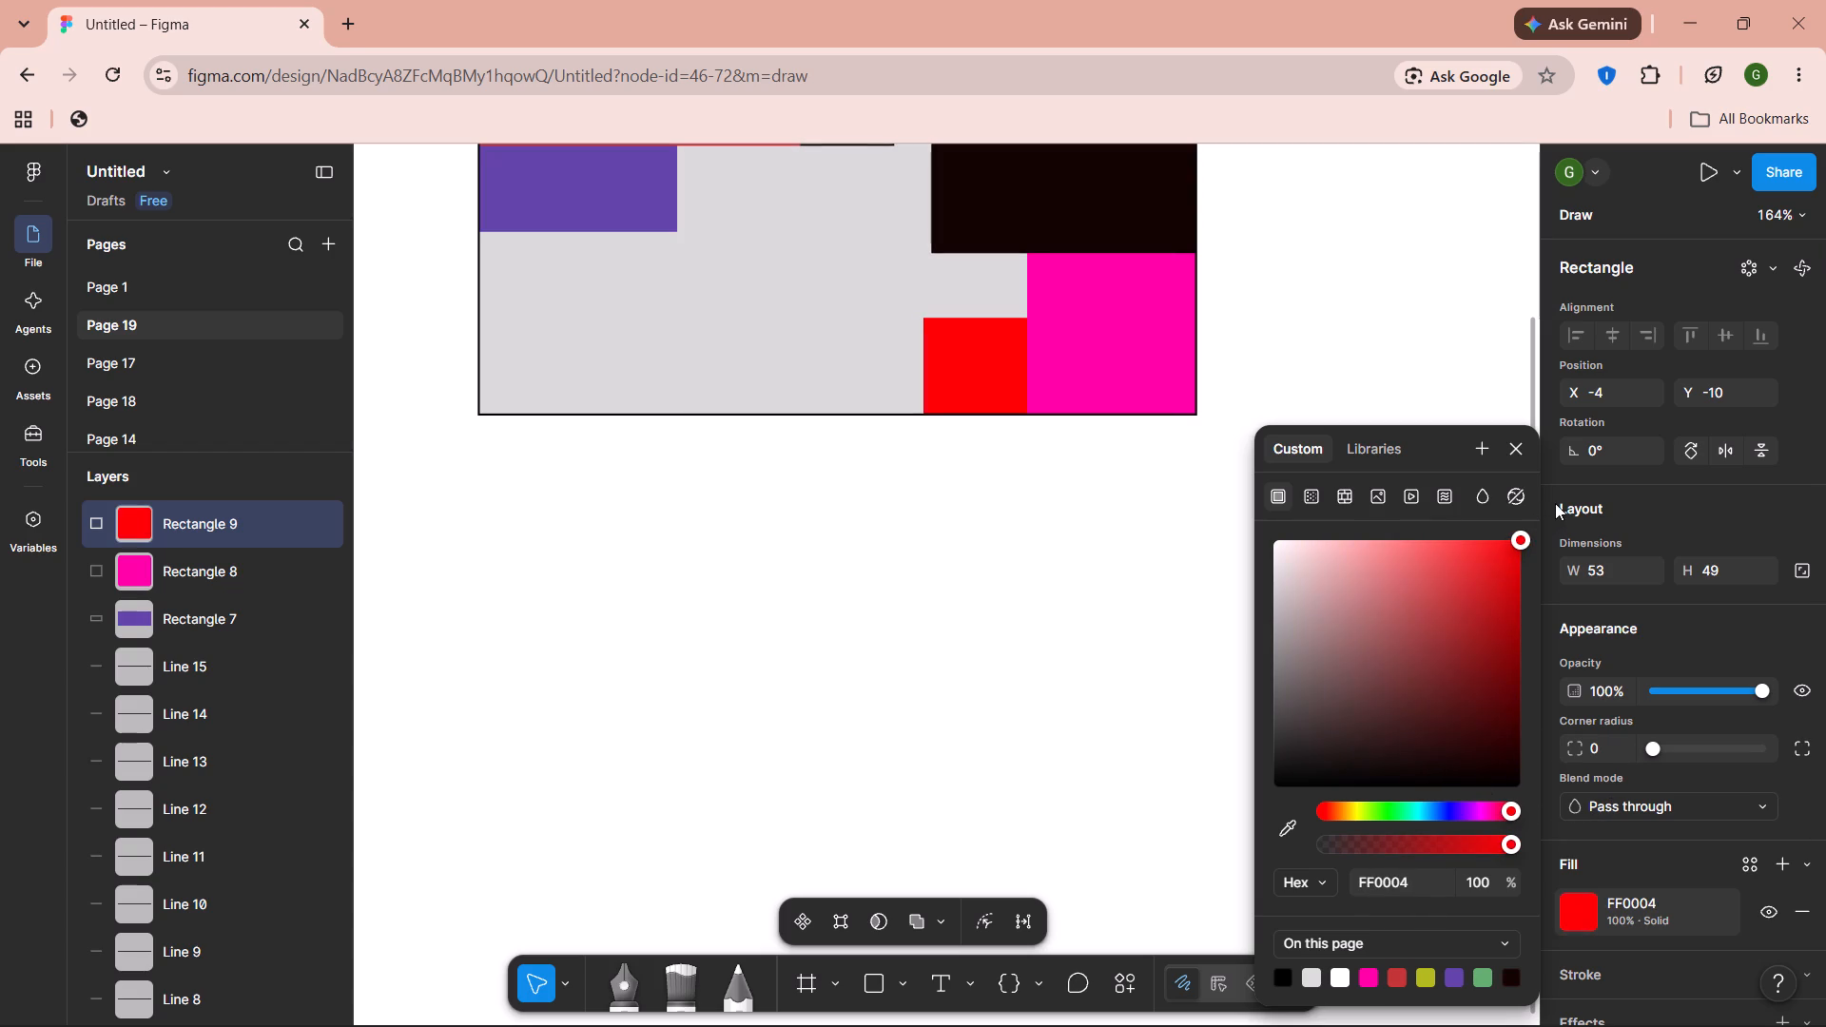
left_click_drag(1555, 503, 1561, 496)
left_click(1158, 835)
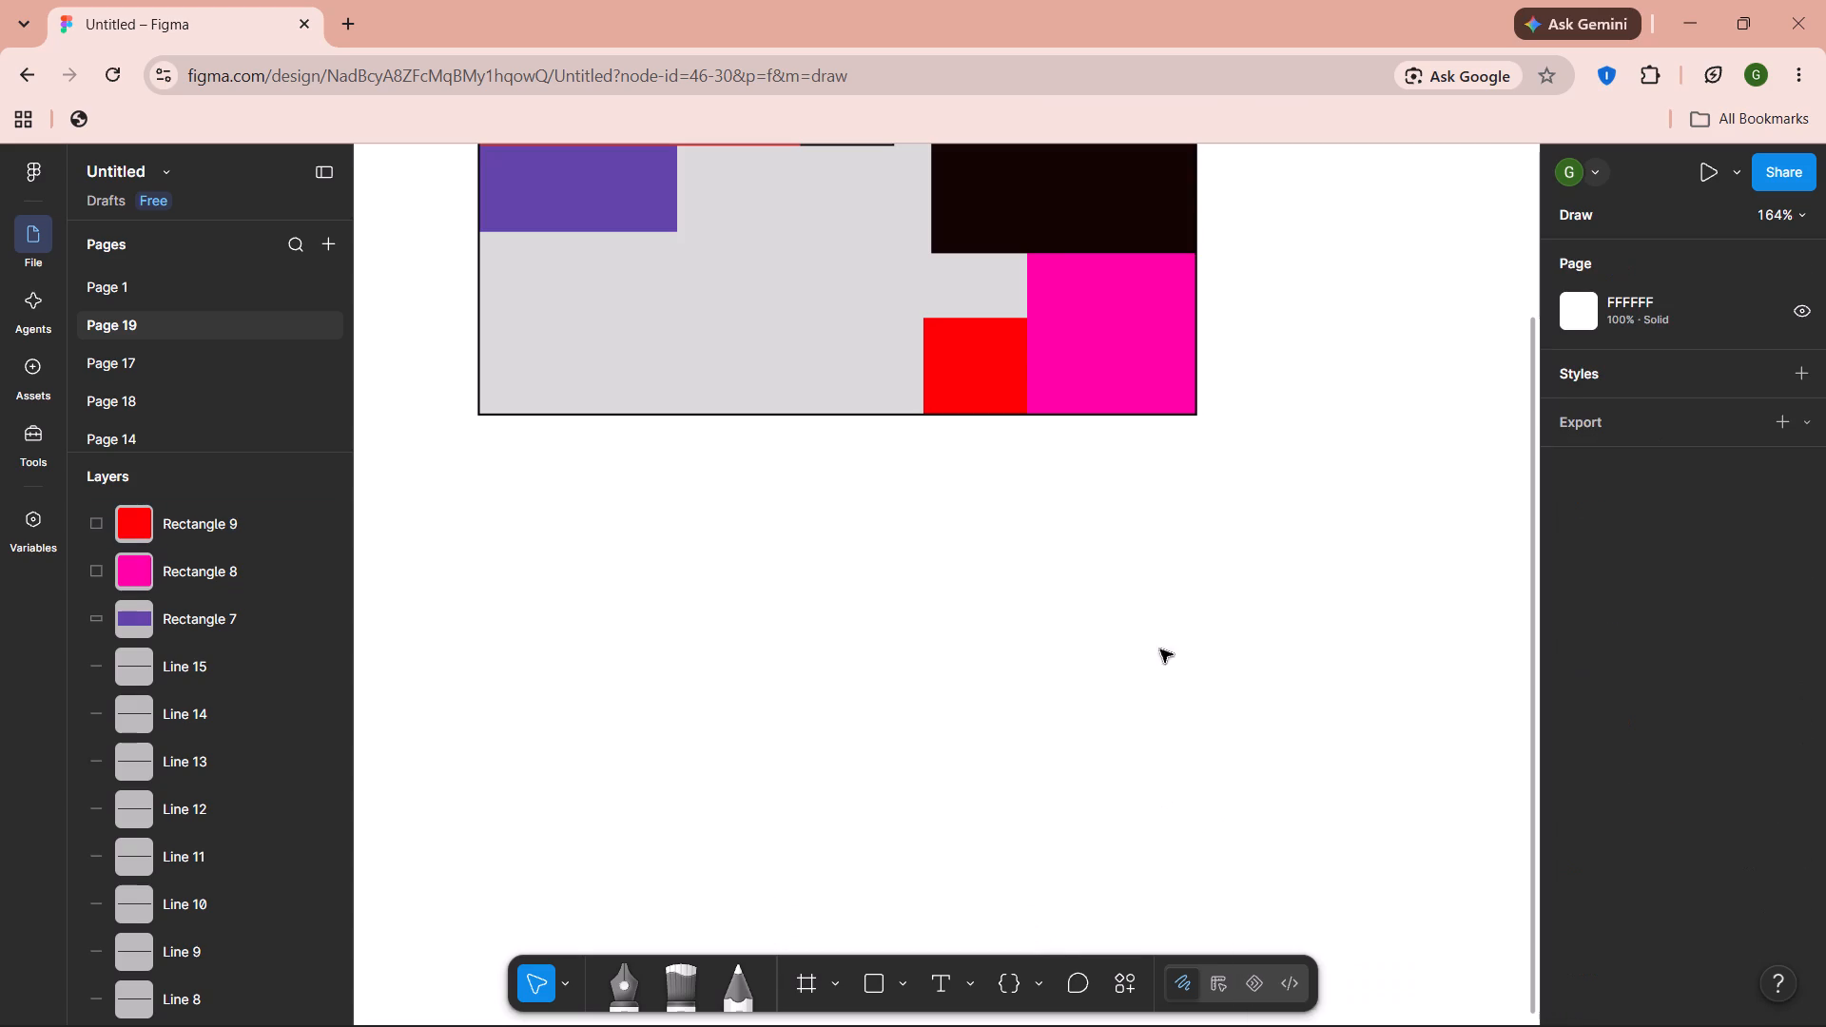
Change the fill of the pink corner rectangle to red FF0004.
left_click(1126, 365)
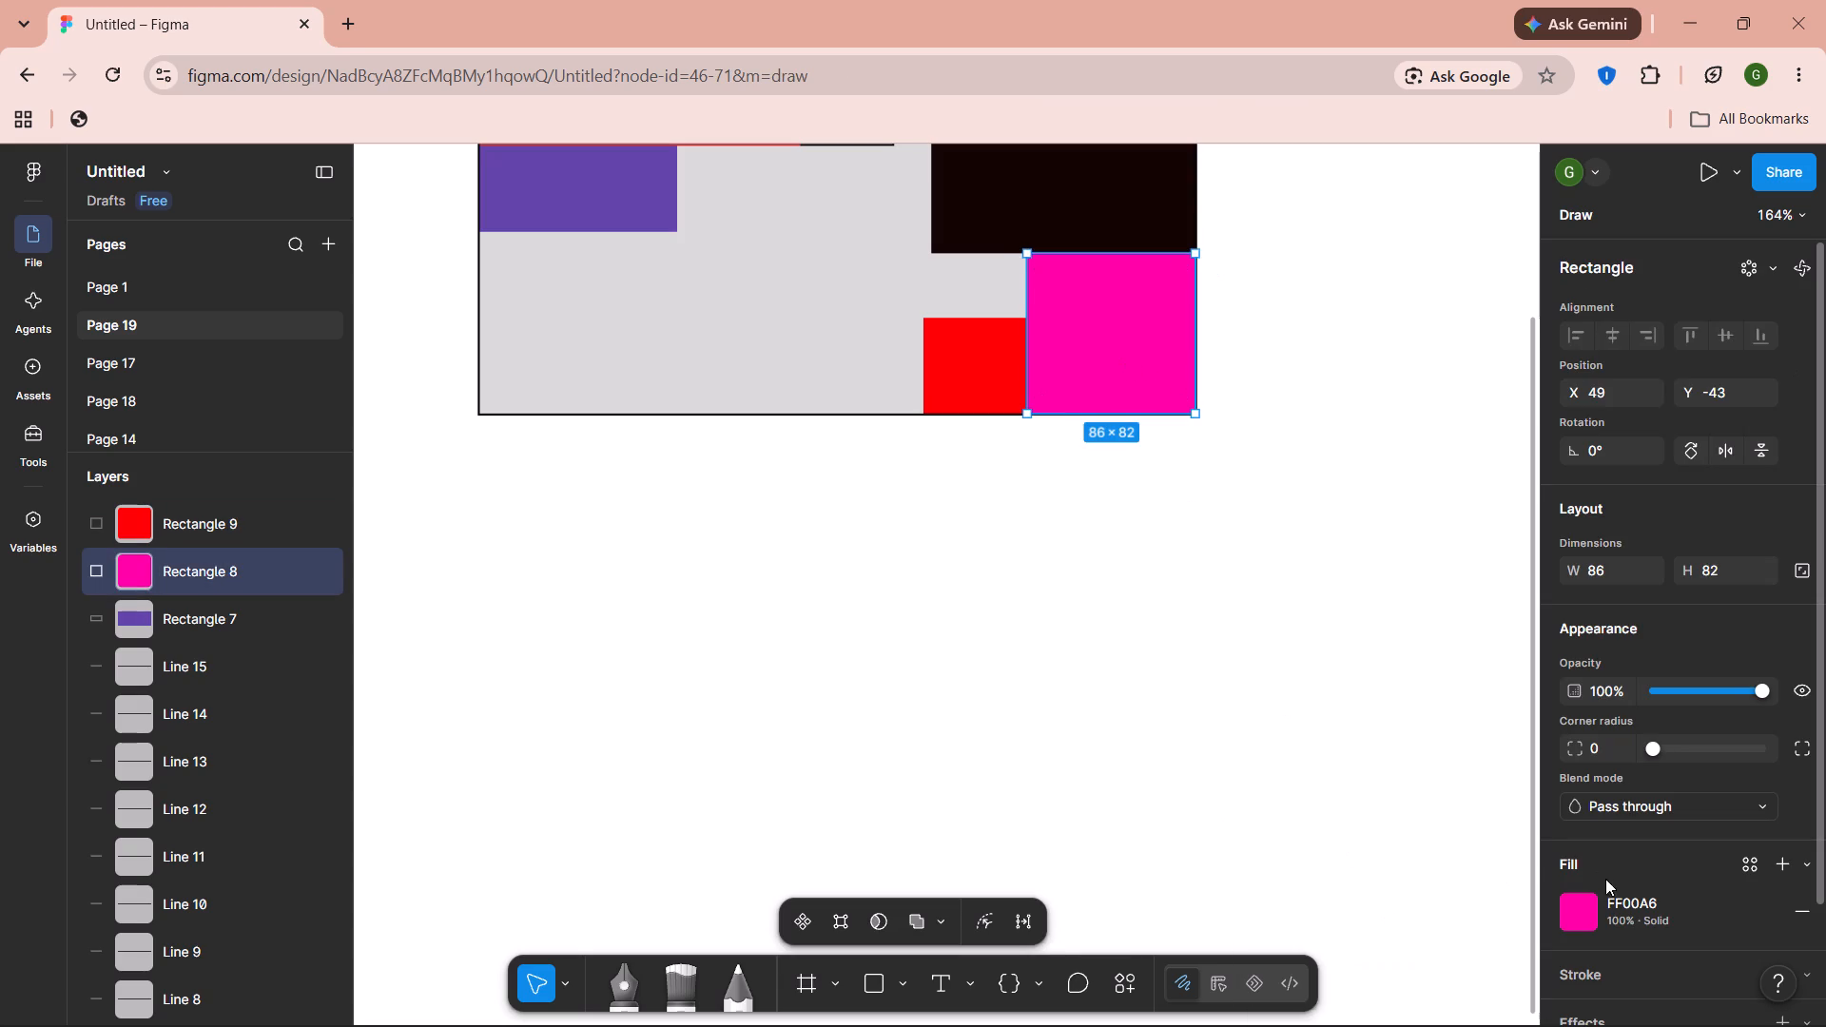
left_click(1596, 903)
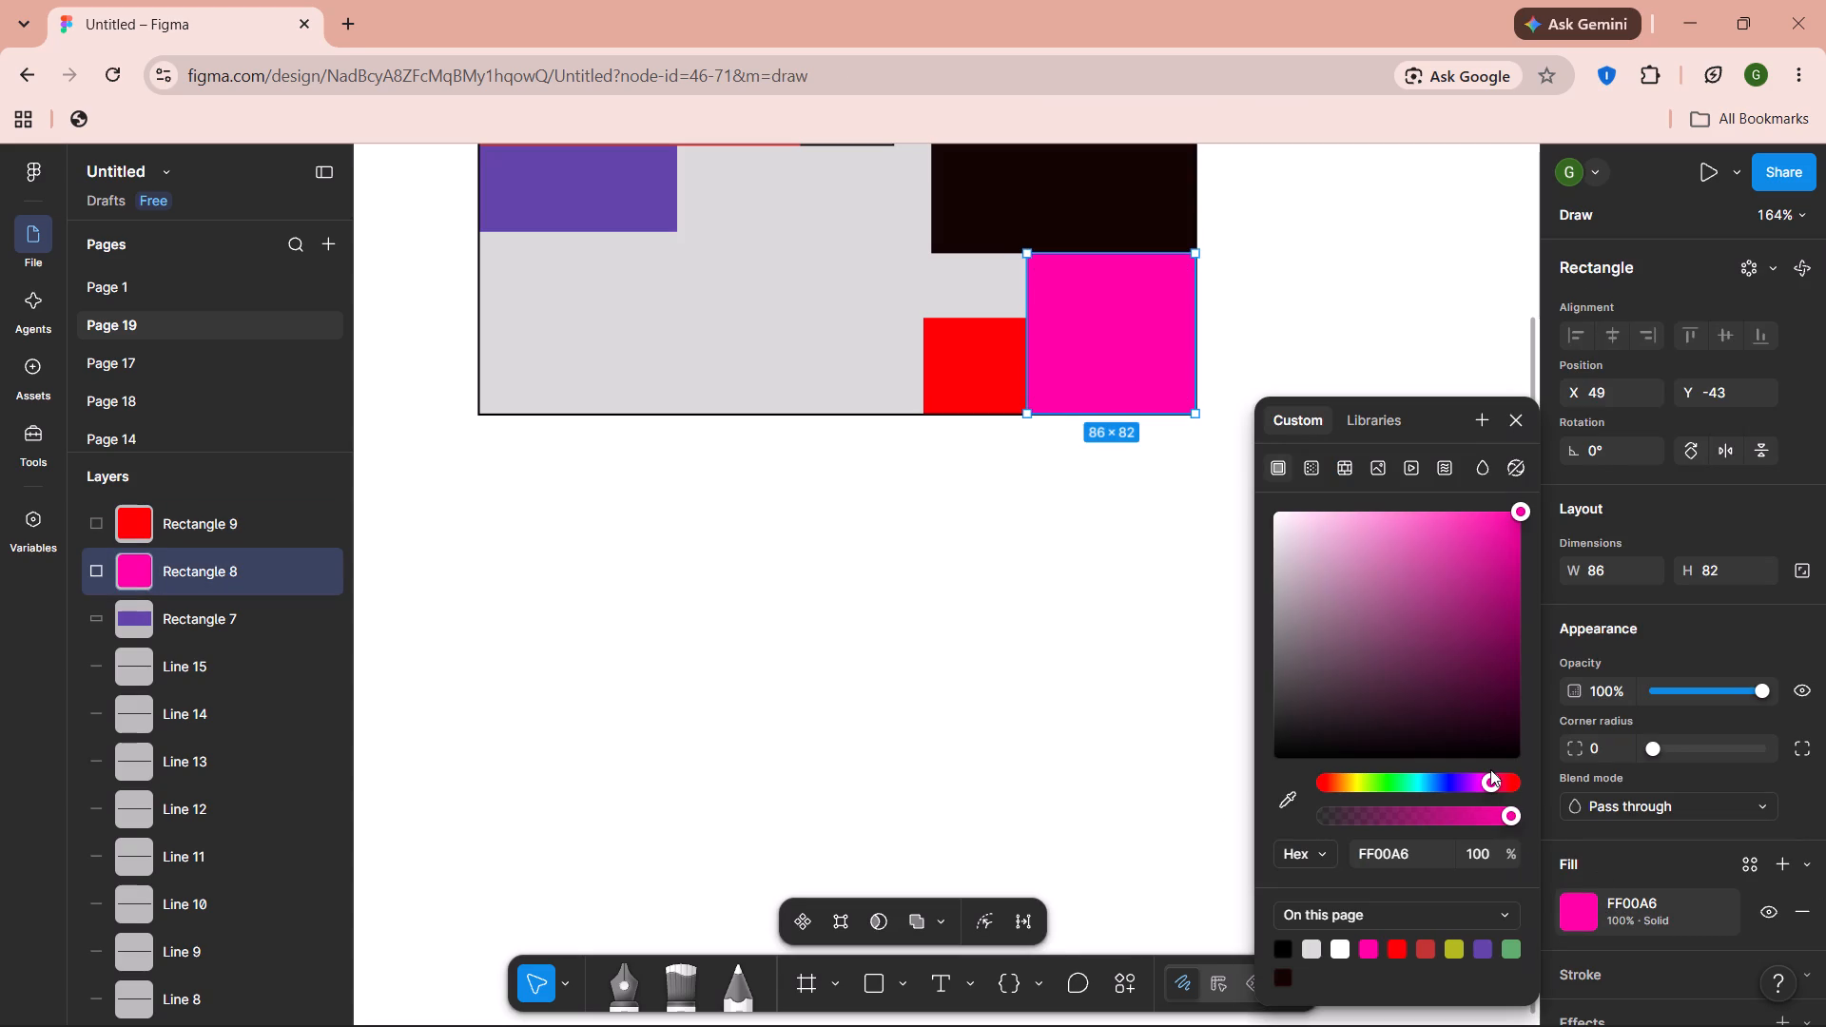
left_click_drag(1490, 769, 1662, 767)
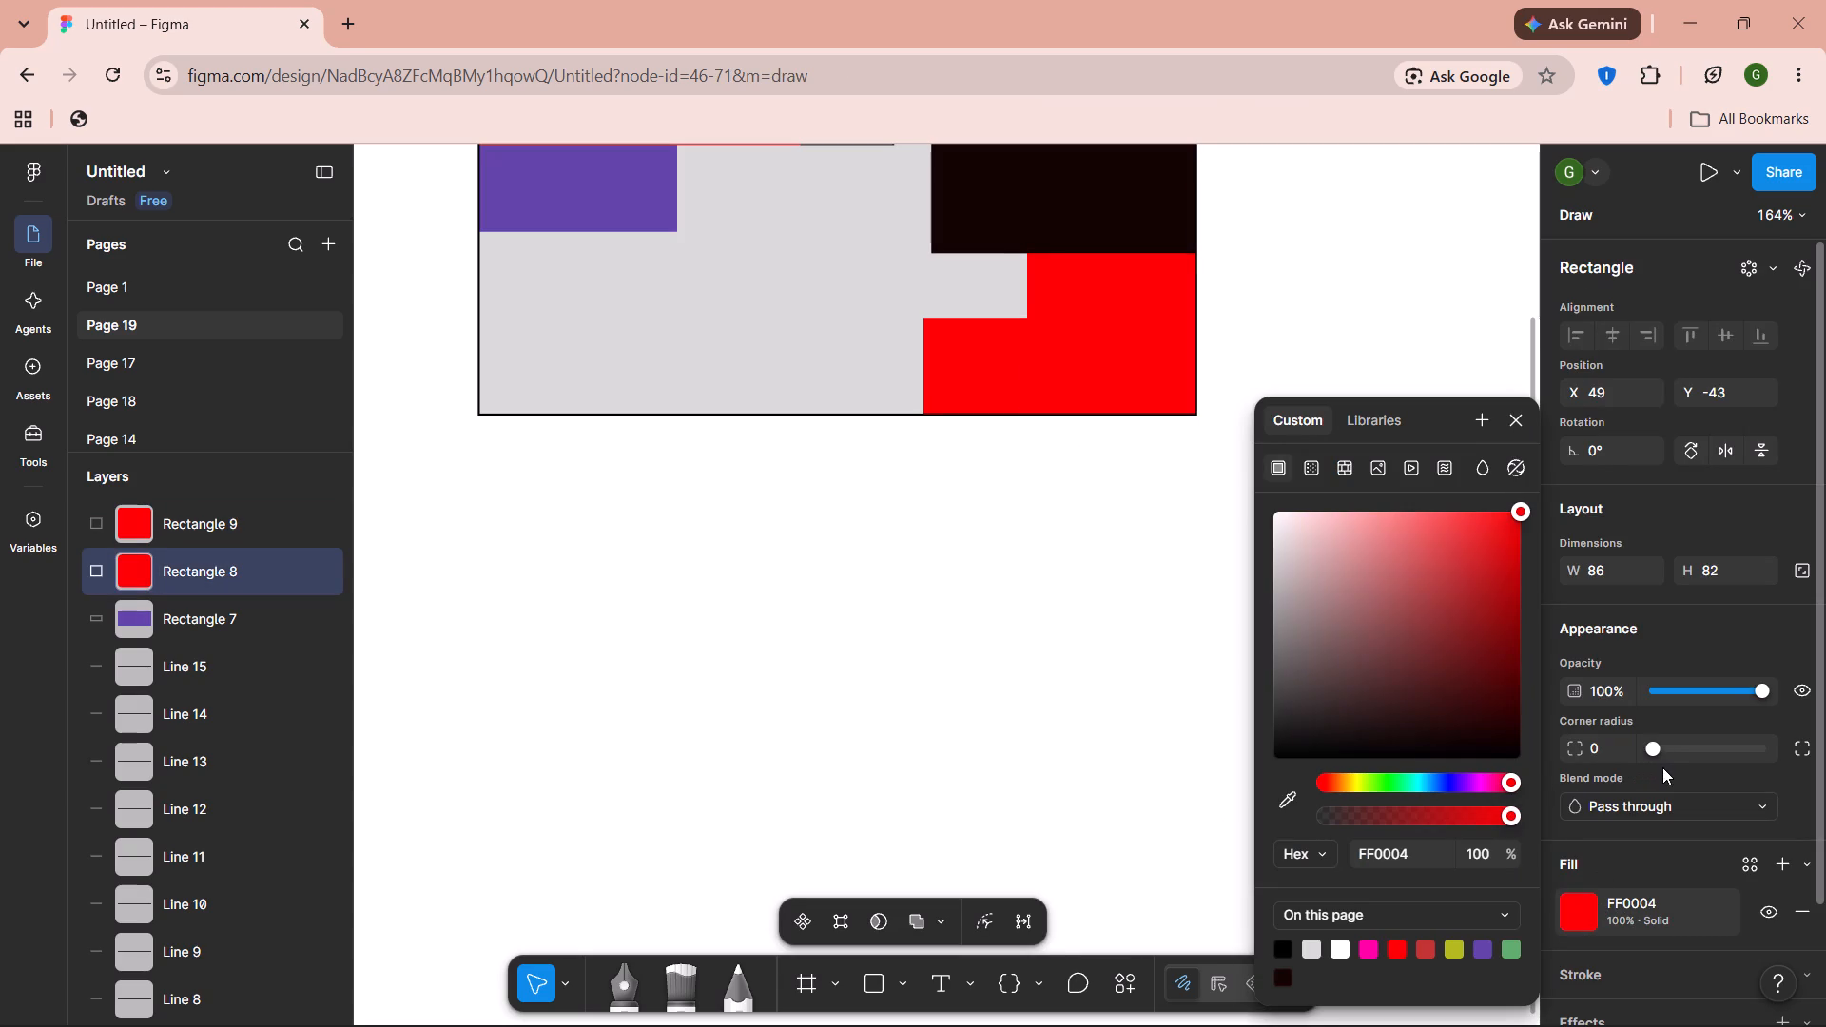
left_click(1150, 641)
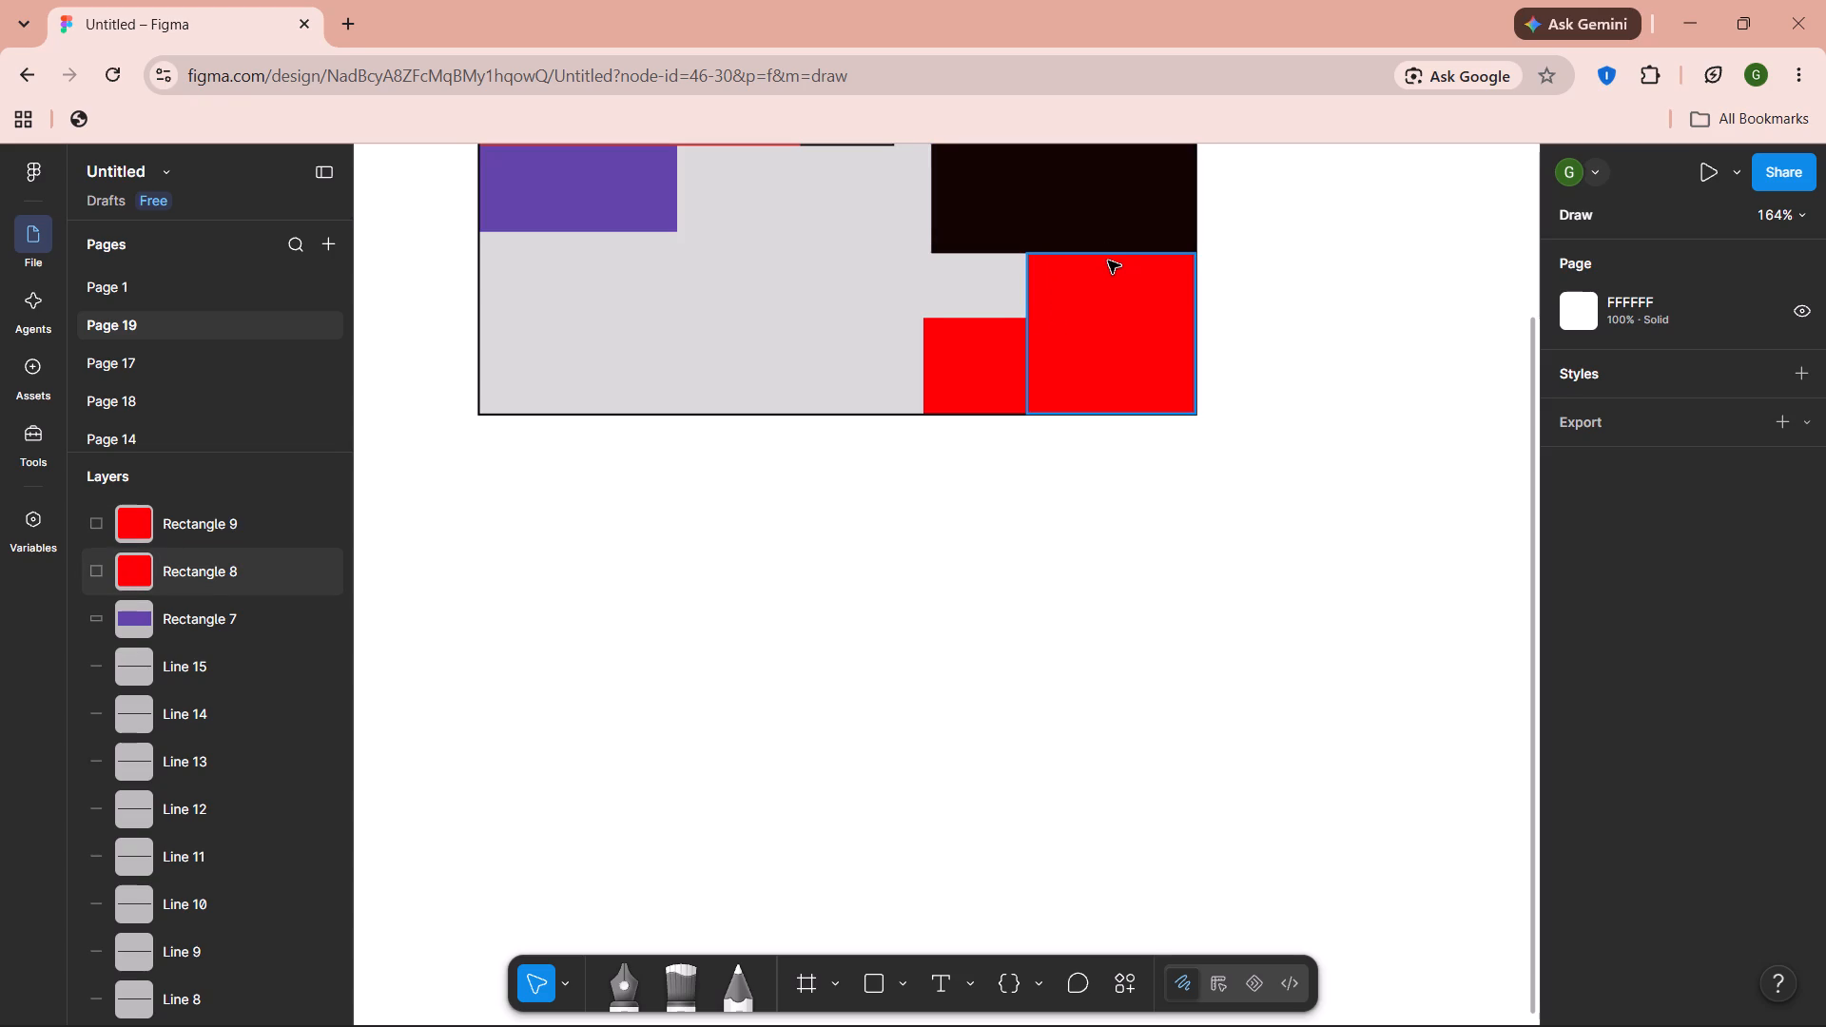
Draw a nearly horizontal black line about 227 long from the smaller red block's left edge to the outer left border, near the bottom.
scroll(1108, 261, "up", 1)
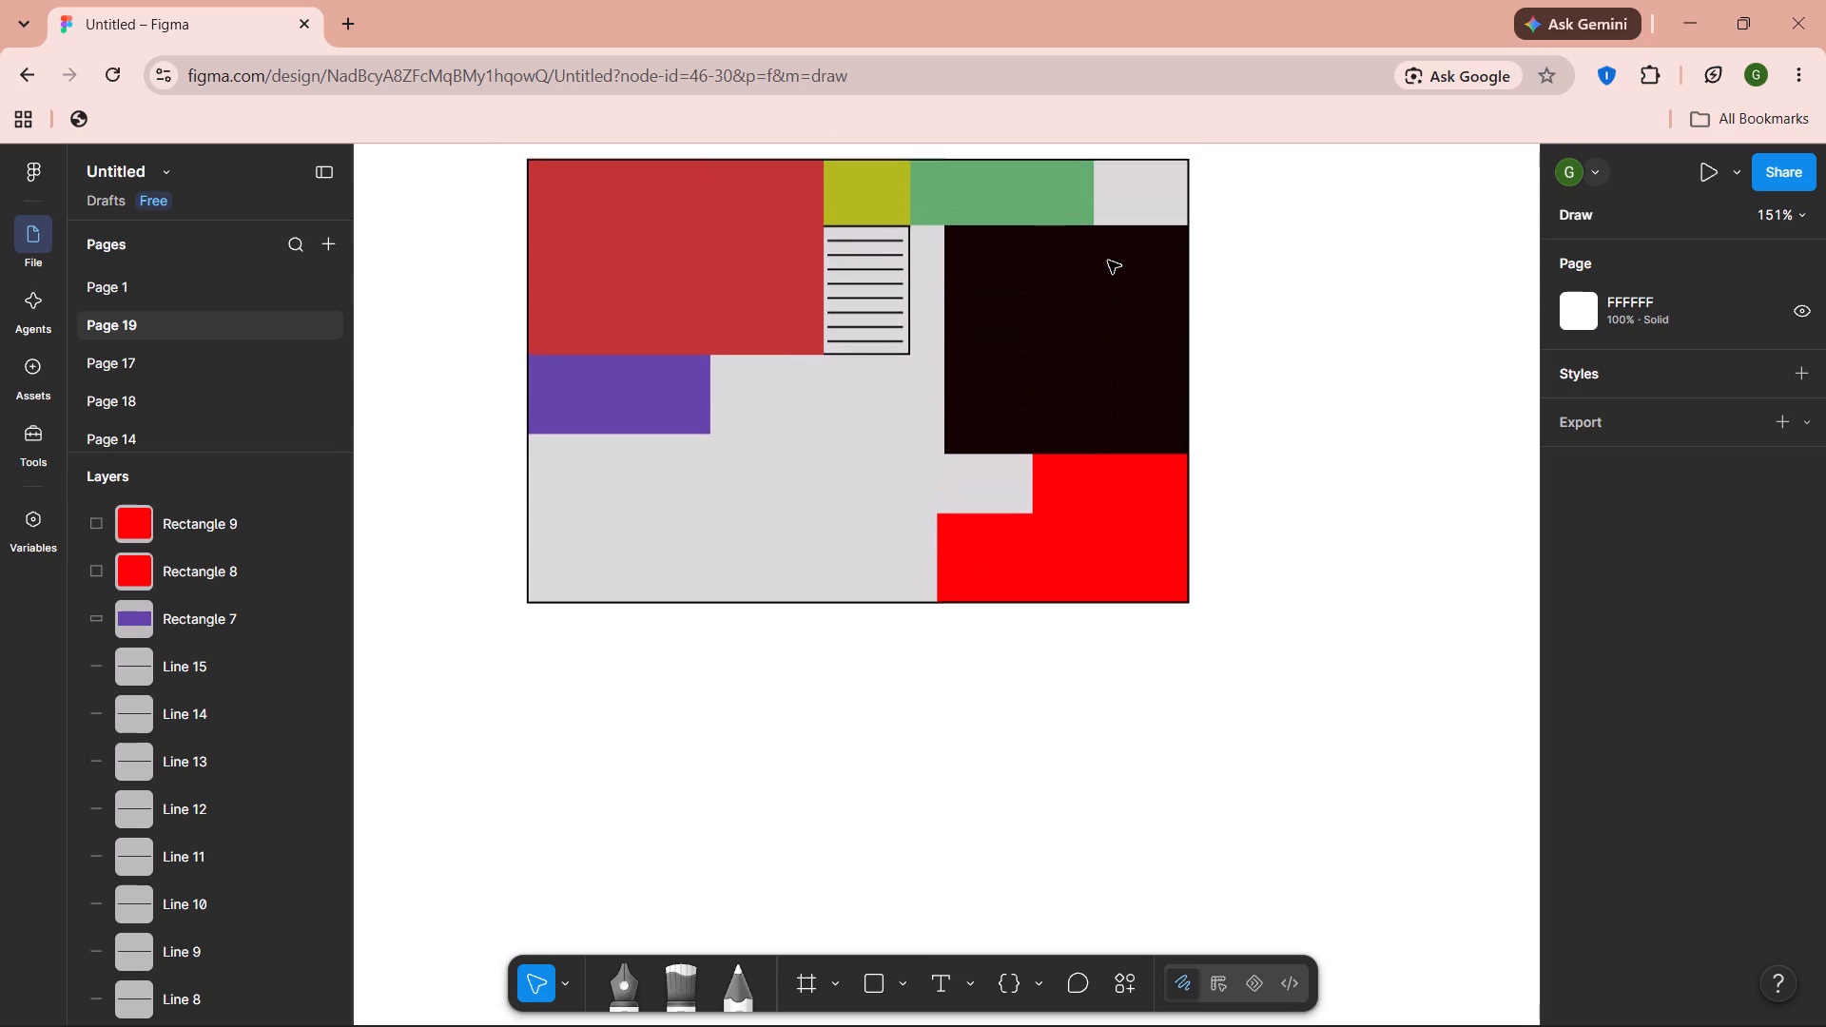
scroll(1108, 261, "up", 1)
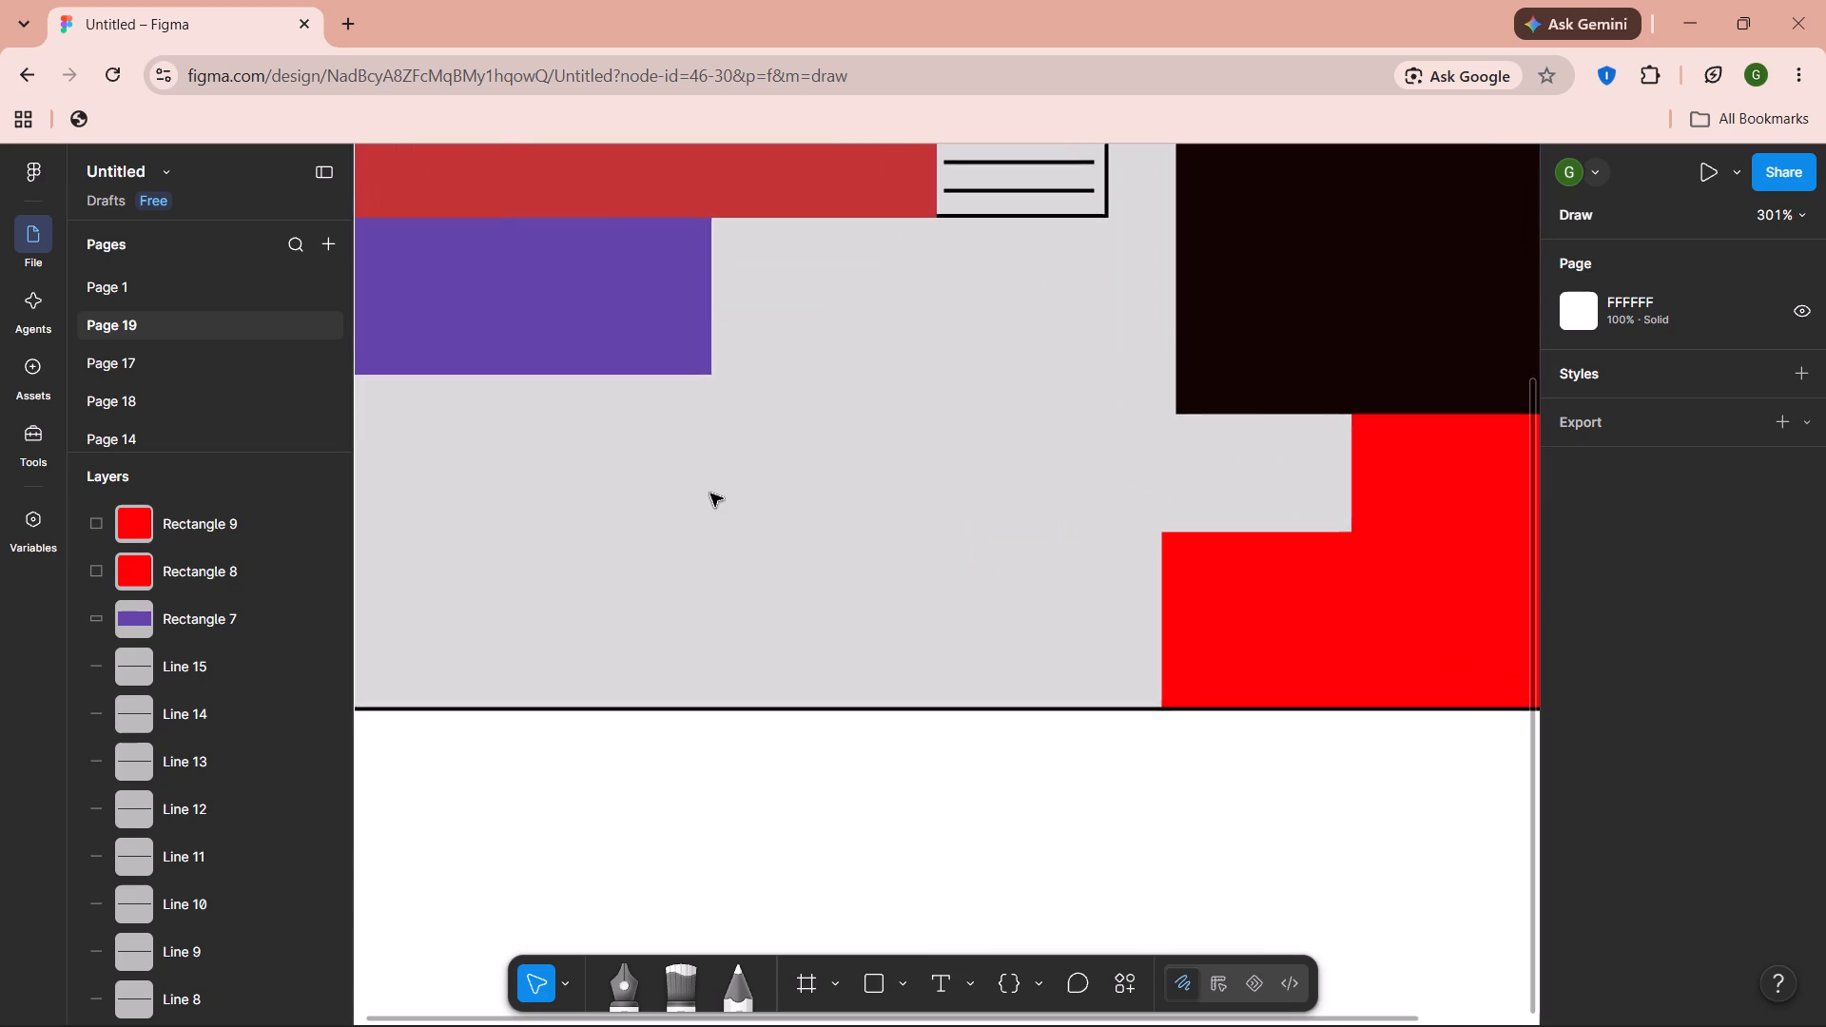
scroll(710, 494, "right", 1)
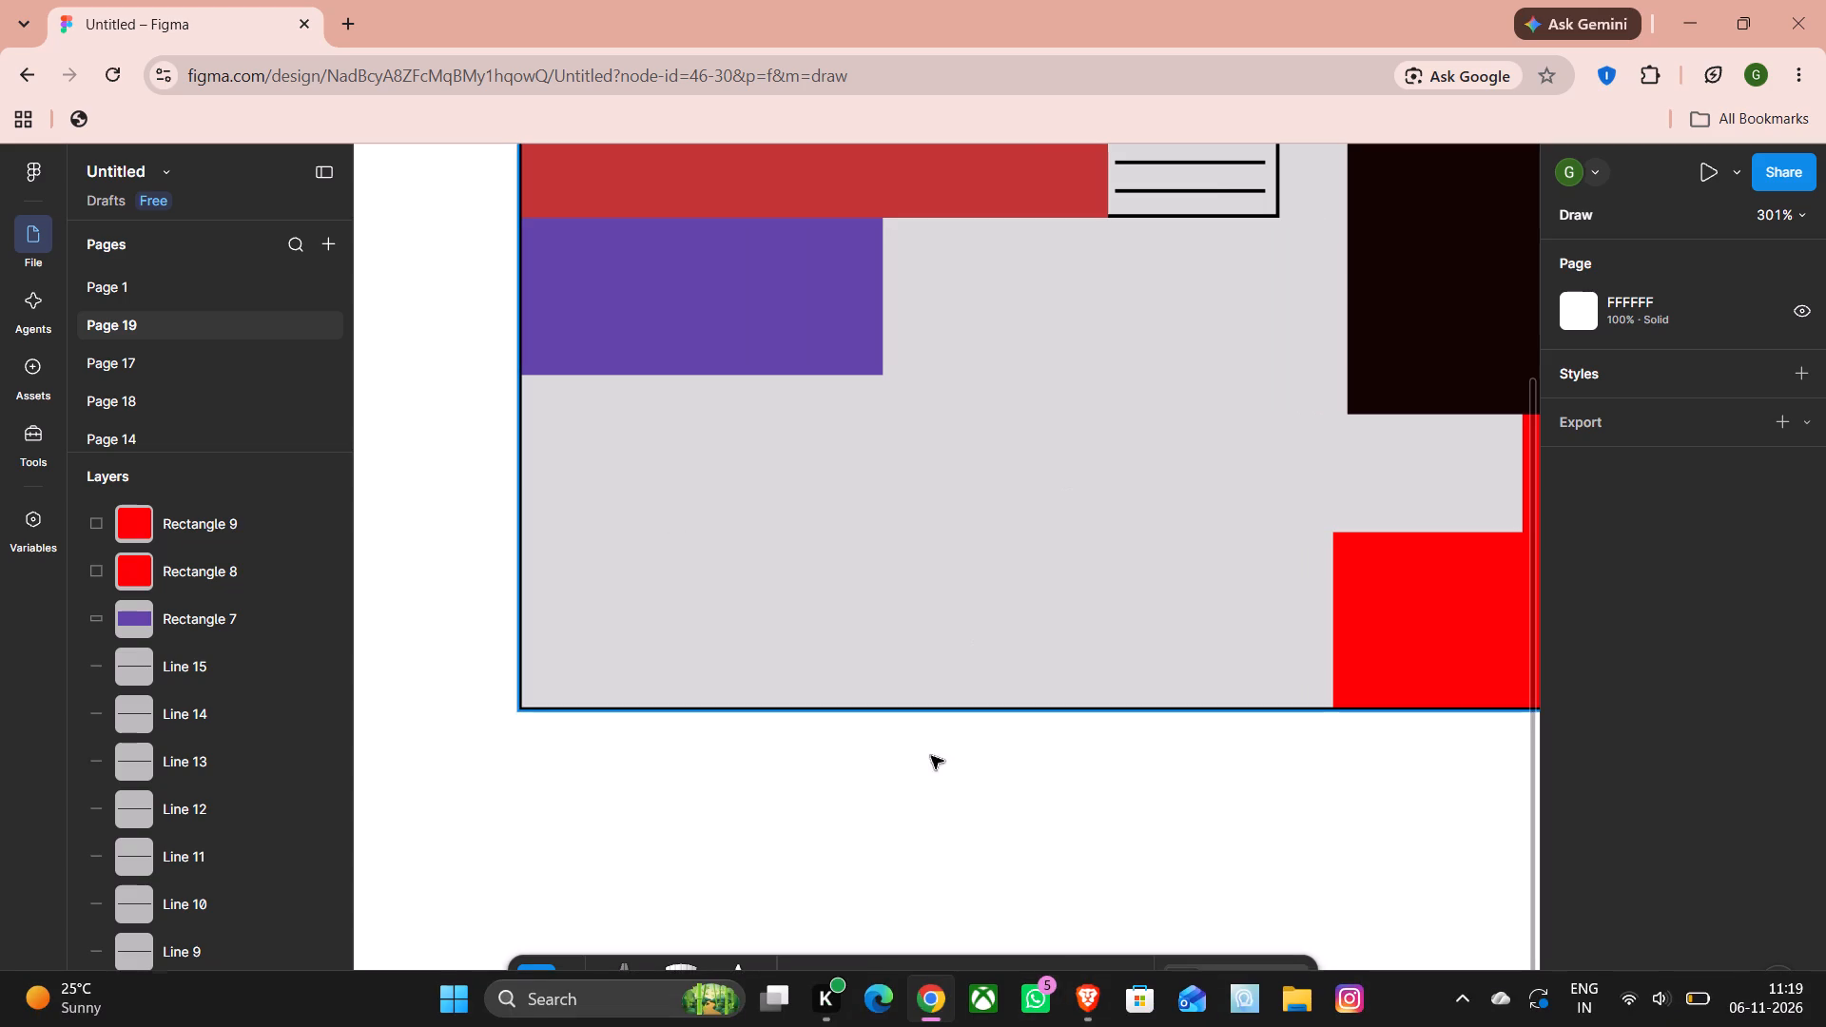
left_click(874, 996)
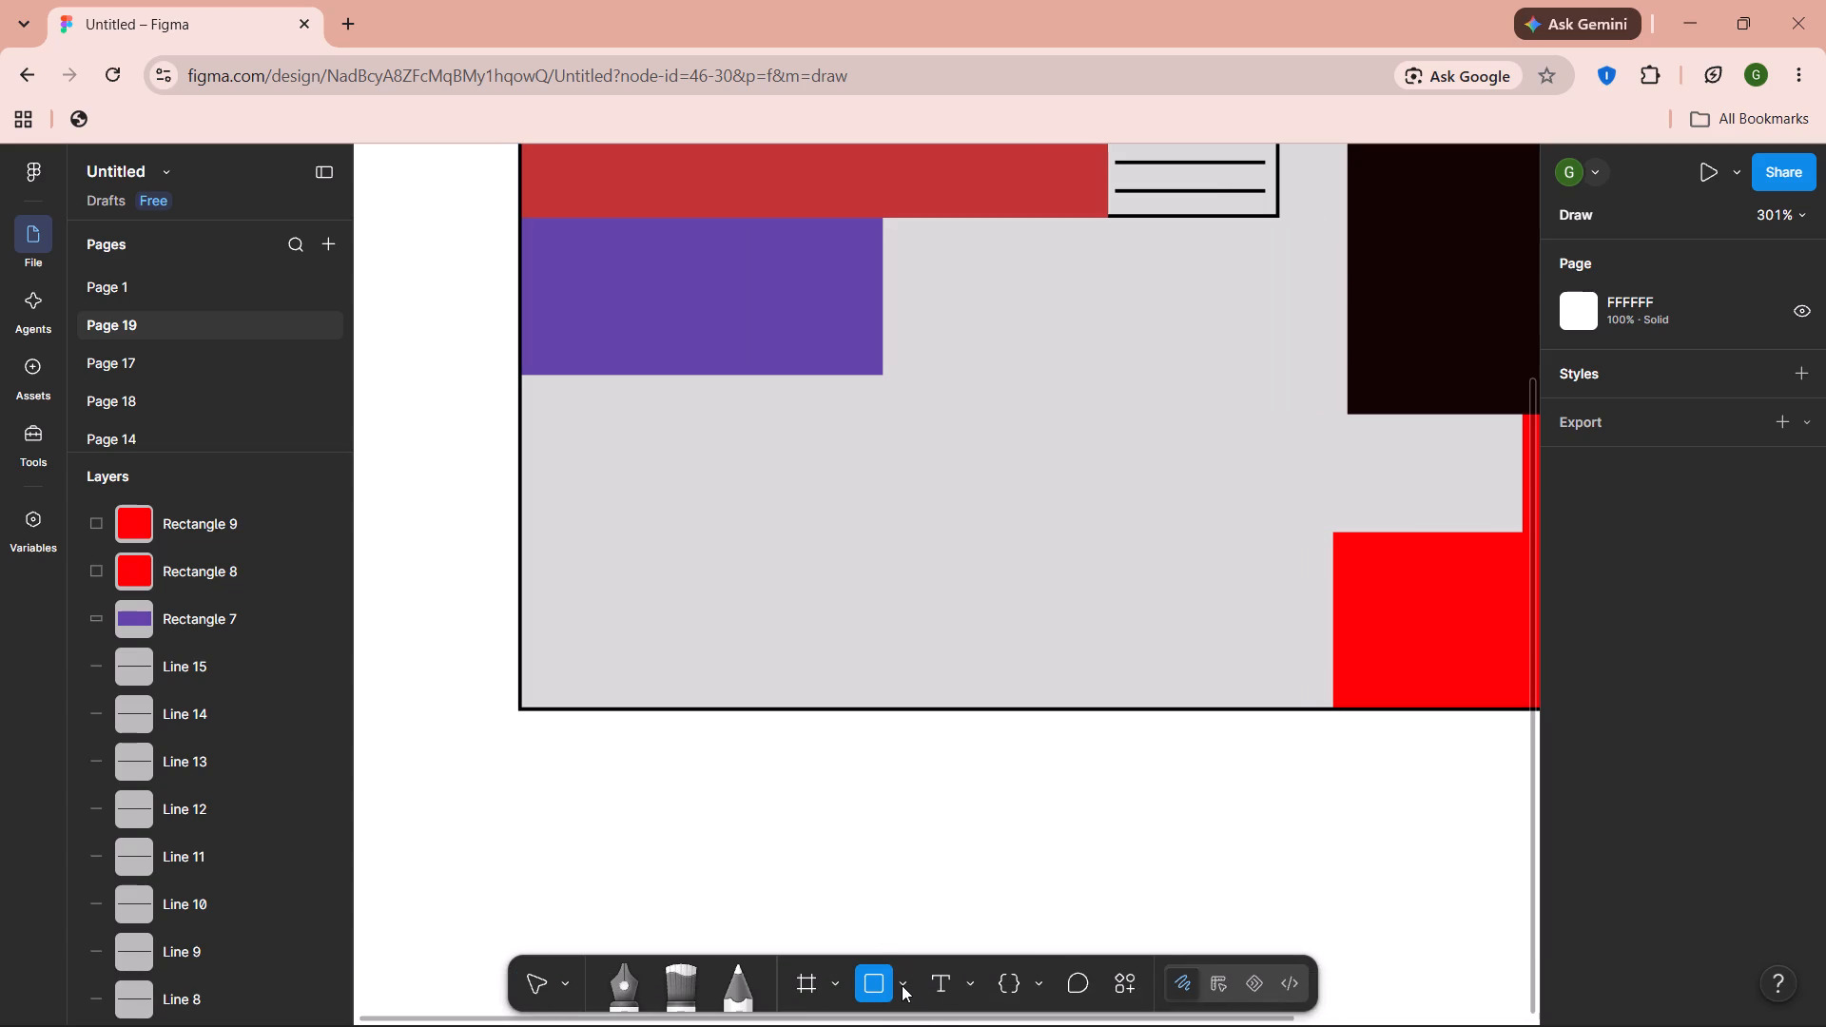
left_click(902, 985)
left_click(969, 794)
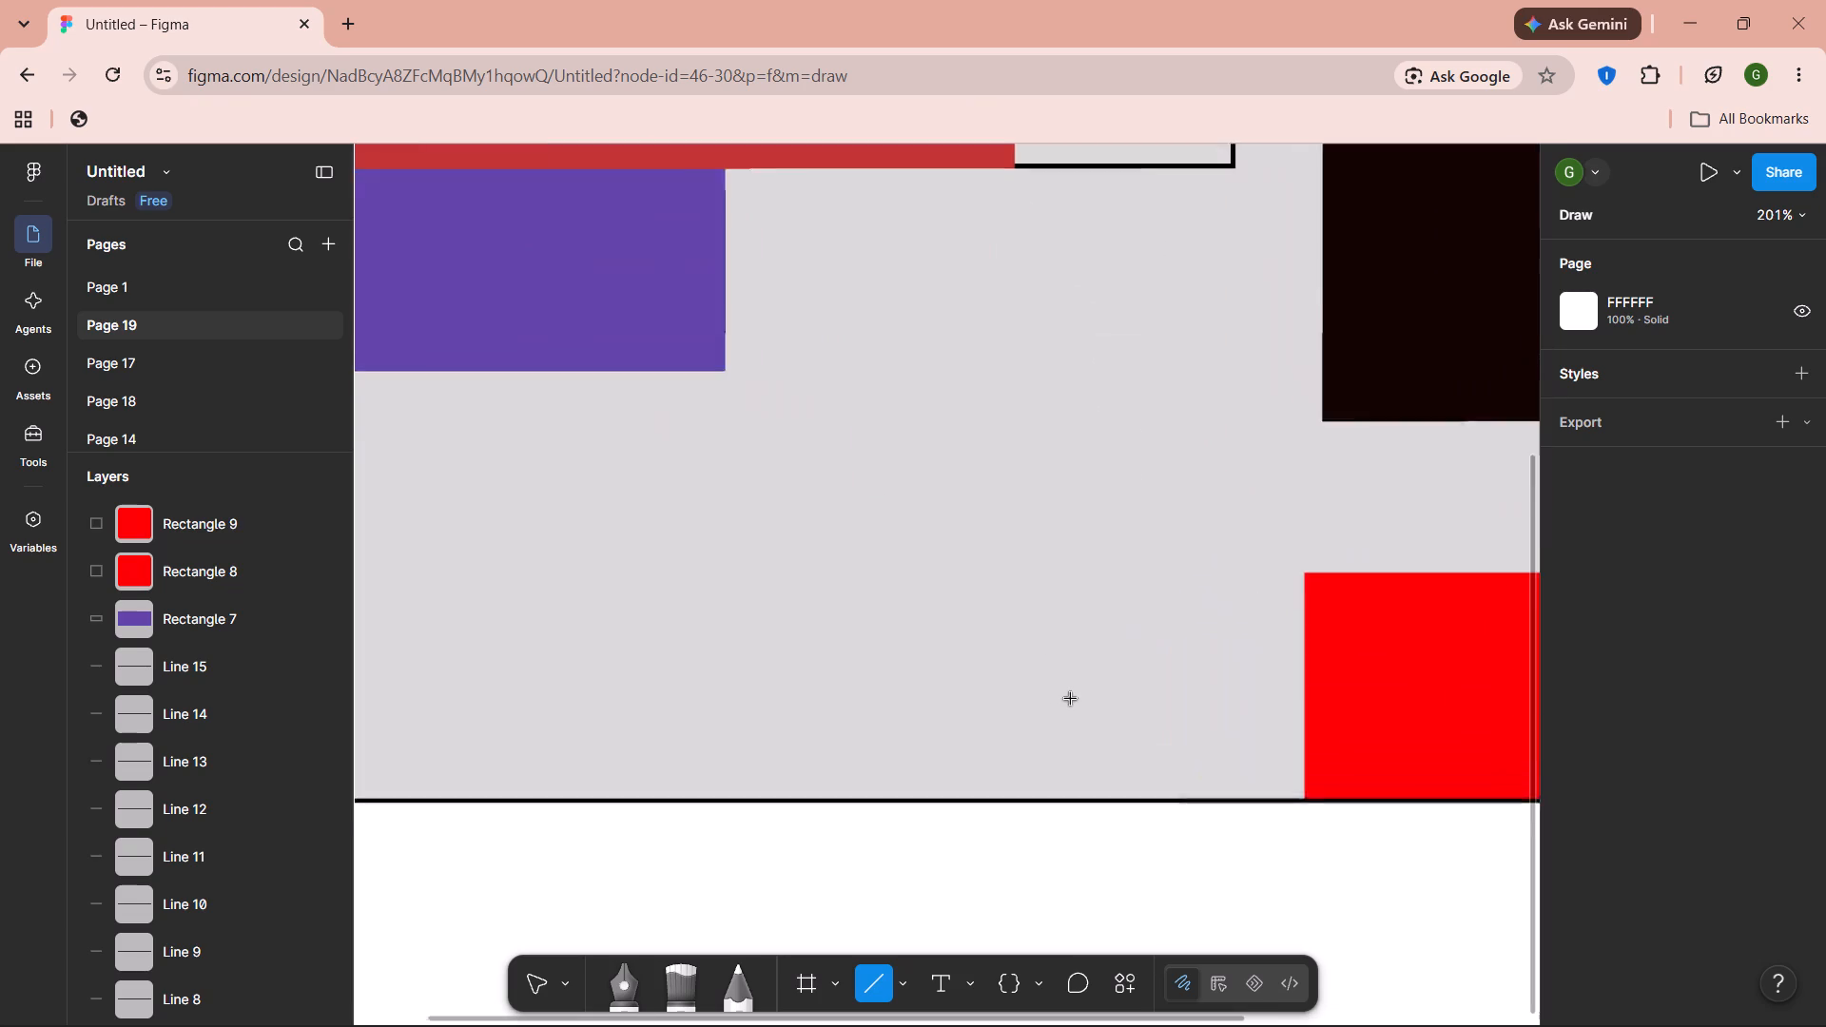
scroll(1334, 715, "left", 1)
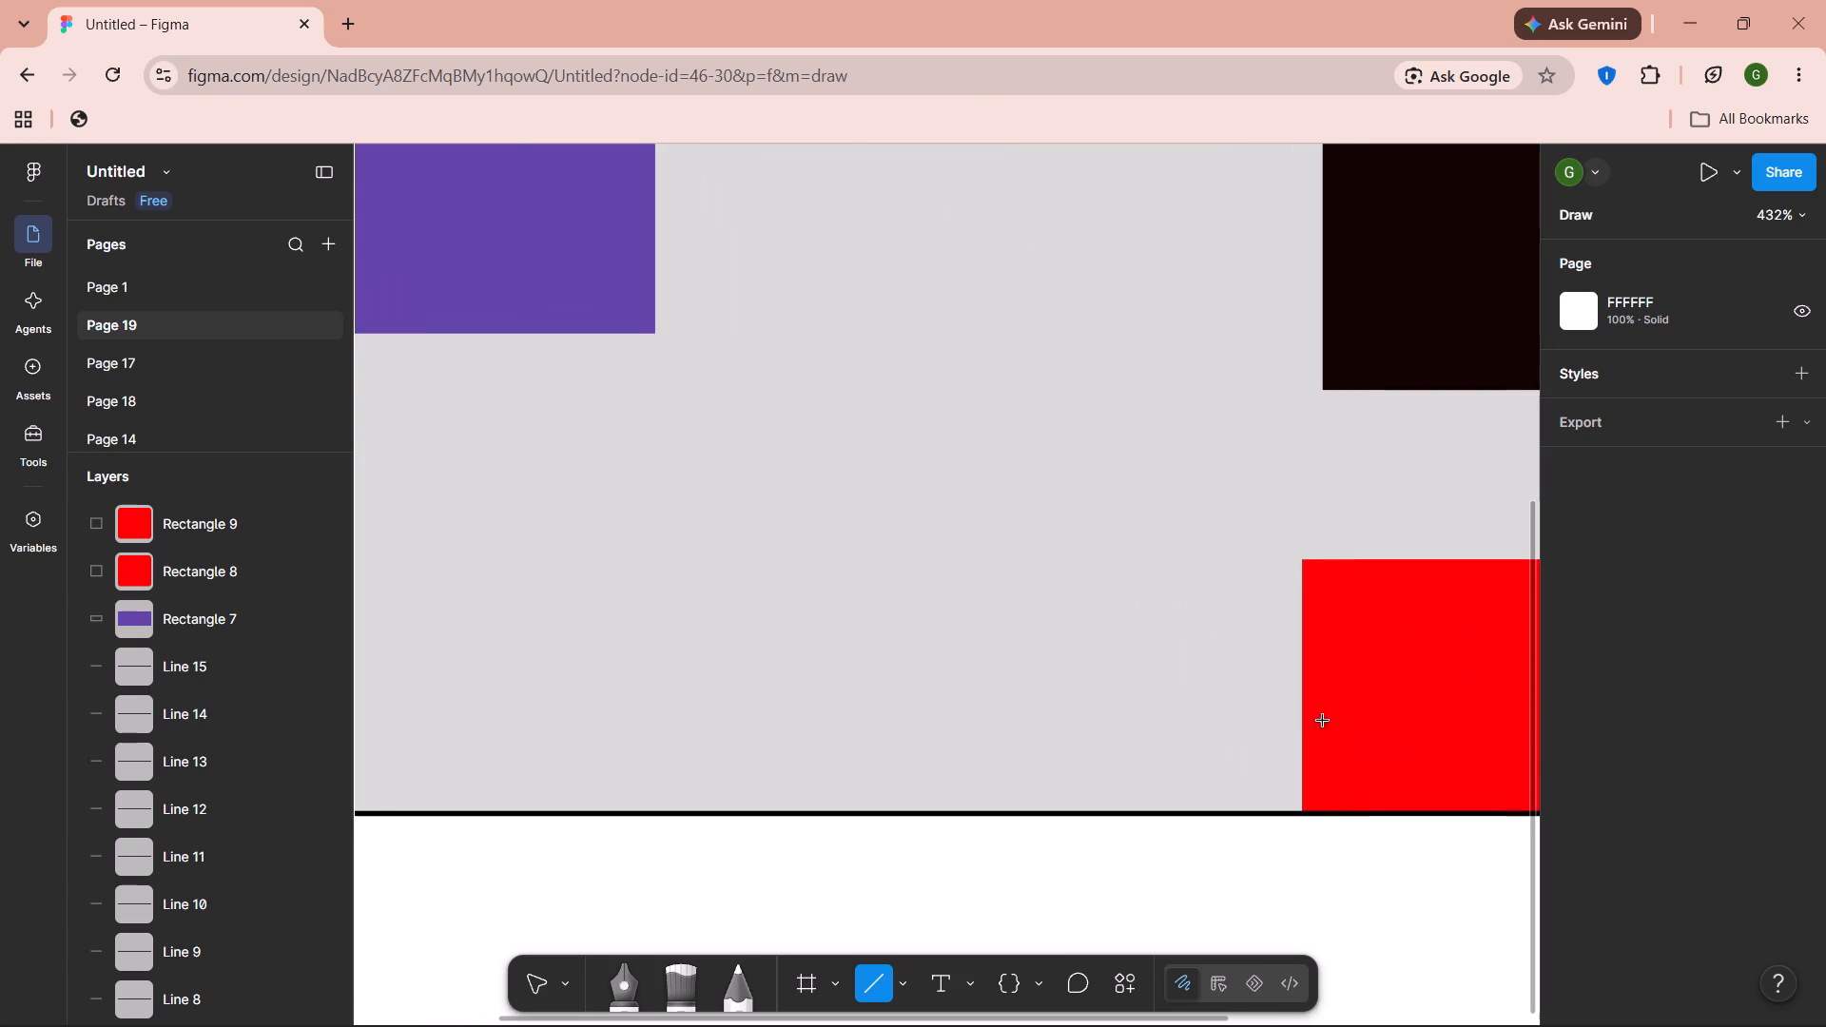
left_click_drag(1300, 730, 251, 723)
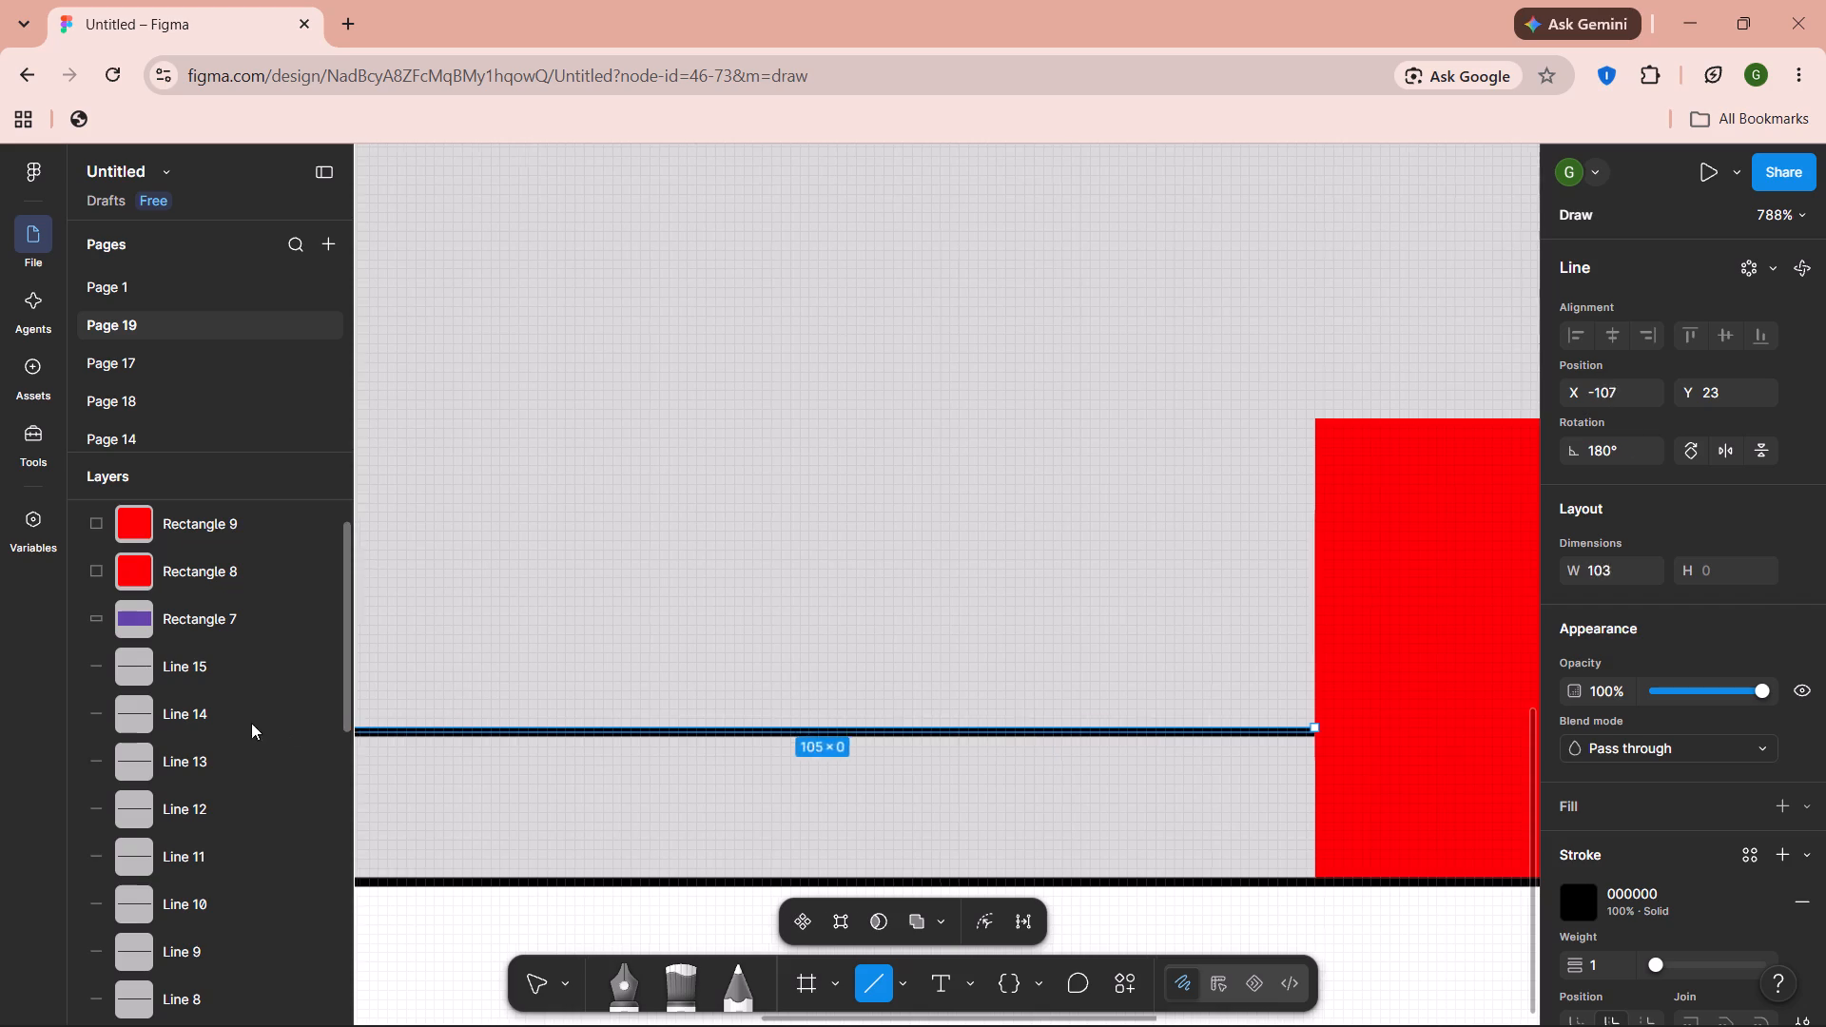
left_click_drag(251, 723, 232, 716)
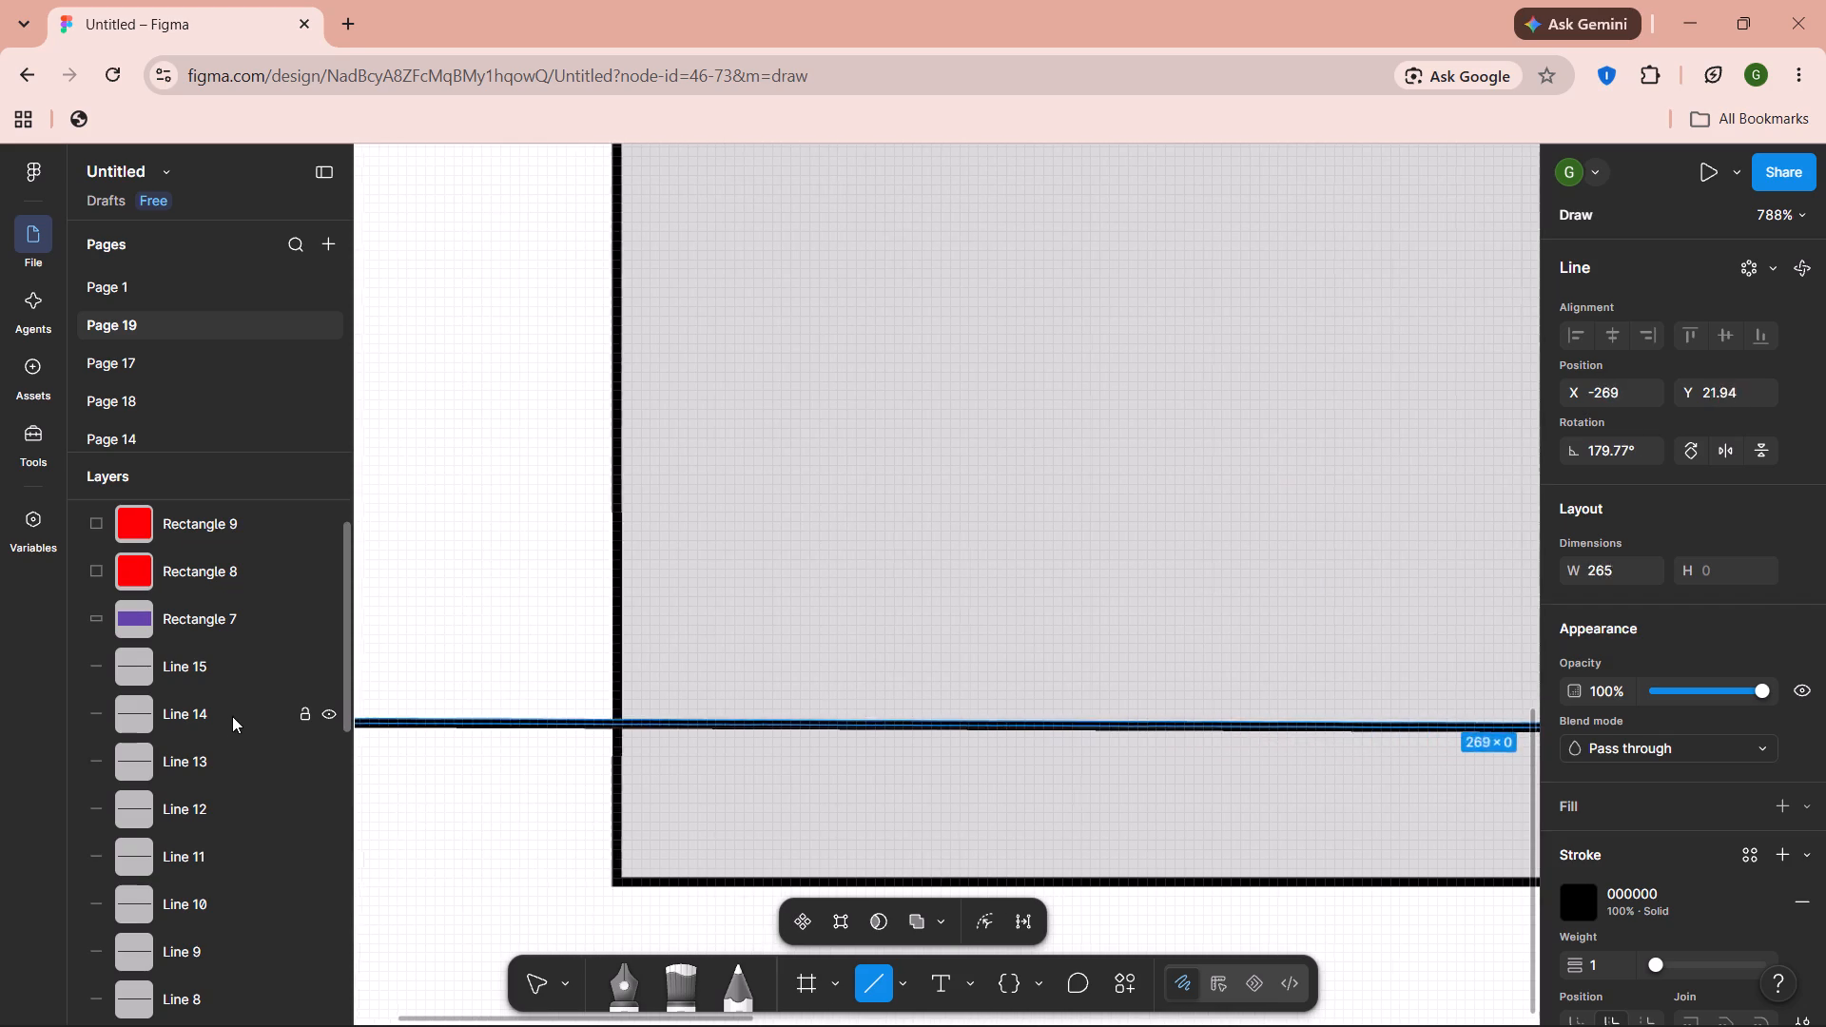
left_click_drag(232, 716, 713, 724)
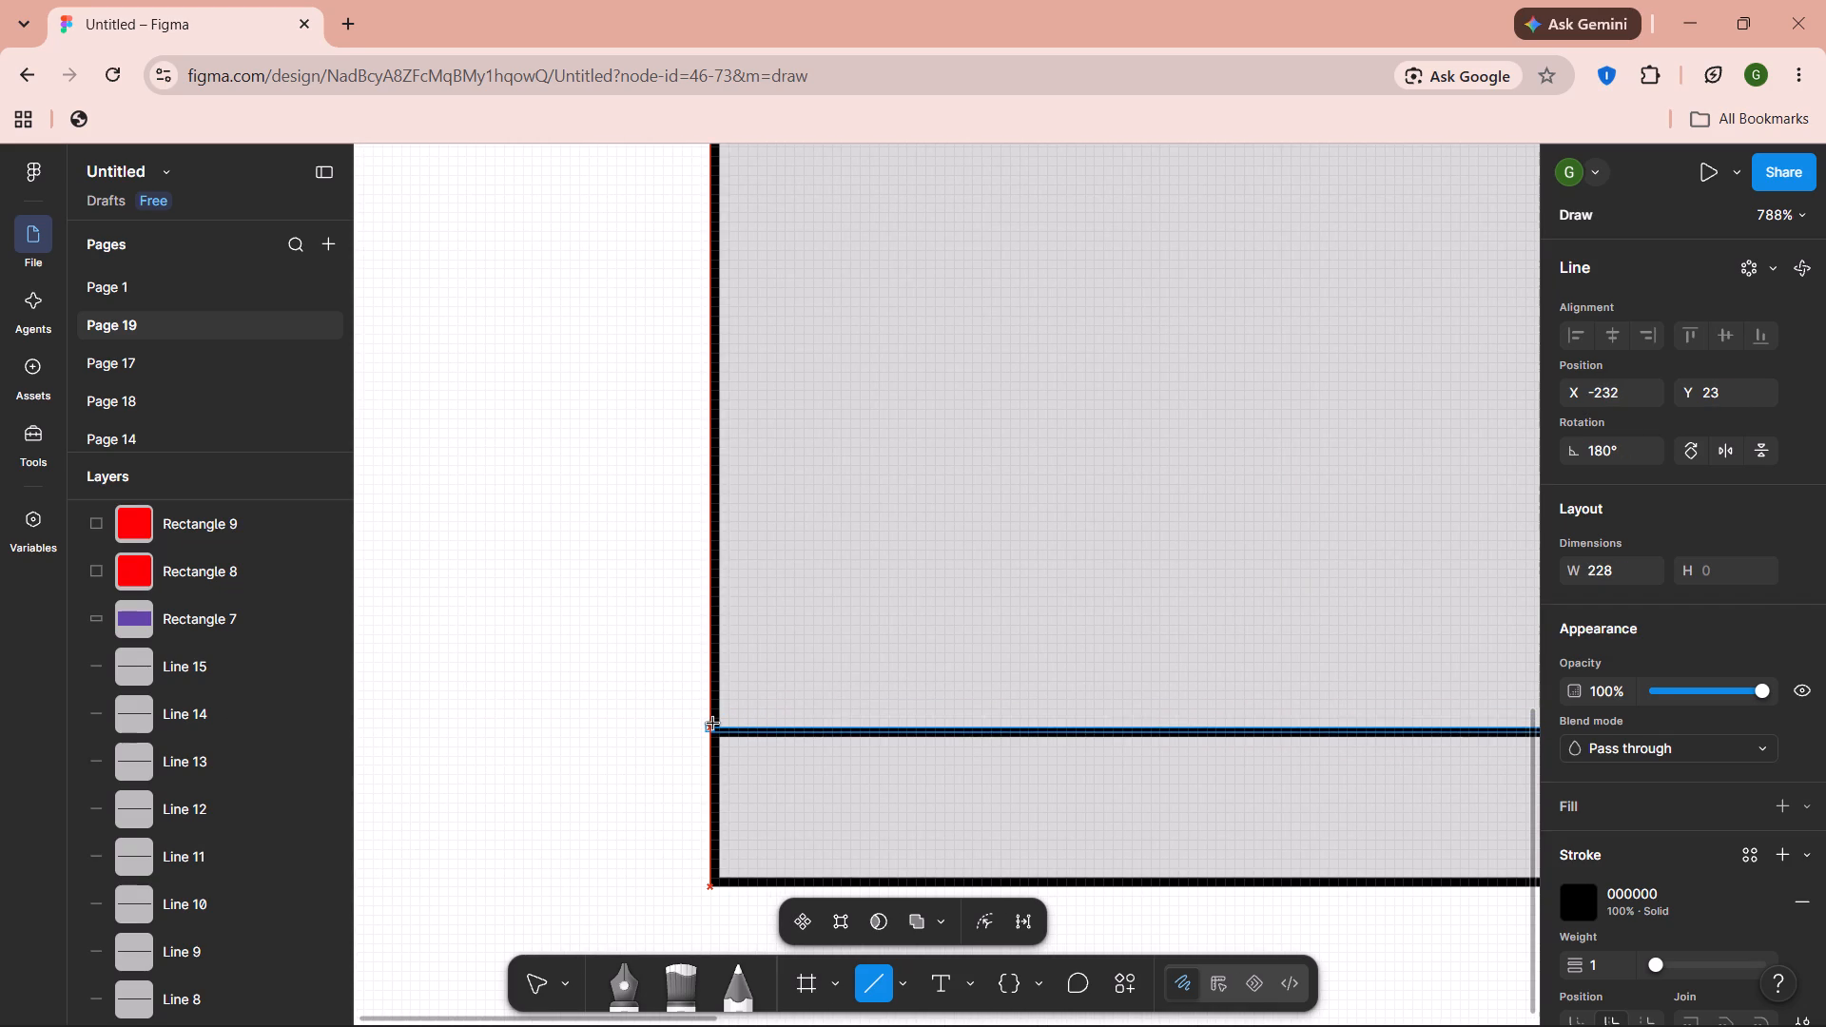
left_click_drag(713, 724, 723, 717)
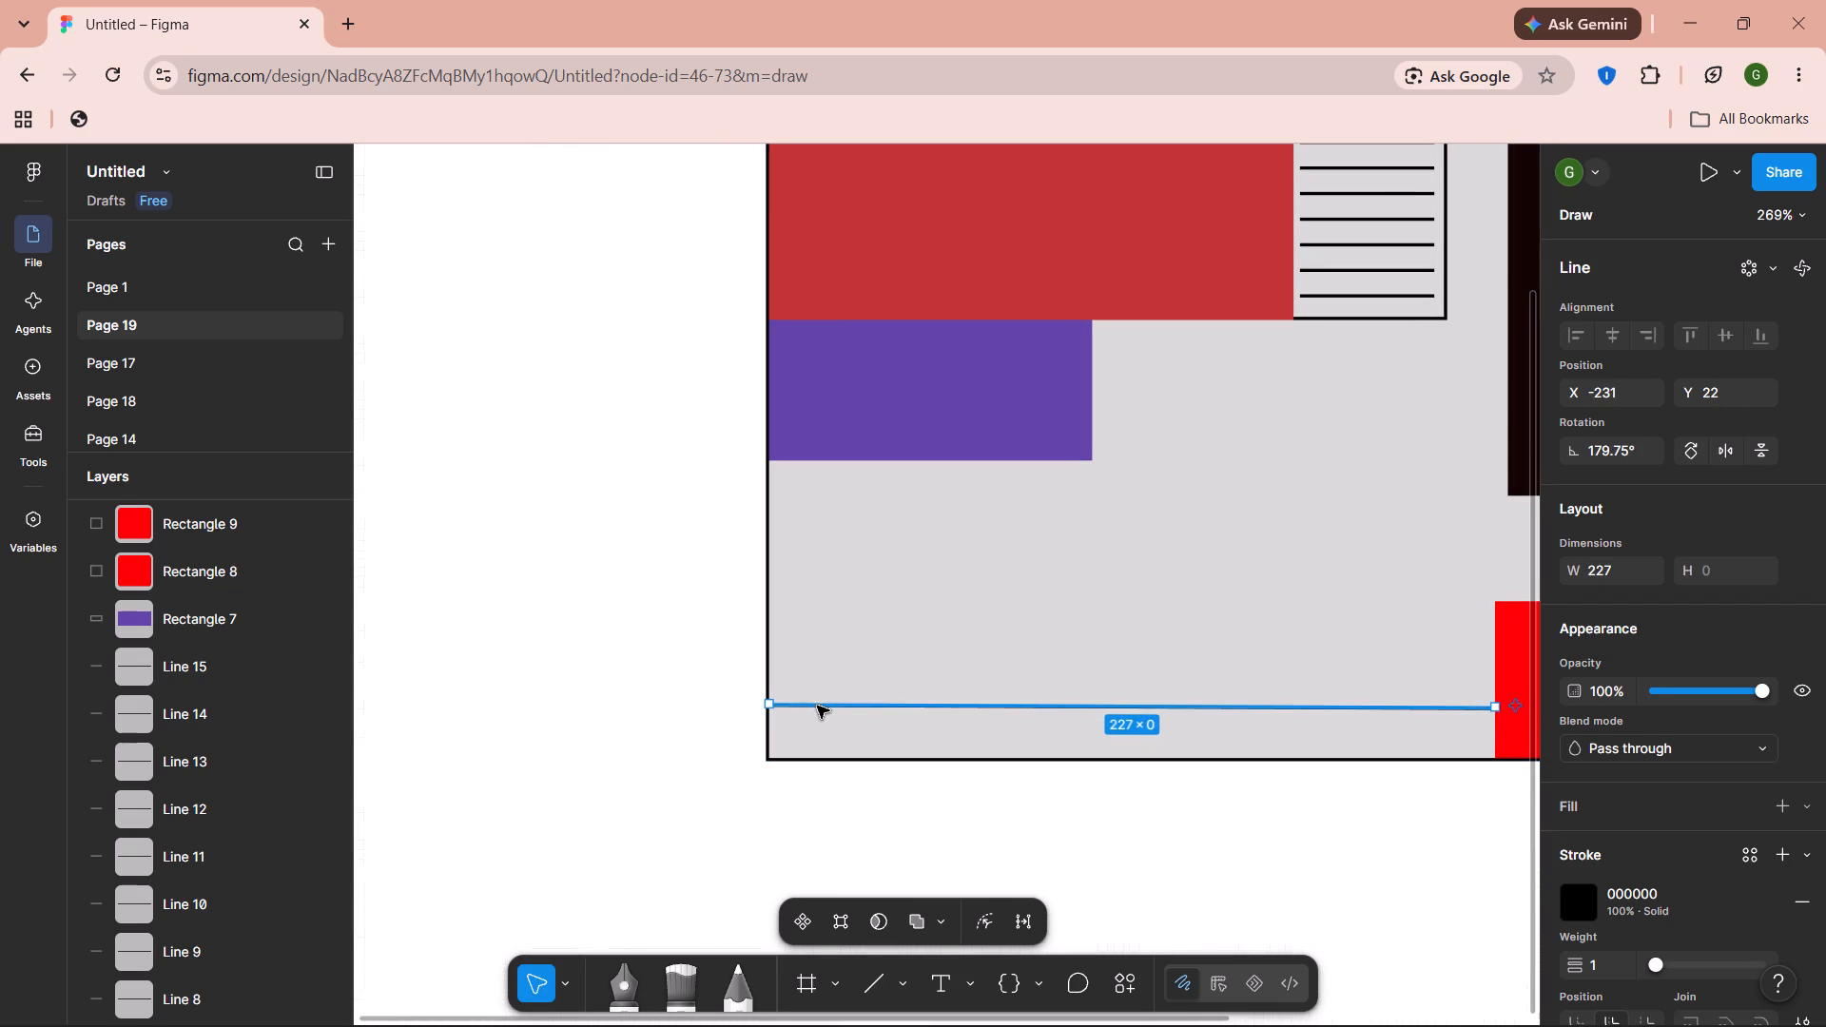
left_click(1037, 816)
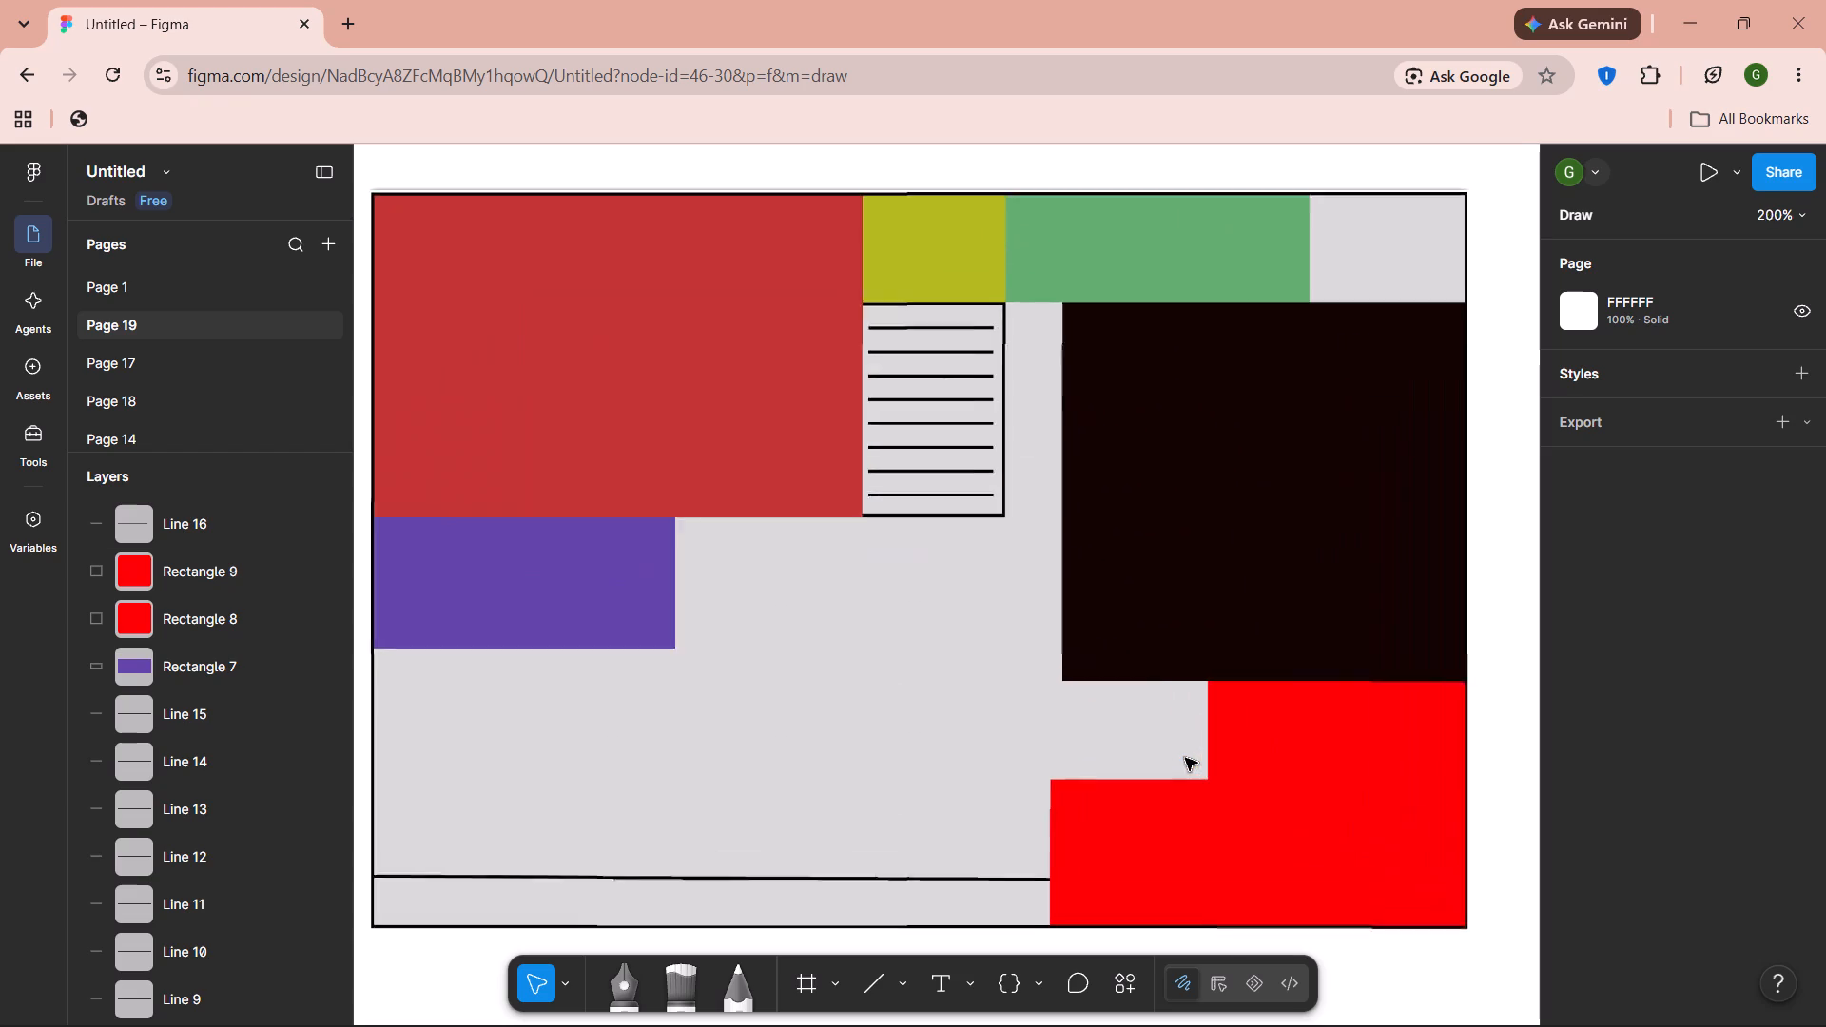
Lower the top edge of the smaller red rectangle to make it 53 × 44, at Y -5.
left_click(1133, 781)
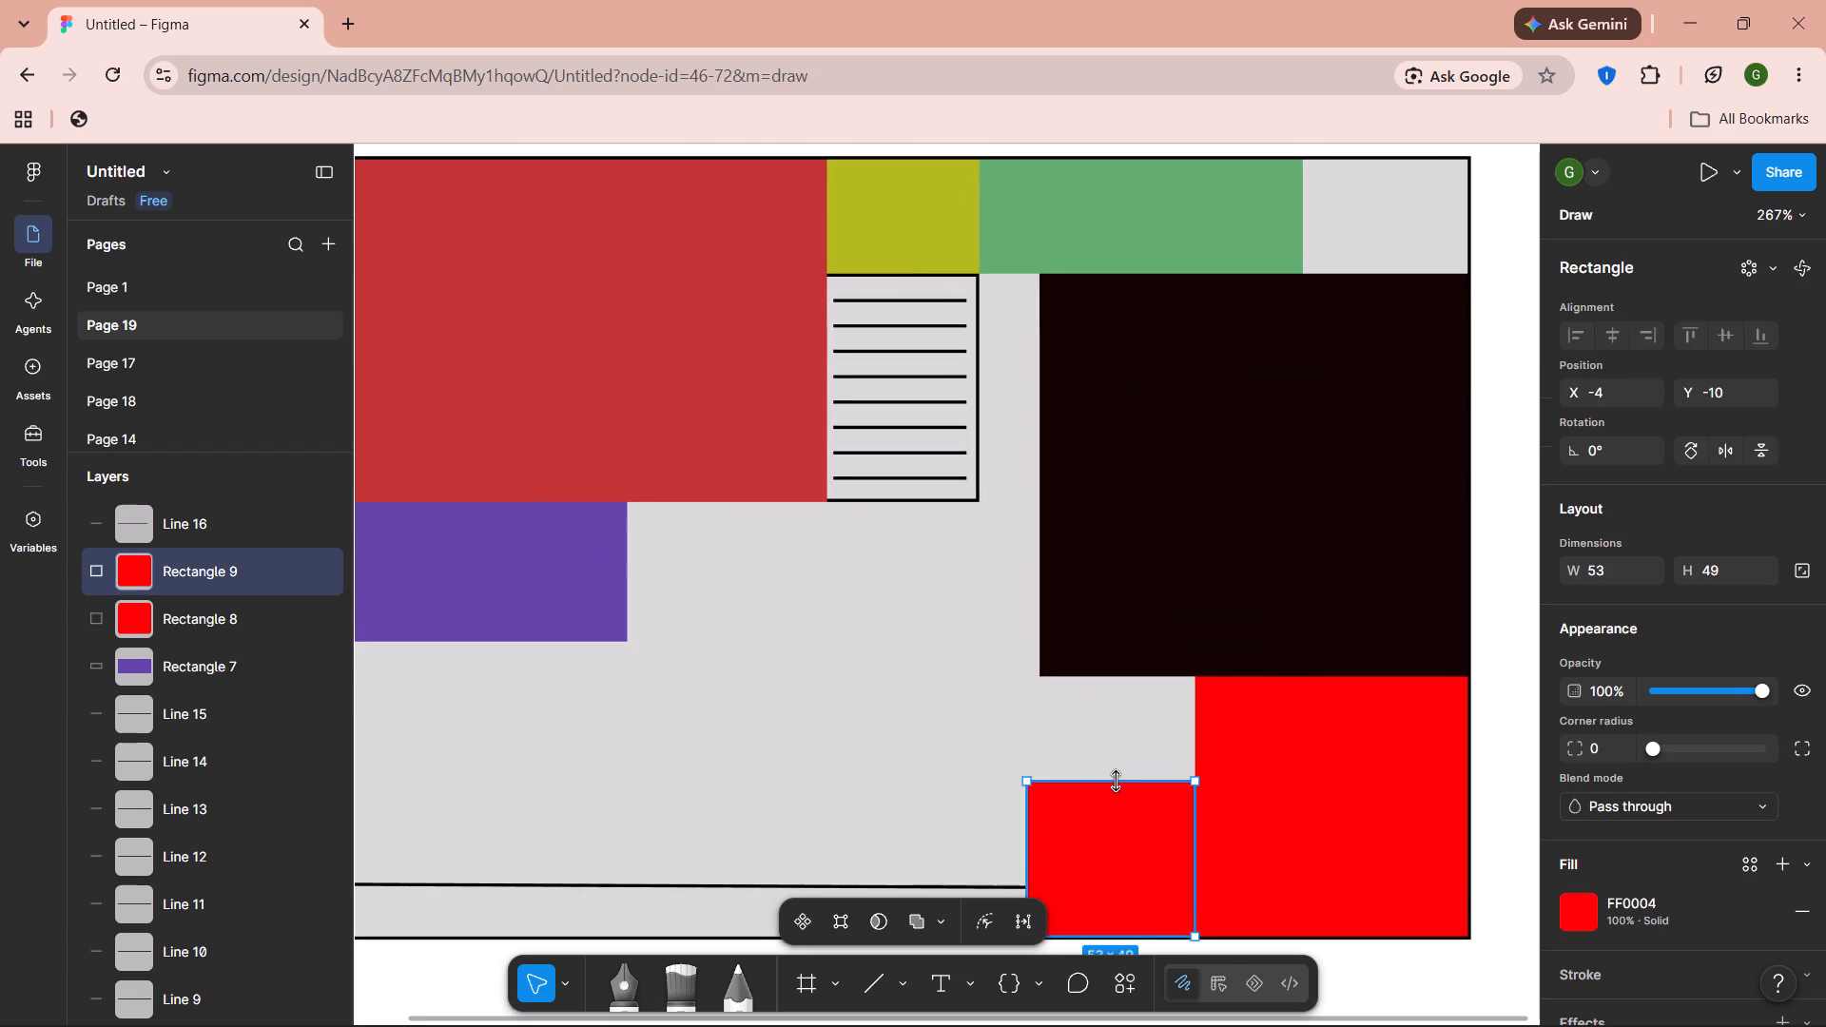
left_click_drag(1117, 781, 1117, 769)
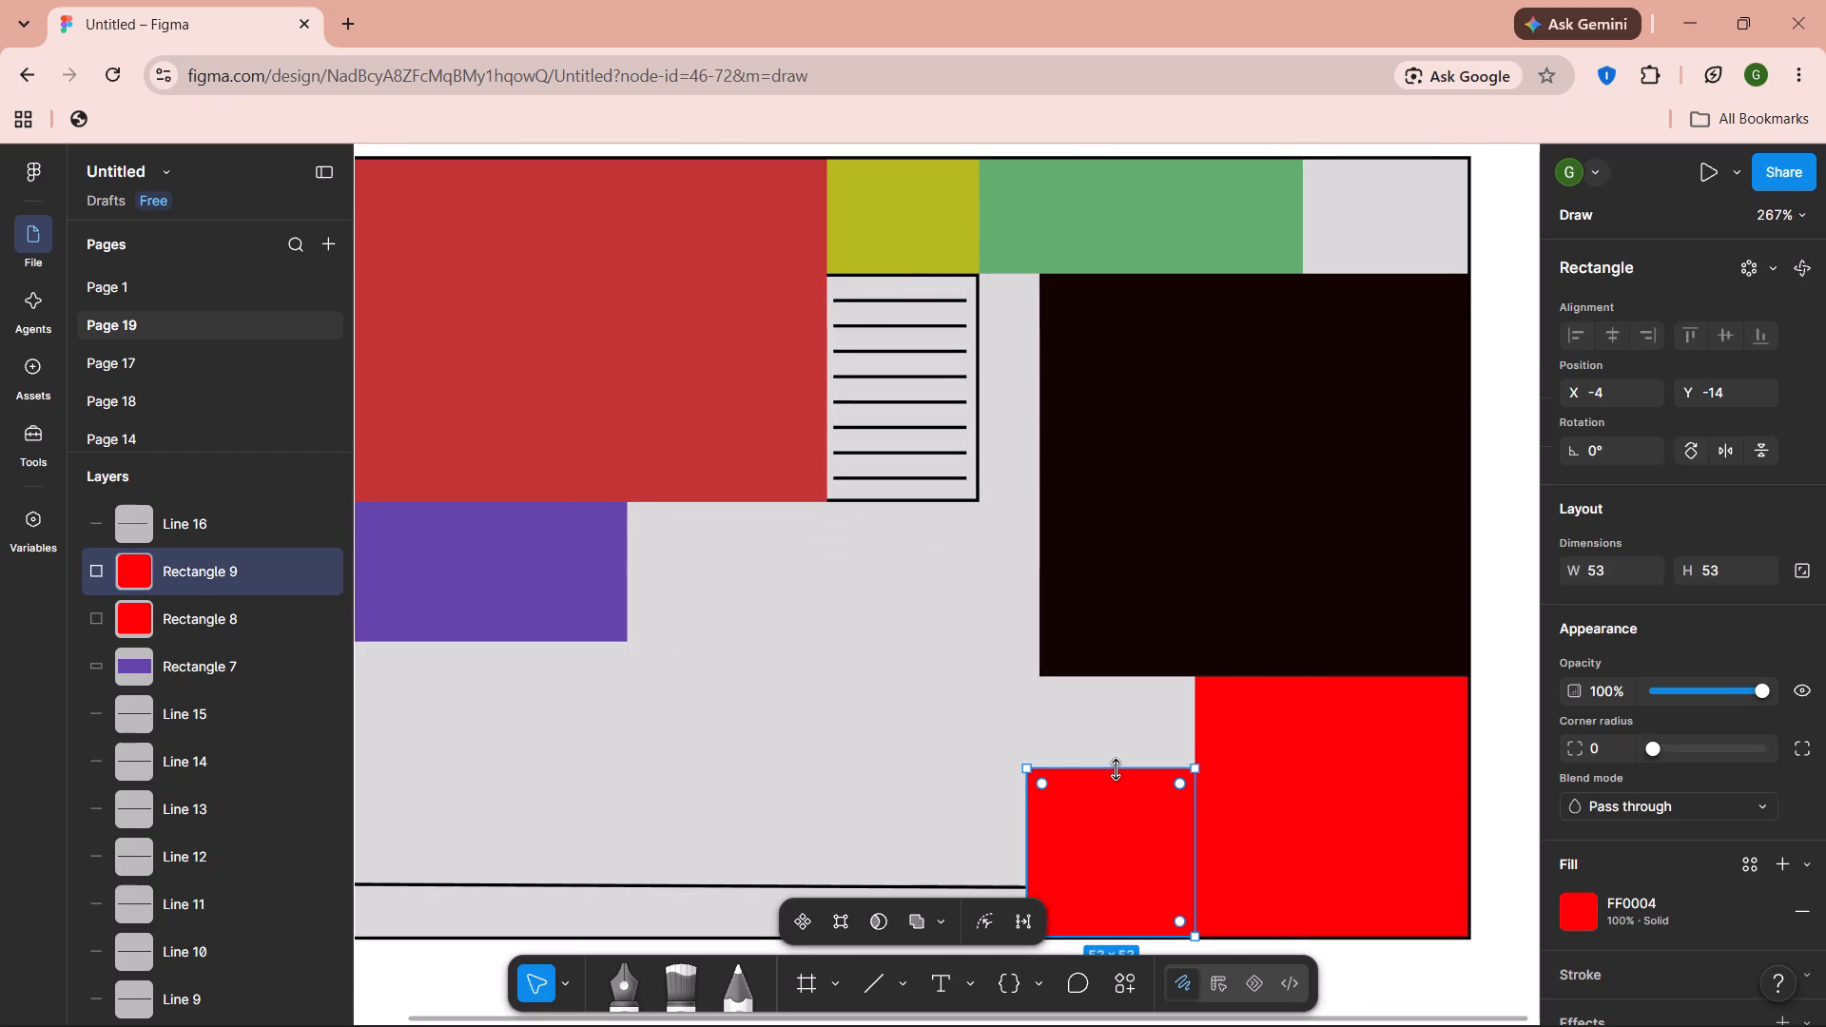
left_click_drag(1117, 769, 1117, 783)
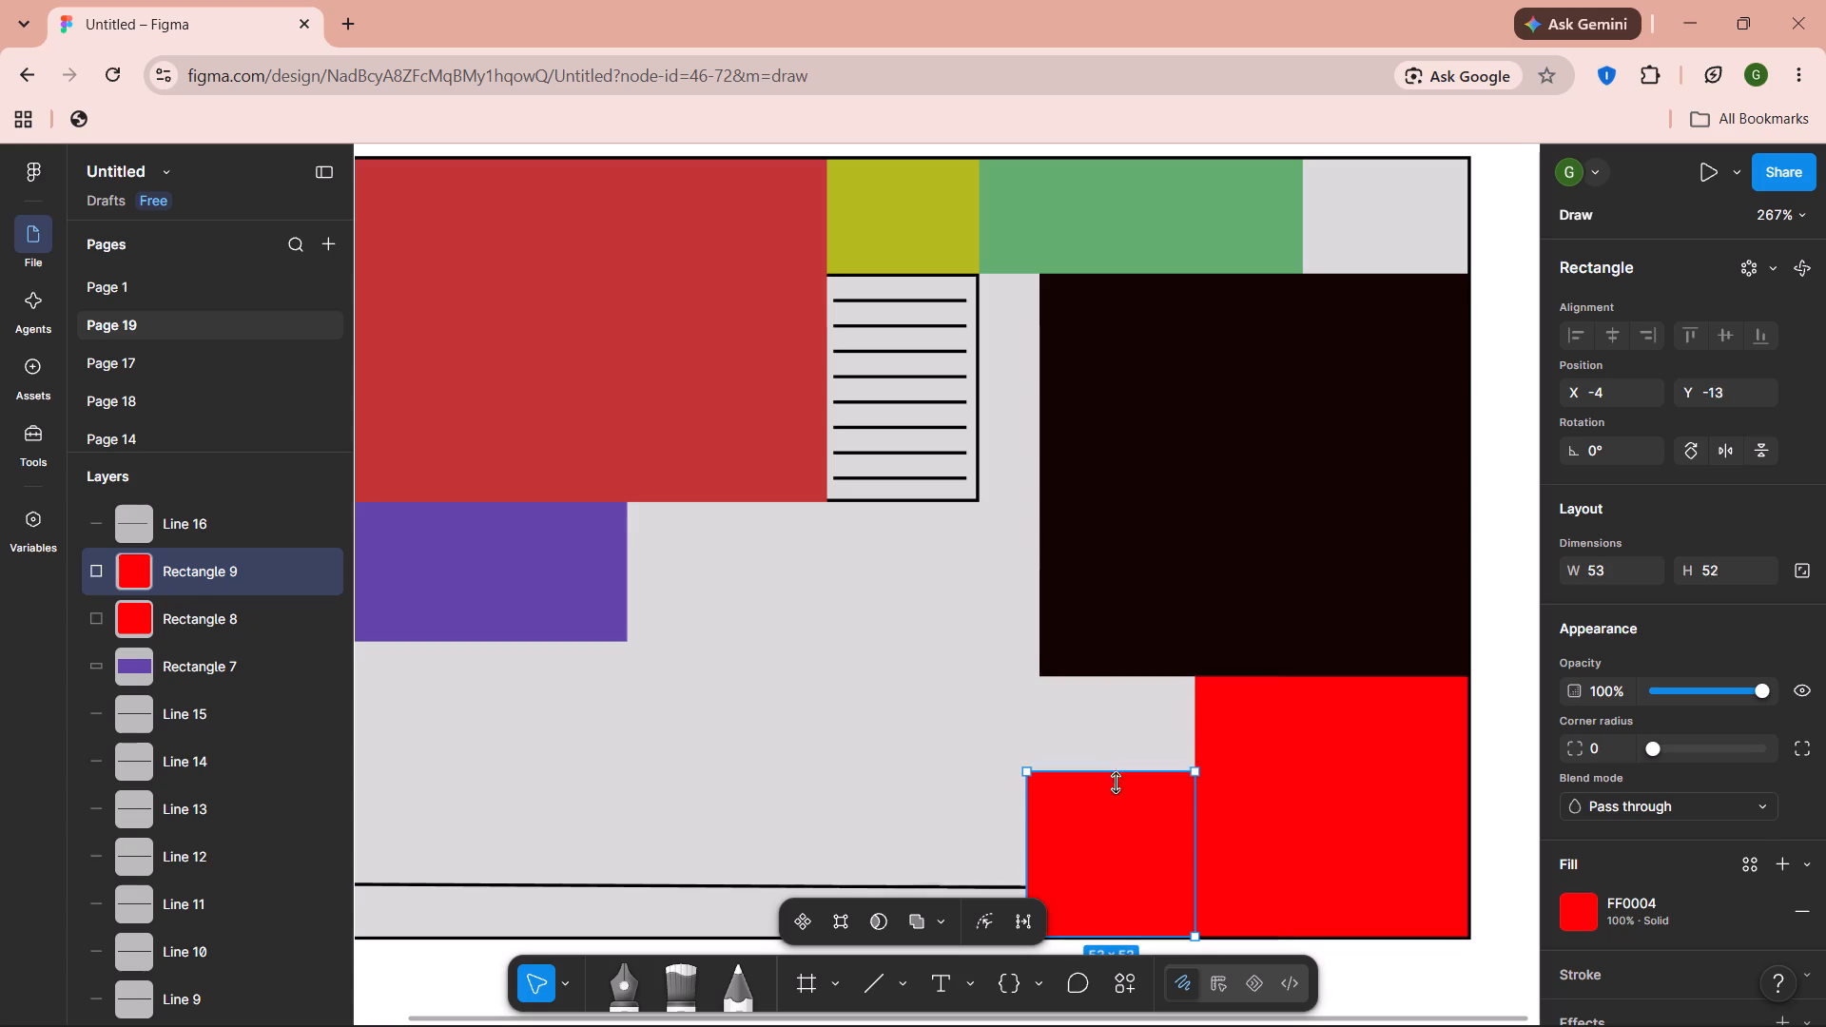
left_click_drag(1117, 783, 1118, 795)
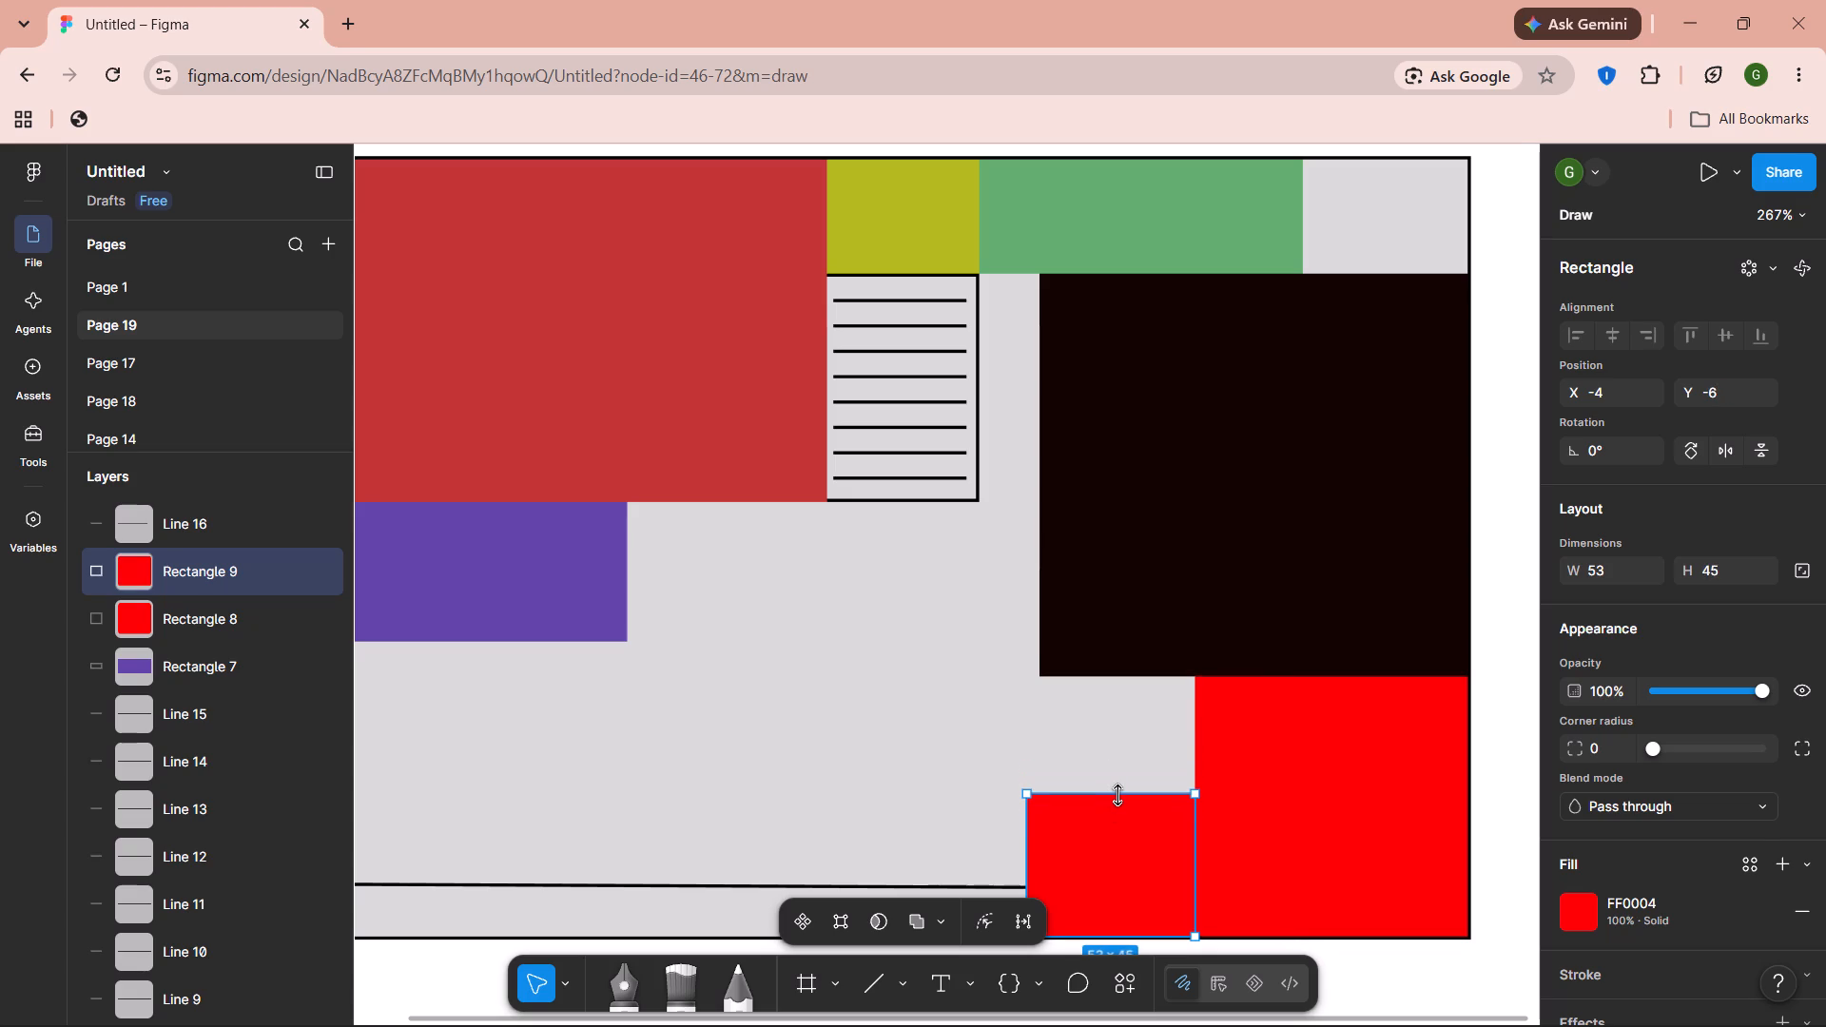
left_click_drag(1118, 795, 1118, 796)
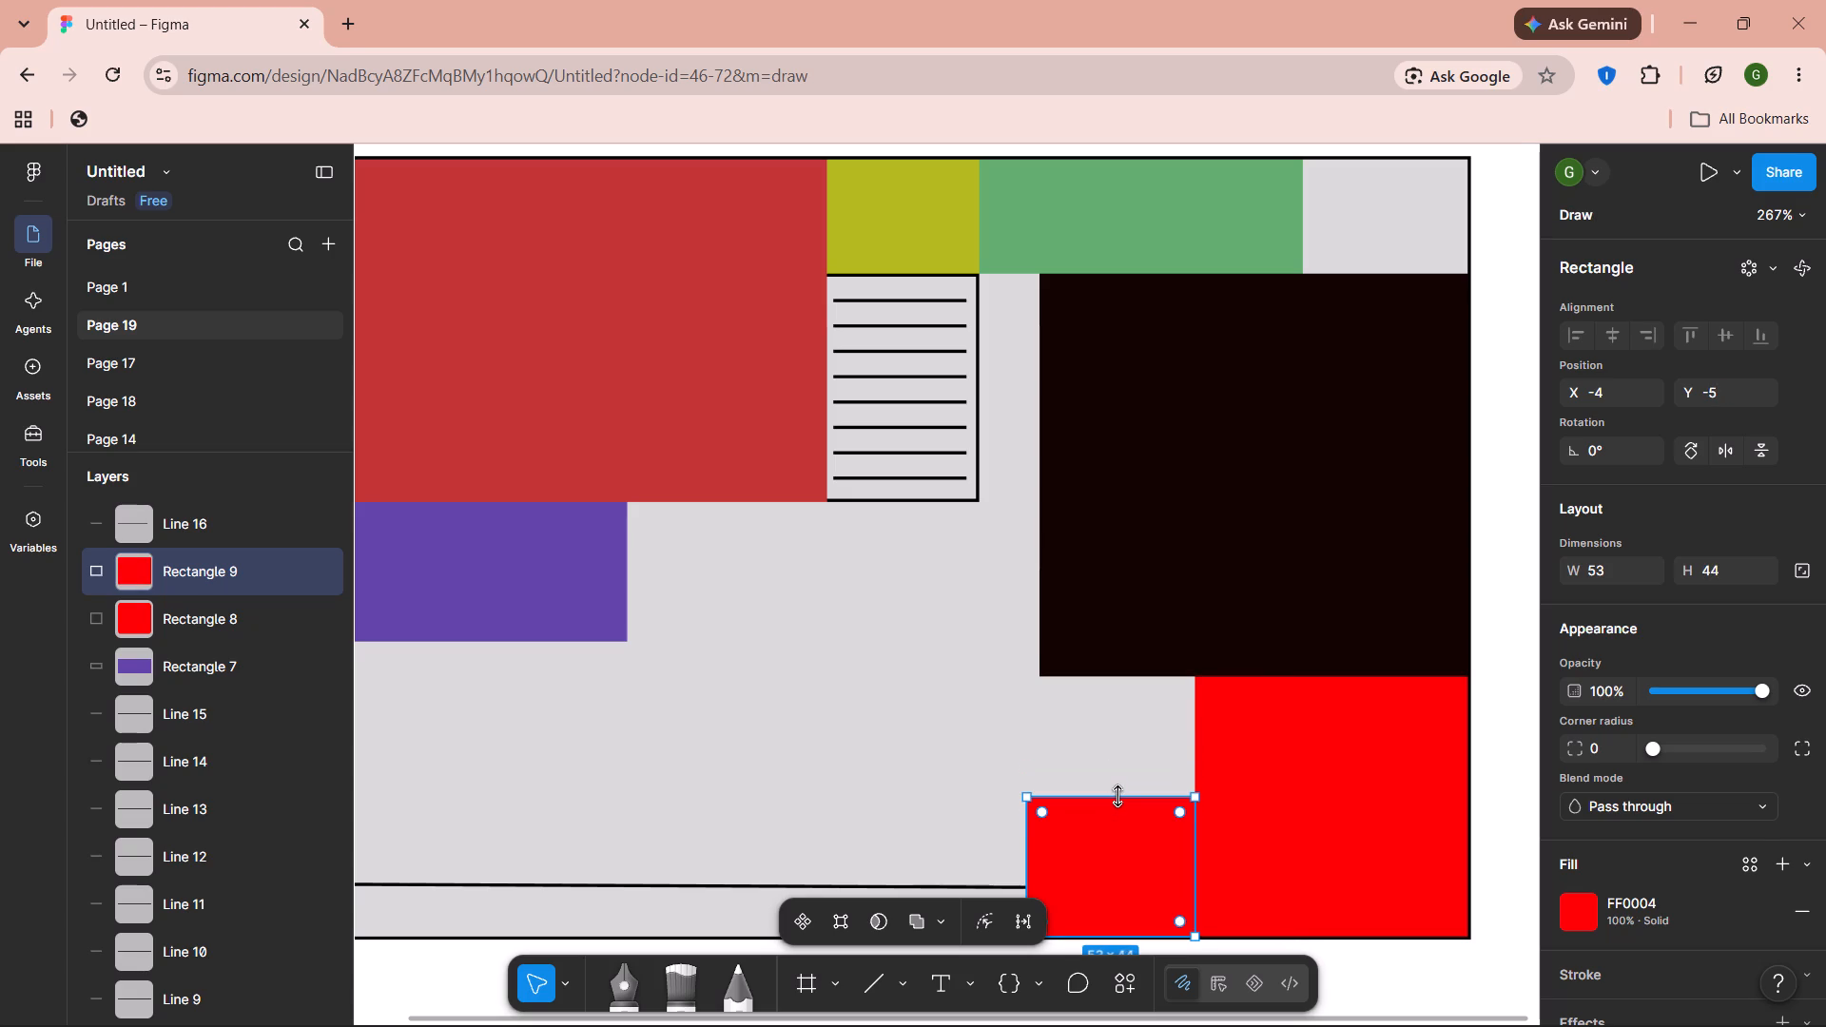
Drag the large 368 × 247 grey background rectangle out of place and delete it.
left_click(1124, 772)
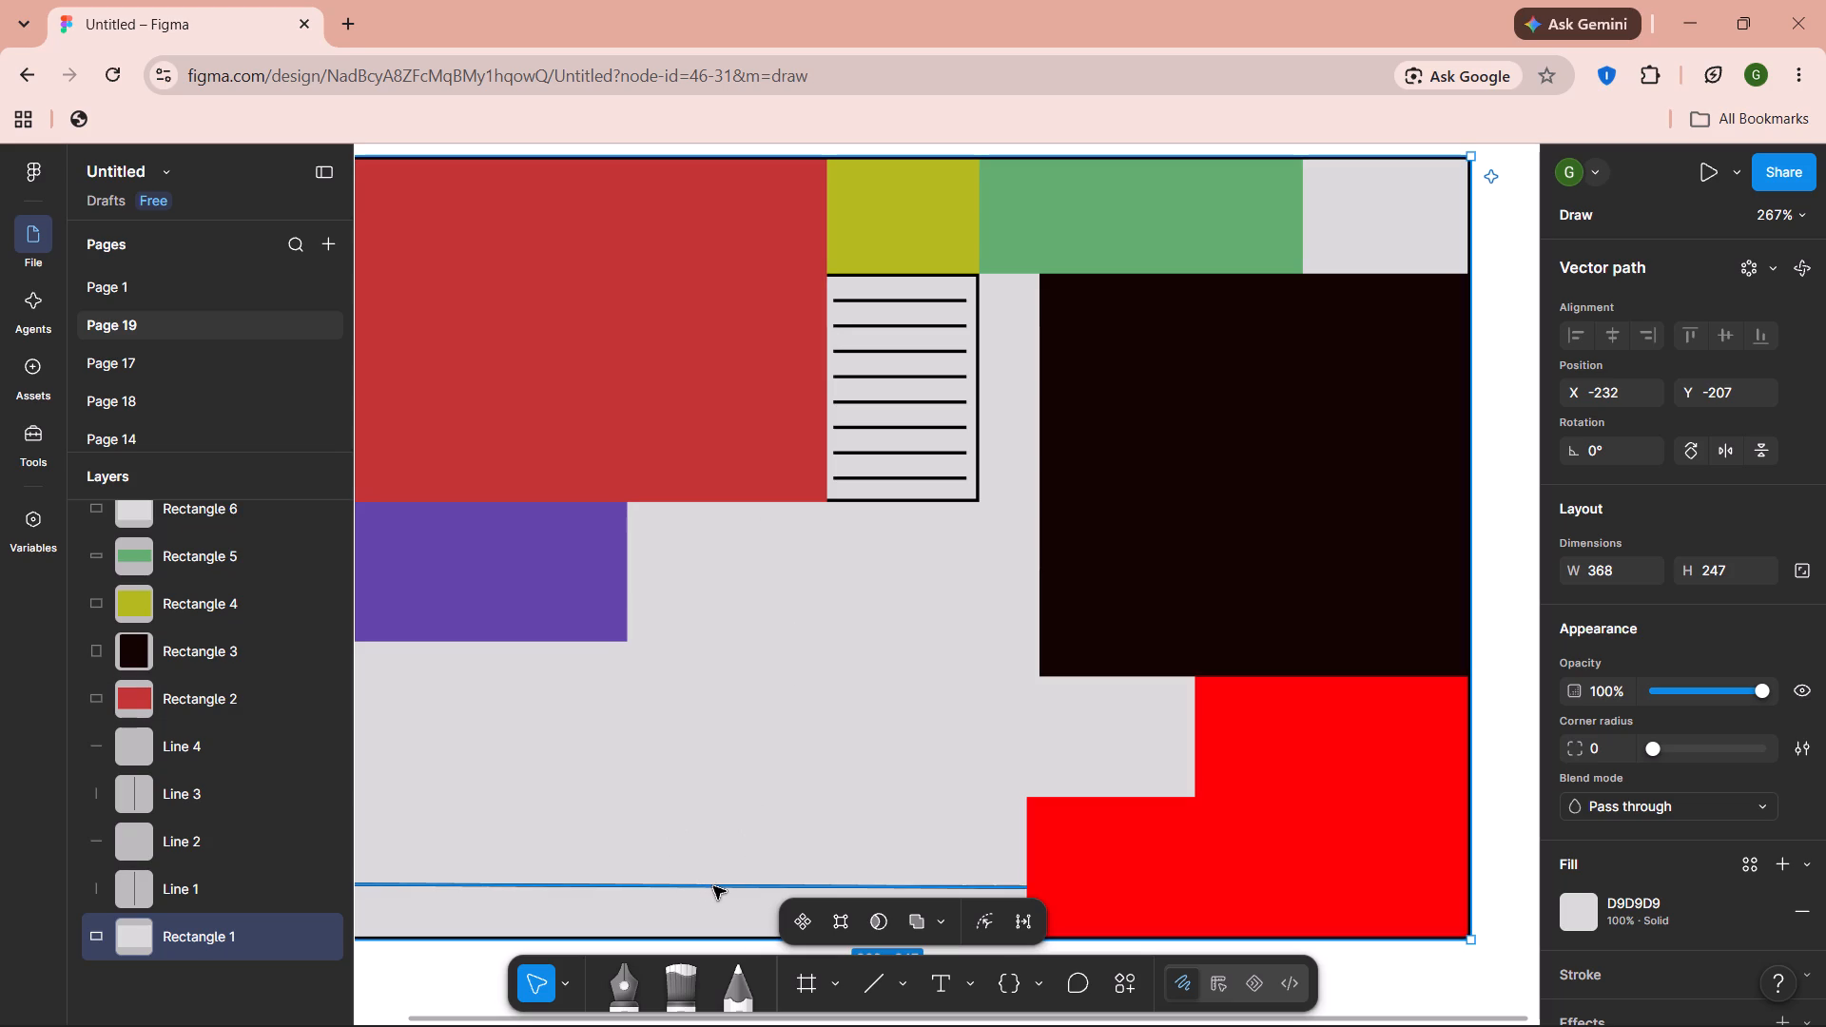
left_click_drag(713, 886, 682, 887)
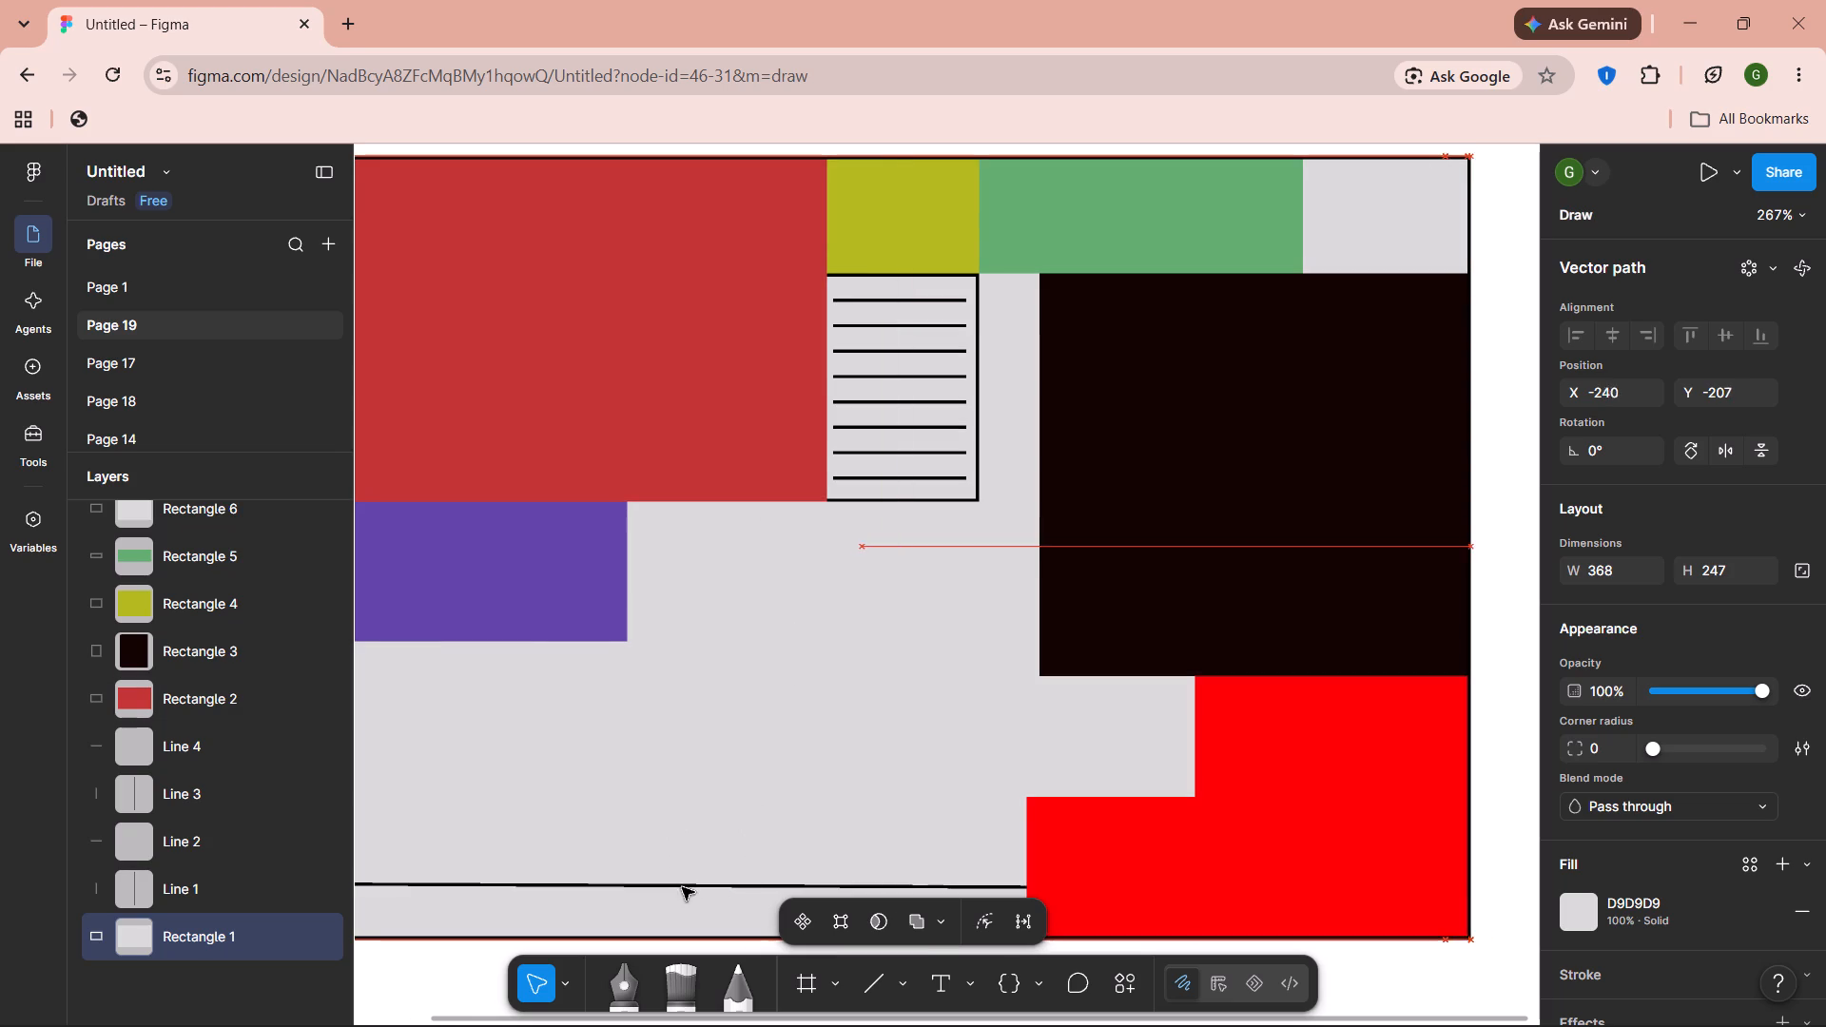
left_click_drag(682, 887, 1038, 794)
left_click_drag(955, 812, 901, 824)
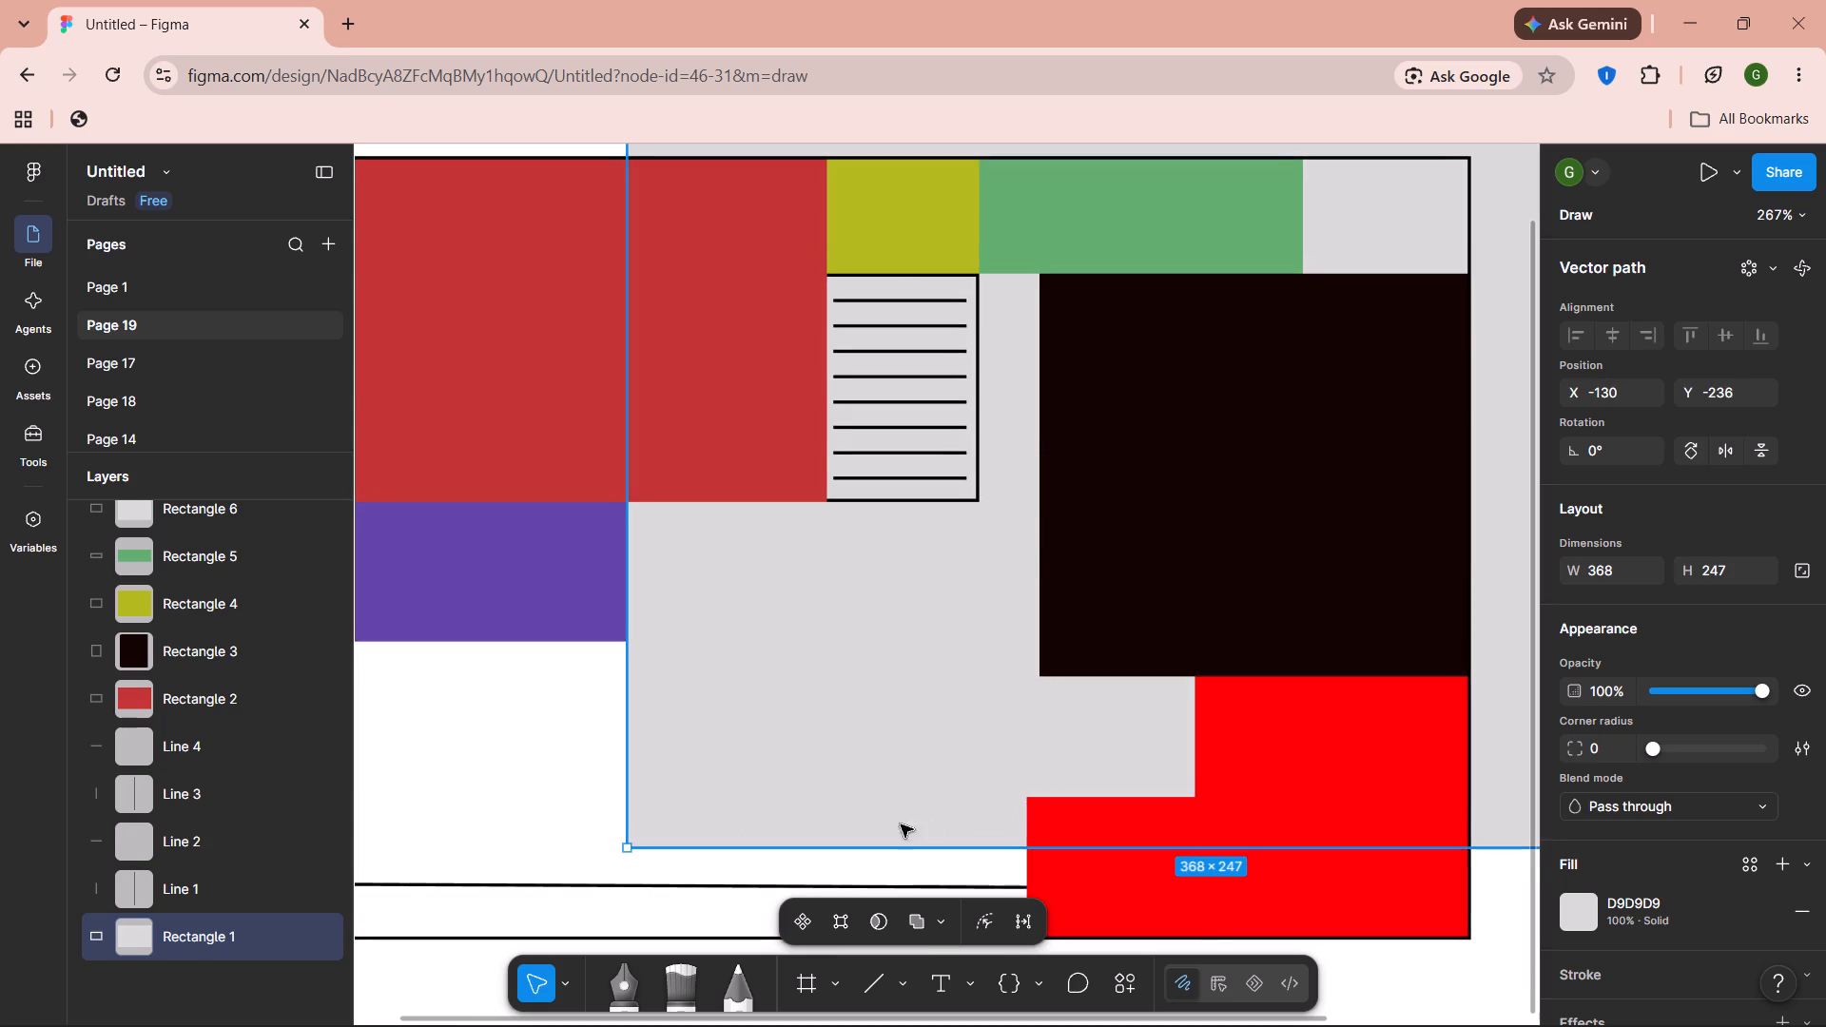
left_click_drag(901, 824, 650, 868)
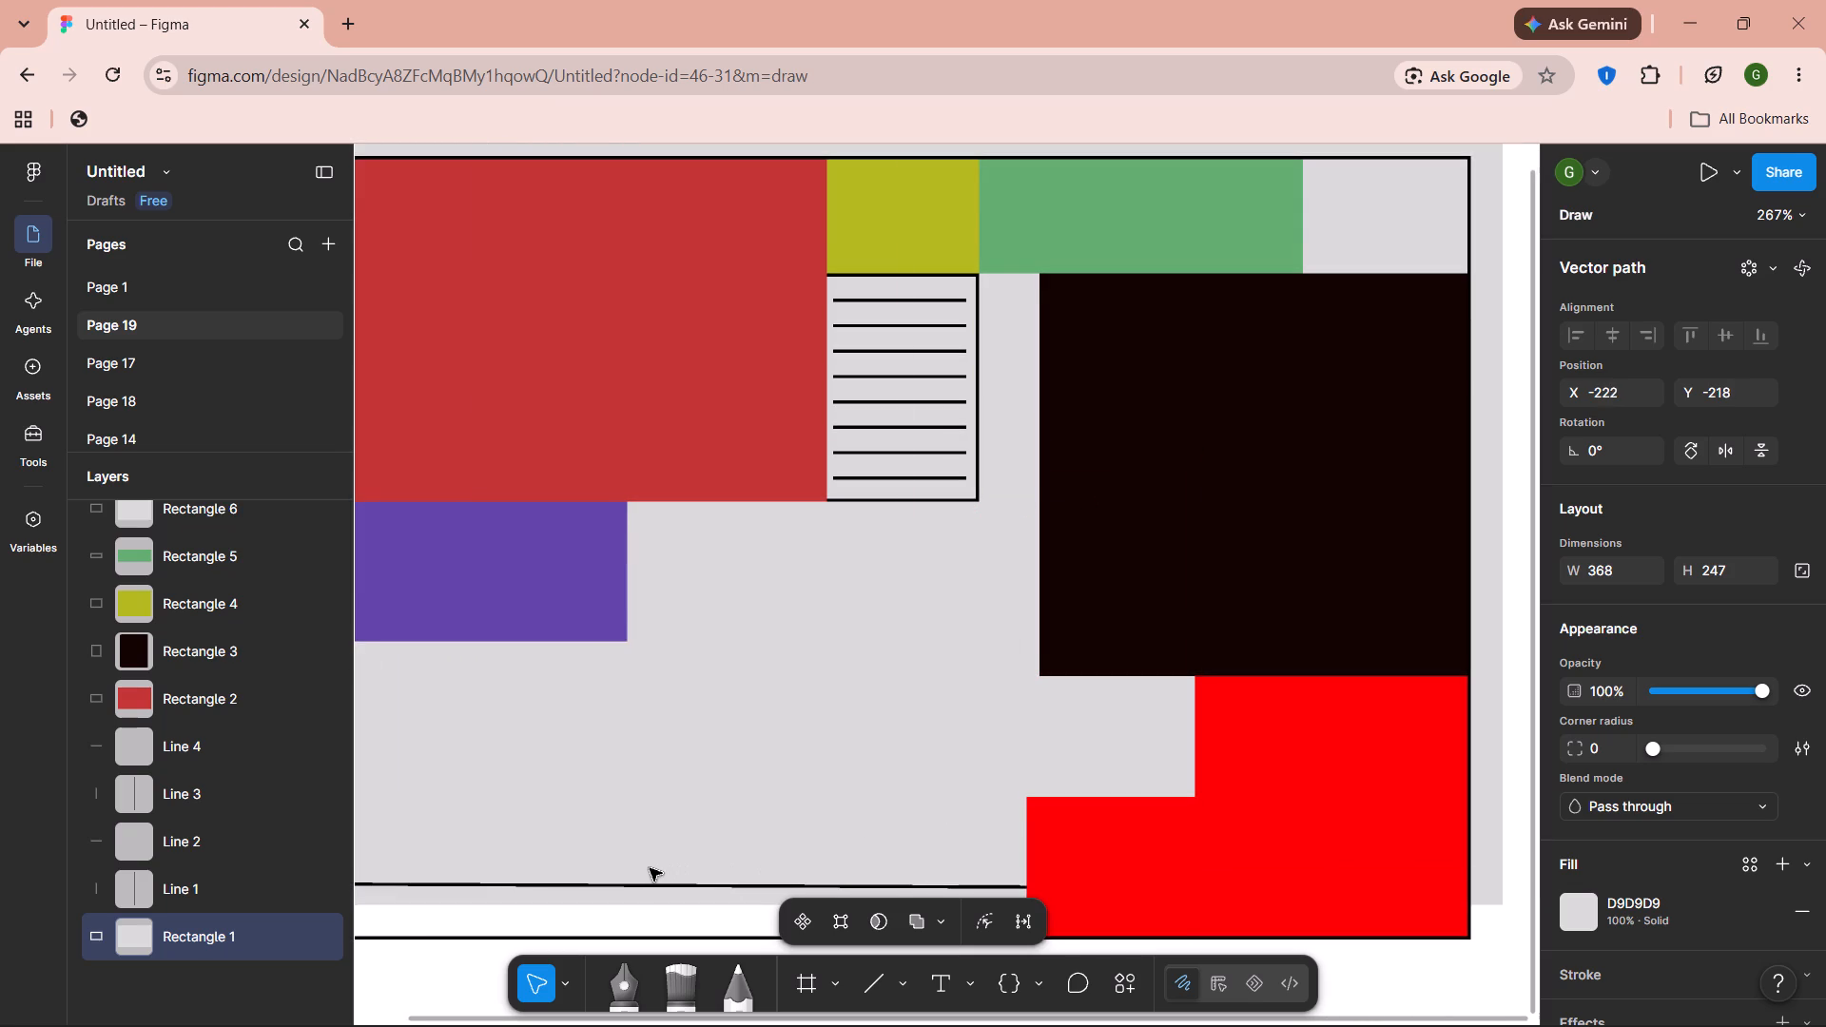
left_click_drag(650, 868, 560, 885)
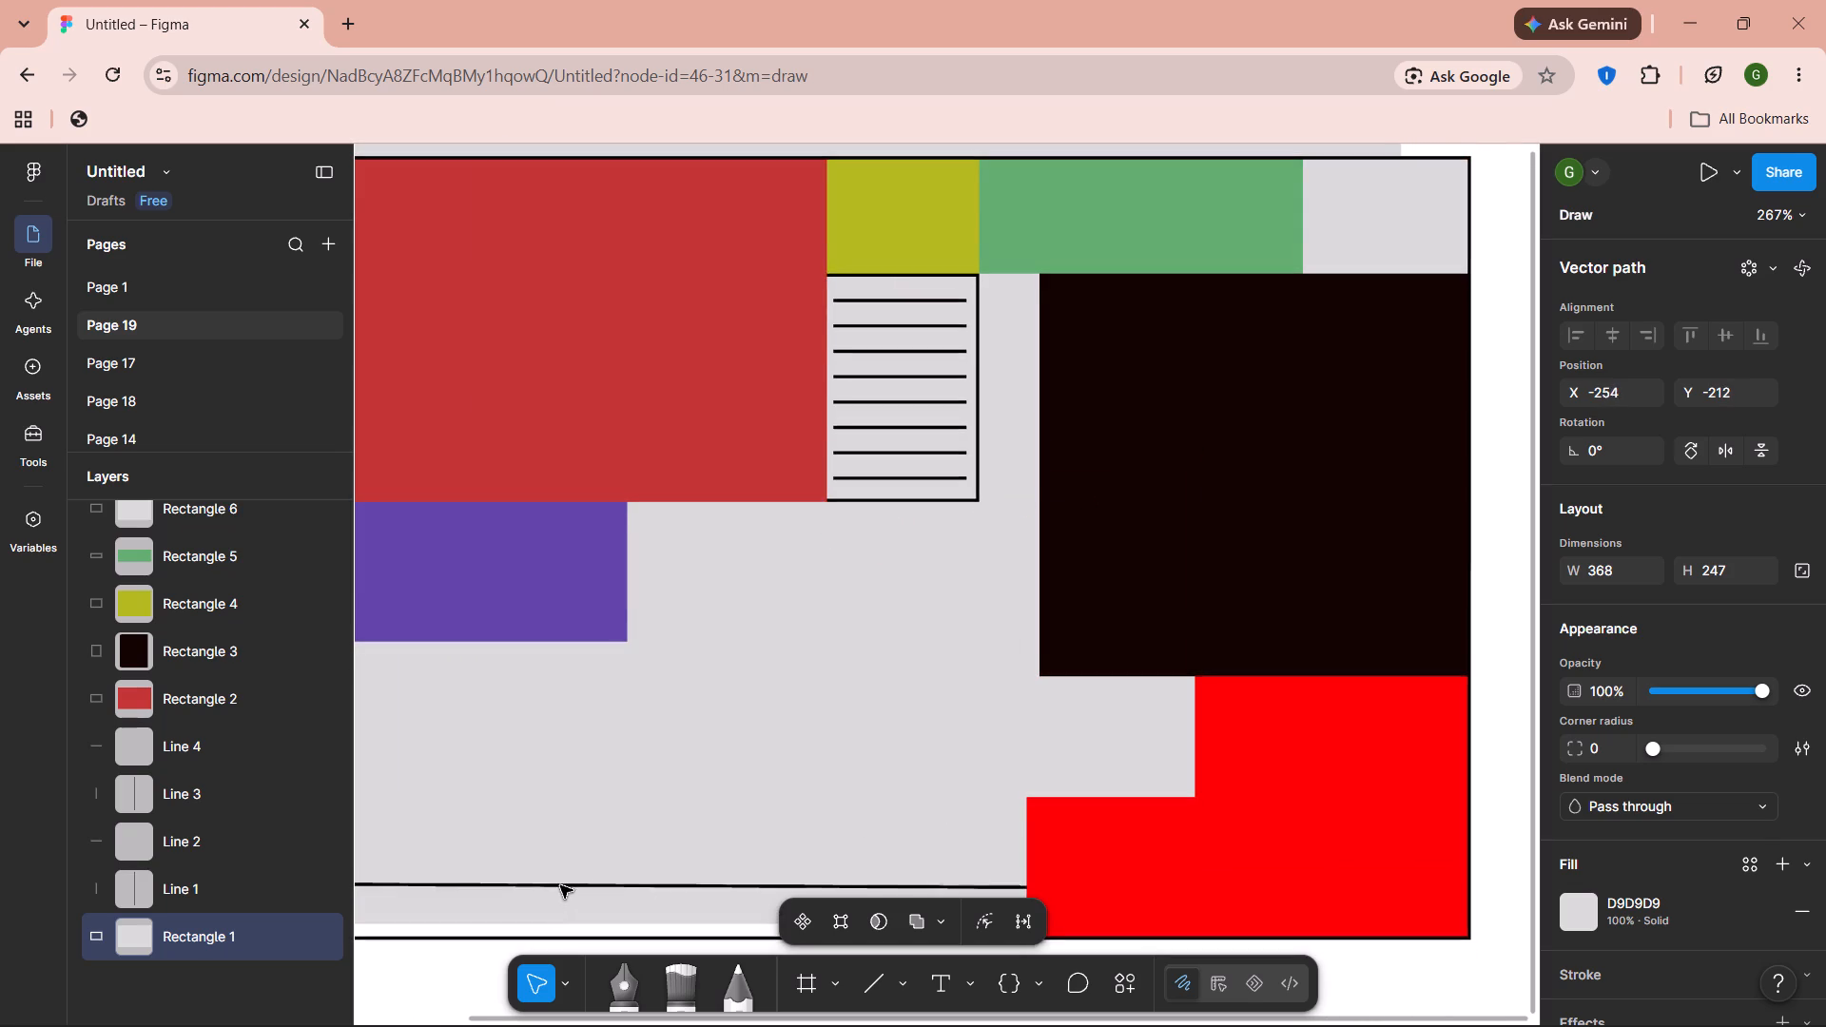
left_click_drag(560, 885, 570, 900)
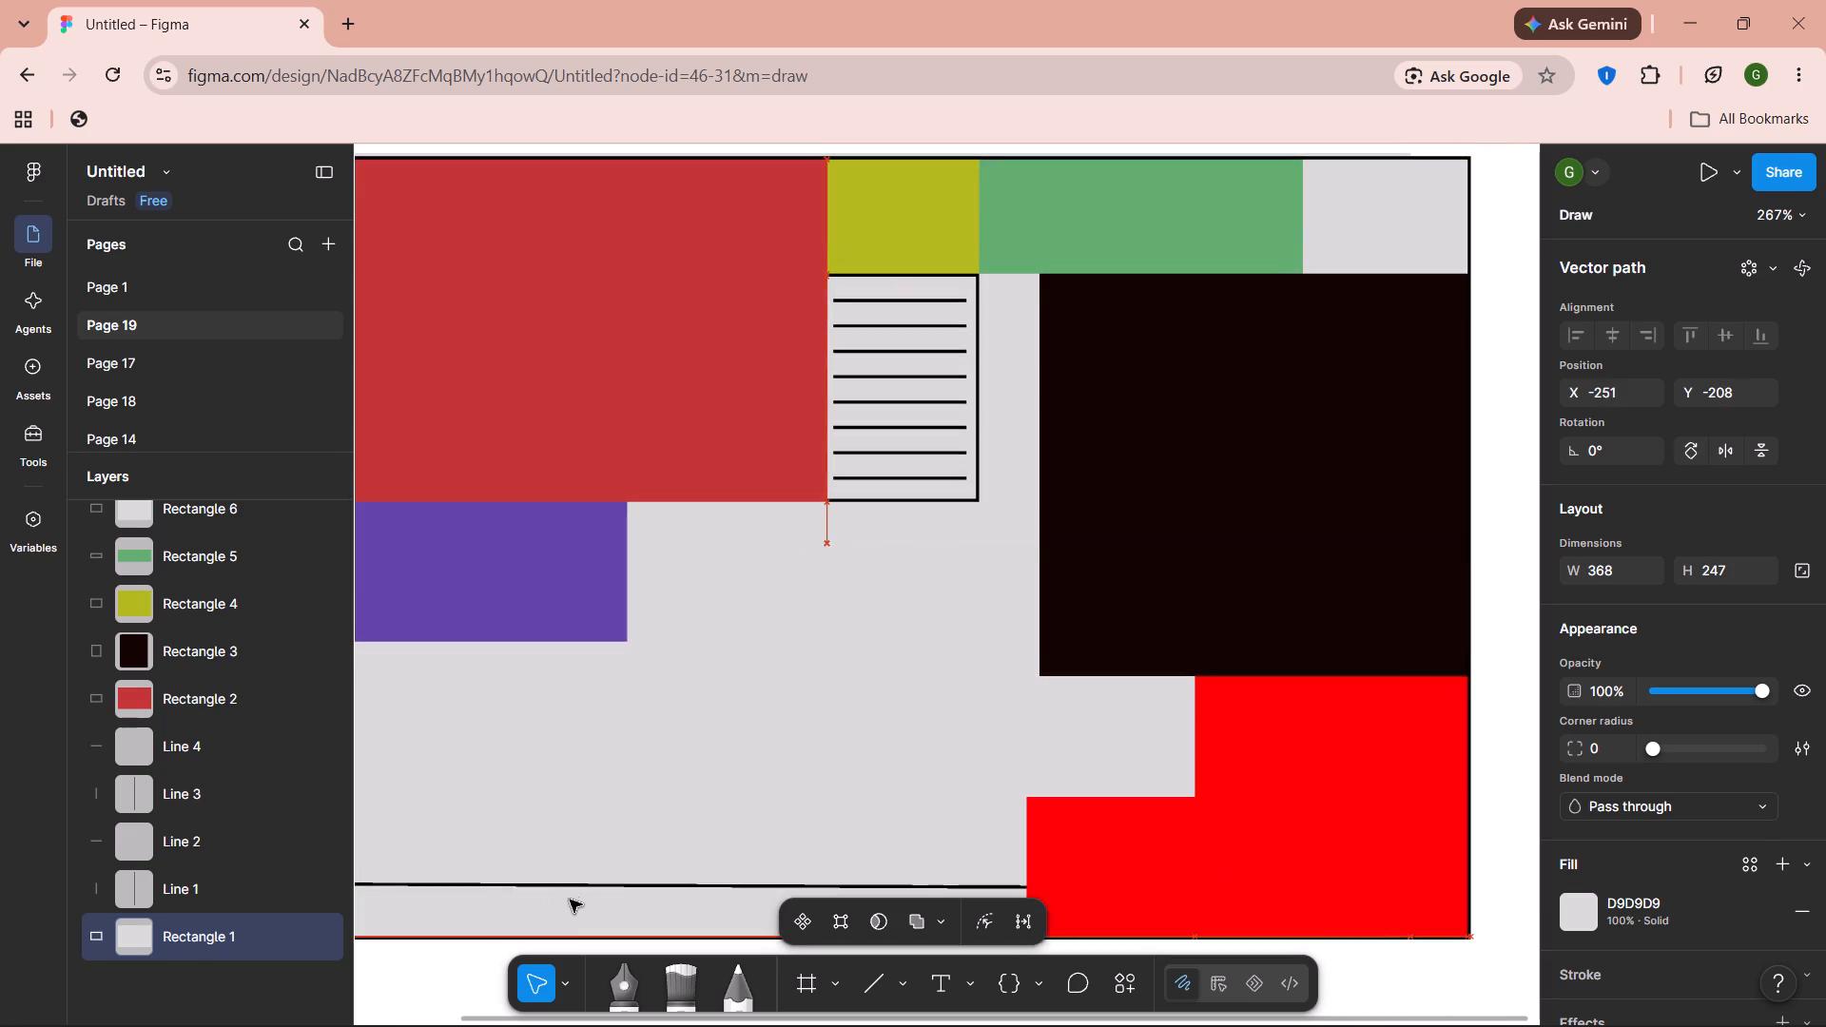
left_click_drag(570, 900, 573, 928)
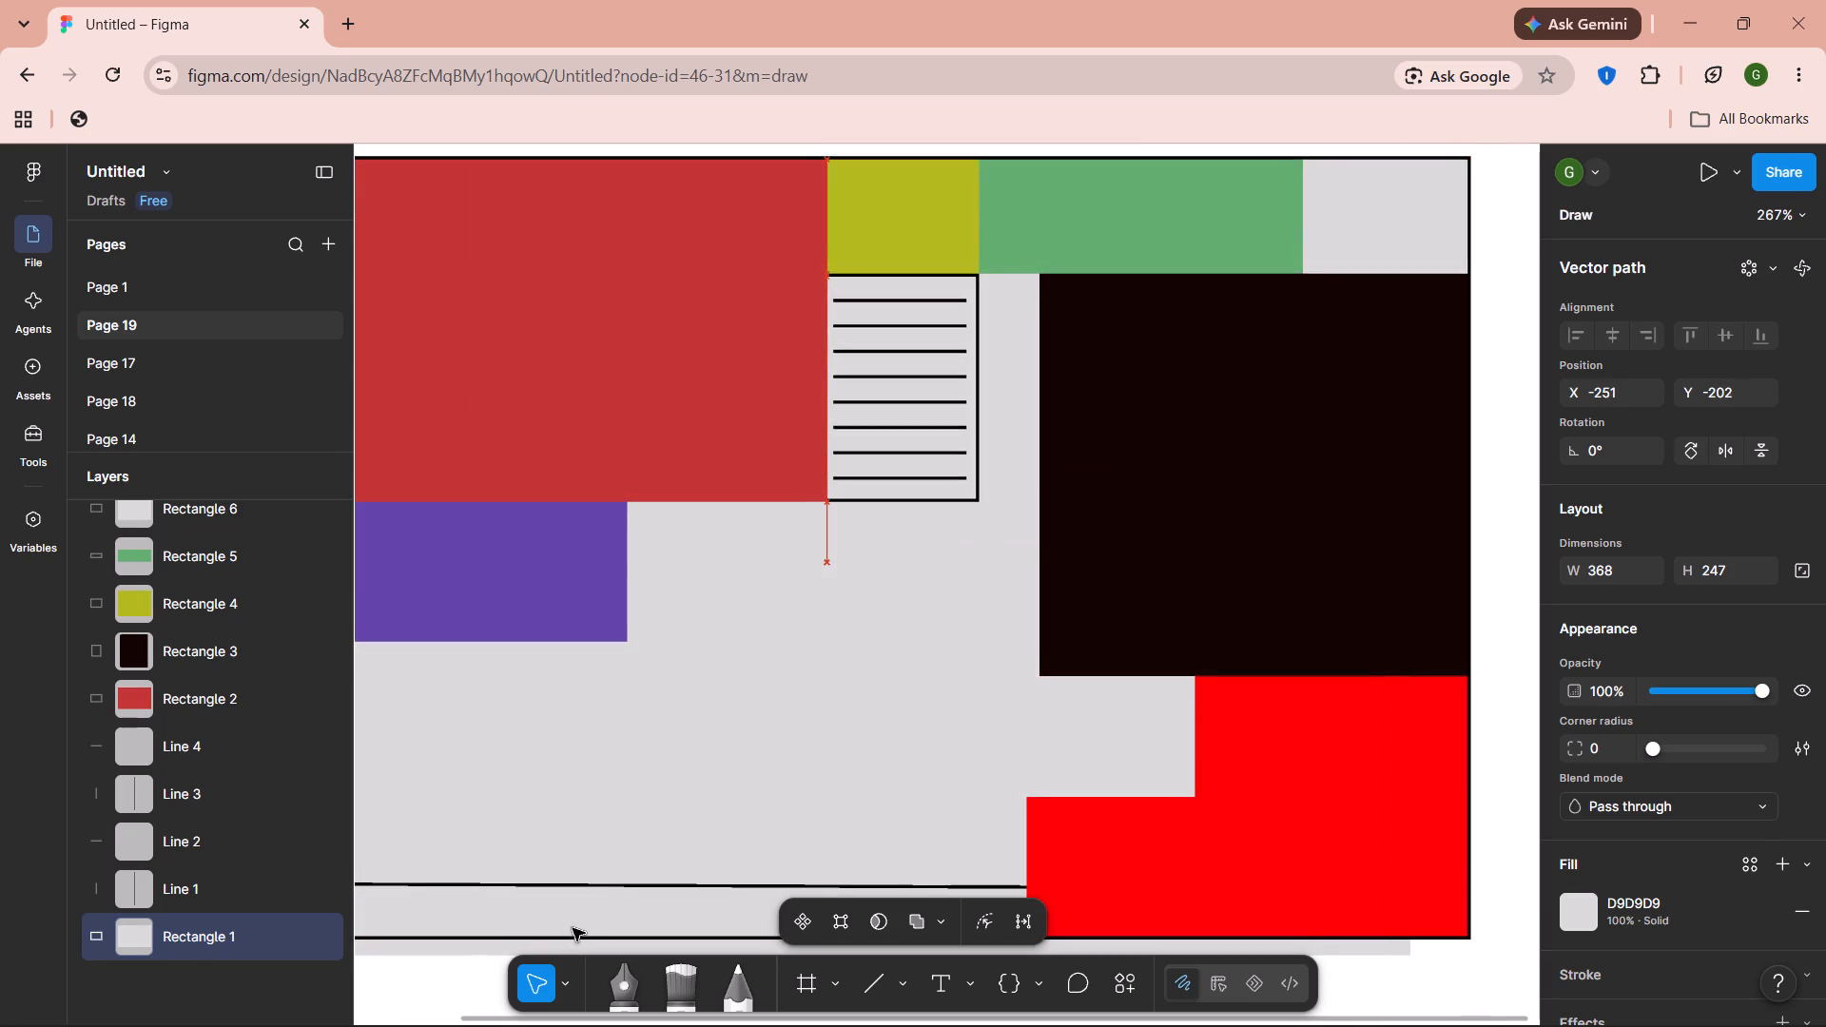
left_click_drag(573, 928, 671, 1024)
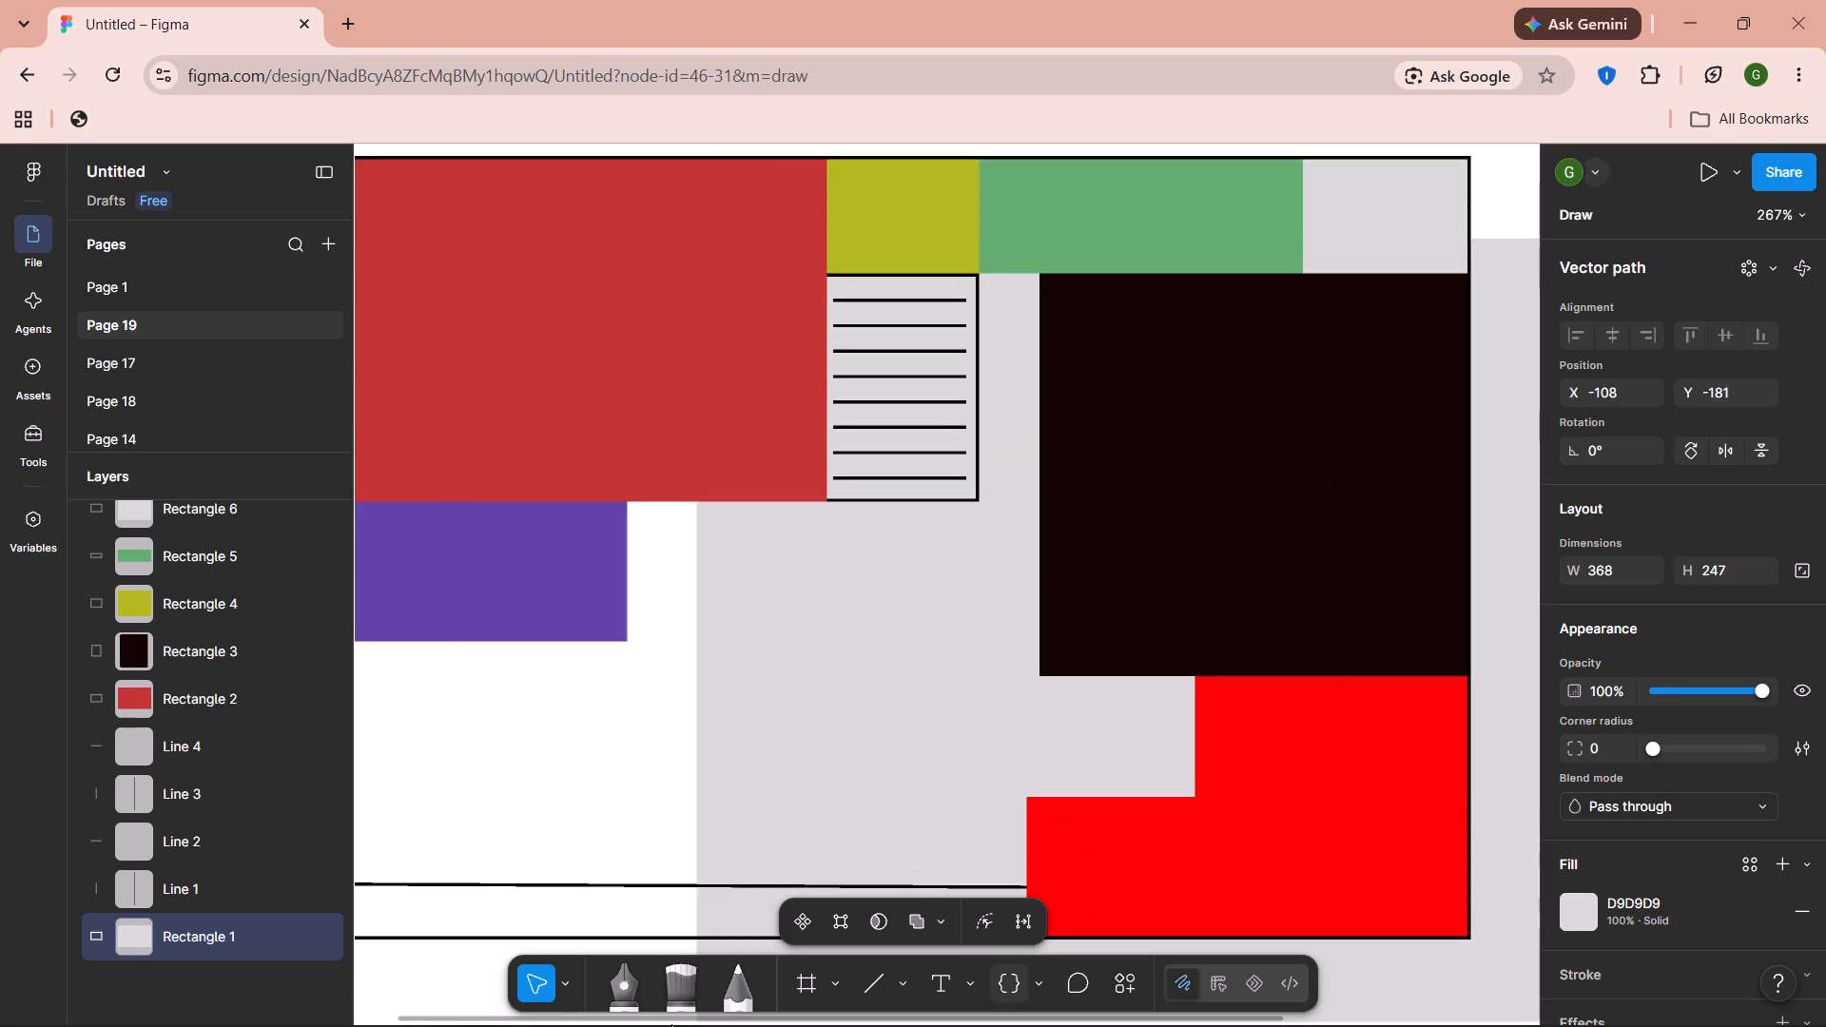
left_click_drag(671, 1024, 762, 910)
key("Delete")
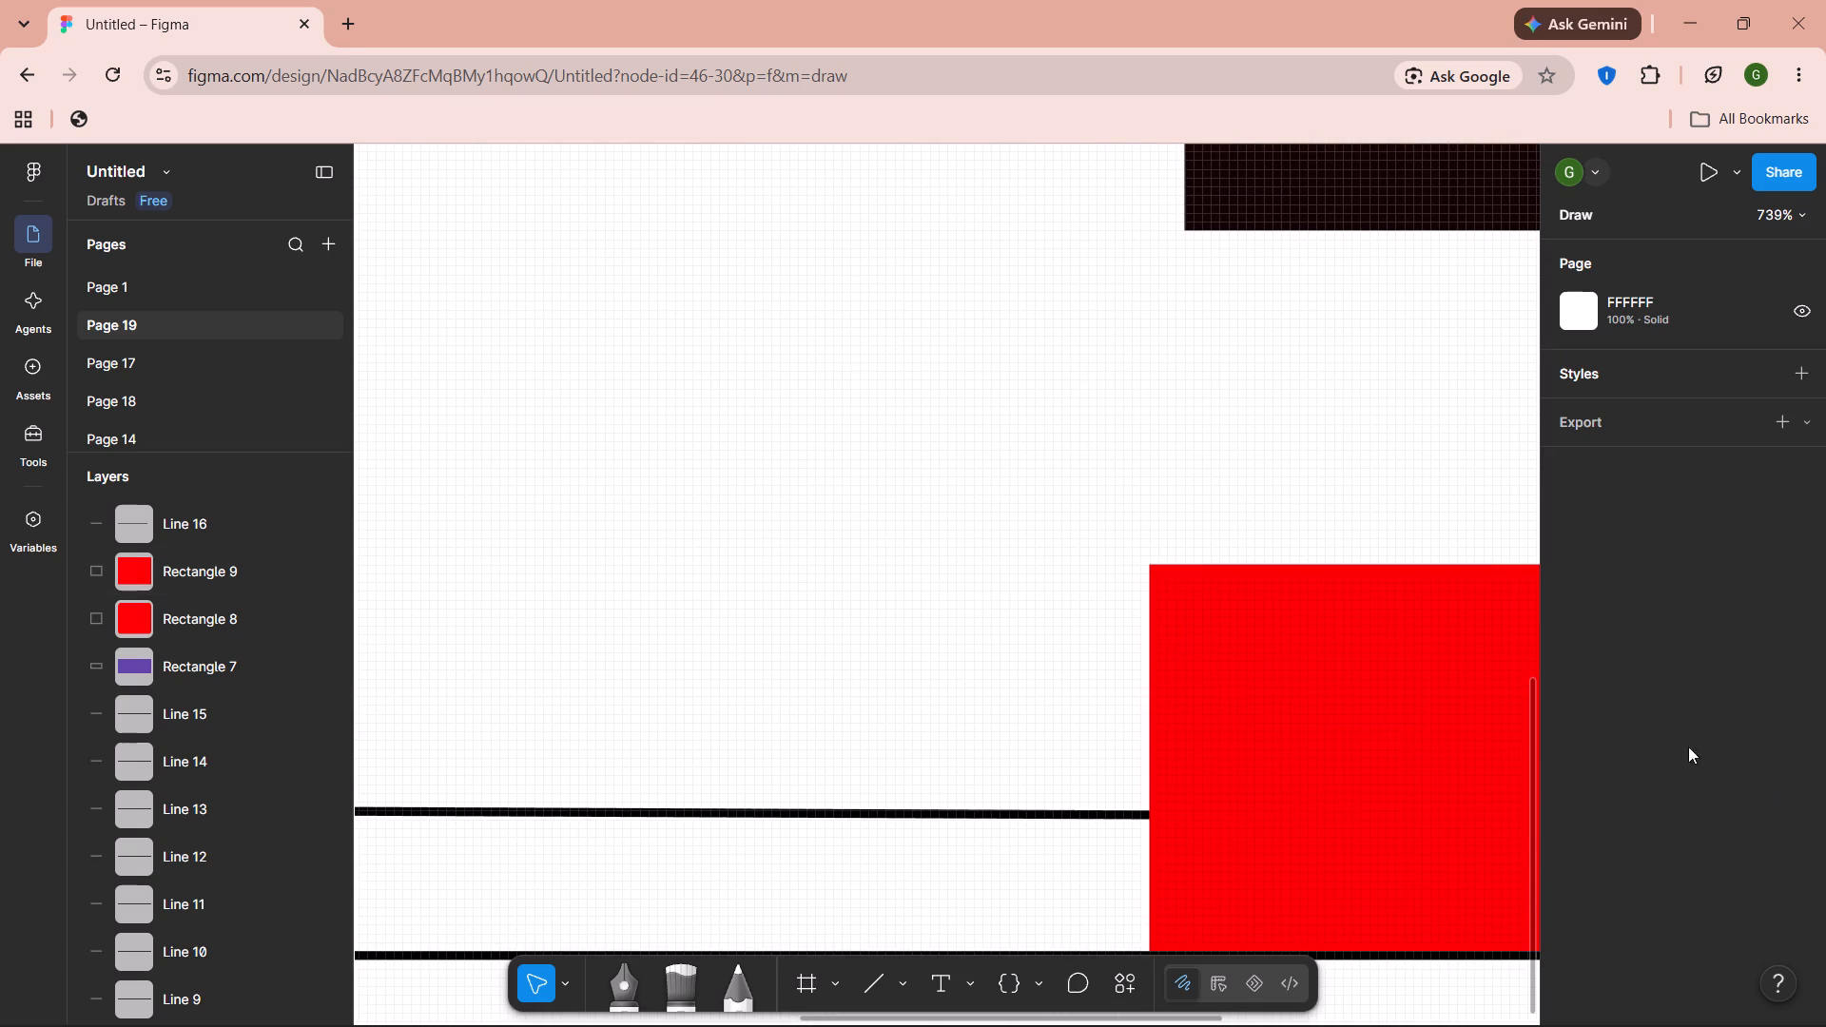
Draw a grey rectangle of 35 × 28 flush with the smaller red block's top-left corner, reaching down to the long line.
left_click(905, 982)
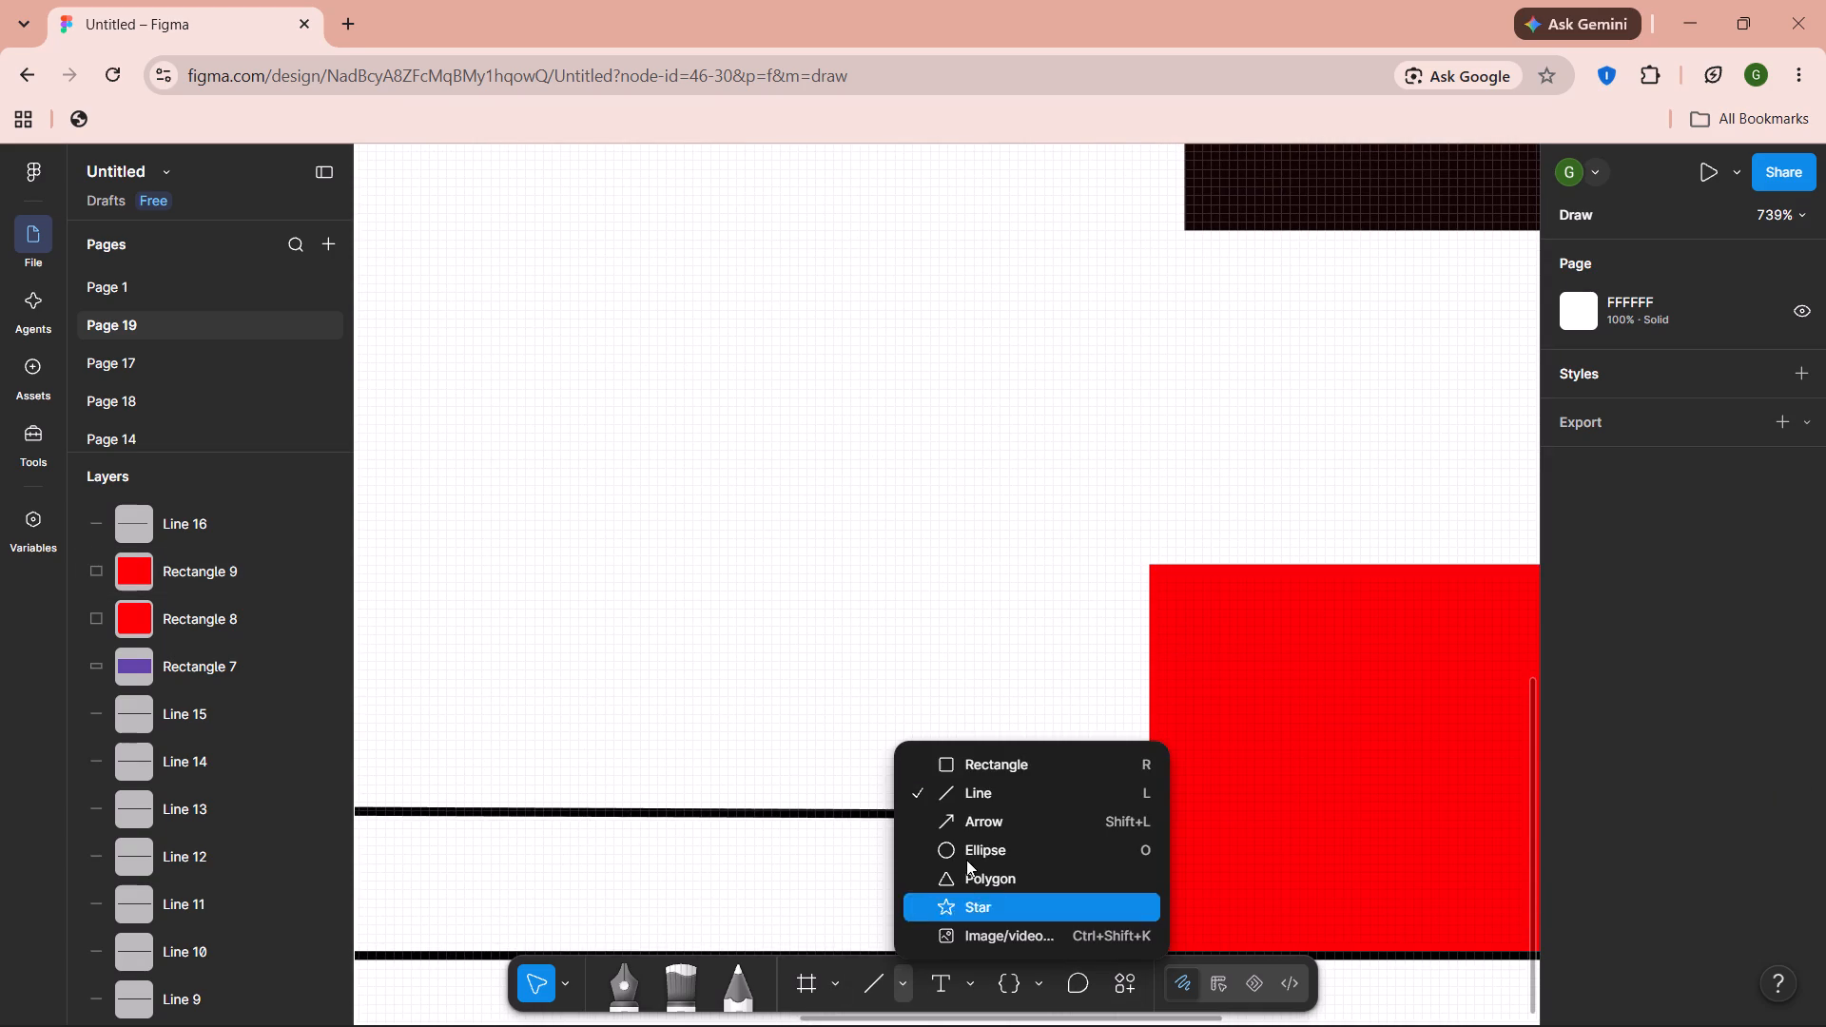
left_click(1040, 767)
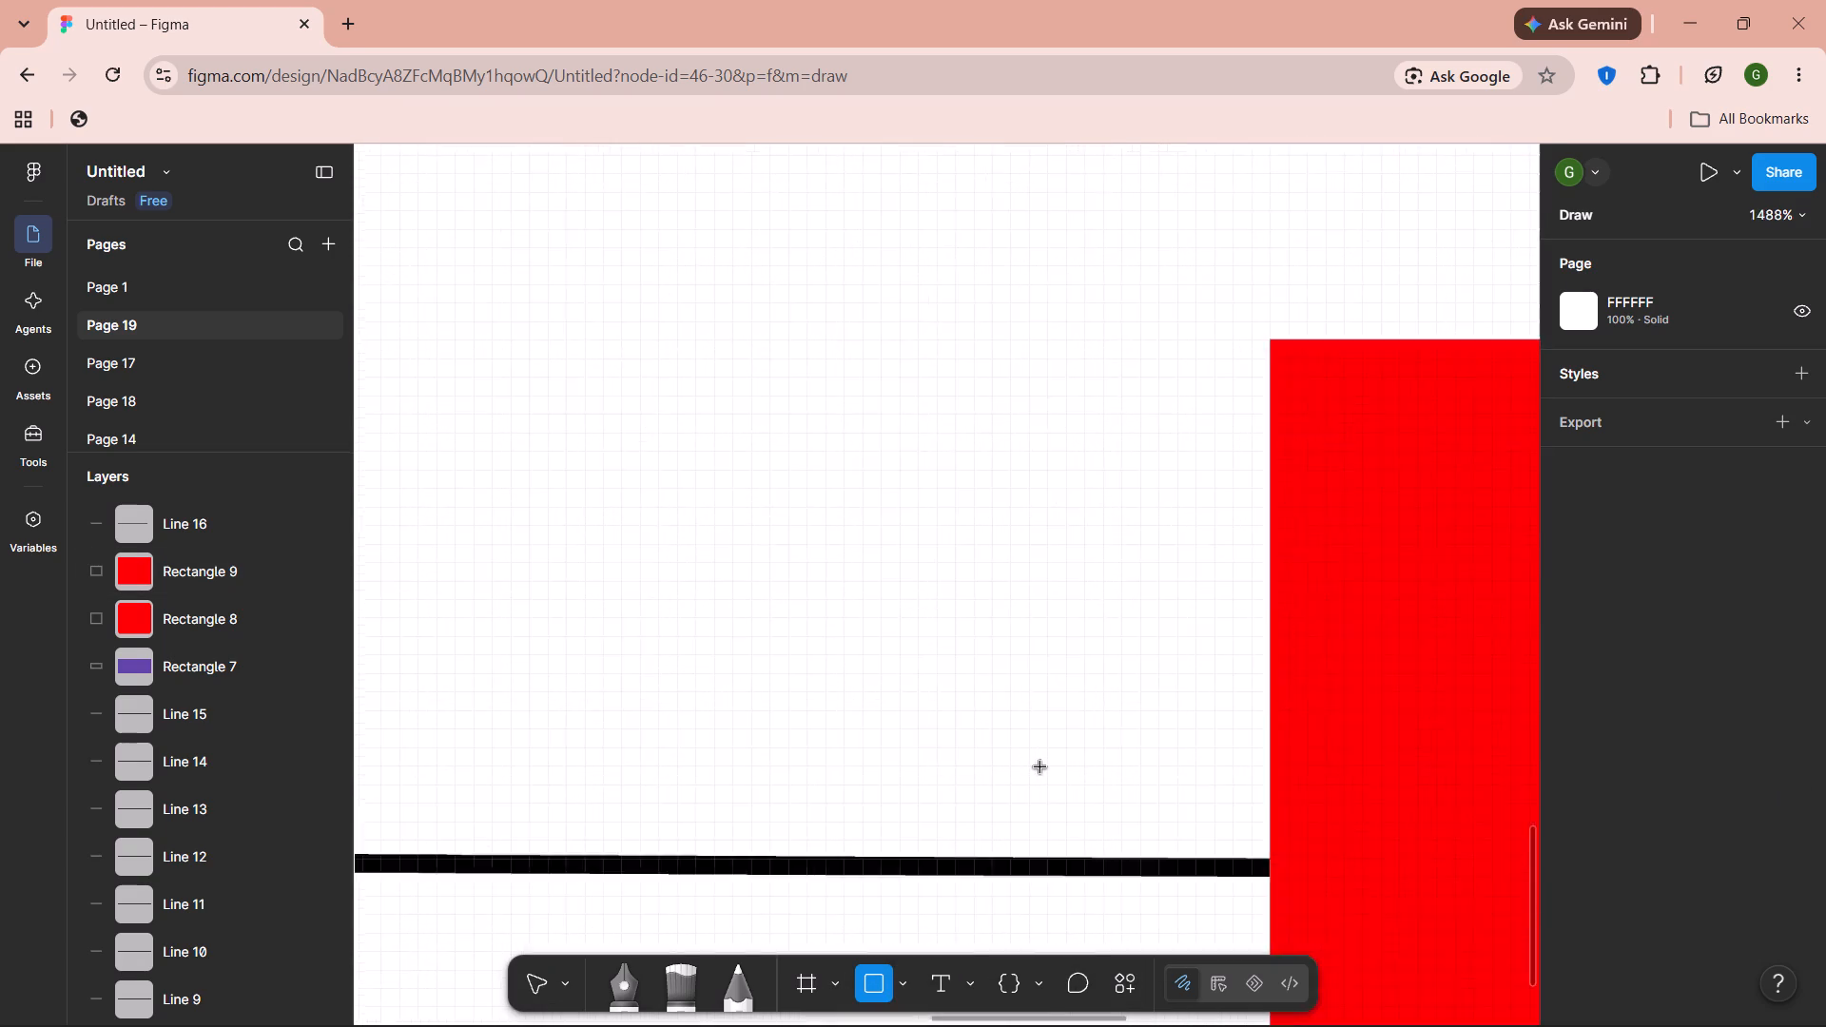
scroll(1162, 630, "up", 1)
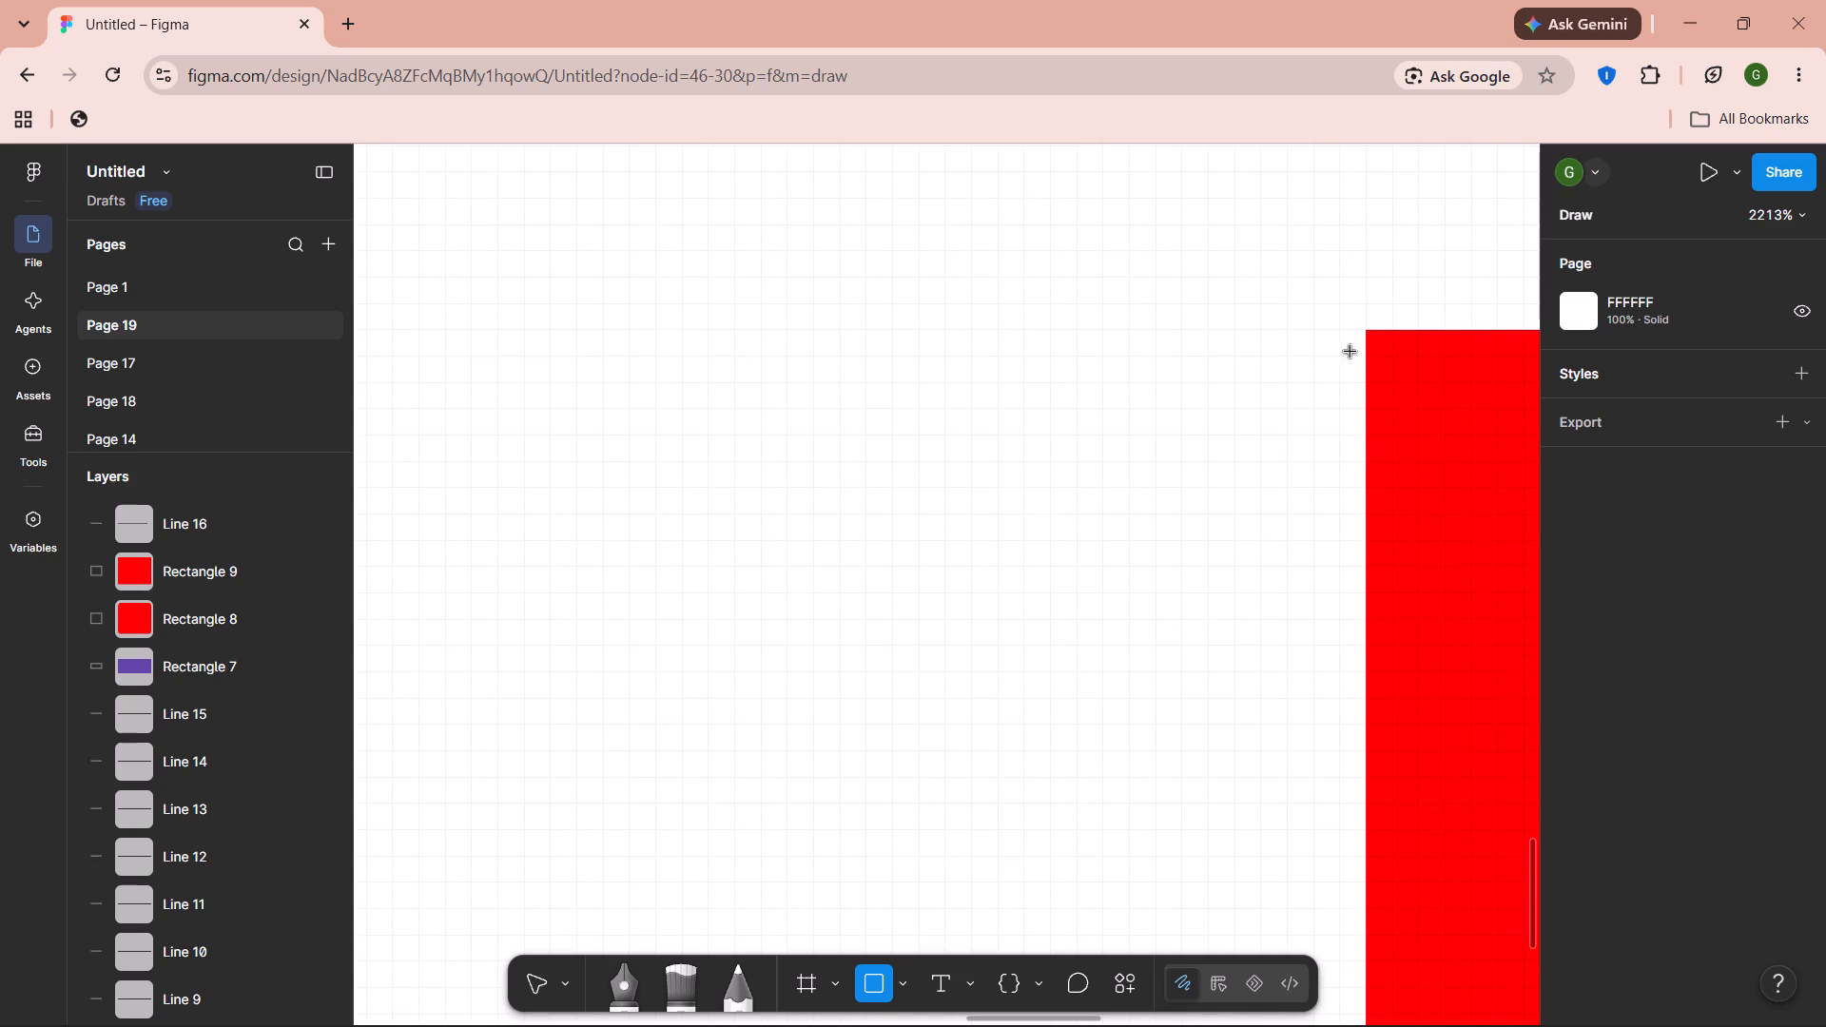
left_click_drag(1357, 339, 600, 633)
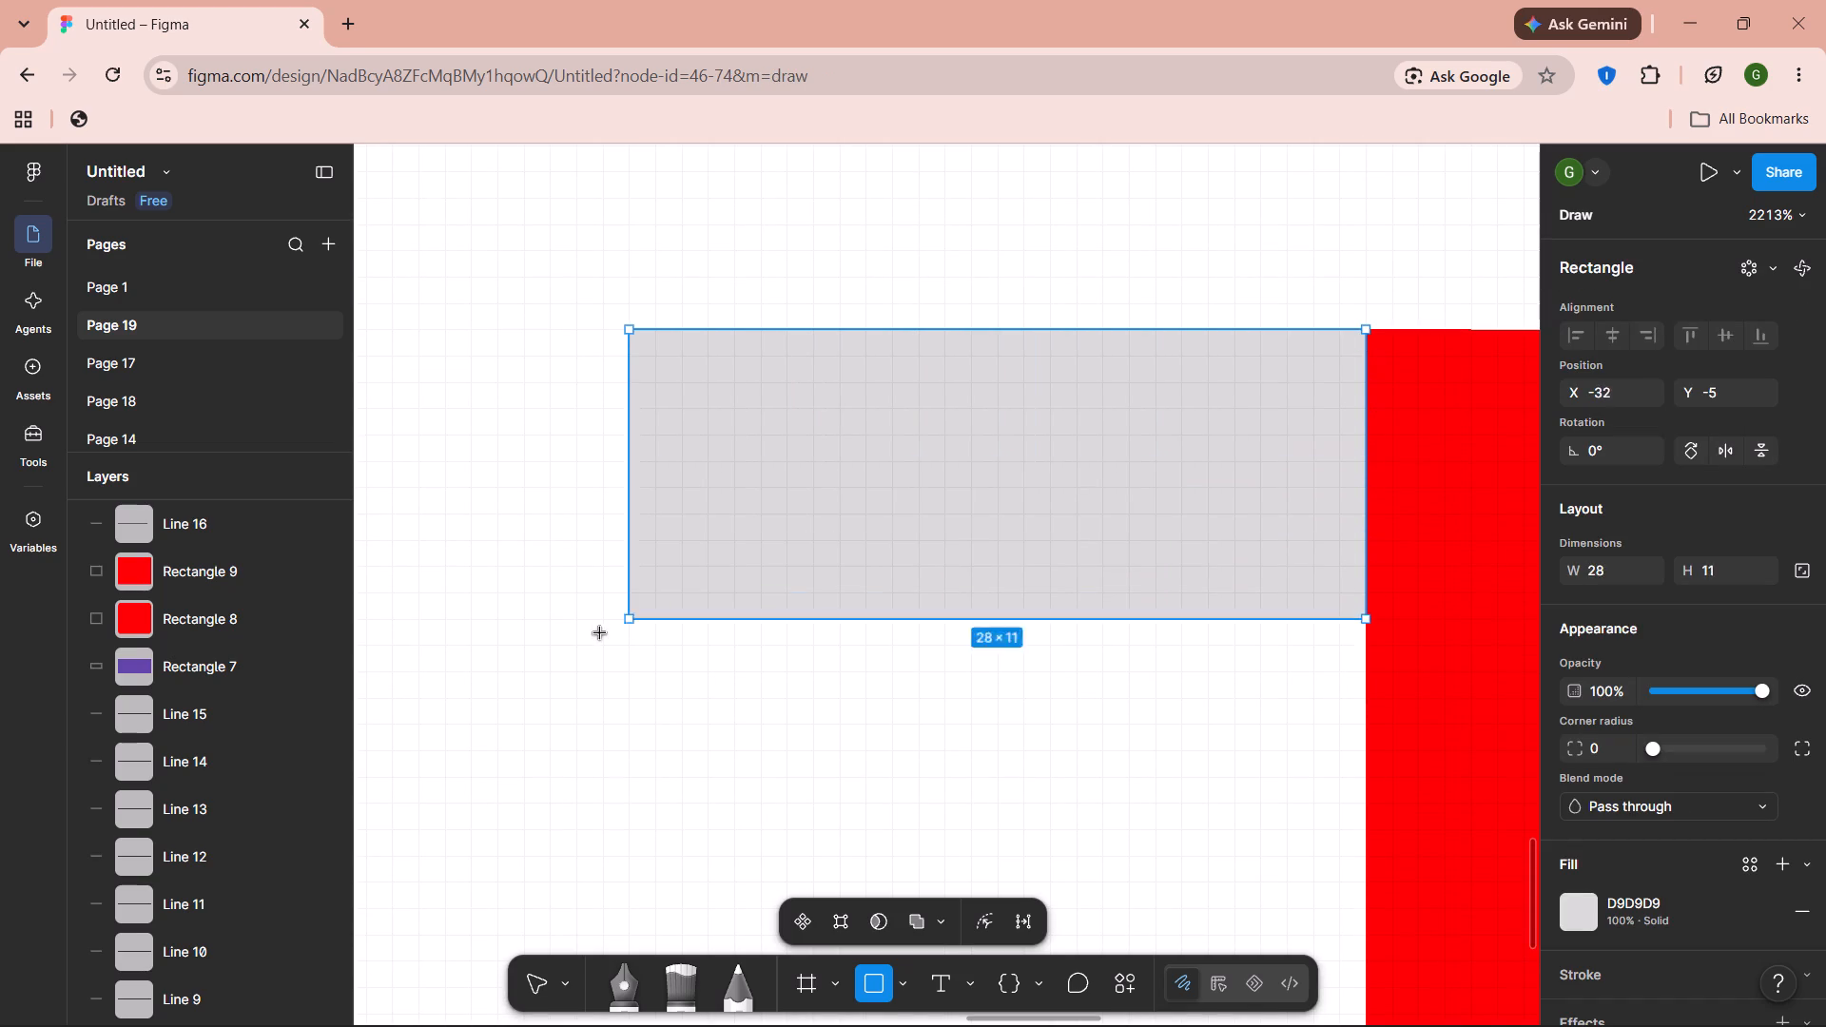
left_click_drag(600, 633, 470, 1015)
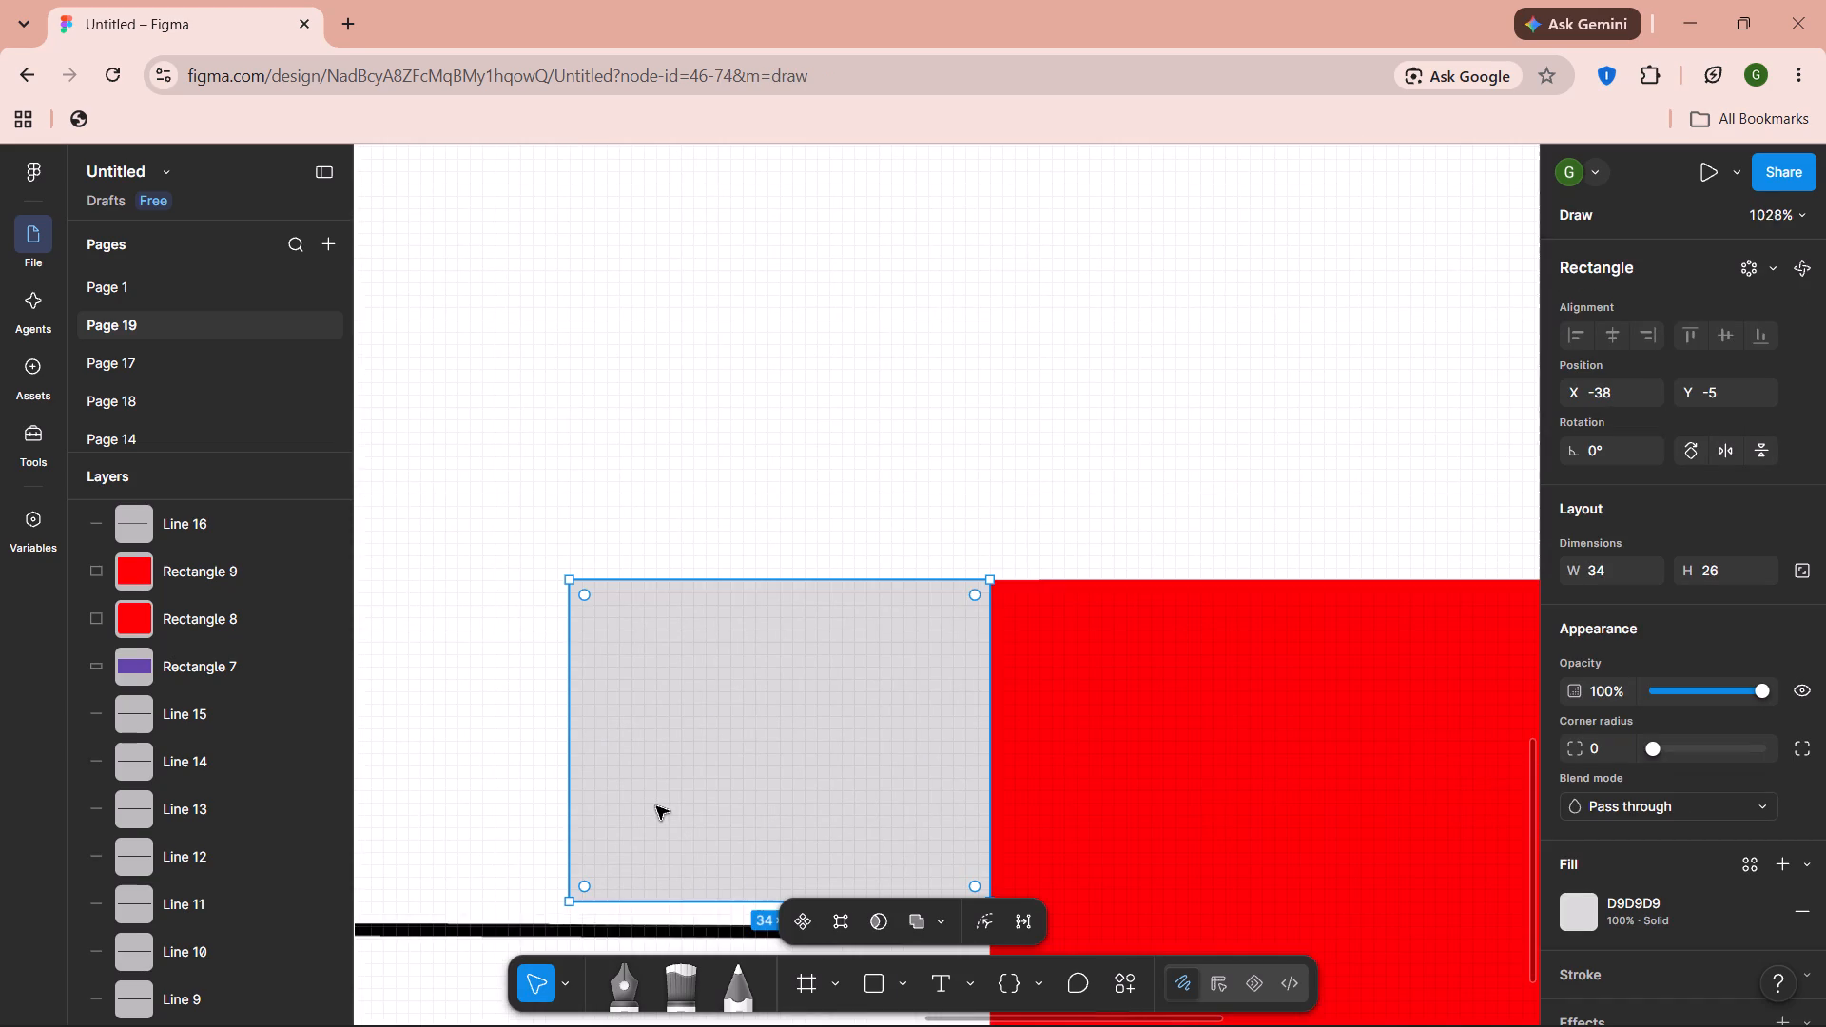
left_click_drag(567, 904, 554, 917)
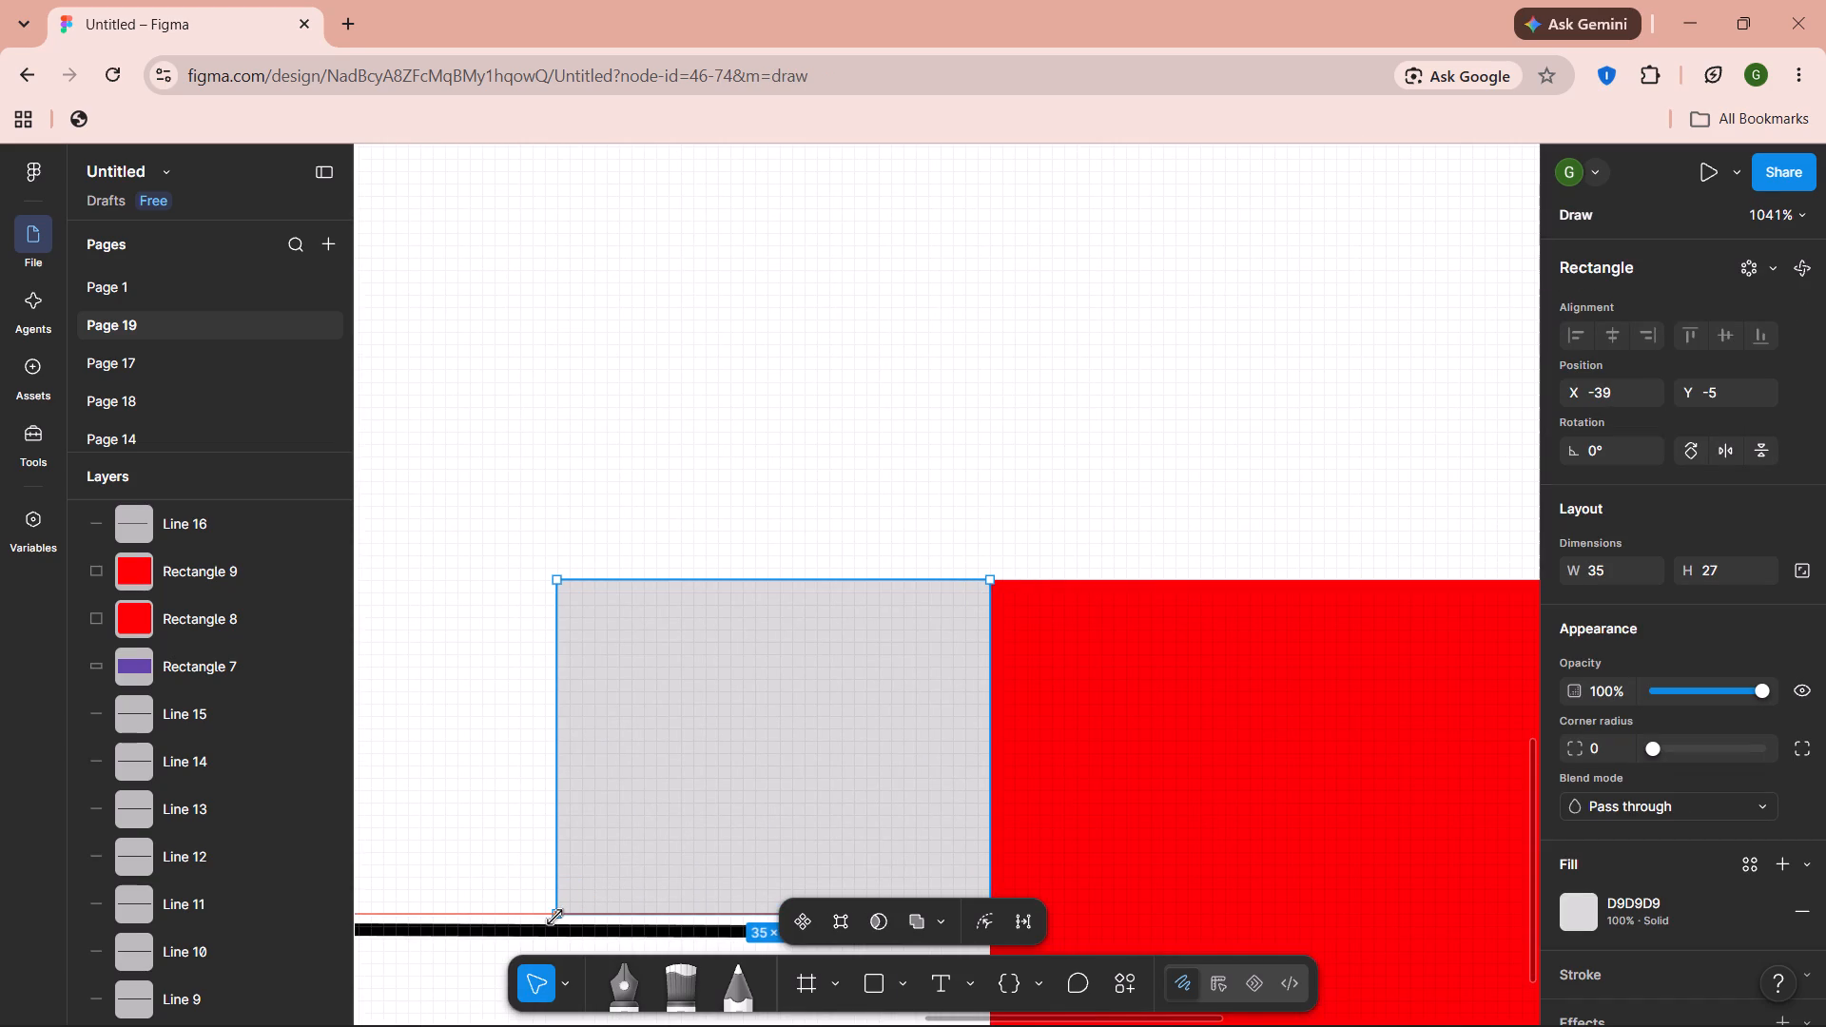
left_click_drag(554, 917, 553, 931)
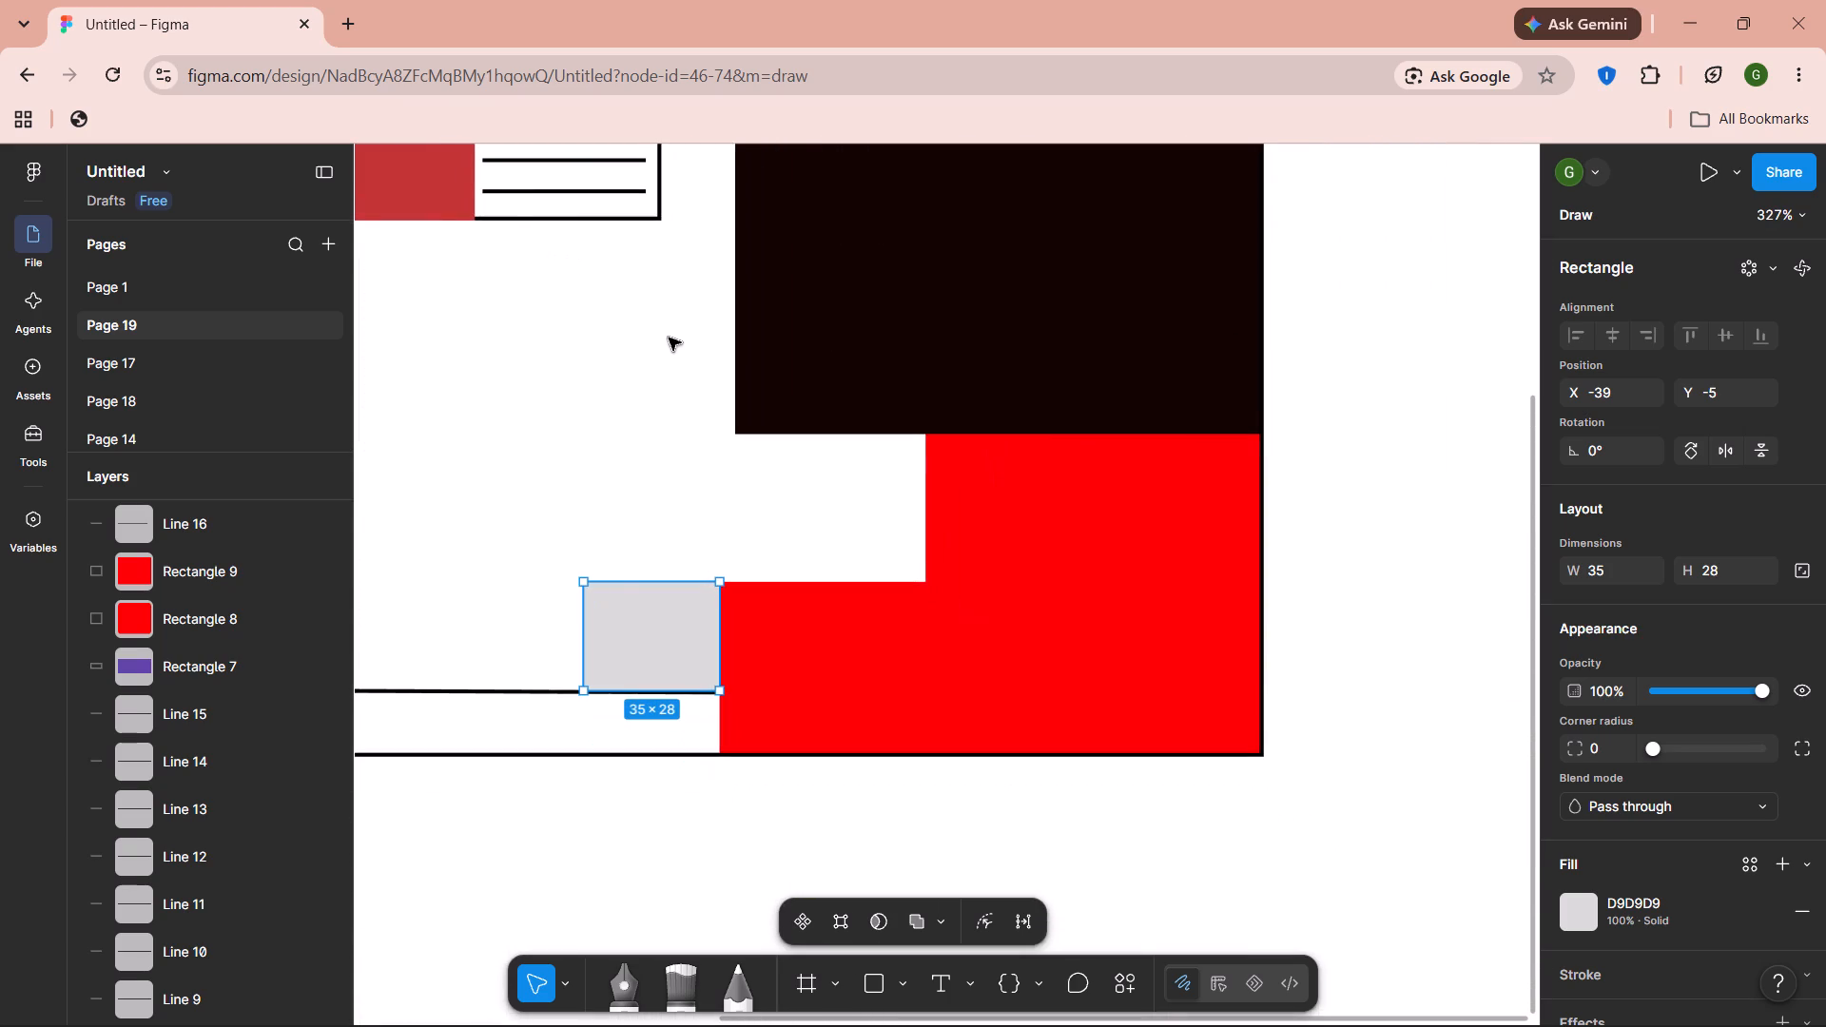
Extend the new grey rectangle's left edge to widen it to 97 × 28, at X -101.
scroll(669, 338, "right", 1)
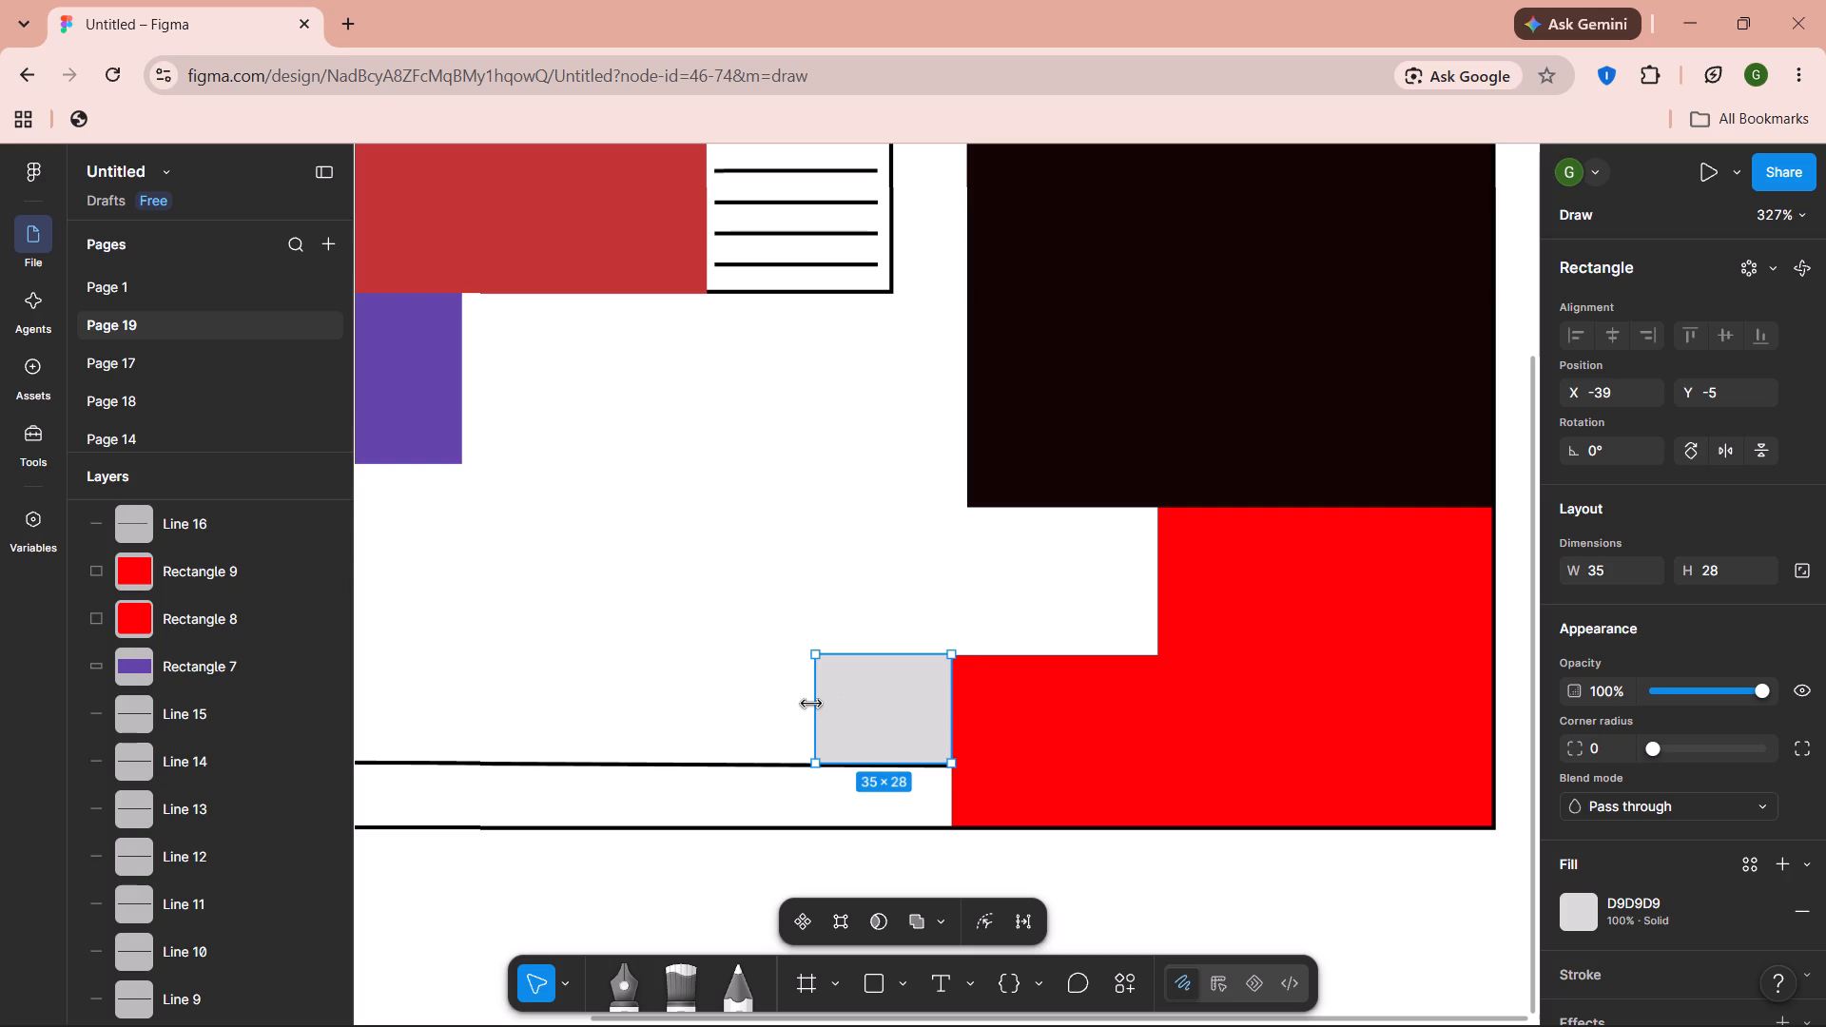
left_click_drag(811, 703, 573, 712)
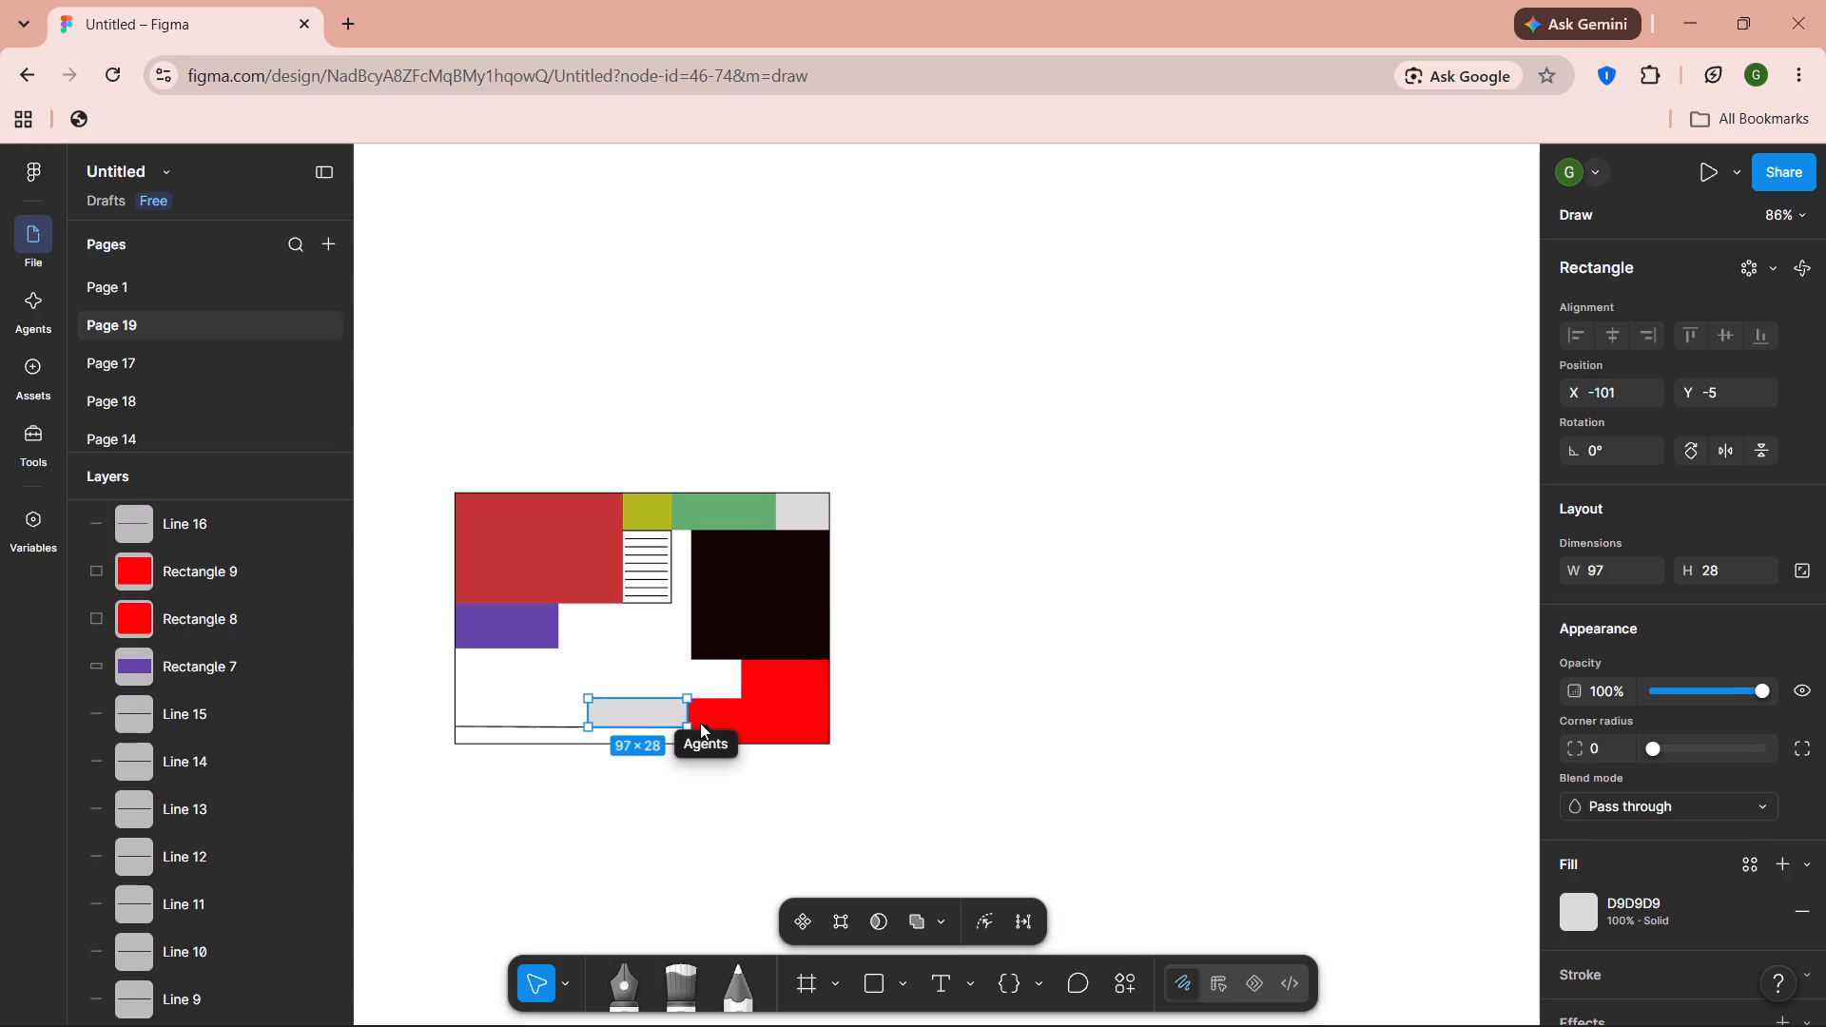
left_click(1270, 819)
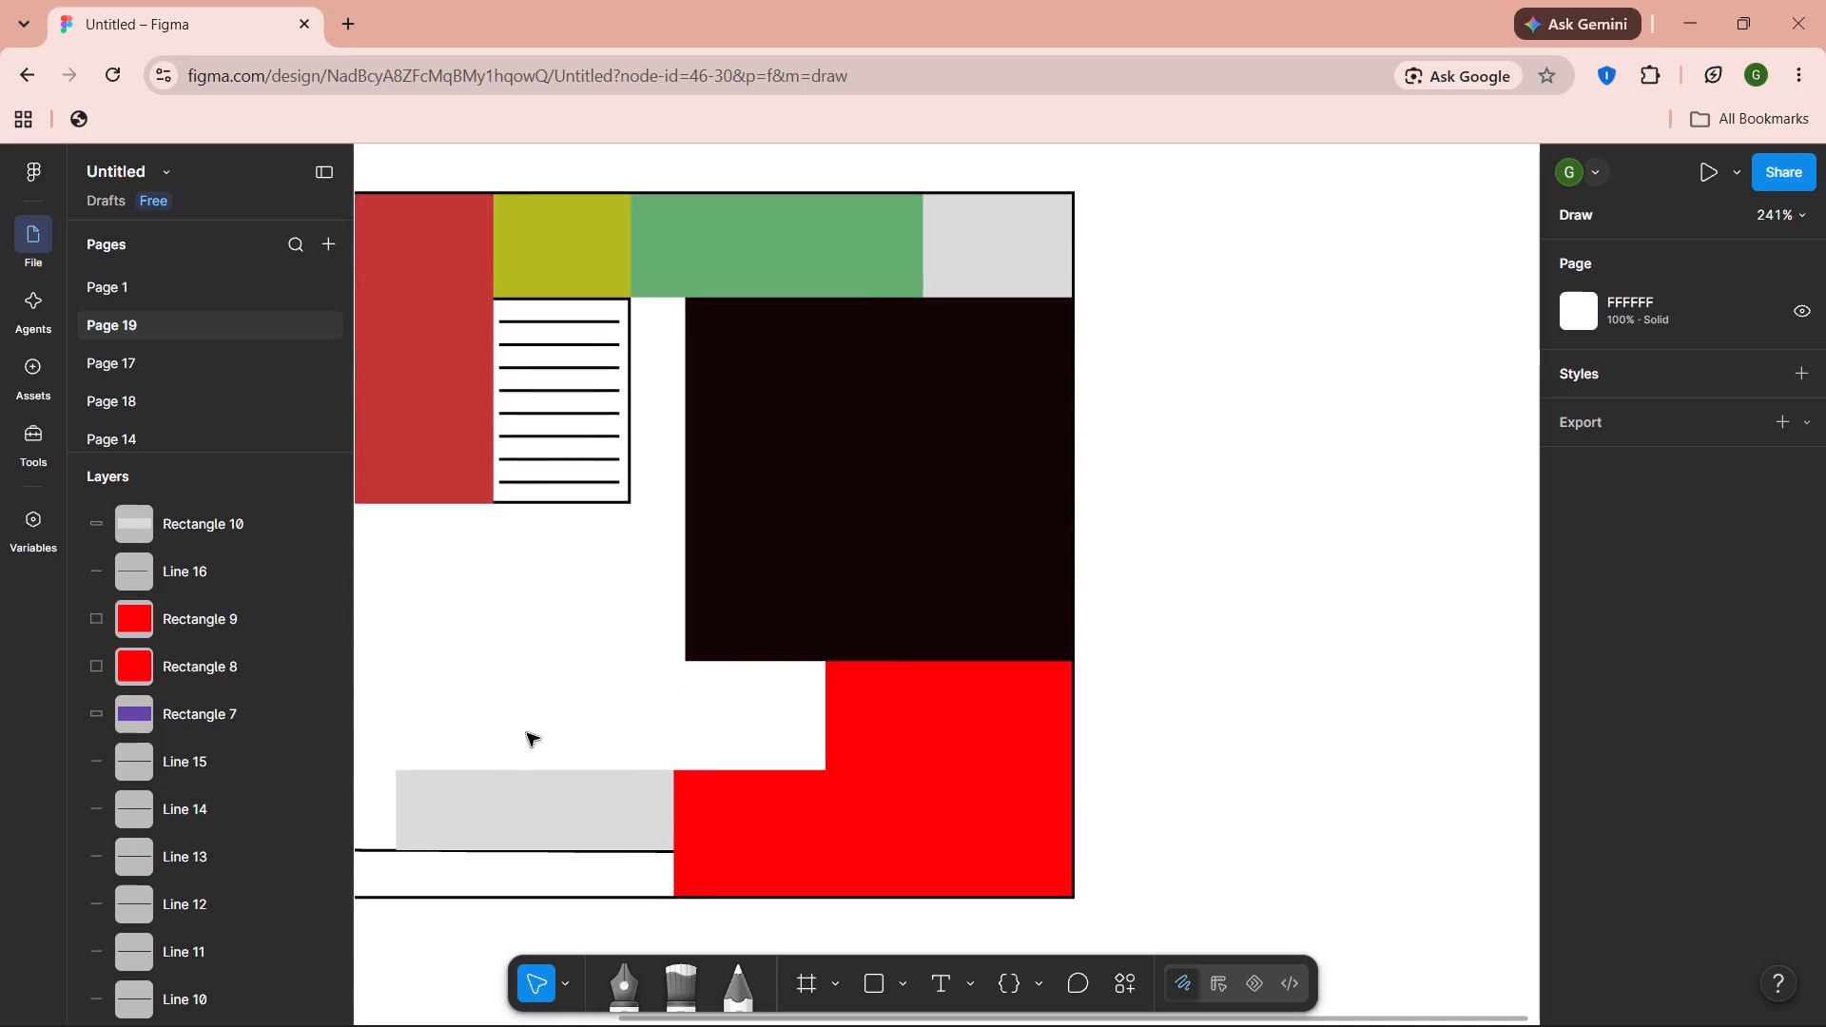
Raise the top edge of the grey rectangle beside the smaller red block to make it 97 × 35, at Y -12.
left_click(526, 782)
left_click_drag(545, 767, 546, 750)
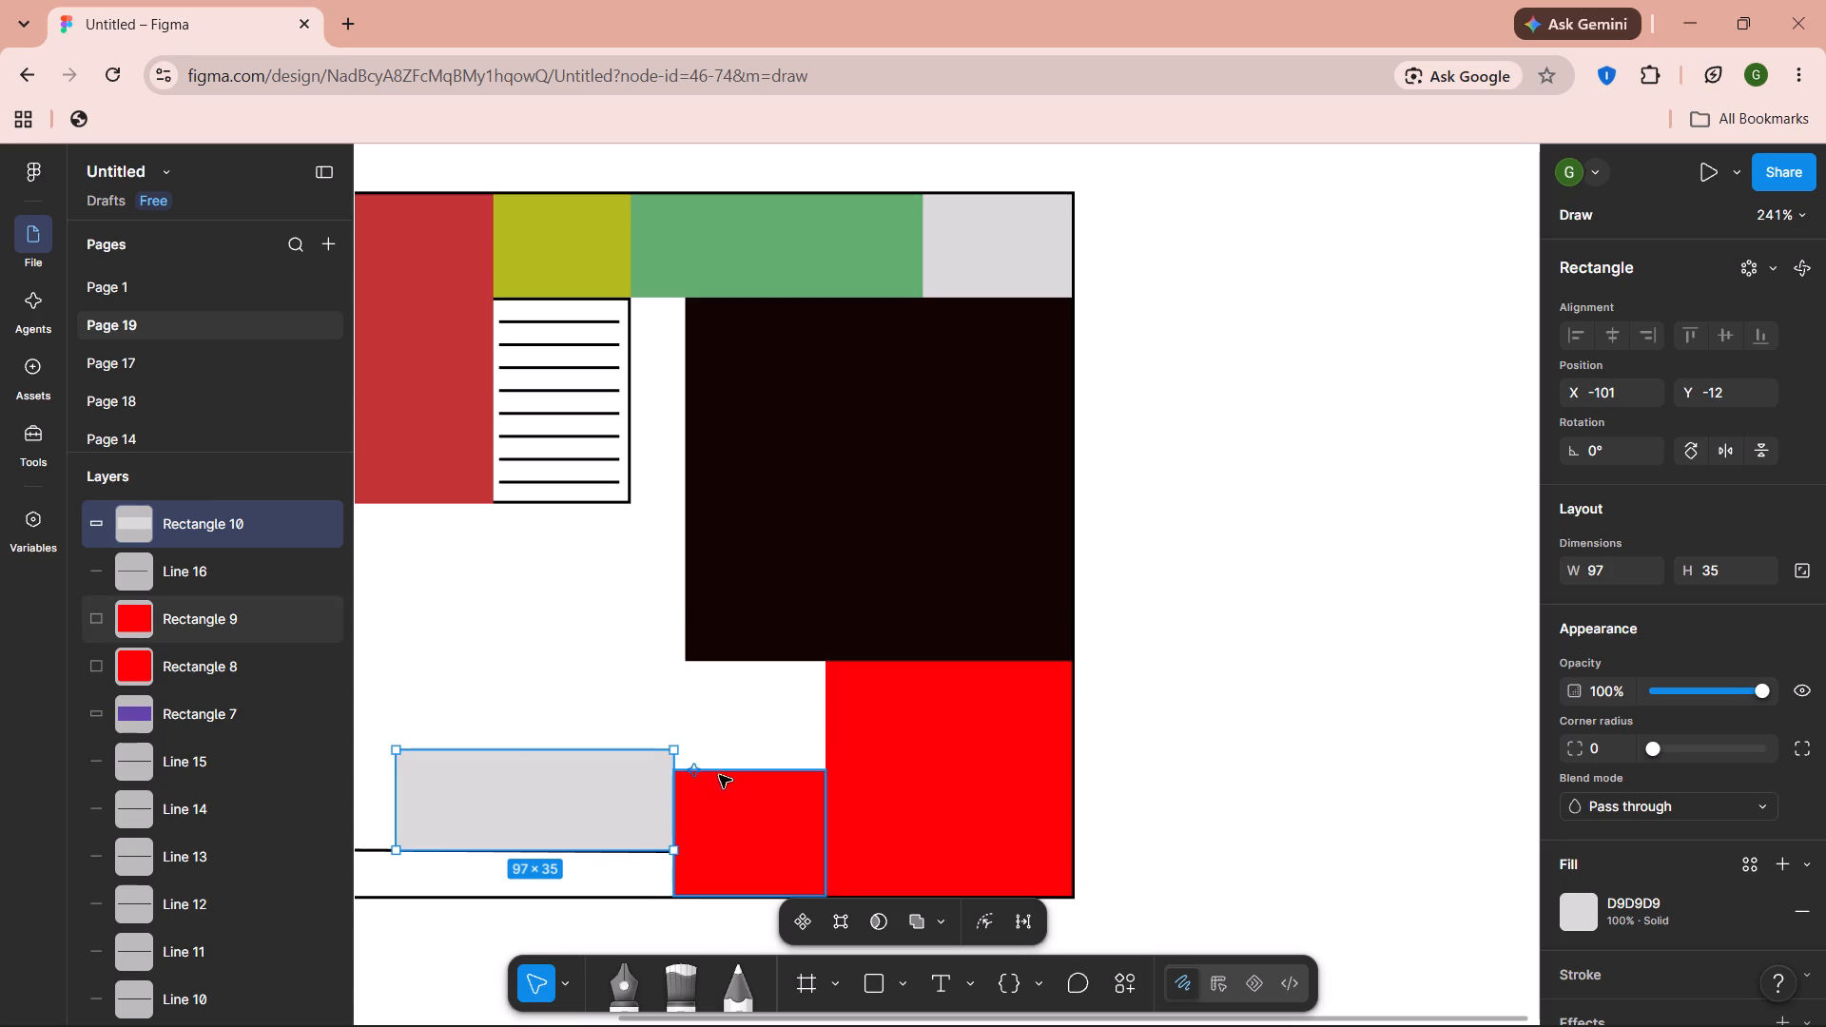
left_click(746, 749)
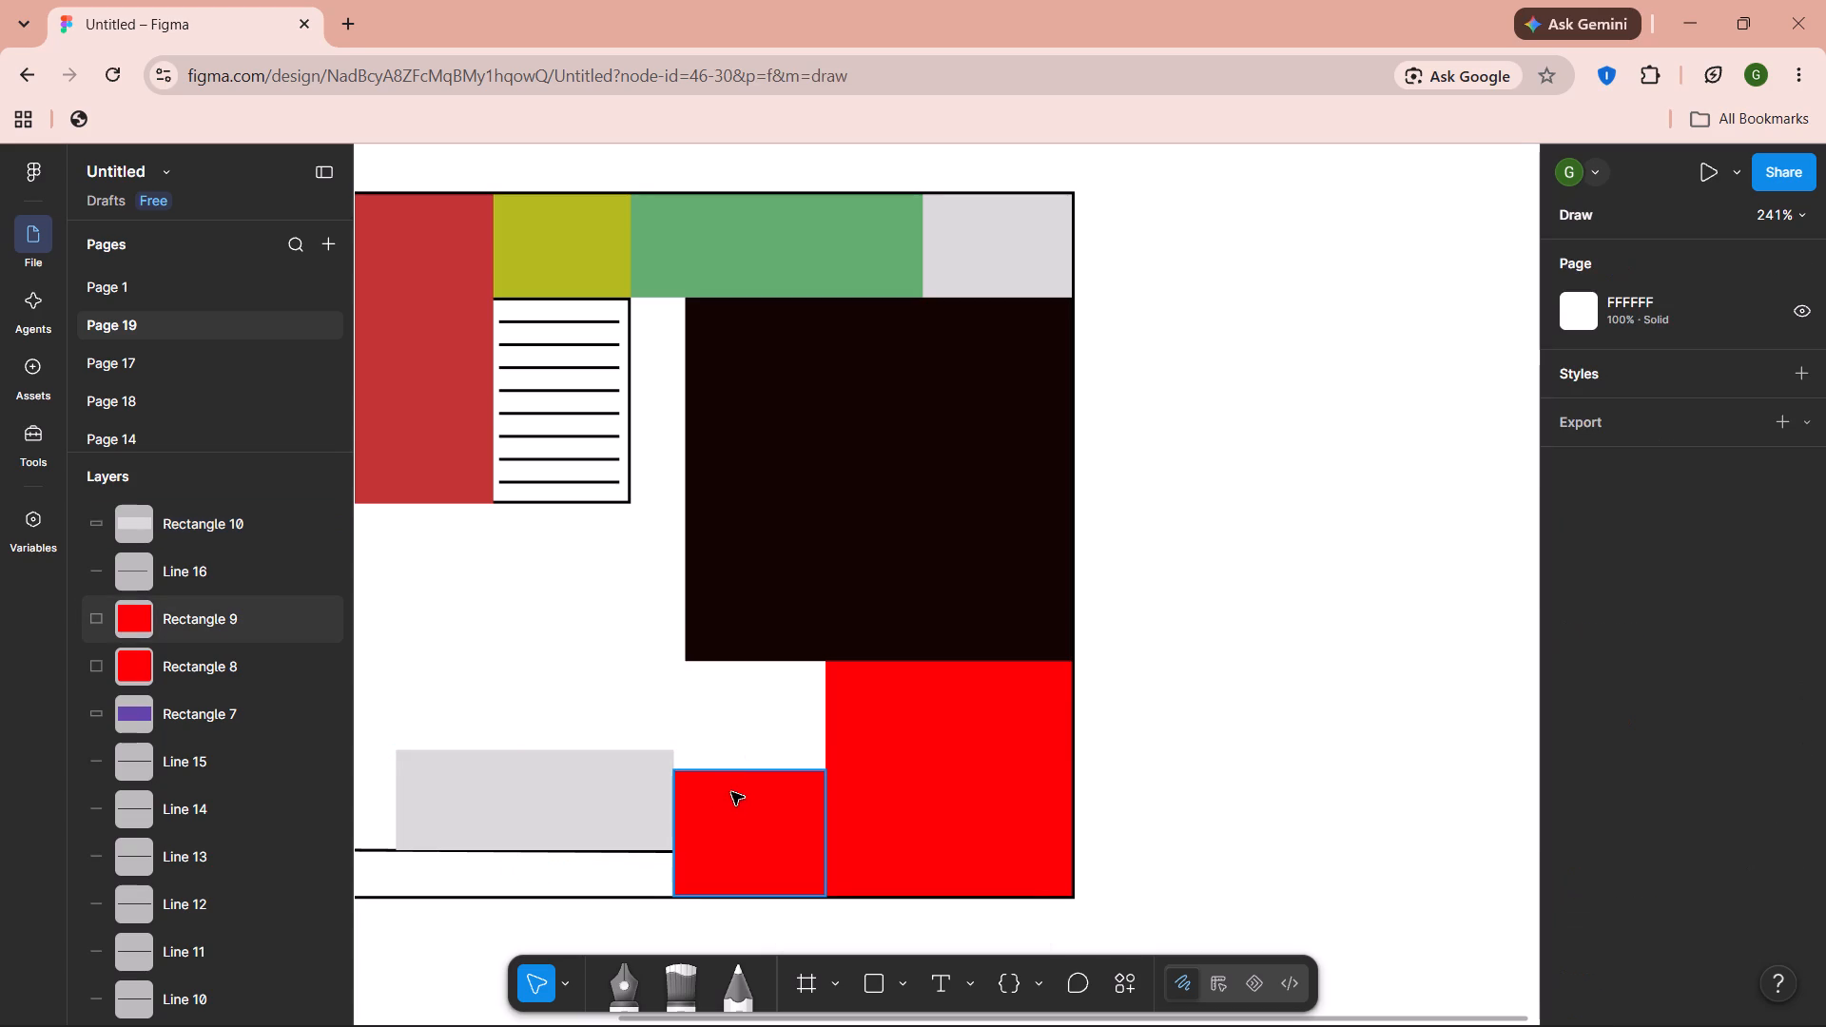
Raise the top edge of the smaller red rectangle to make it 53 × 53, at Y -14.
left_click(745, 766)
left_click_drag(745, 766, 745, 764)
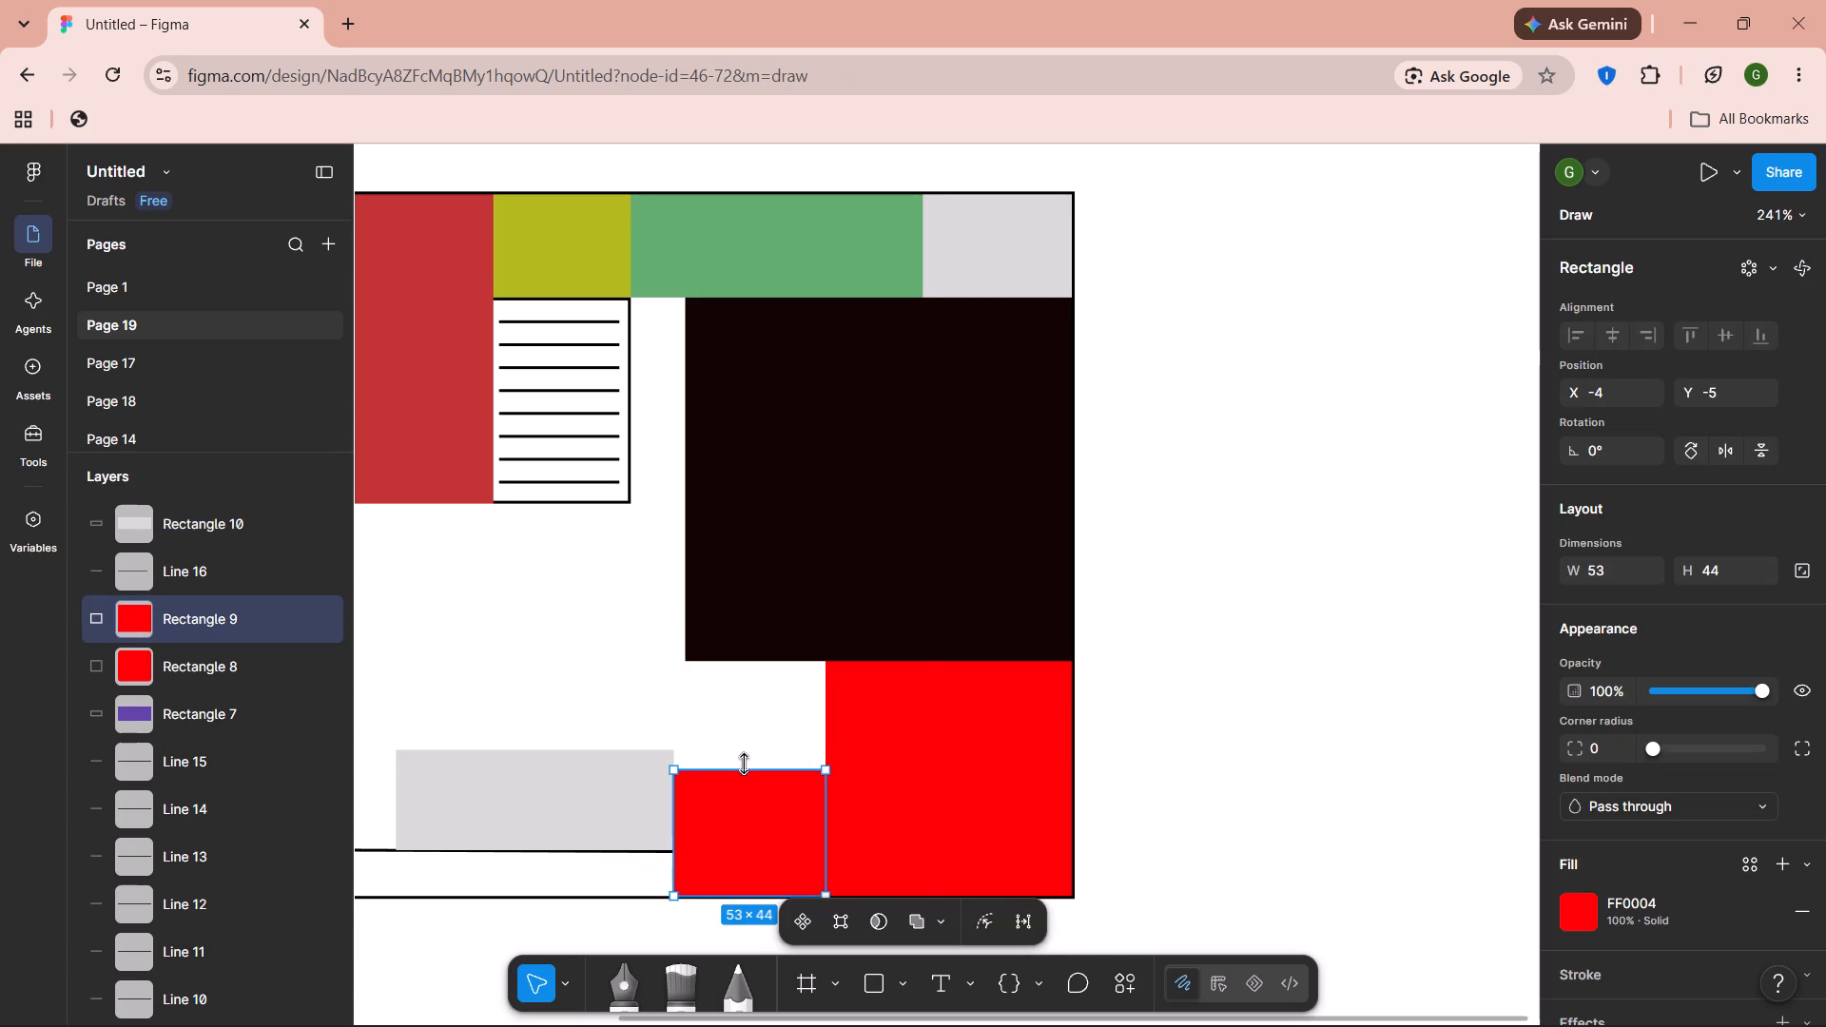
left_click_drag(745, 764, 745, 758)
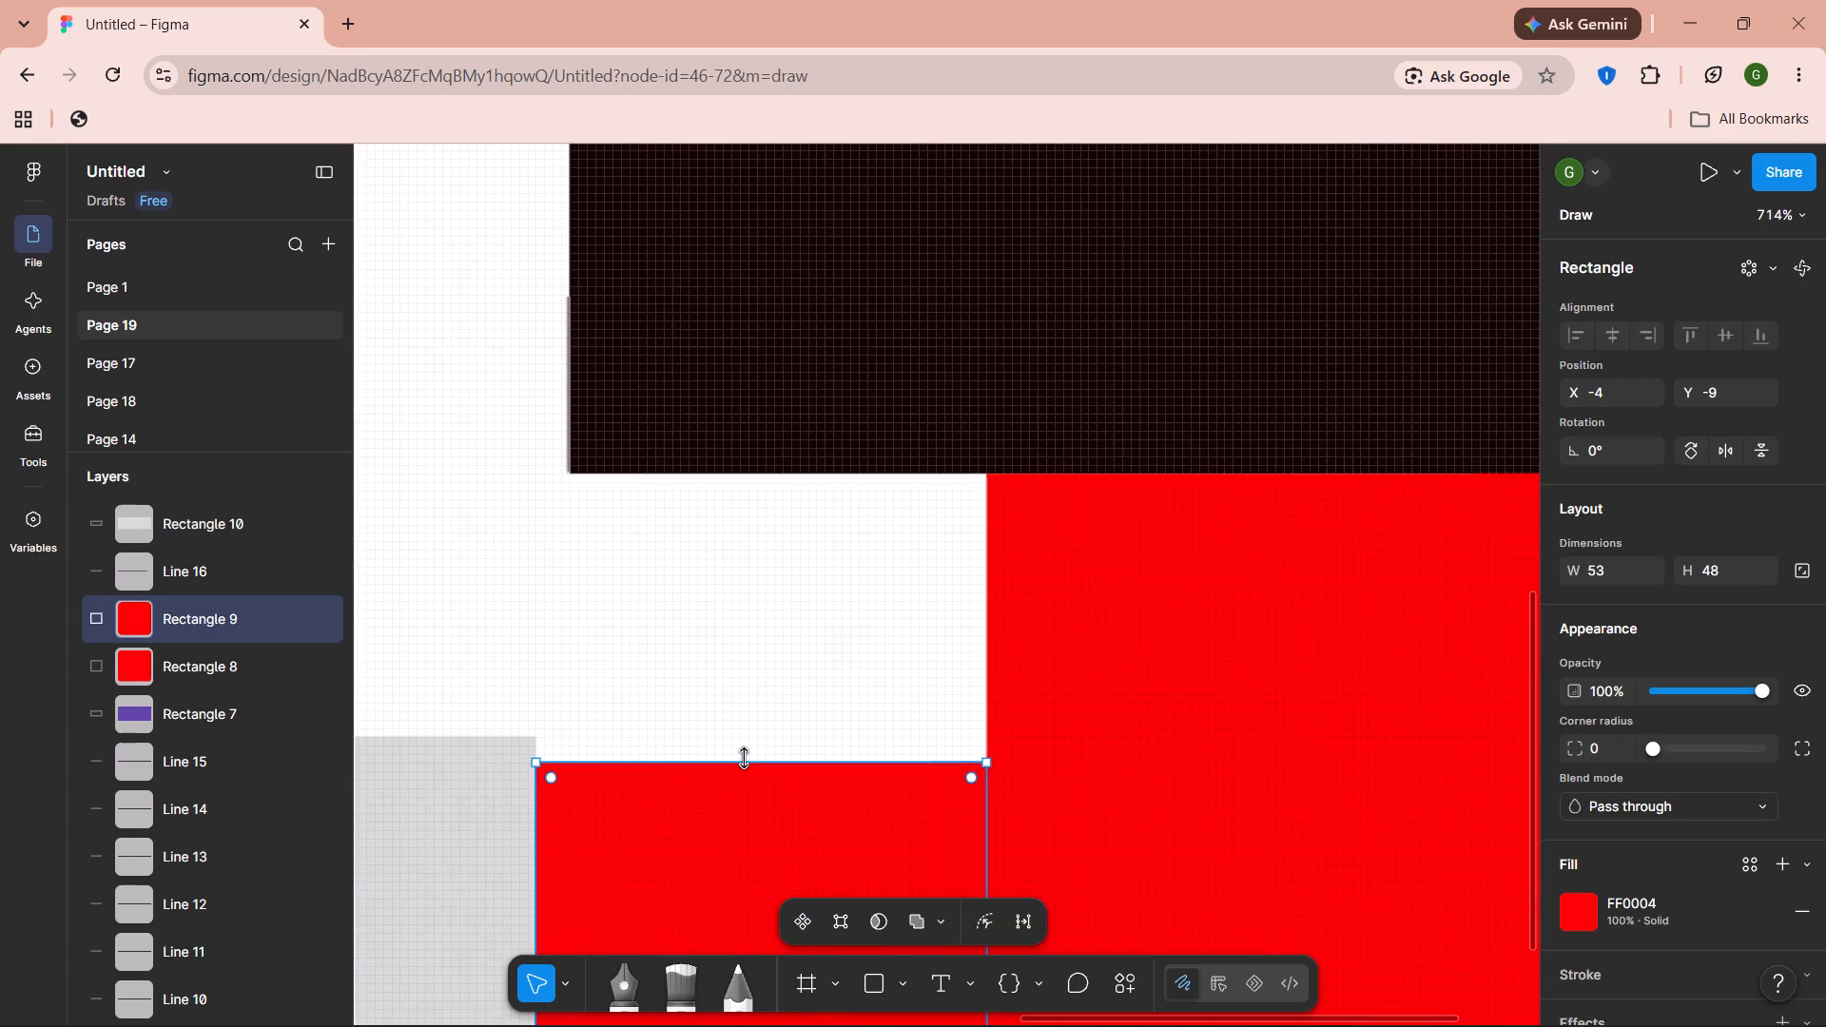
left_click_drag(745, 758, 745, 733)
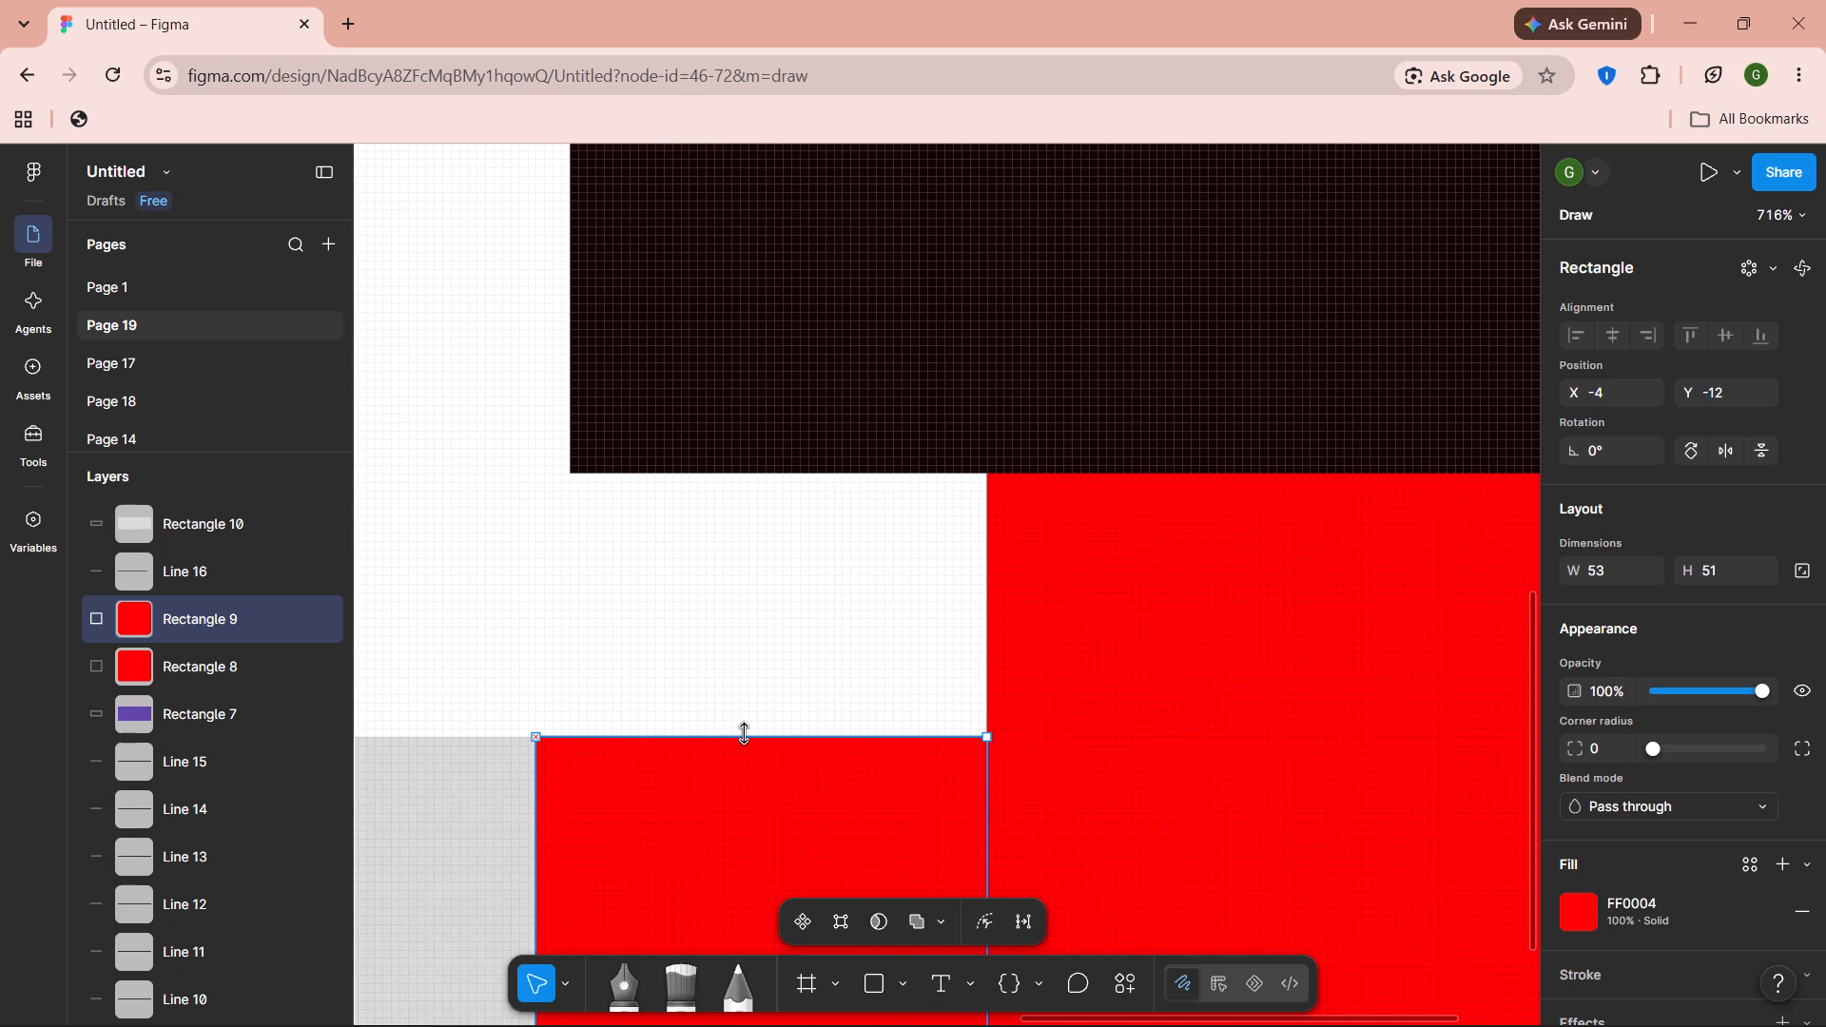
left_click_drag(745, 733, 748, 727)
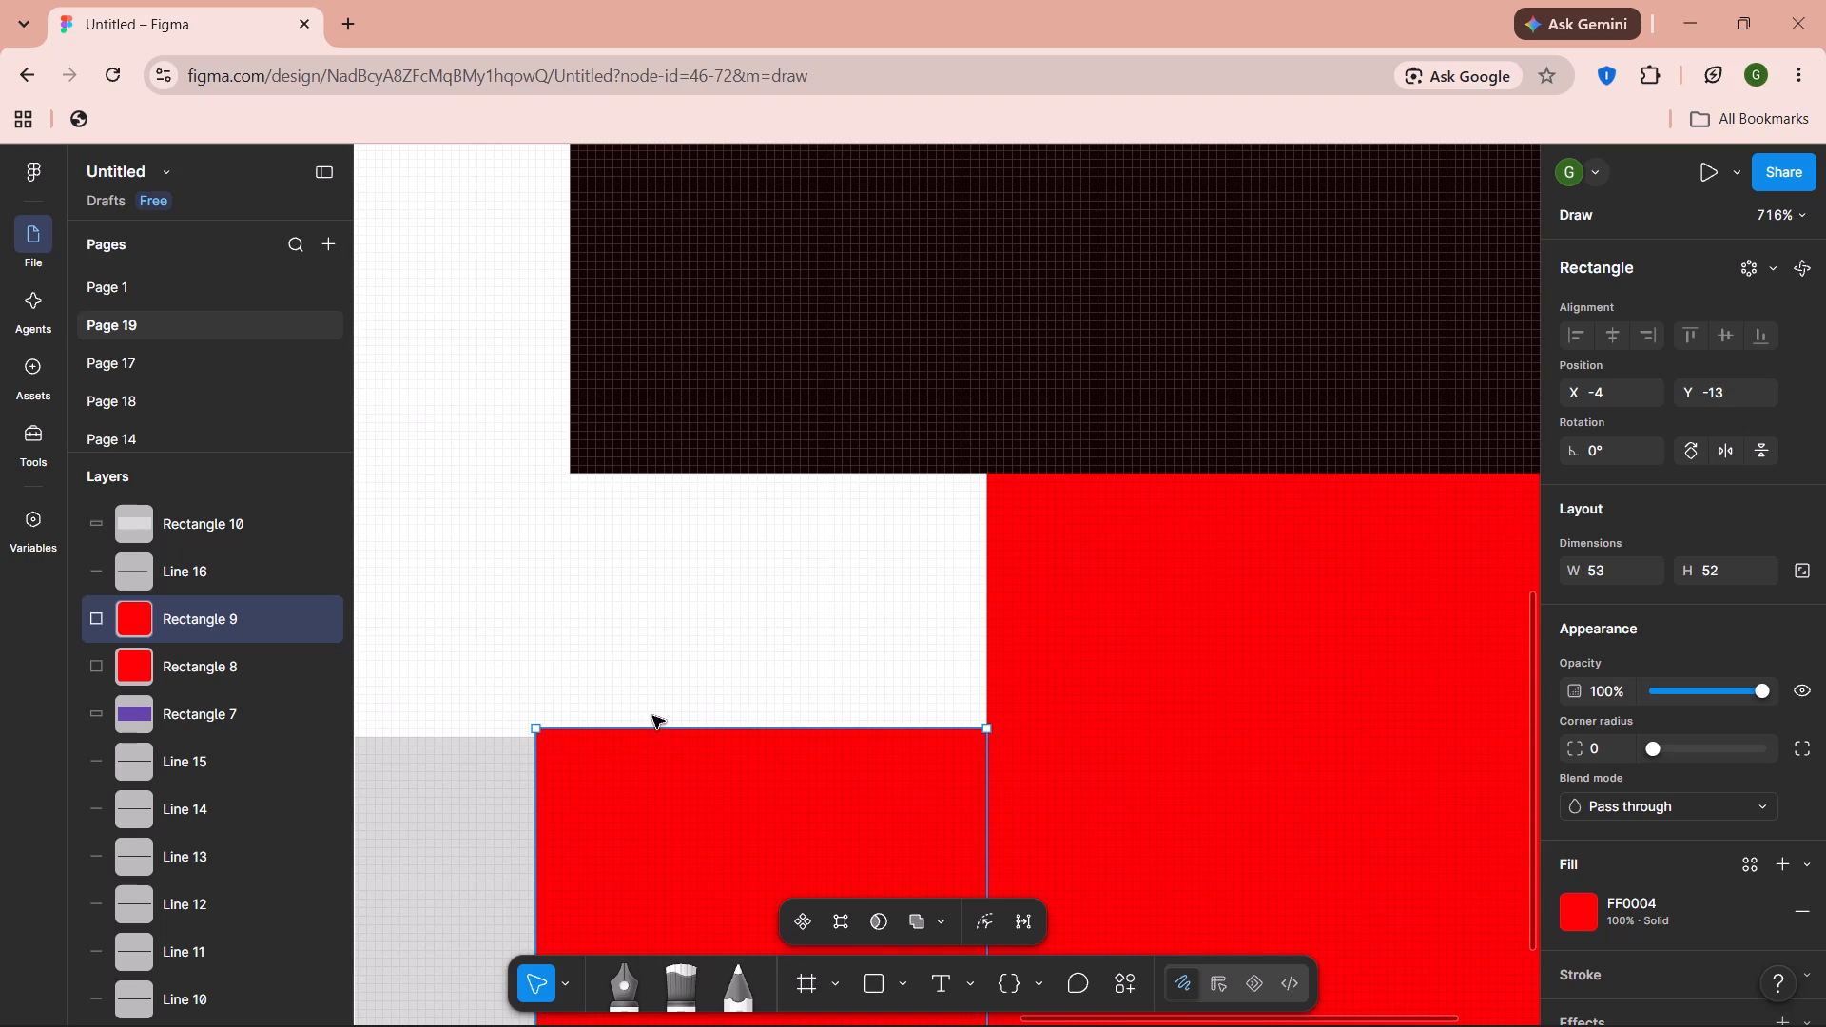
left_click_drag(700, 737, 700, 723)
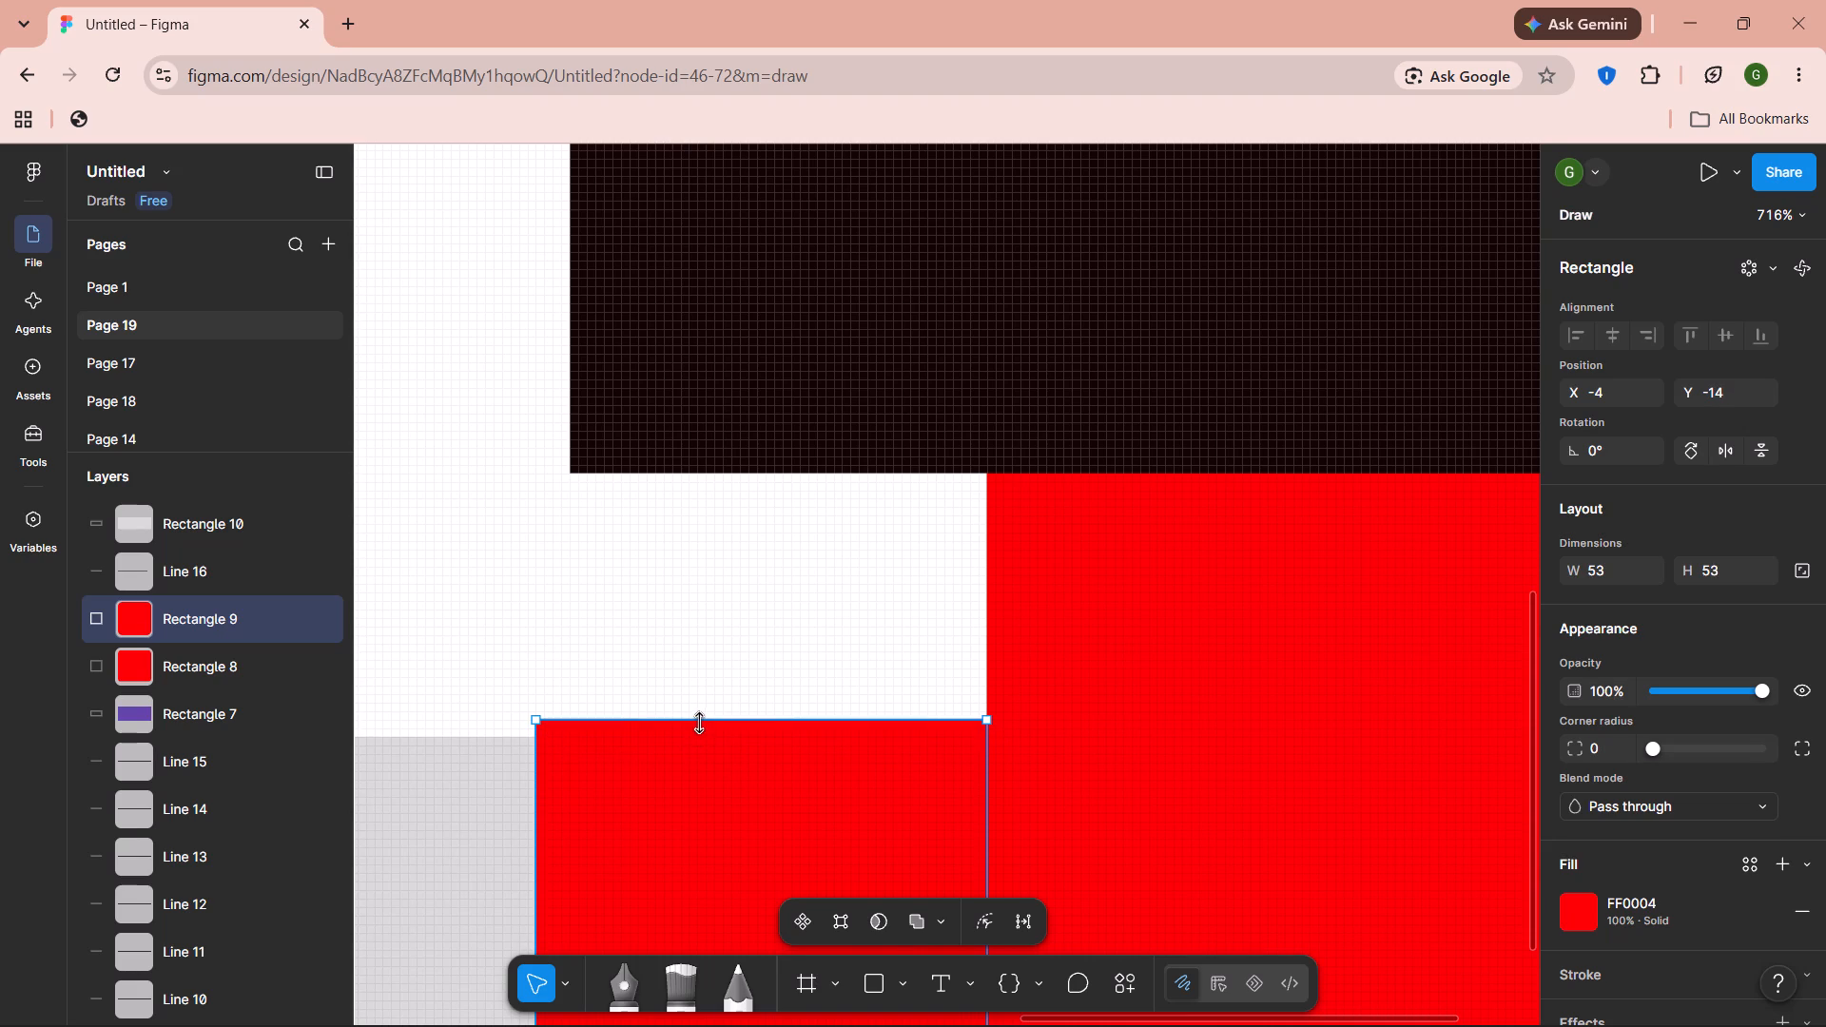
left_click_drag(700, 723, 703, 723)
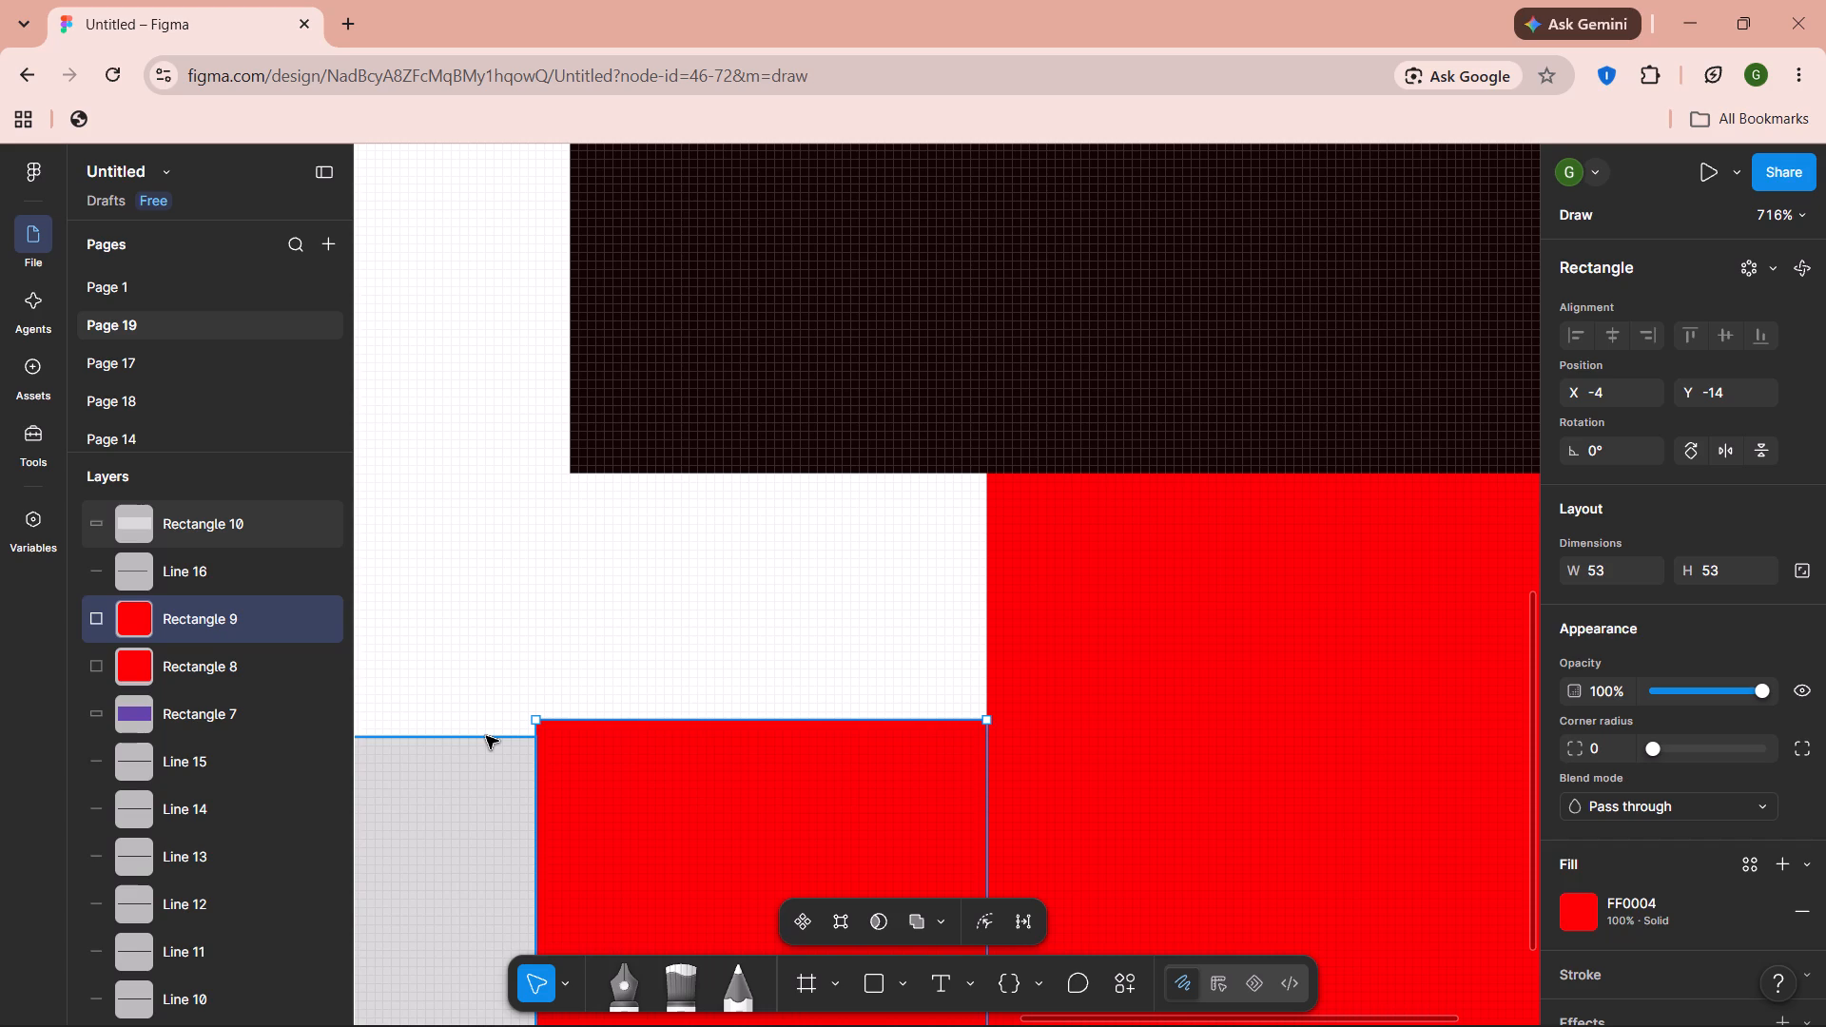
Raise the adjoining grey rectangle's top edge level with the smaller red block, making it 97 × 37 at Y -14.
left_click(486, 736)
left_click(486, 736)
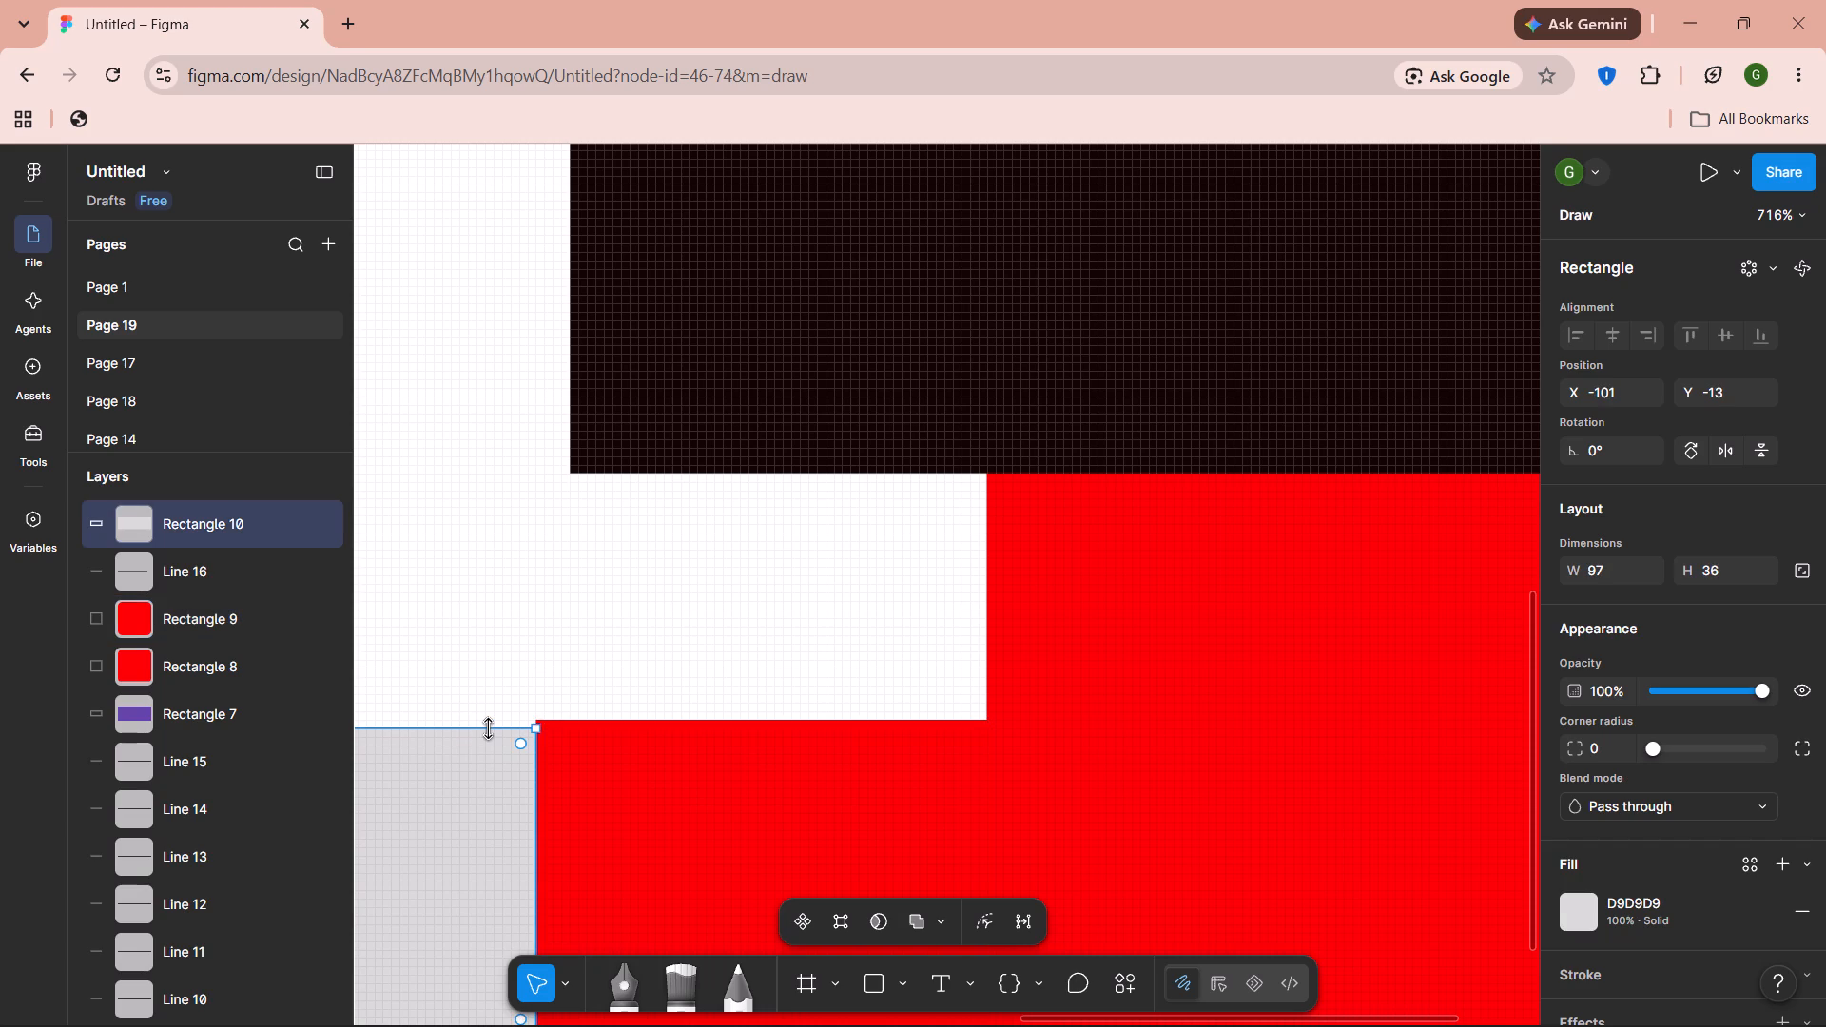
left_click(491, 728)
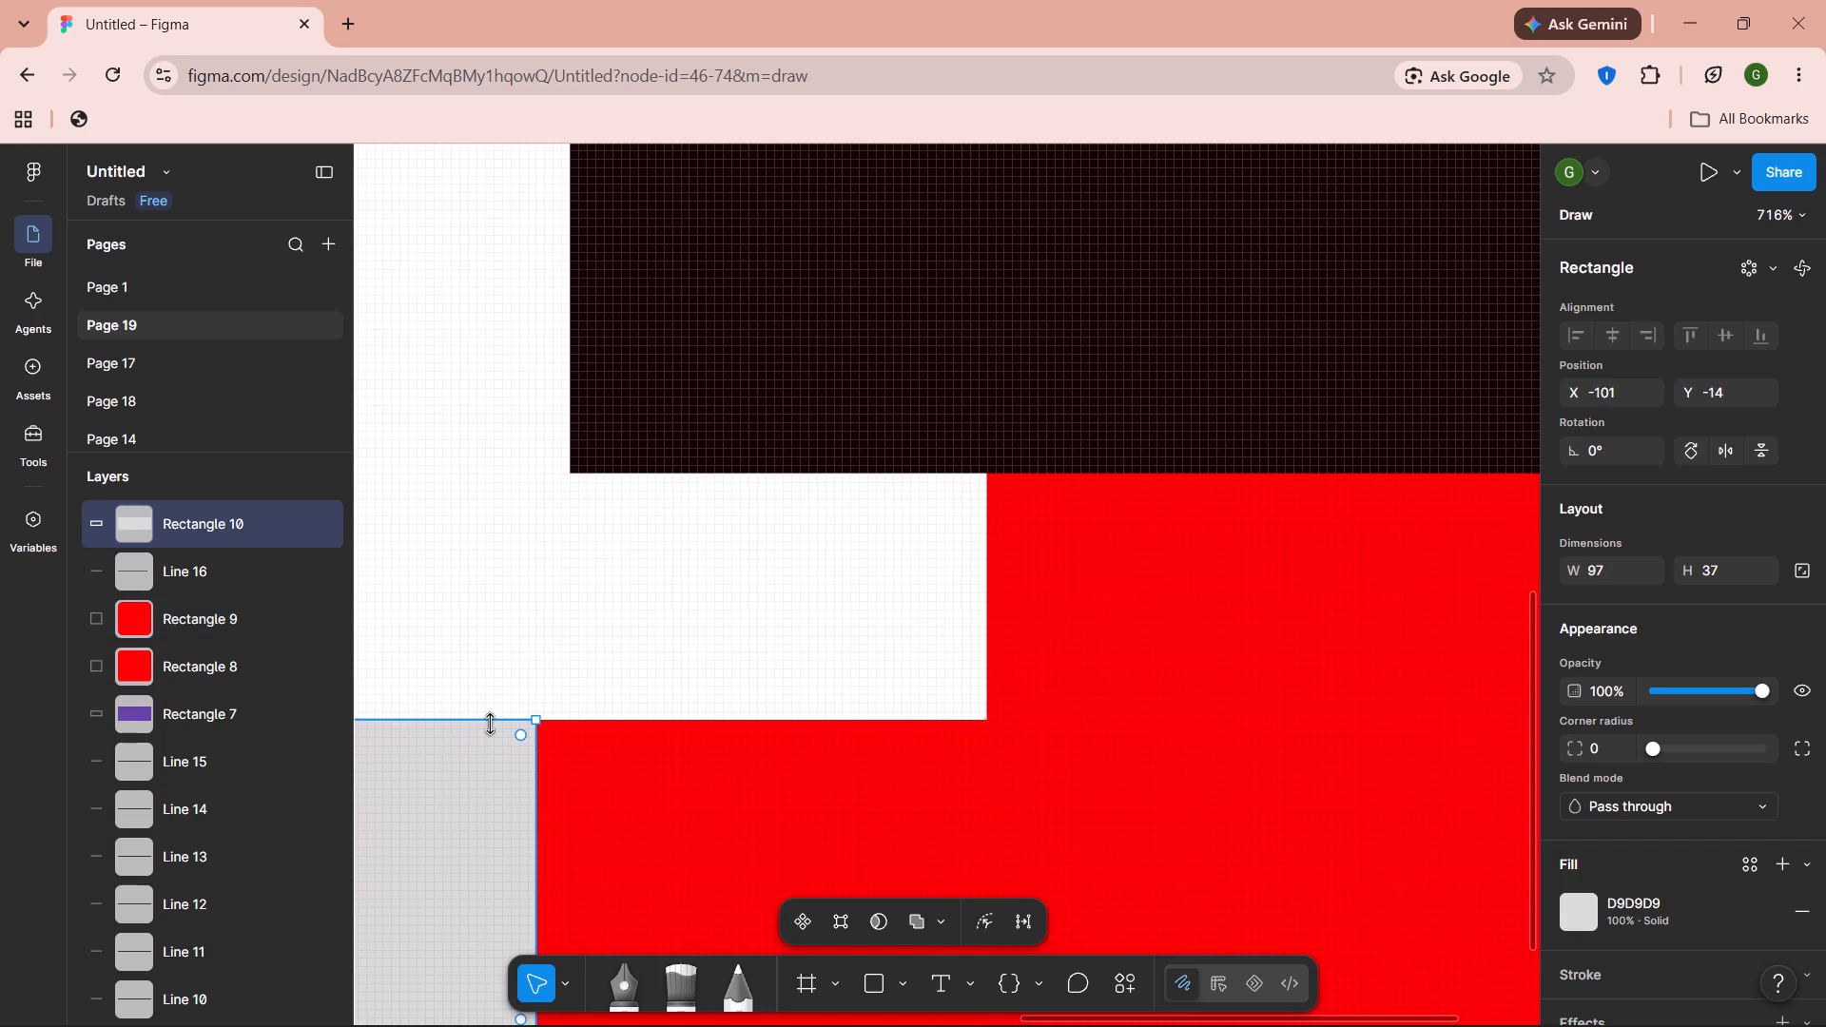
left_click(616, 669)
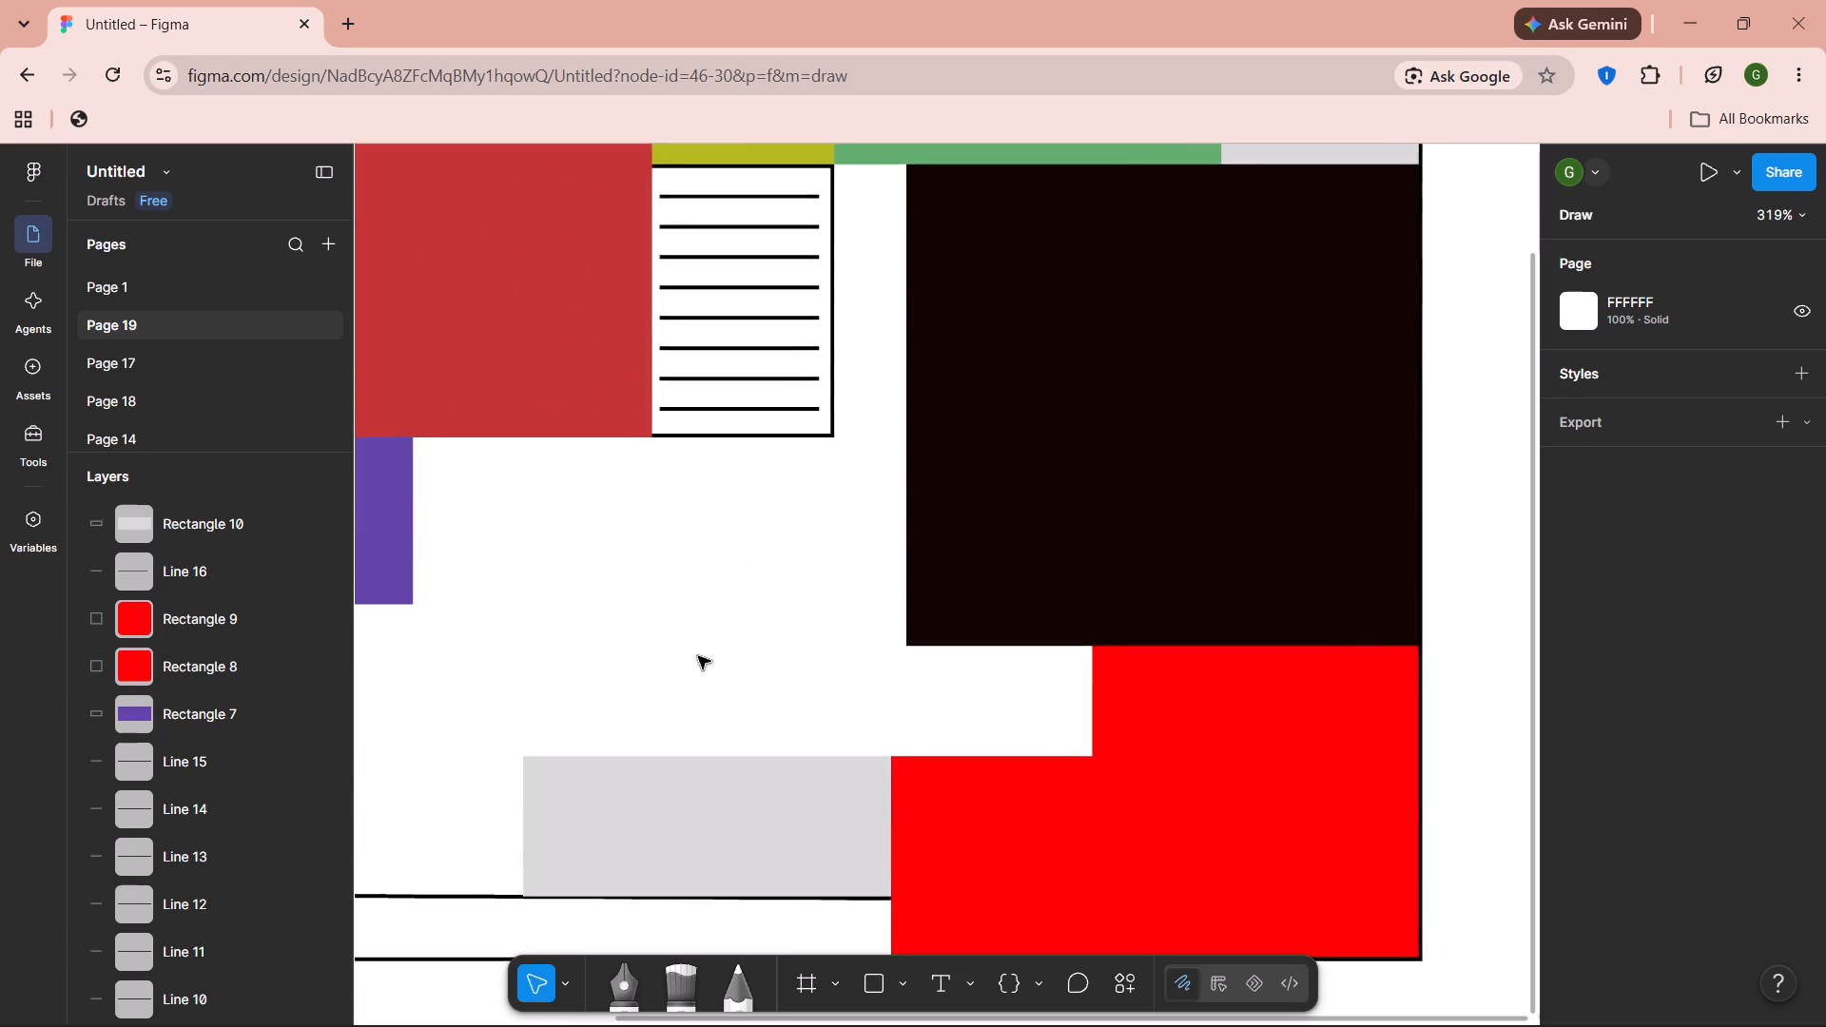
scroll(698, 656, "right", 1)
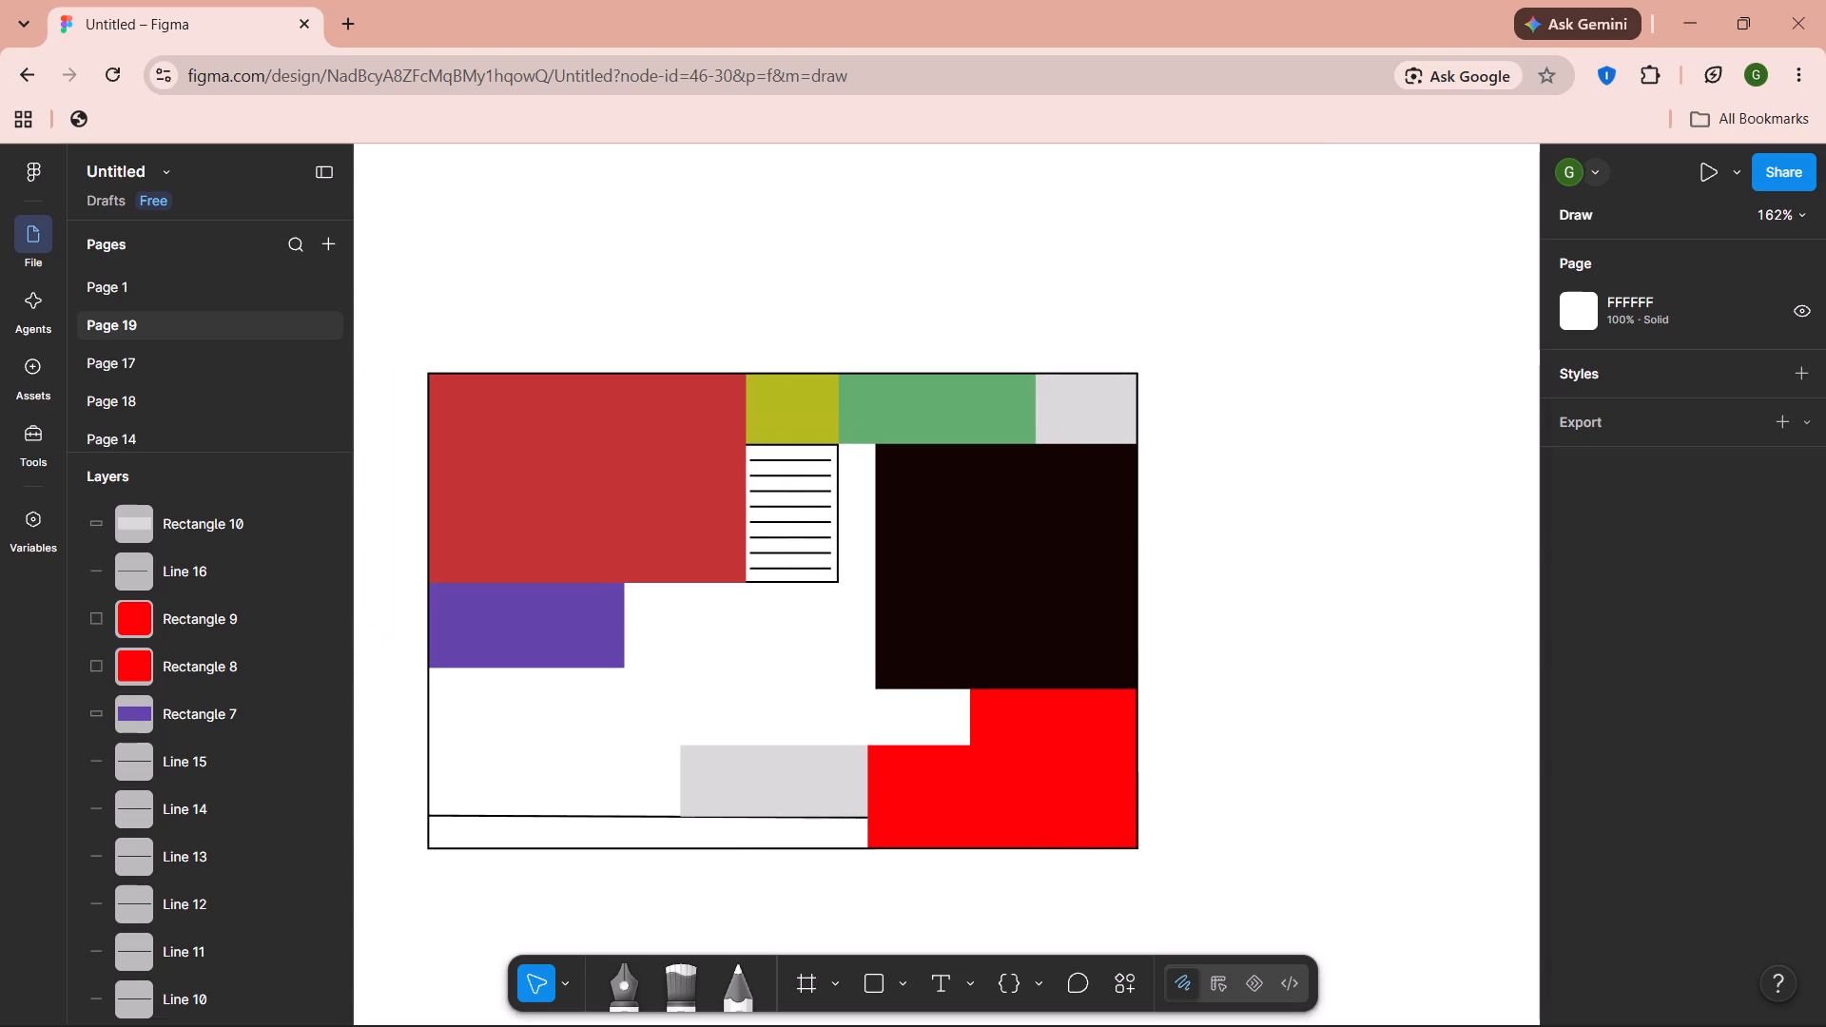
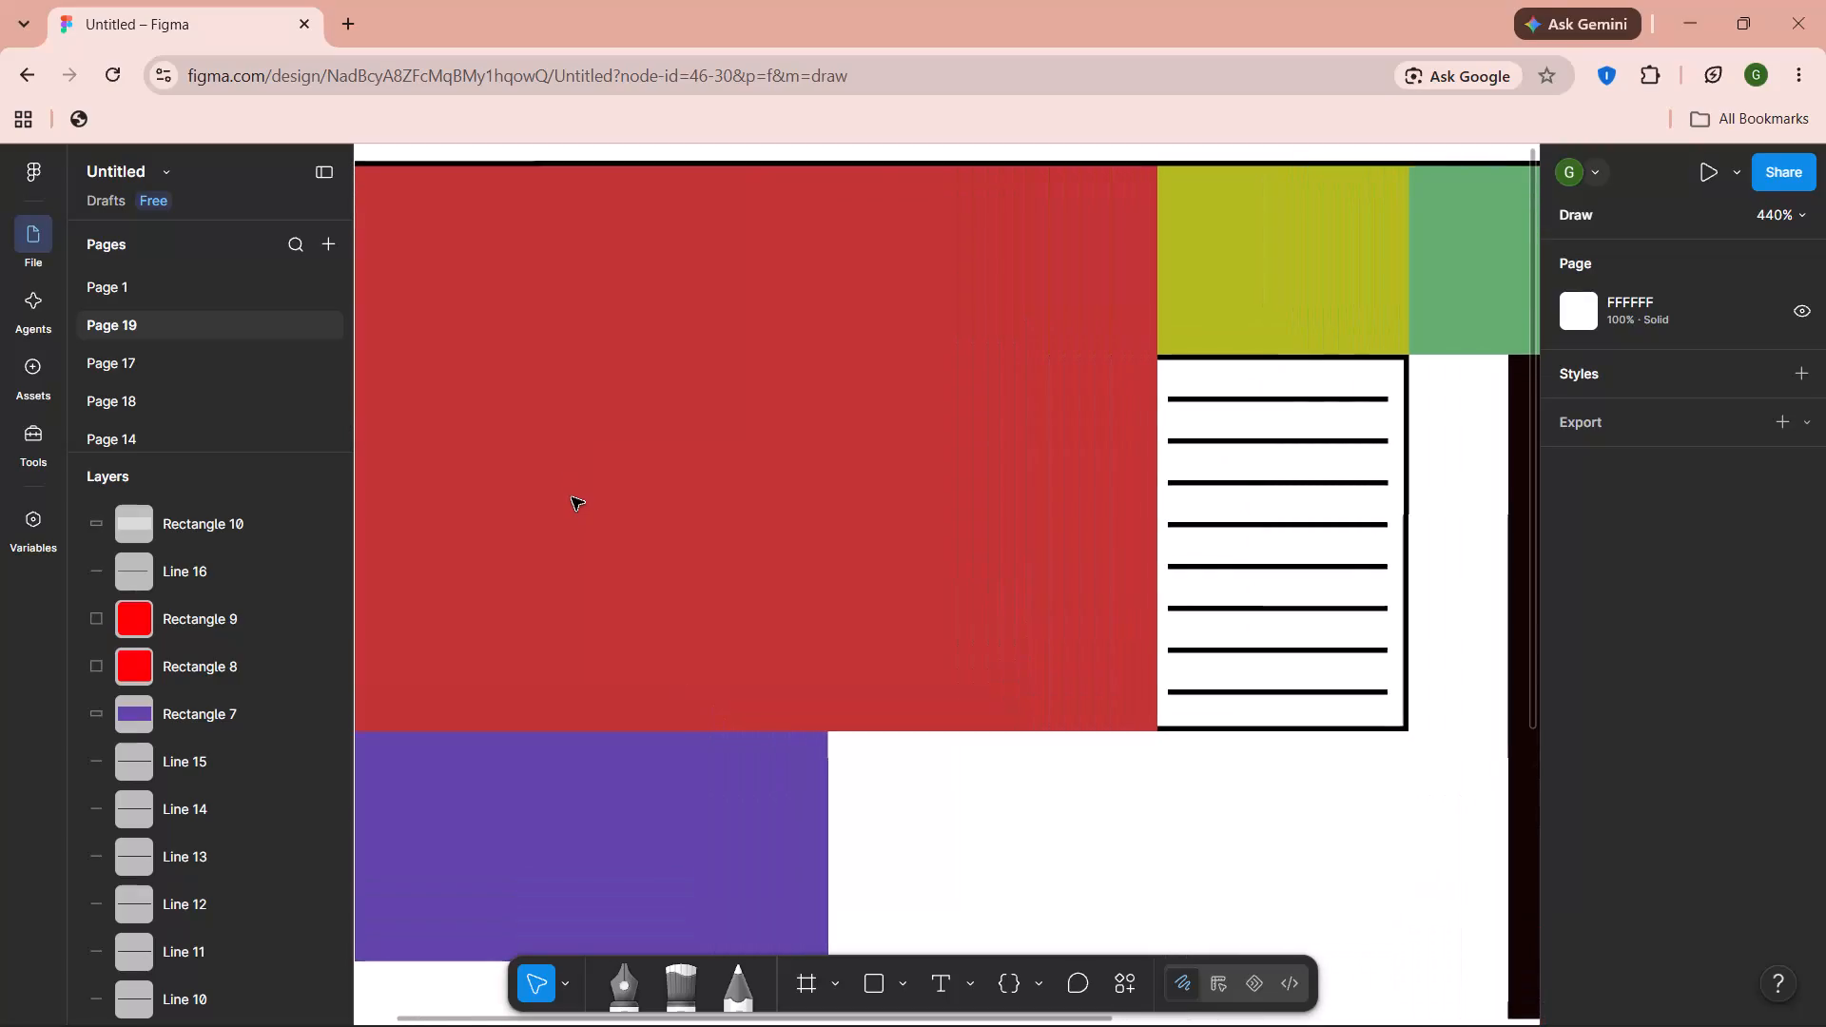
Add the text label "bed room" on the large red rectangle, at X -191, Y -164.
left_click(923, 989)
left_click(505, 385)
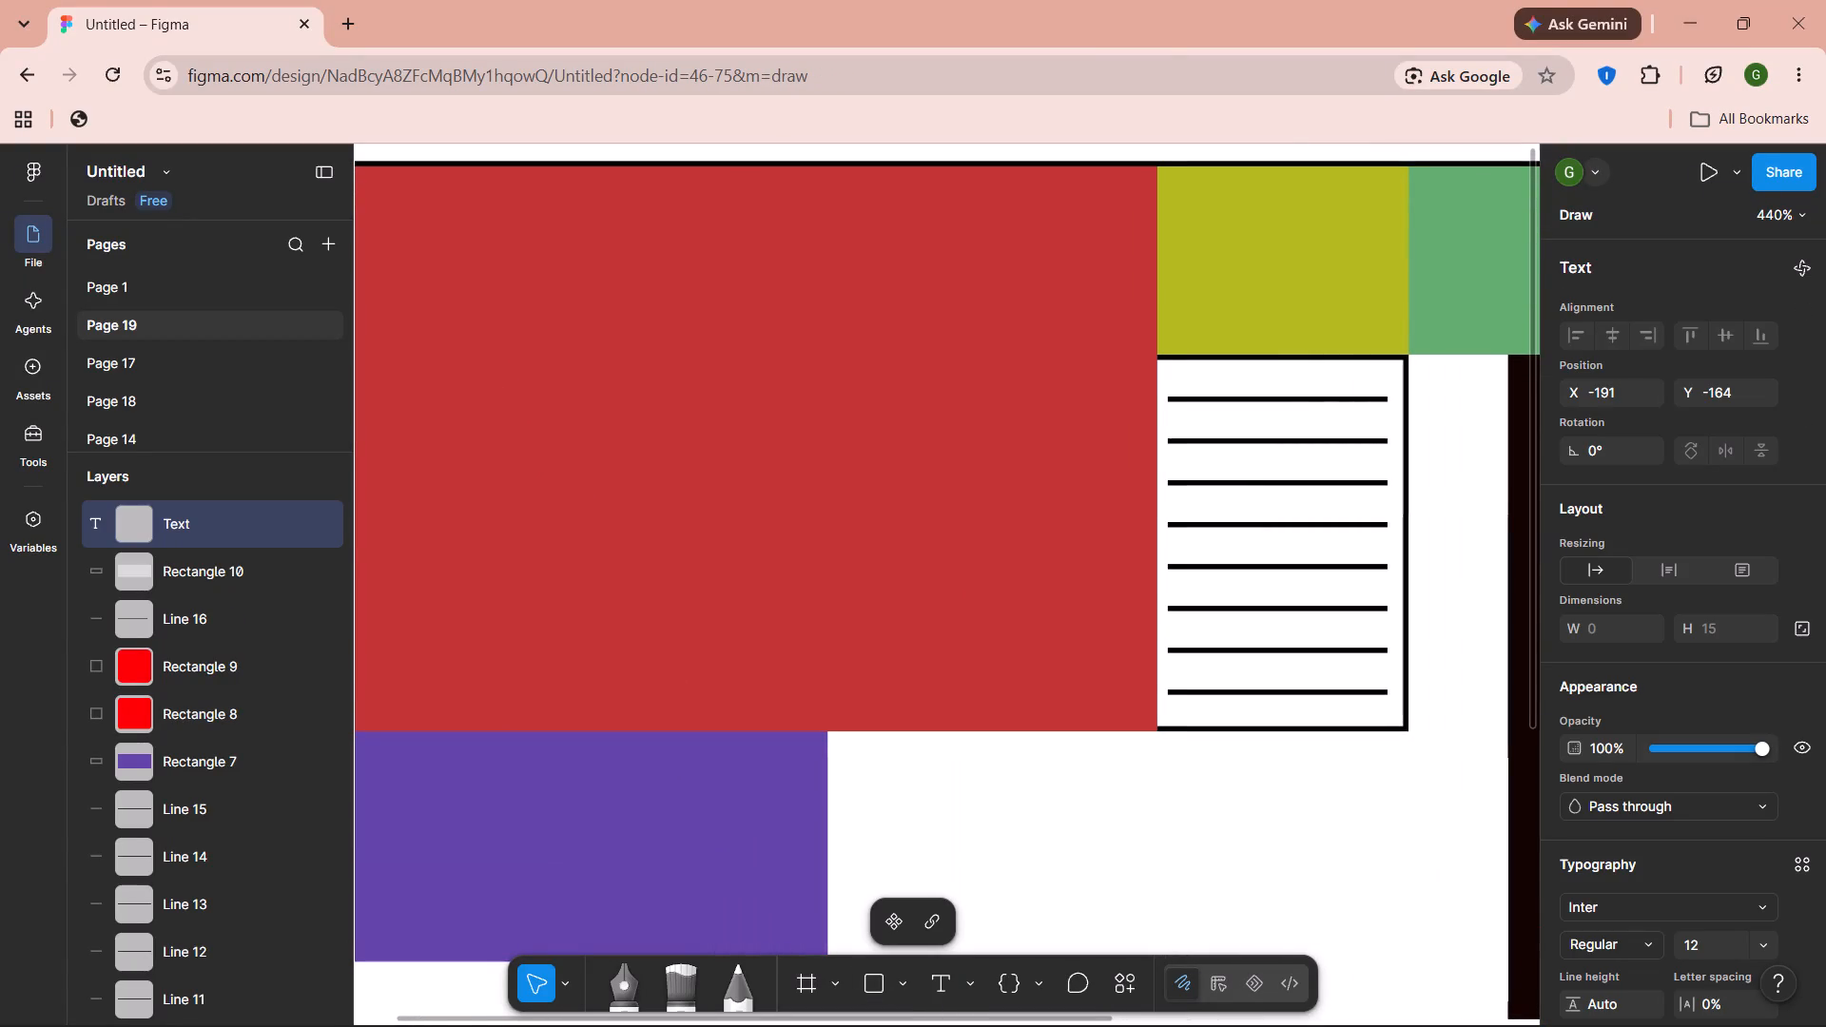
type("be")
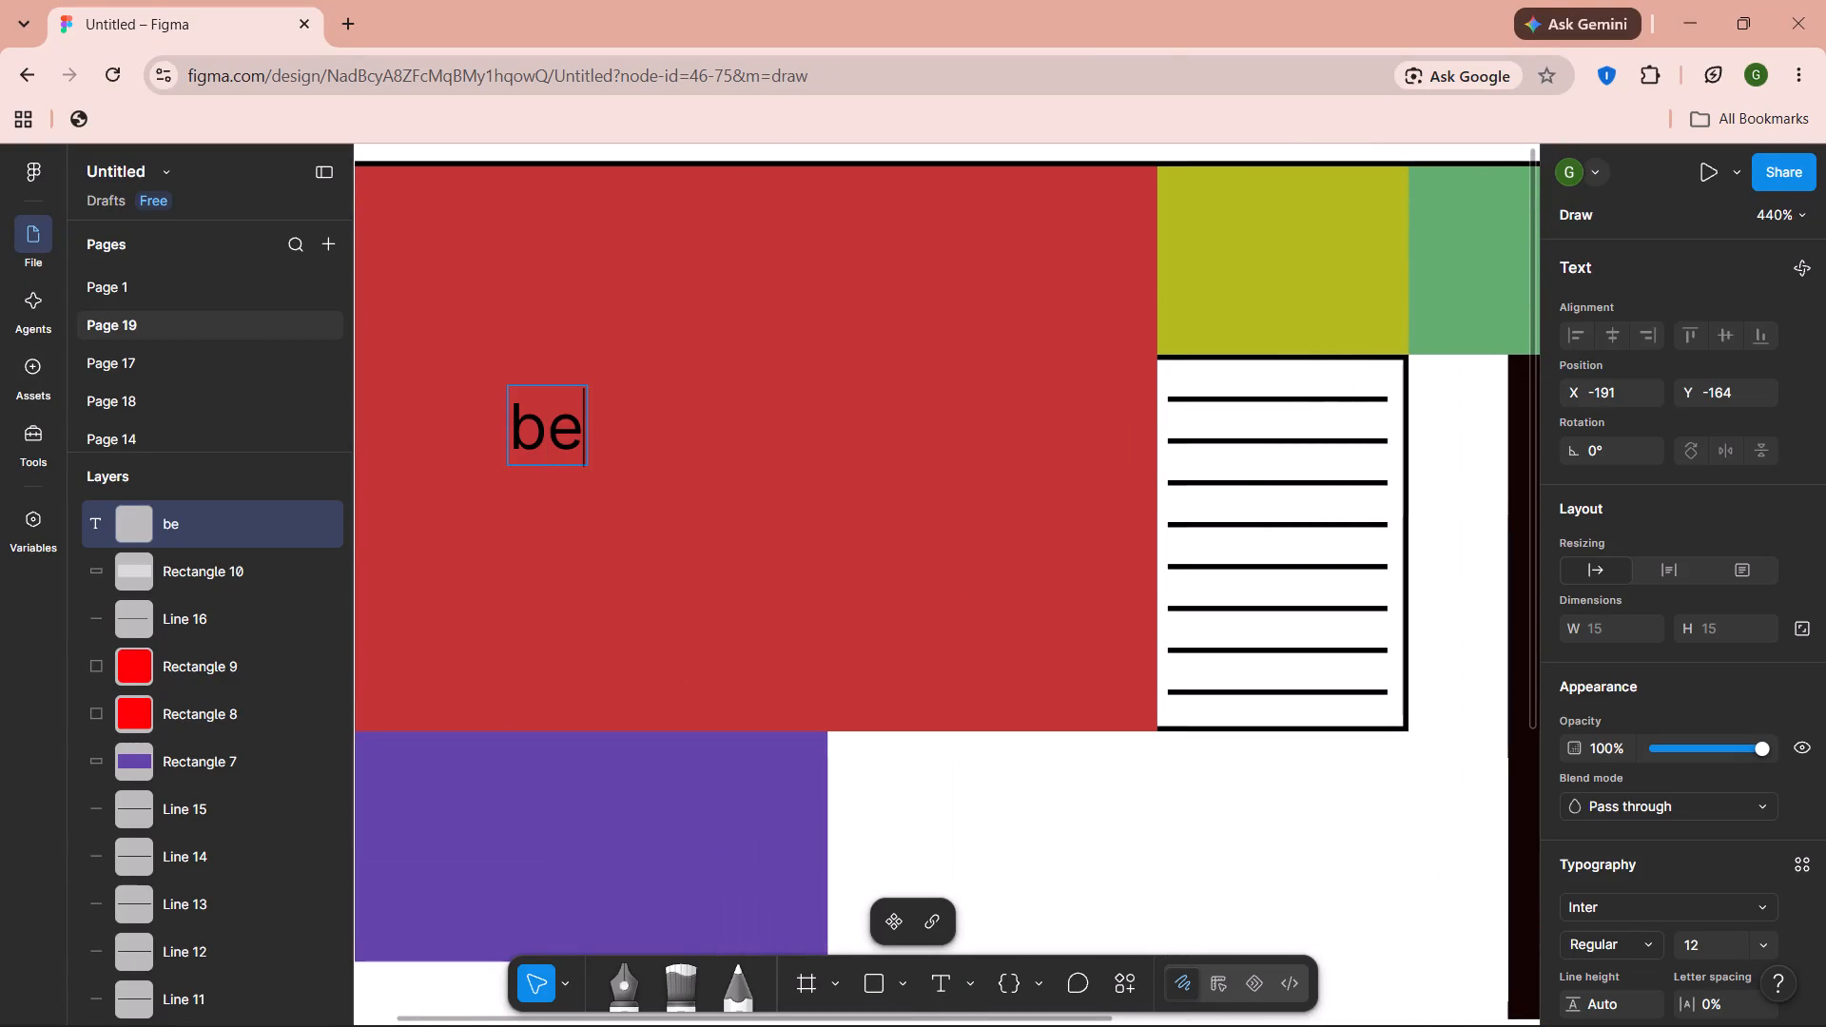
type("d roo")
type("m")
key("space")
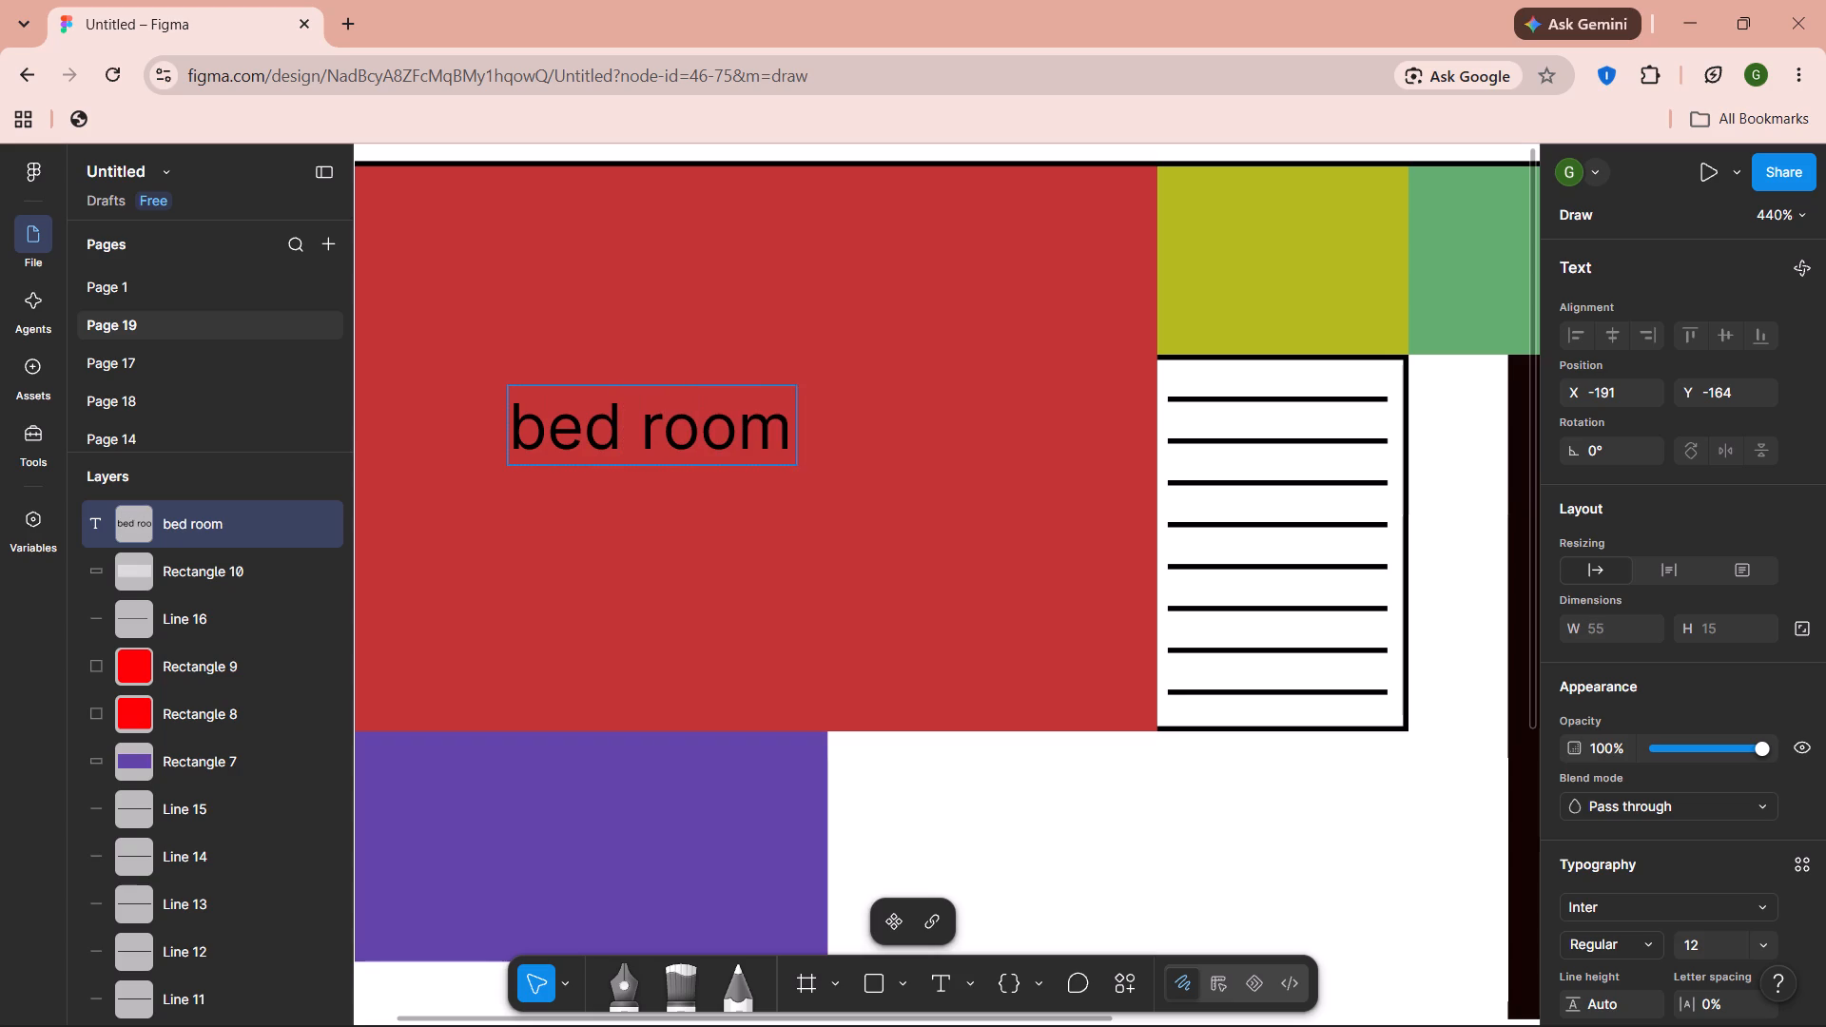
Place a new text object on the purple rectangle at about X -216, Y -79.
scroll(505, 385, "down", 2)
scroll(639, 504, "right", 2)
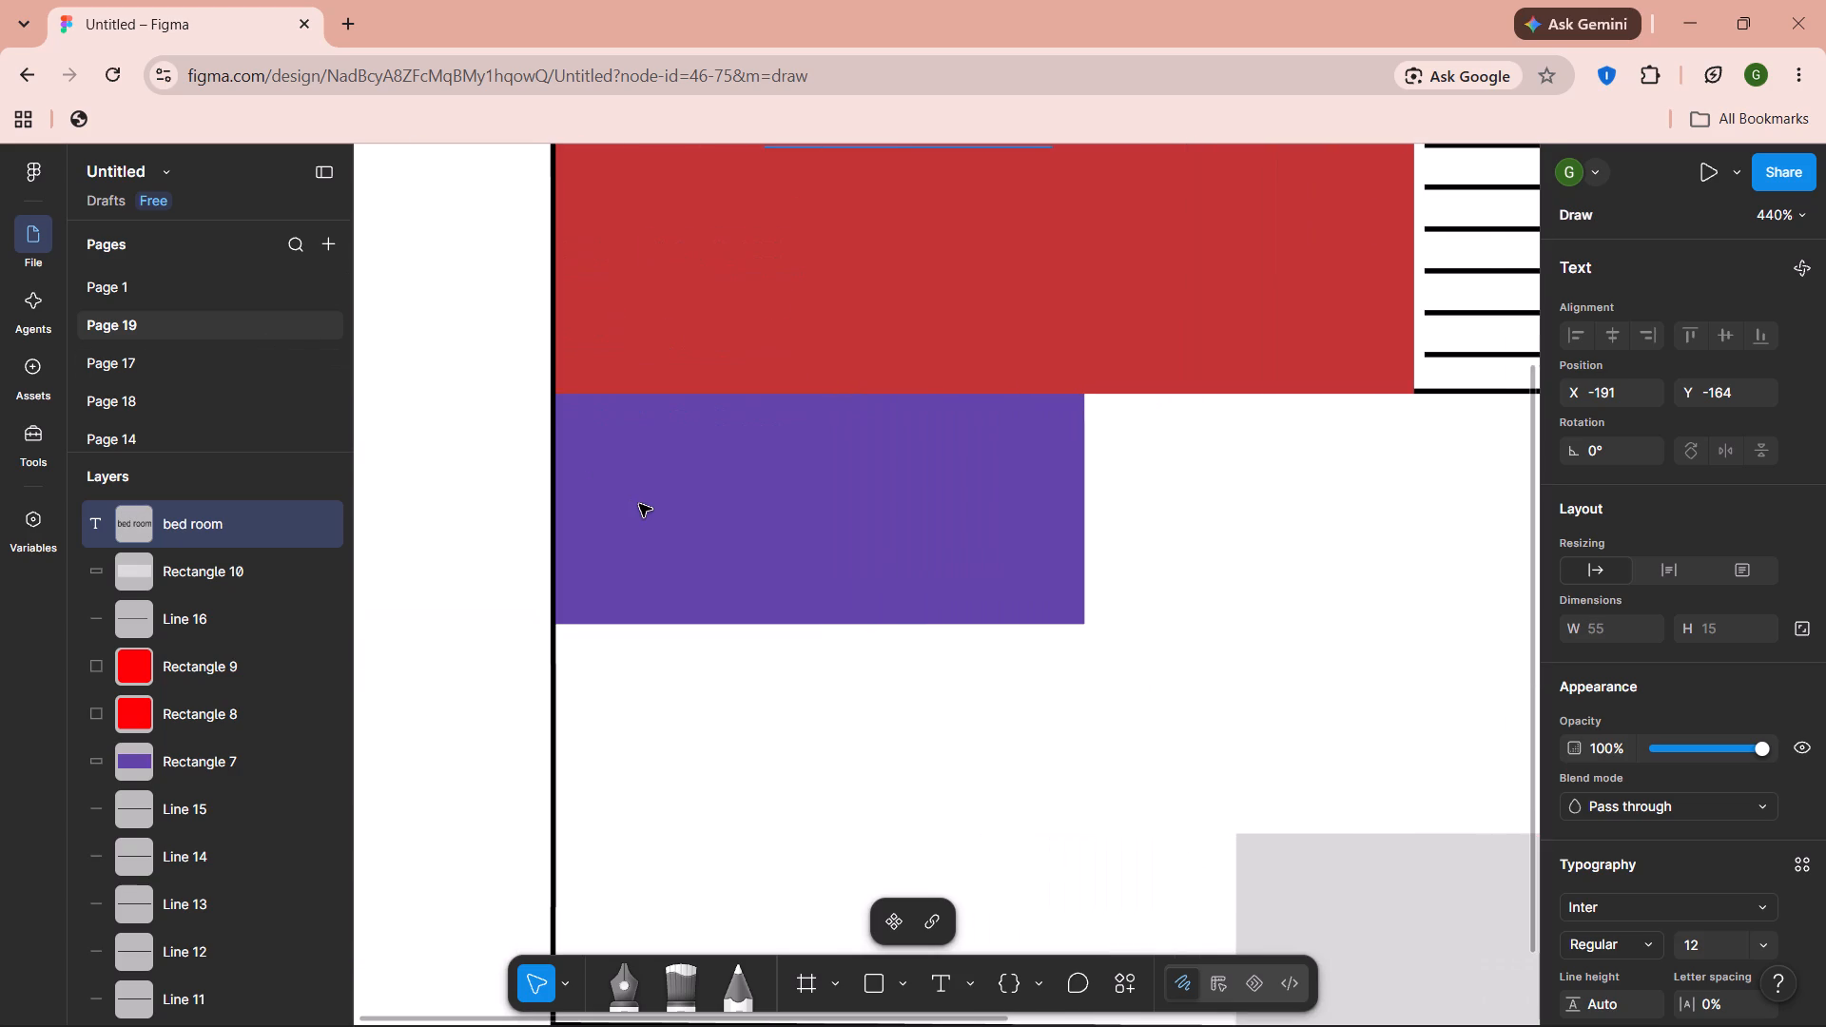
left_click(640, 502)
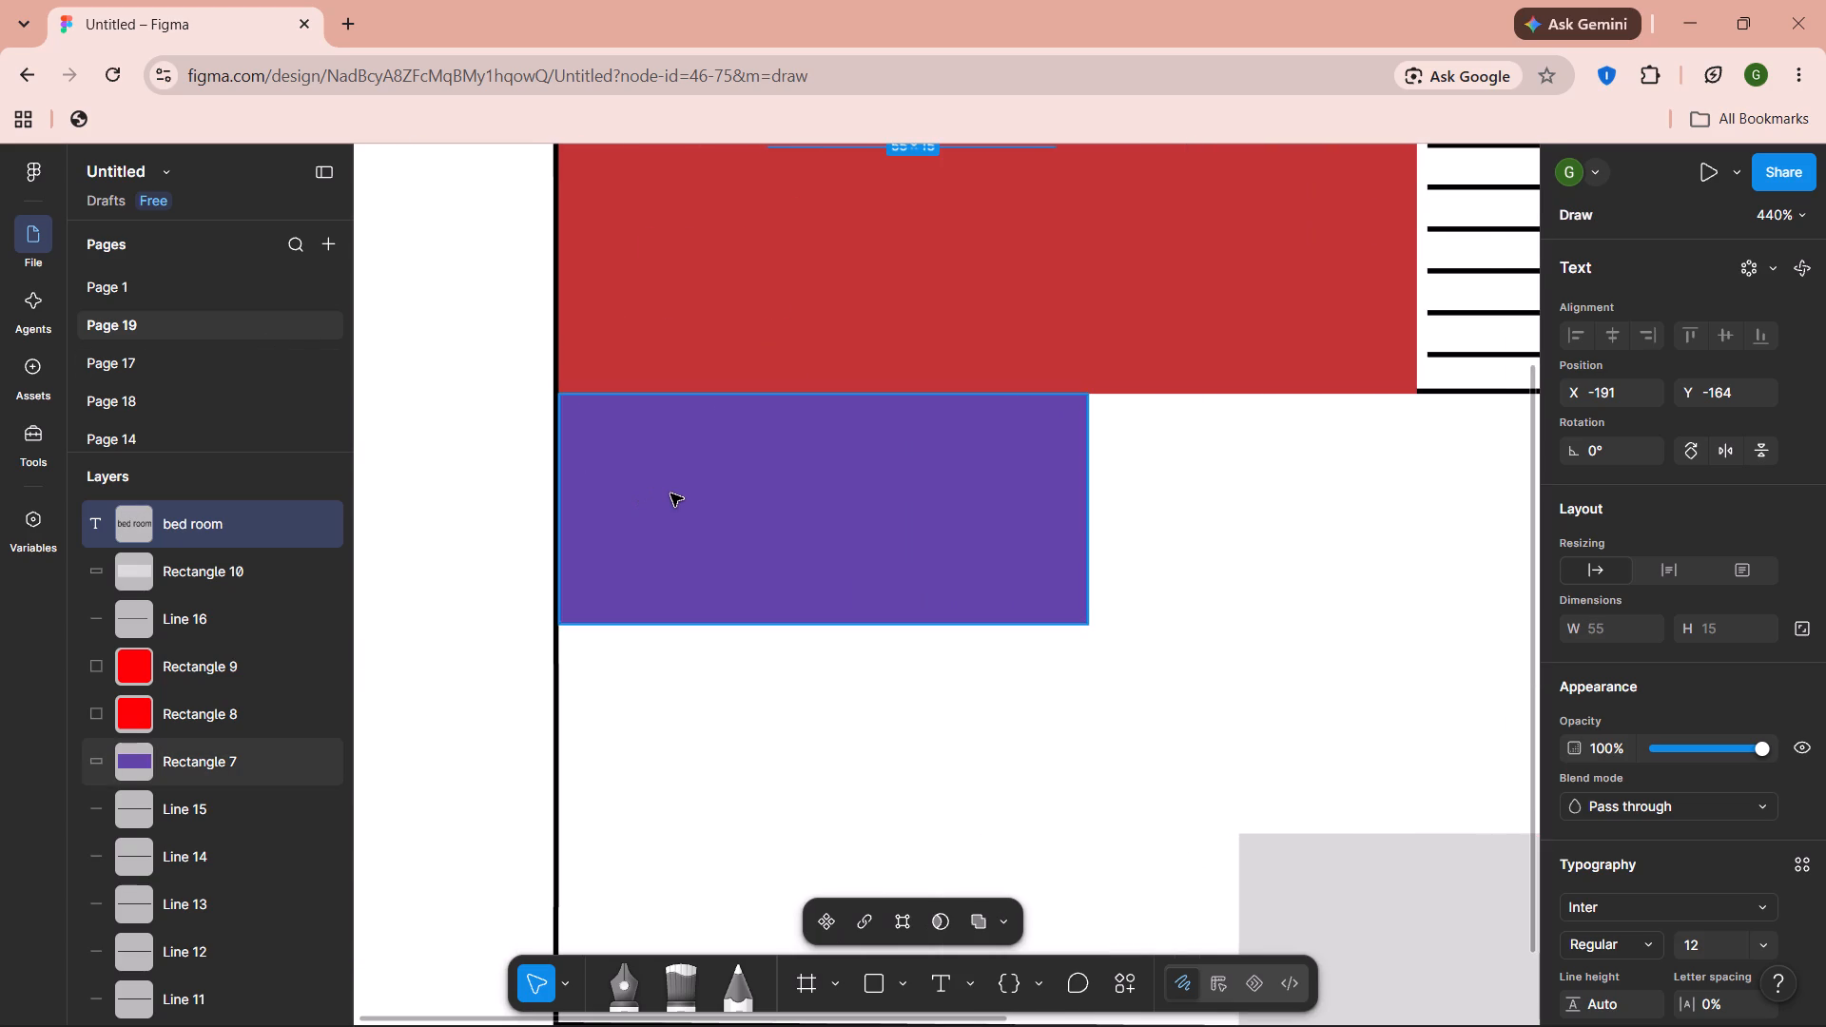
left_click(972, 986)
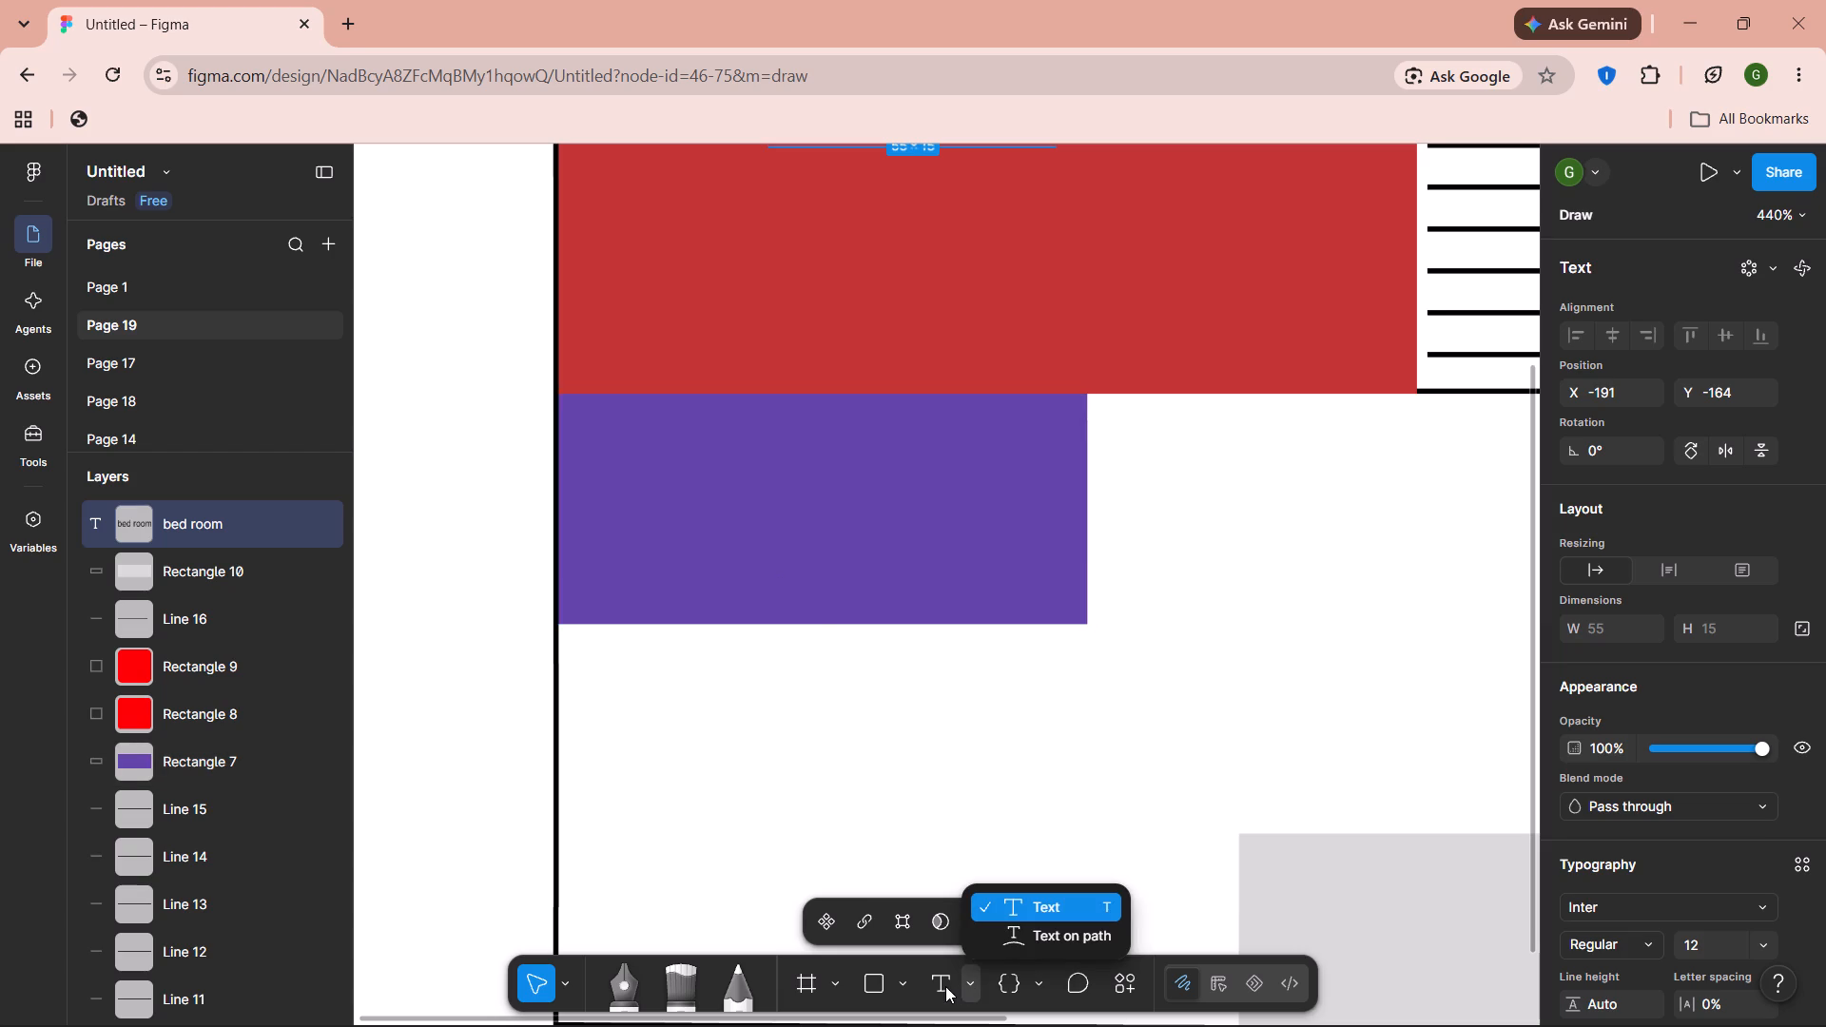
left_click(945, 986)
left_click(616, 482)
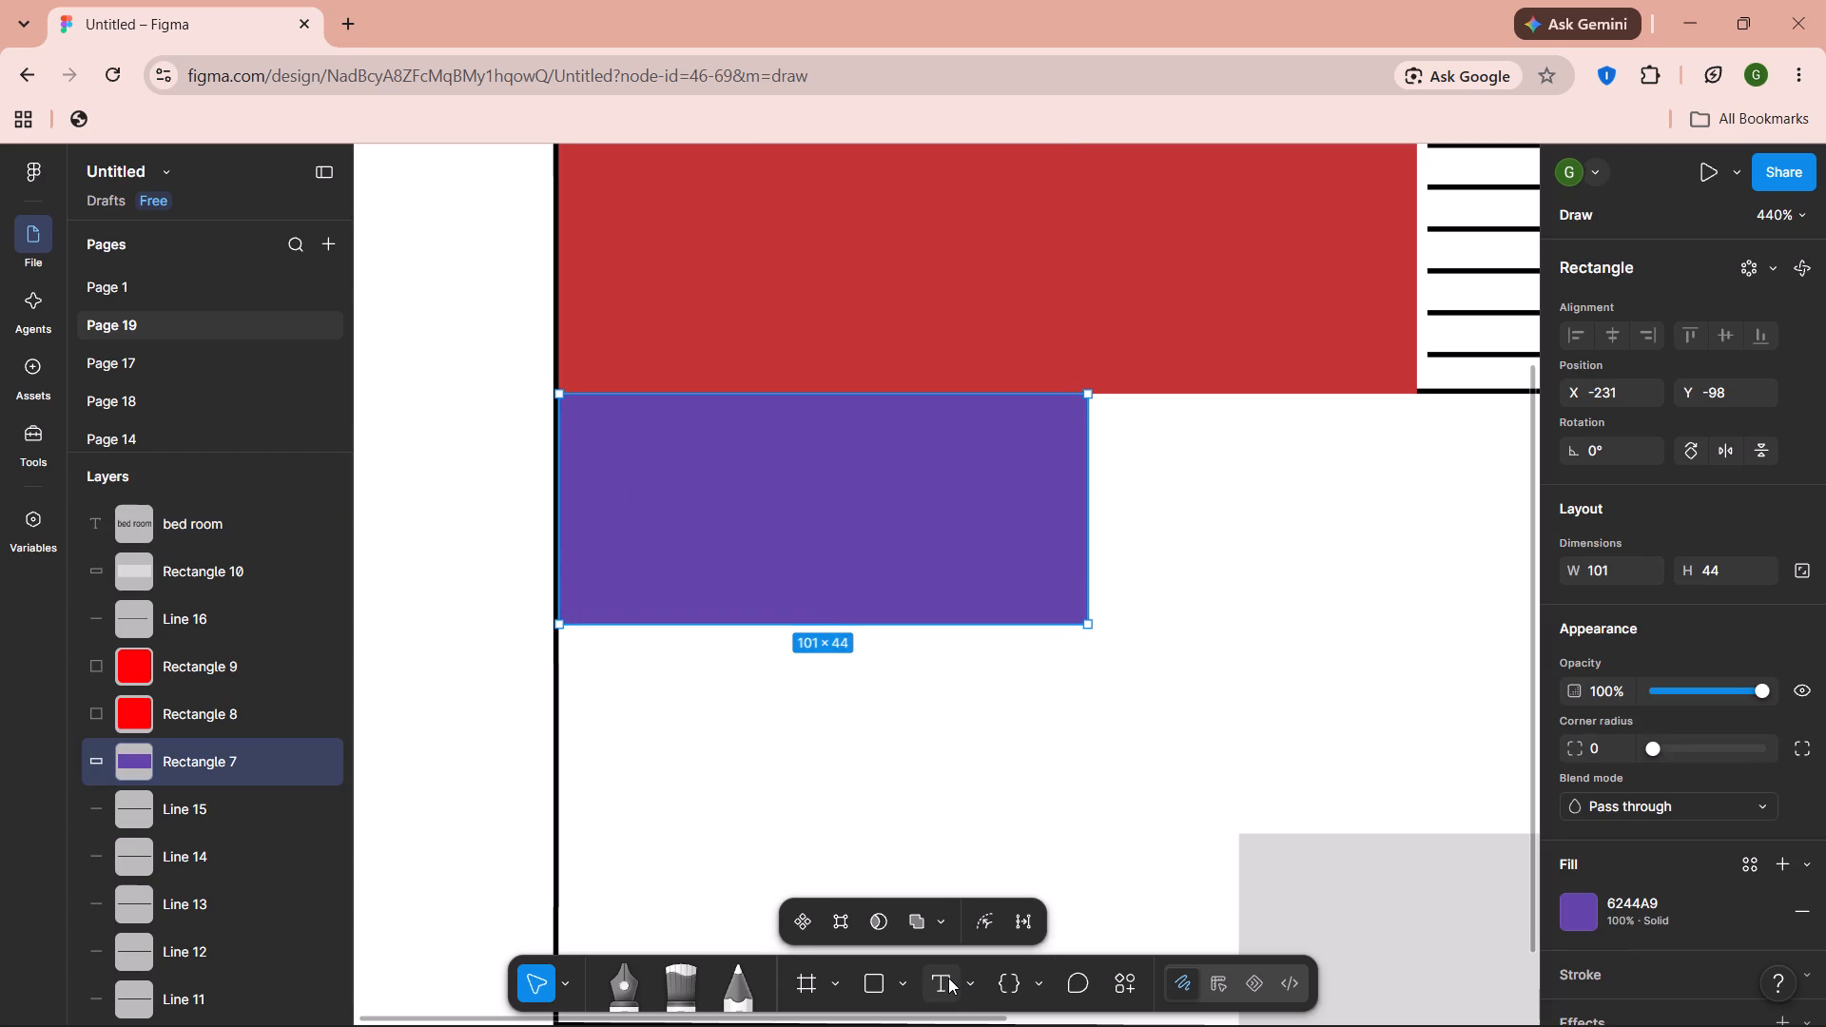
left_click(948, 978)
left_click(635, 493)
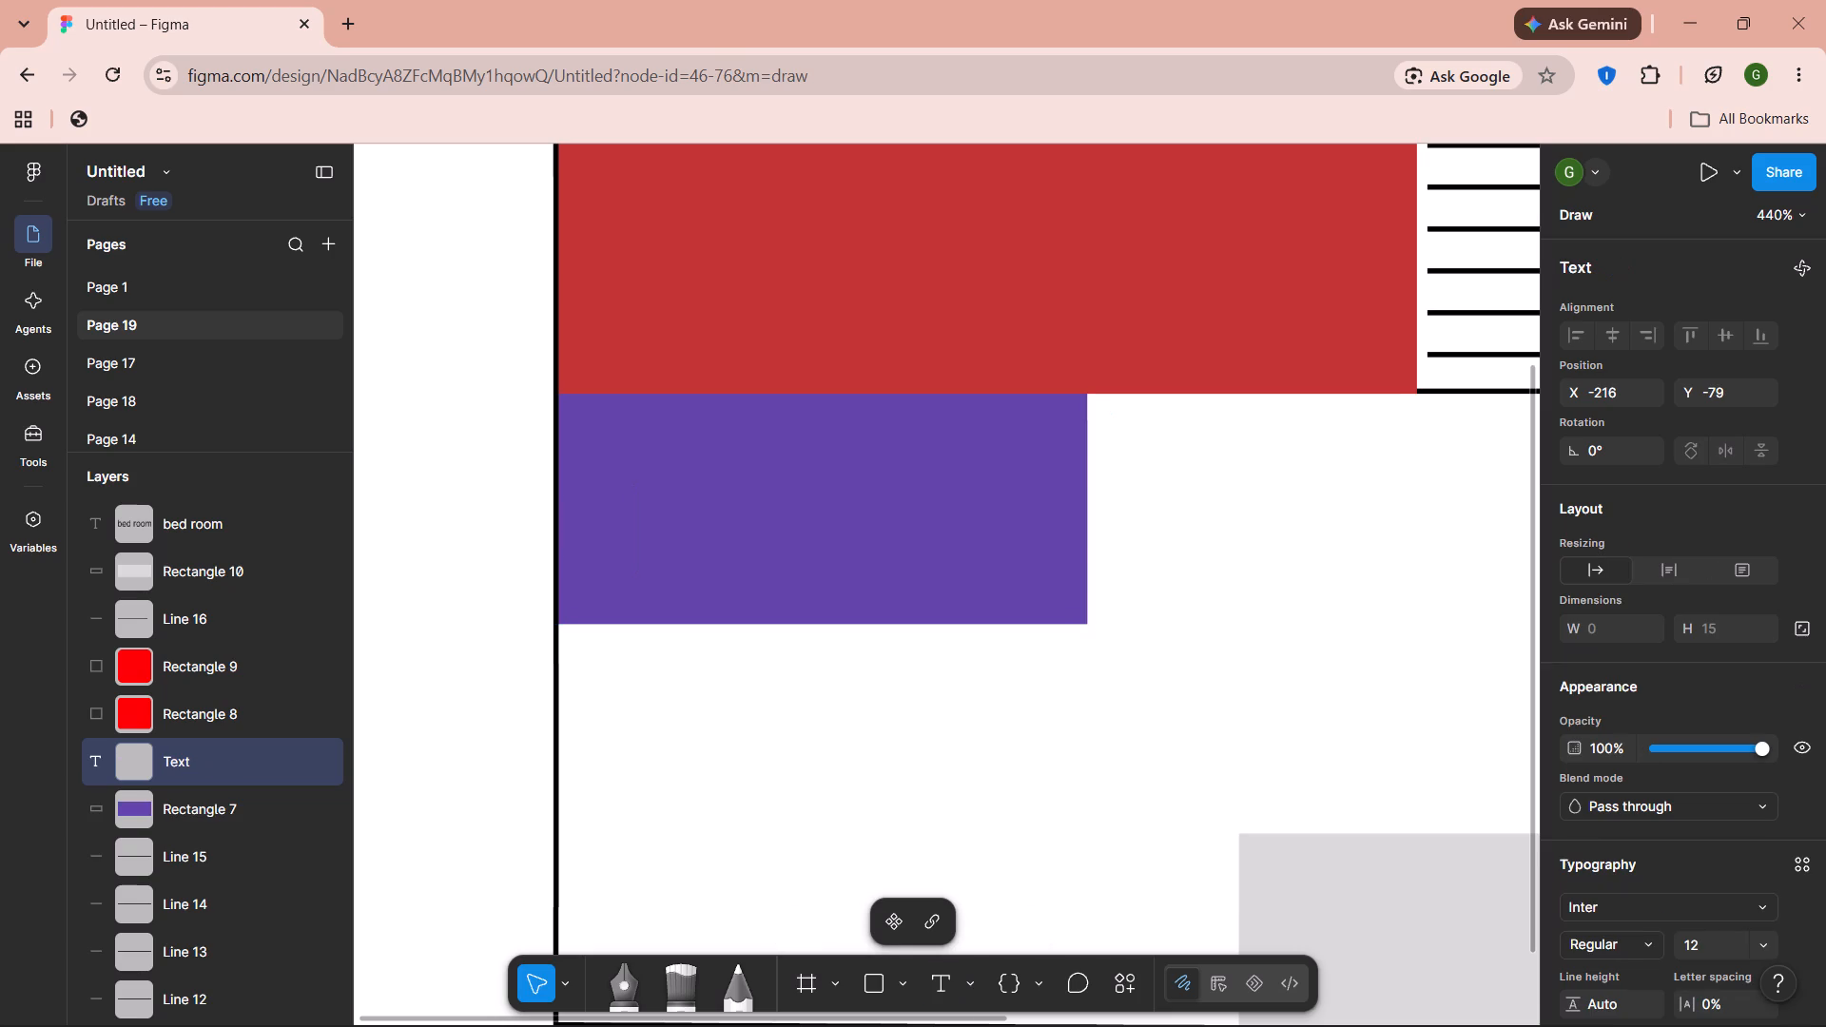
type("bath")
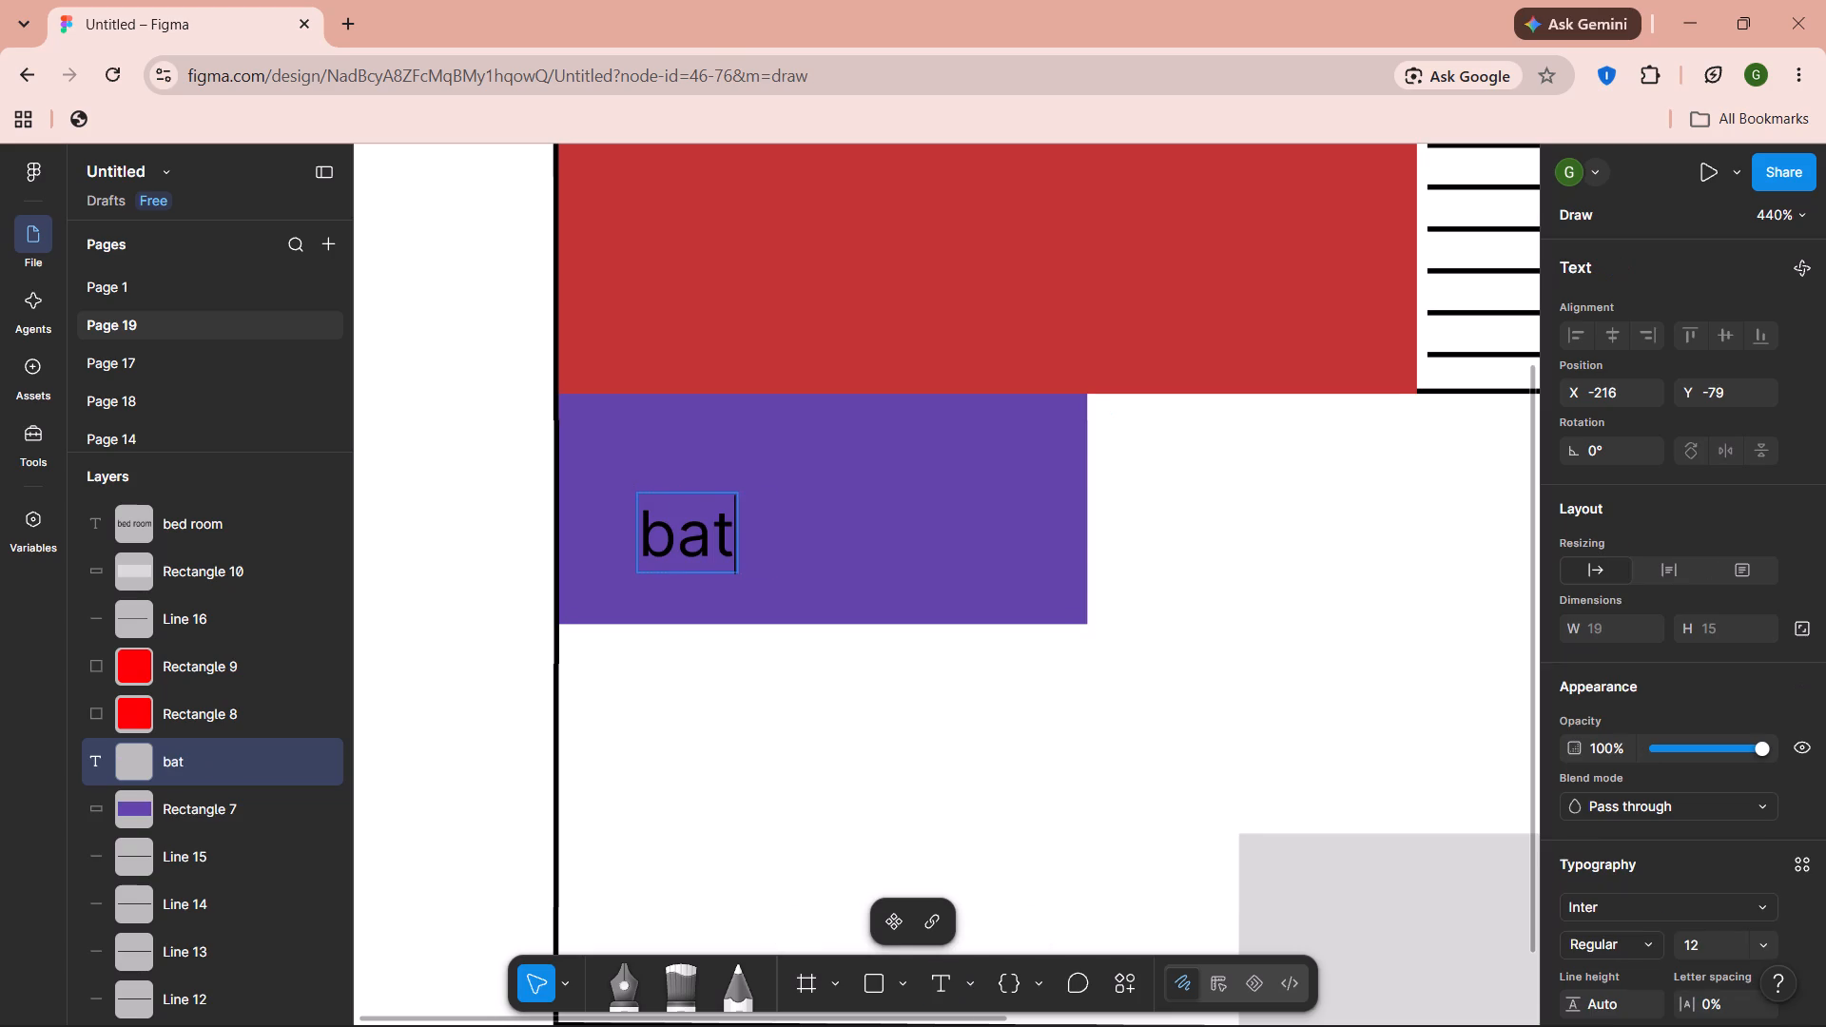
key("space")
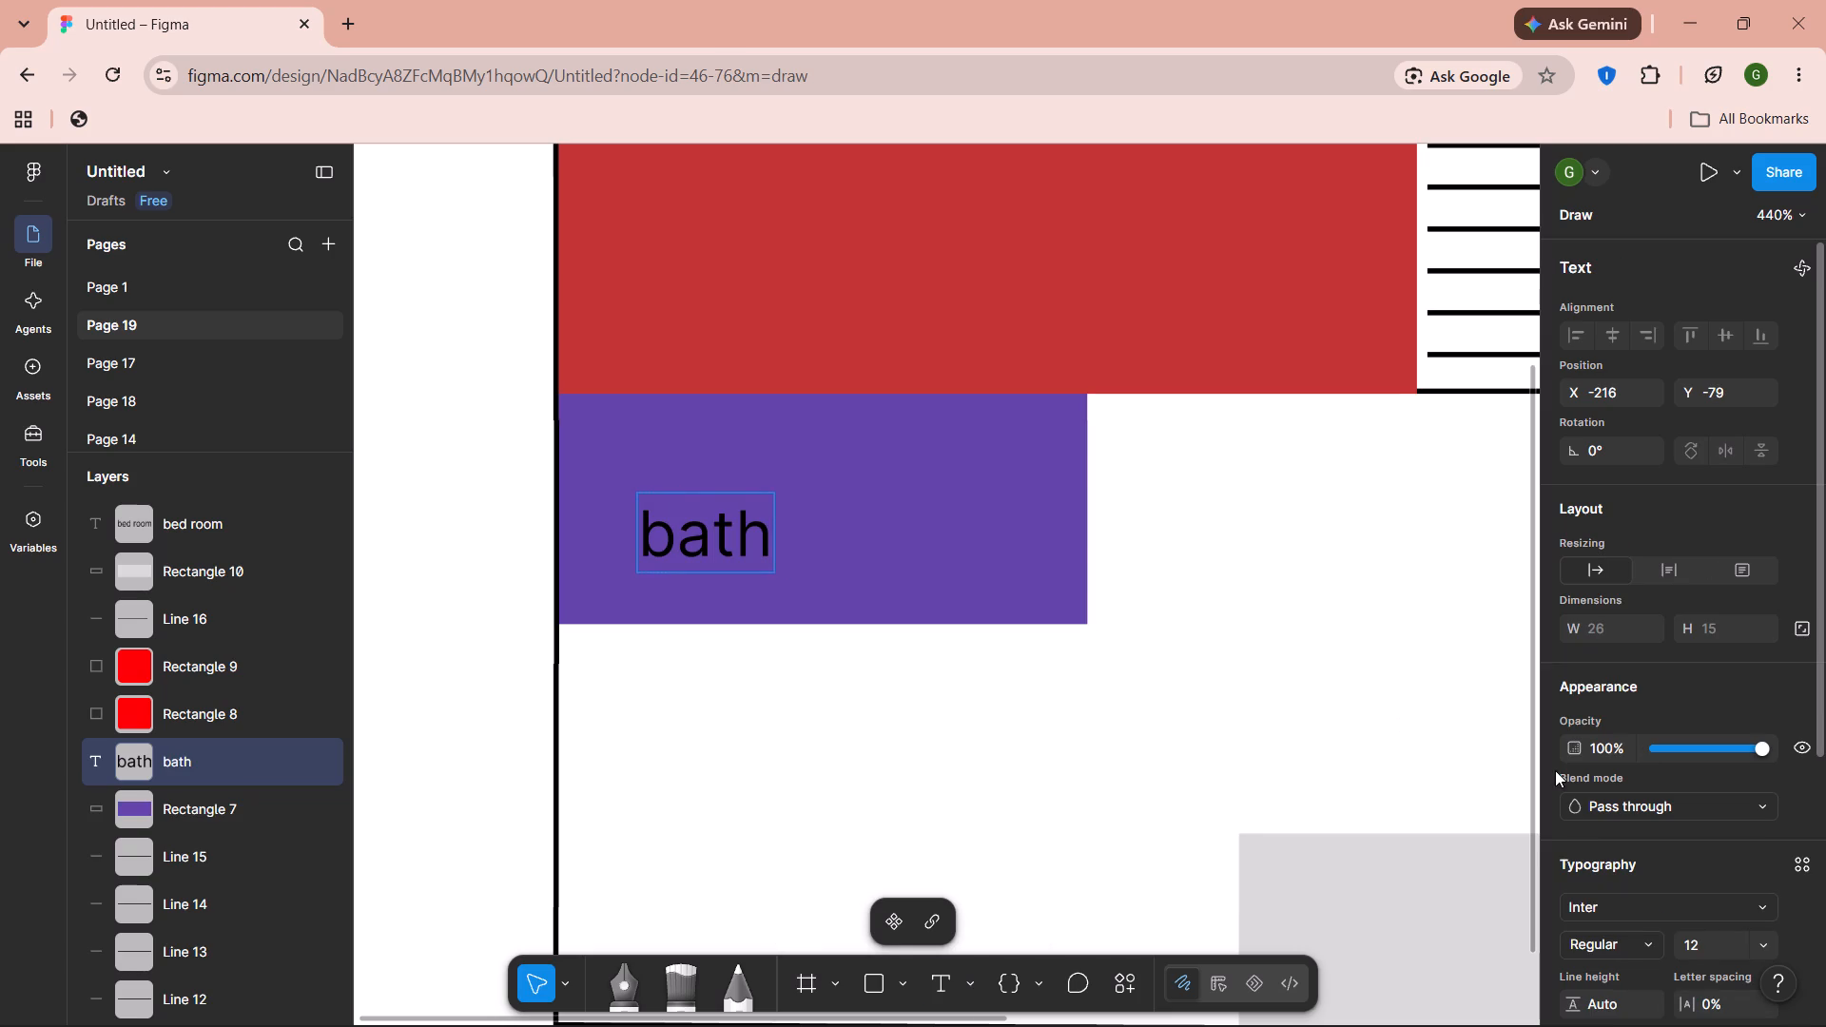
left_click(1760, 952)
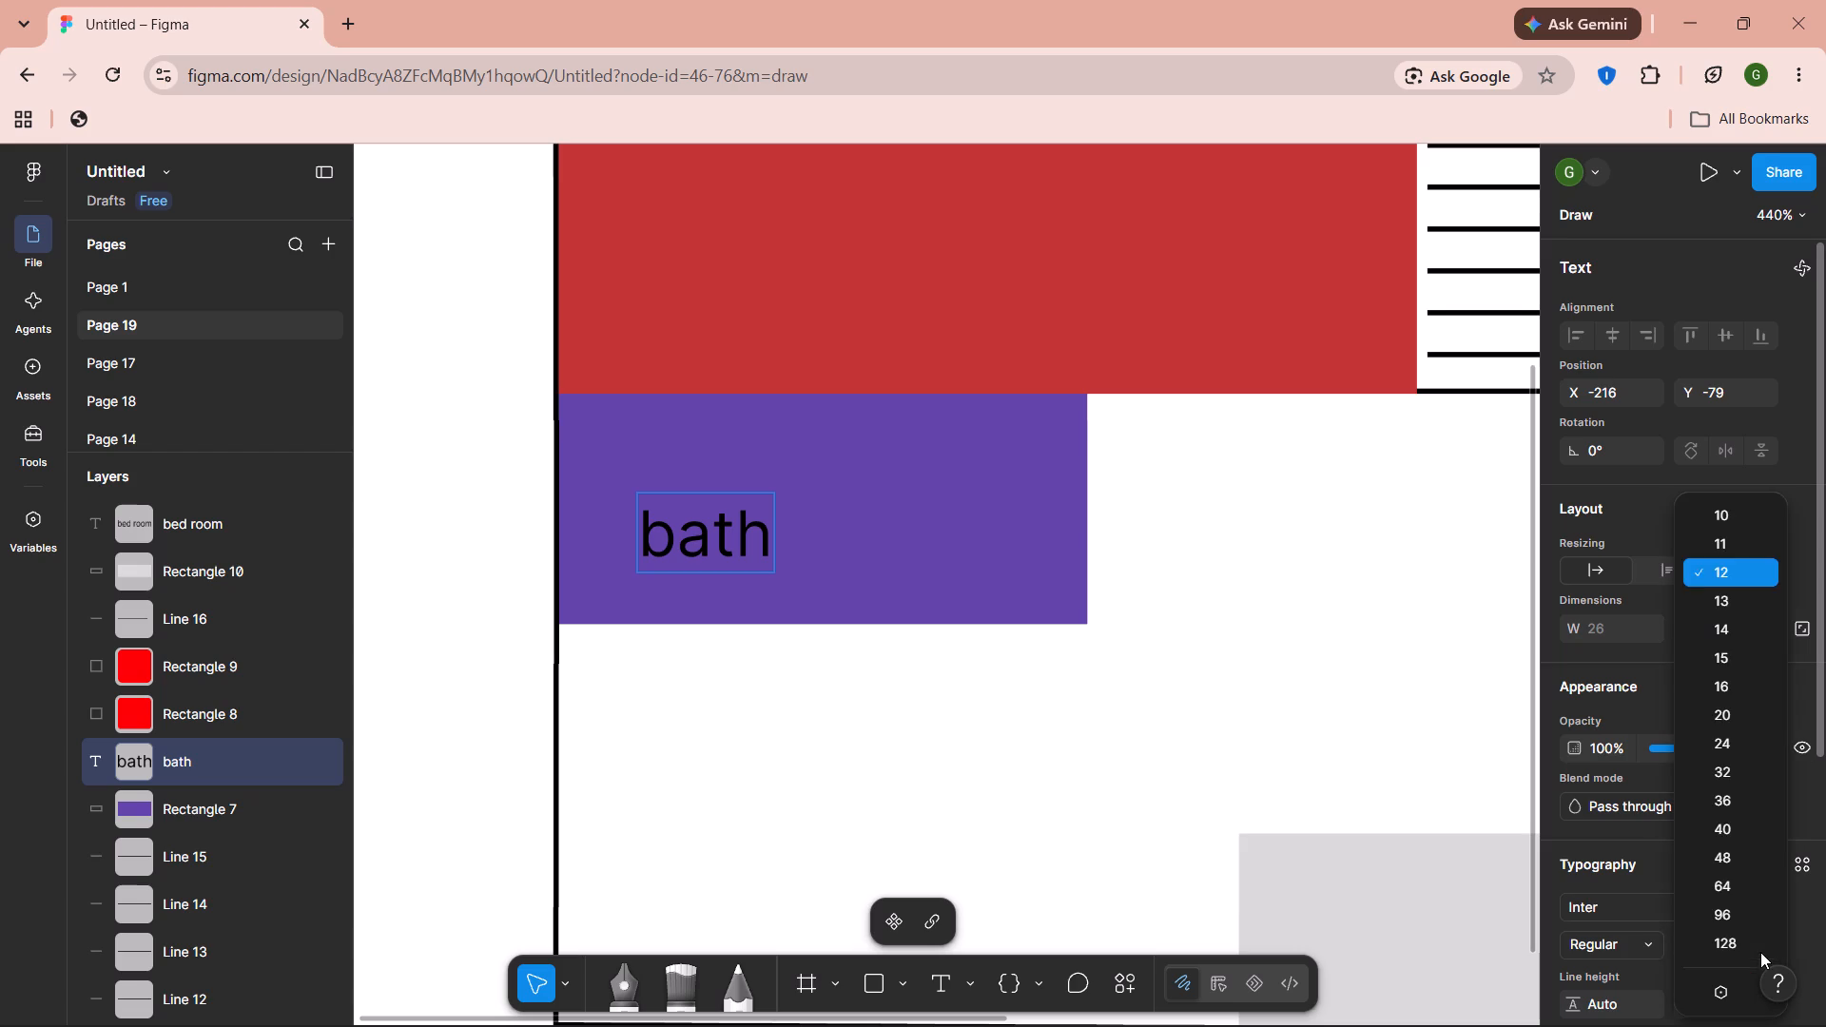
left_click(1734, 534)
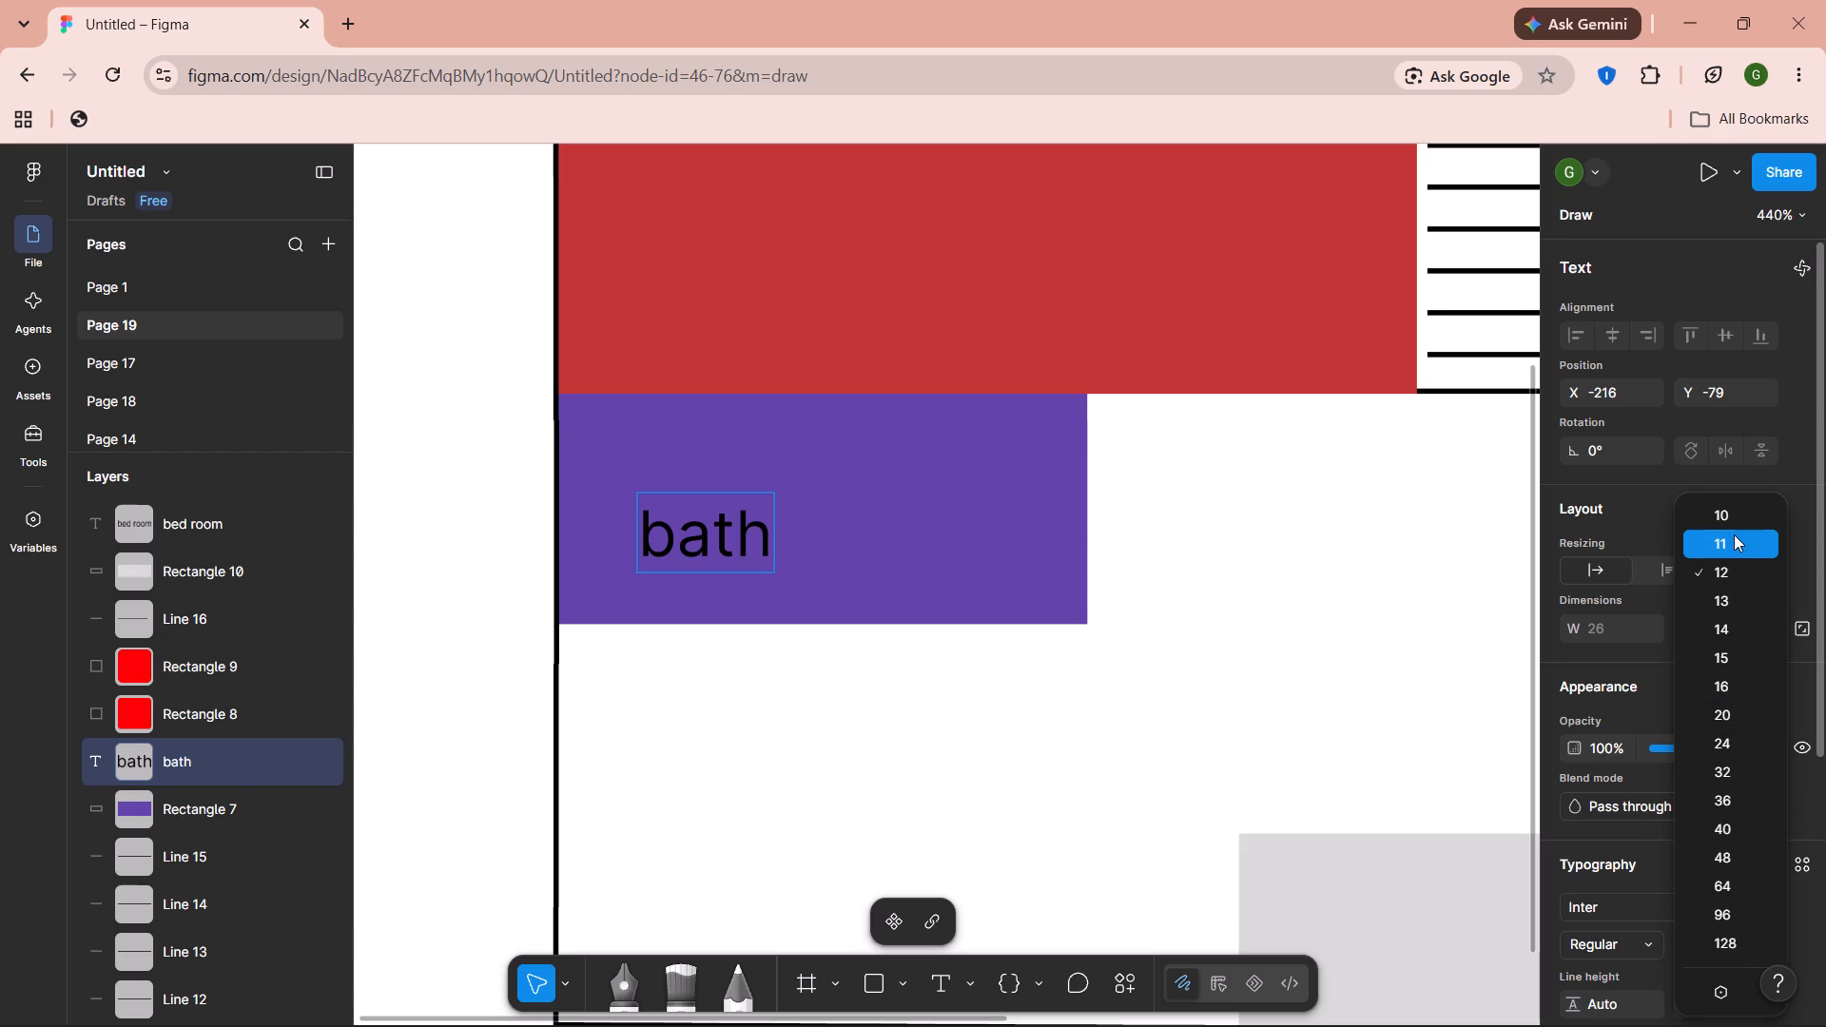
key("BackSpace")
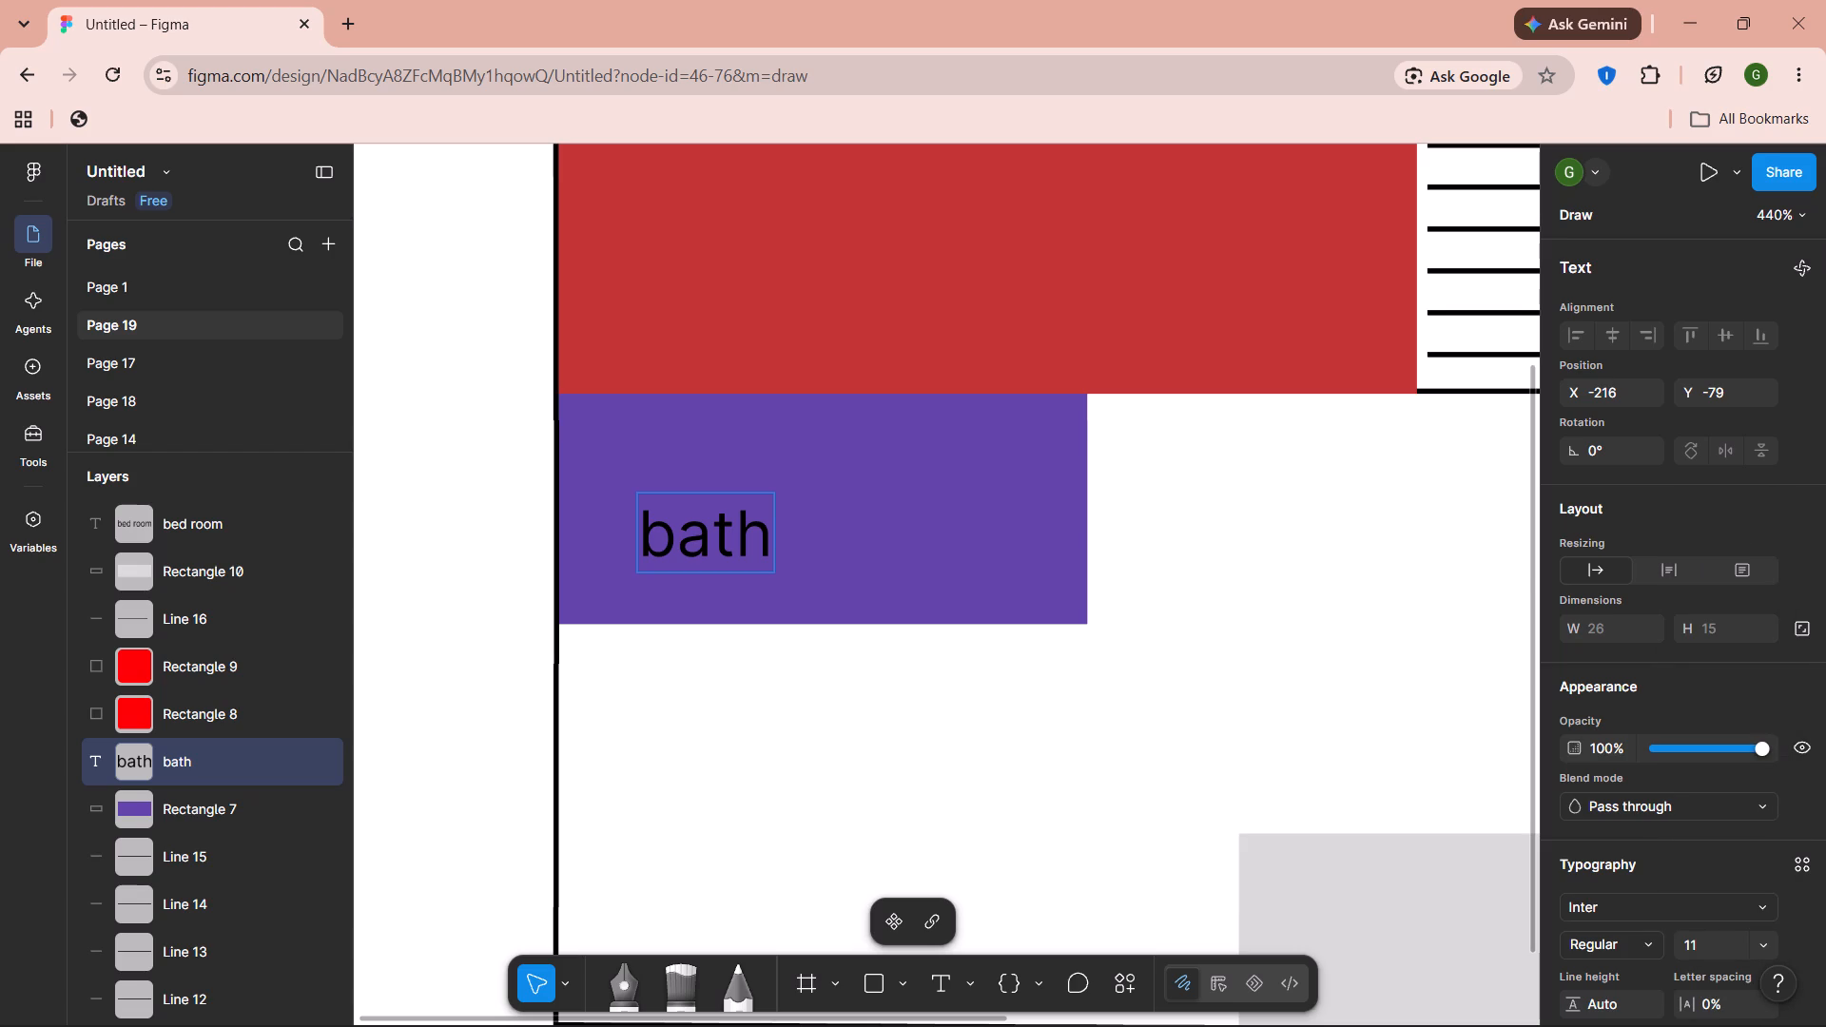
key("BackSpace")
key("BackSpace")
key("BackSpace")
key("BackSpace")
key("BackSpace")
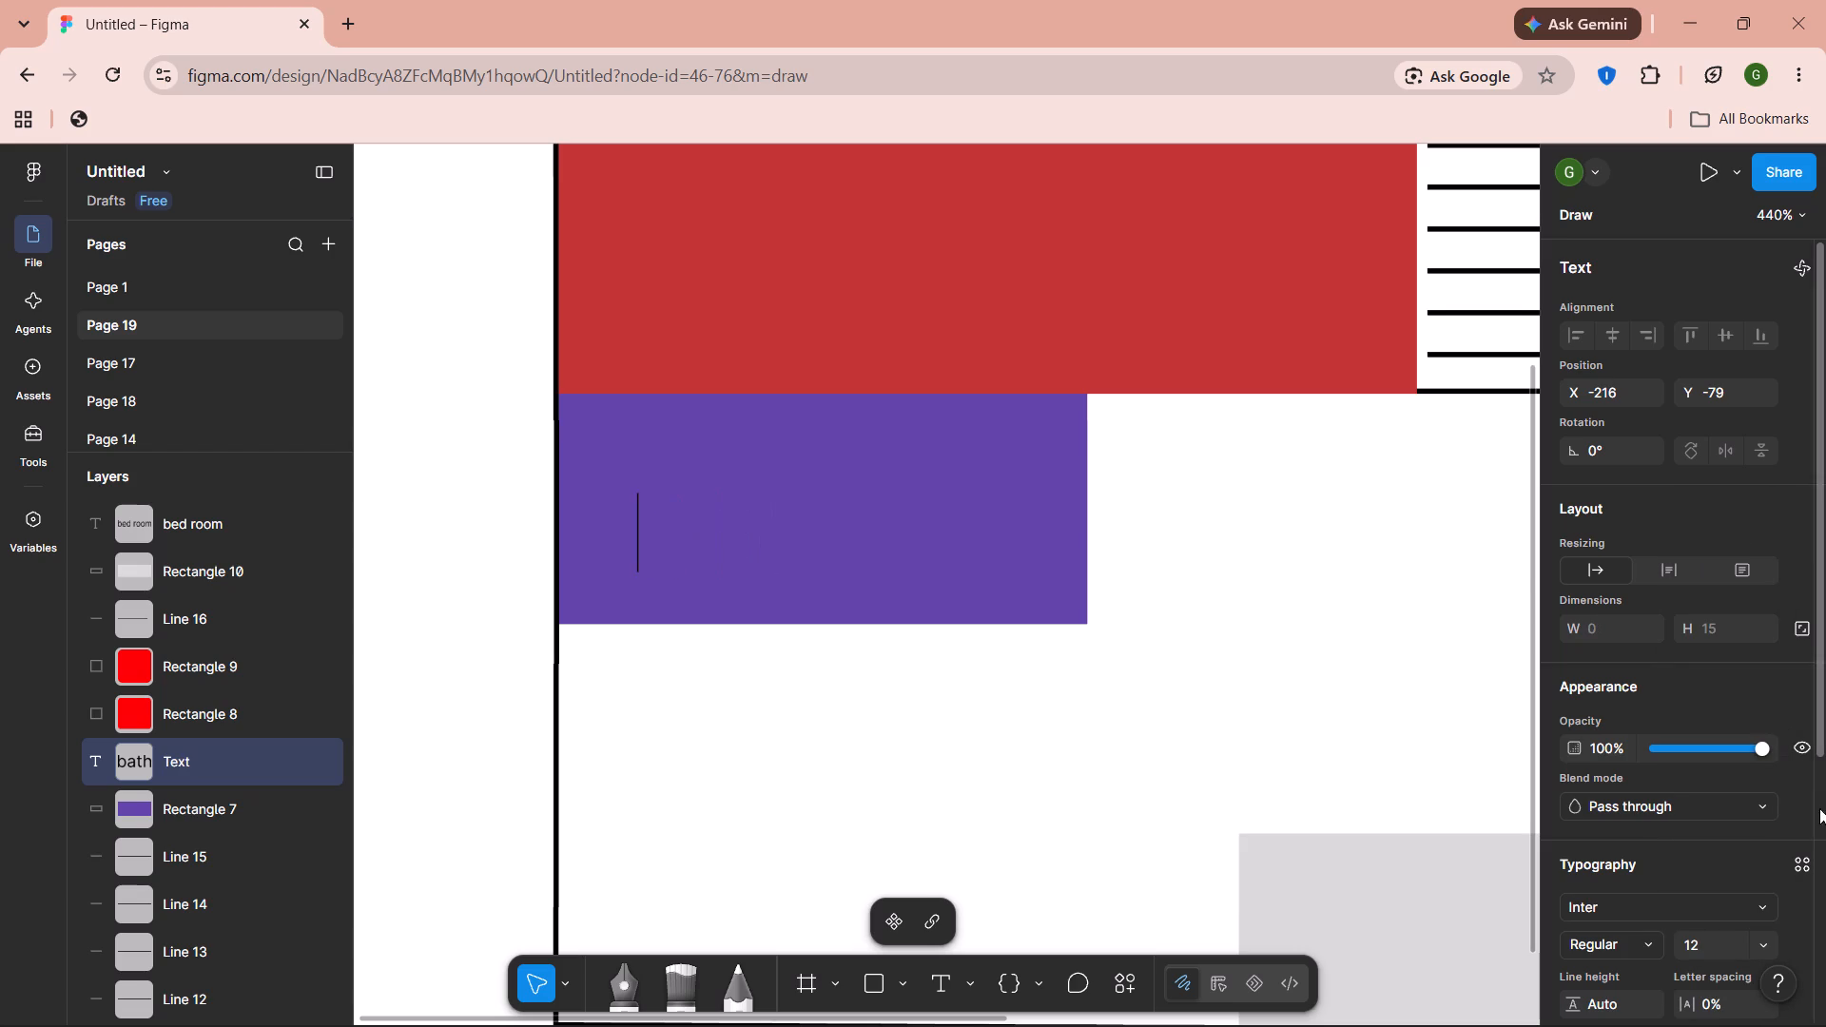
Set the purple rectangle's text object to font size 10 and enter "bath and washroom".
left_click(1777, 944)
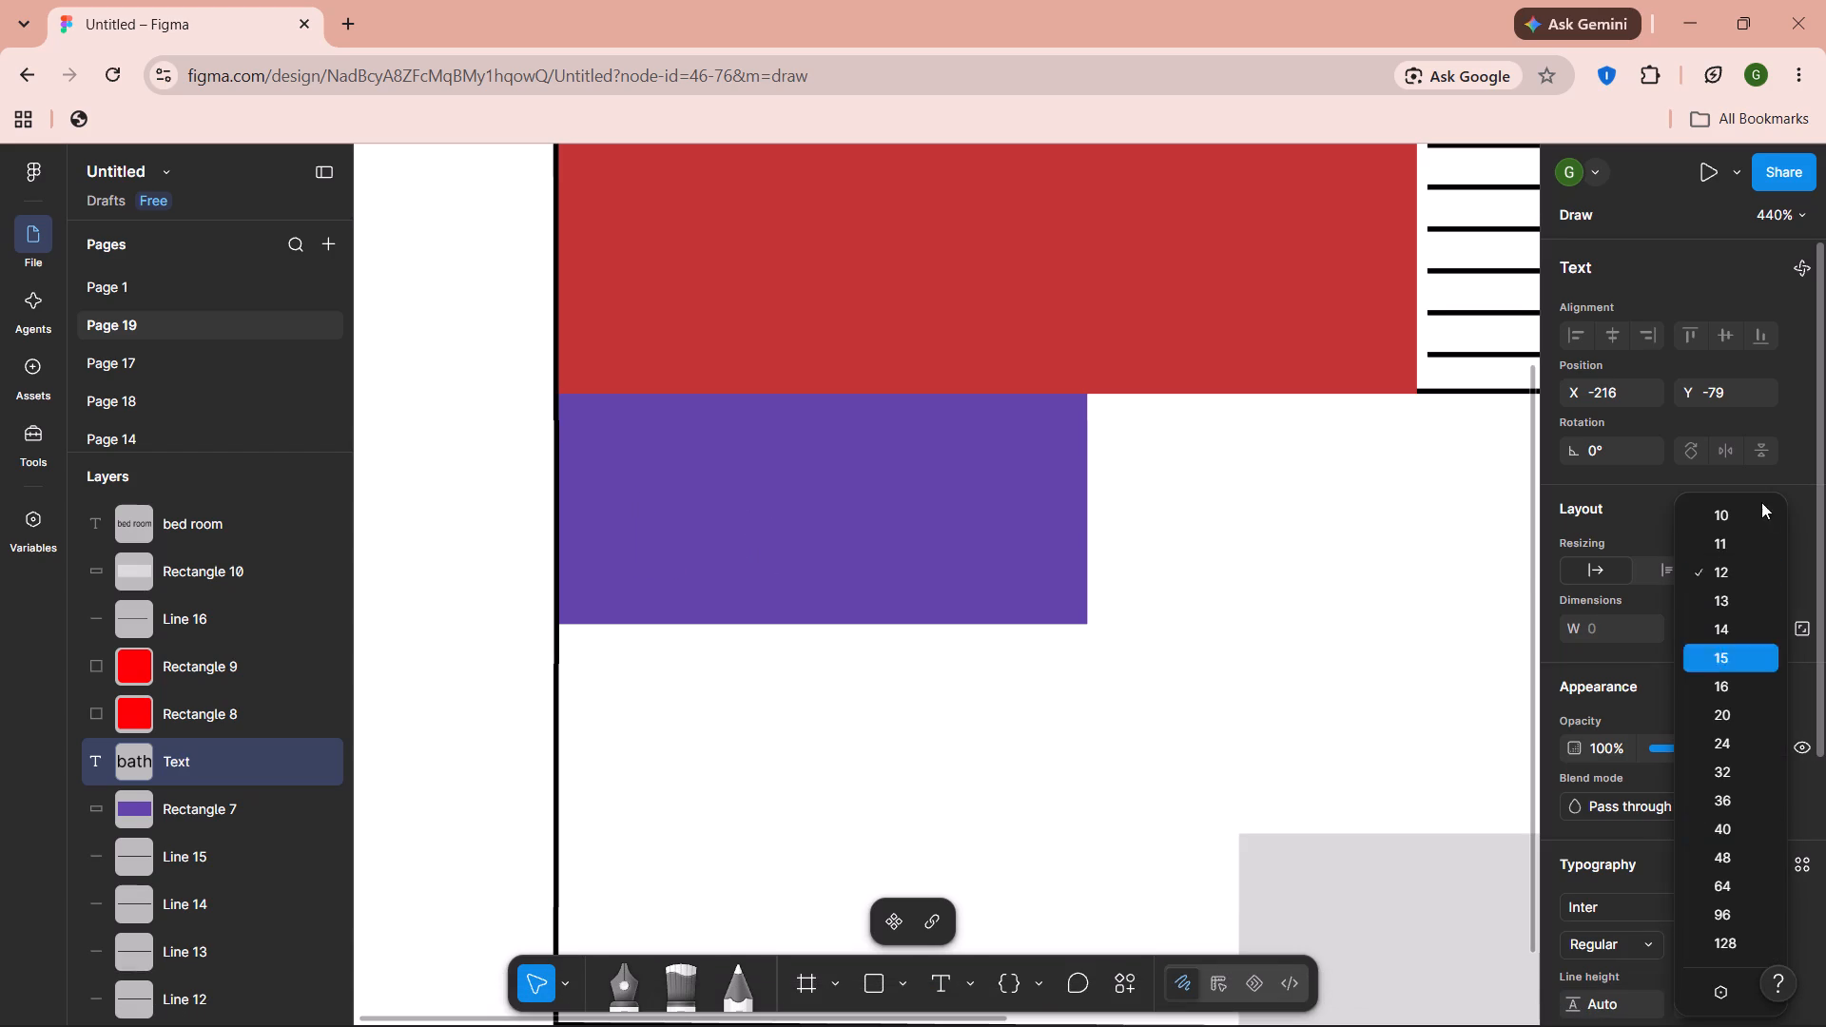
left_click(1736, 504)
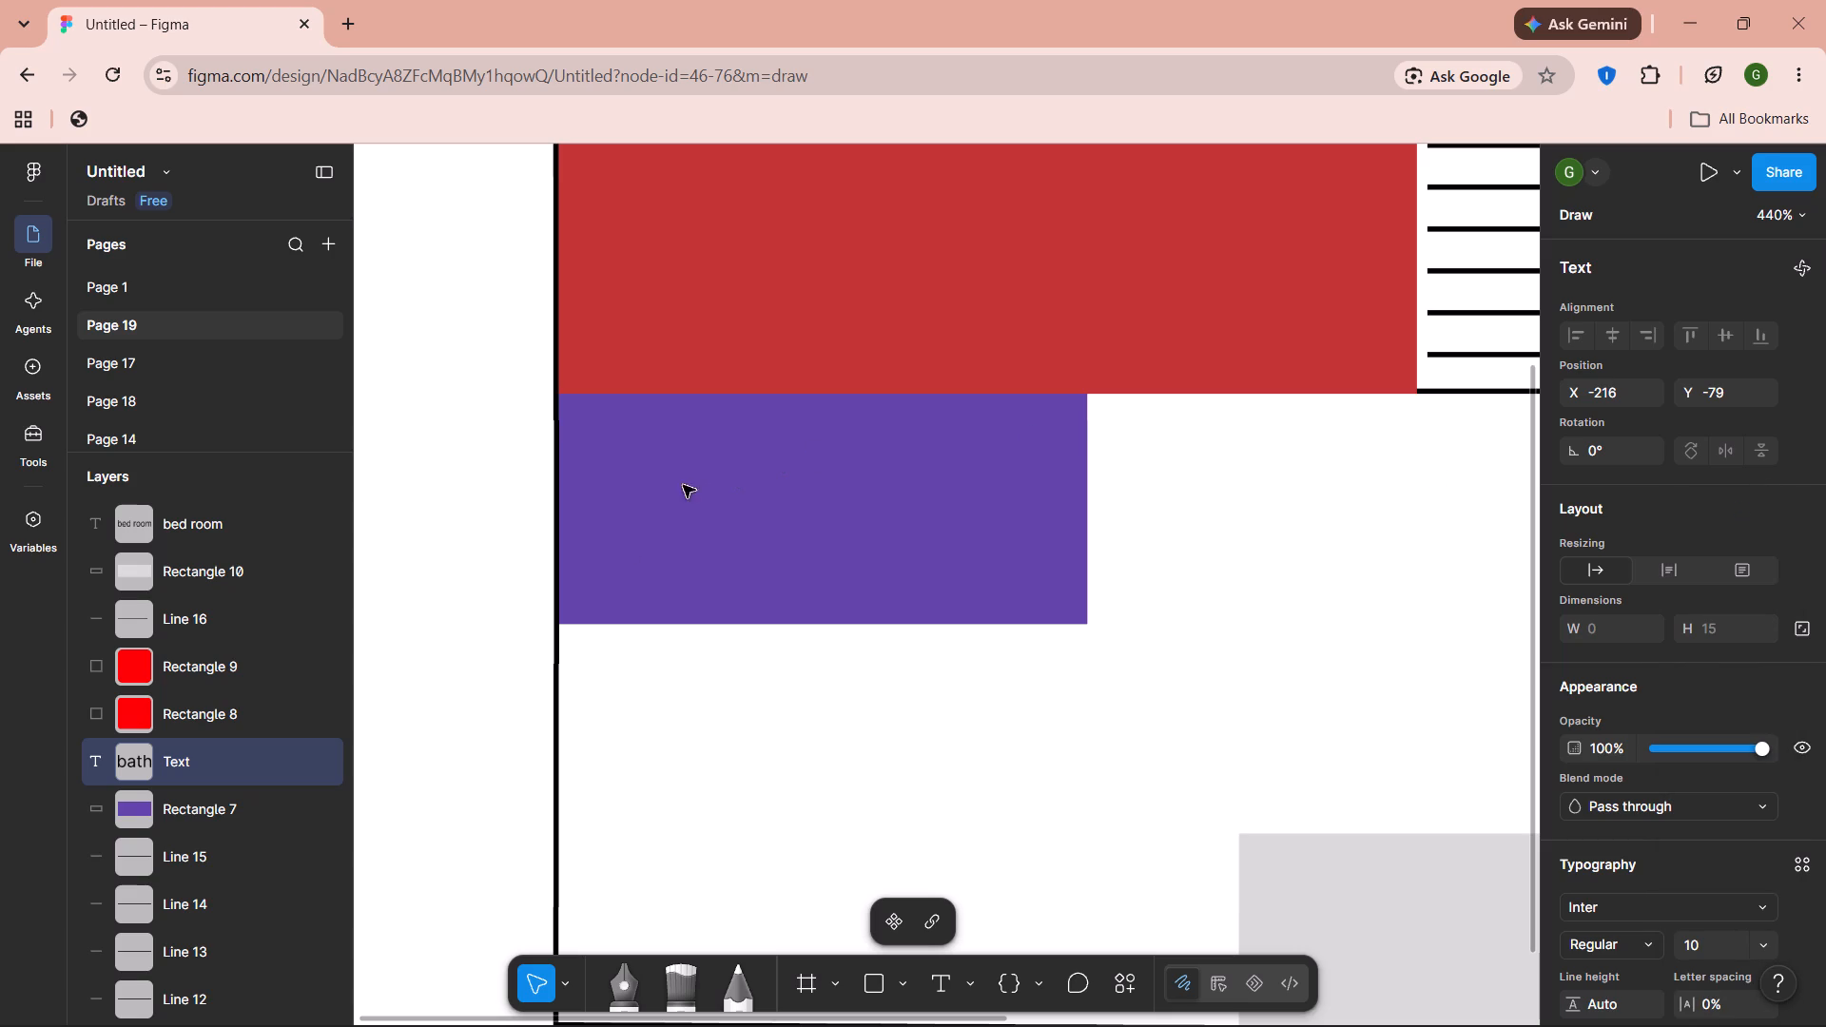
type("bat")
type("h an")
type("d wash")
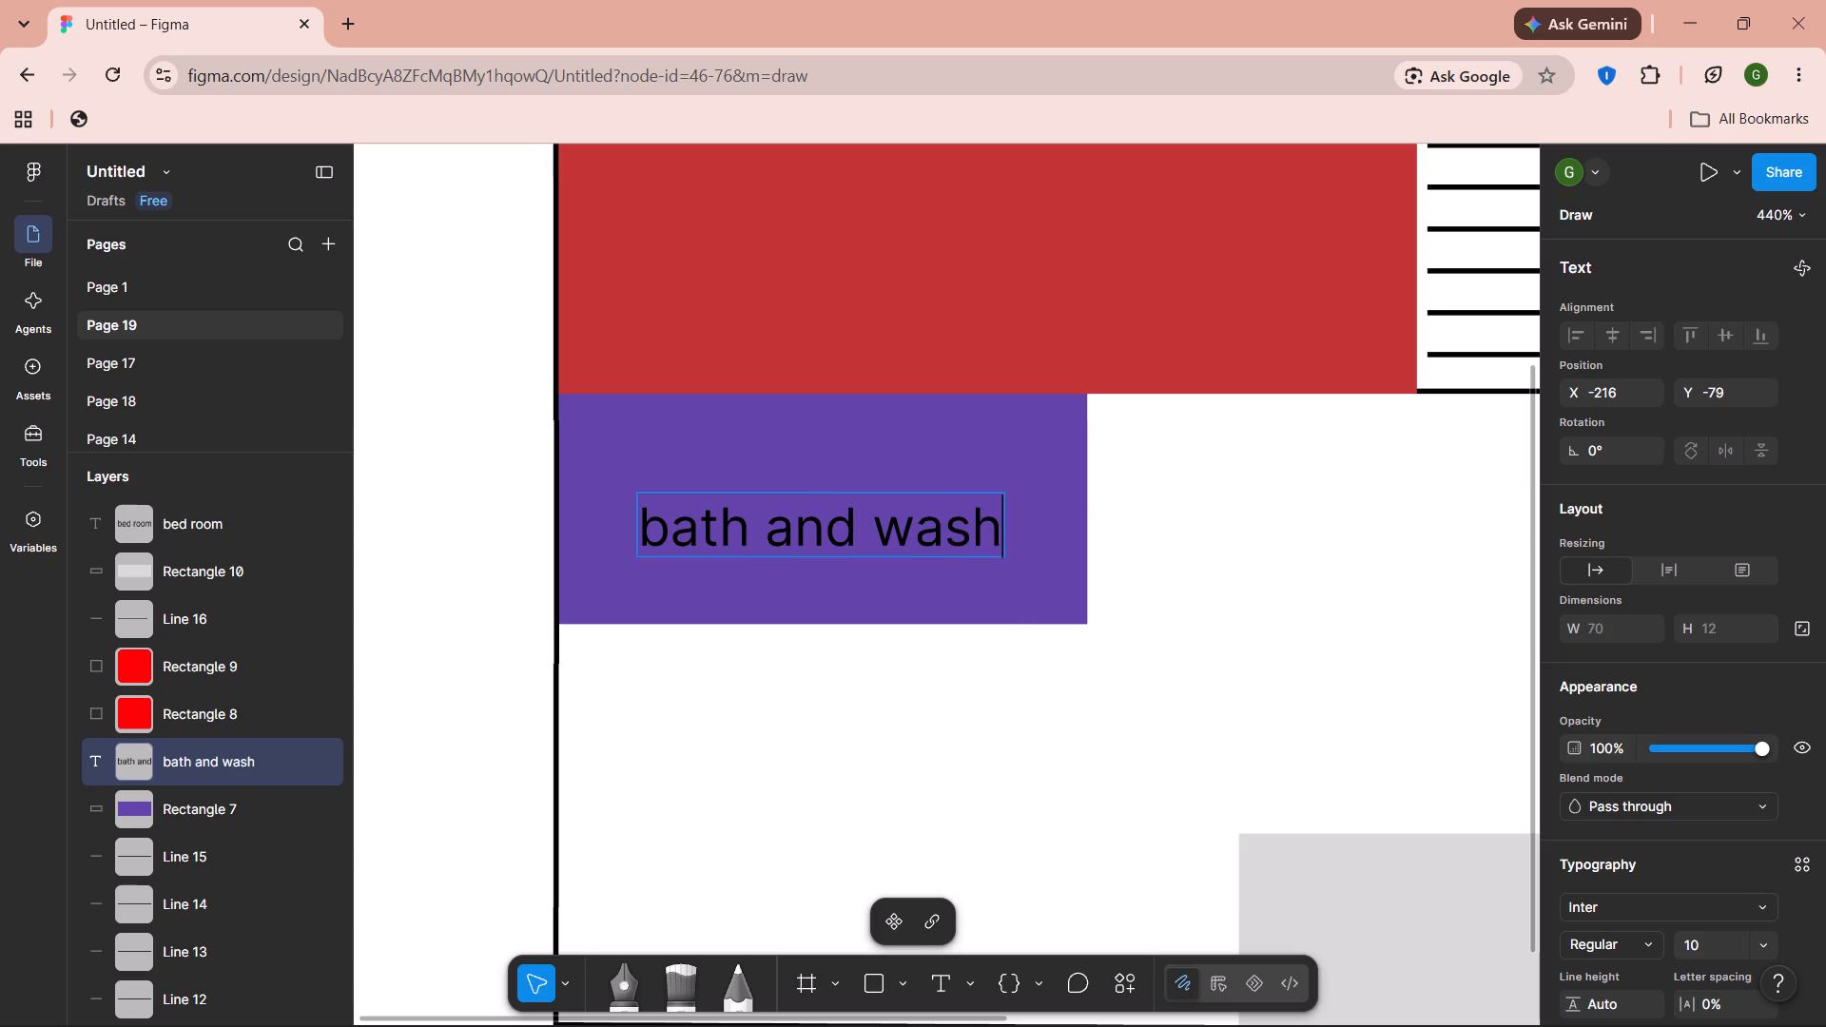
type("ro")
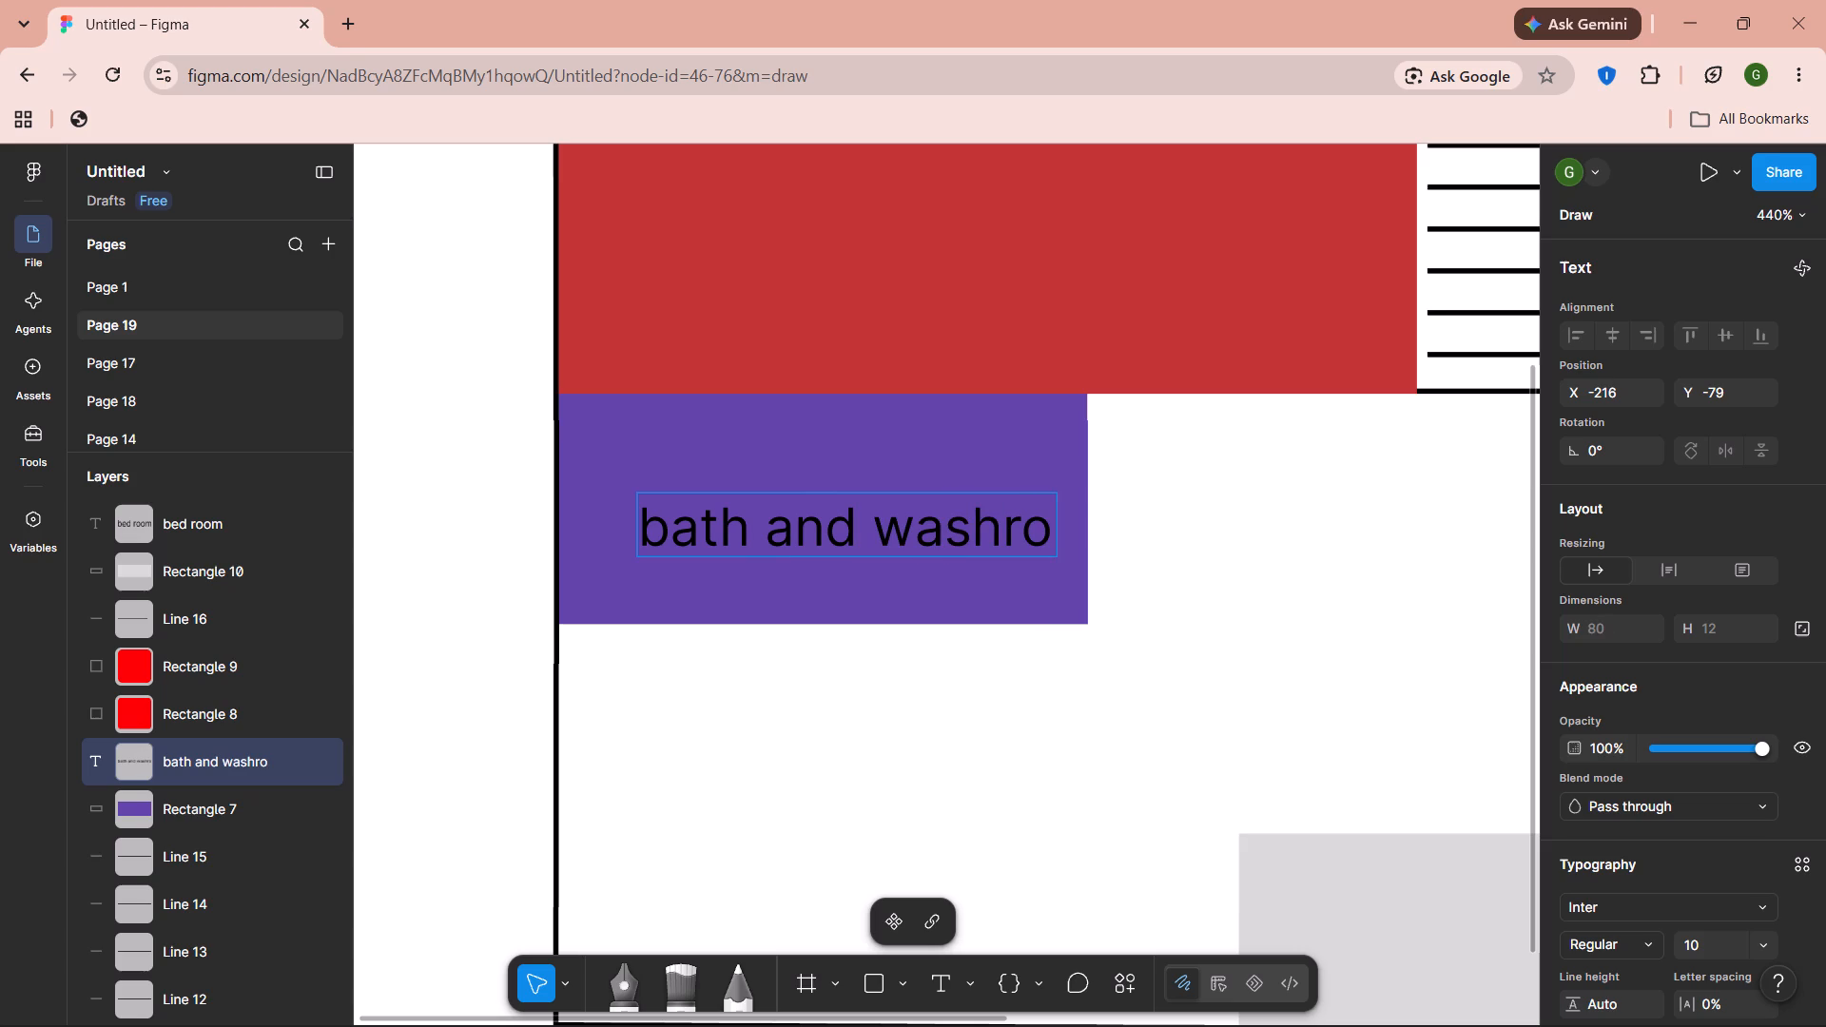
type("om")
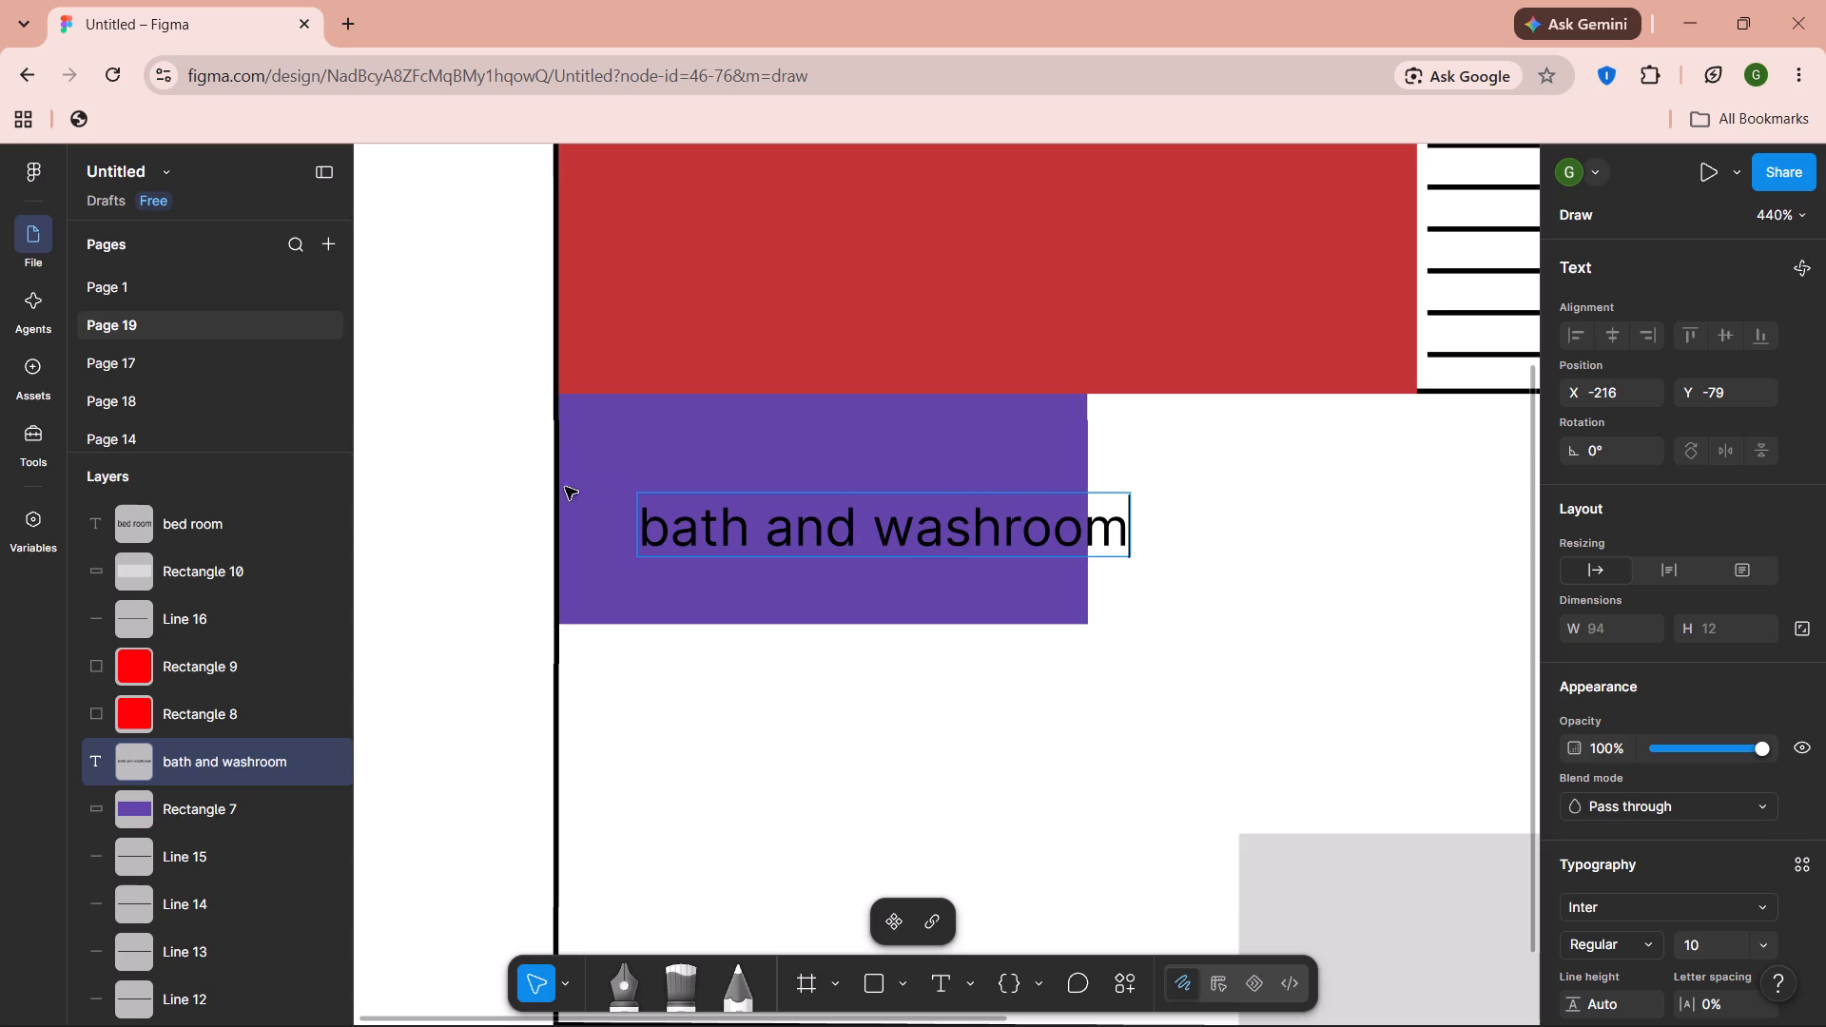
Move the "bath and washroom" label to X -231, Y -84 so it fits inside the purple rectangle.
left_click_drag(798, 527, 766, 520)
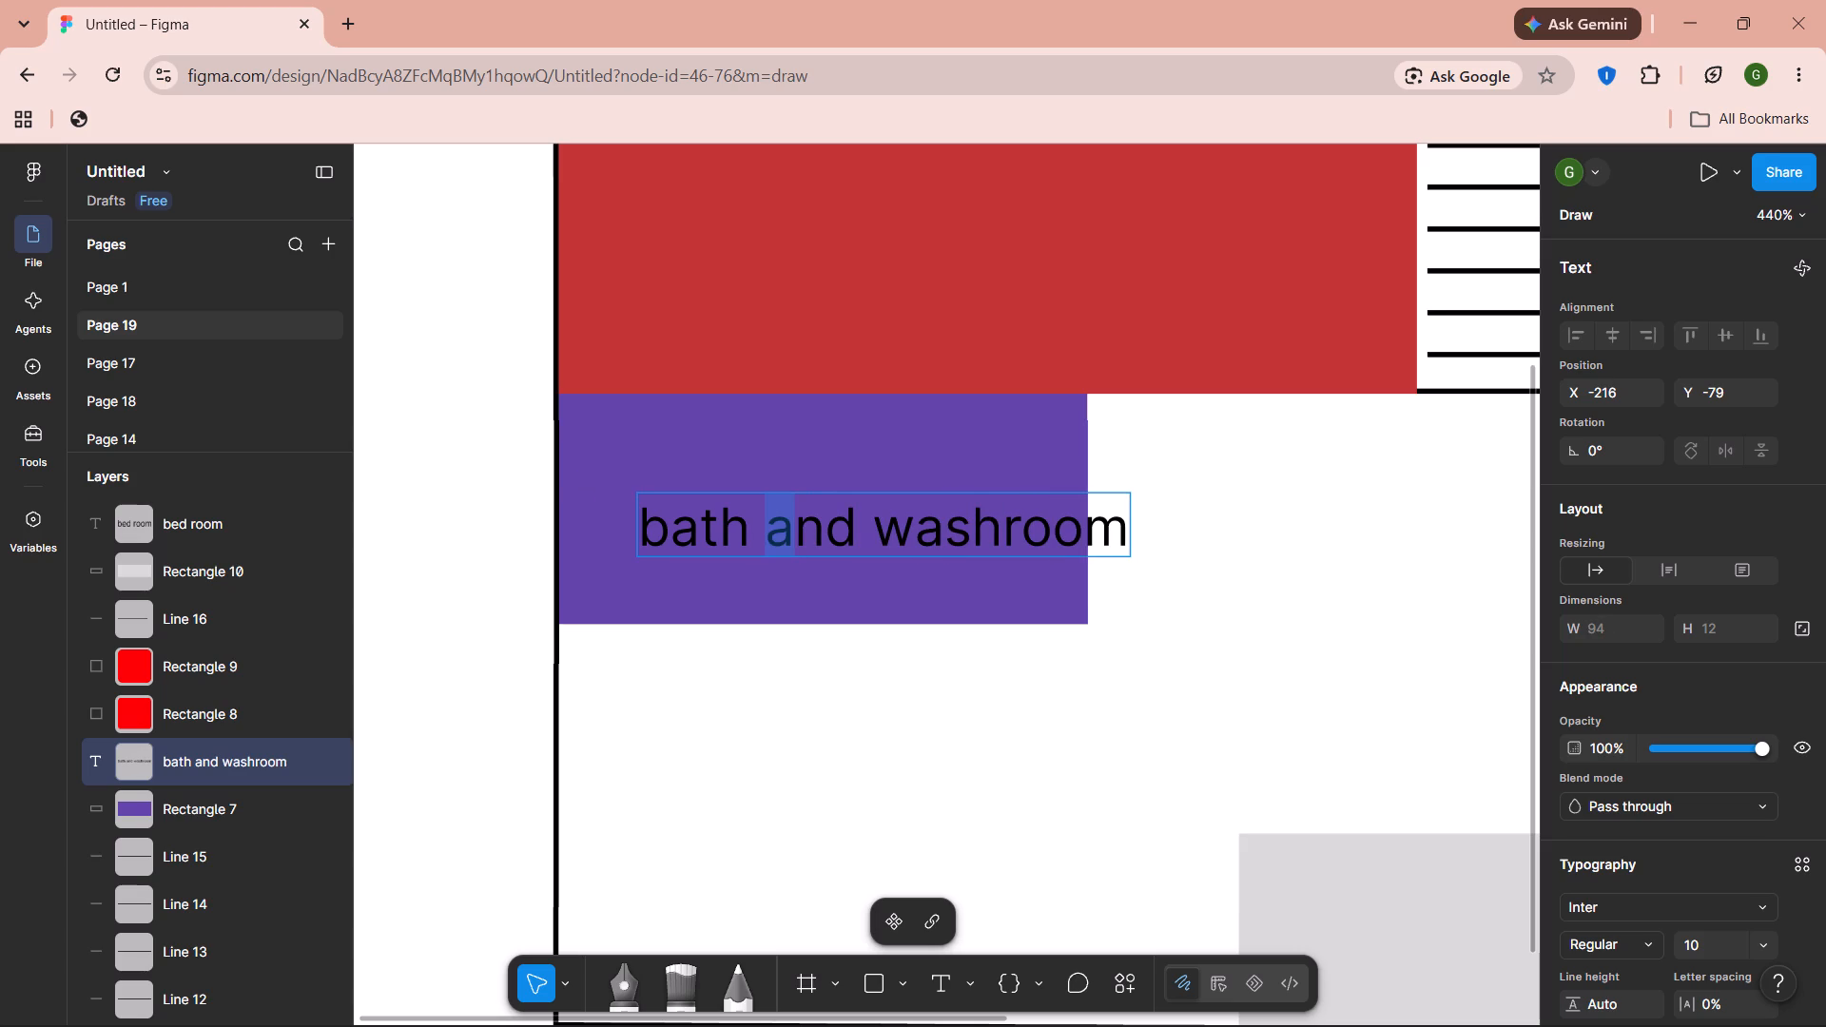
left_click(883, 572)
left_click_drag(940, 539, 874, 526)
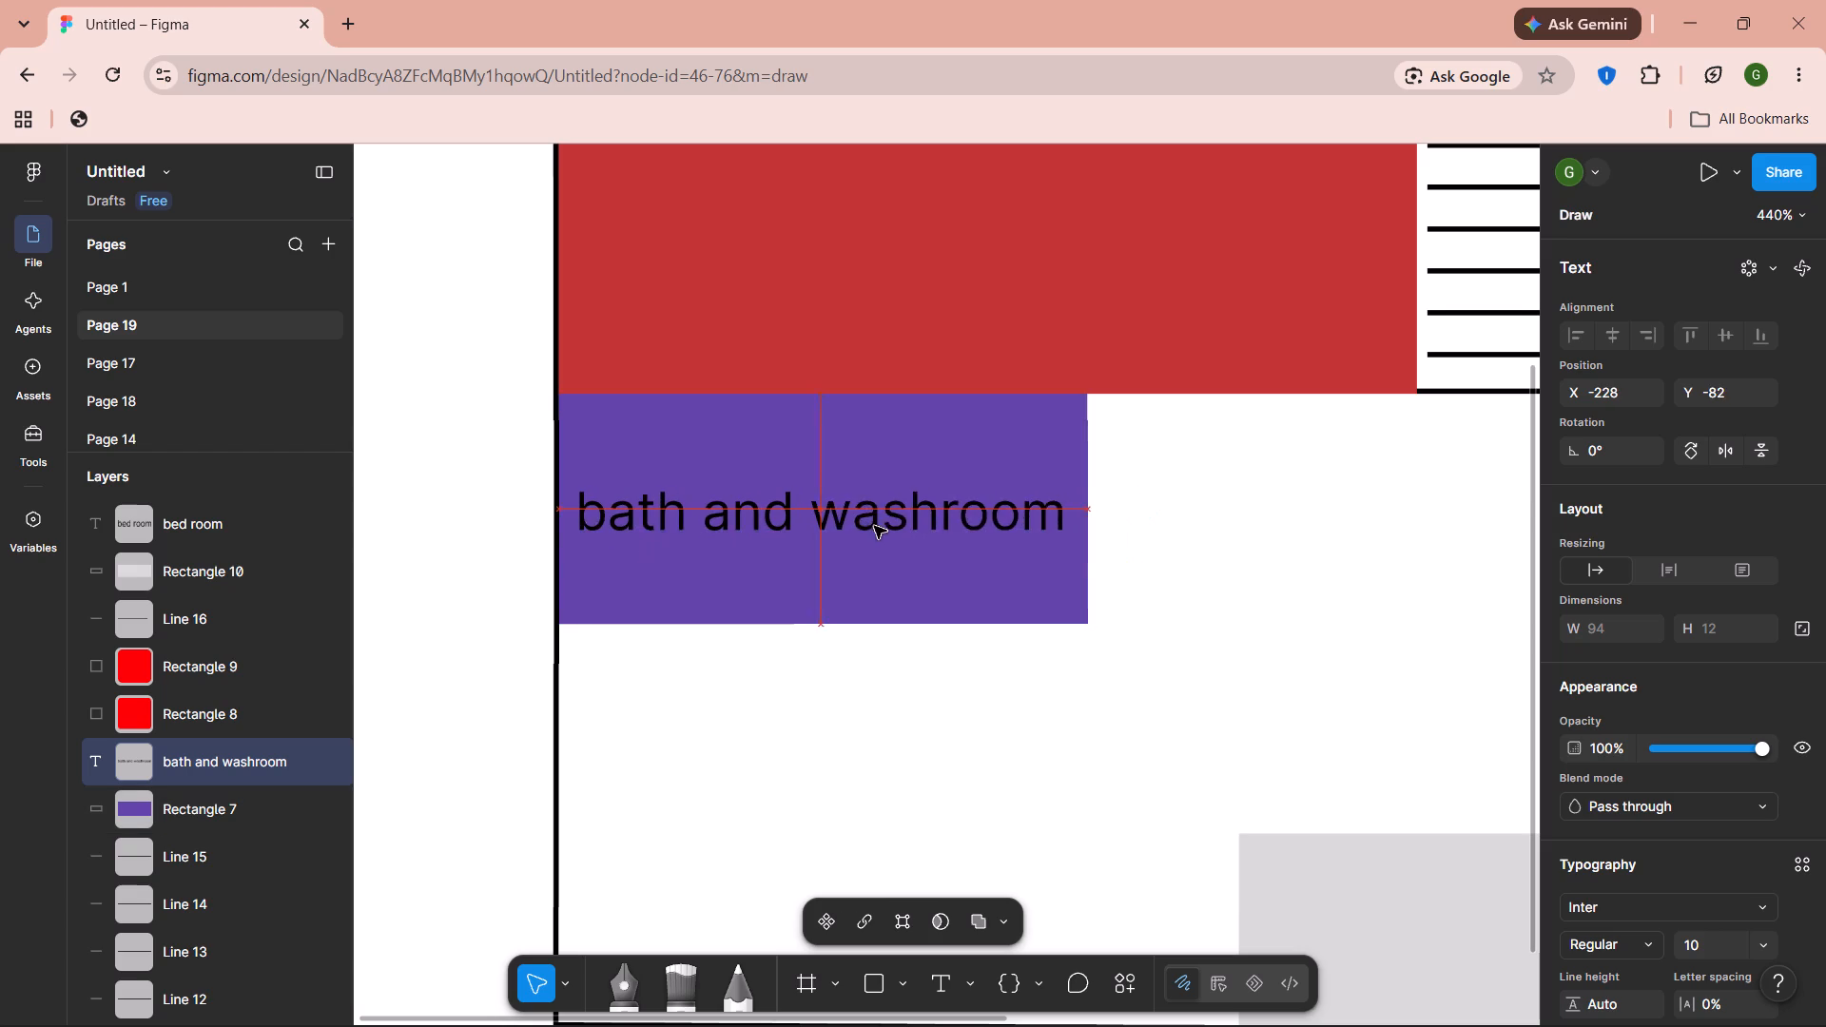
left_click_drag(874, 526, 867, 518)
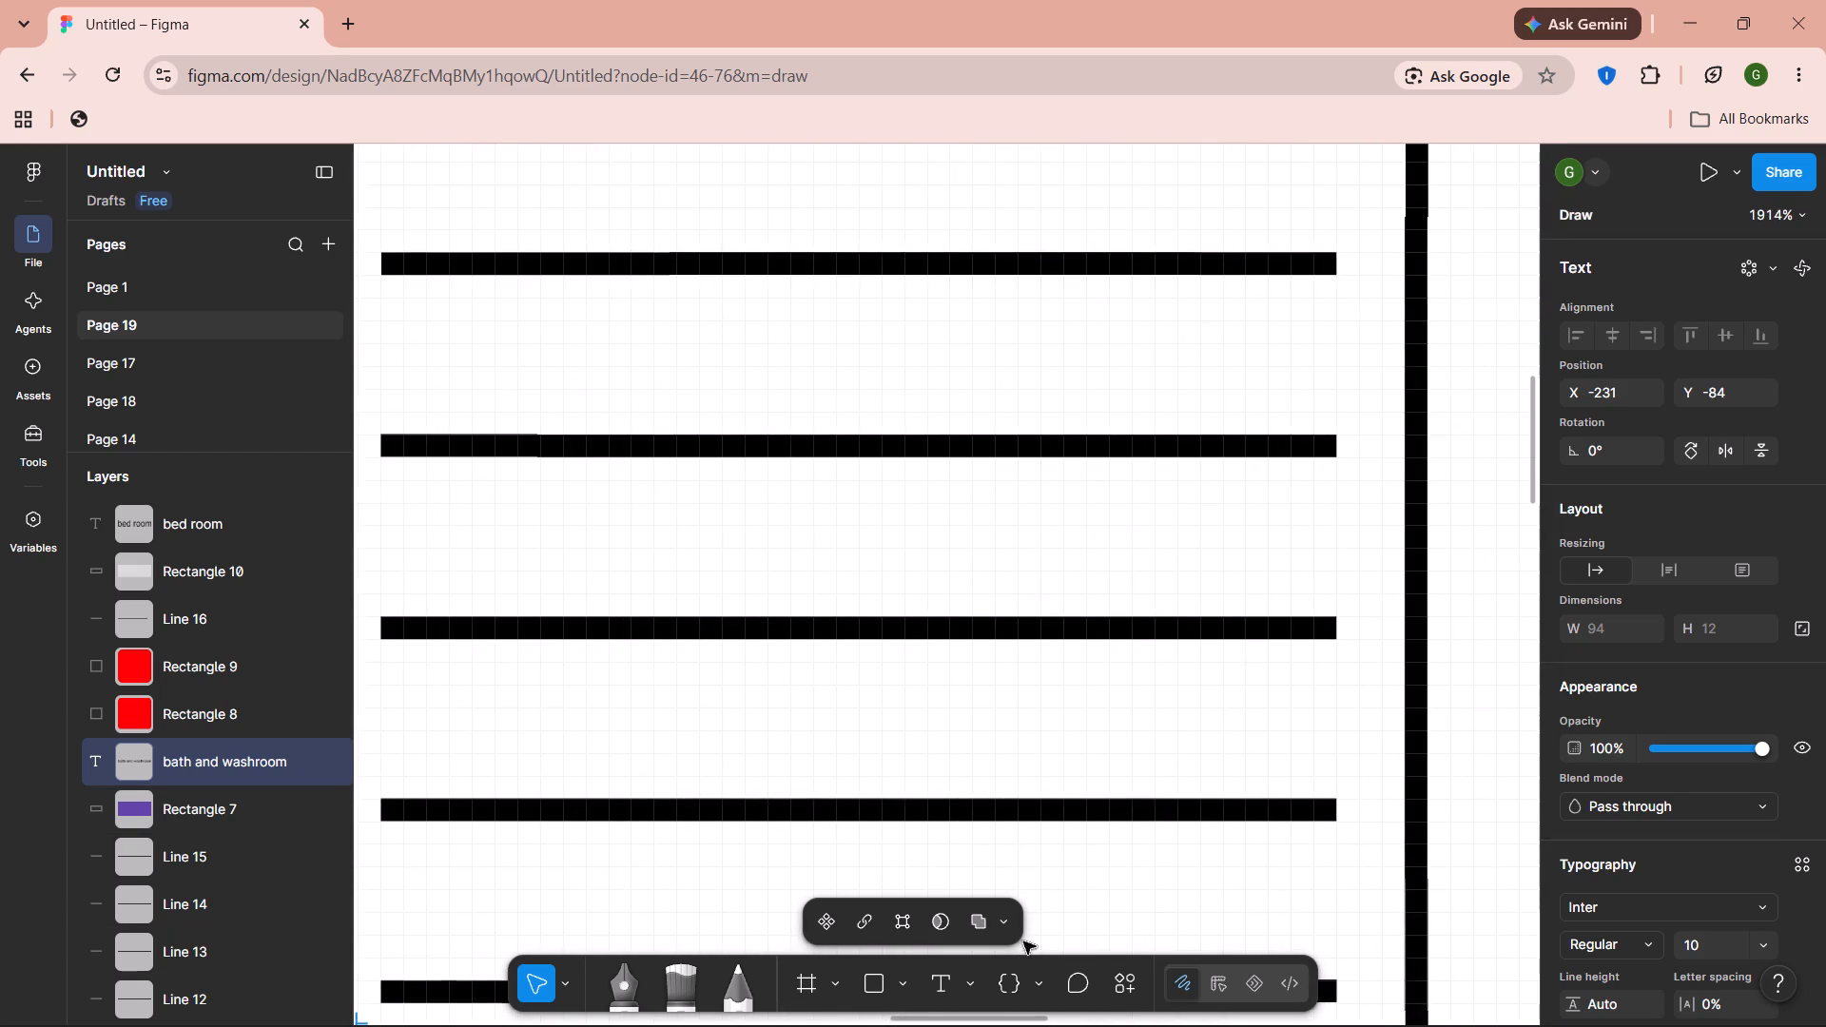
Add the text label "stairs" over the black lines of the striped block, at X -62, Y -133.
left_click(965, 988)
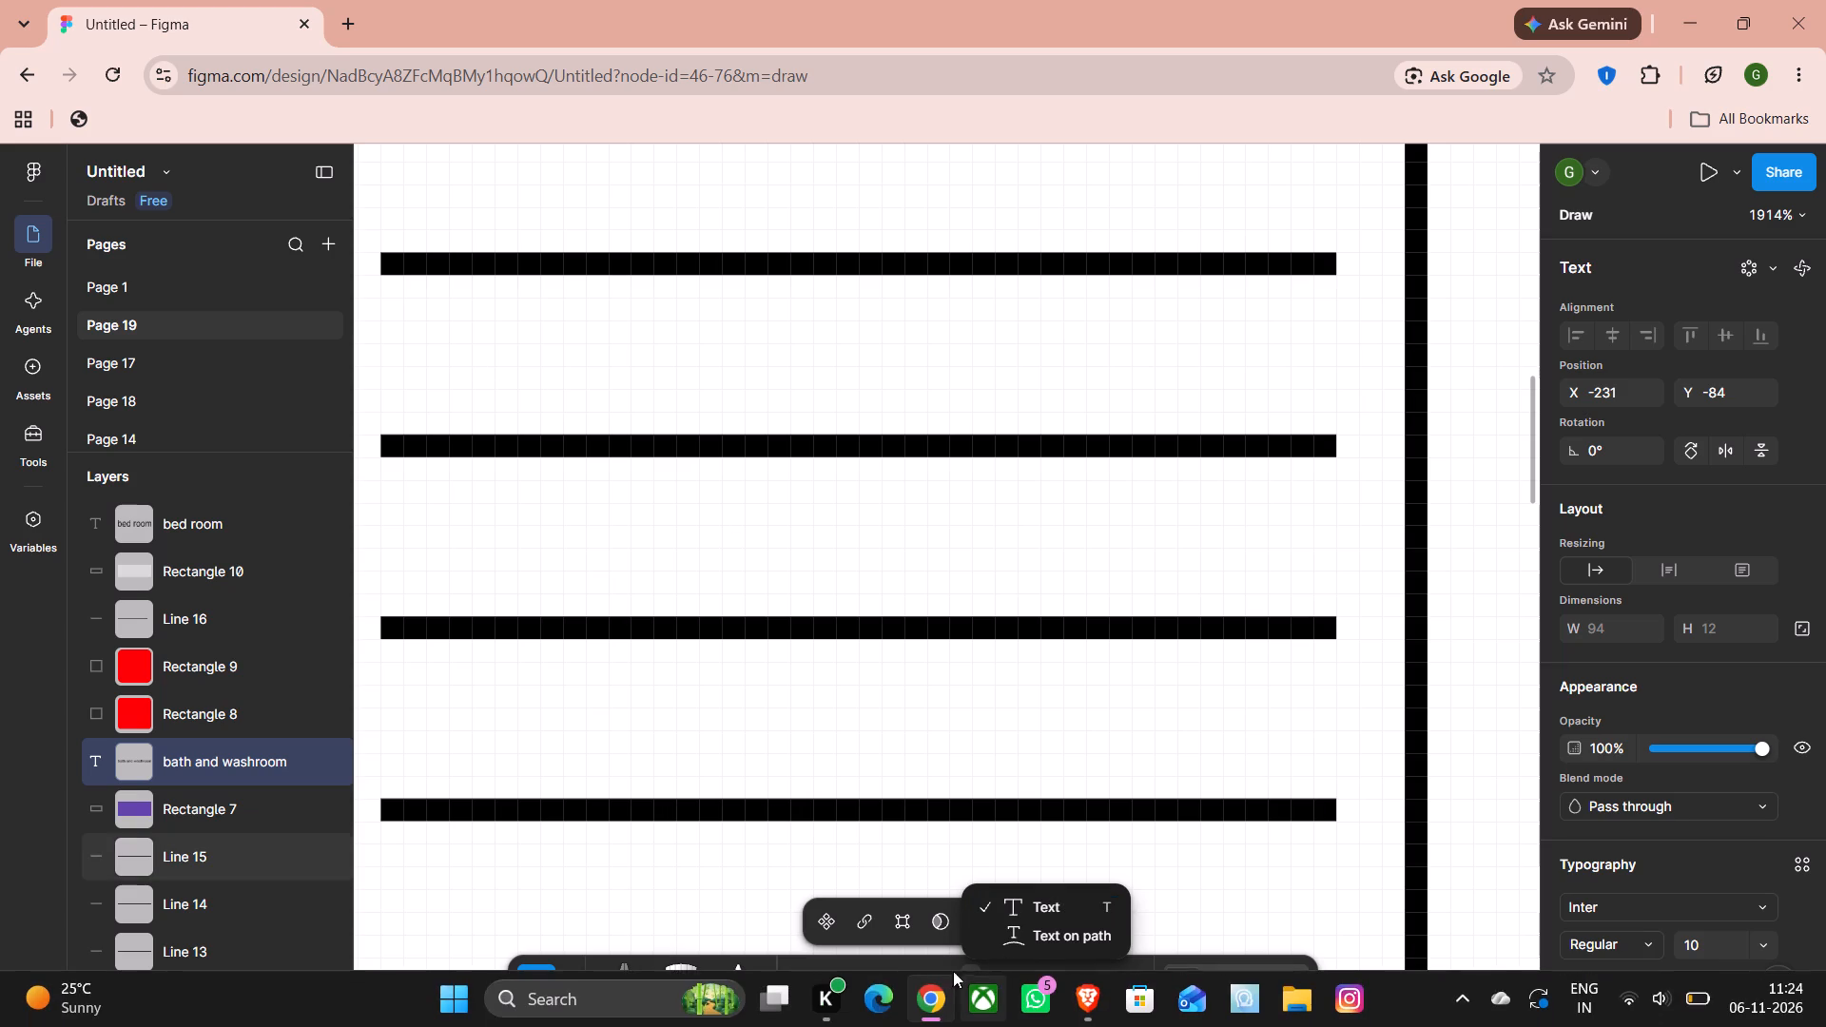
left_click(998, 909)
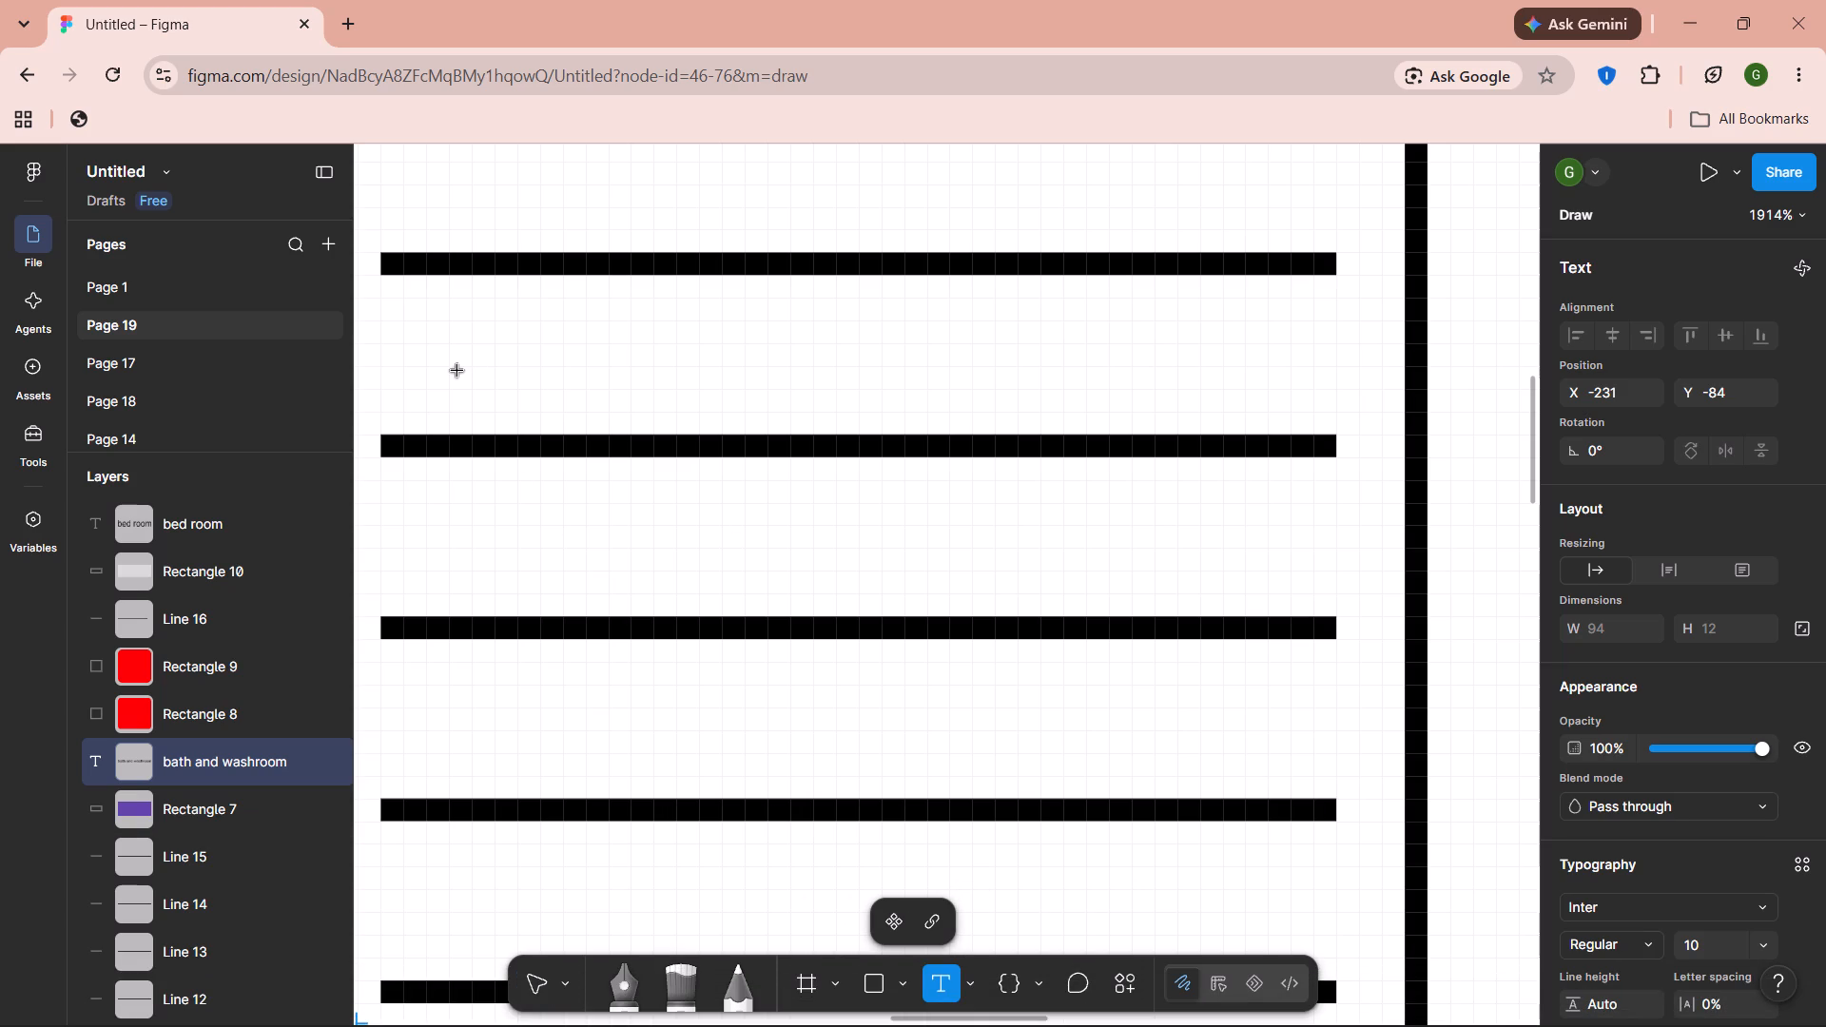
left_click(457, 371)
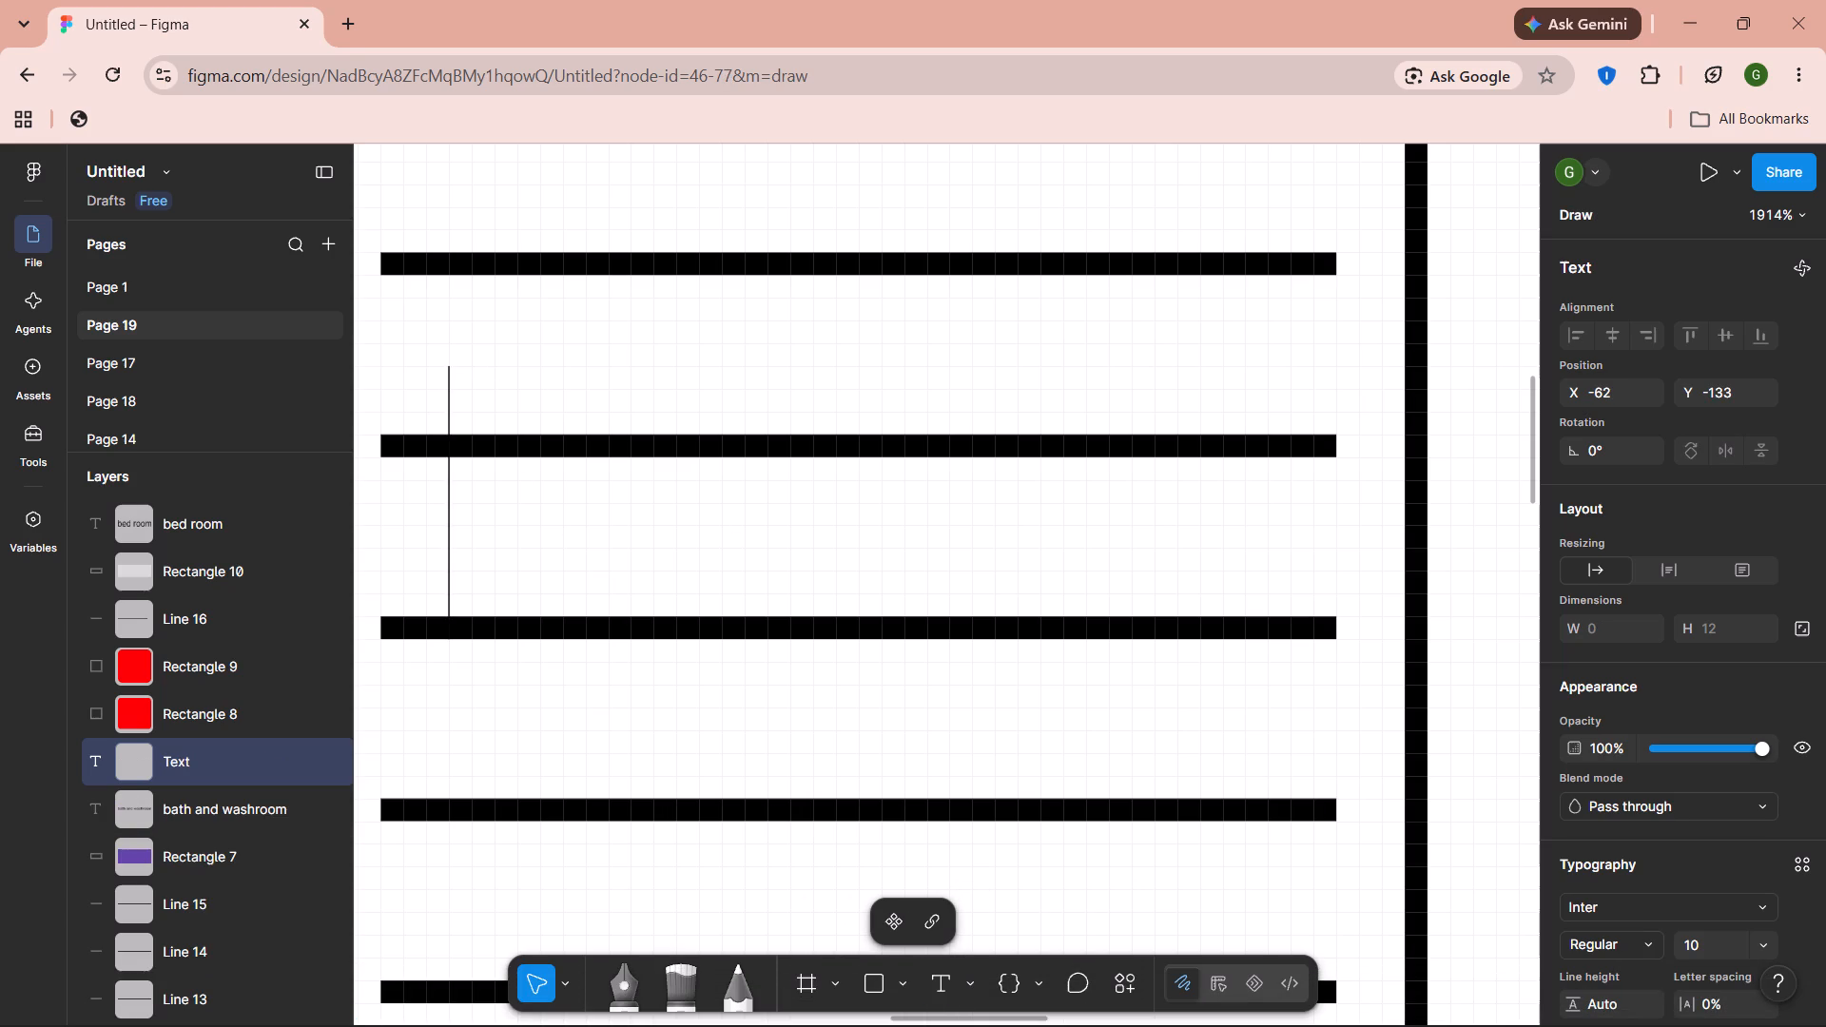
left_click_drag(448, 421, 438, 371)
type("sat")
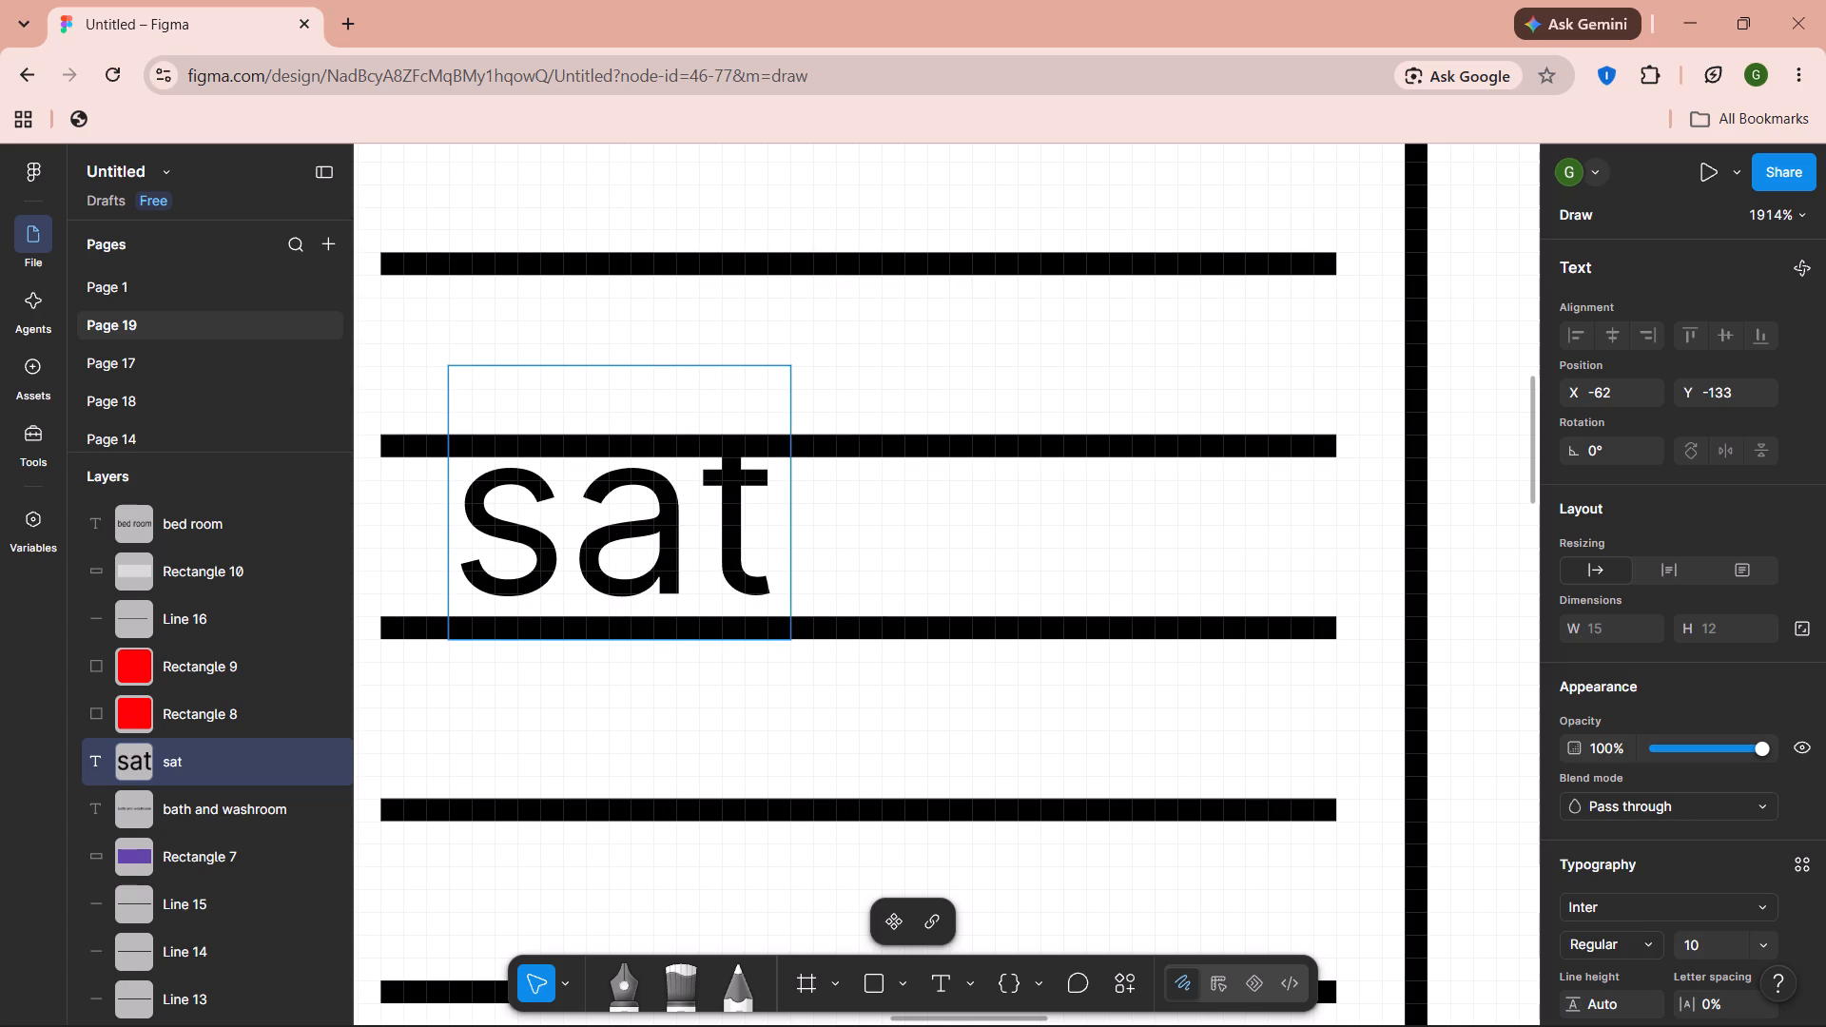
key("BackSpace")
key("BackSpace")
type("tairs")
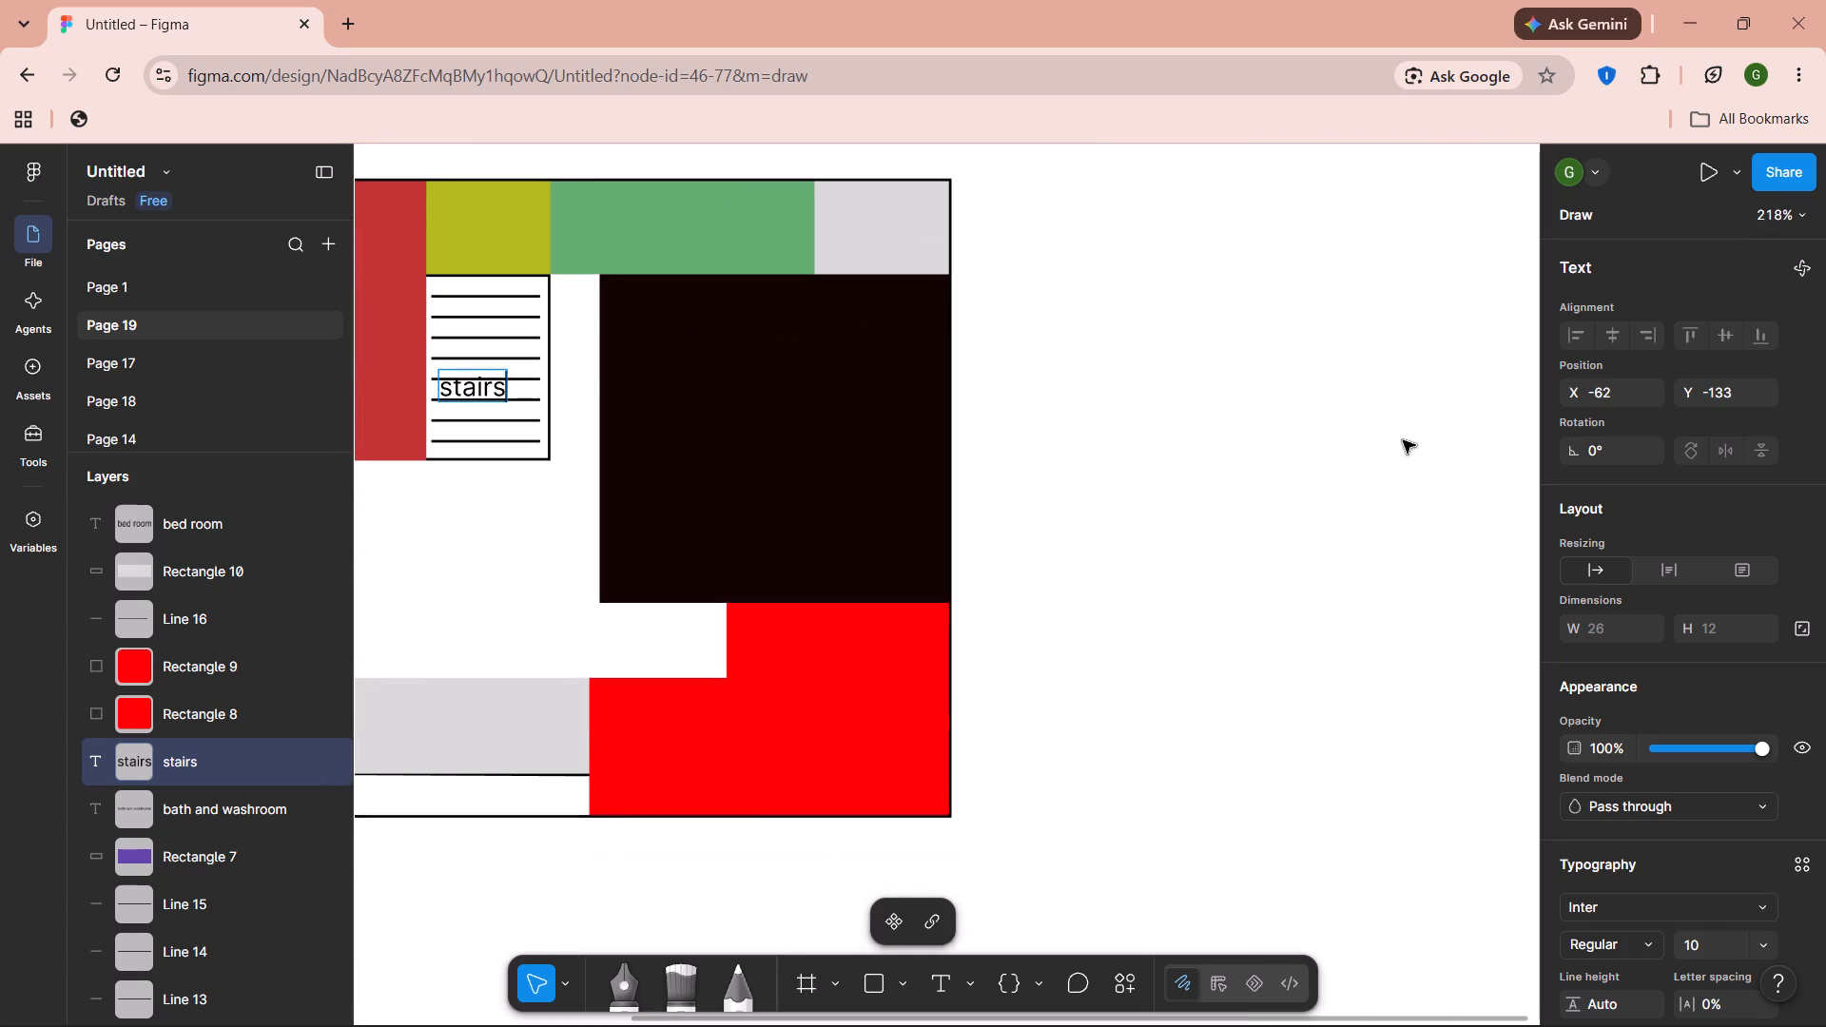
left_click(1403, 440)
left_click(1353, 425)
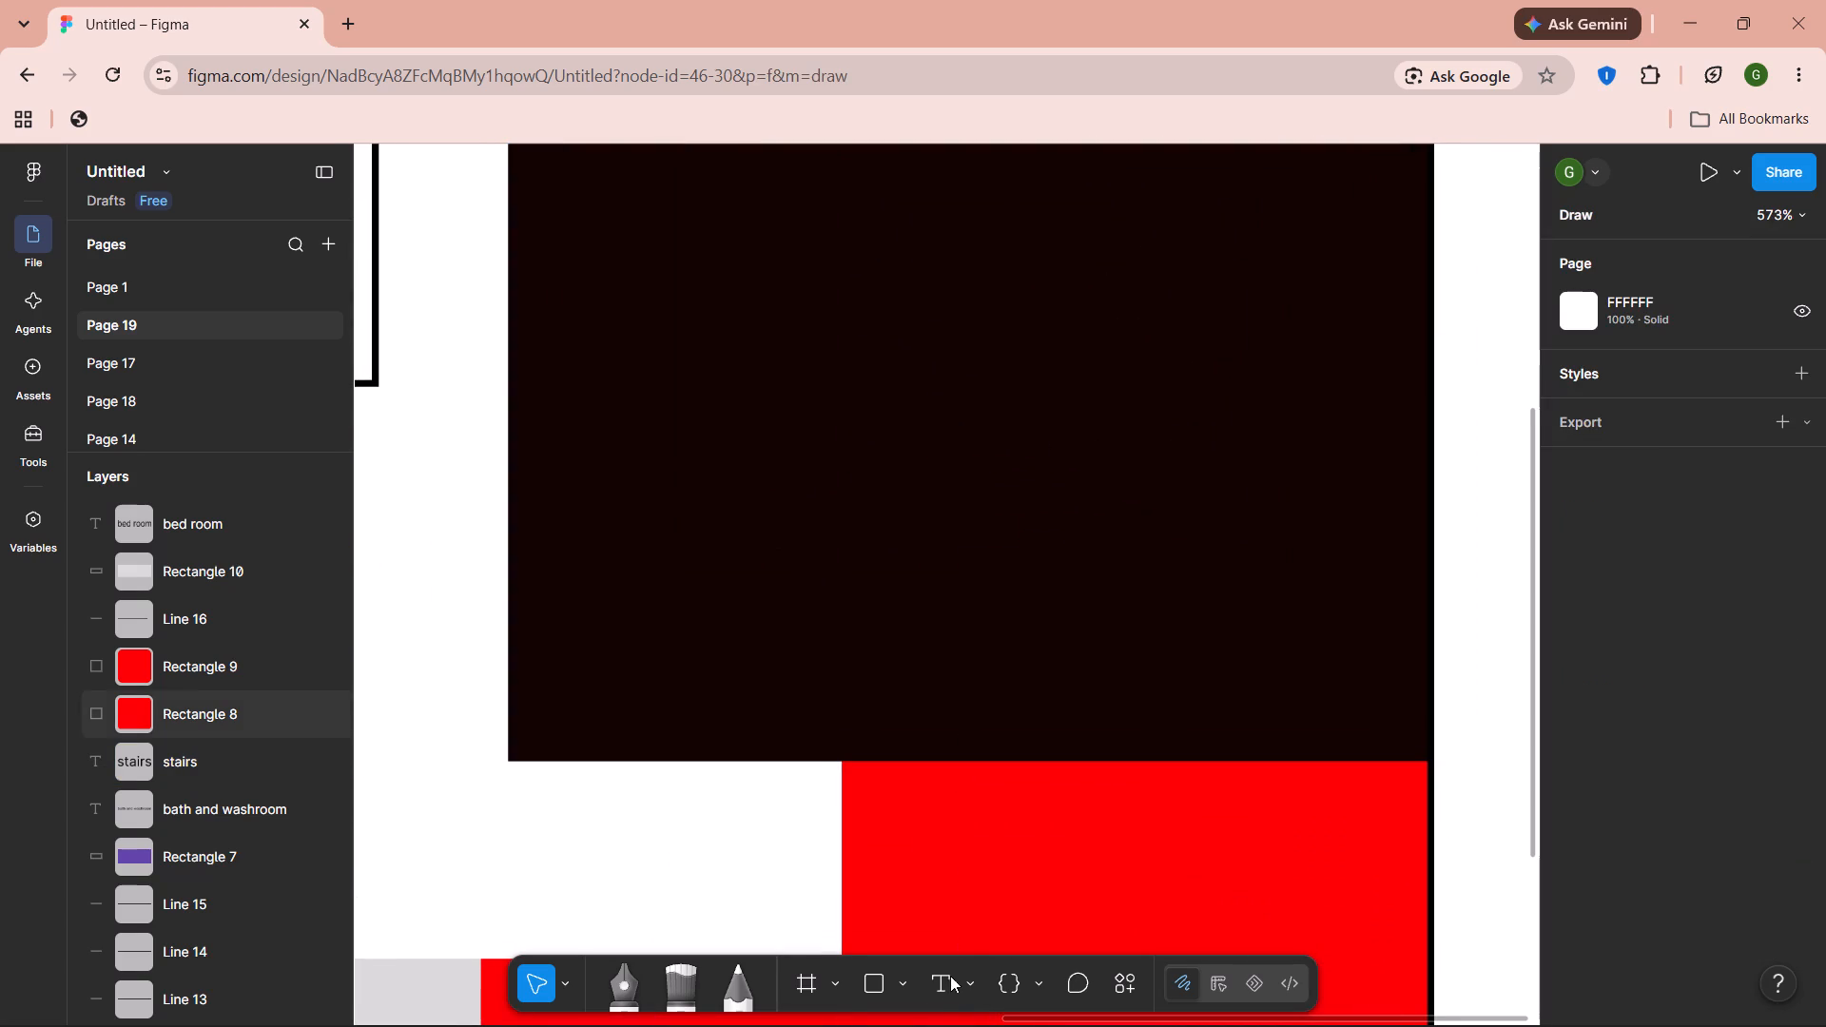
Place a new text object on the near-black rectangle at X 29, Y -91 and set its fill to F4EFEF.
left_click(939, 994)
left_click(705, 435)
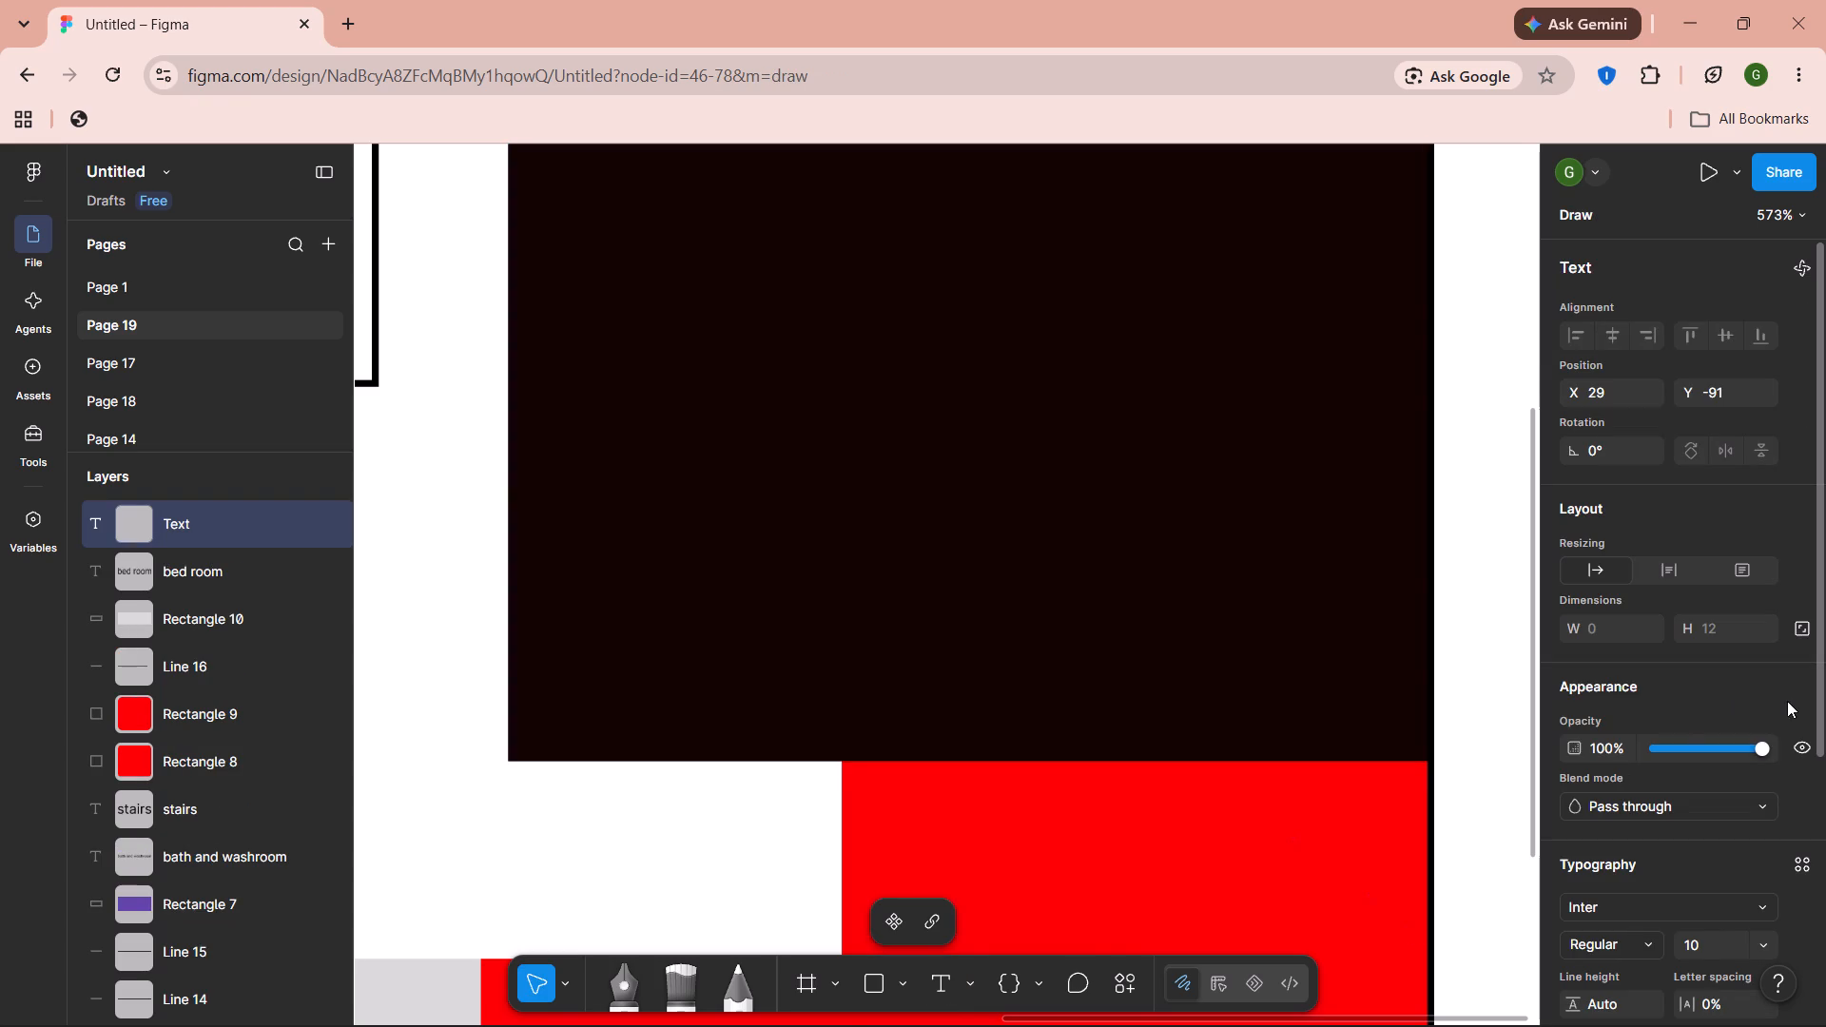
scroll(1789, 701, "down", 3)
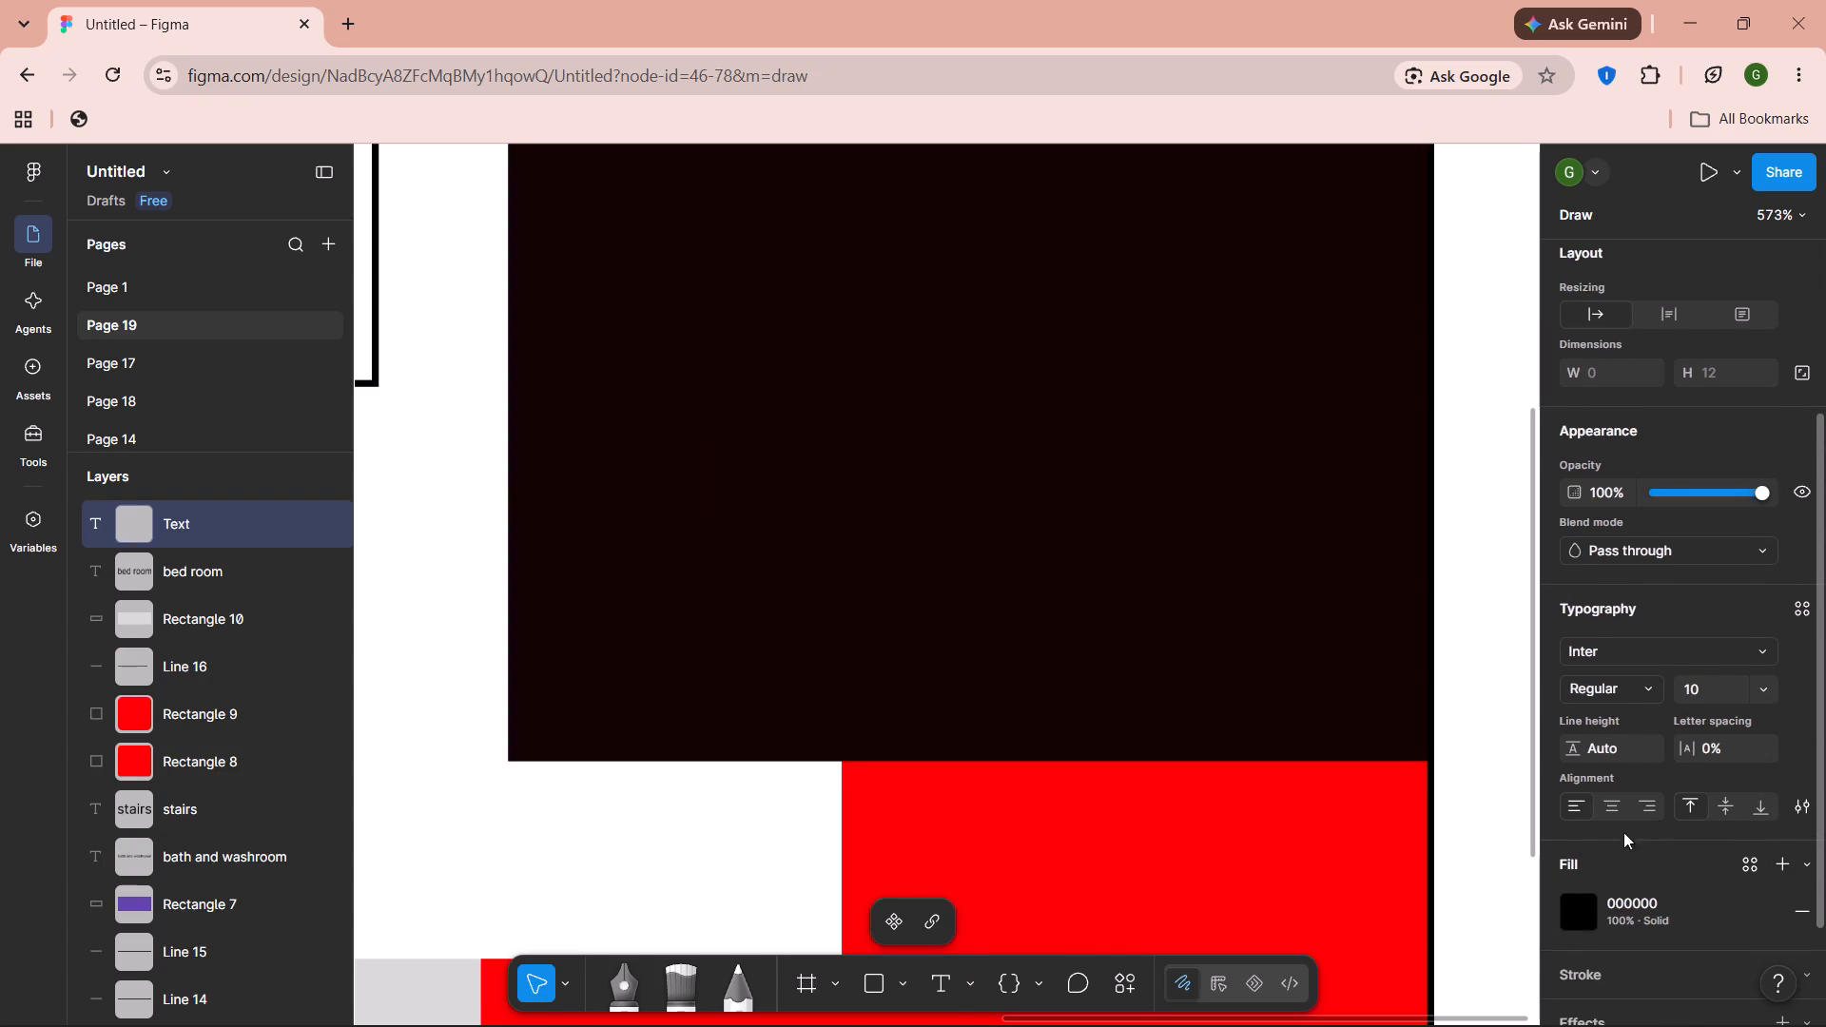
left_click(1588, 909)
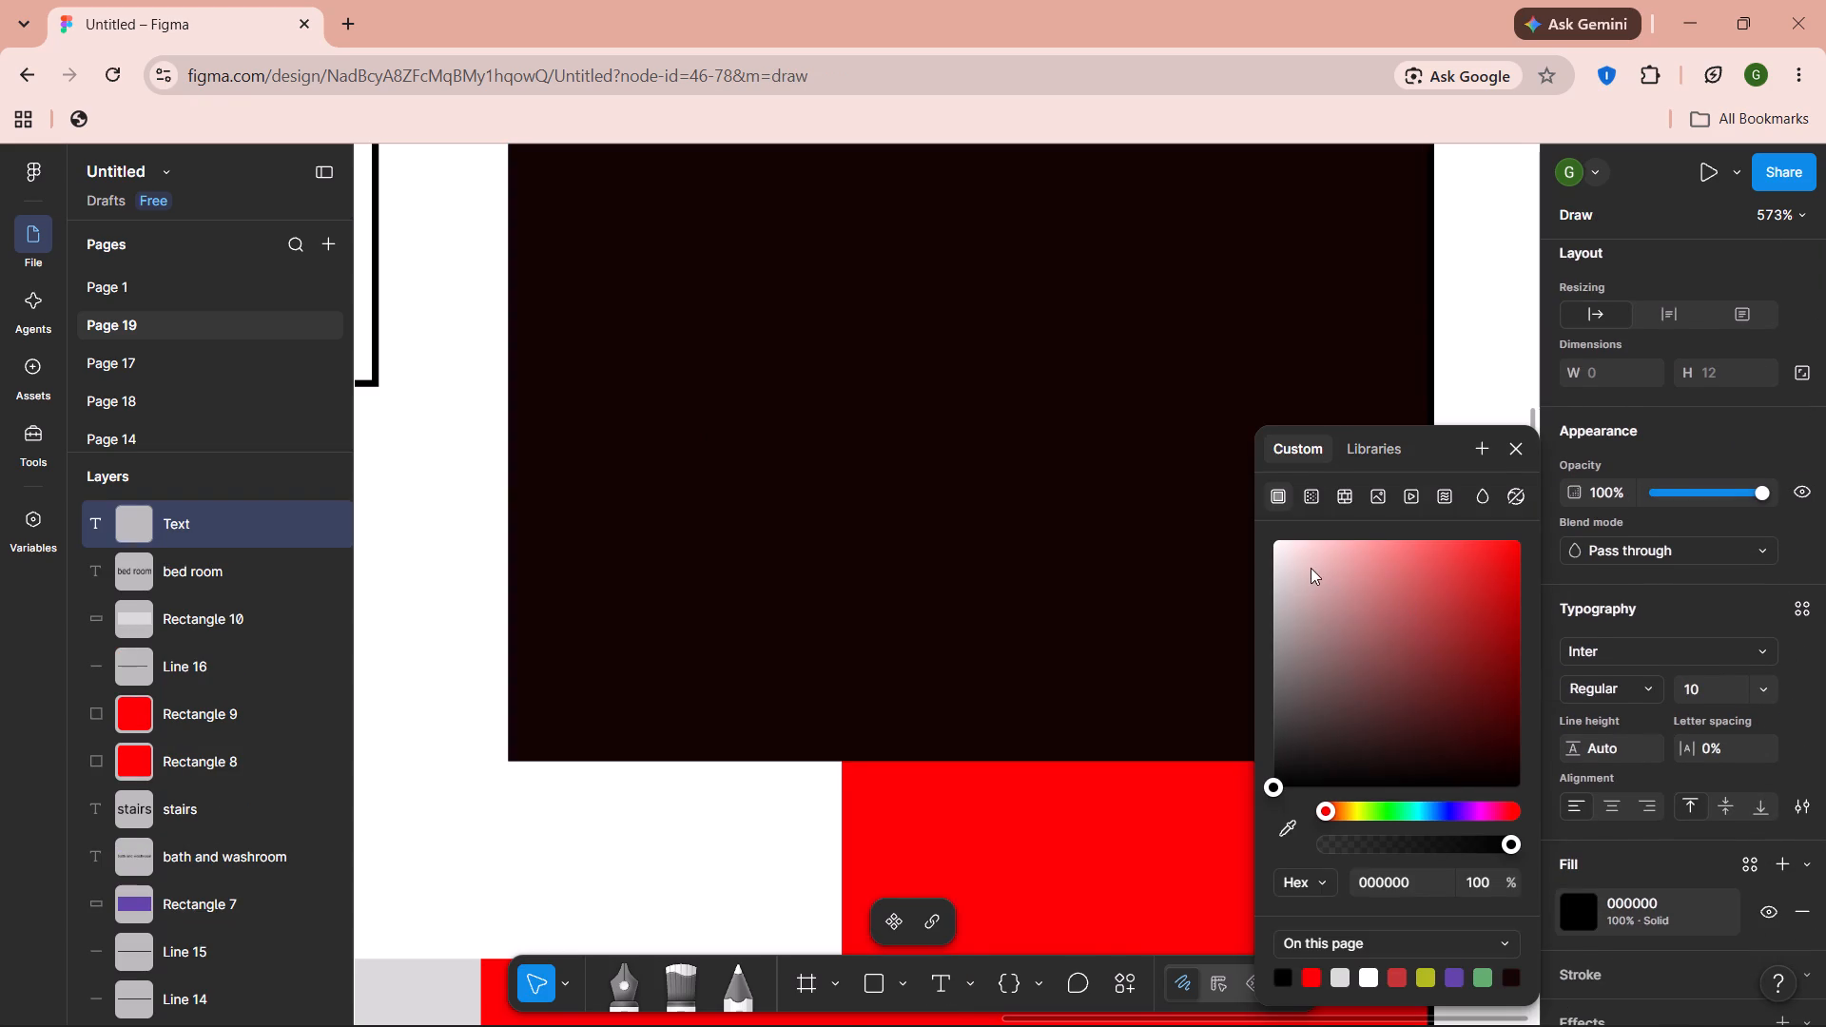
left_click(1278, 552)
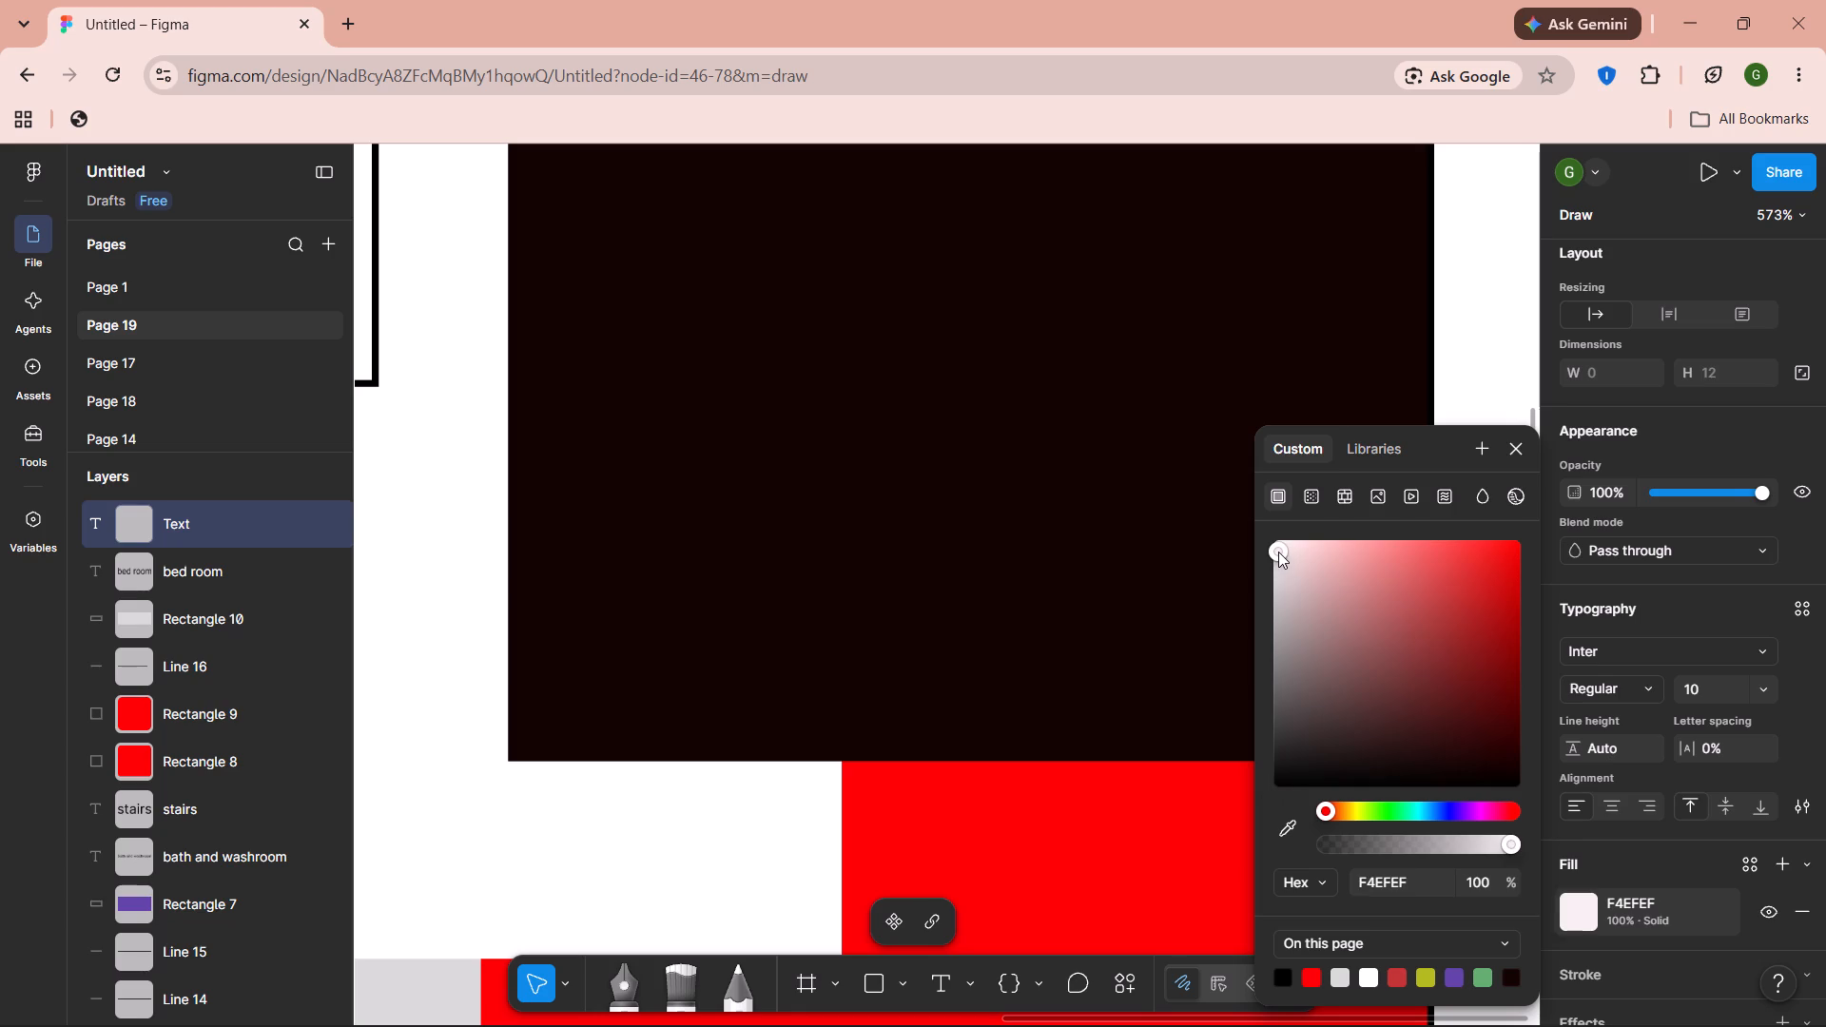
Enter "guestroom" as the text on the near-black rectangle.
left_click(932, 985)
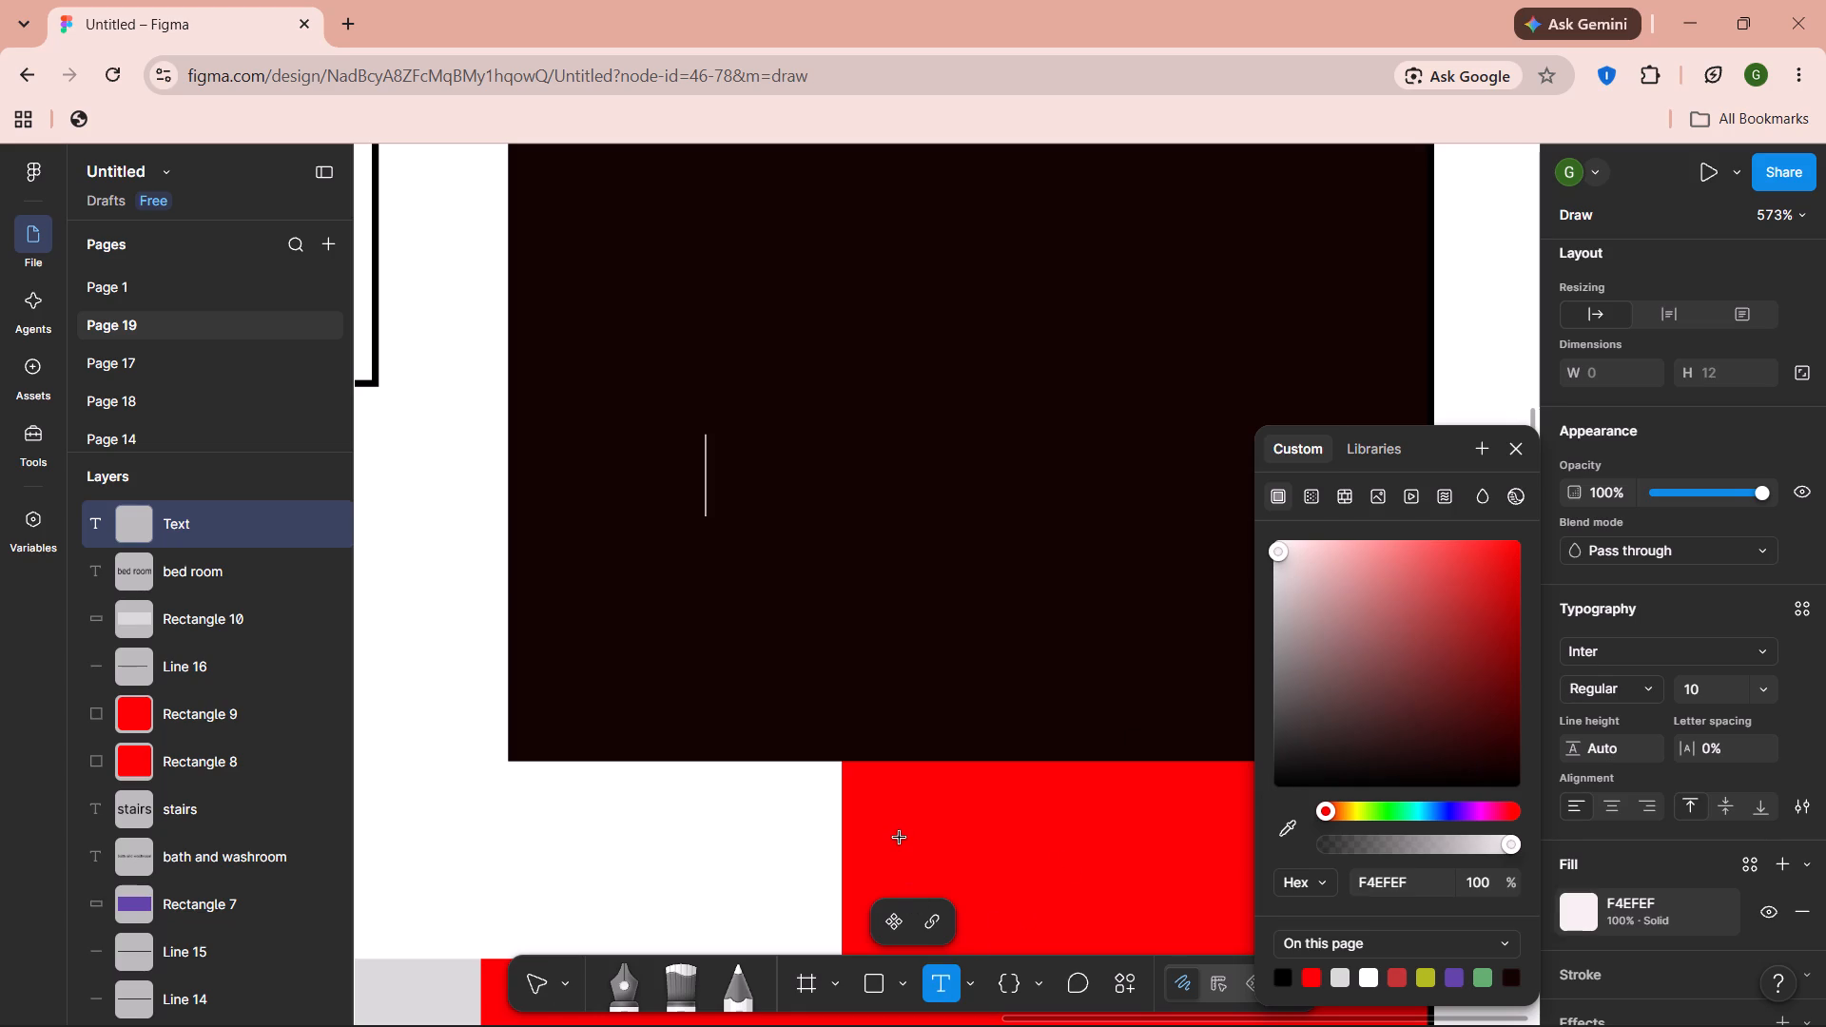
key("g")
type("uest")
type("roon")
key("BackSpace")
key("comma")
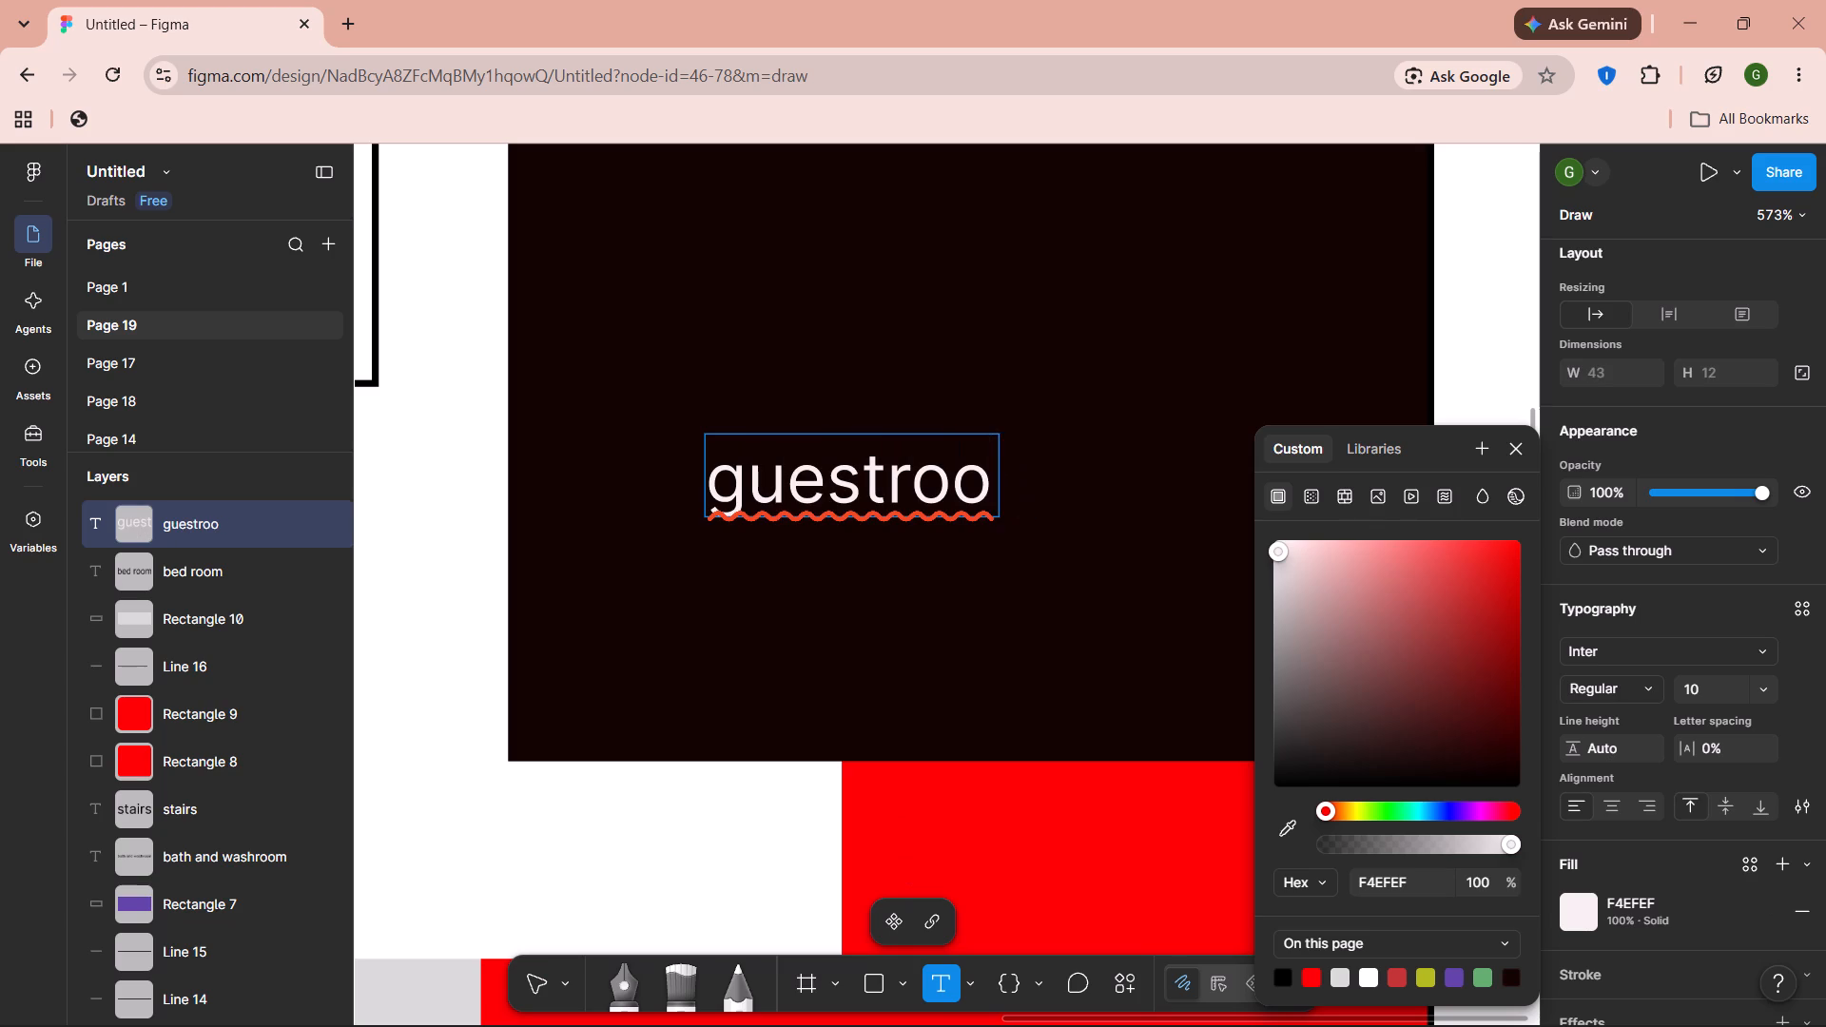
key("BackSpace")
key("m")
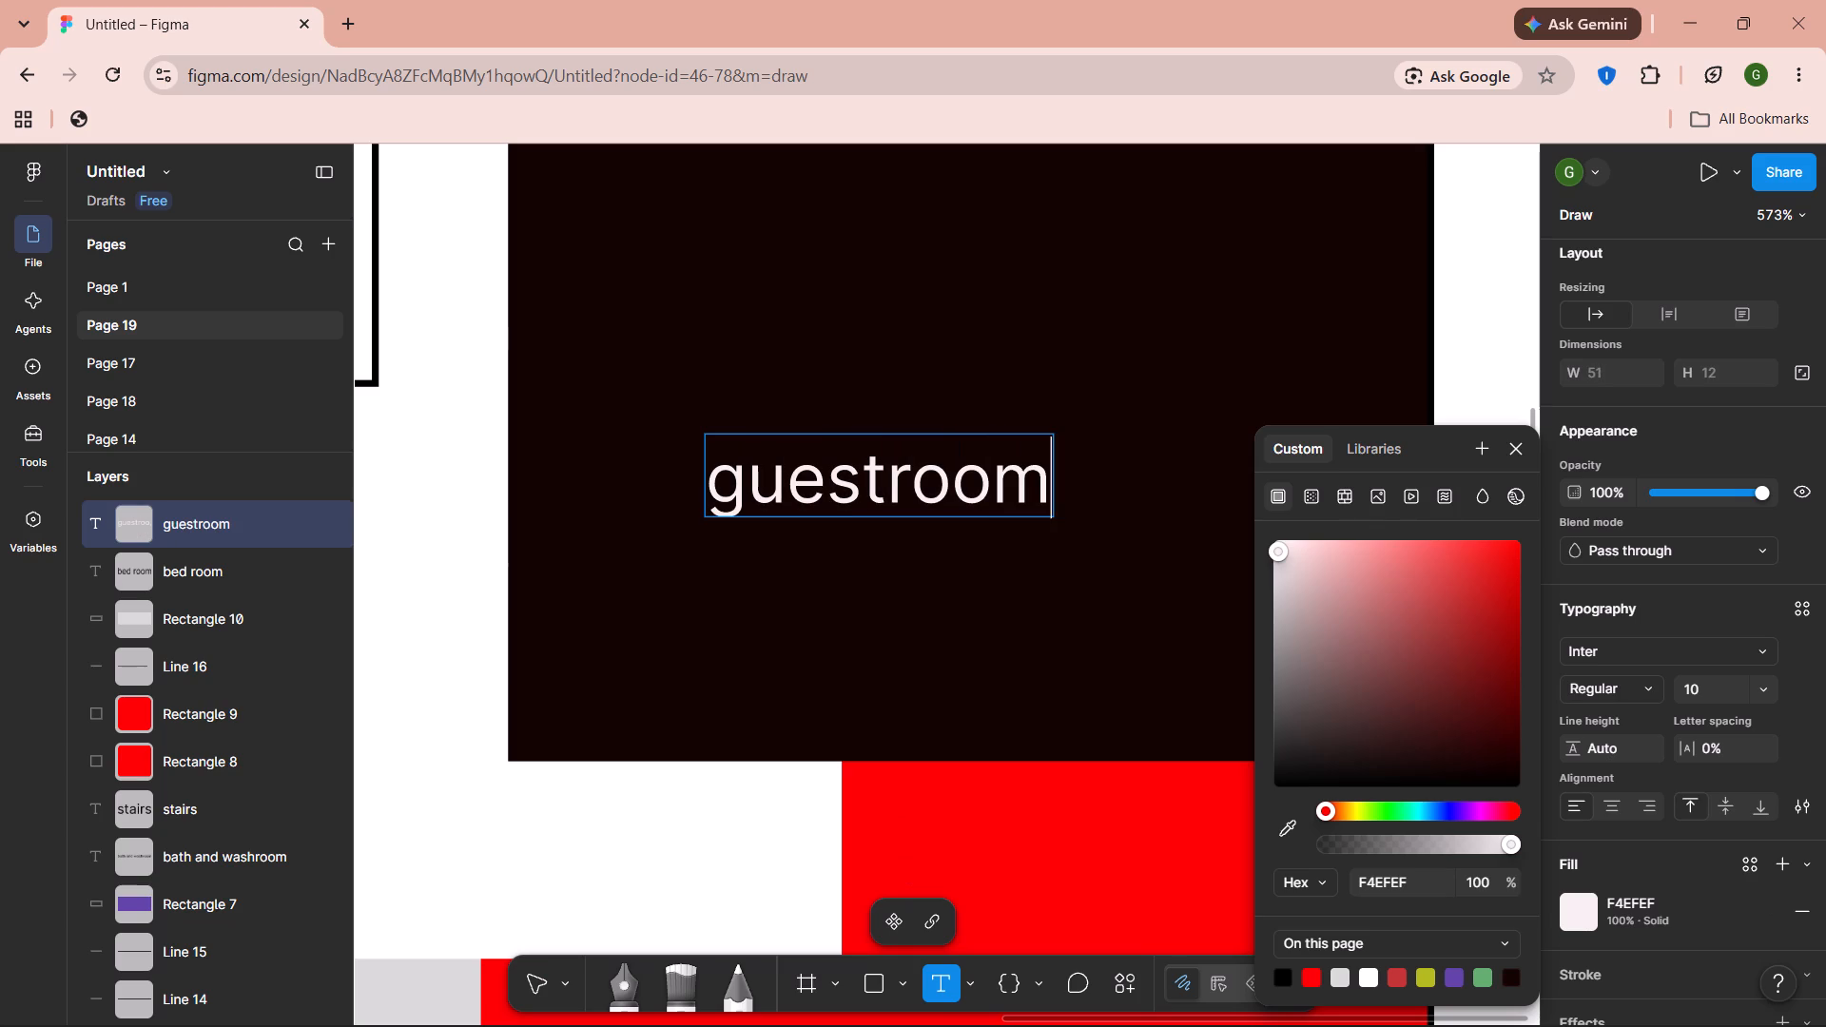
left_click(1467, 324)
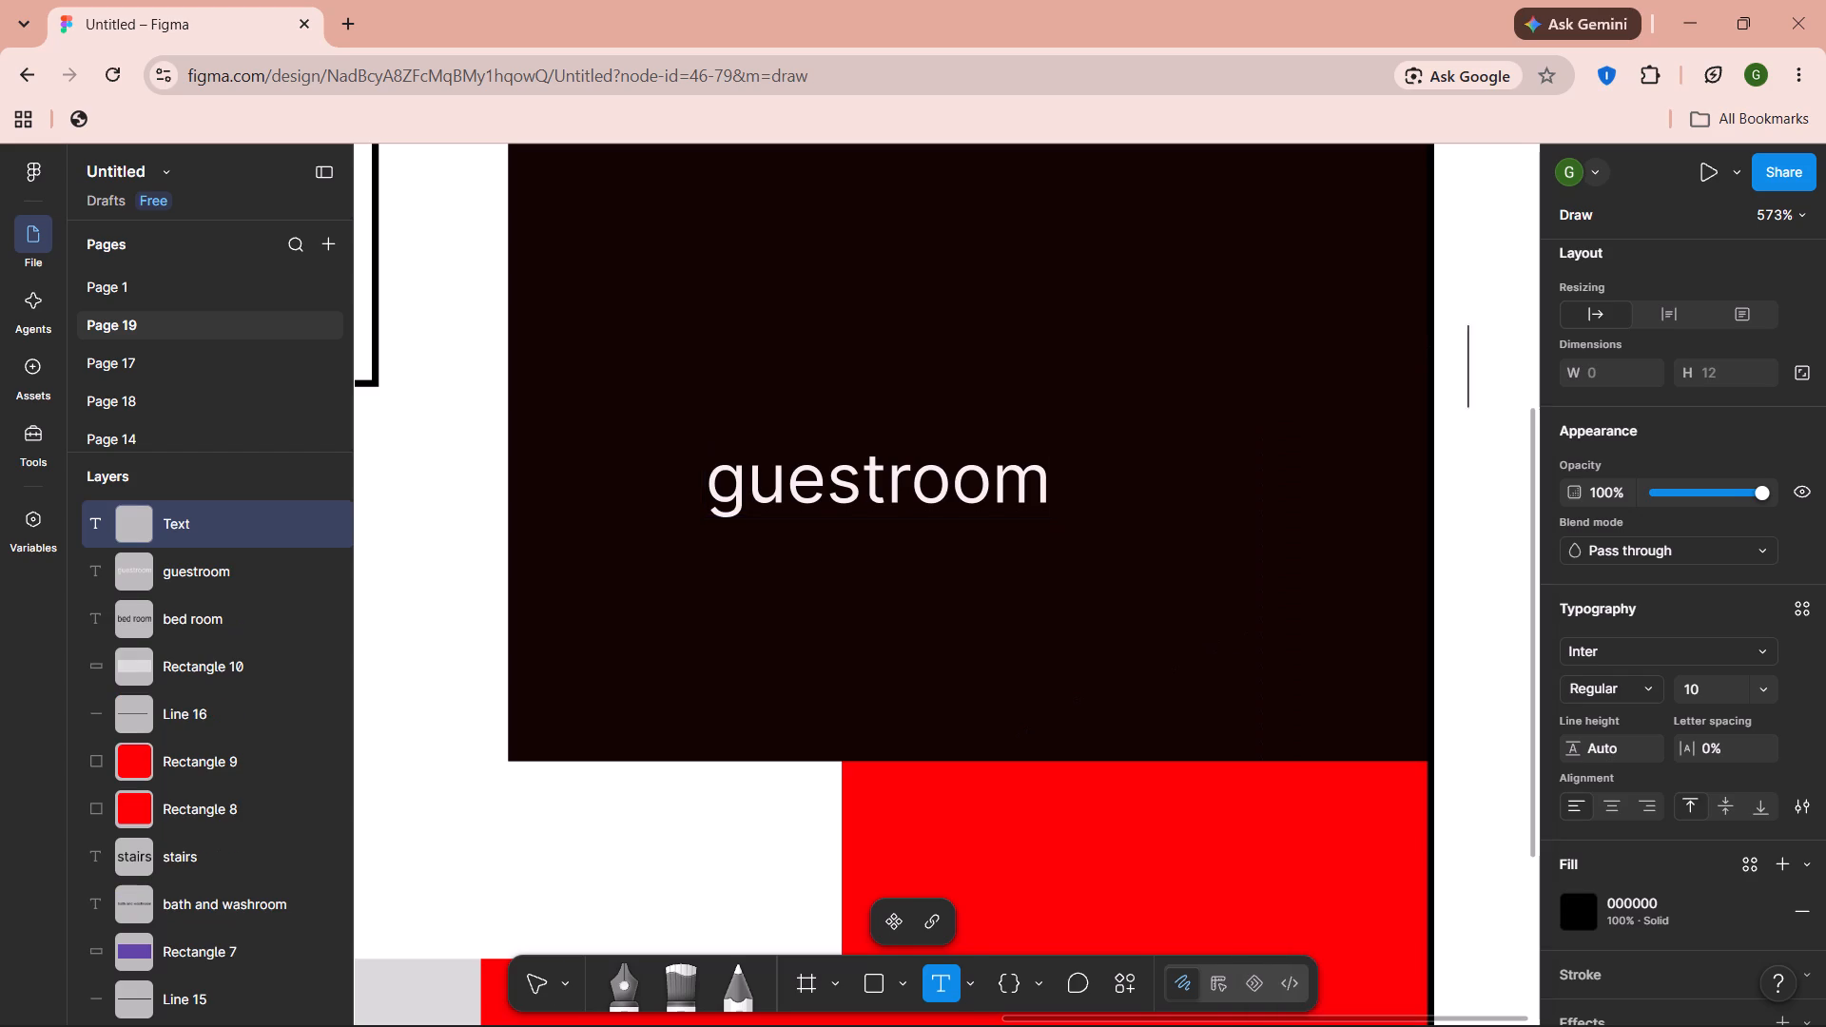
Add the text label "storageroom" on the green rectangle along the plan's upper edge.
scroll(1342, 353, "up", 1)
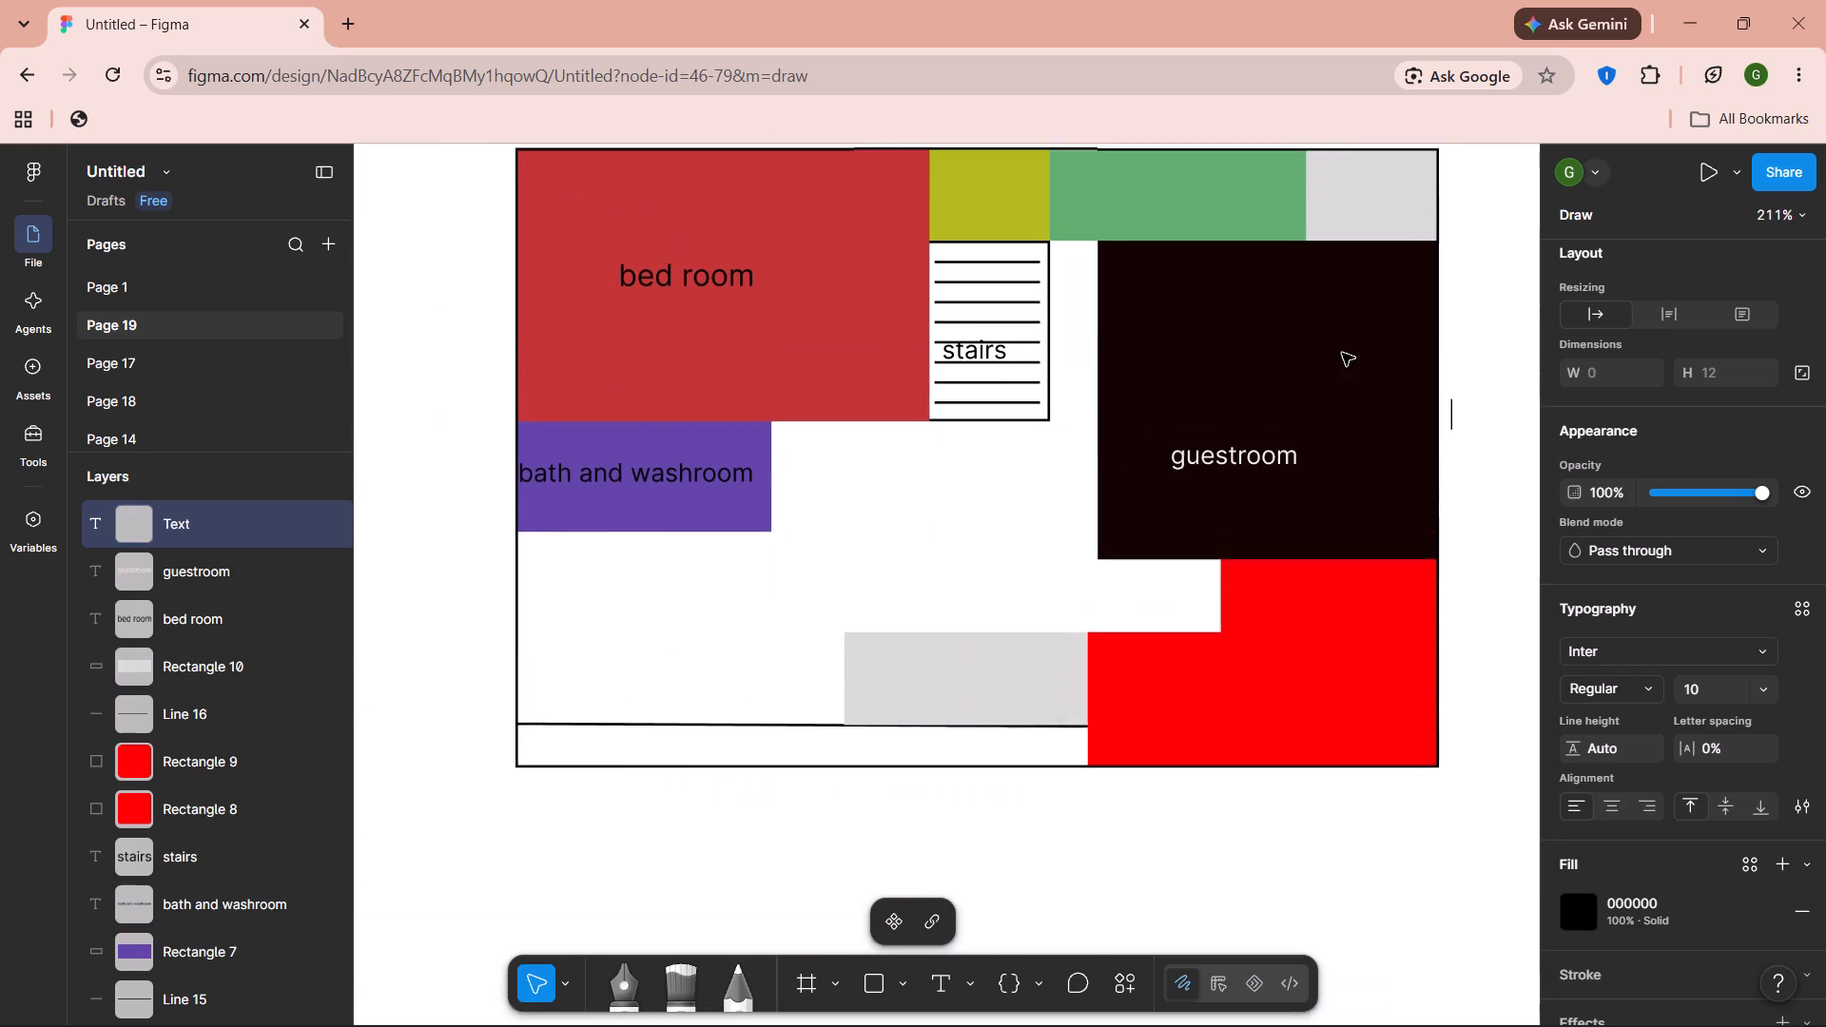
scroll(1342, 353, "up", 1)
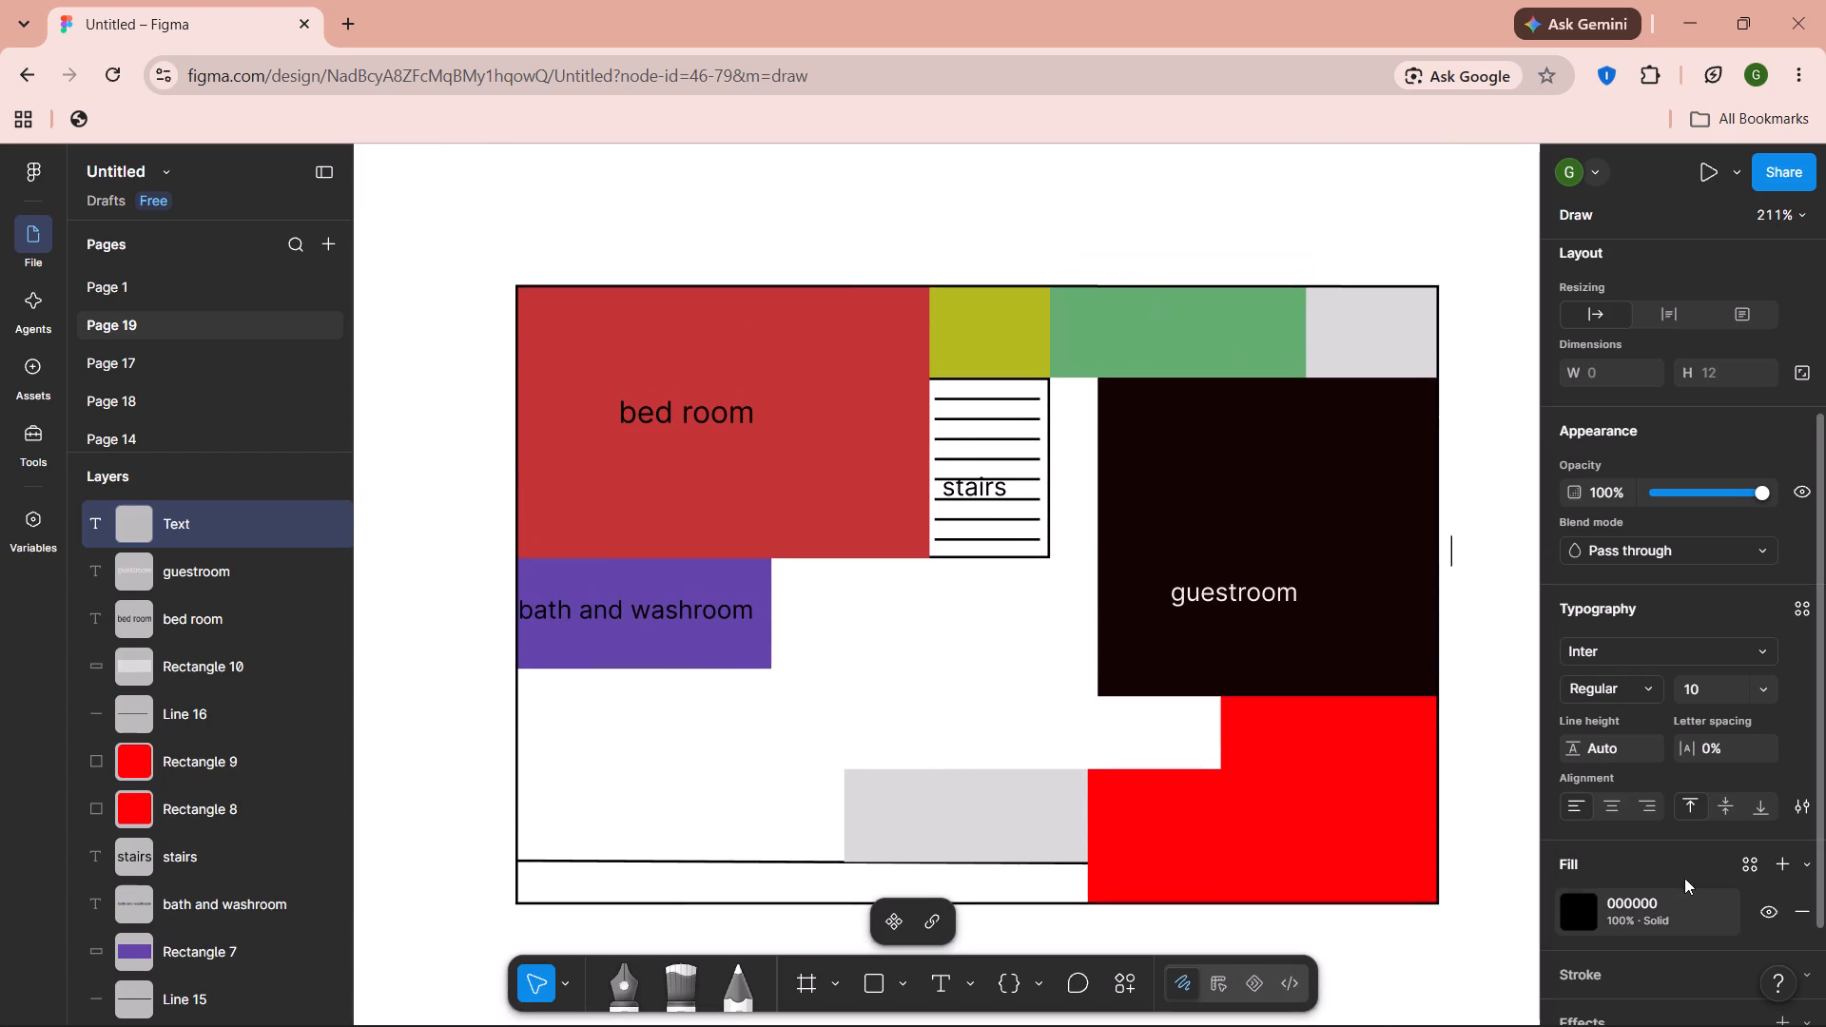
left_click(949, 985)
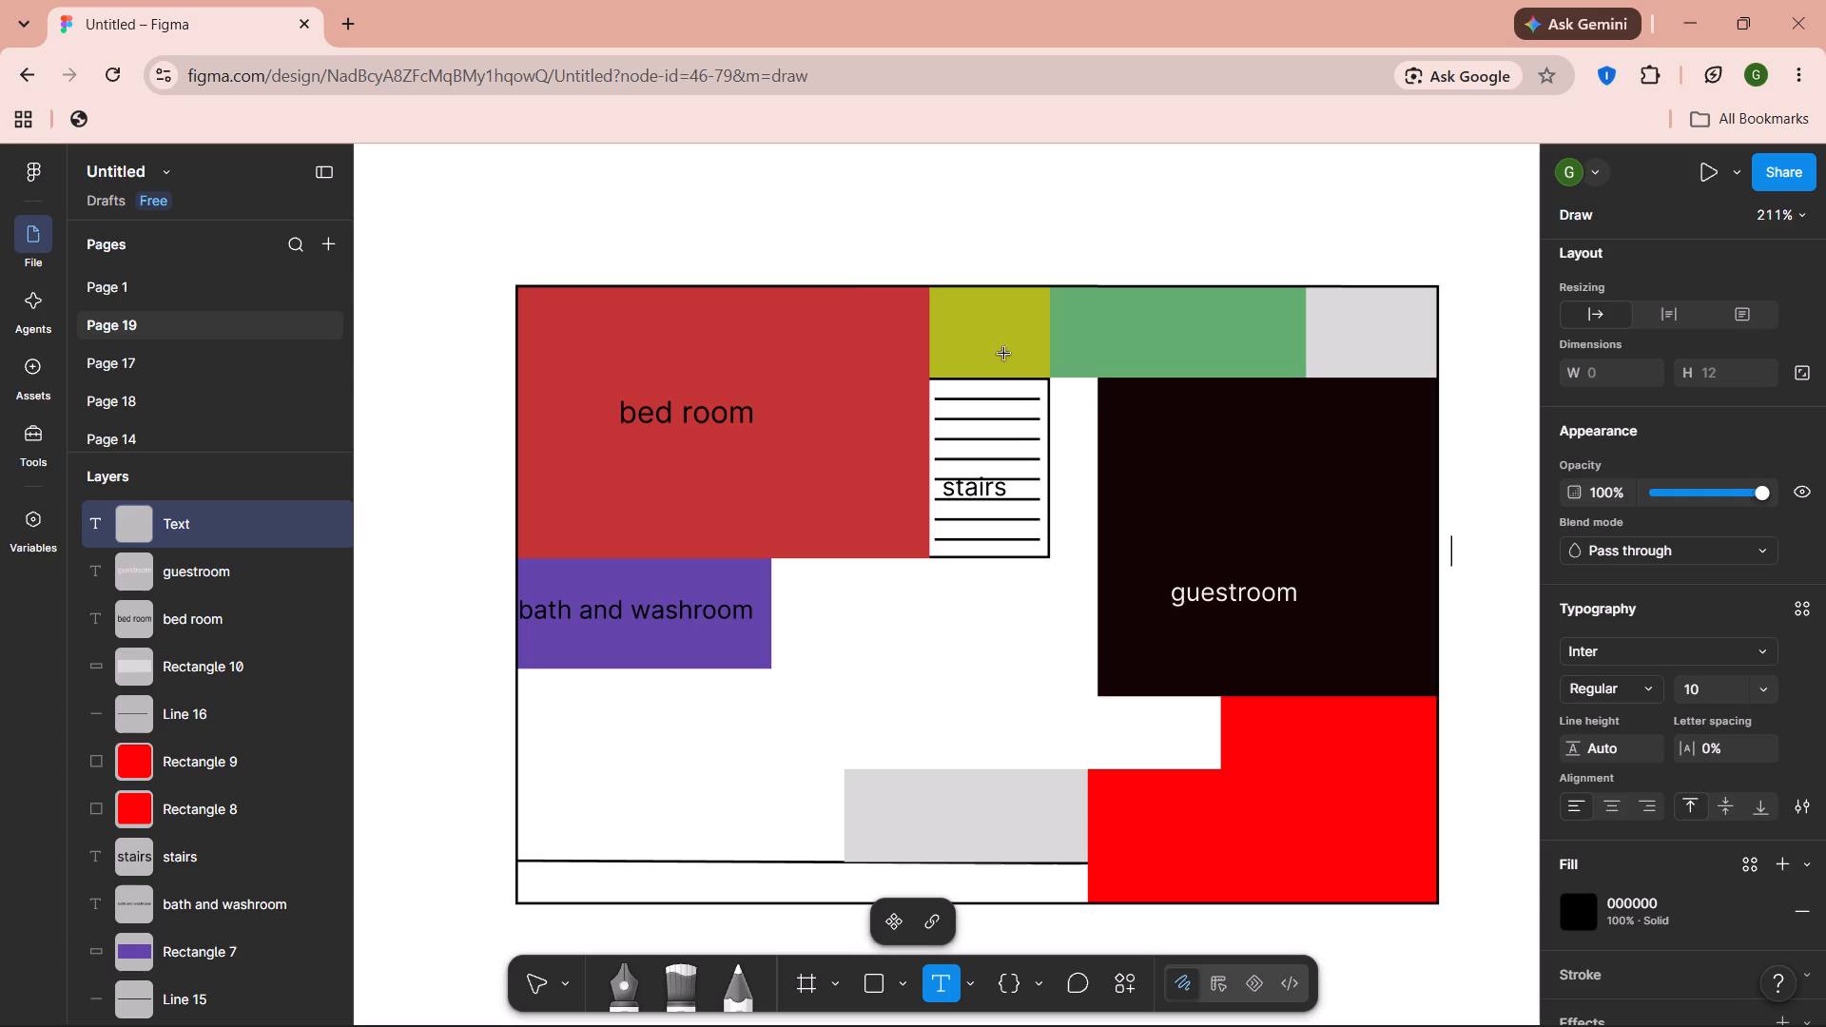
left_click(1080, 327)
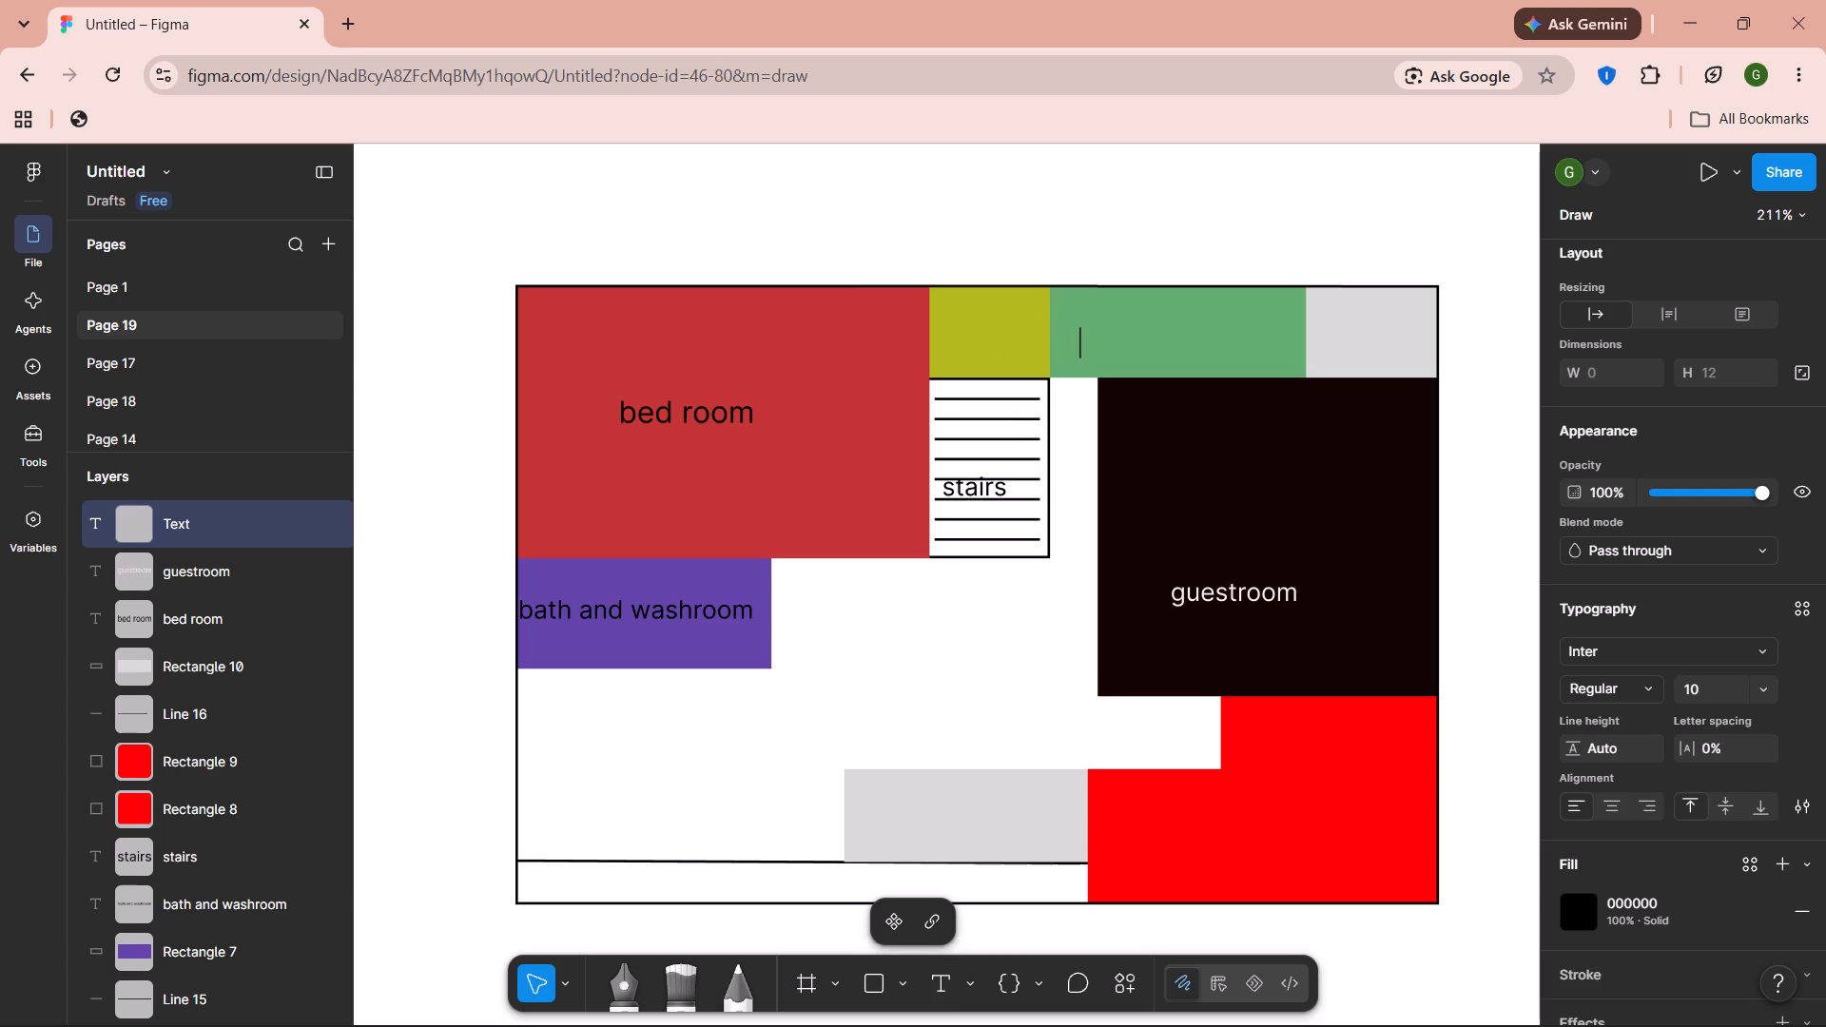
type("st")
type("orageroom")
key("space")
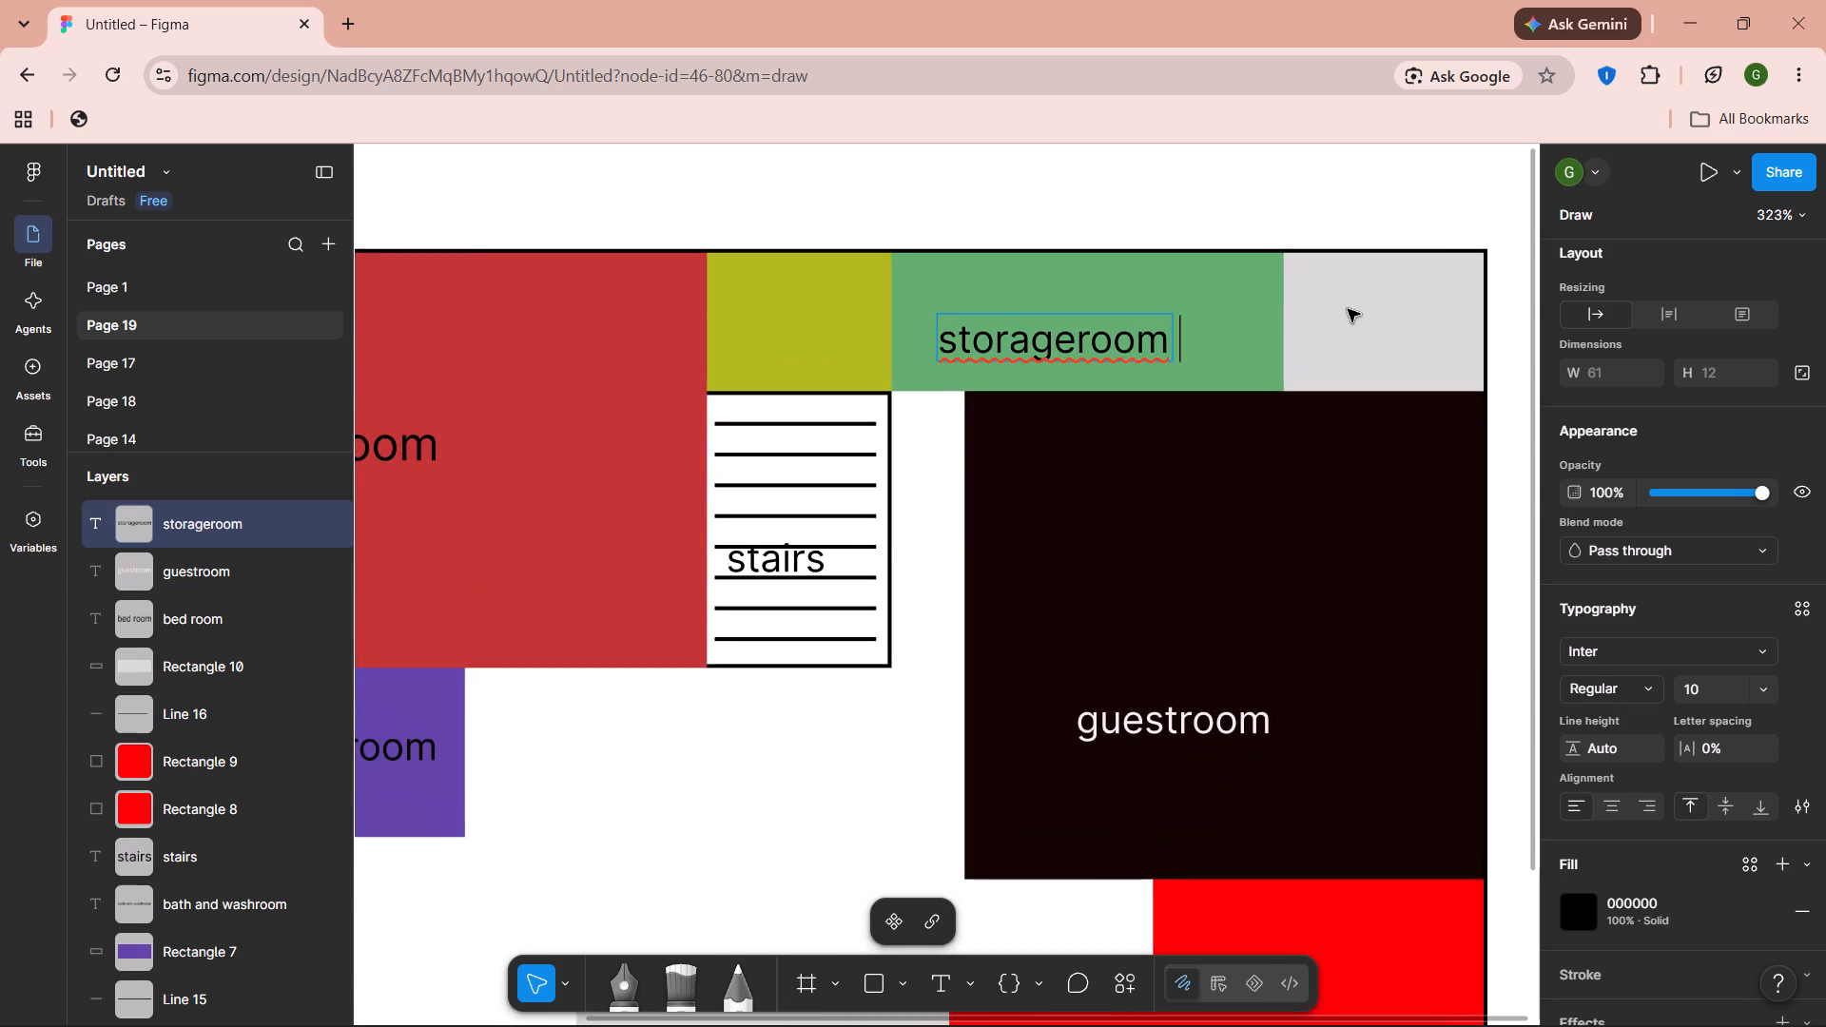
Add the two-line text label "personal storage" on the light grey rectangle in the plan's upper corner, beside the storageroom.
left_click(933, 985)
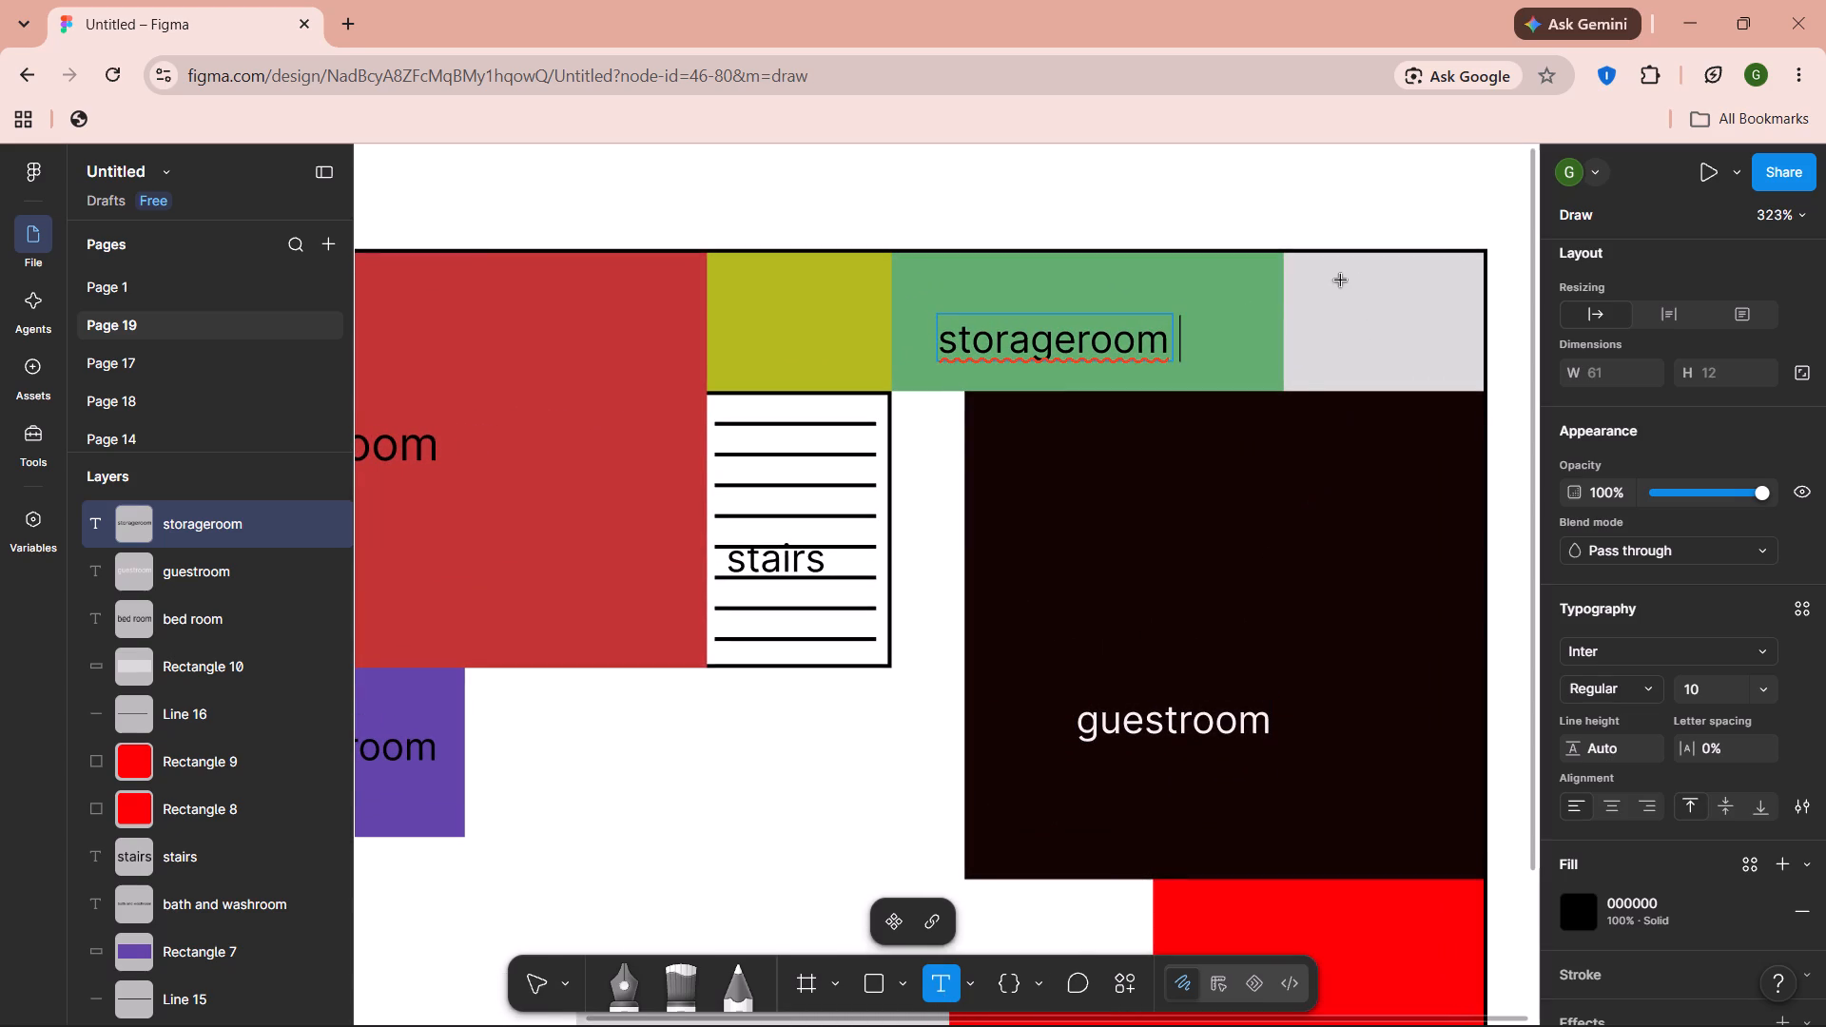
left_click(1331, 281)
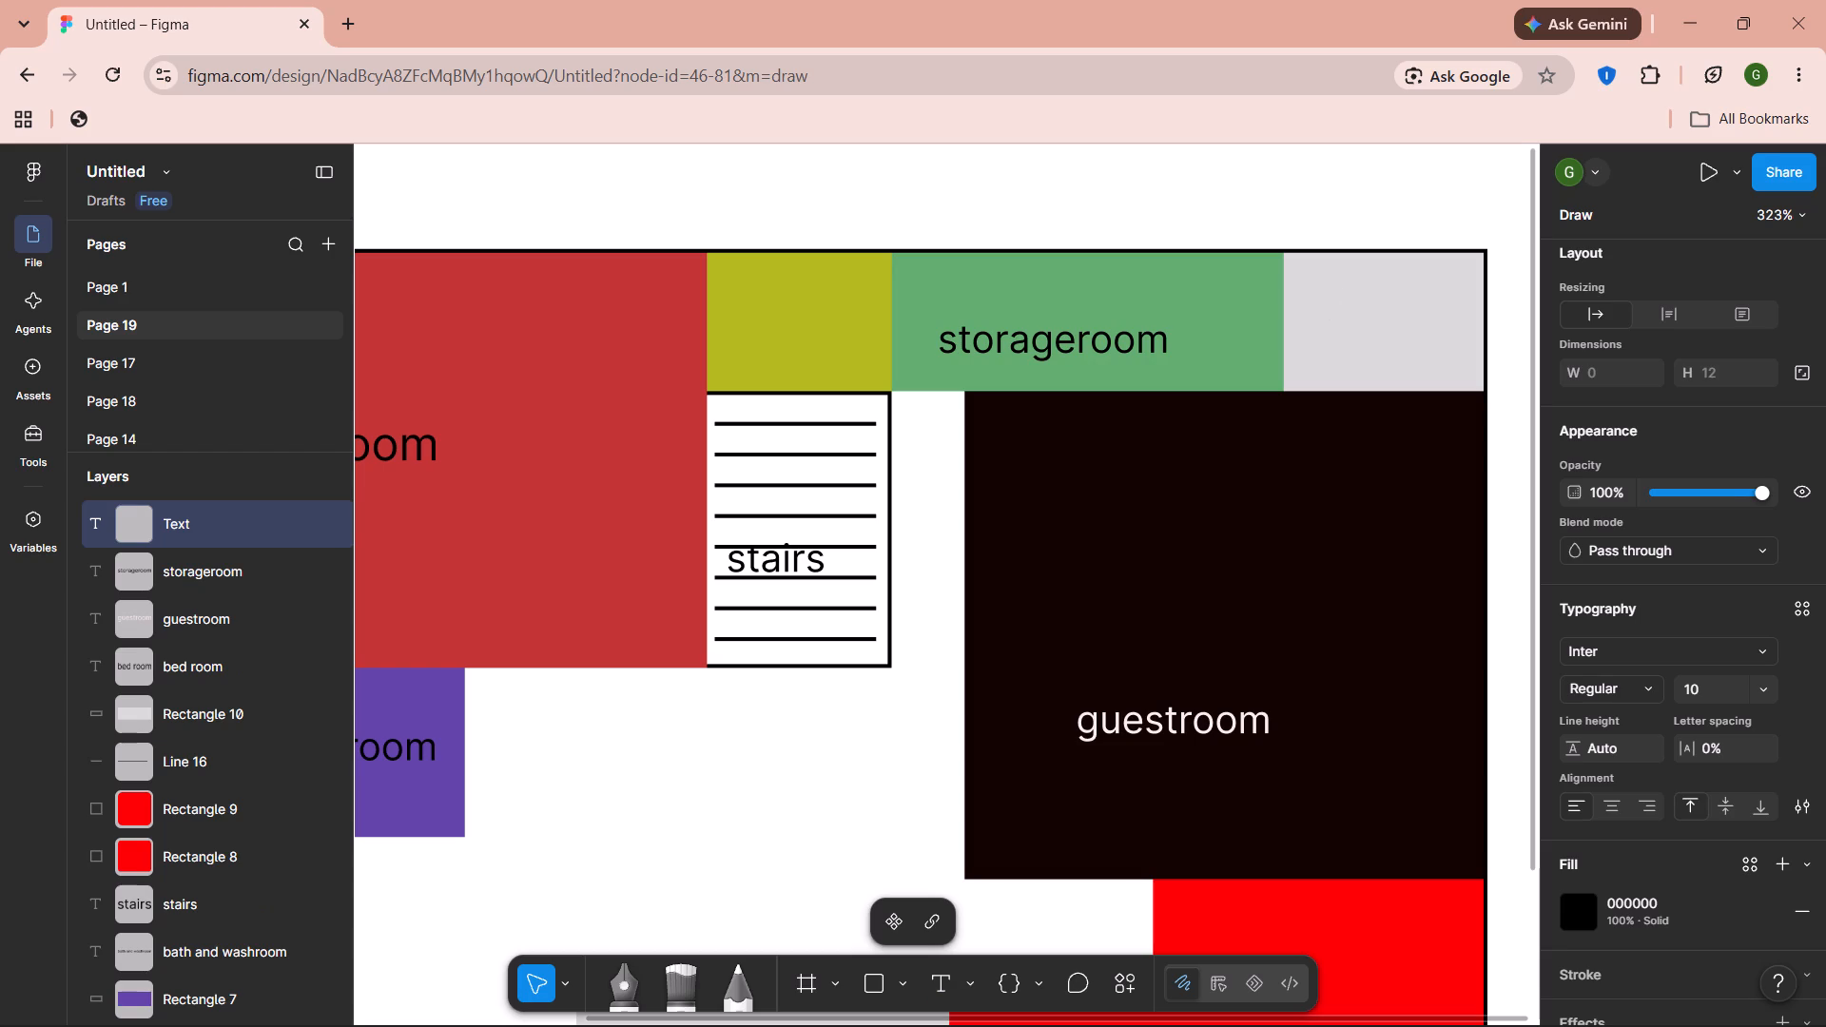
type("per")
key("s")
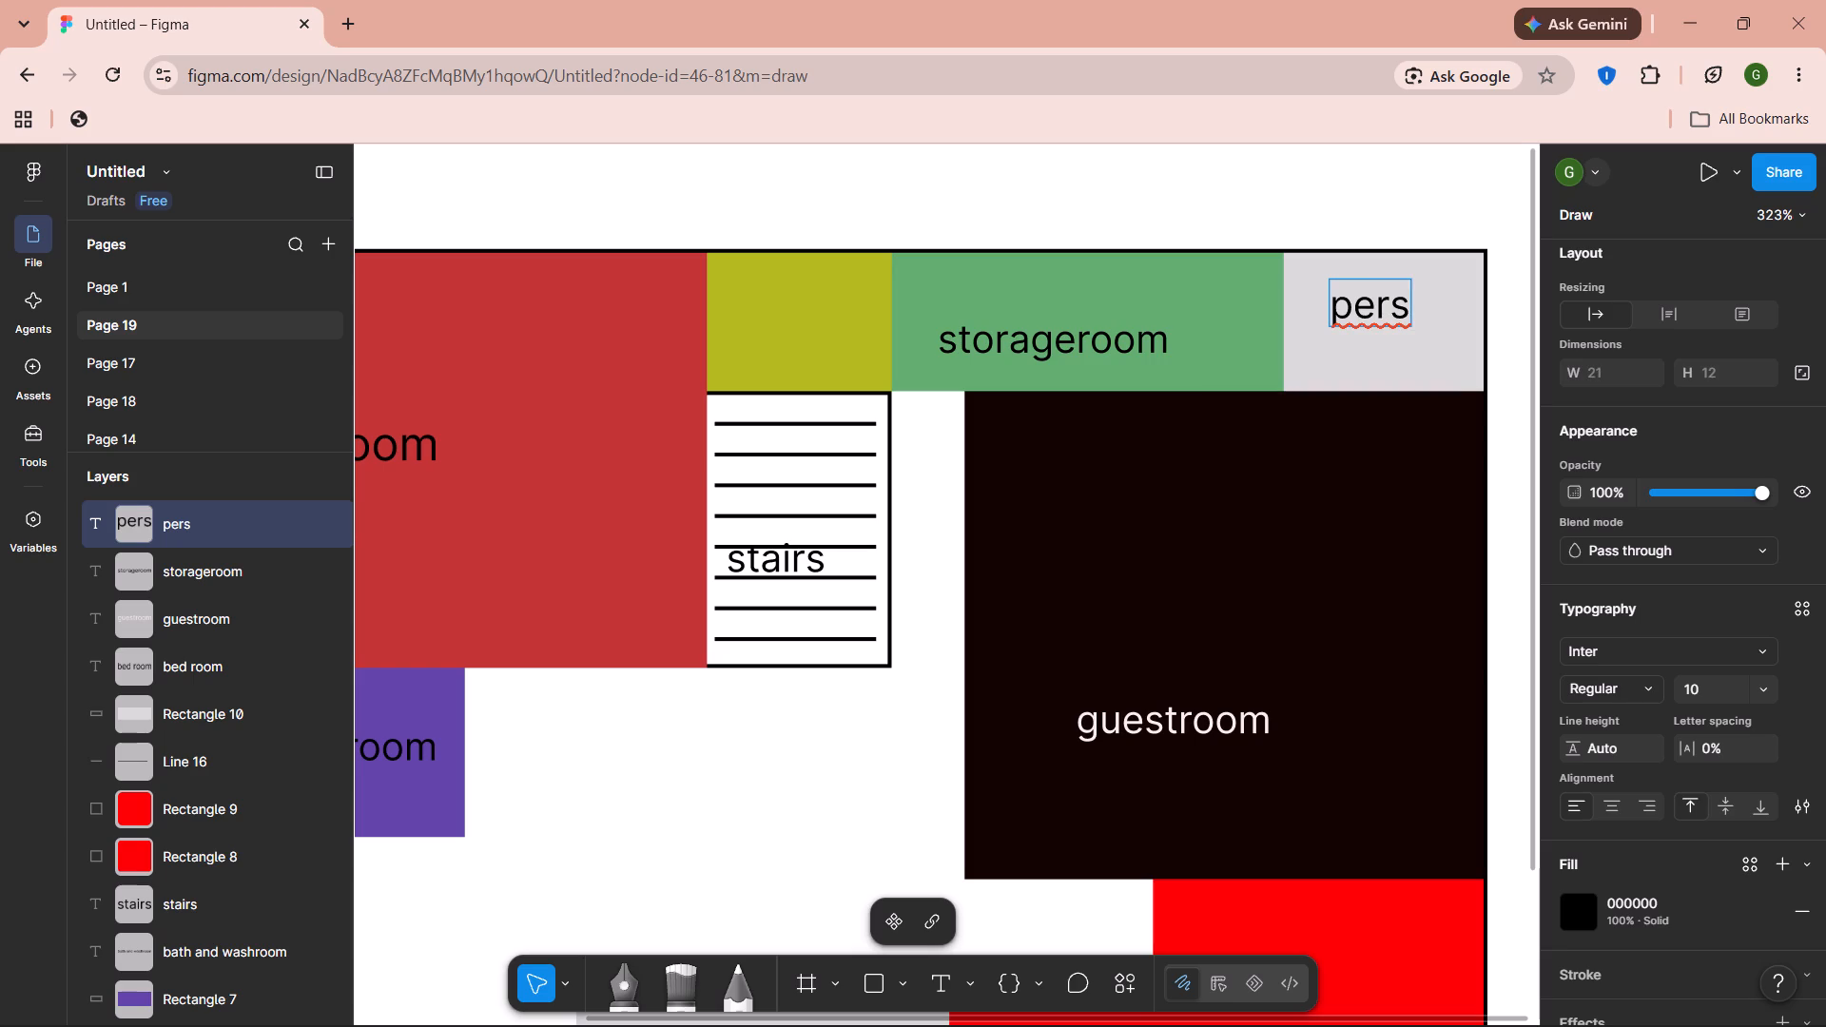
type("onal")
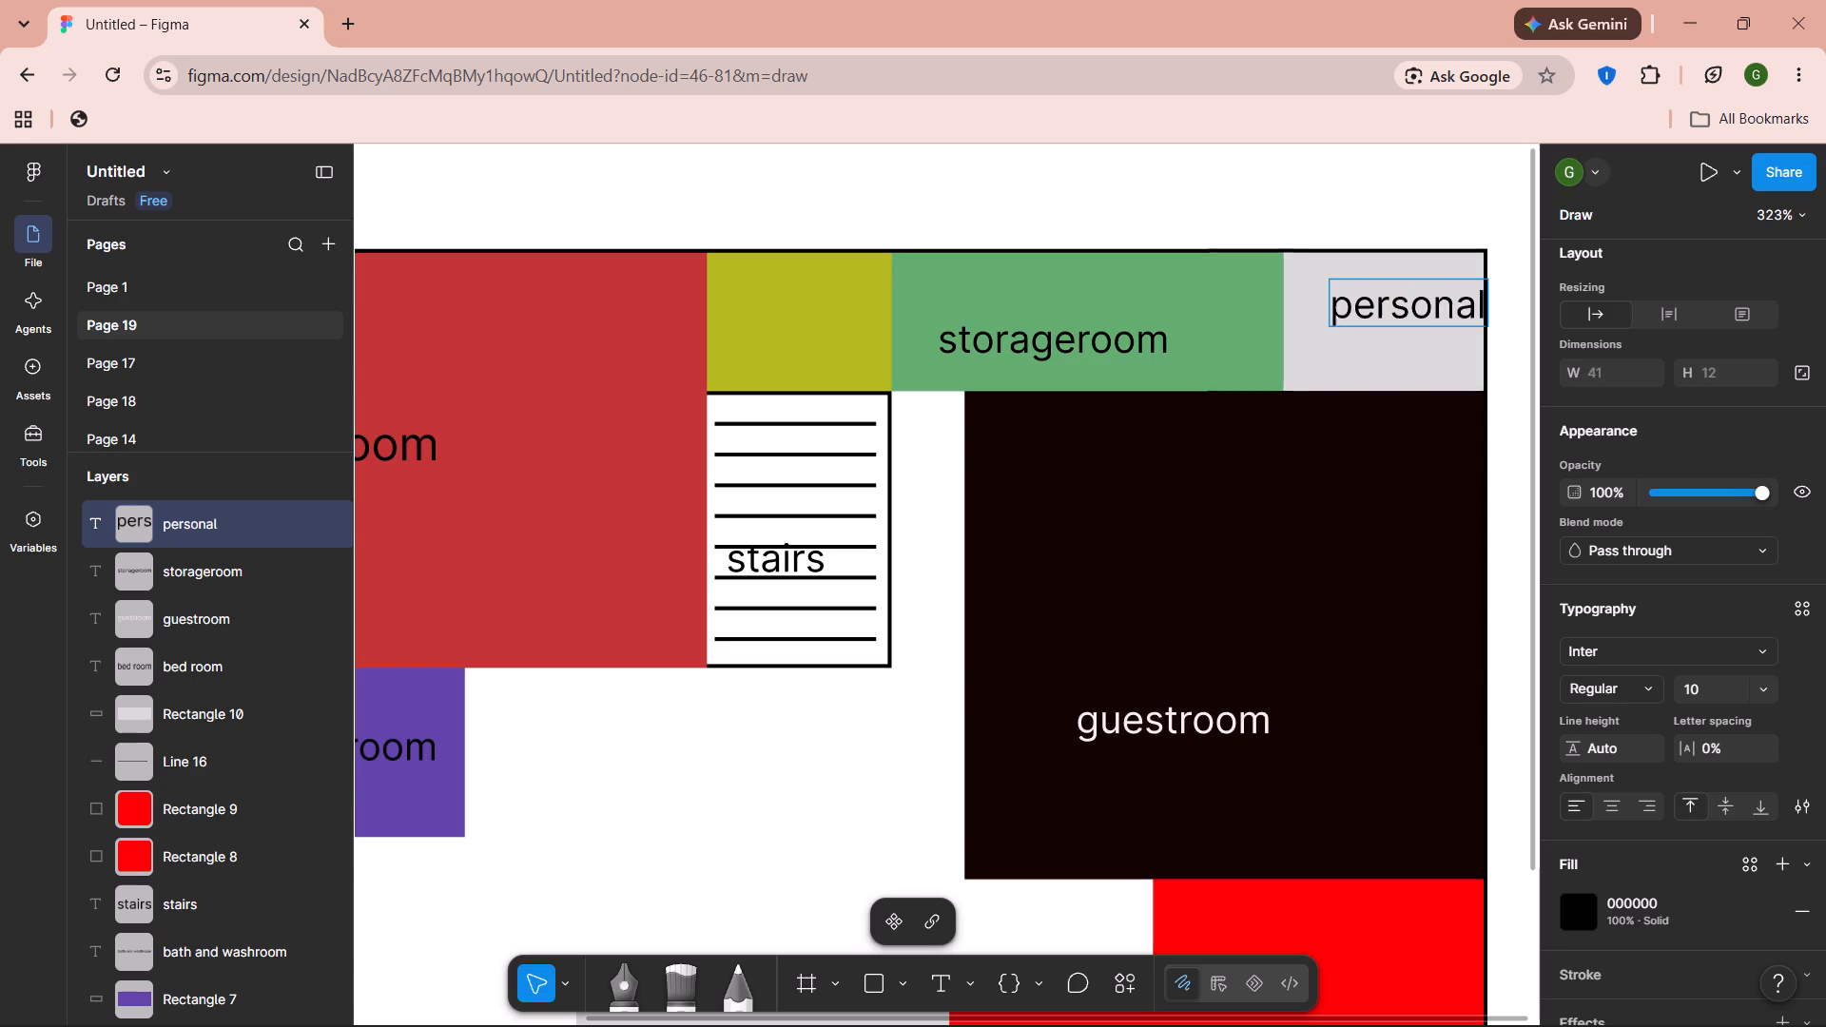
key("Return")
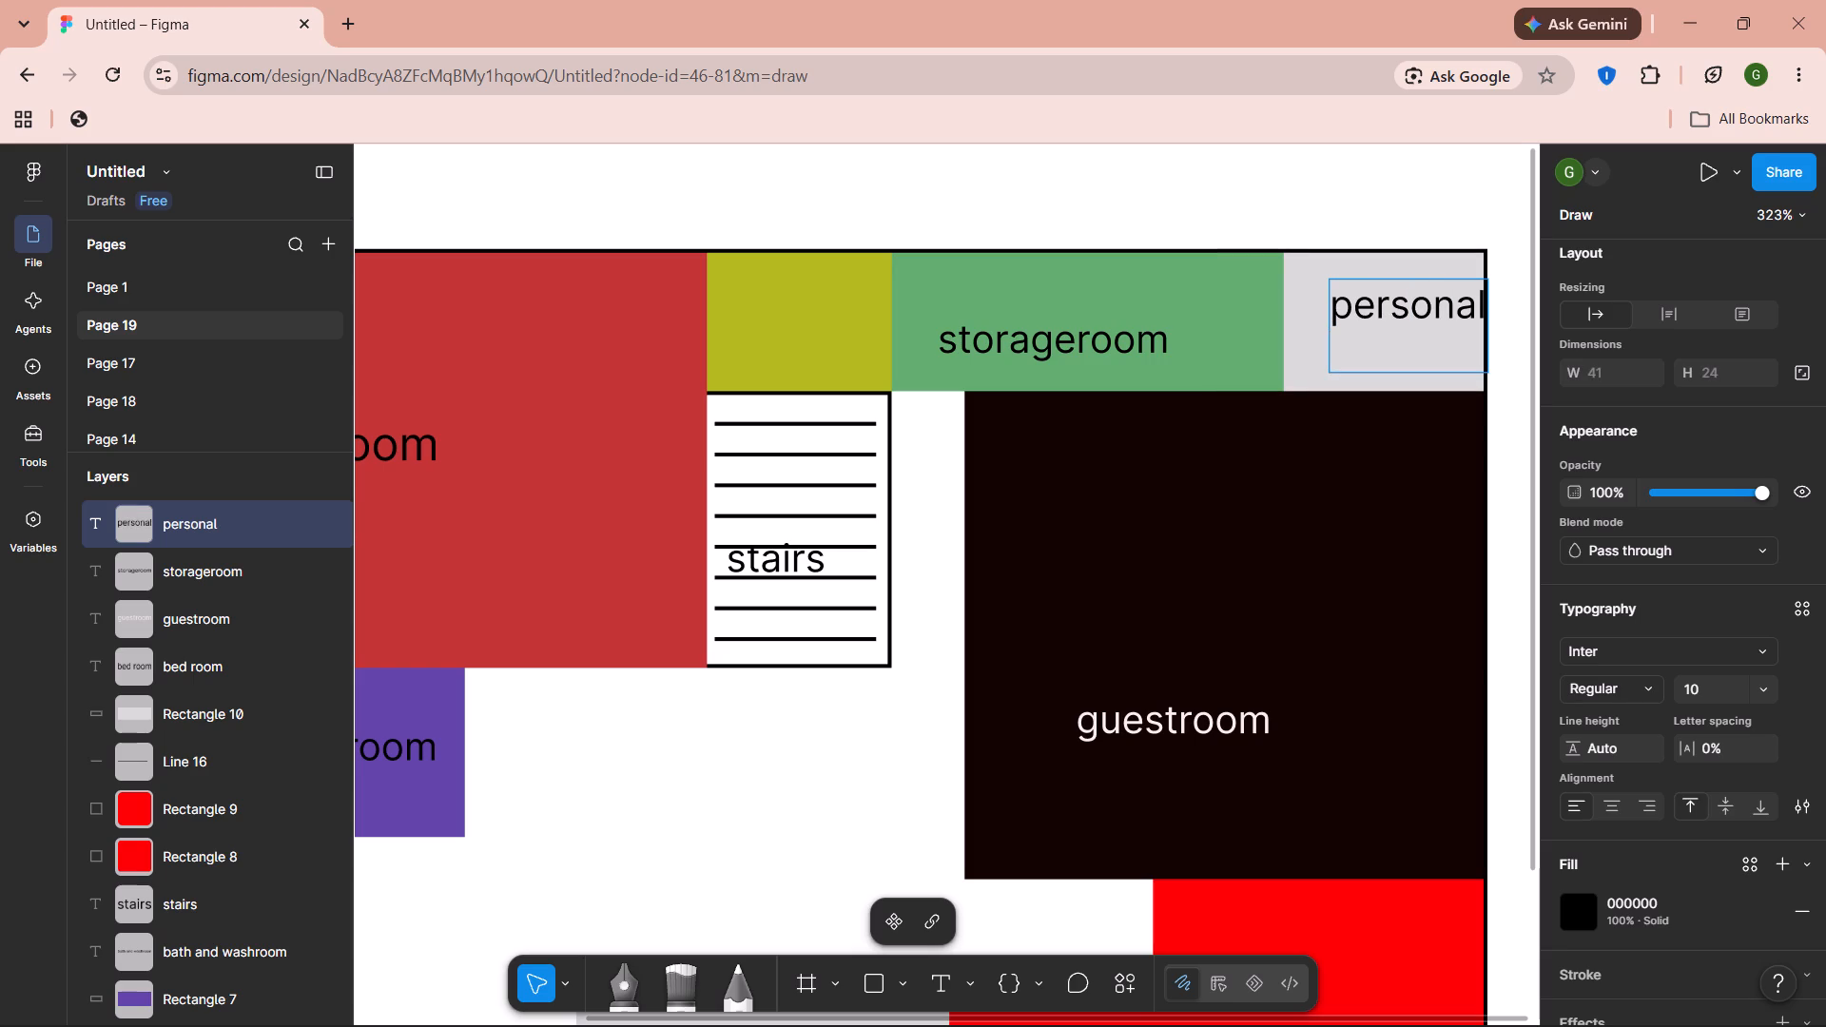
type("ro")
key("BackSpace")
key("BackSpace")
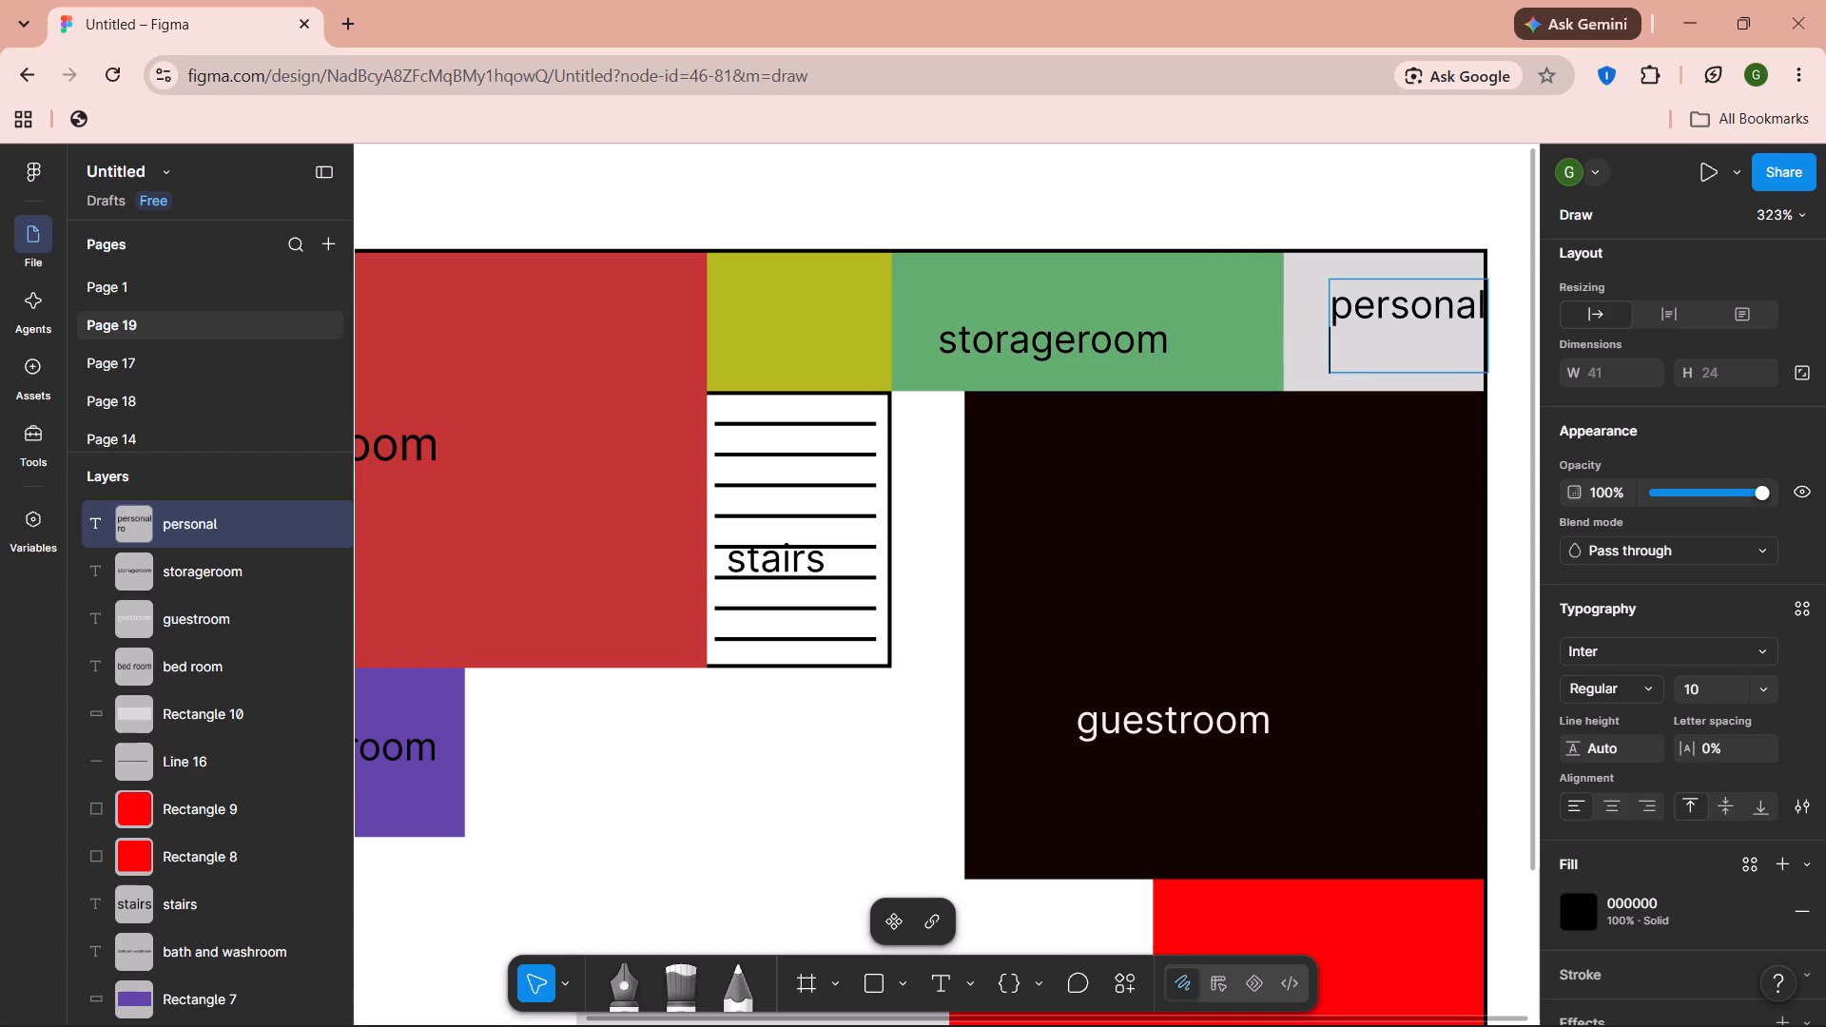
type("storage")
key("space")
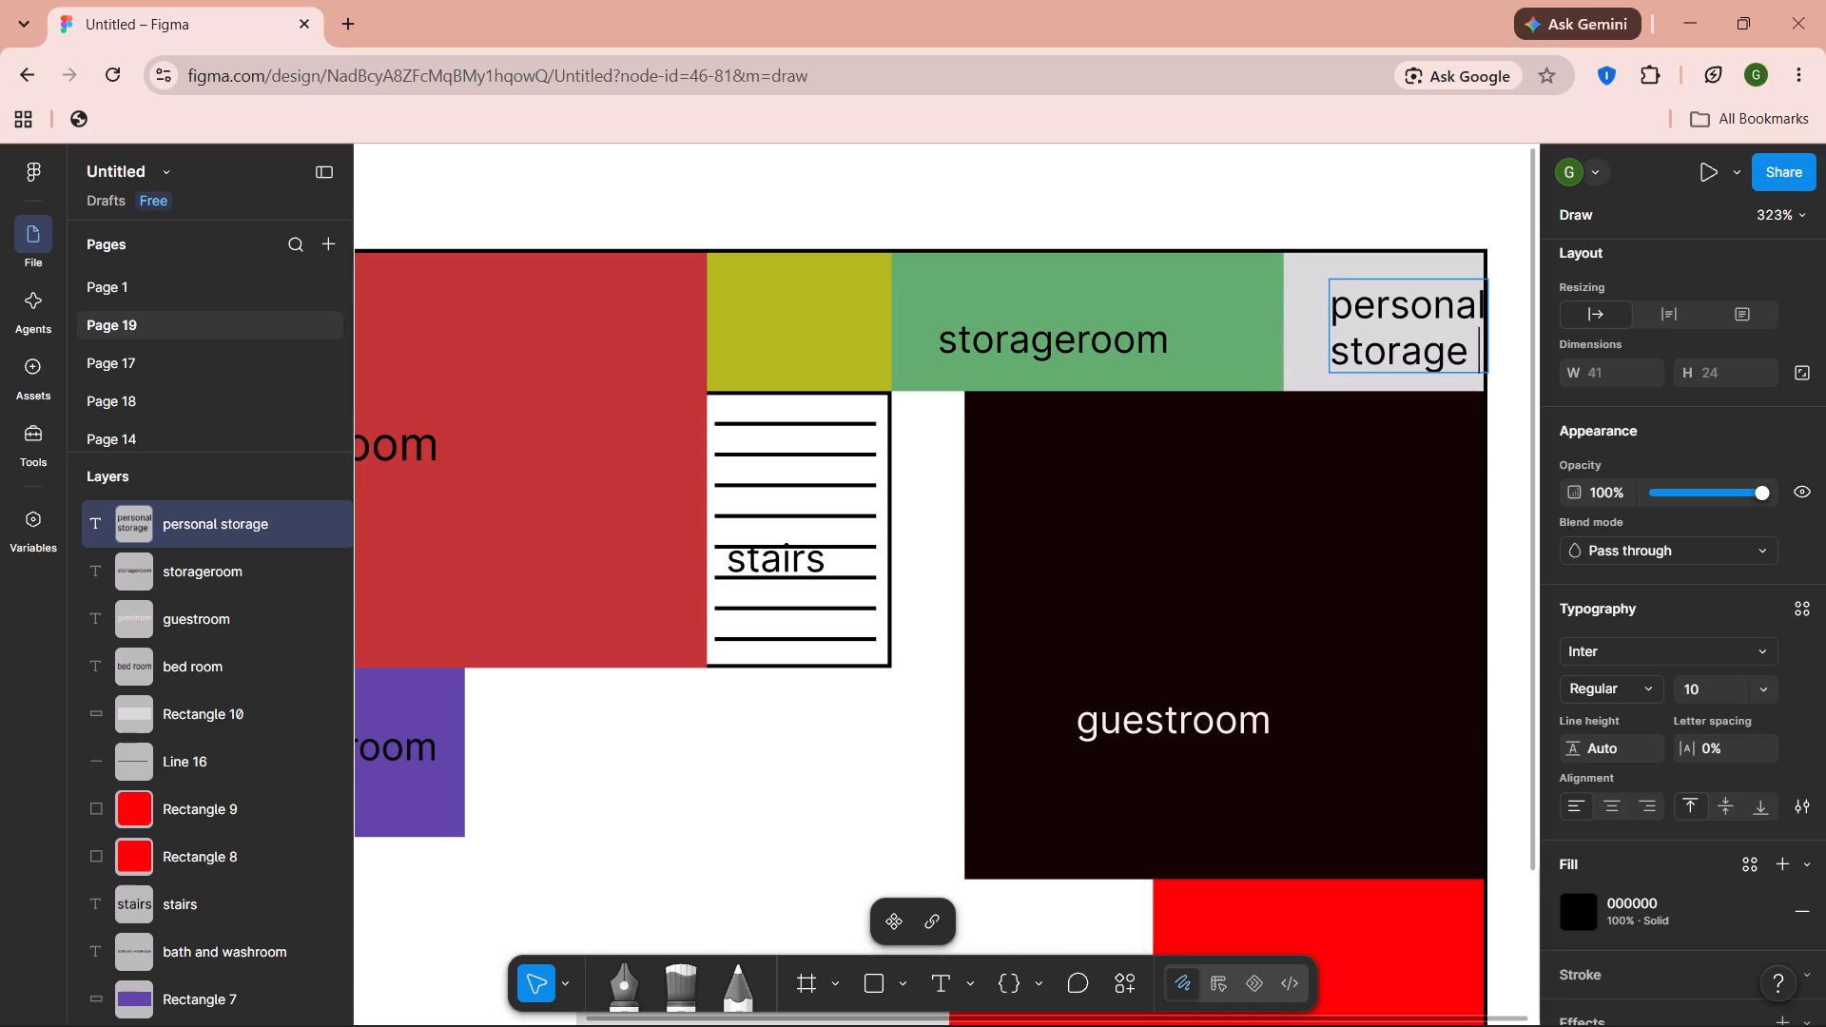
left_click(1398, 328)
left_click(1292, 163)
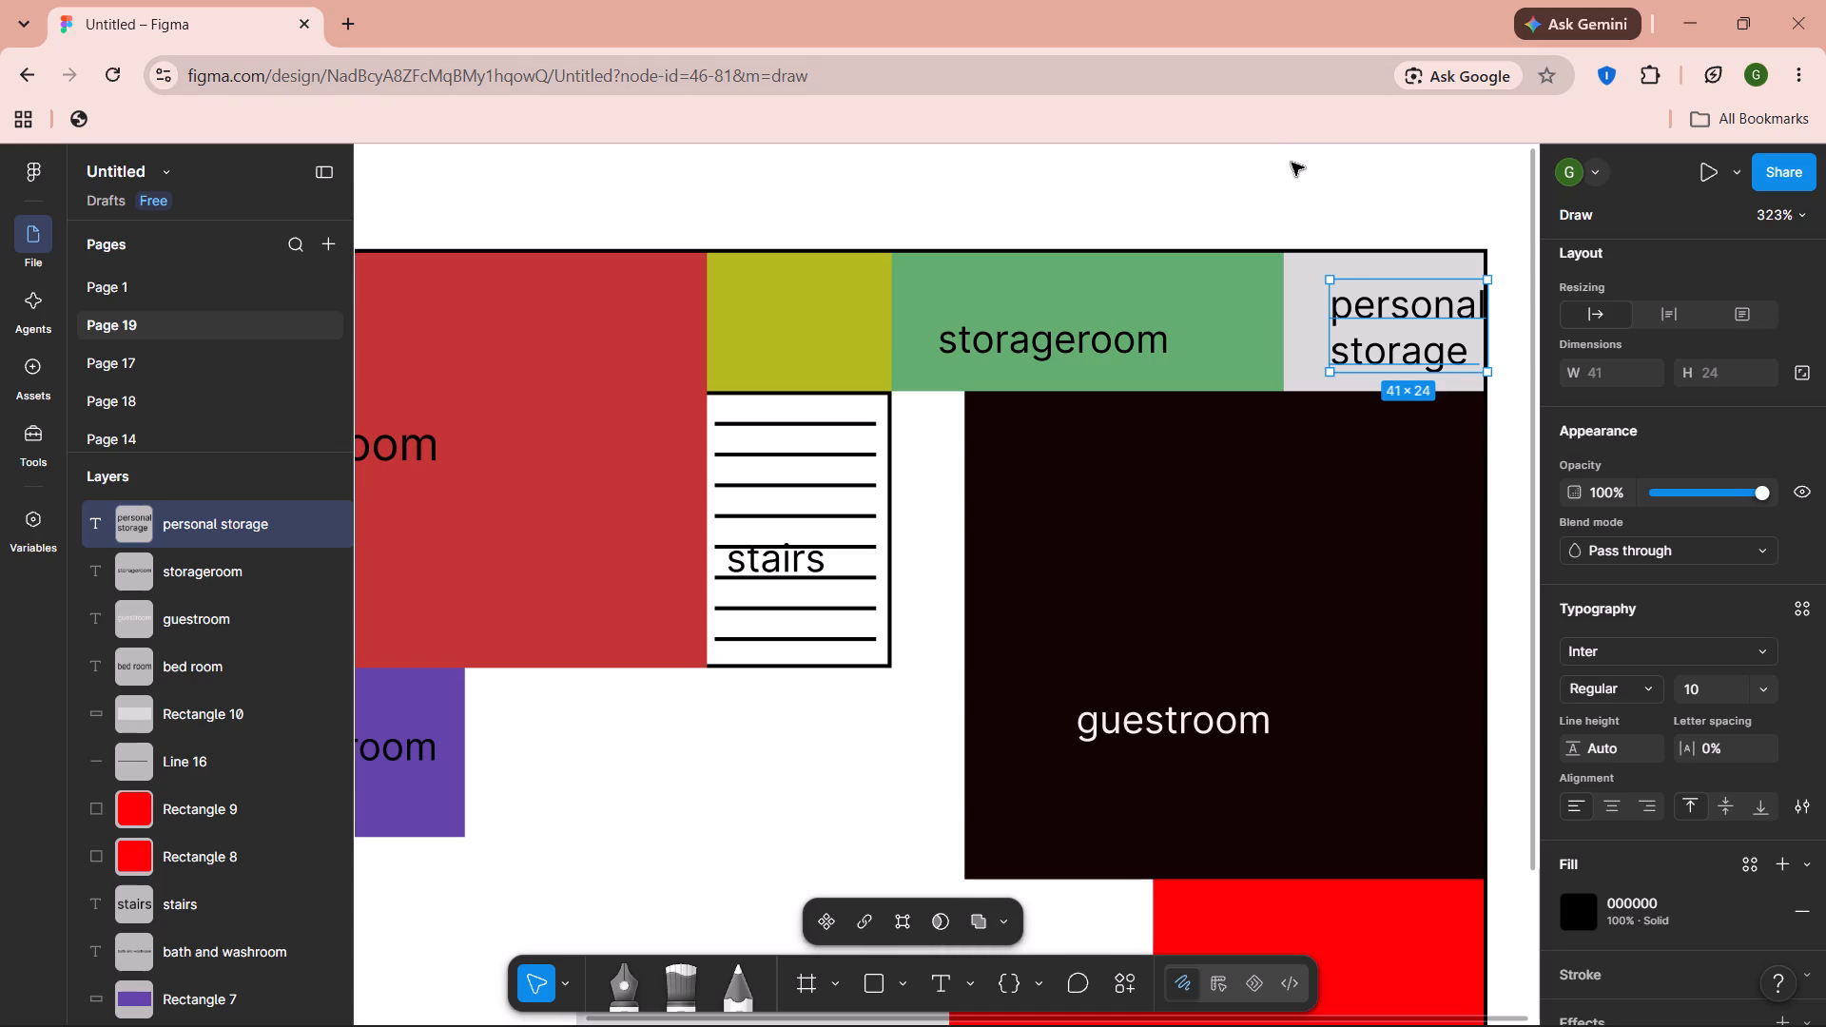
Move the "personal storage" label slightly toward the storageroom so it fits inside the light grey rectangle.
left_click_drag(1422, 332, 1404, 332)
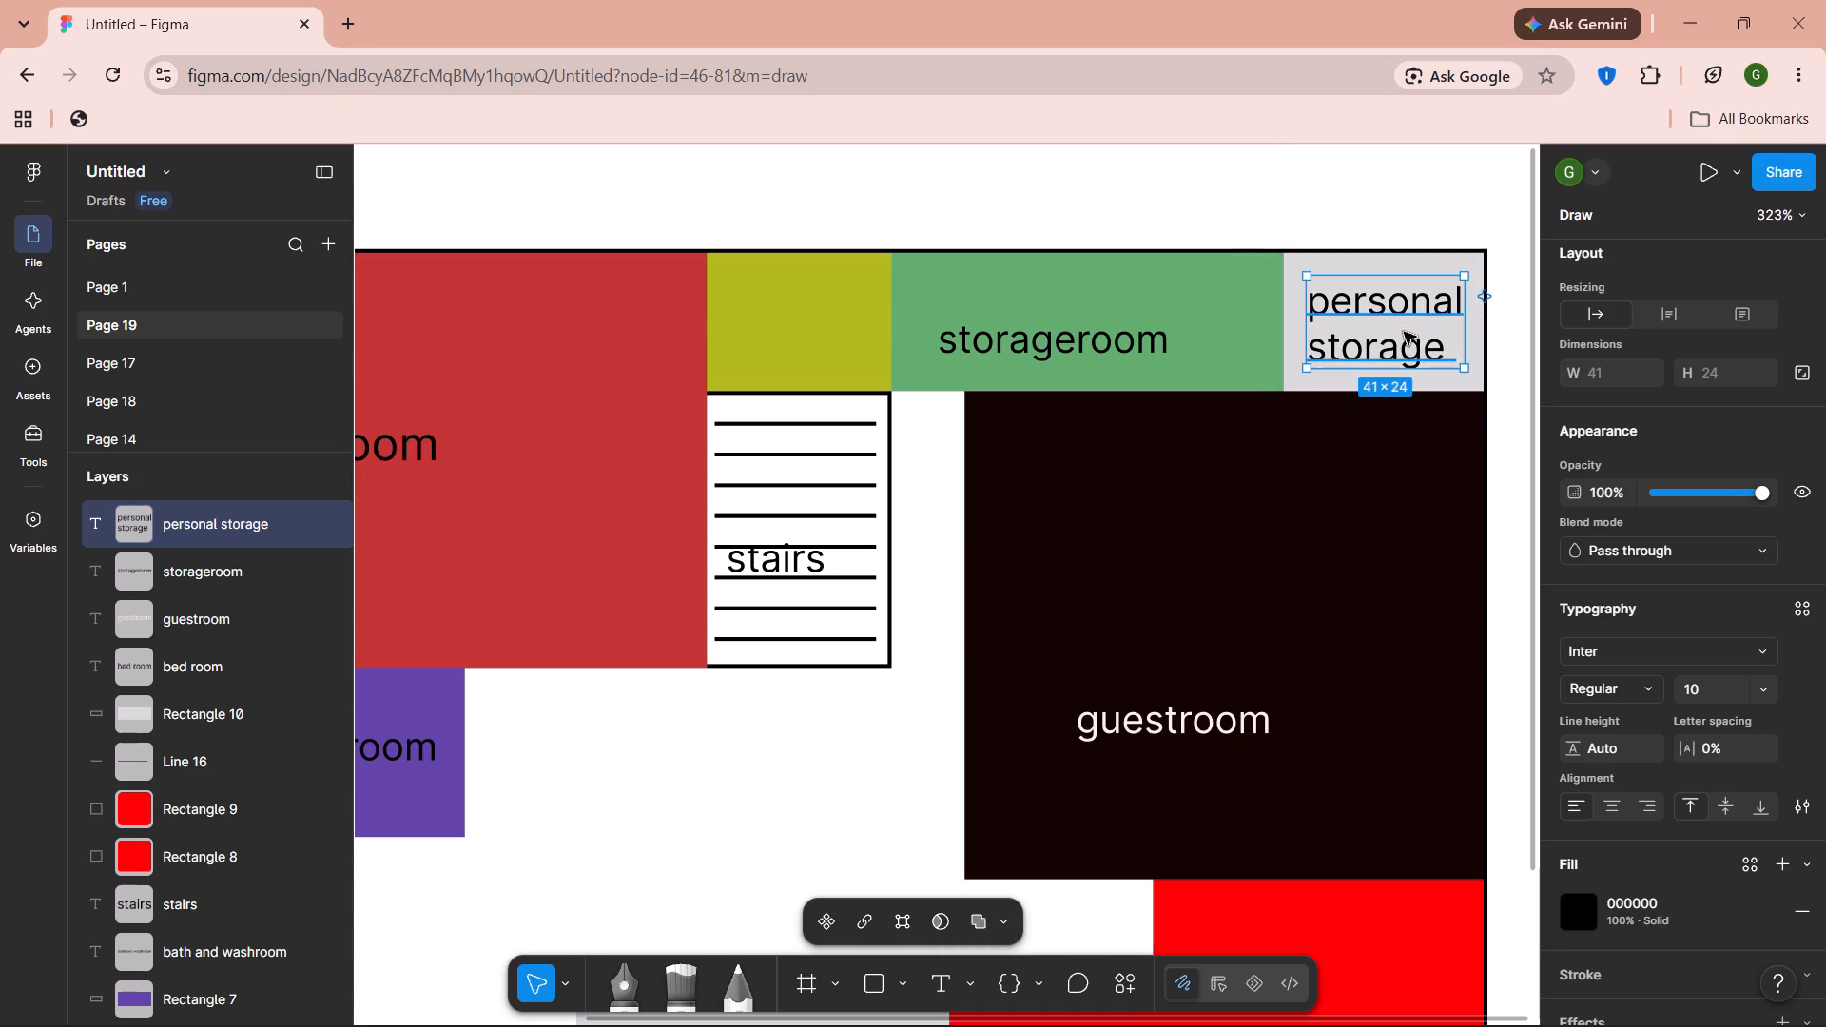
left_click(1418, 235)
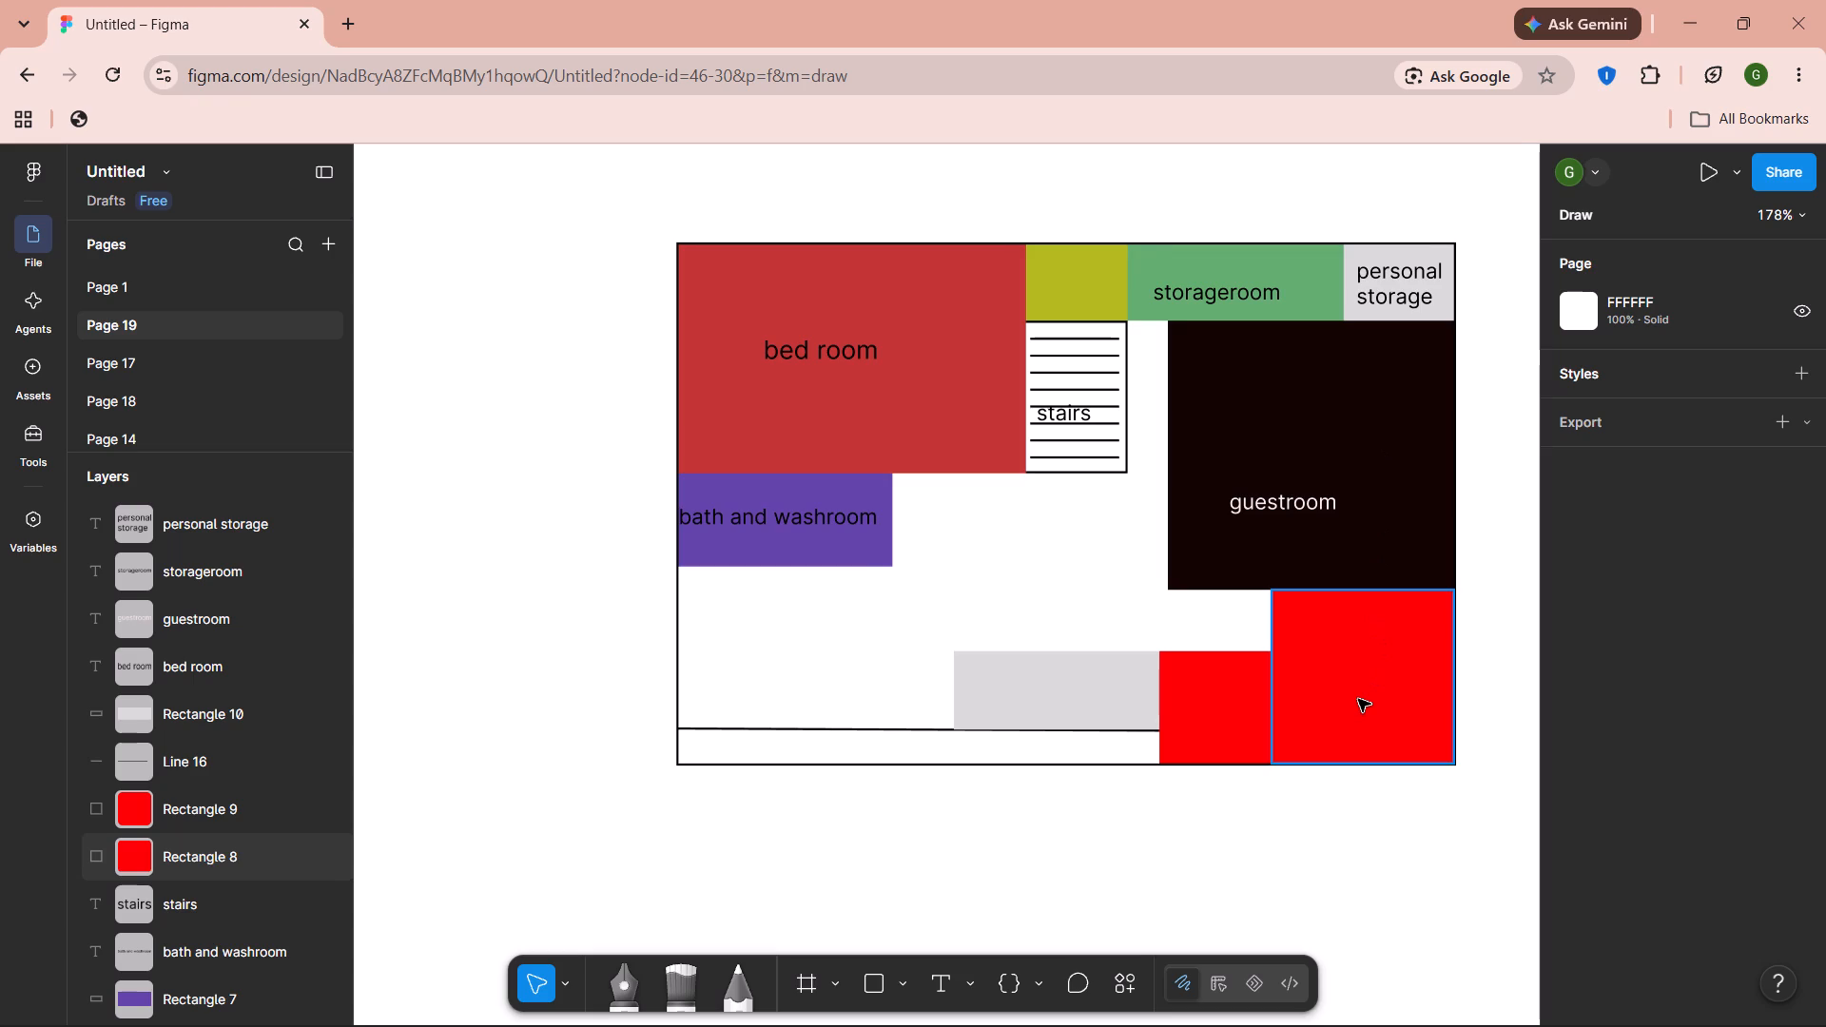
Add the text label "car parking" on the larger red rectangle below the guestroom, at X 71, Y -20.
left_click(1244, 707)
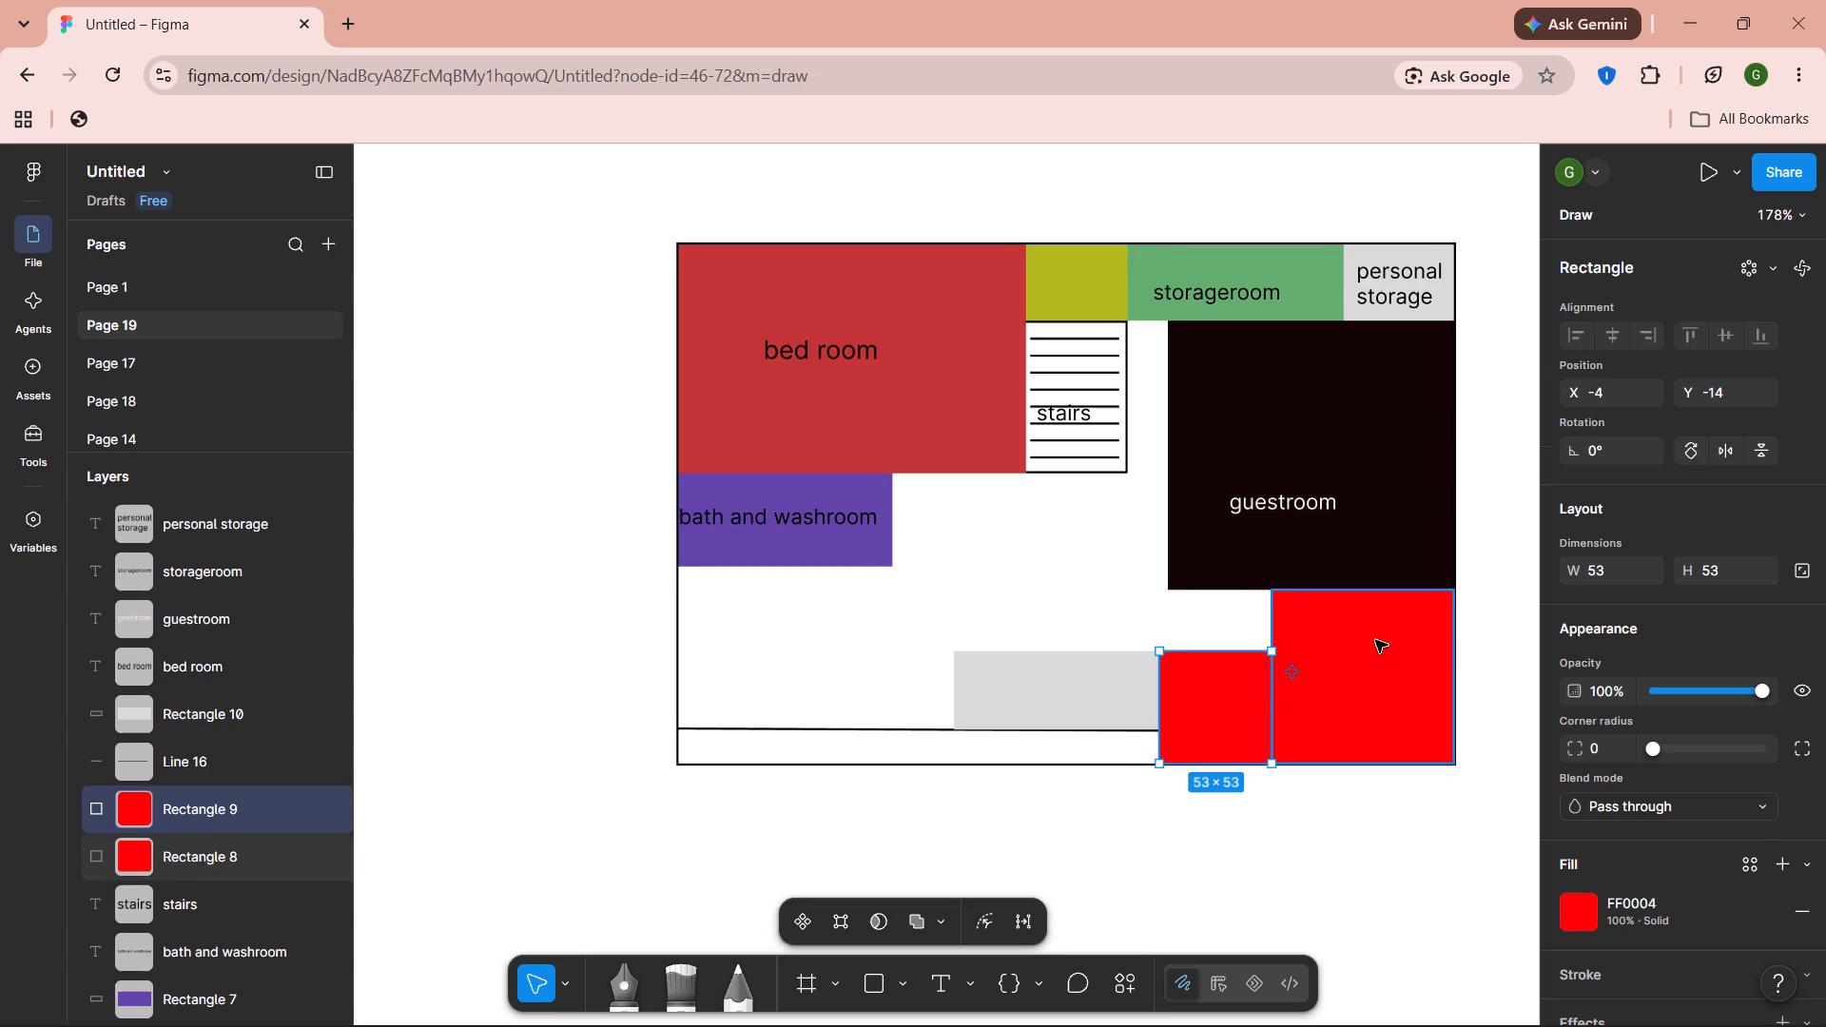
left_click(1375, 640)
left_click(951, 985)
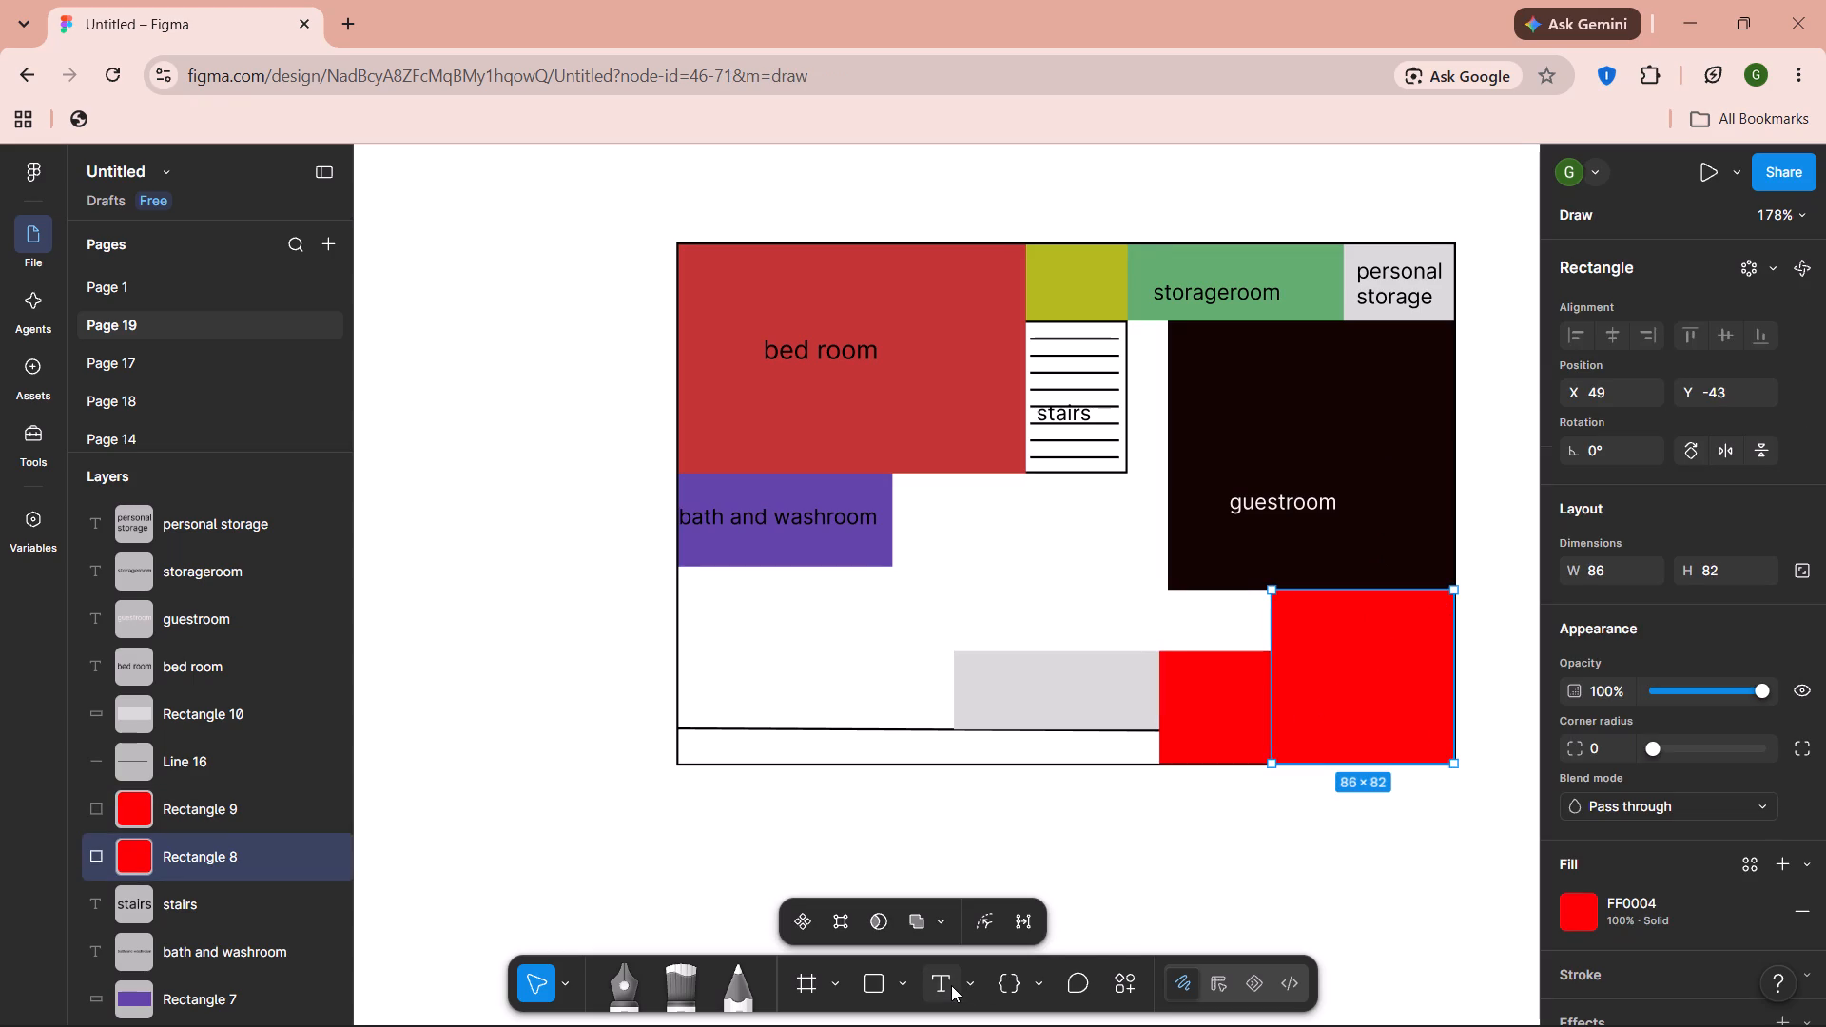
left_click(1318, 639)
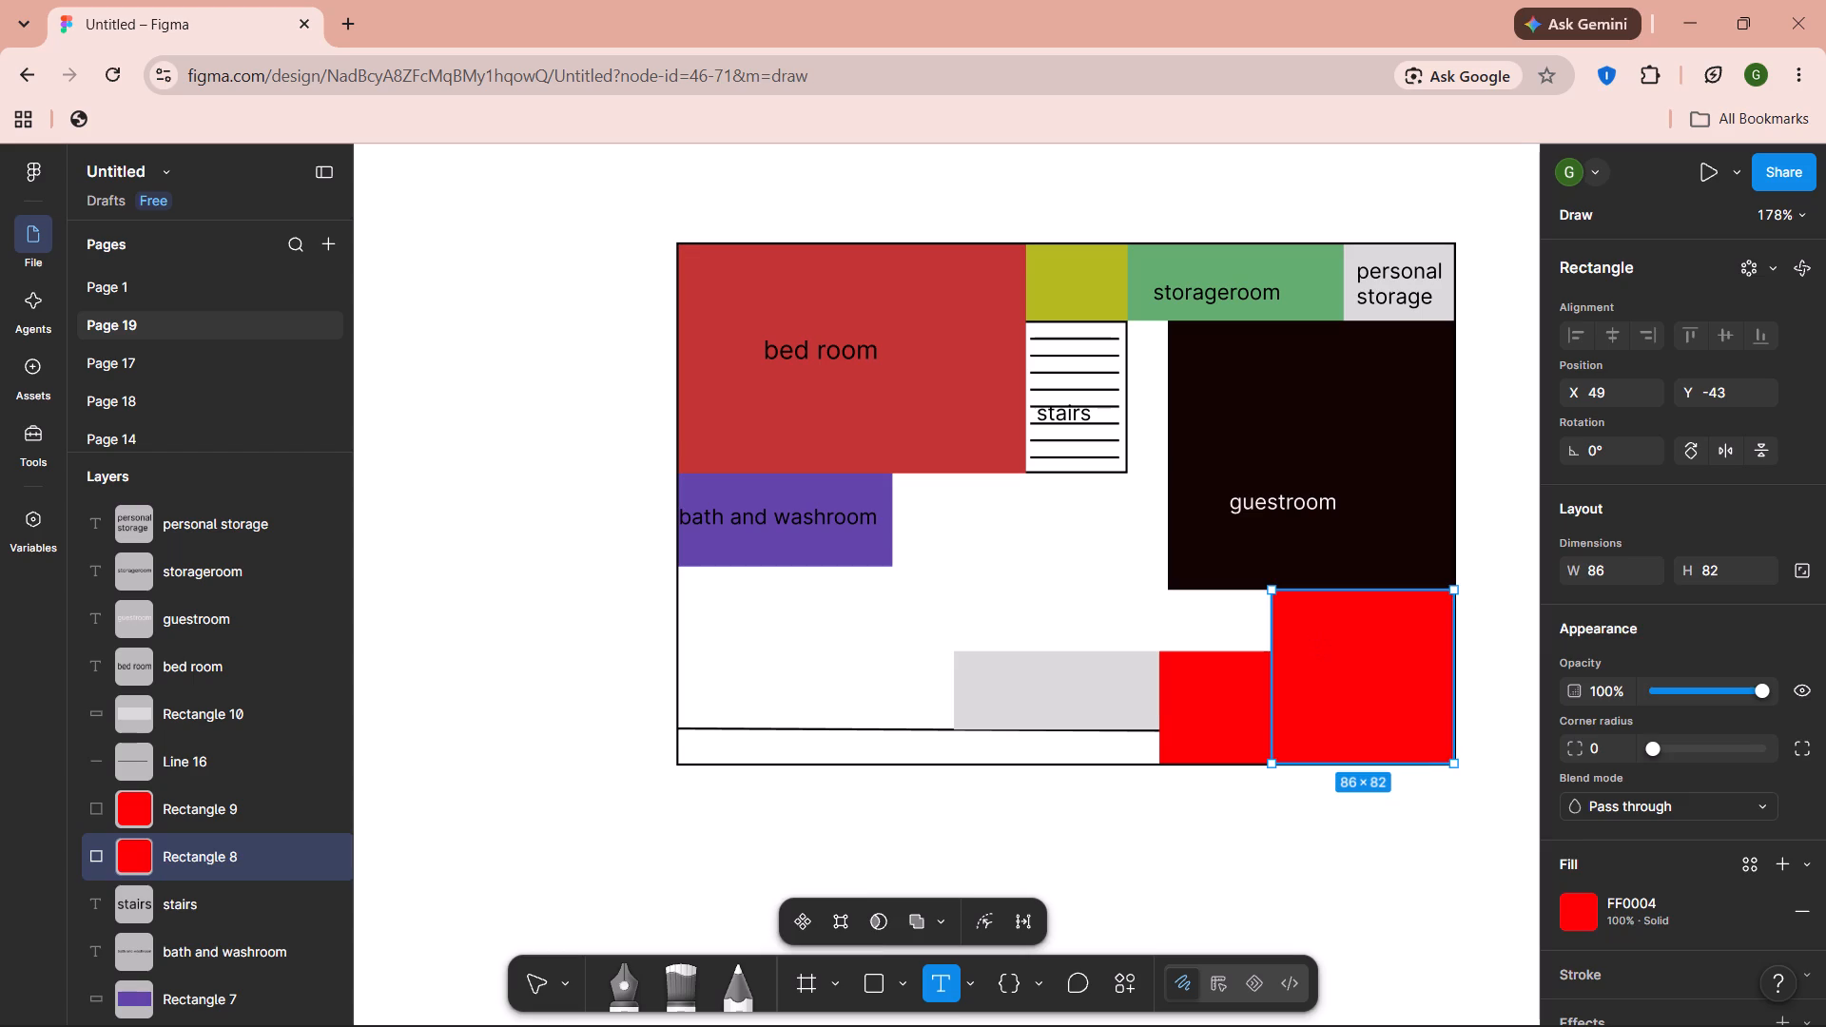
type("cr")
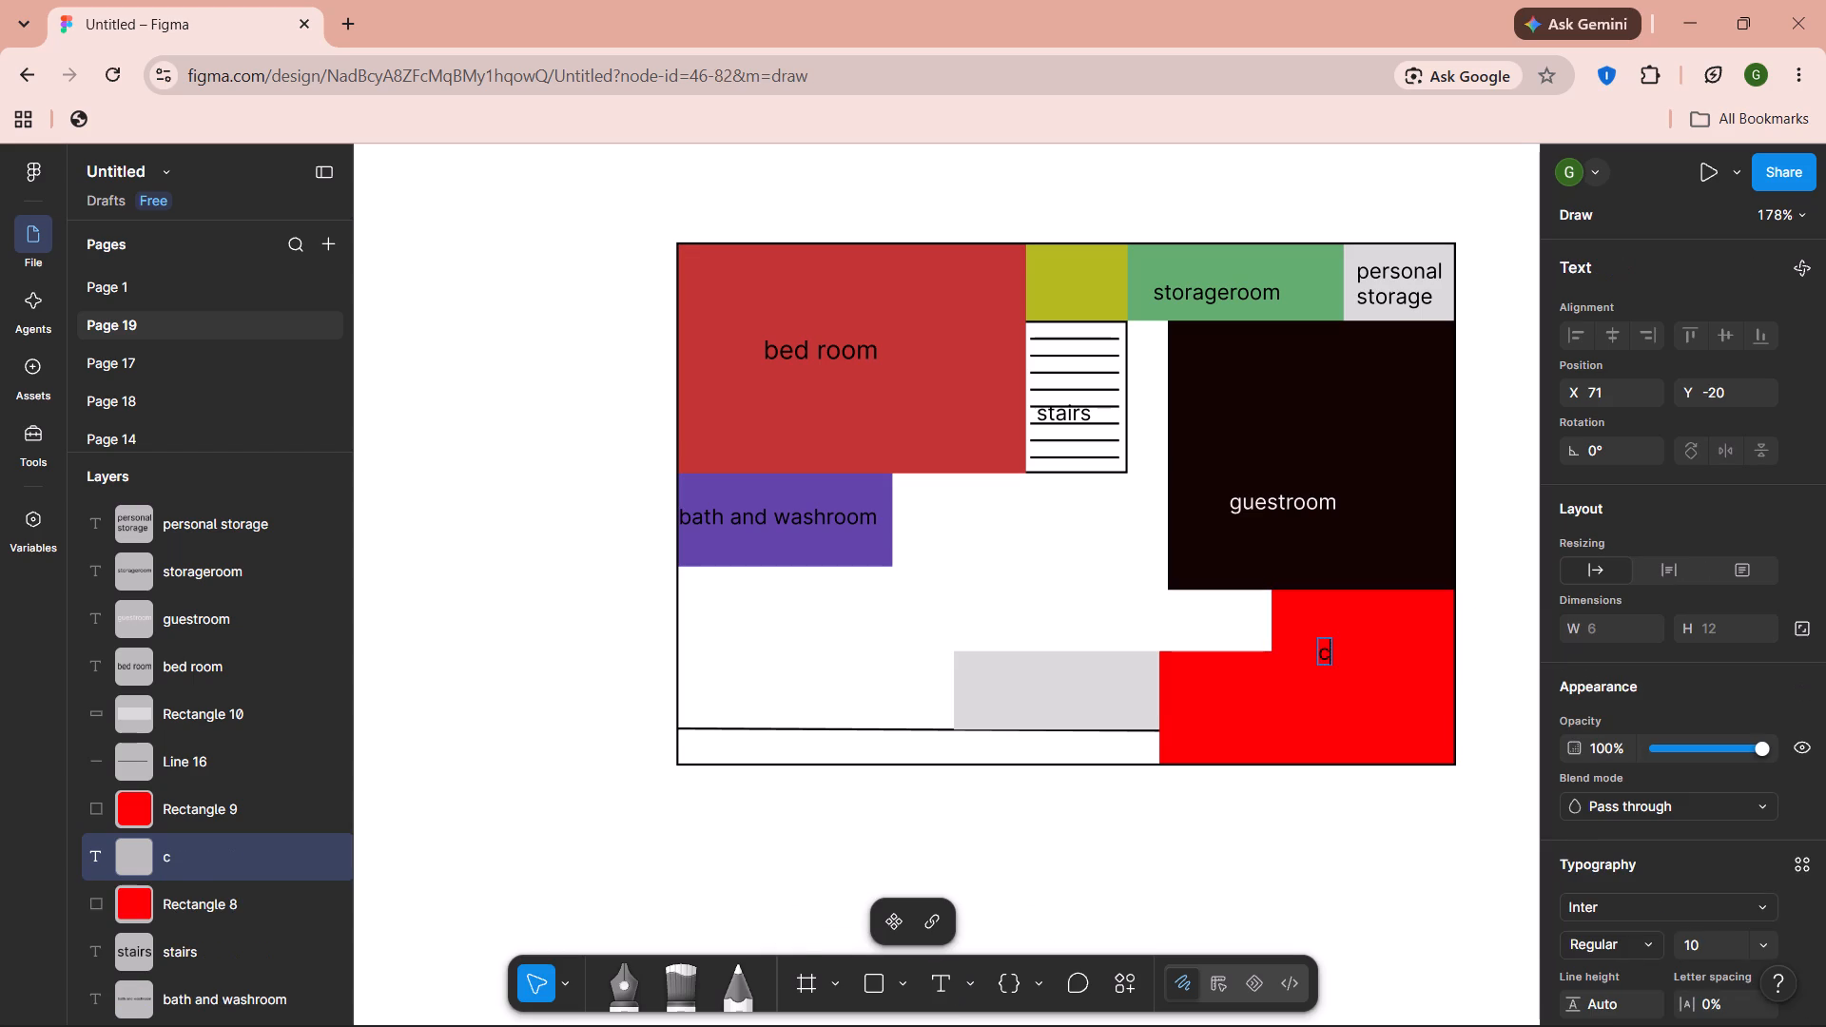
key("BackSpace")
type("ar parking")
key("space")
key("Return")
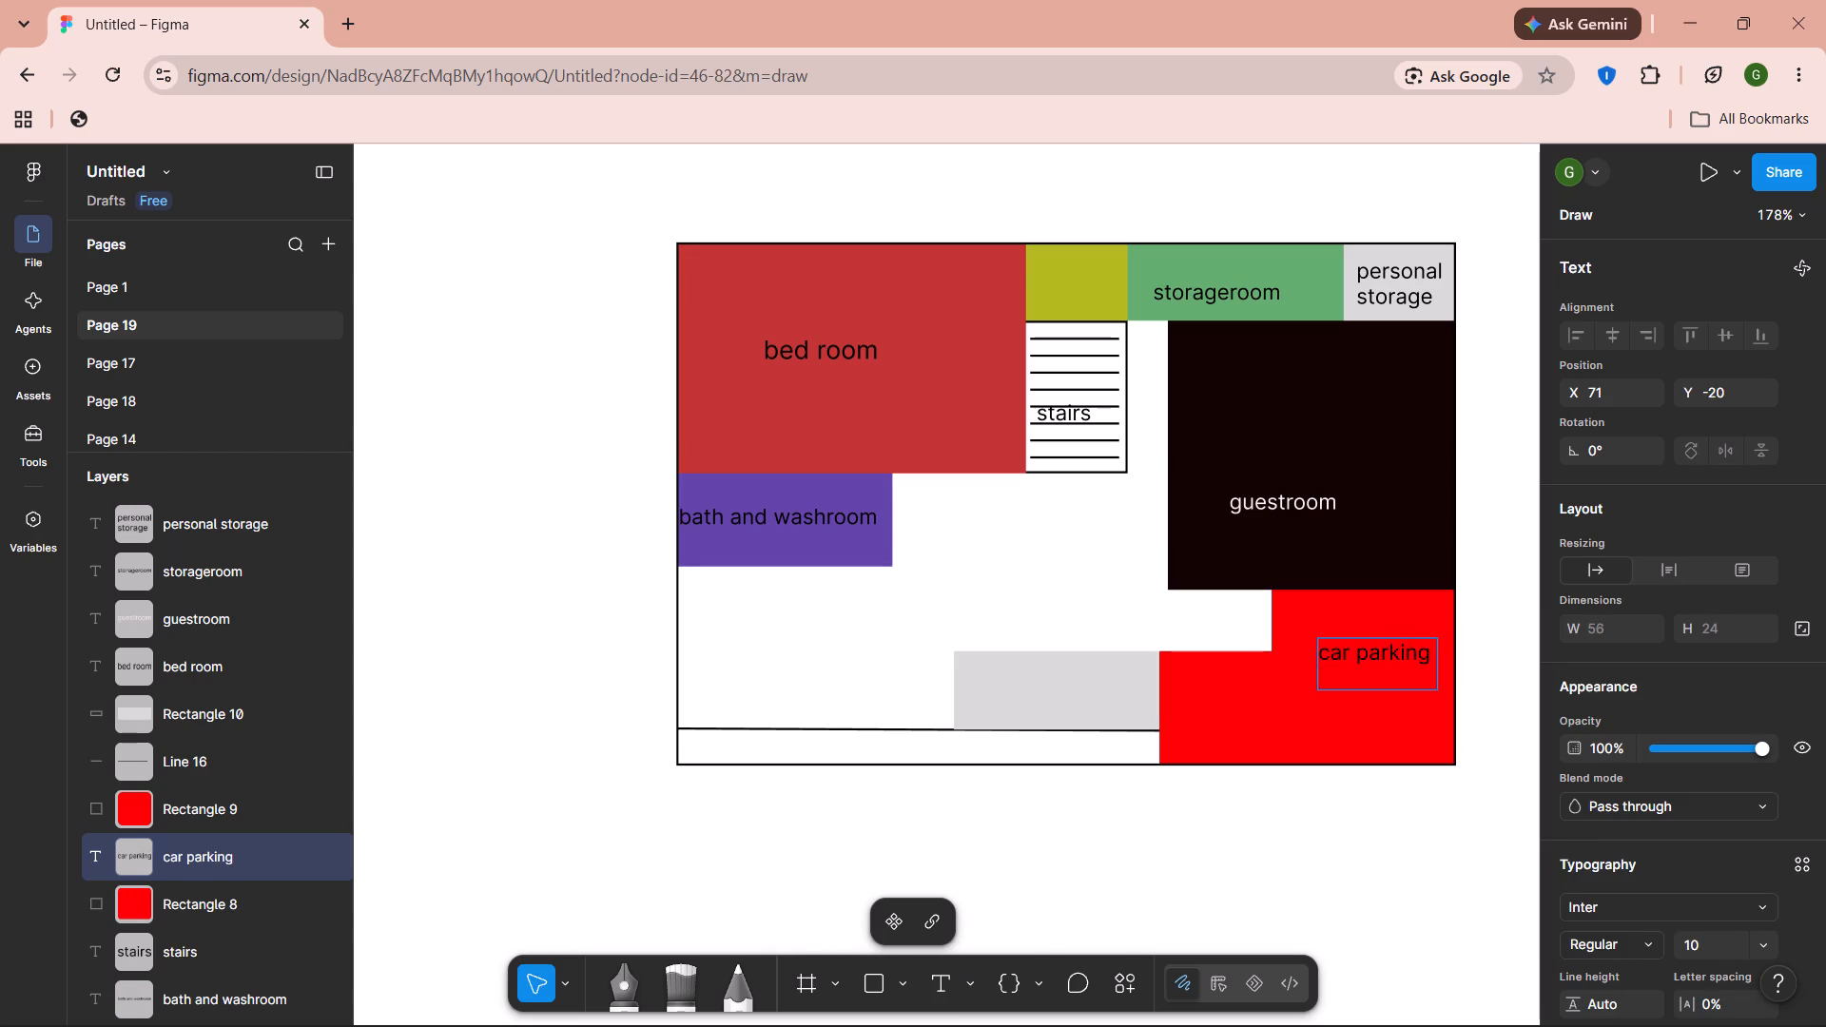
left_click(1191, 694)
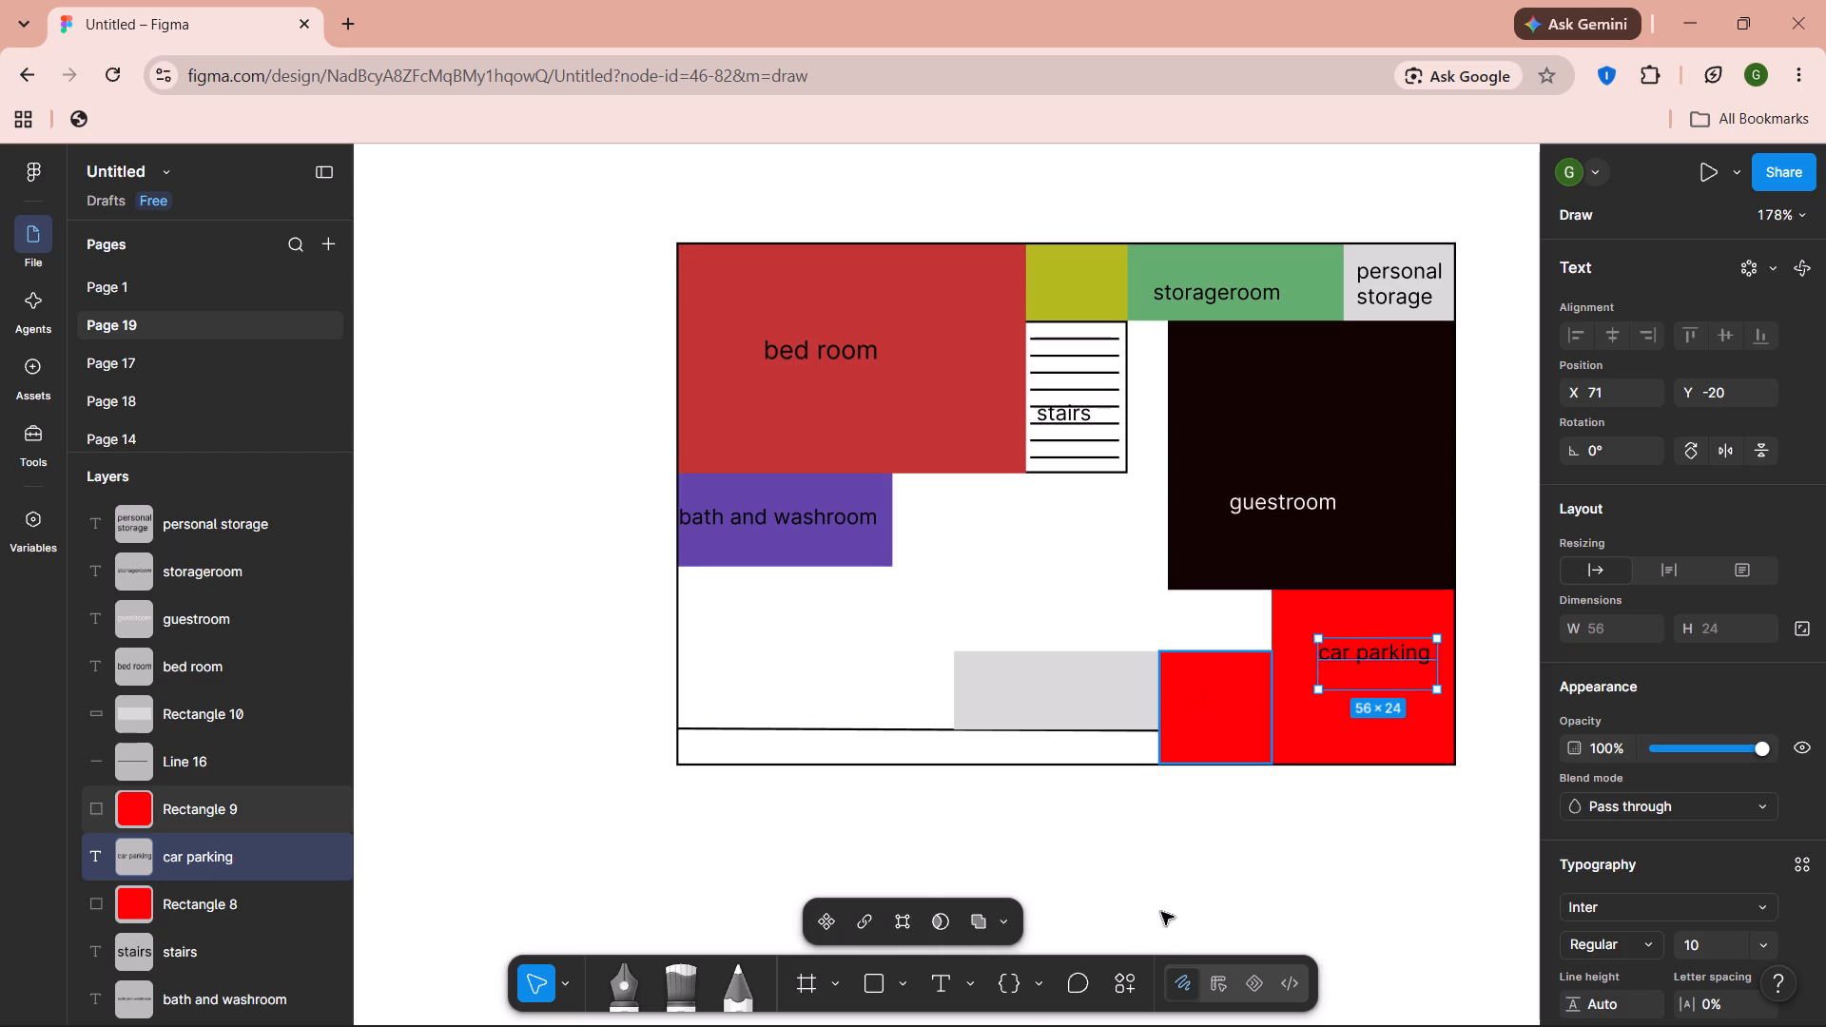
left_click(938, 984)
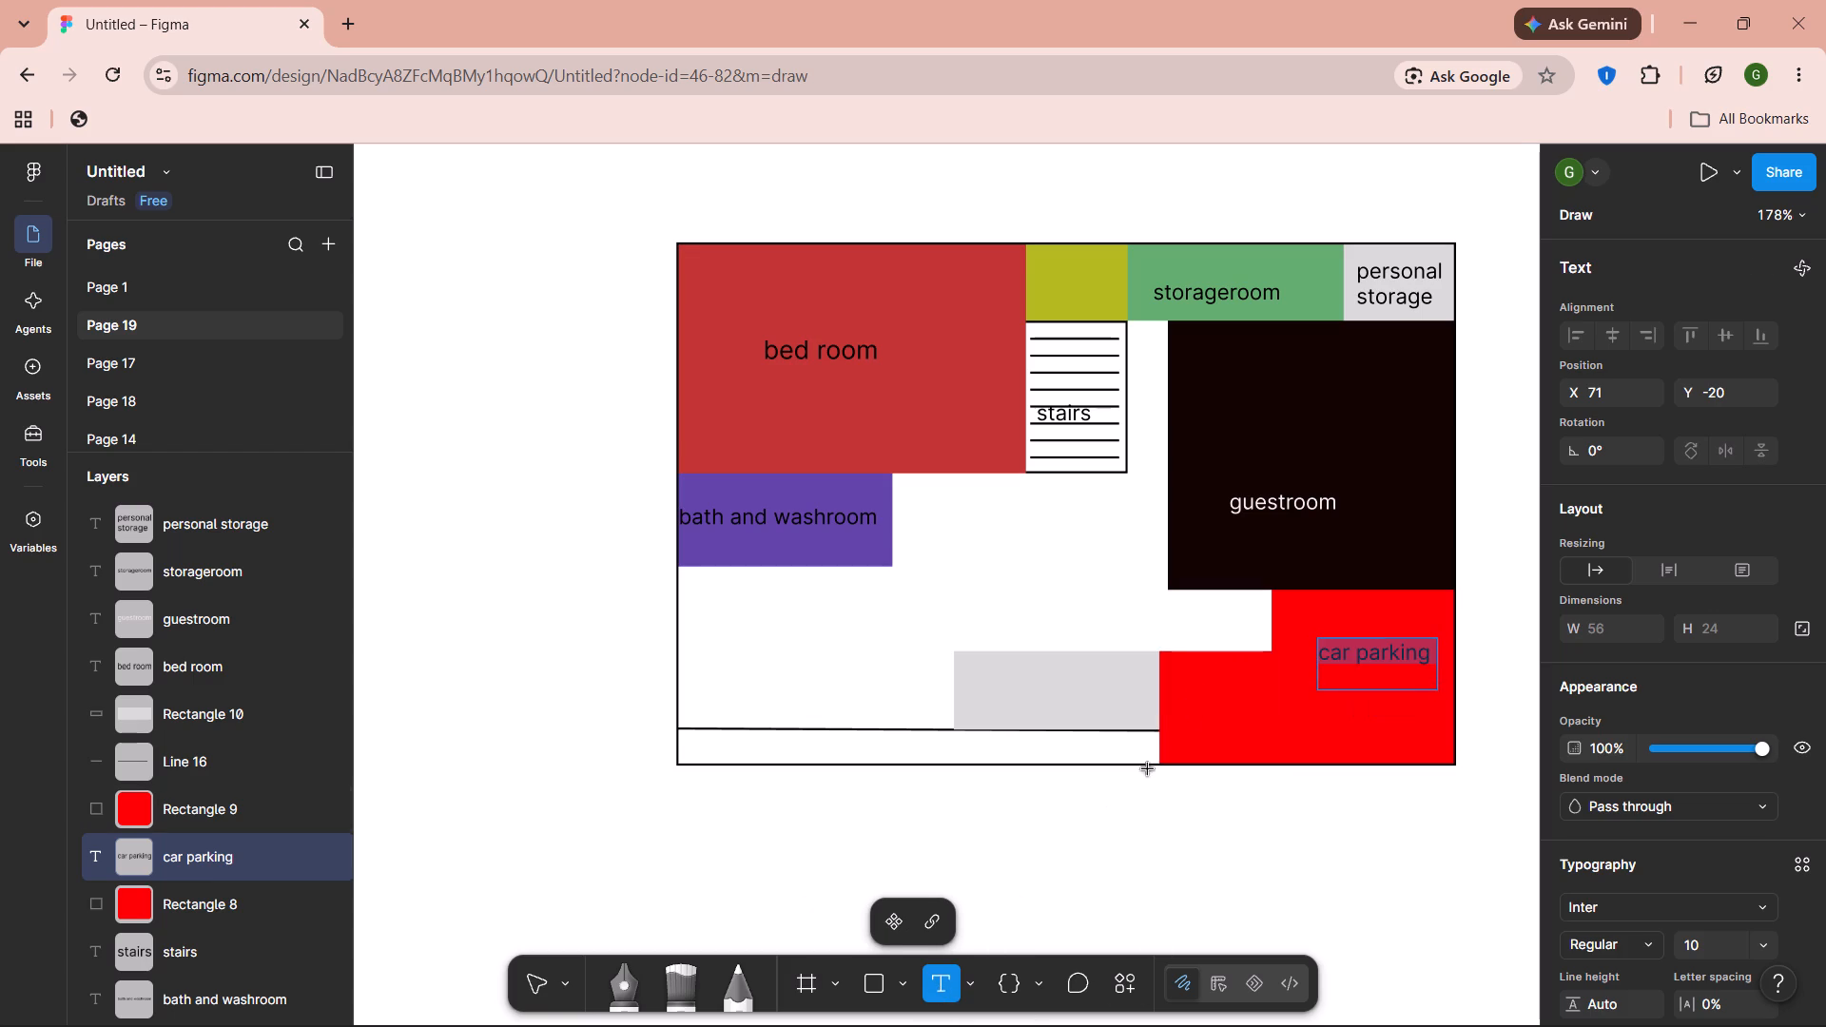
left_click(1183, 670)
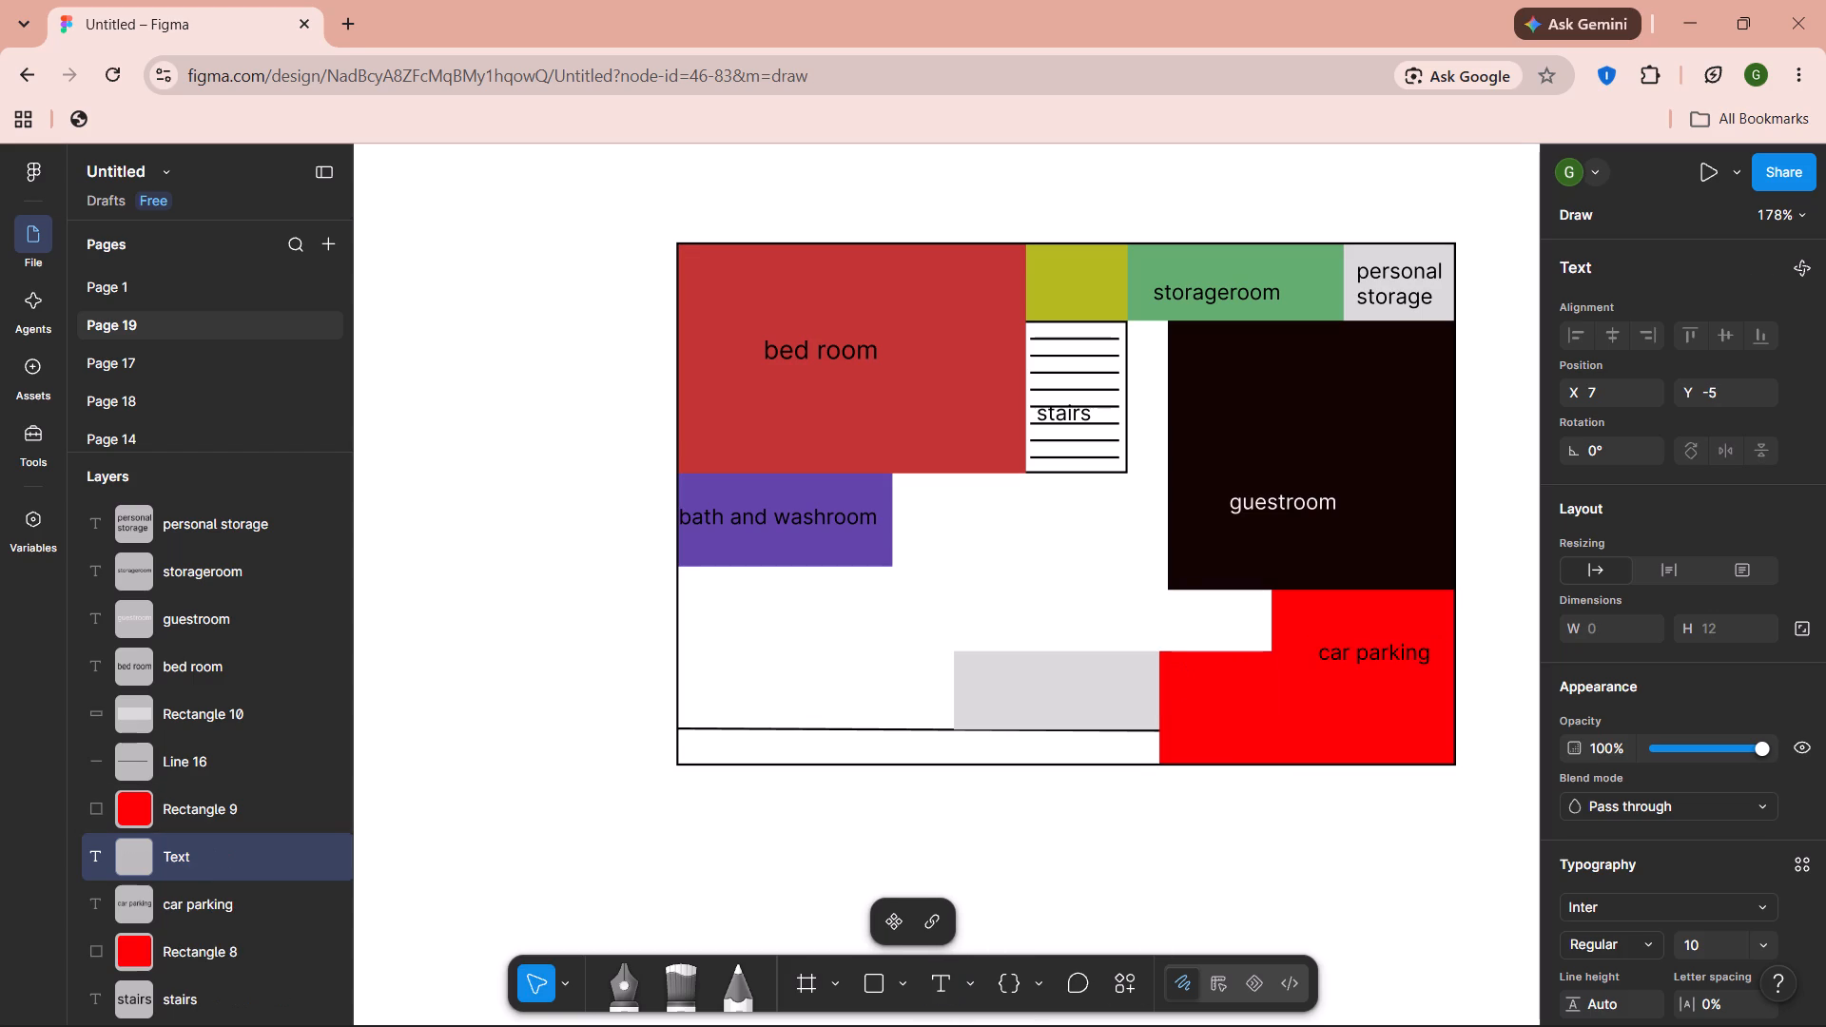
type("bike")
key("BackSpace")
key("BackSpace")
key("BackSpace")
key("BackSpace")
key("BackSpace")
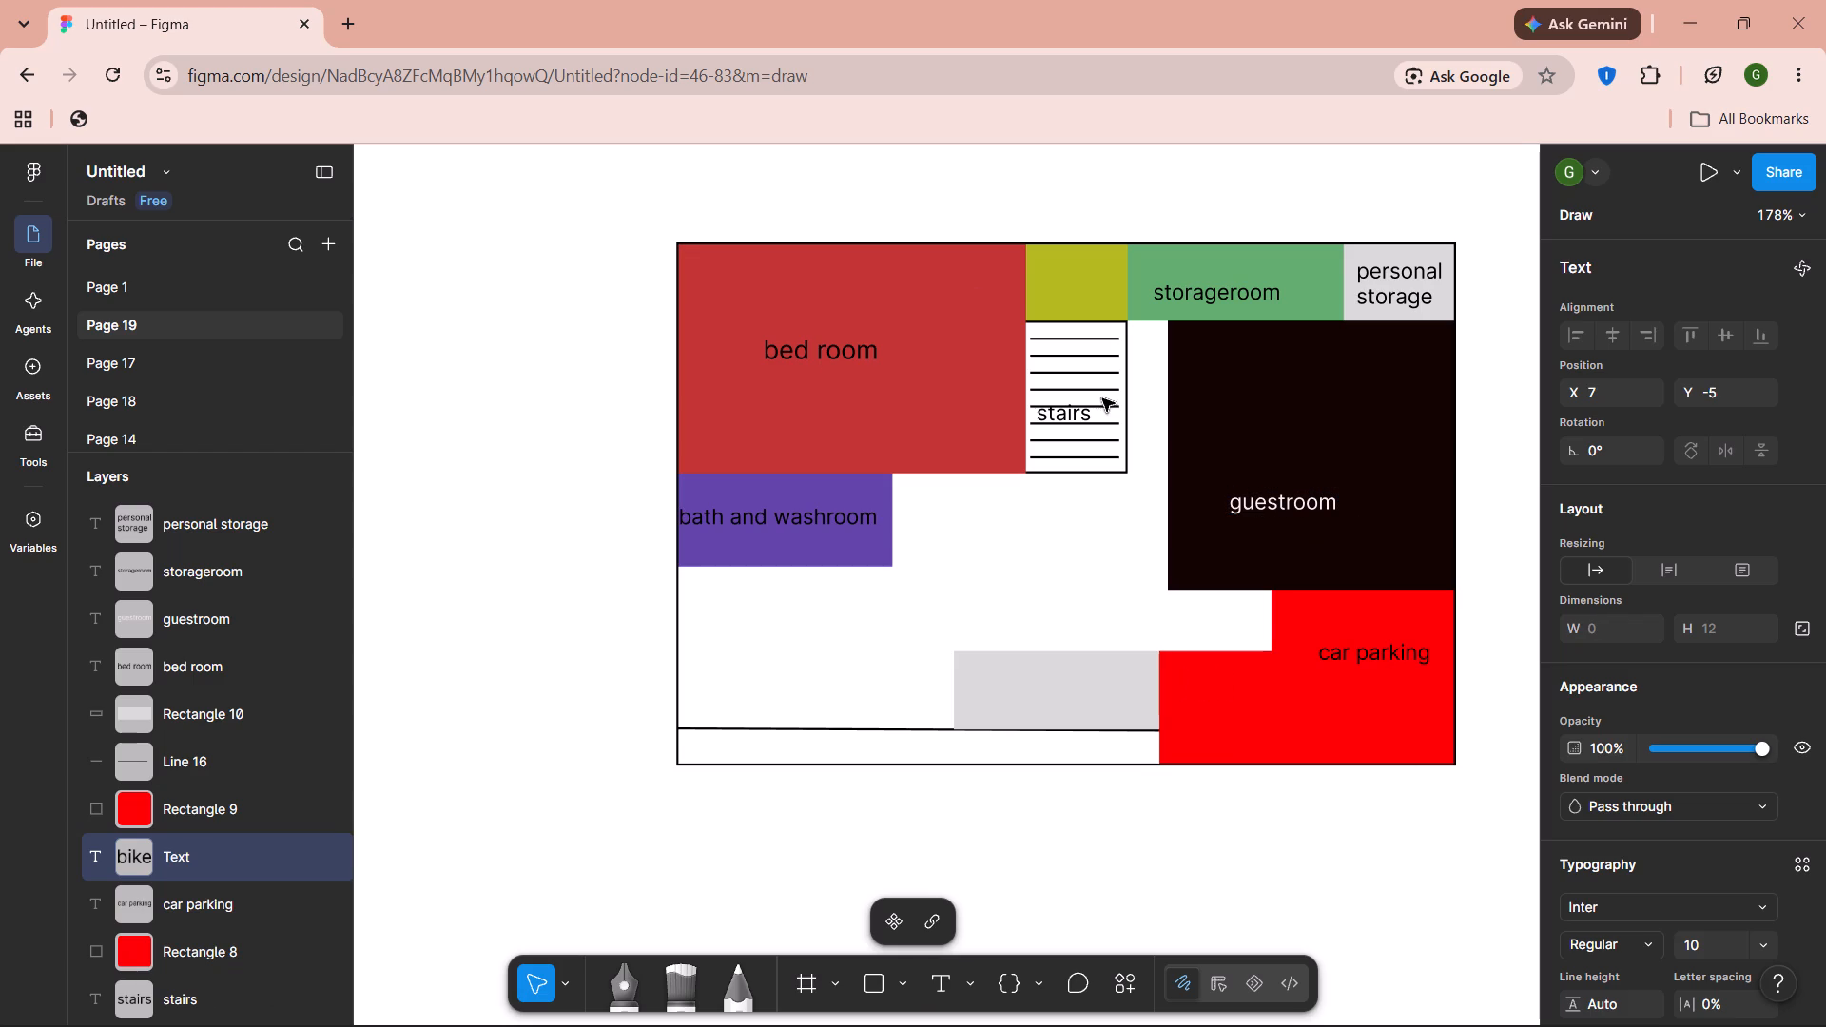
Open the asset libraries and look over the available component kits.
scroll(1156, 406, "down", 3)
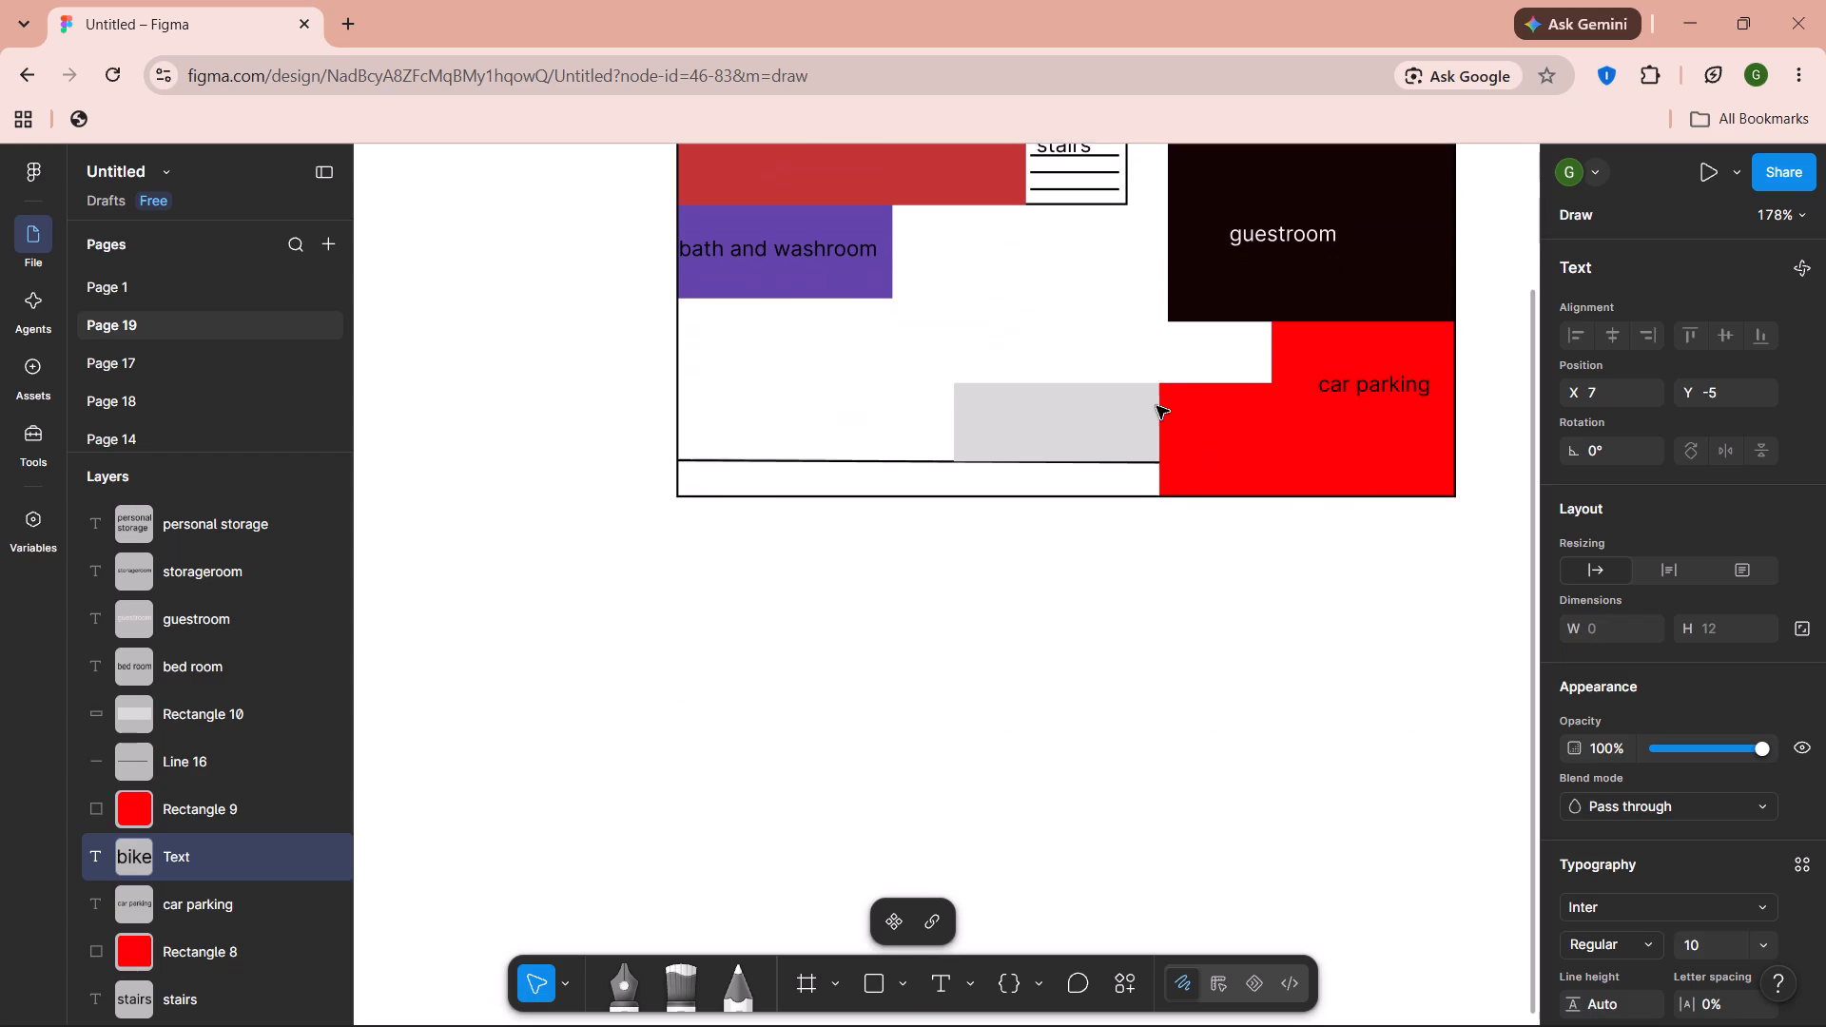
scroll(1156, 406, "down", 2)
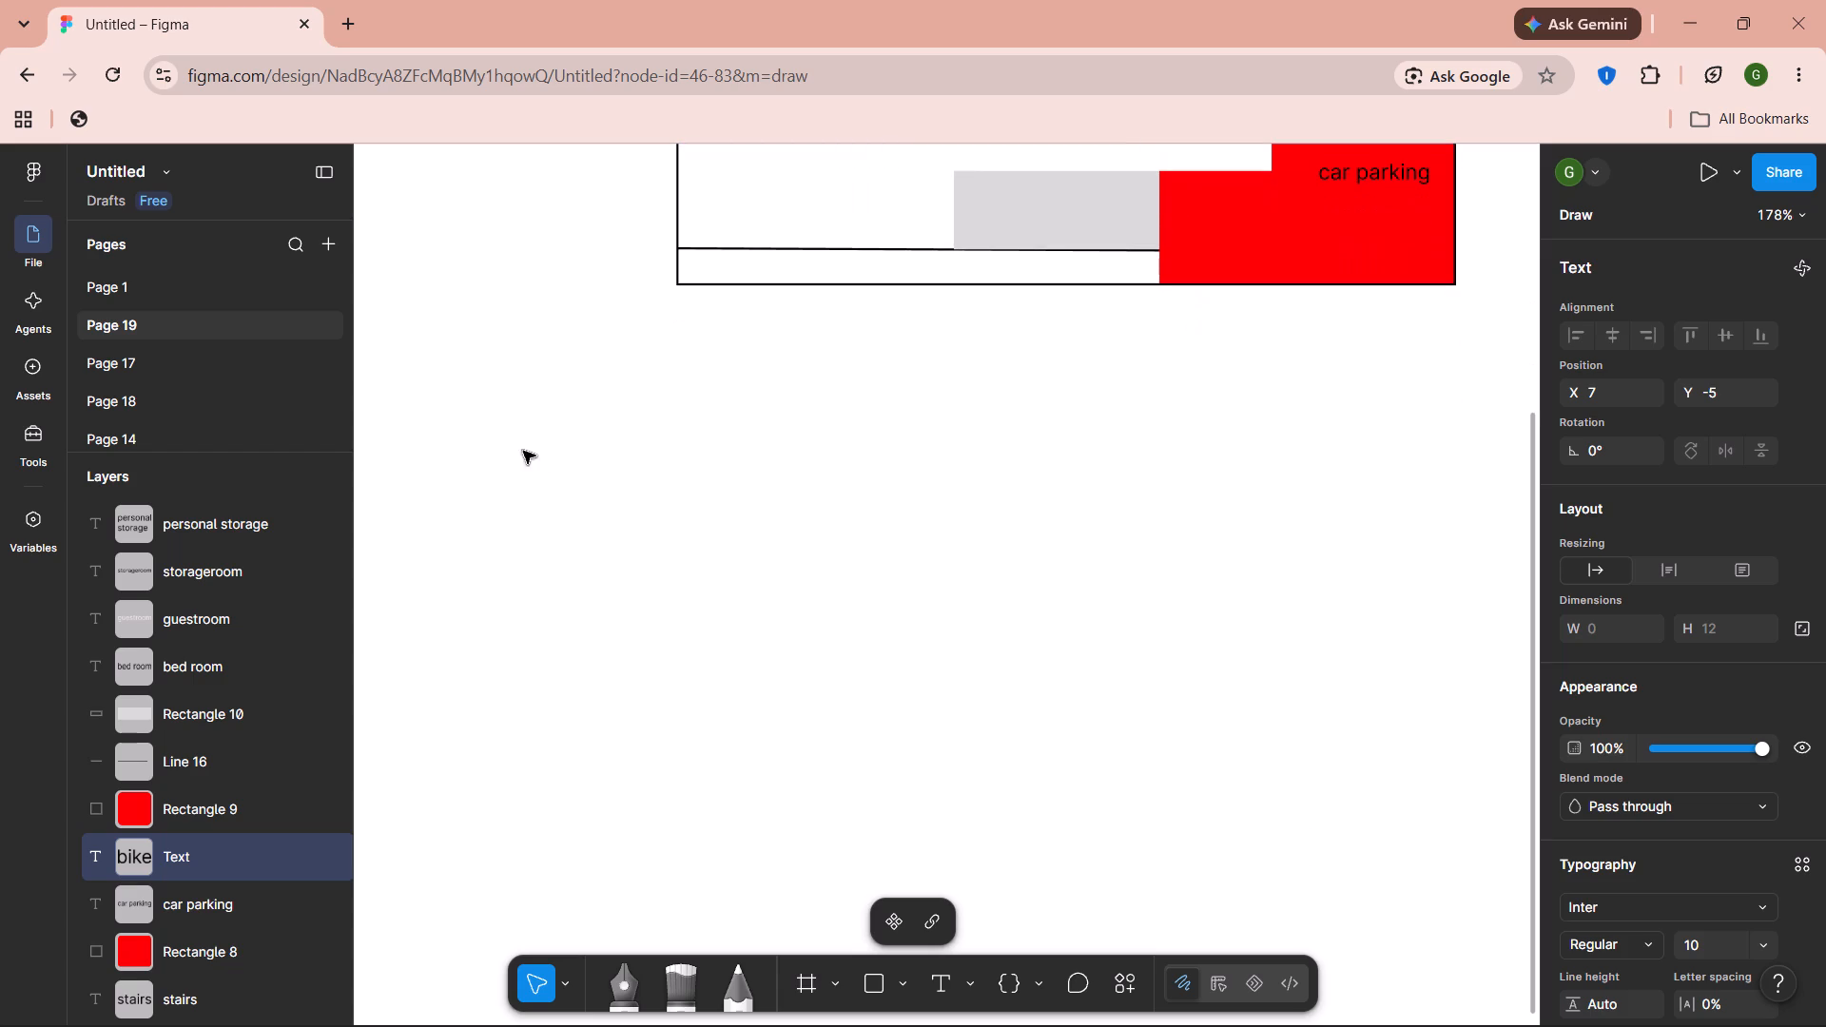
left_click(33, 317)
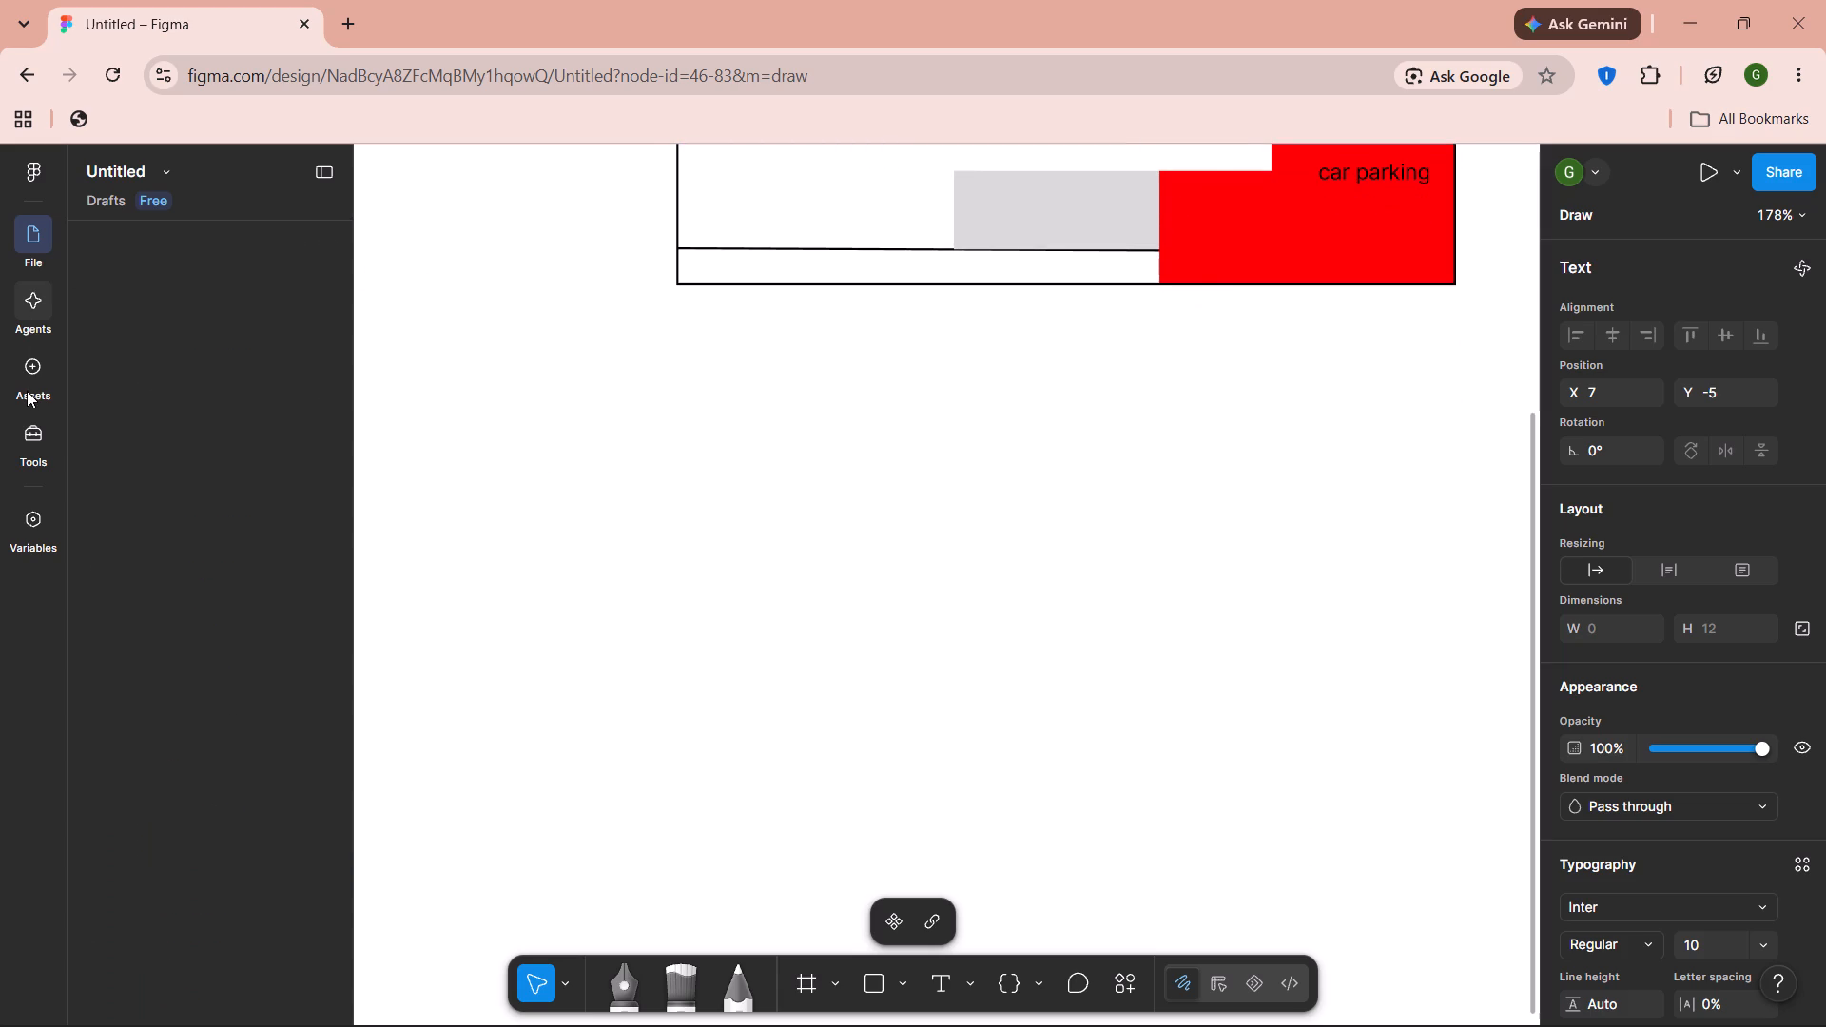
left_click(27, 391)
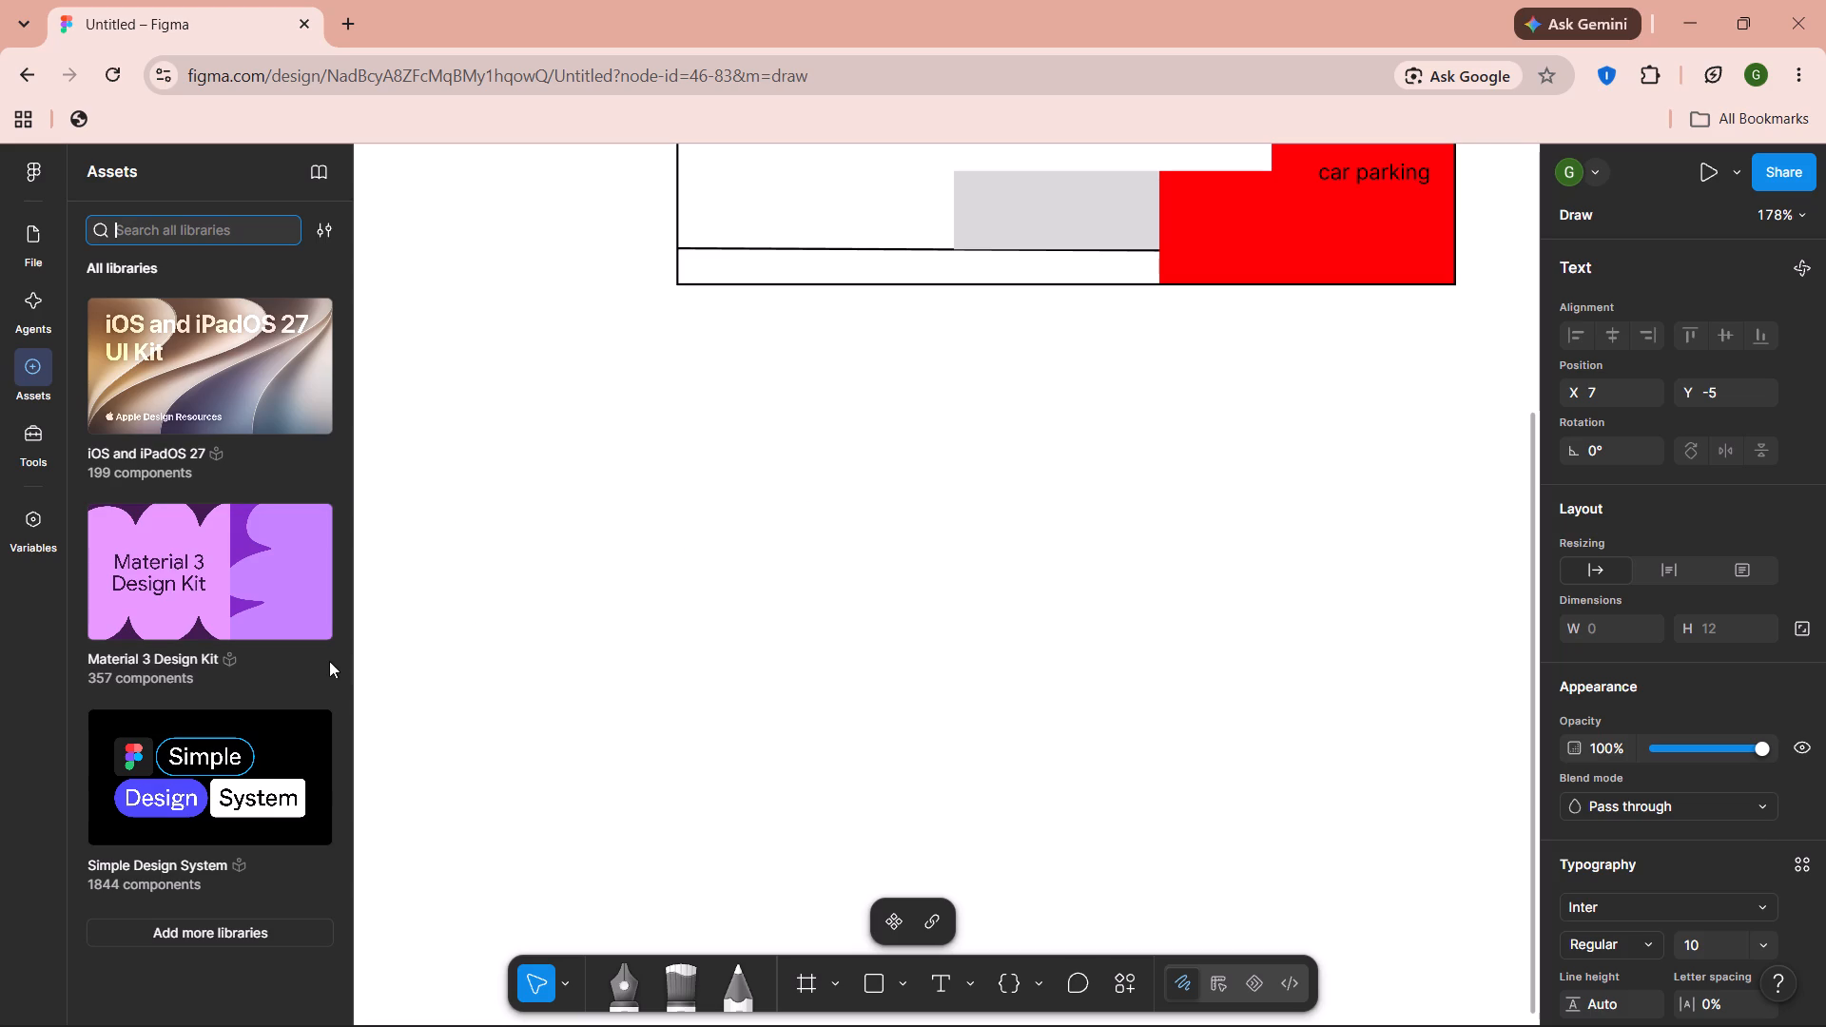
scroll(259, 668, "up", 1)
scroll(781, 640, "down", 1)
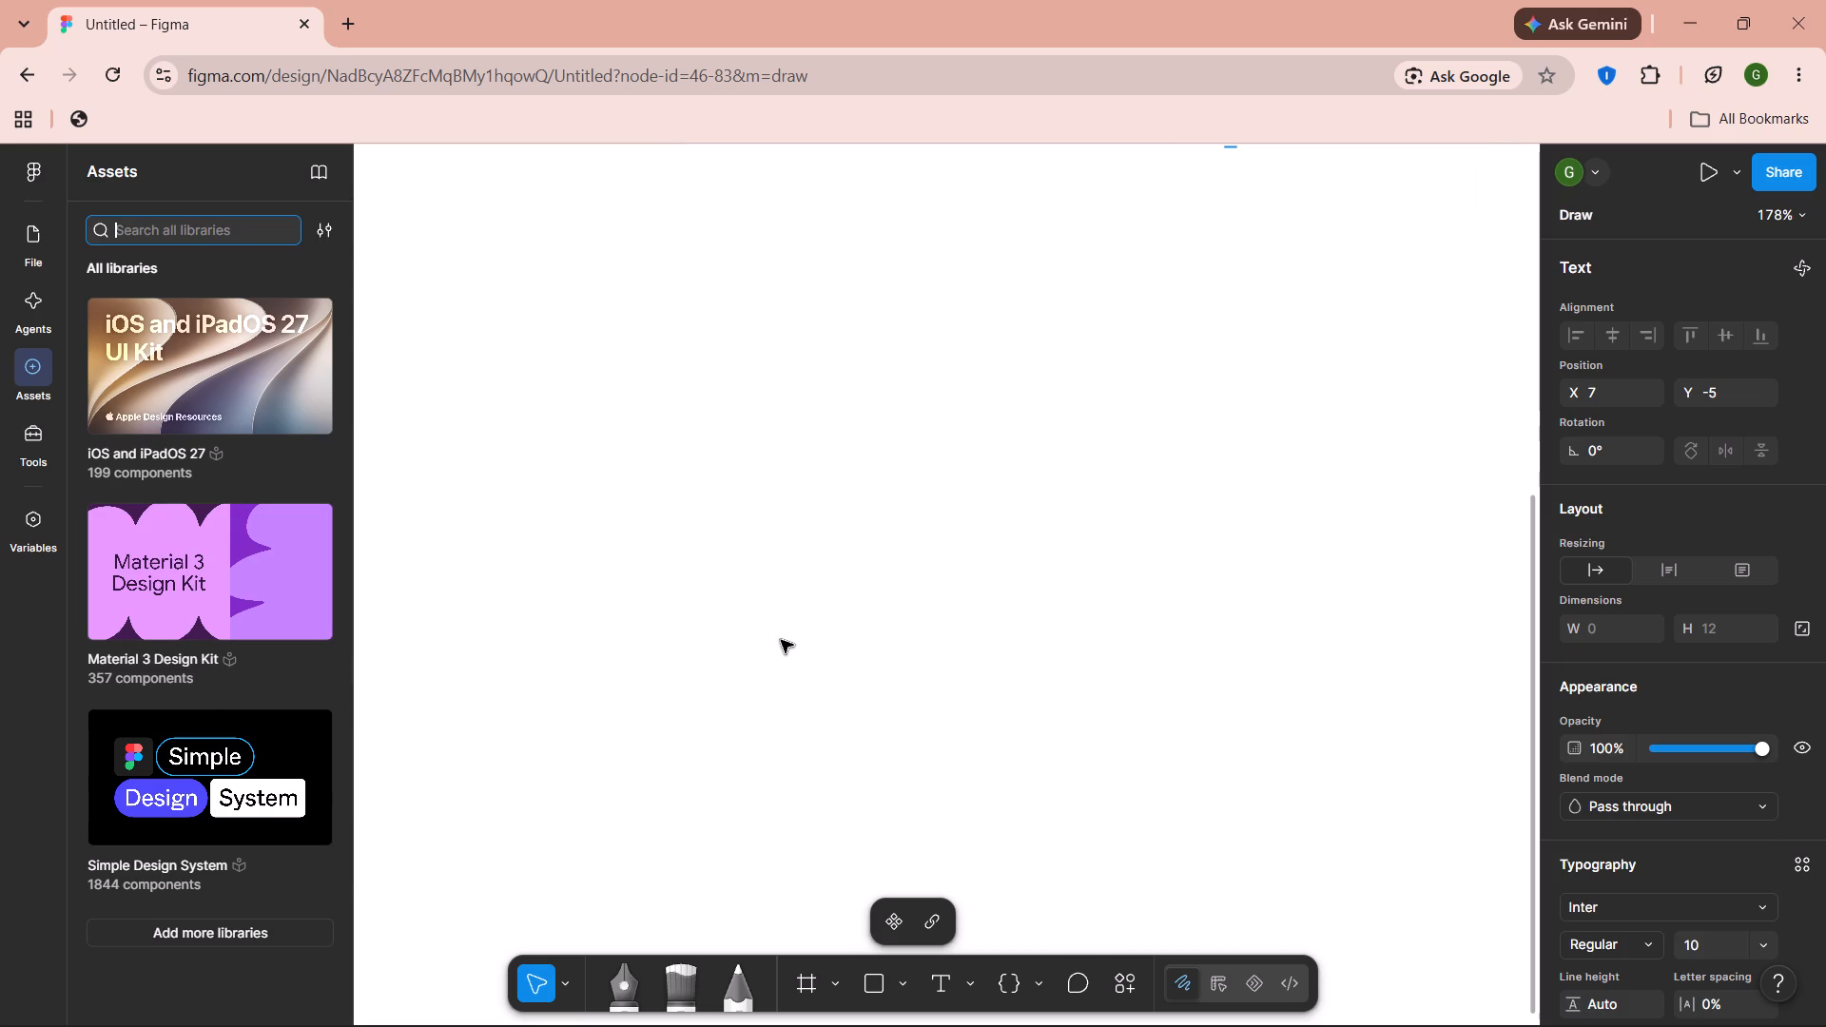
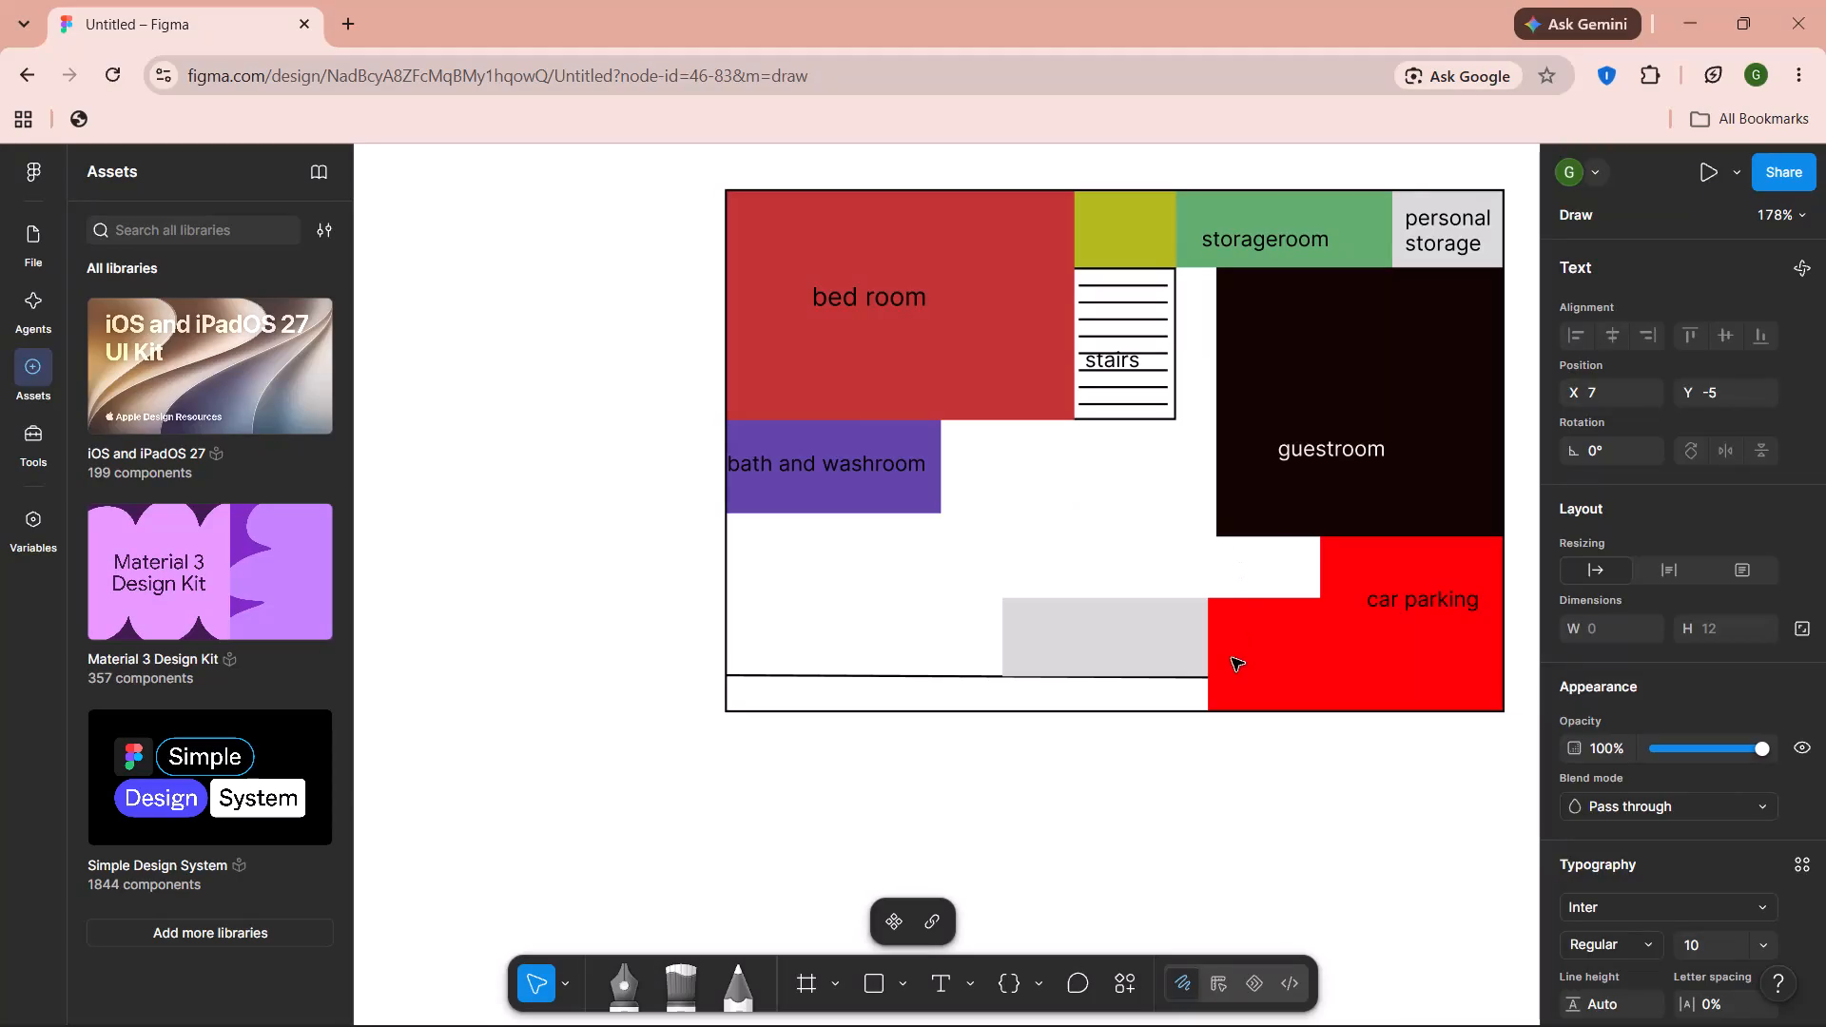
Add the text label "bike parking" on the smaller red rectangle beside the car parking area, at X 5, Y -2.
left_click(1225, 632)
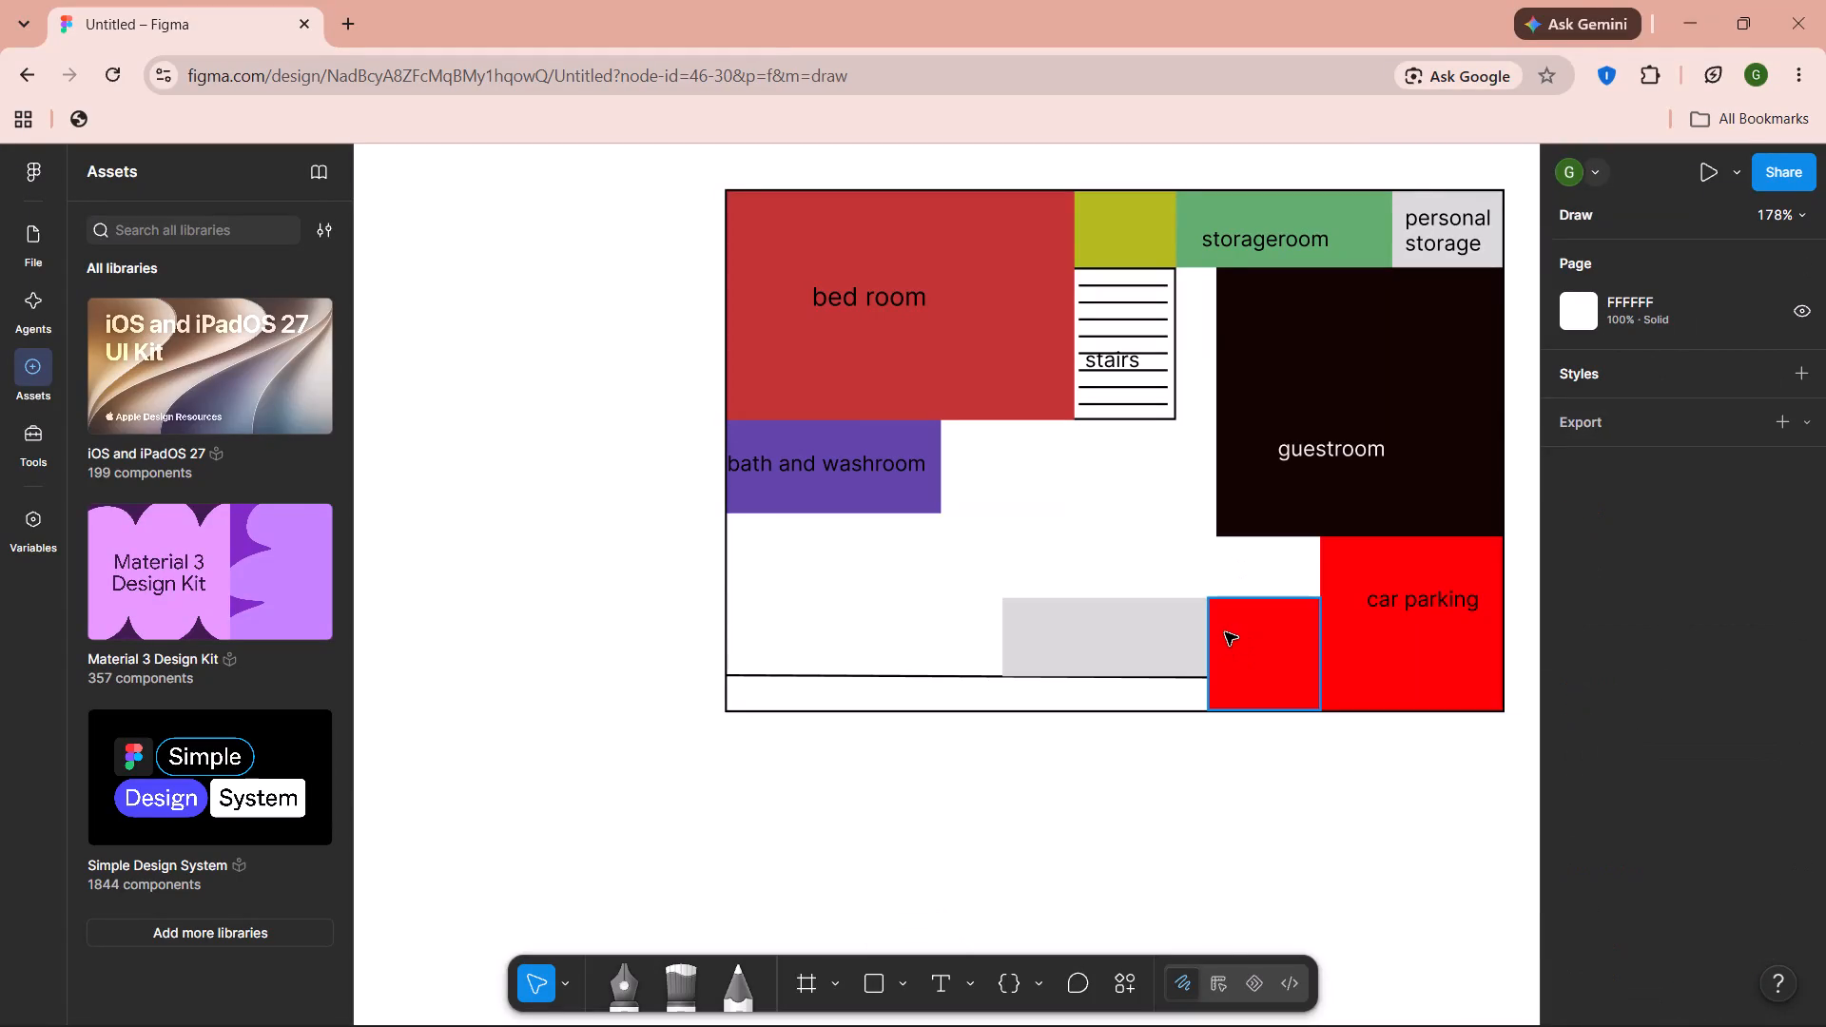
left_click(953, 983)
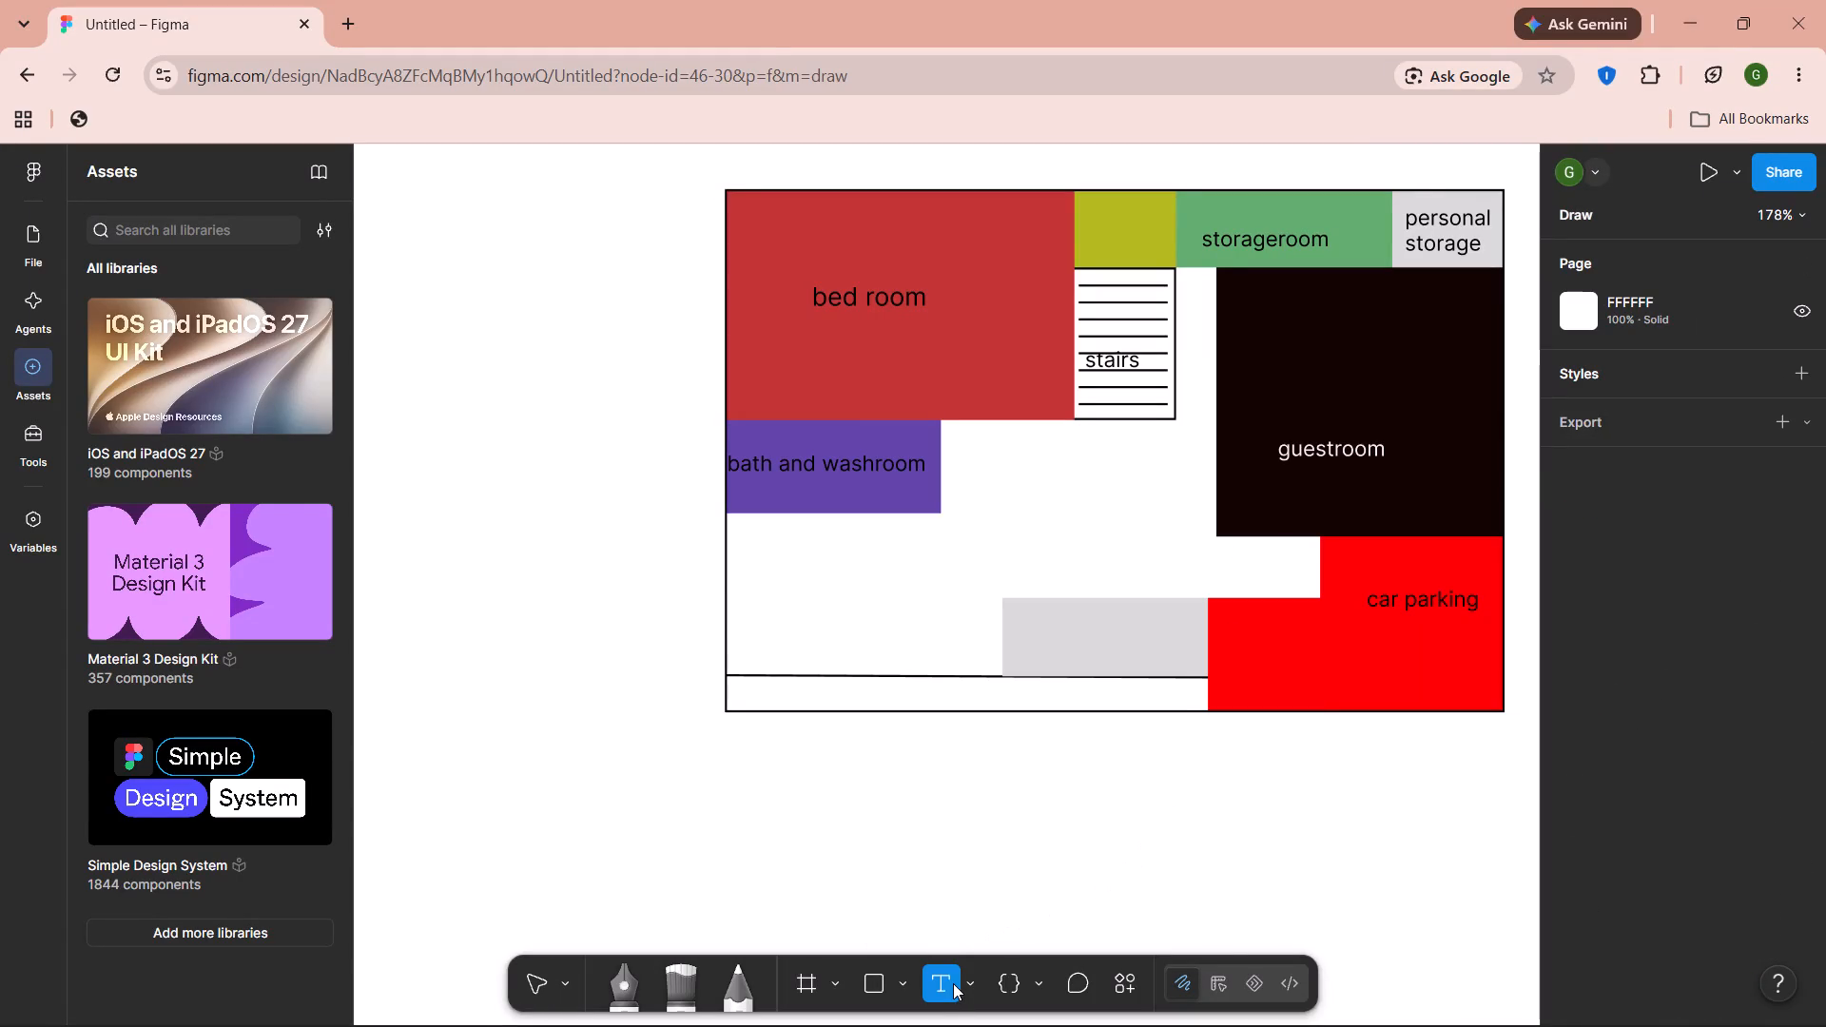
left_click(1227, 624)
type("dr")
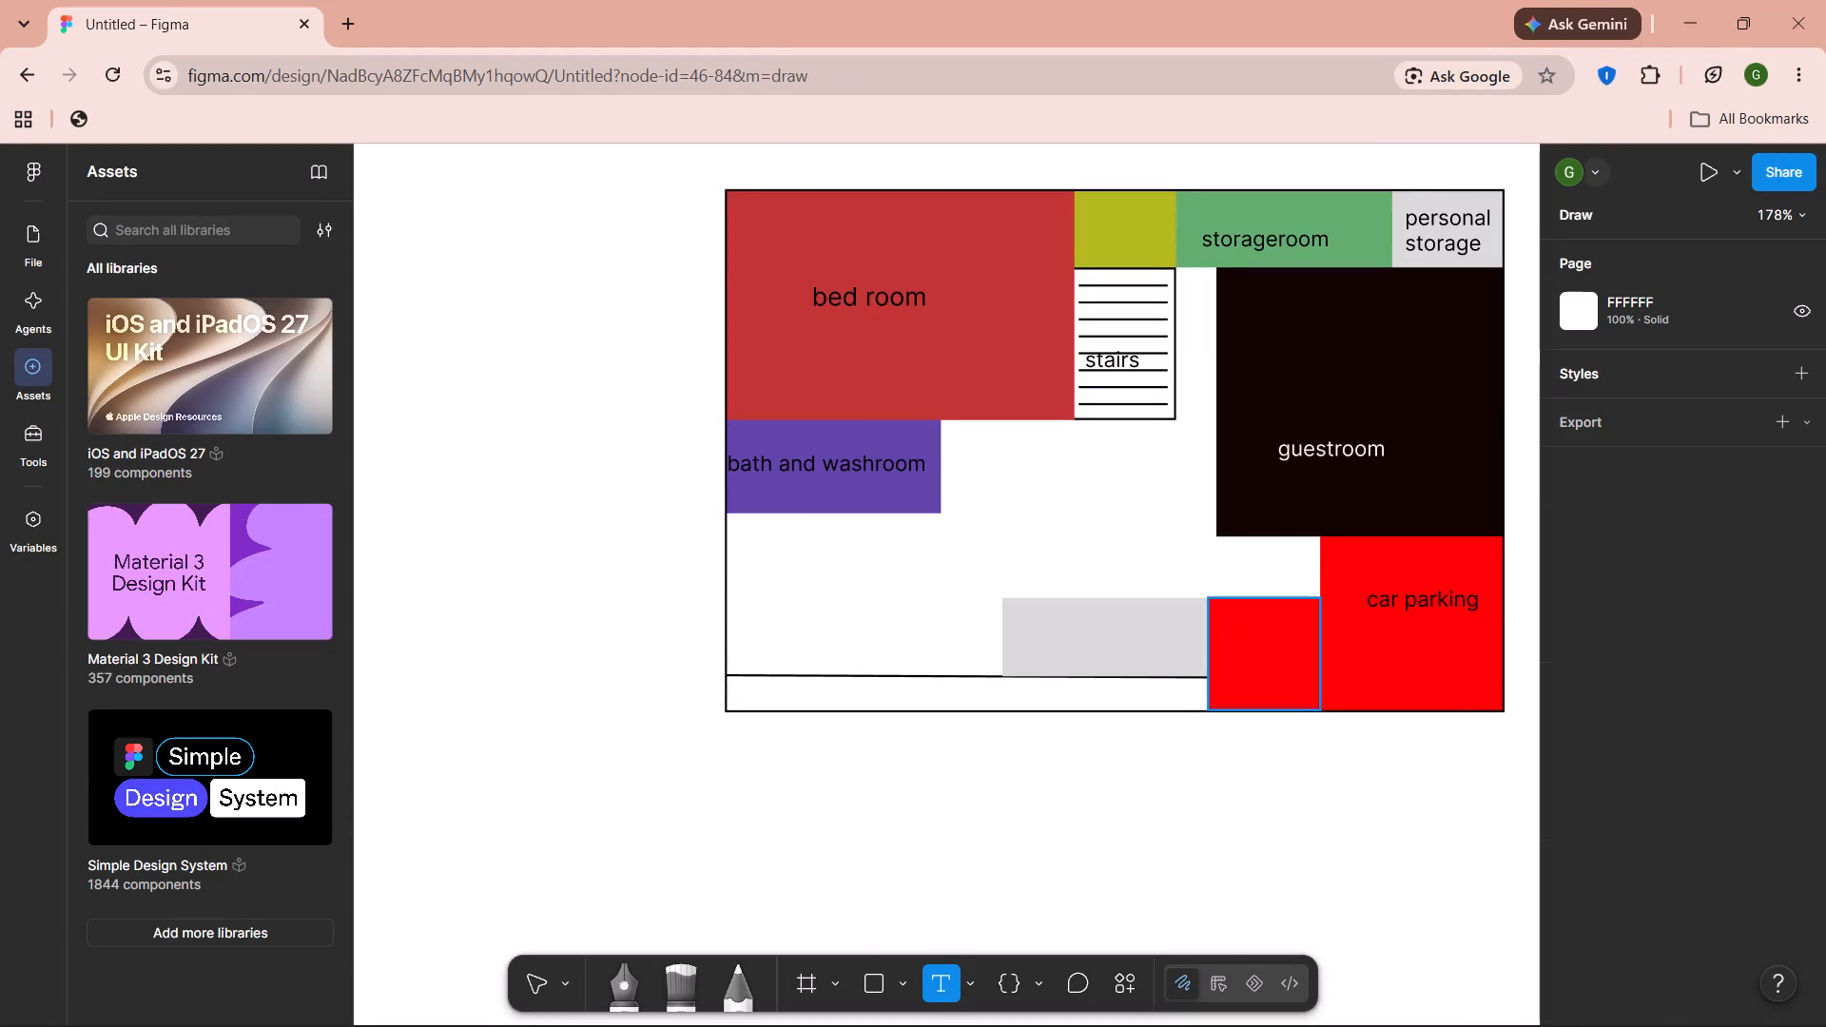
key("BackSpace")
key("BackSpace")
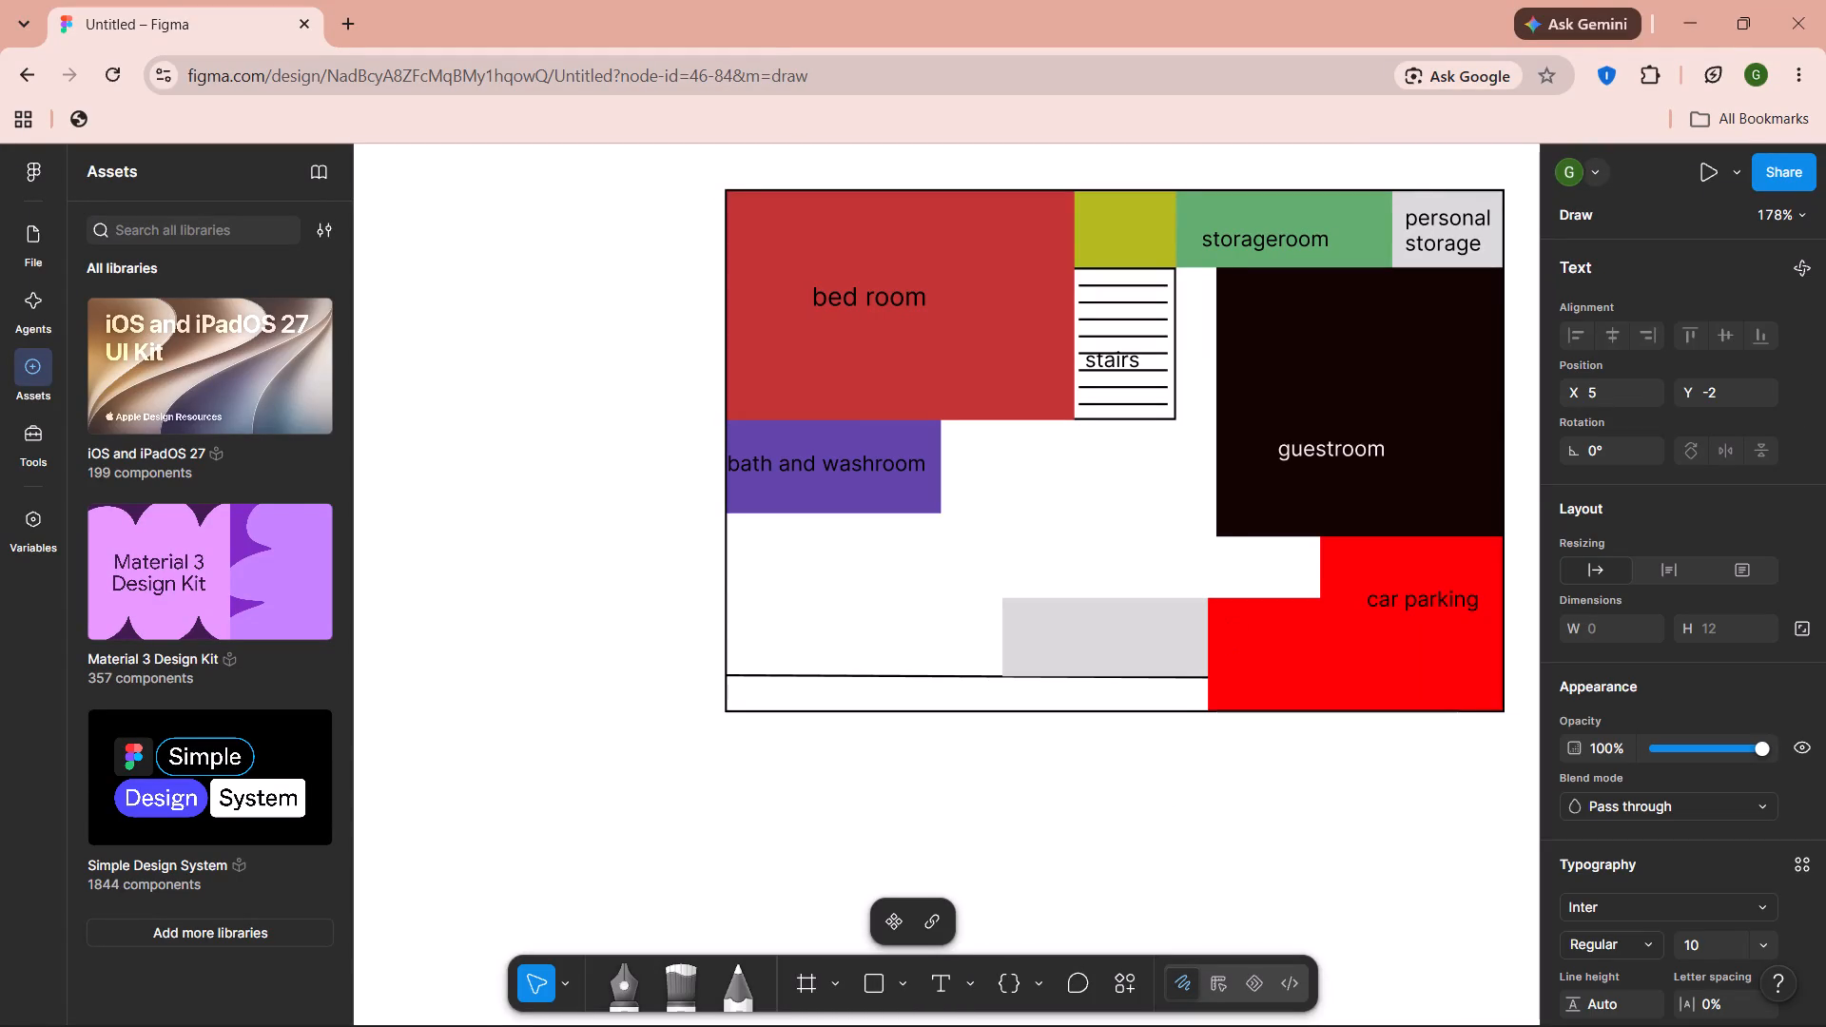
type("bike park")
key("i")
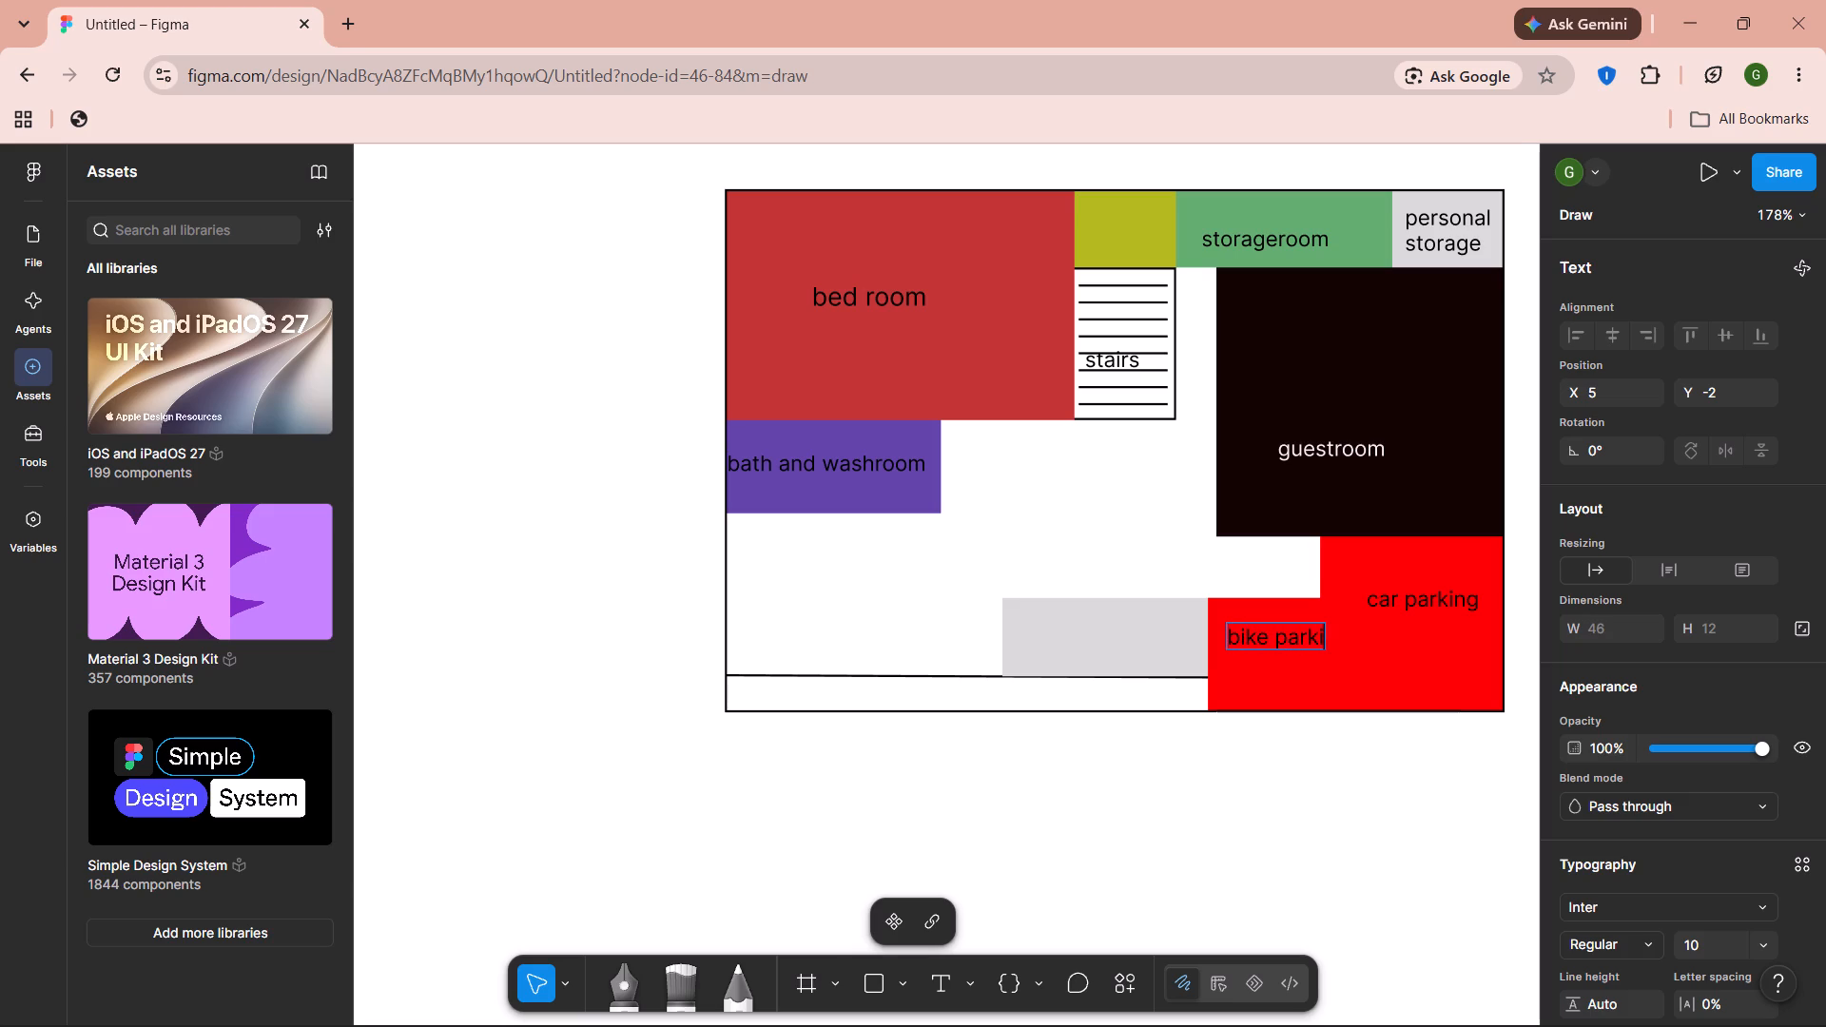
type("ng")
left_click(1177, 795)
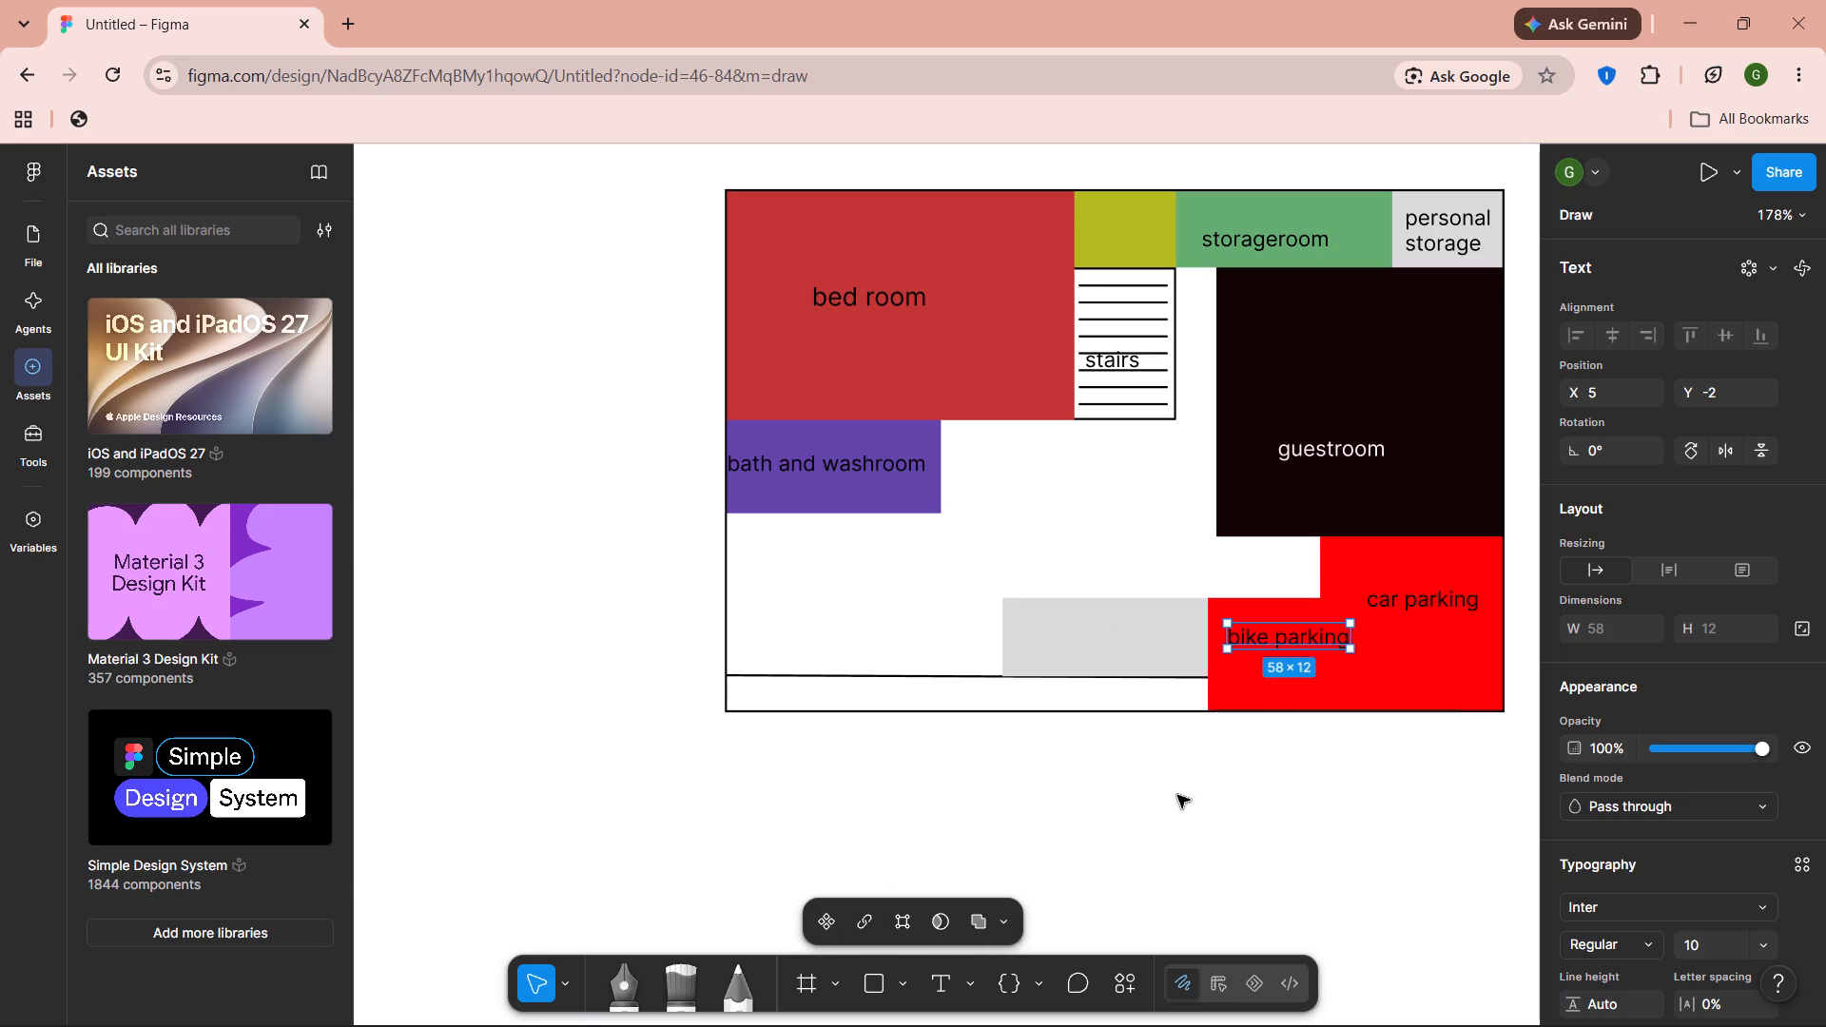
left_click(1059, 578)
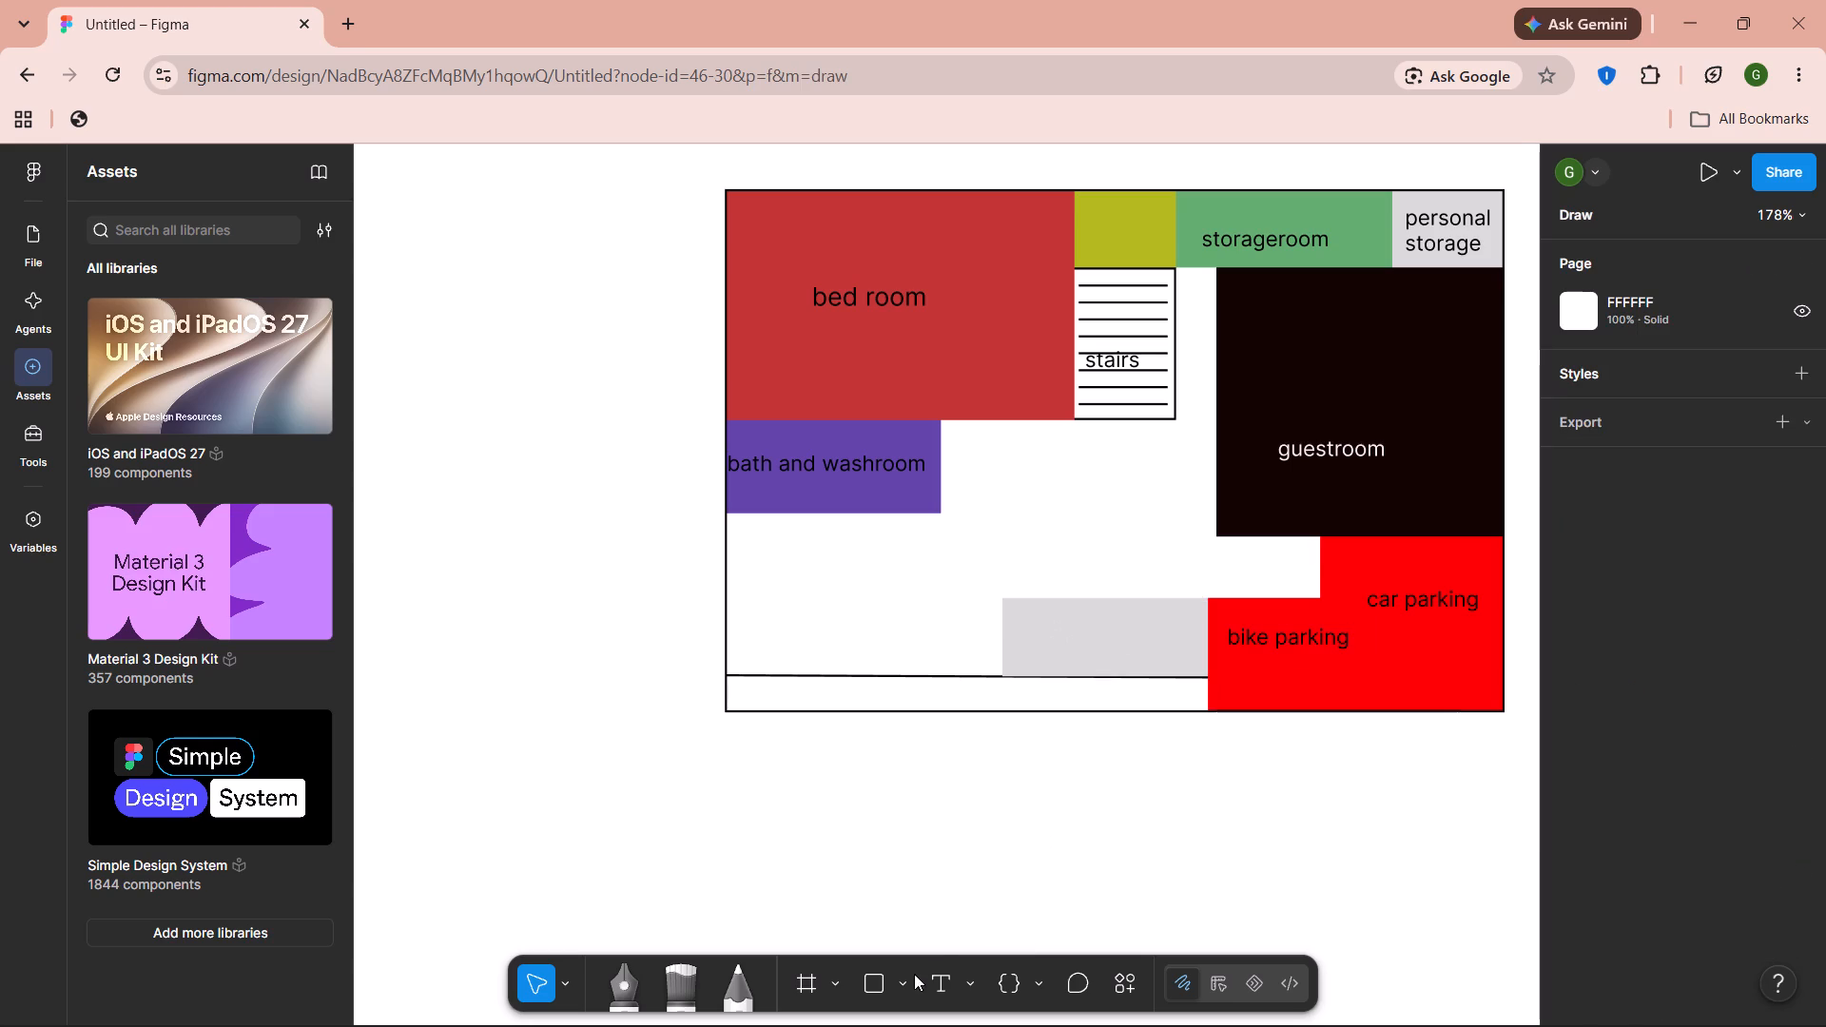
Add the text label "kitchen" on the light grey rectangle beside the bike parking area, at X -94, Y 6.
left_click(938, 979)
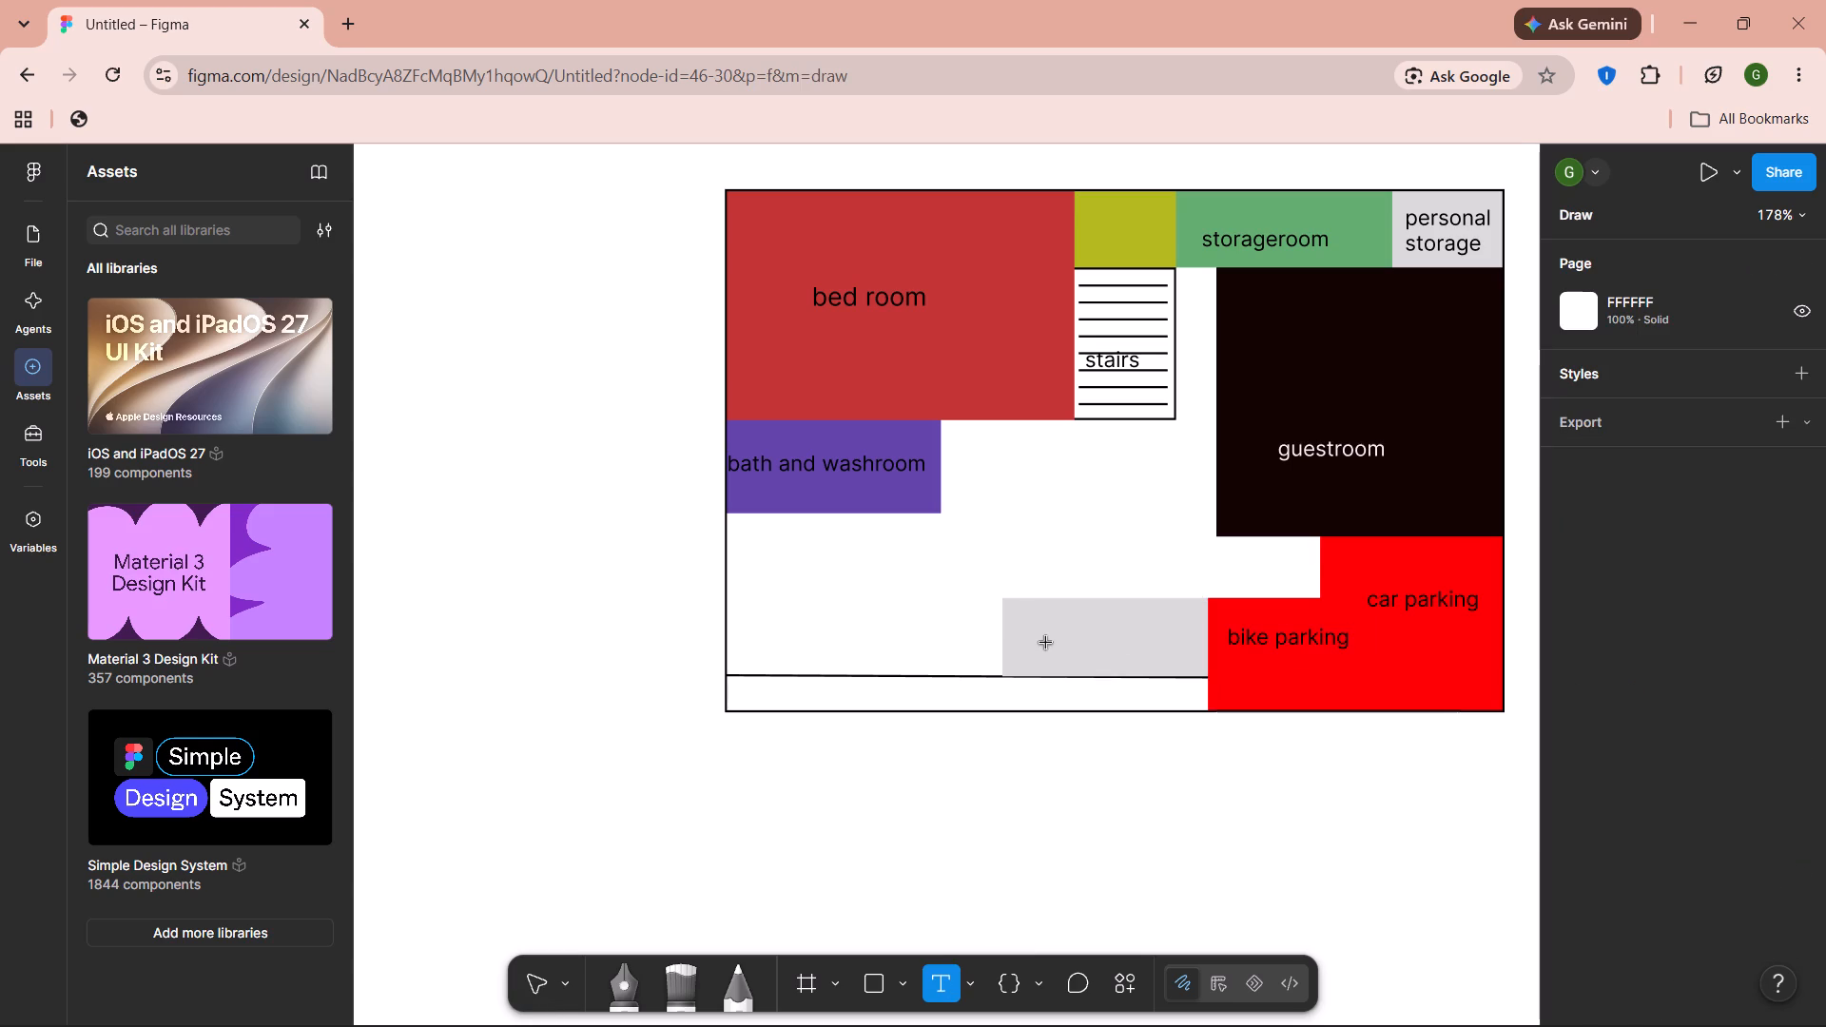
left_click(1017, 639)
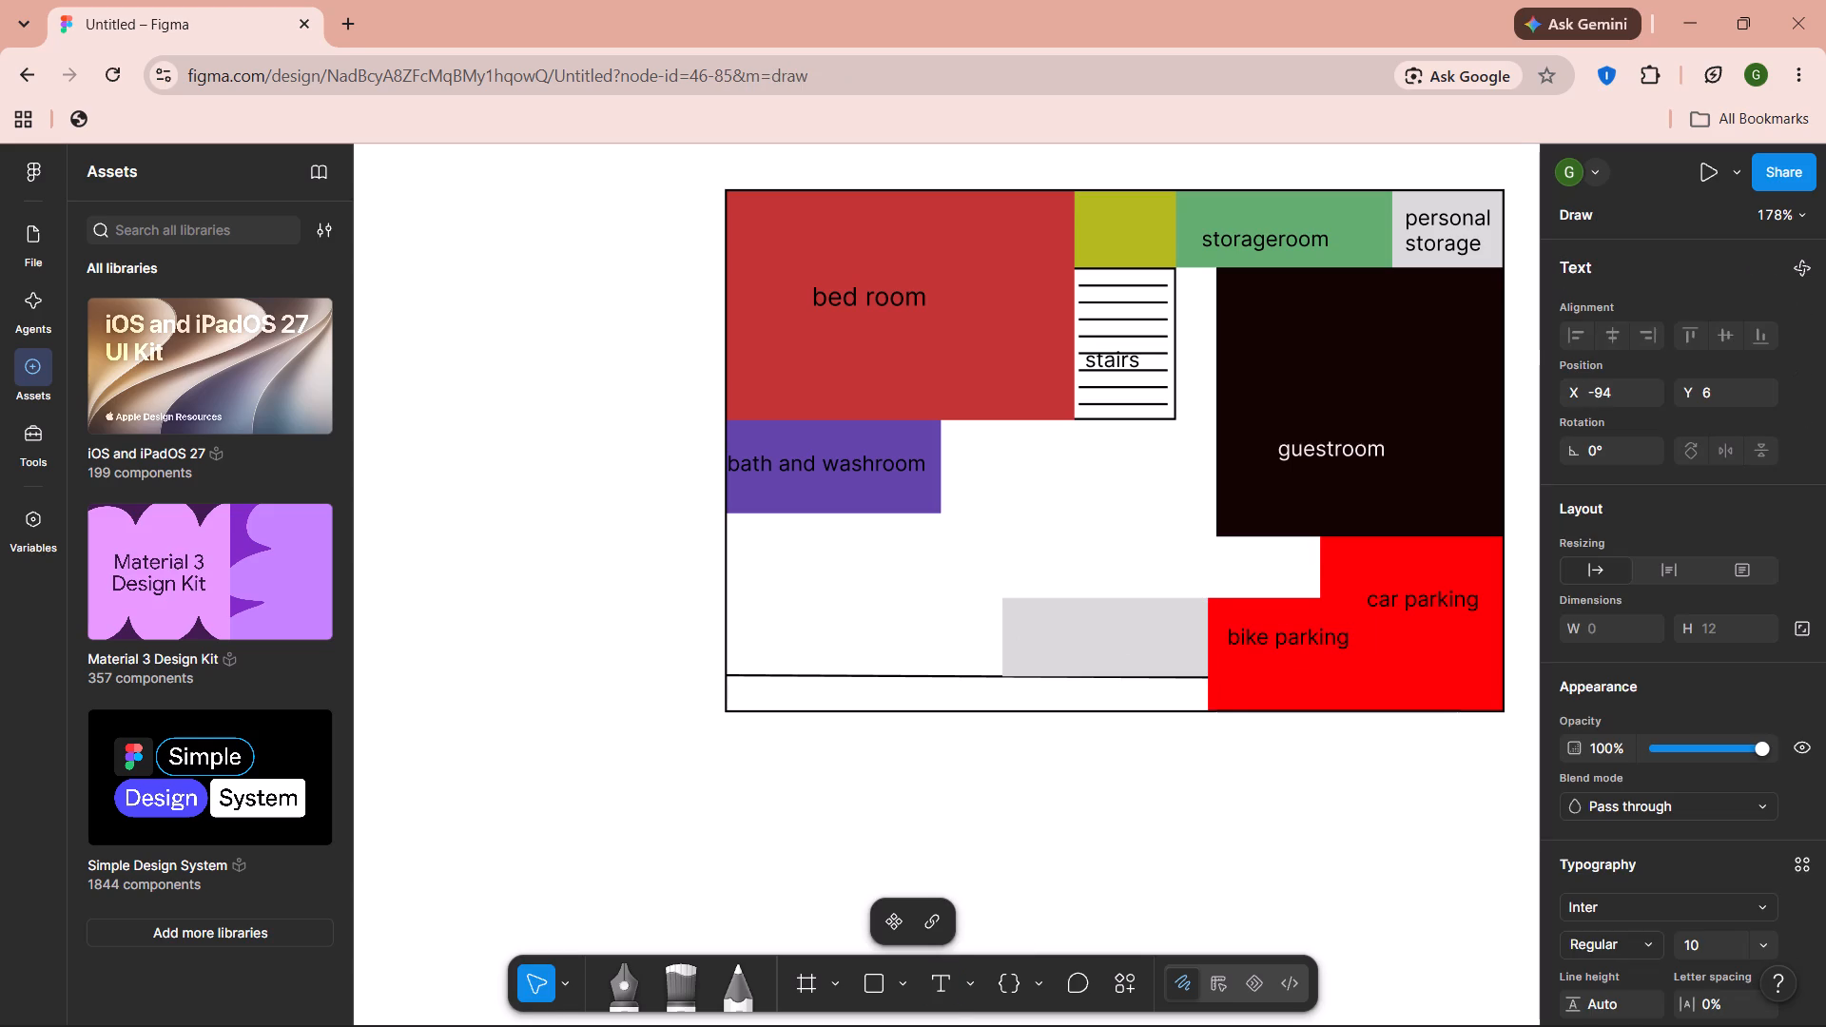
type("kitchen")
key("space")
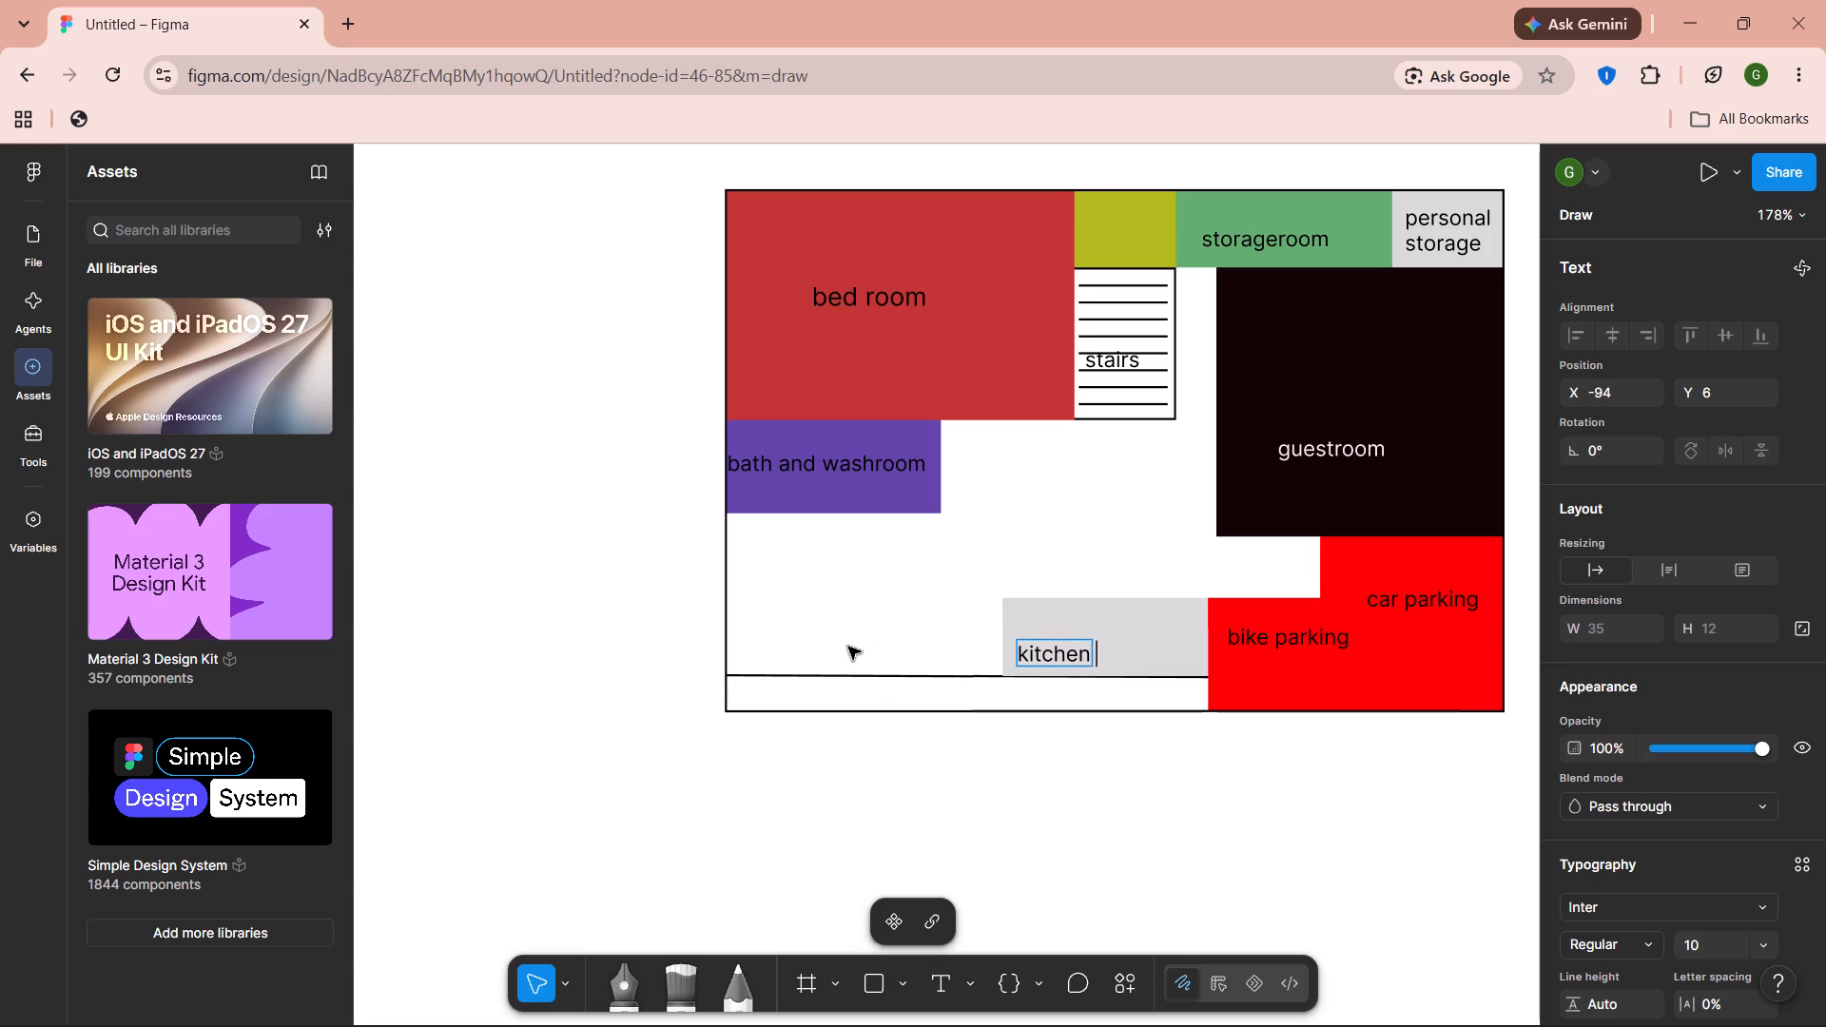
left_click(993, 834)
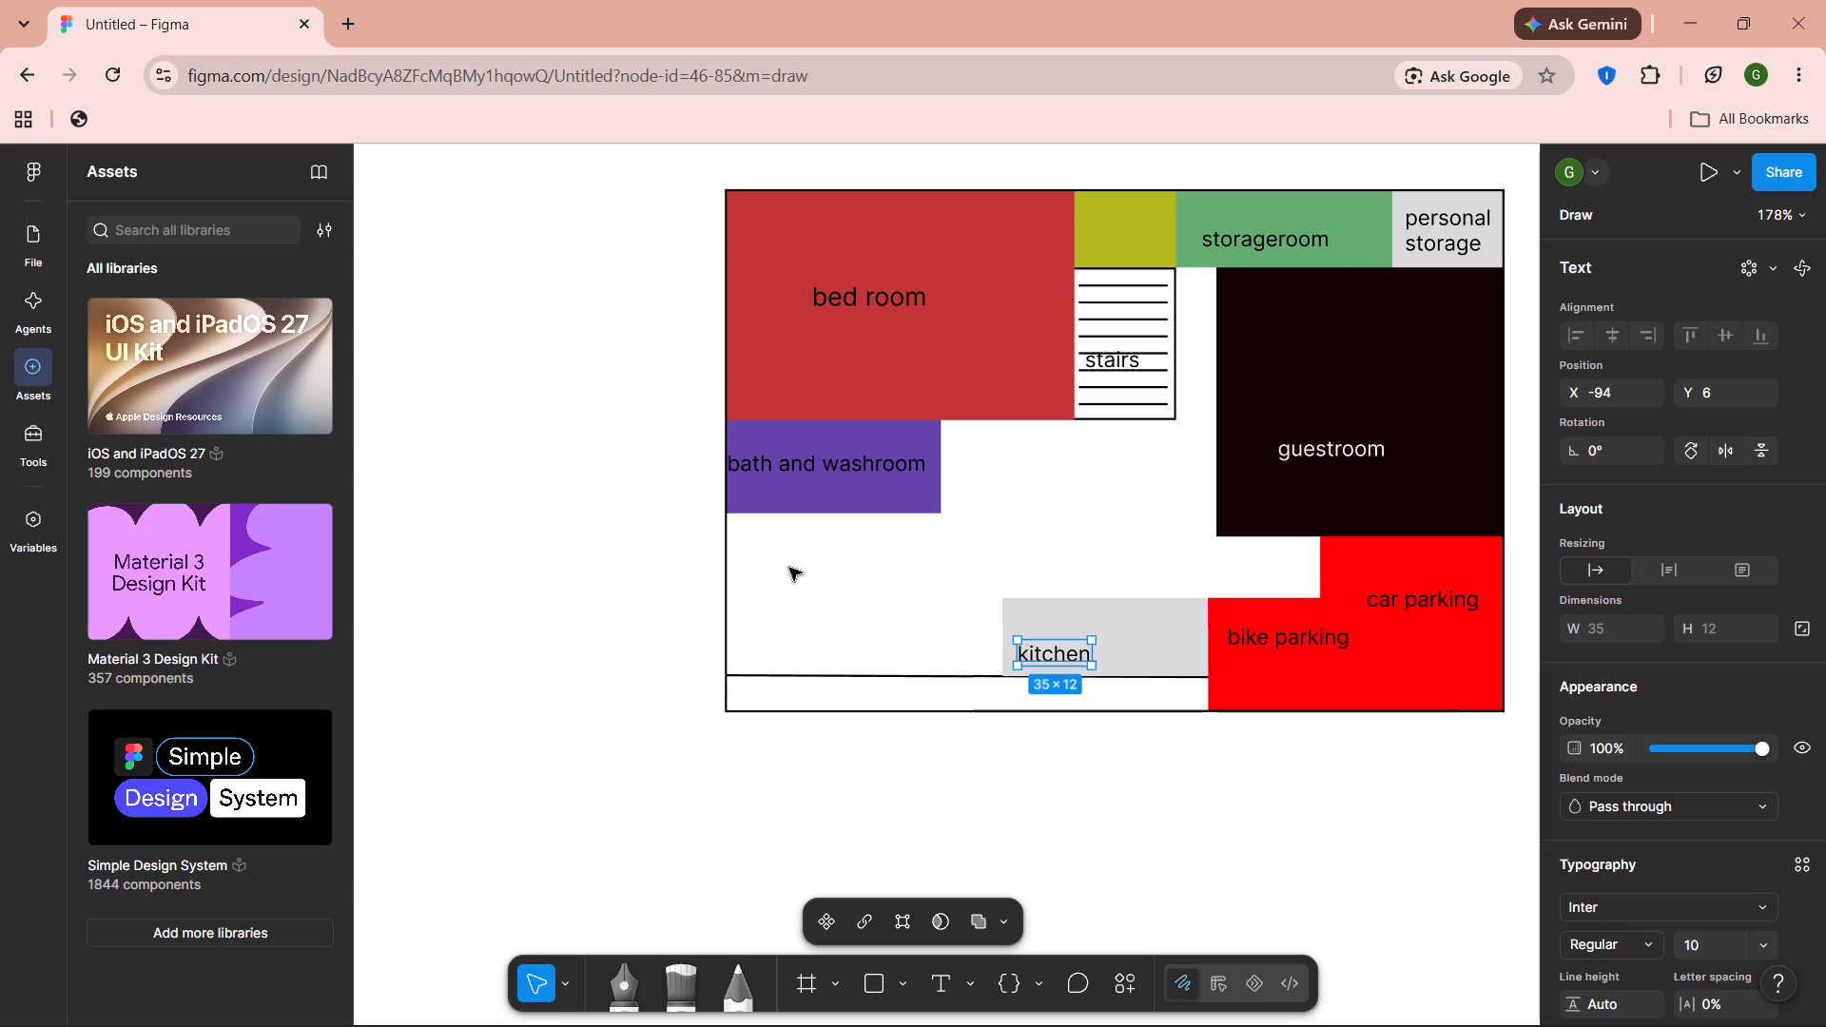
left_click(867, 696)
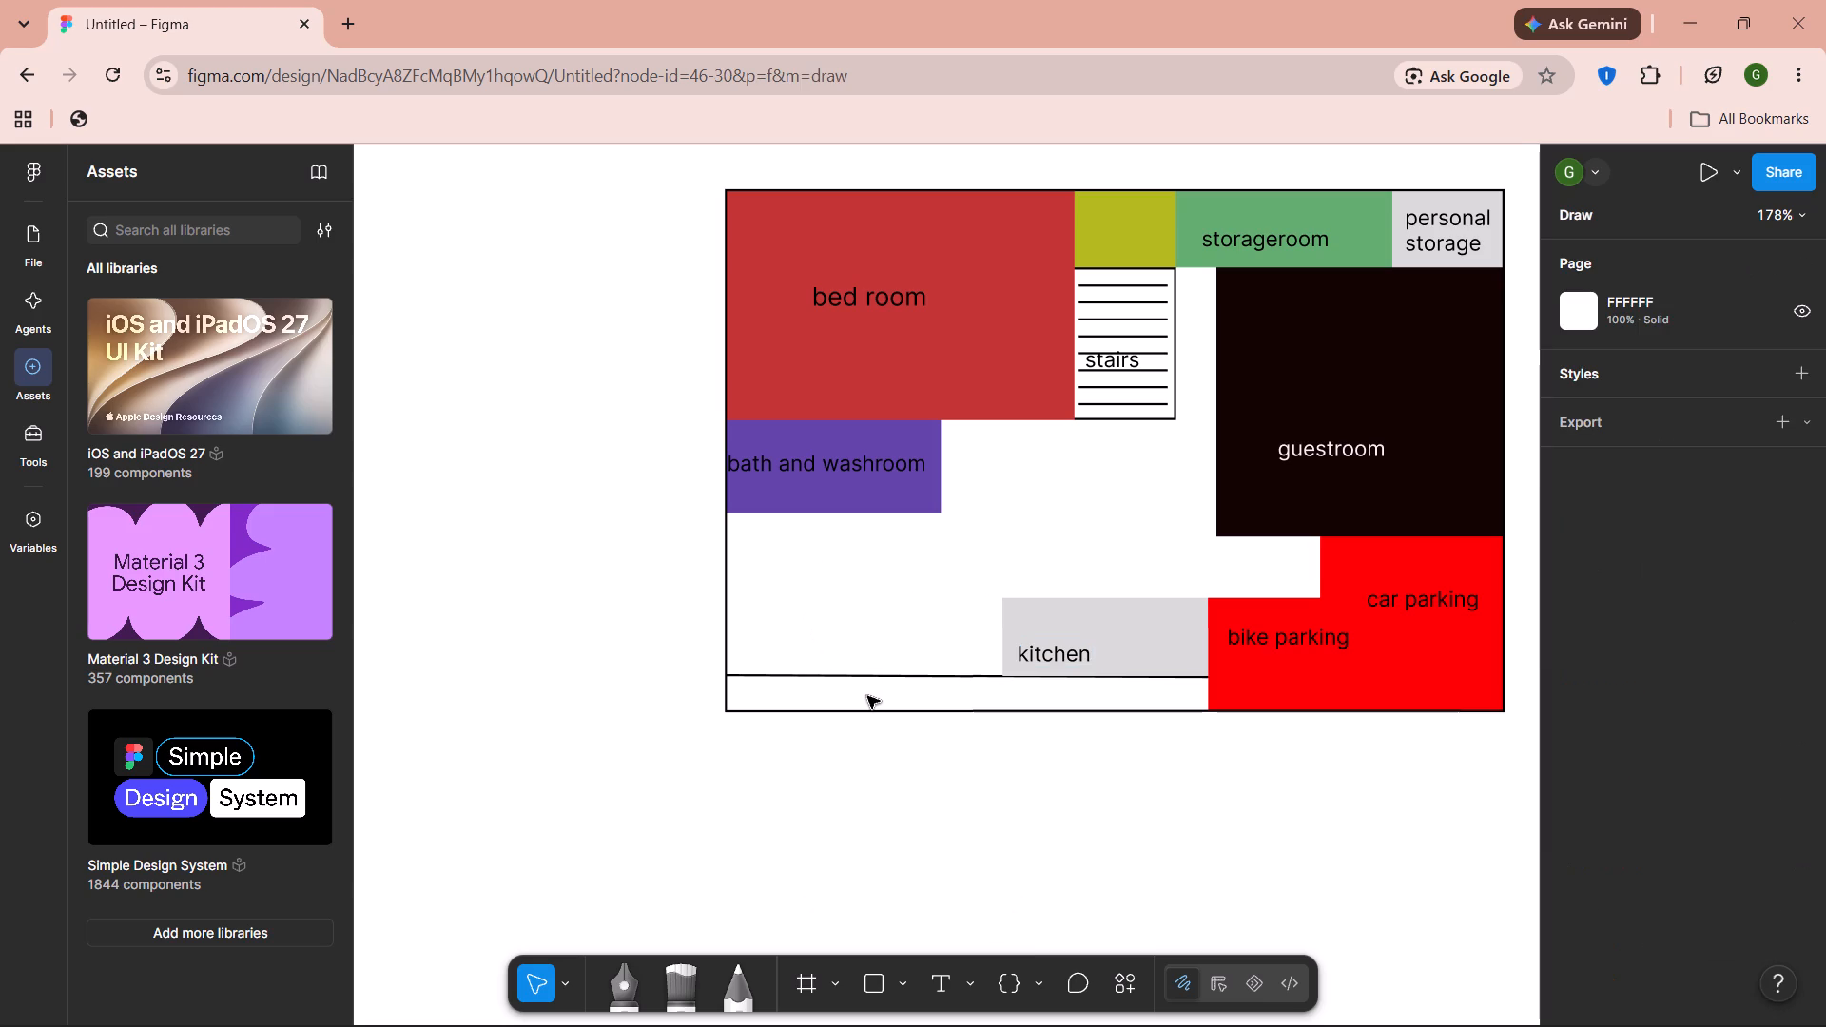
Add the text label "garden" inside the narrow strip along the plan's lower edge, placed near the strip's middle just below the kitchen.
left_click(937, 980)
left_click(754, 696)
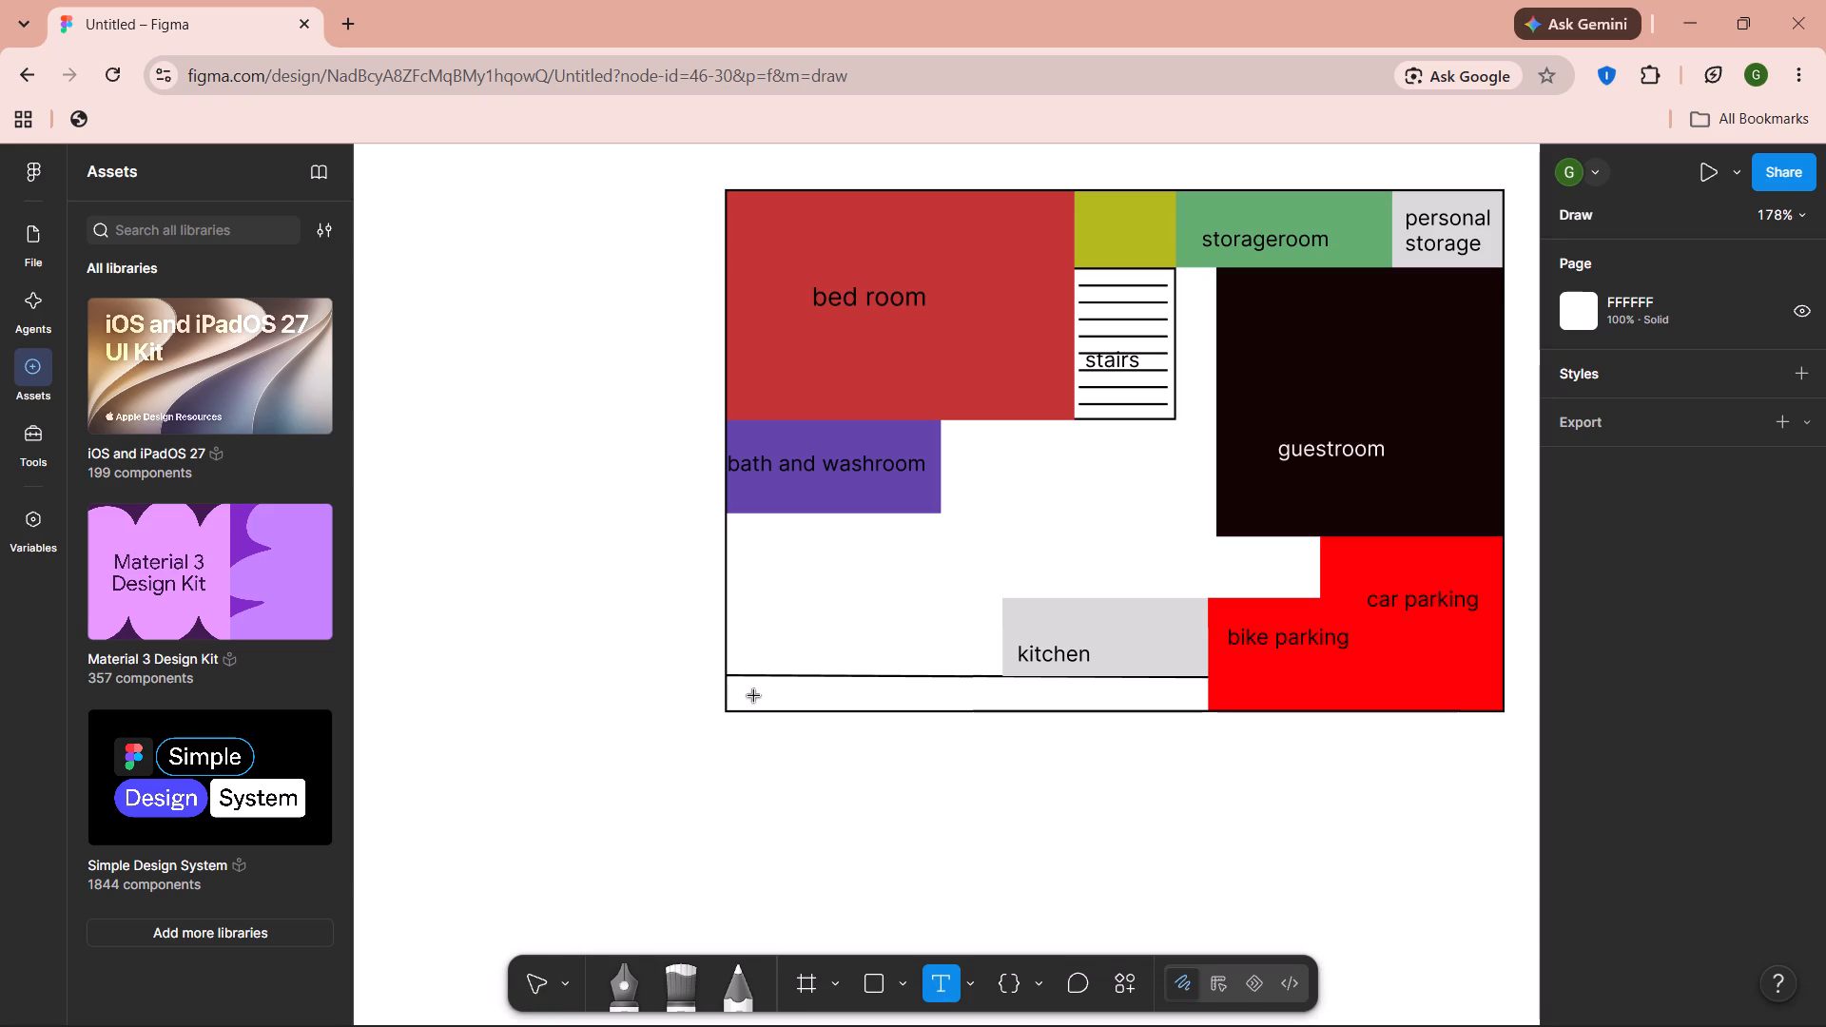
type("garden")
key("space")
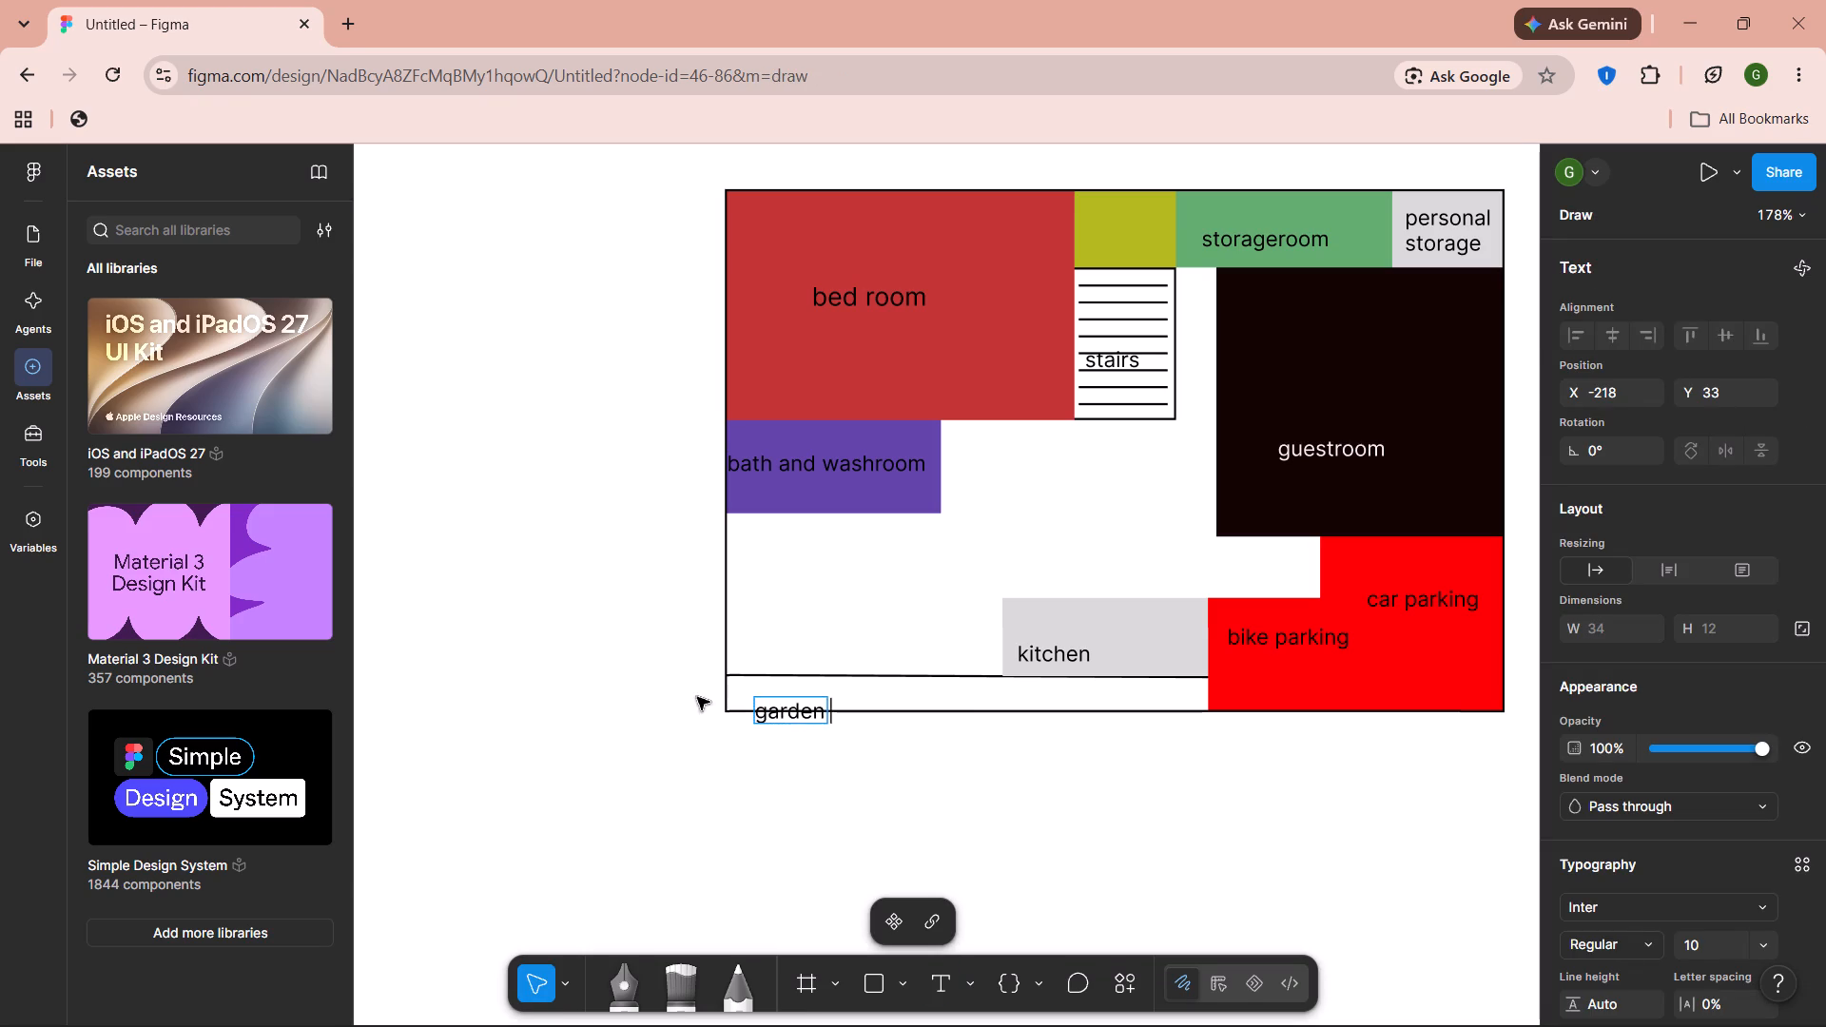
left_click(843, 776)
left_click_drag(780, 699, 786, 684)
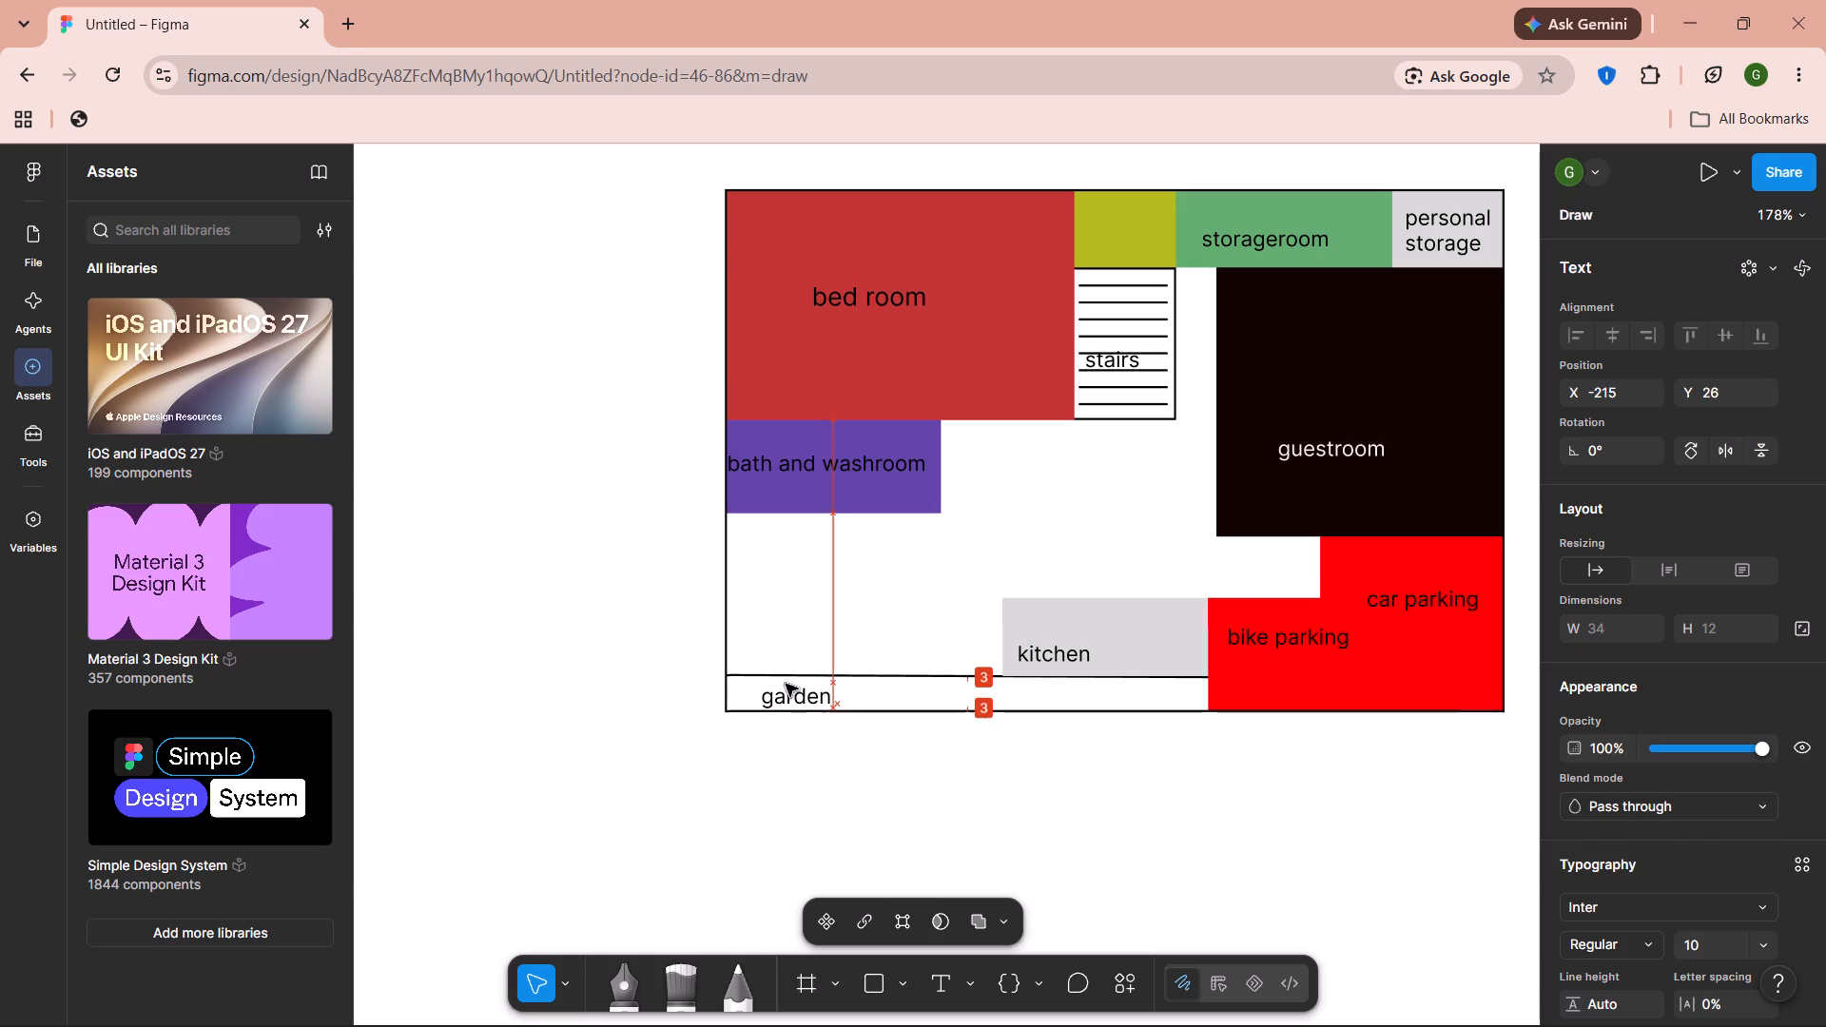
left_click_drag(786, 684, 981, 683)
left_click(1046, 842)
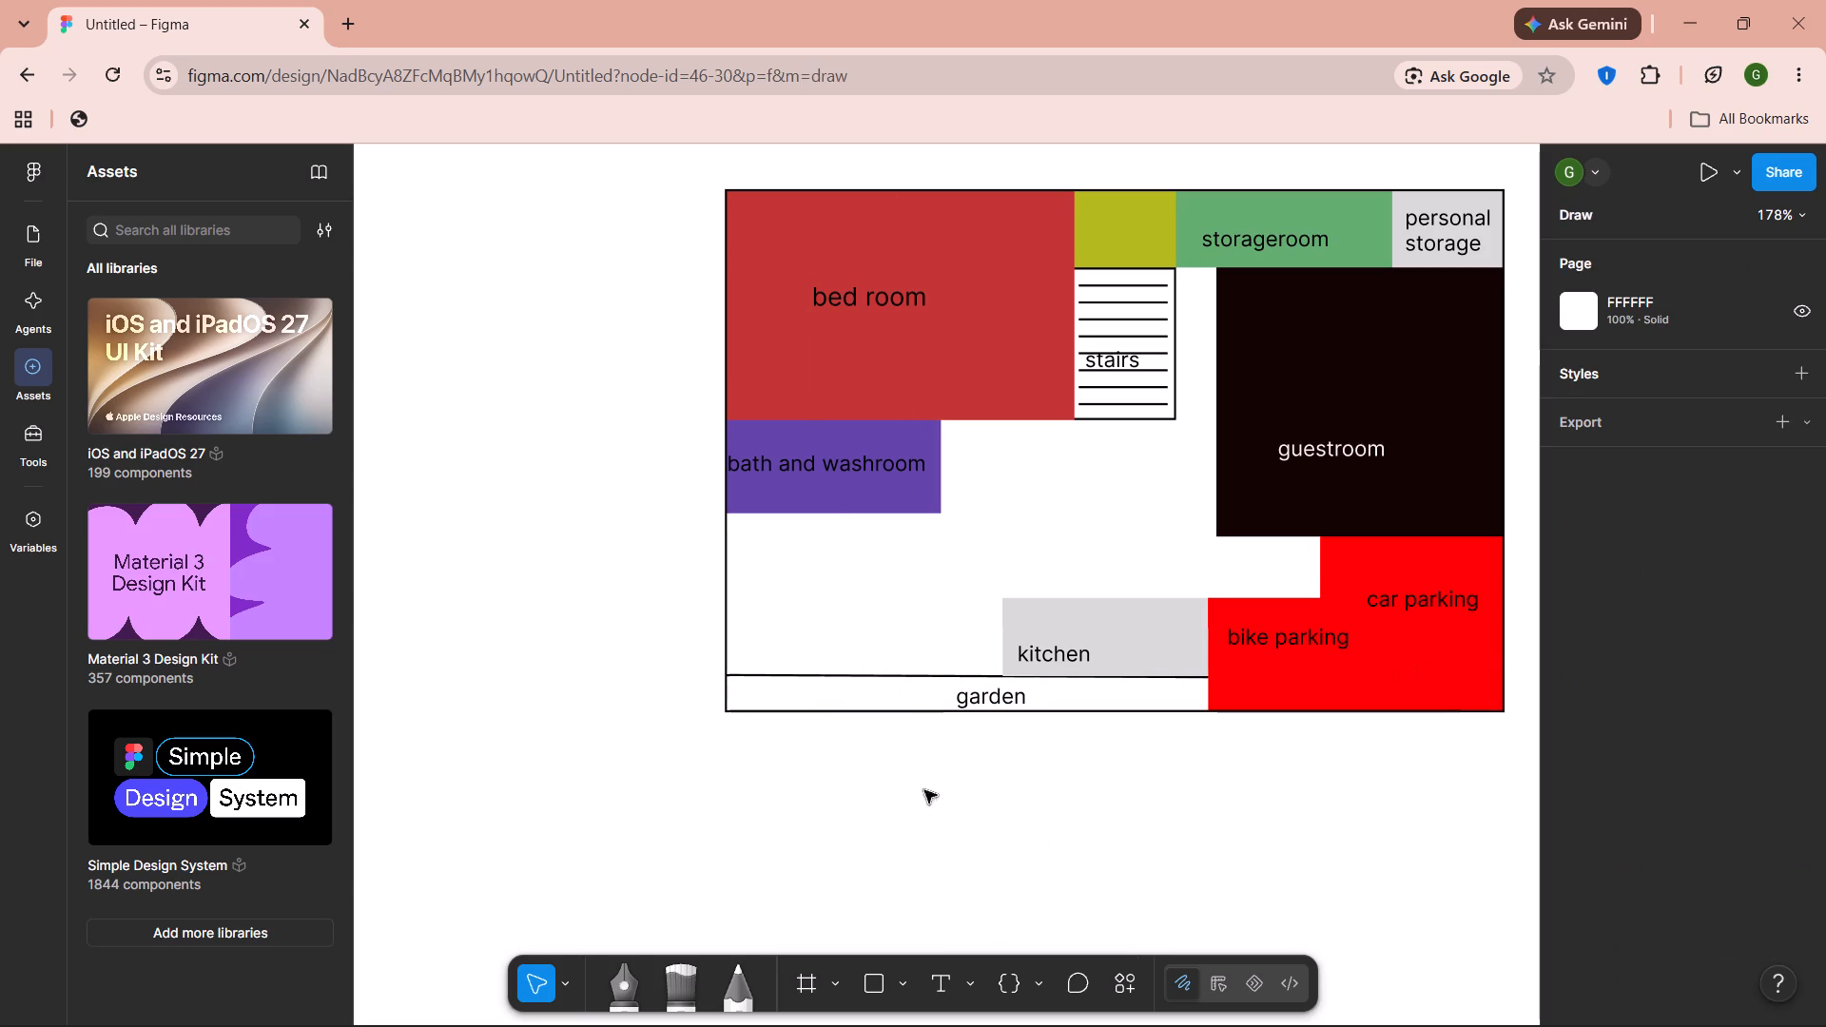
Add the text label "hall" in the open white area, placed above the kitchen and beyond the bath and washroom.
left_click(940, 982)
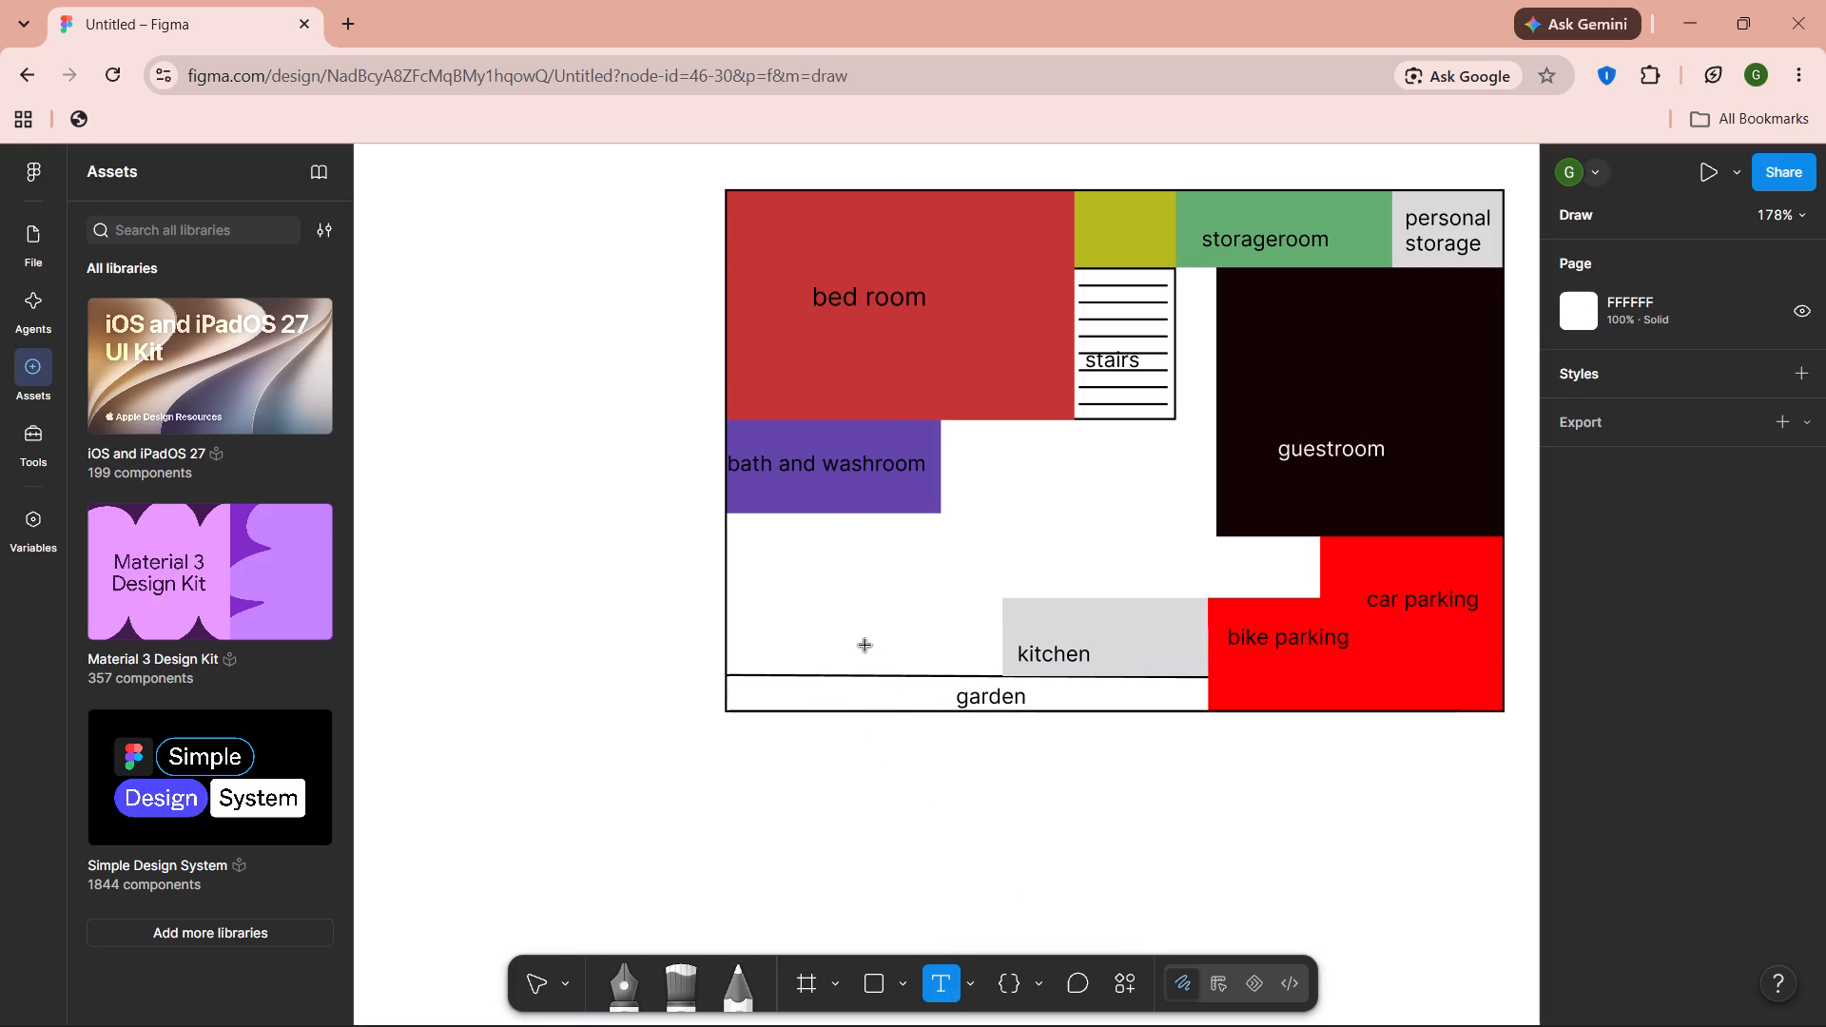
double_click(799, 631)
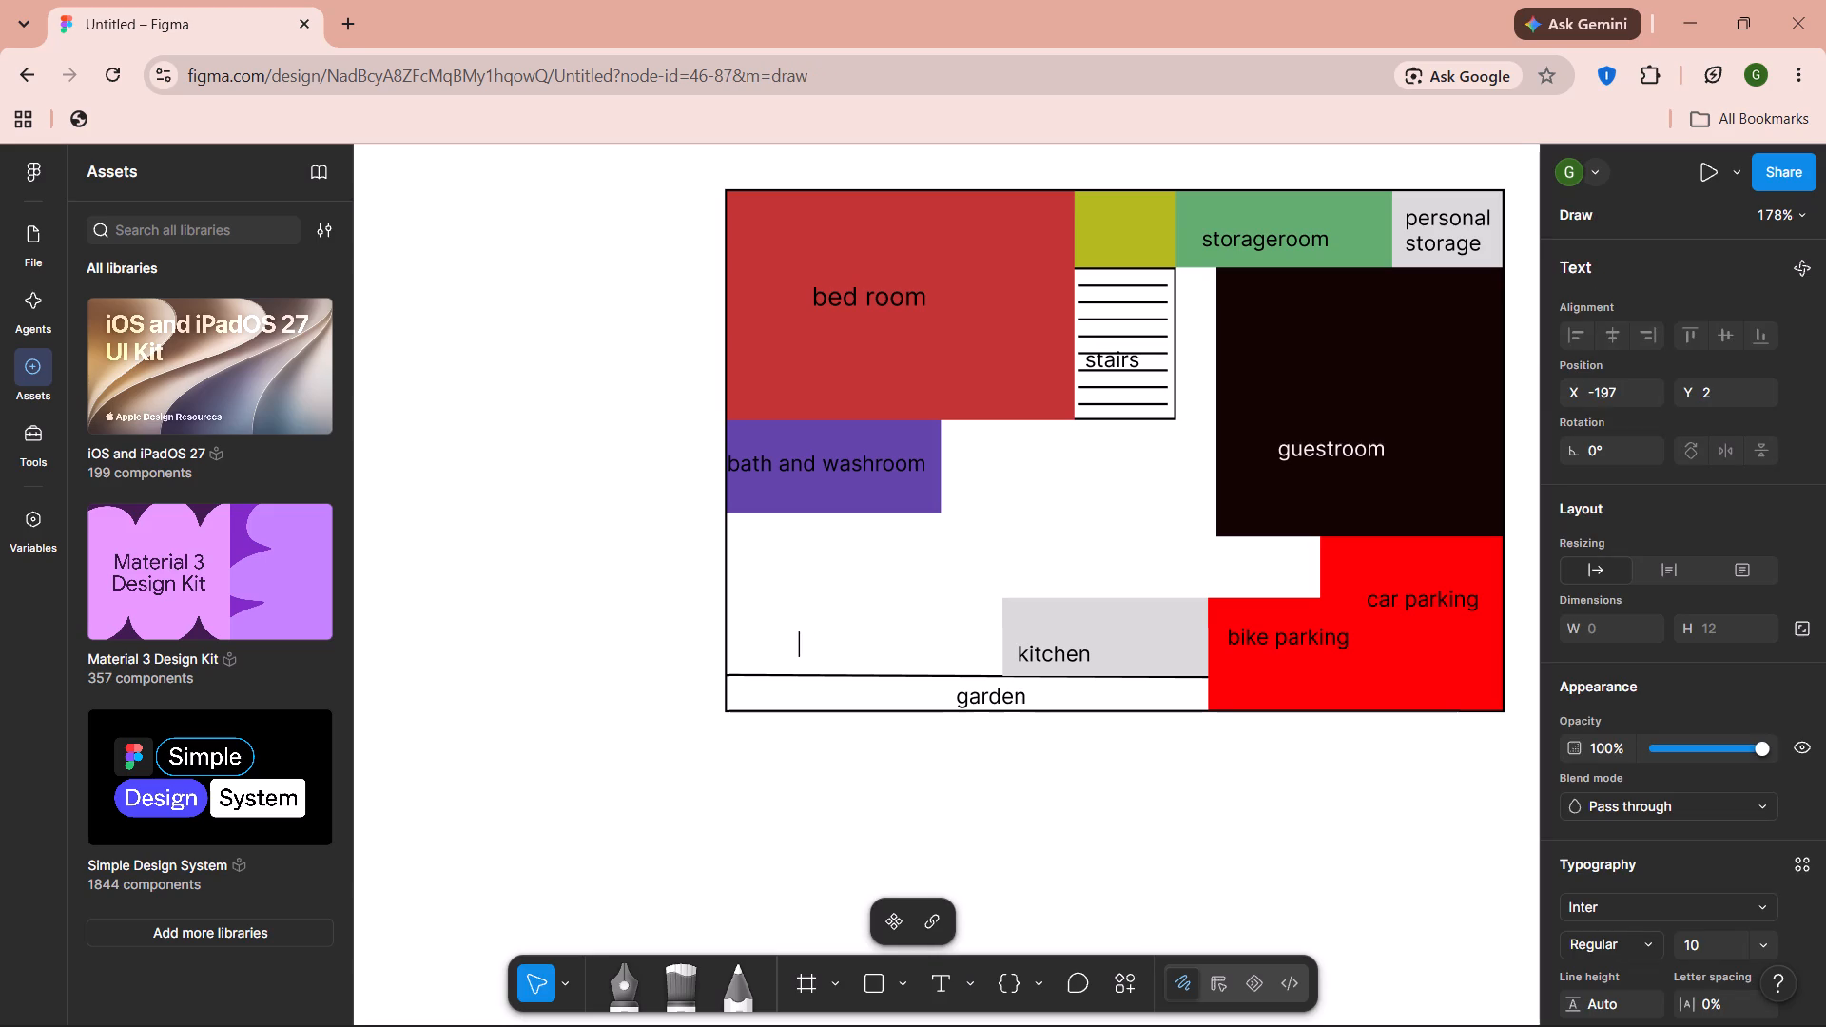
left_click_drag(798, 650, 806, 630)
type("hall")
key("space")
left_click(910, 621)
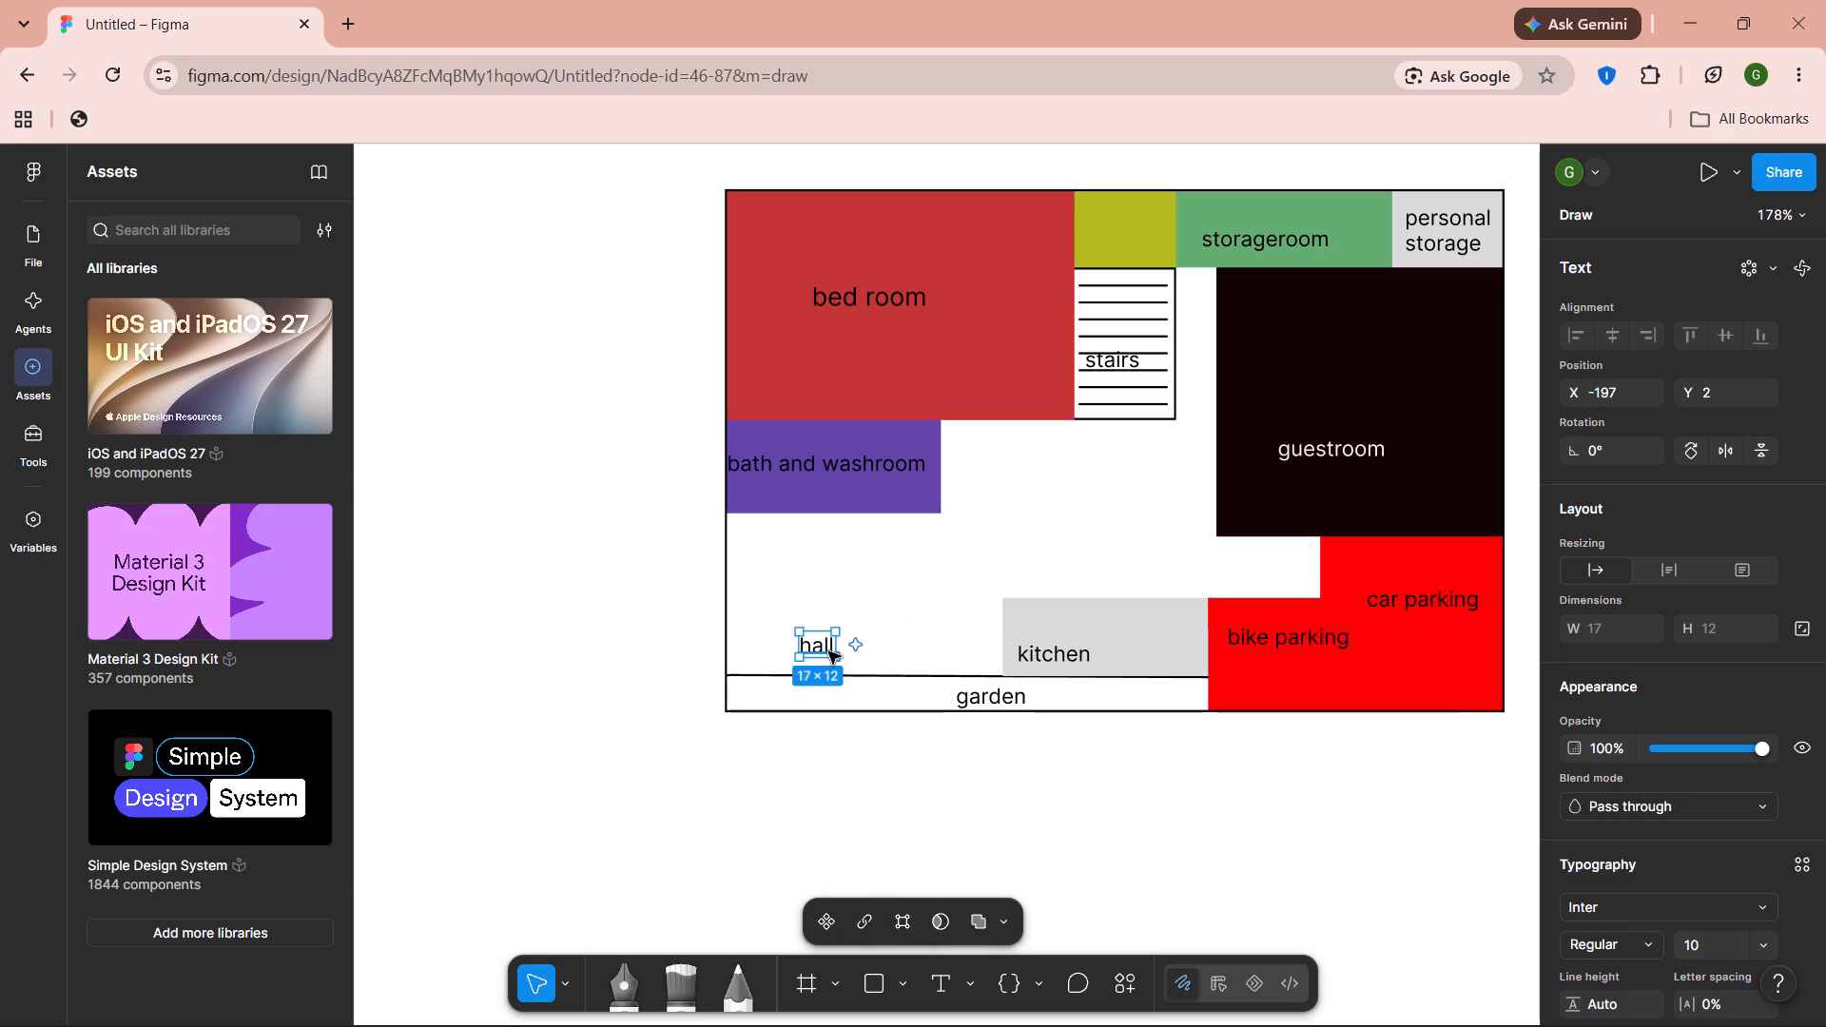
left_click_drag(828, 651, 985, 561)
left_click(1075, 544)
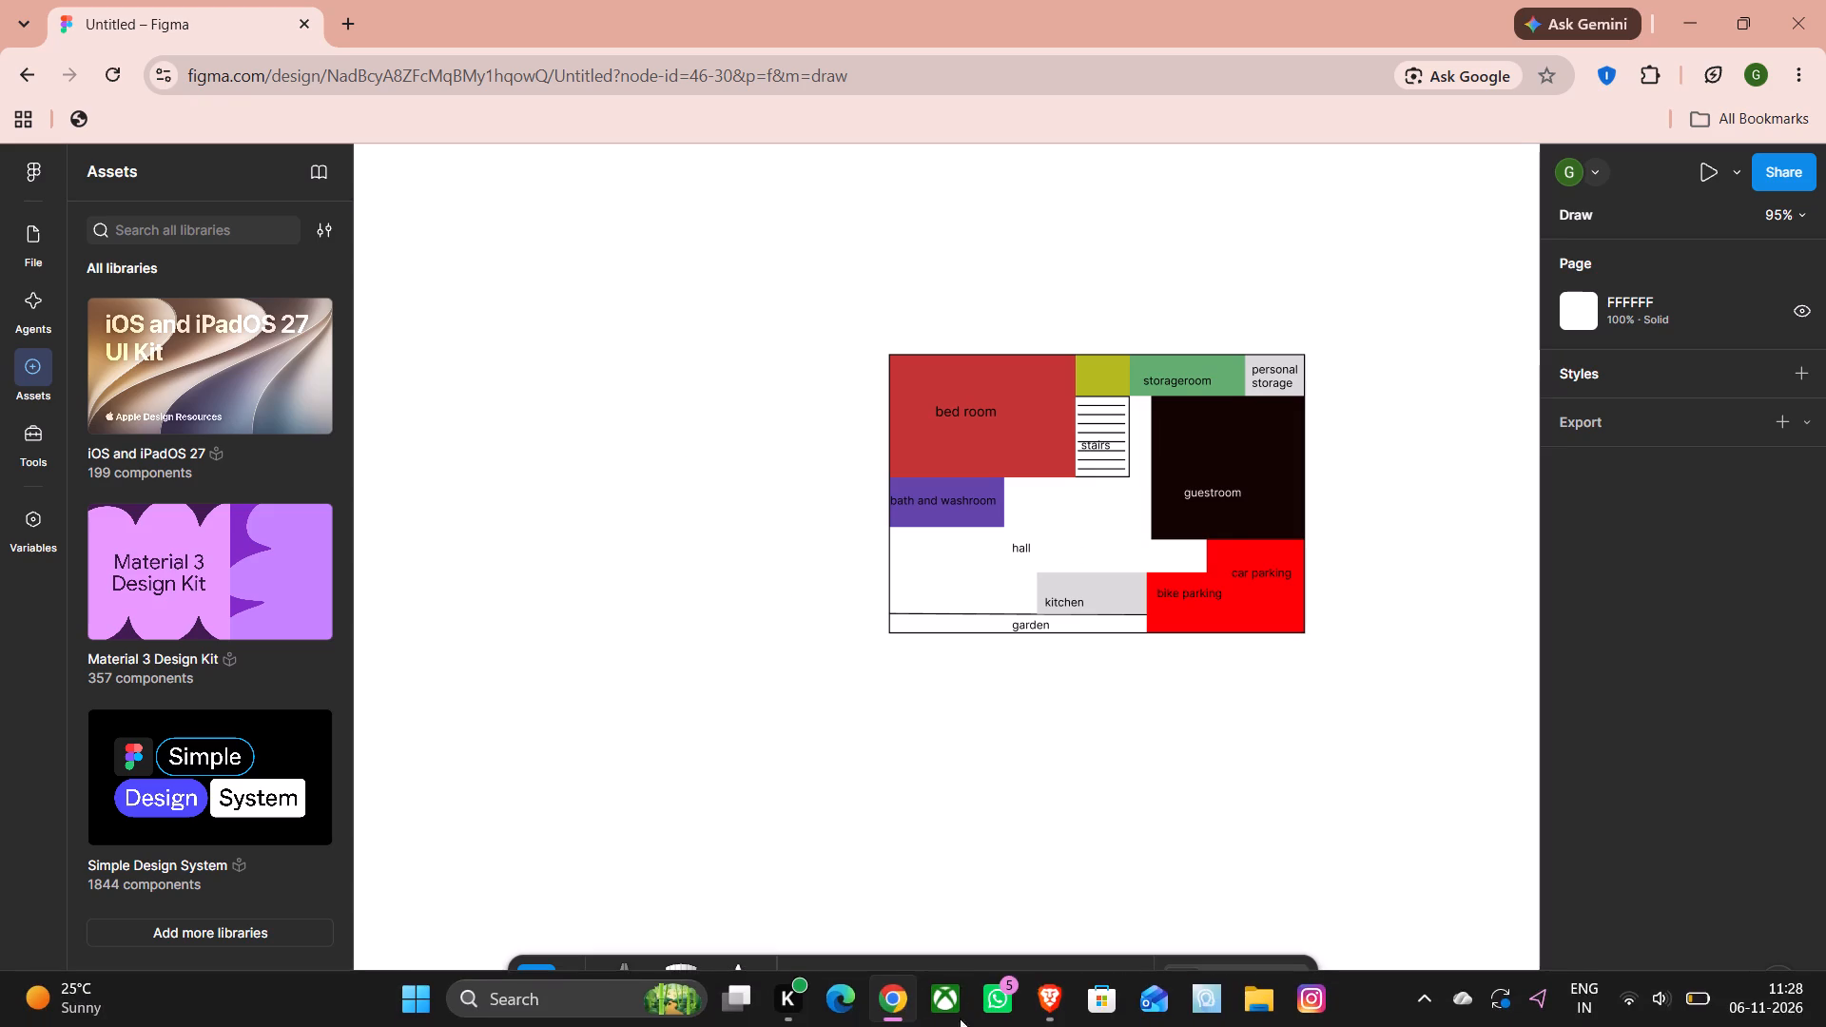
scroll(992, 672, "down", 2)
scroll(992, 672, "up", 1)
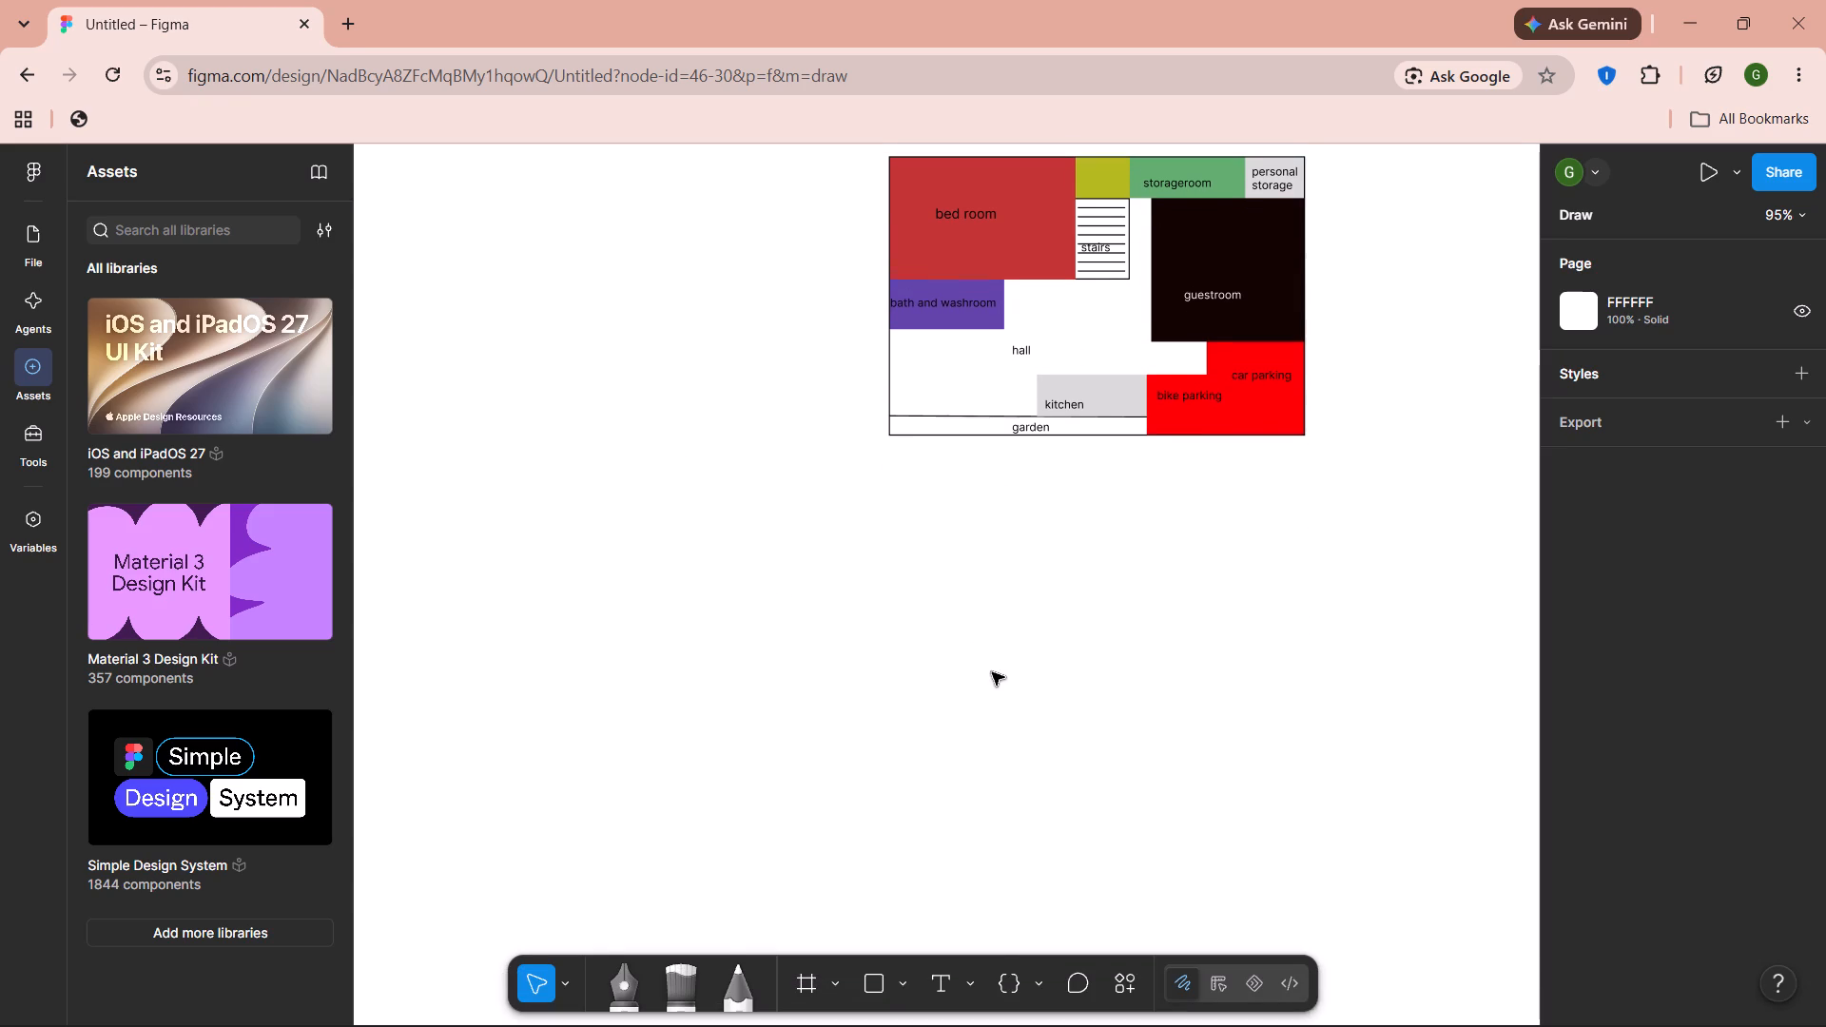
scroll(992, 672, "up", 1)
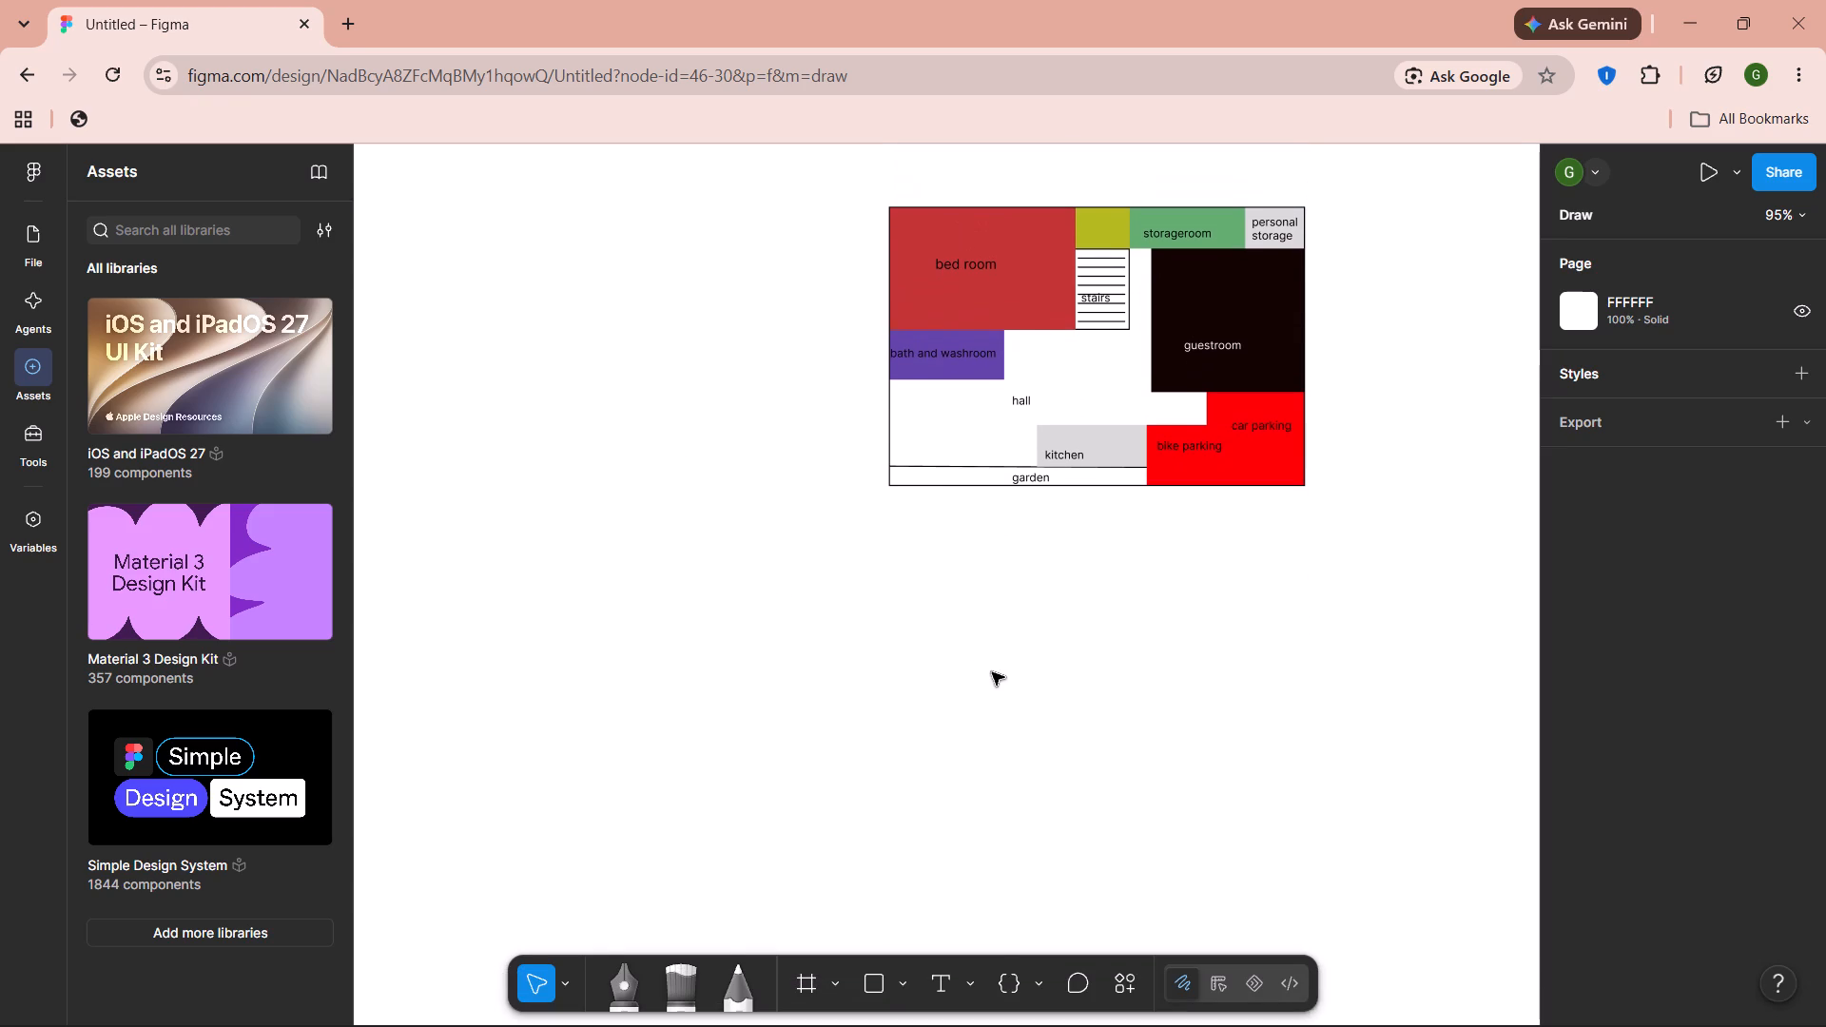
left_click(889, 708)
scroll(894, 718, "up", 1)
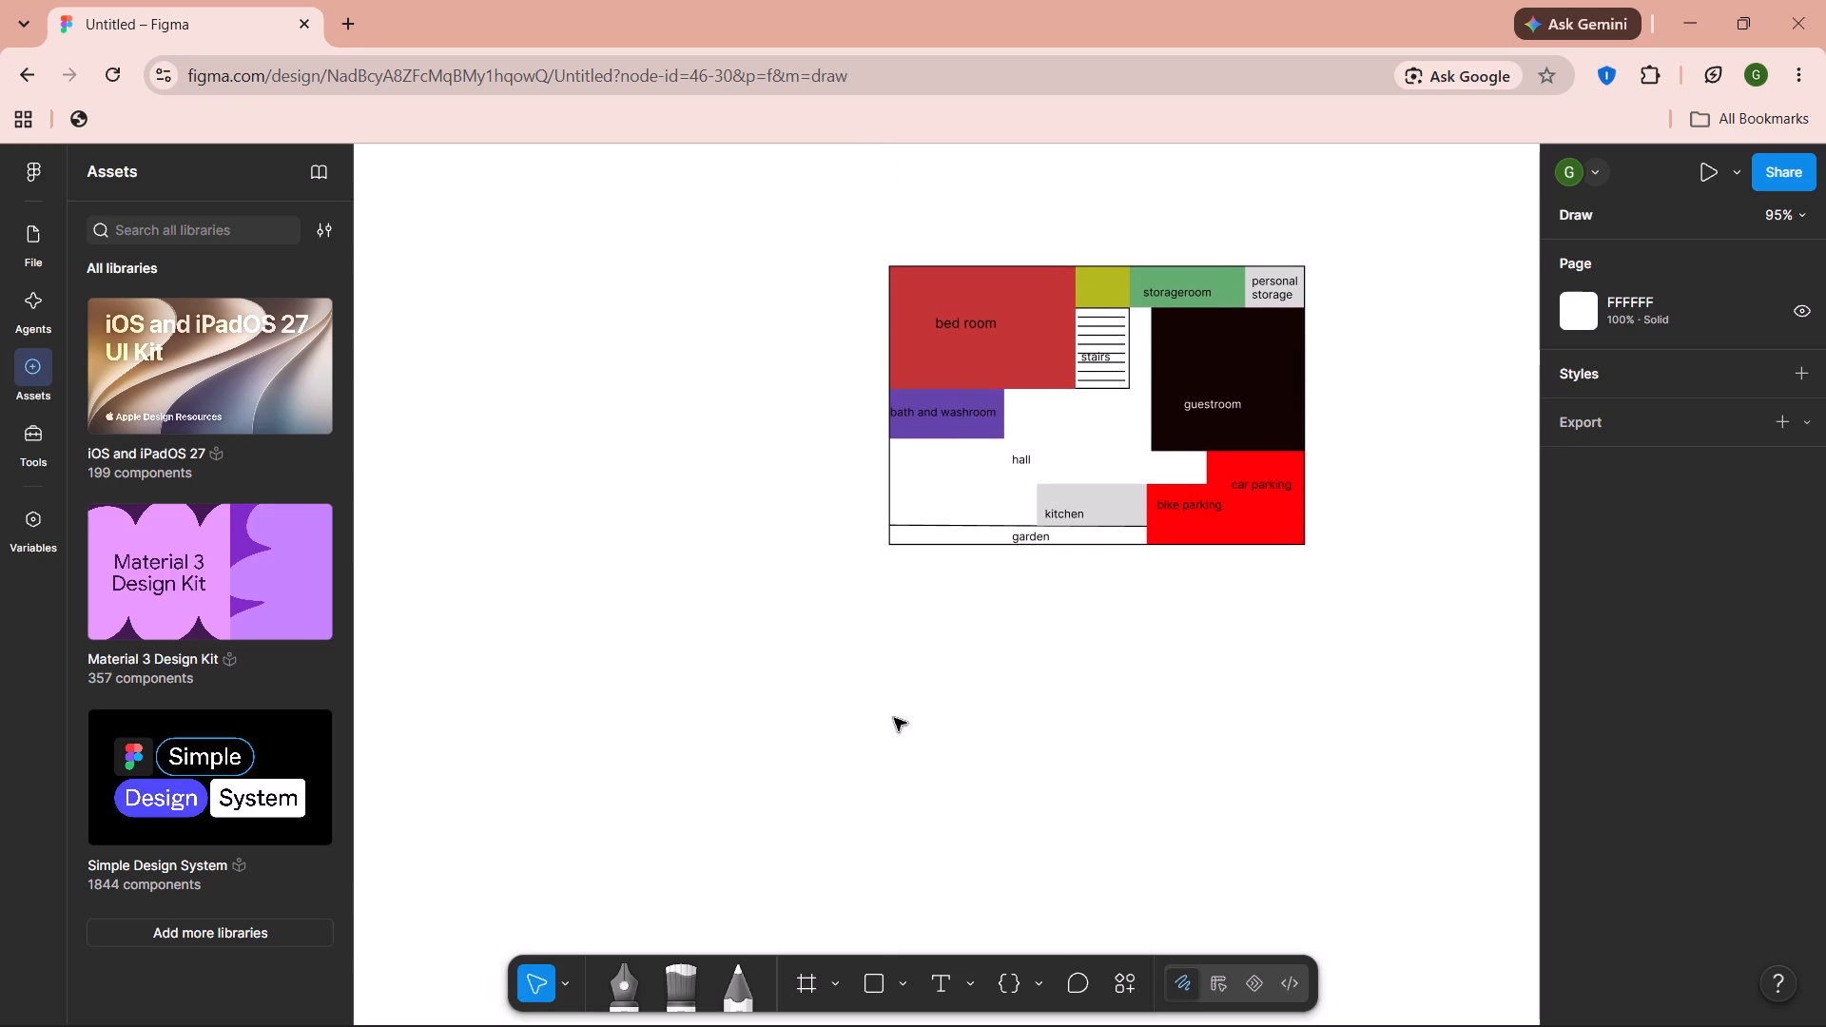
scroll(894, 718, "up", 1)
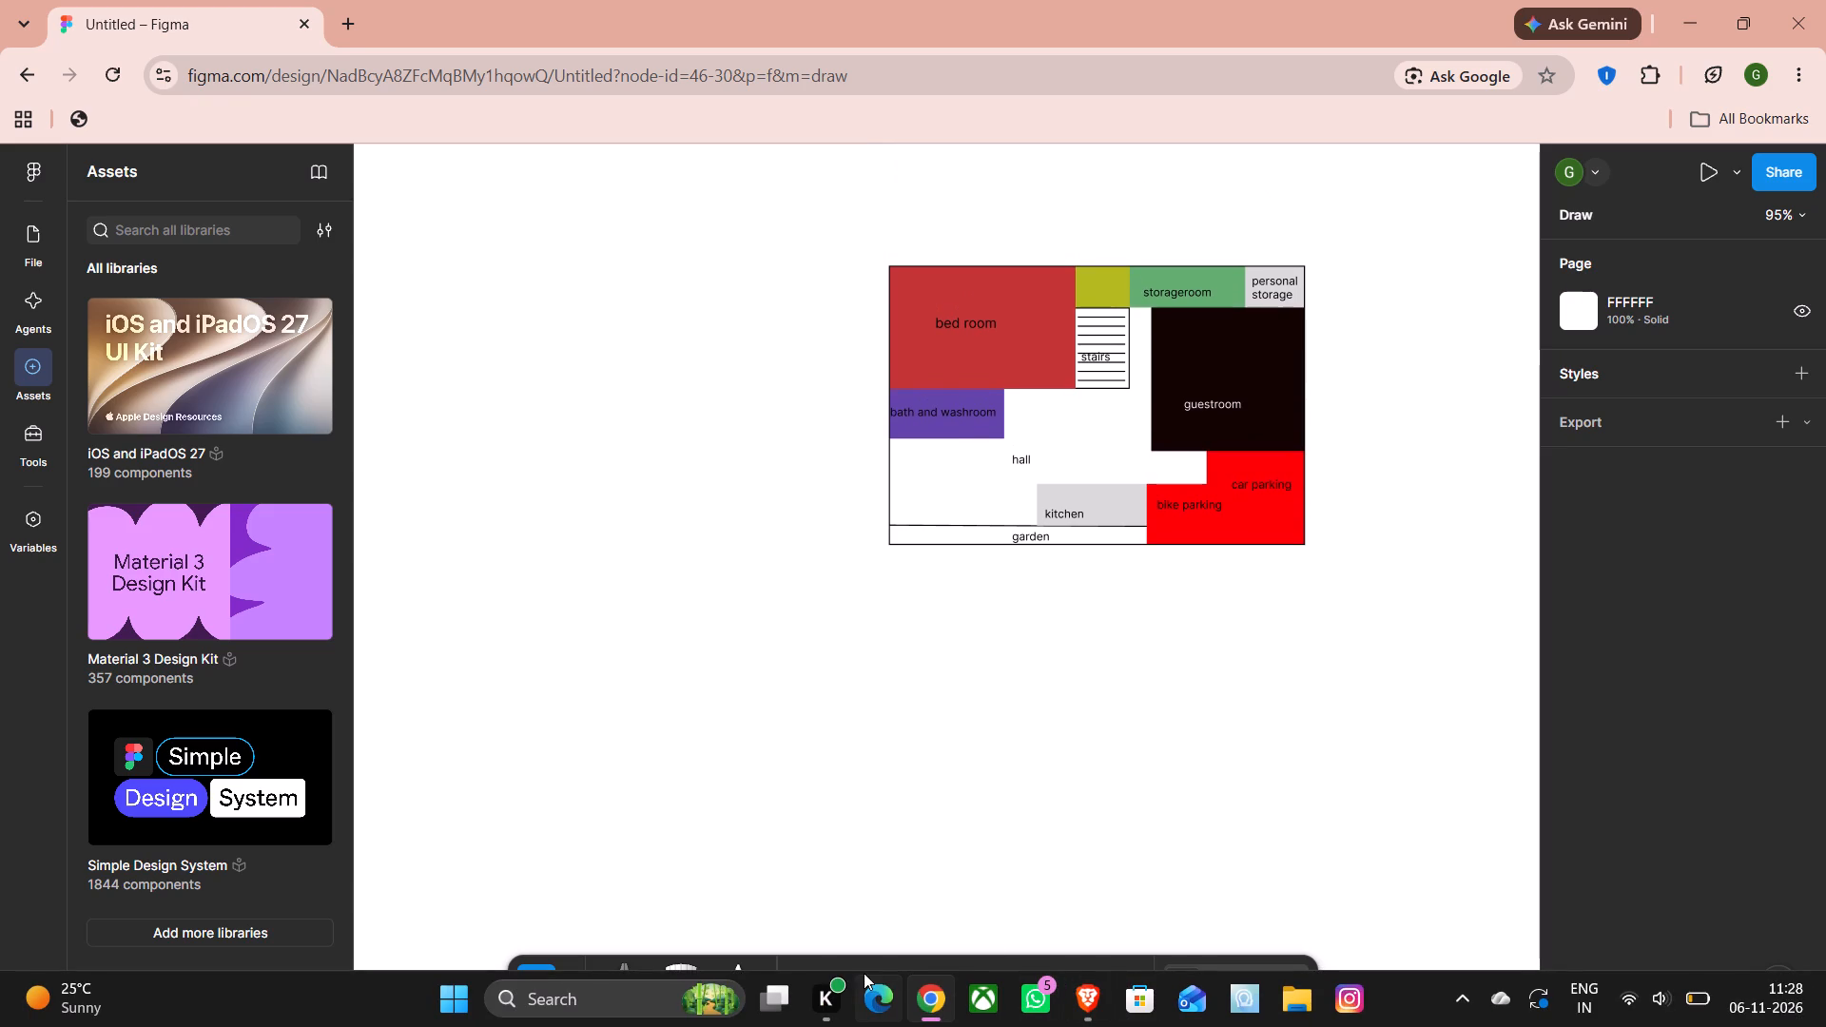